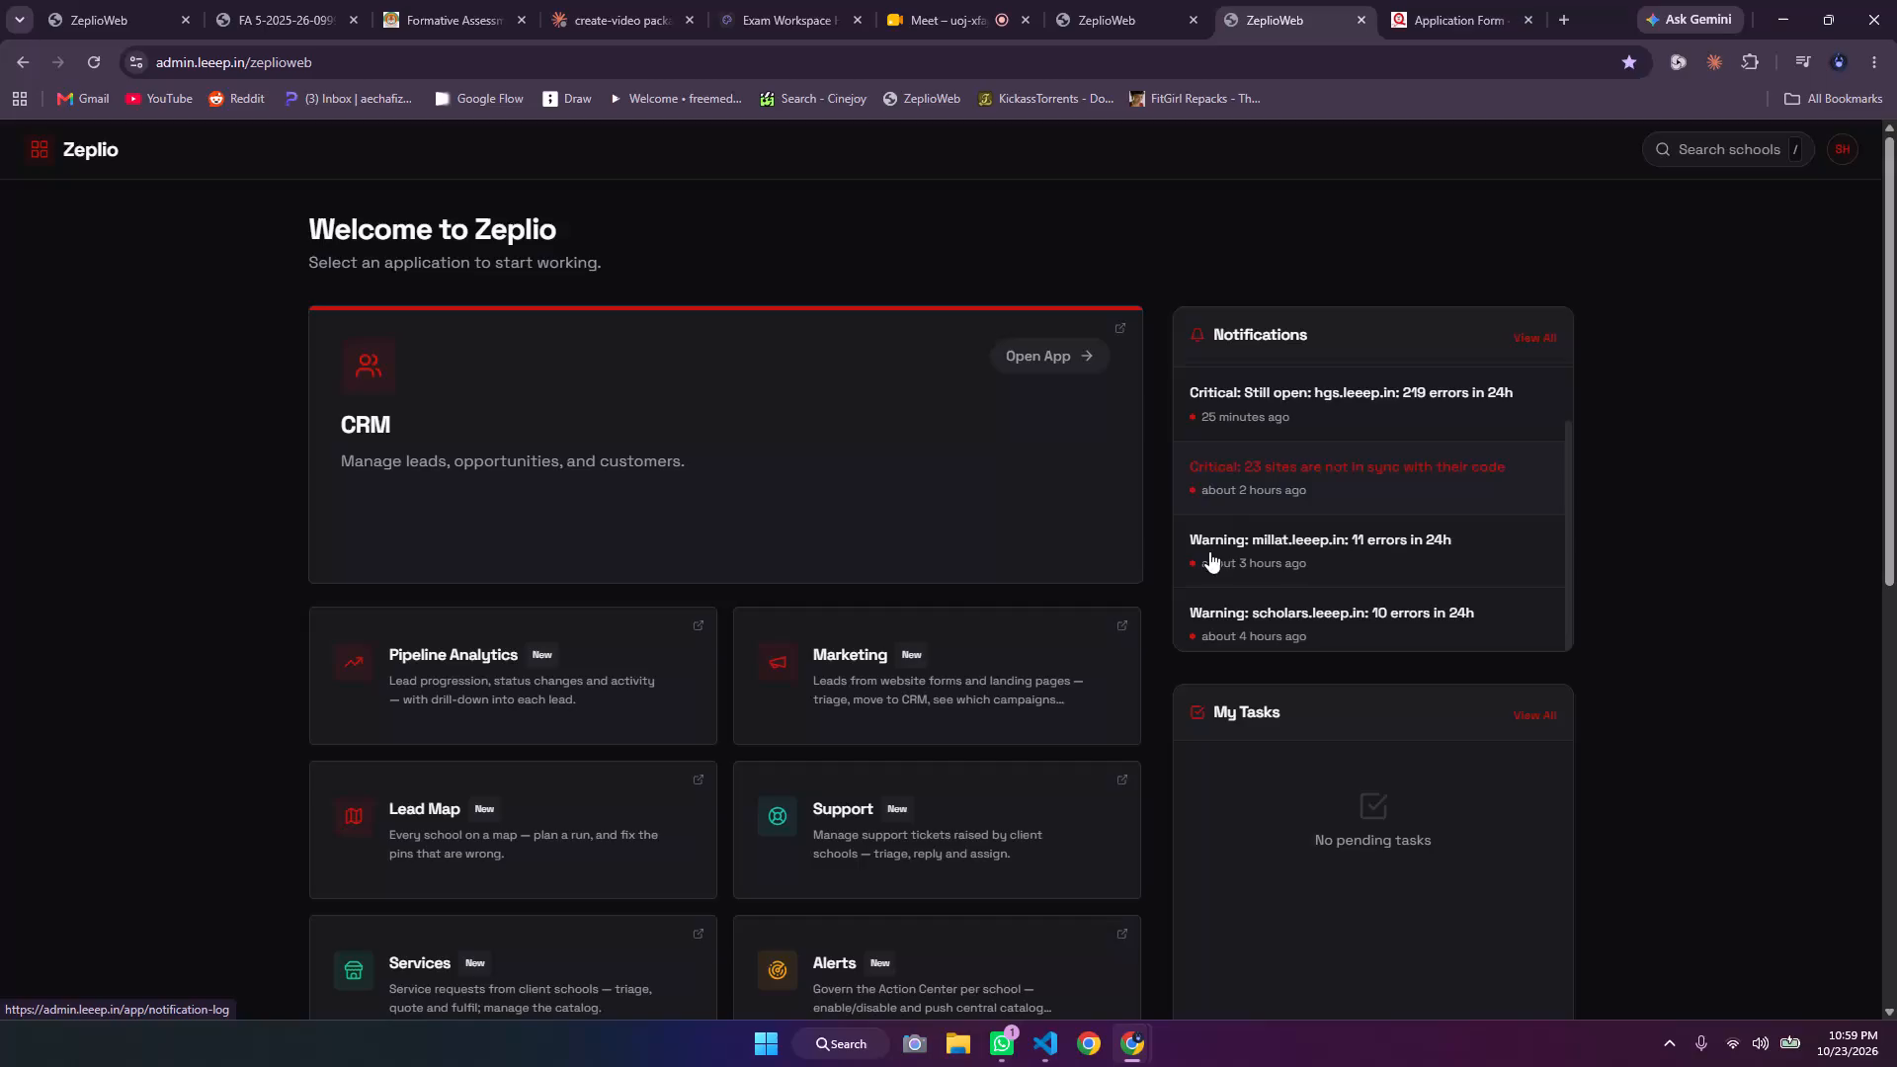
# Review the assistant's proposed admission form card on the school's Application Form page and create the 2025-2026 Application Form from it.
pyautogui.click(1415, 18)
pyautogui.scroll(-4, 1167, 602)
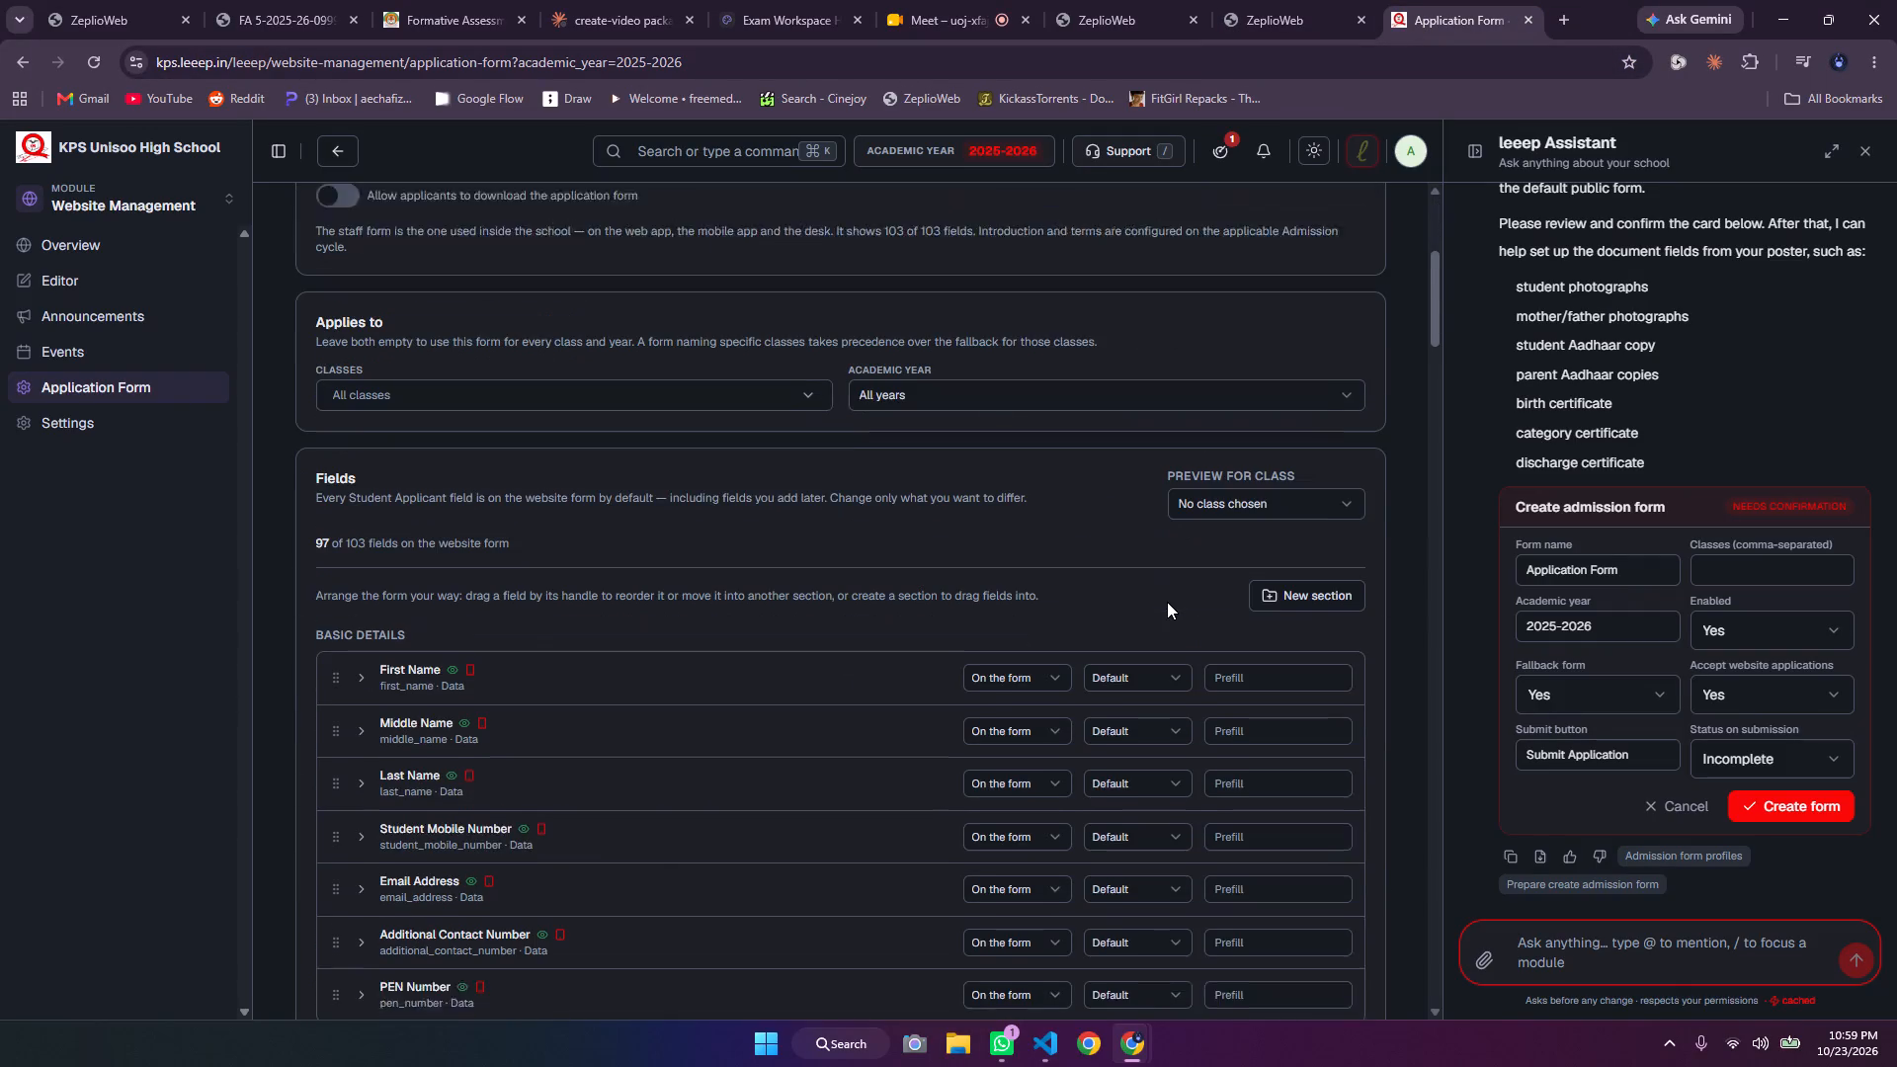
pyautogui.scroll(-1, 1555, 682)
pyautogui.scroll(4, 1296, 675)
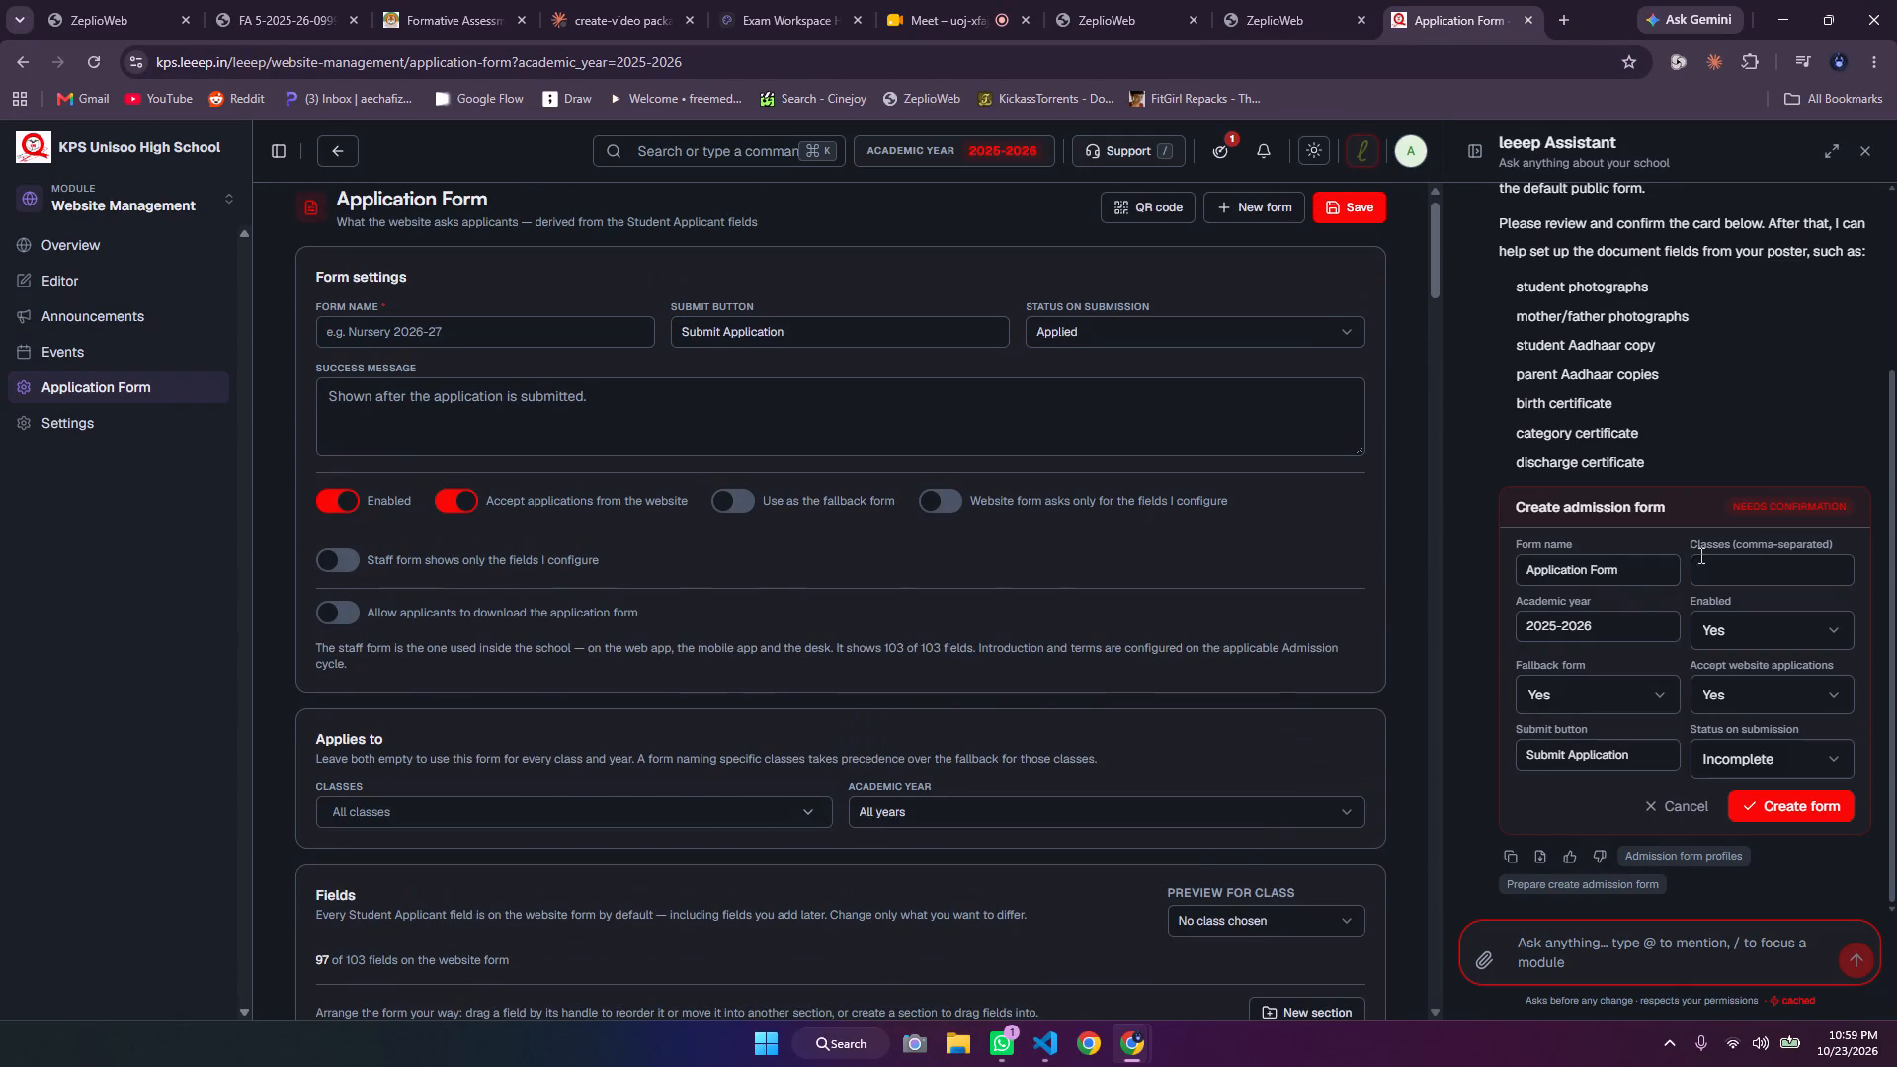
pyautogui.click(1711, 556)
pyautogui.click(1725, 634)
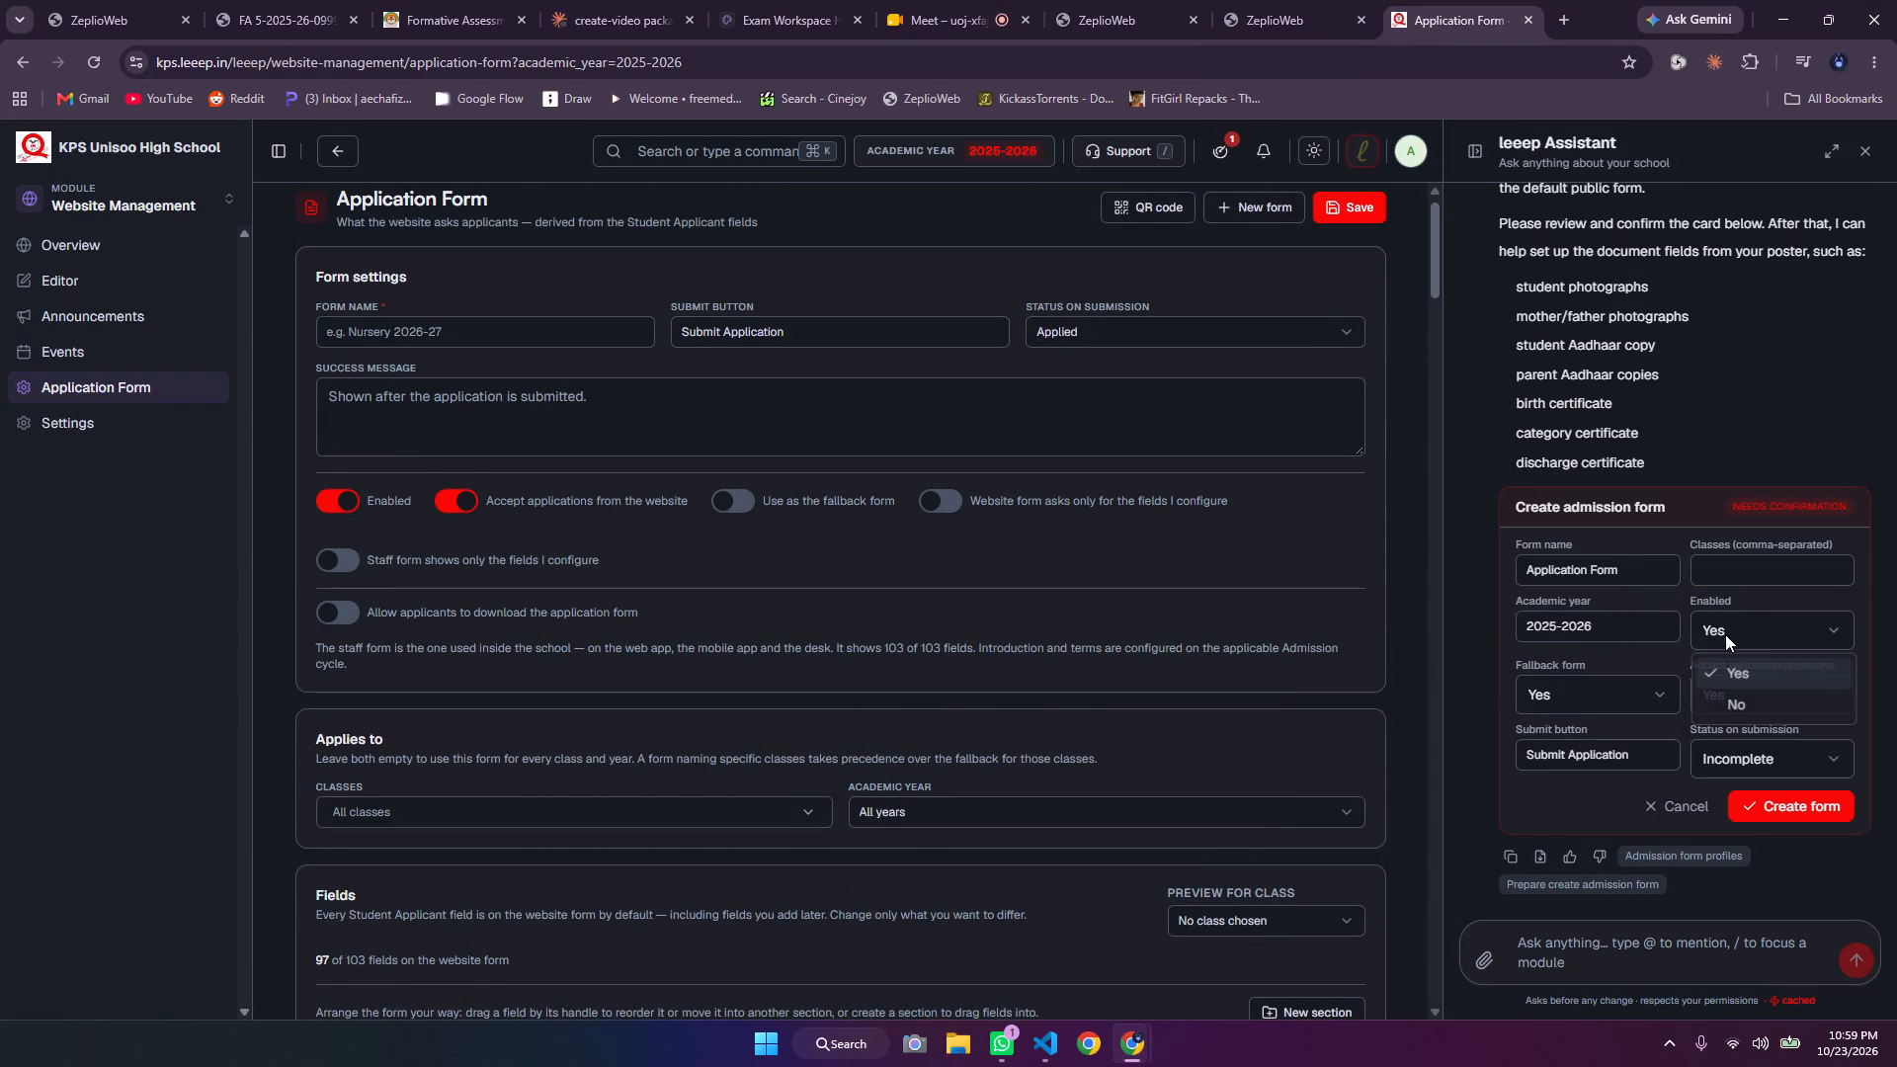
pyautogui.click(1723, 453)
pyautogui.click(1729, 705)
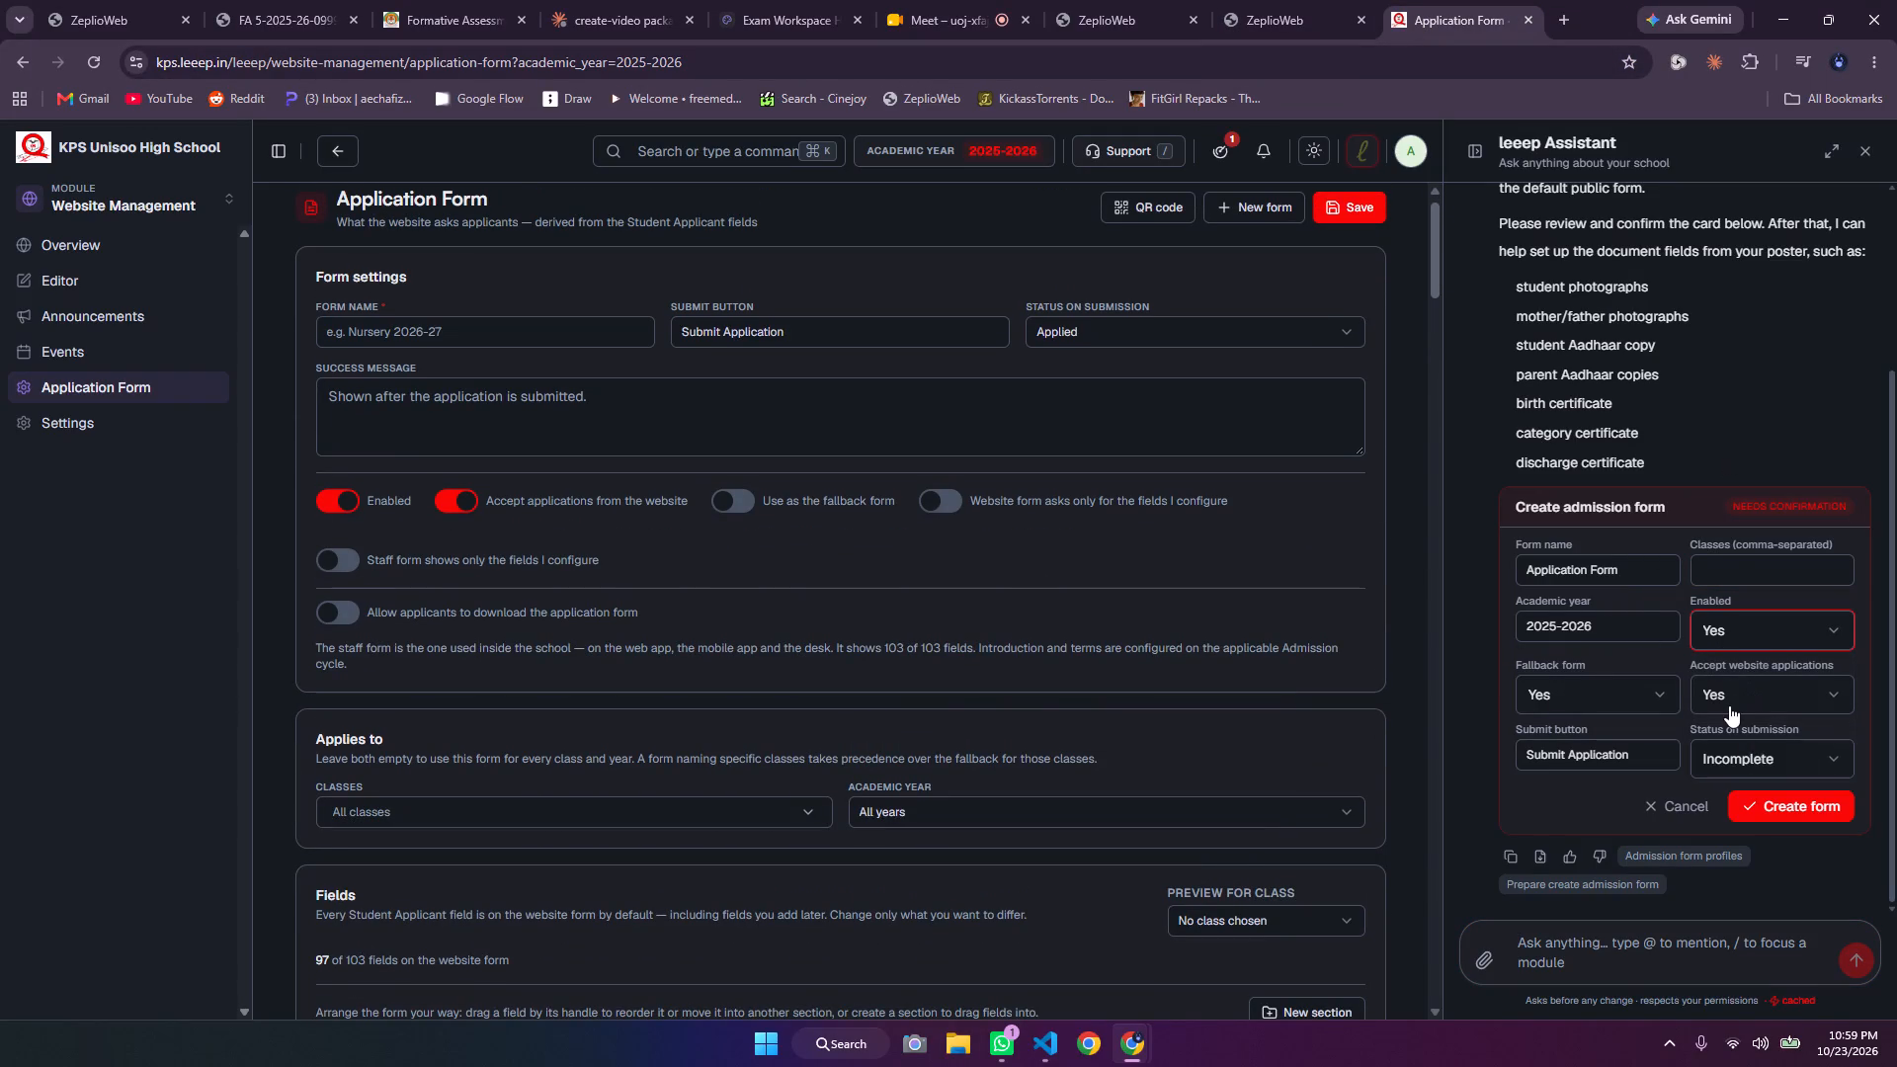
pyautogui.click(1753, 450)
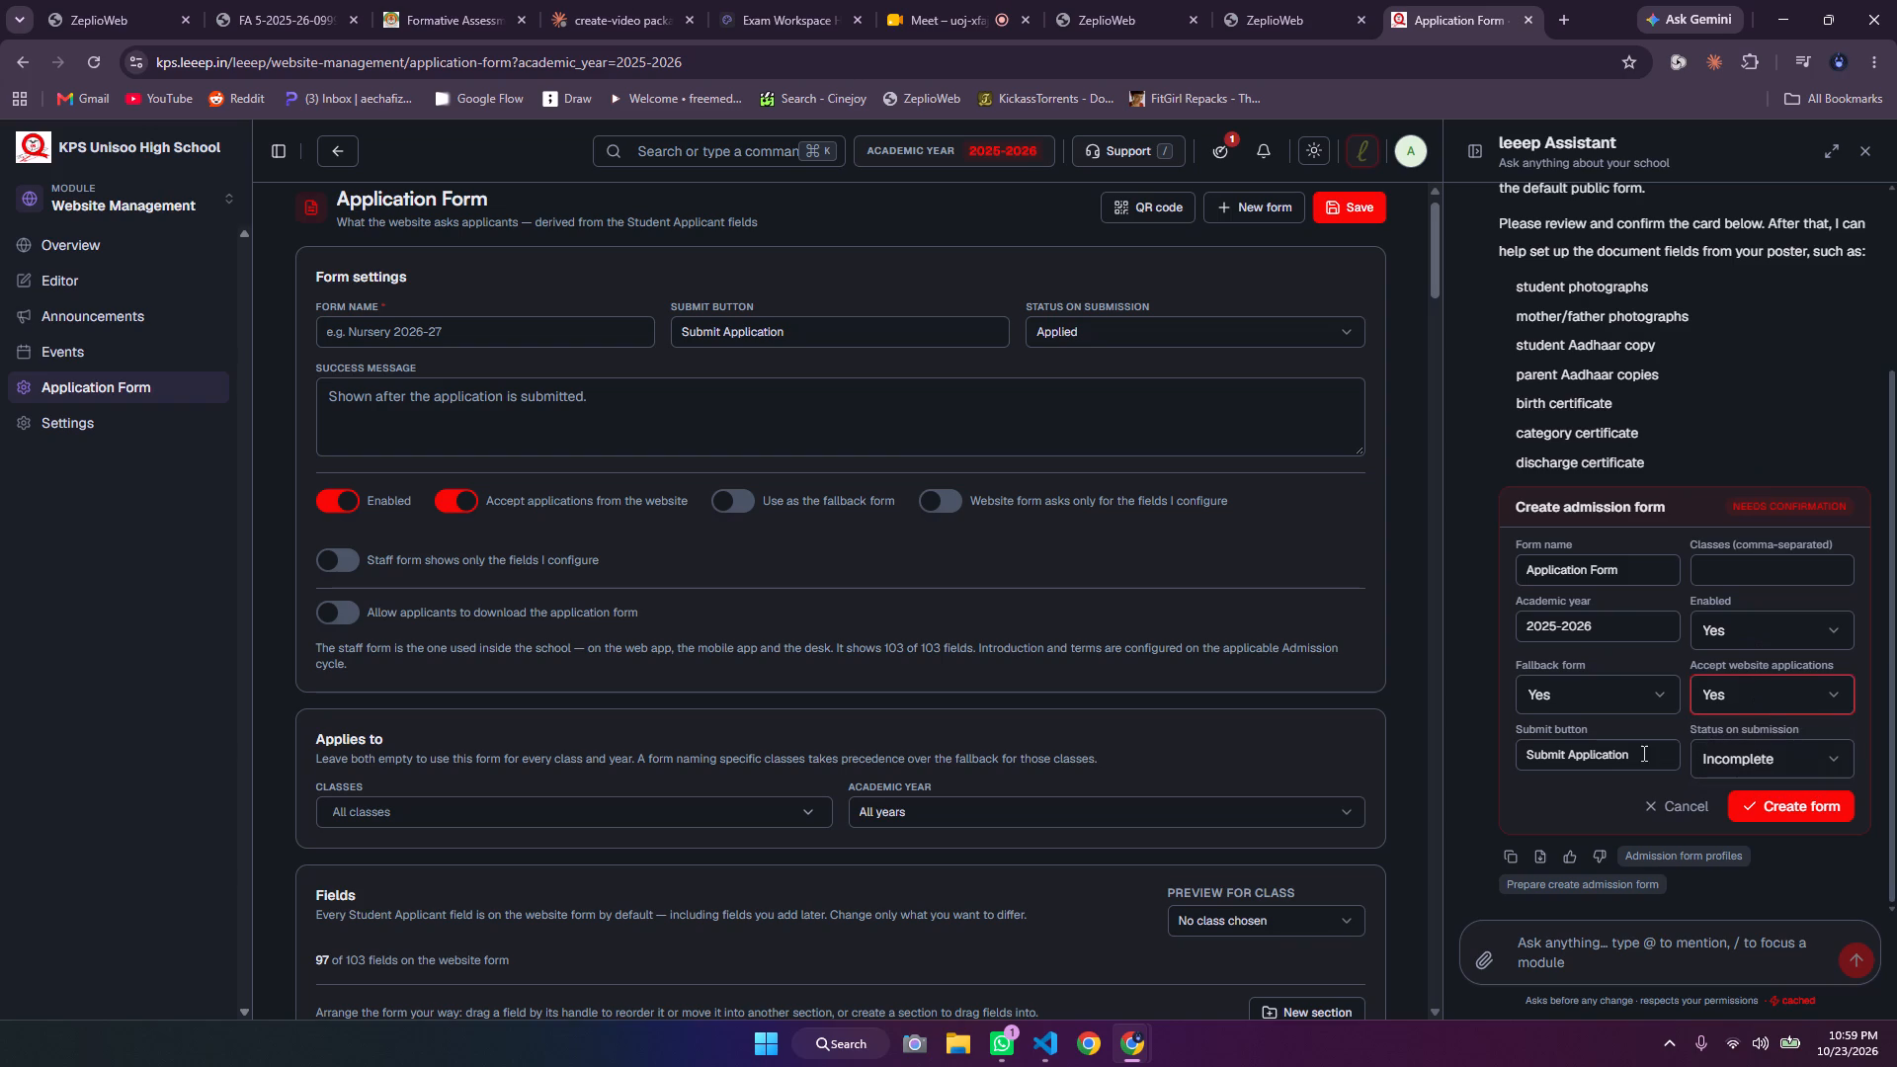
pyautogui.scroll(-1, 1642, 753)
pyautogui.click(1808, 804)
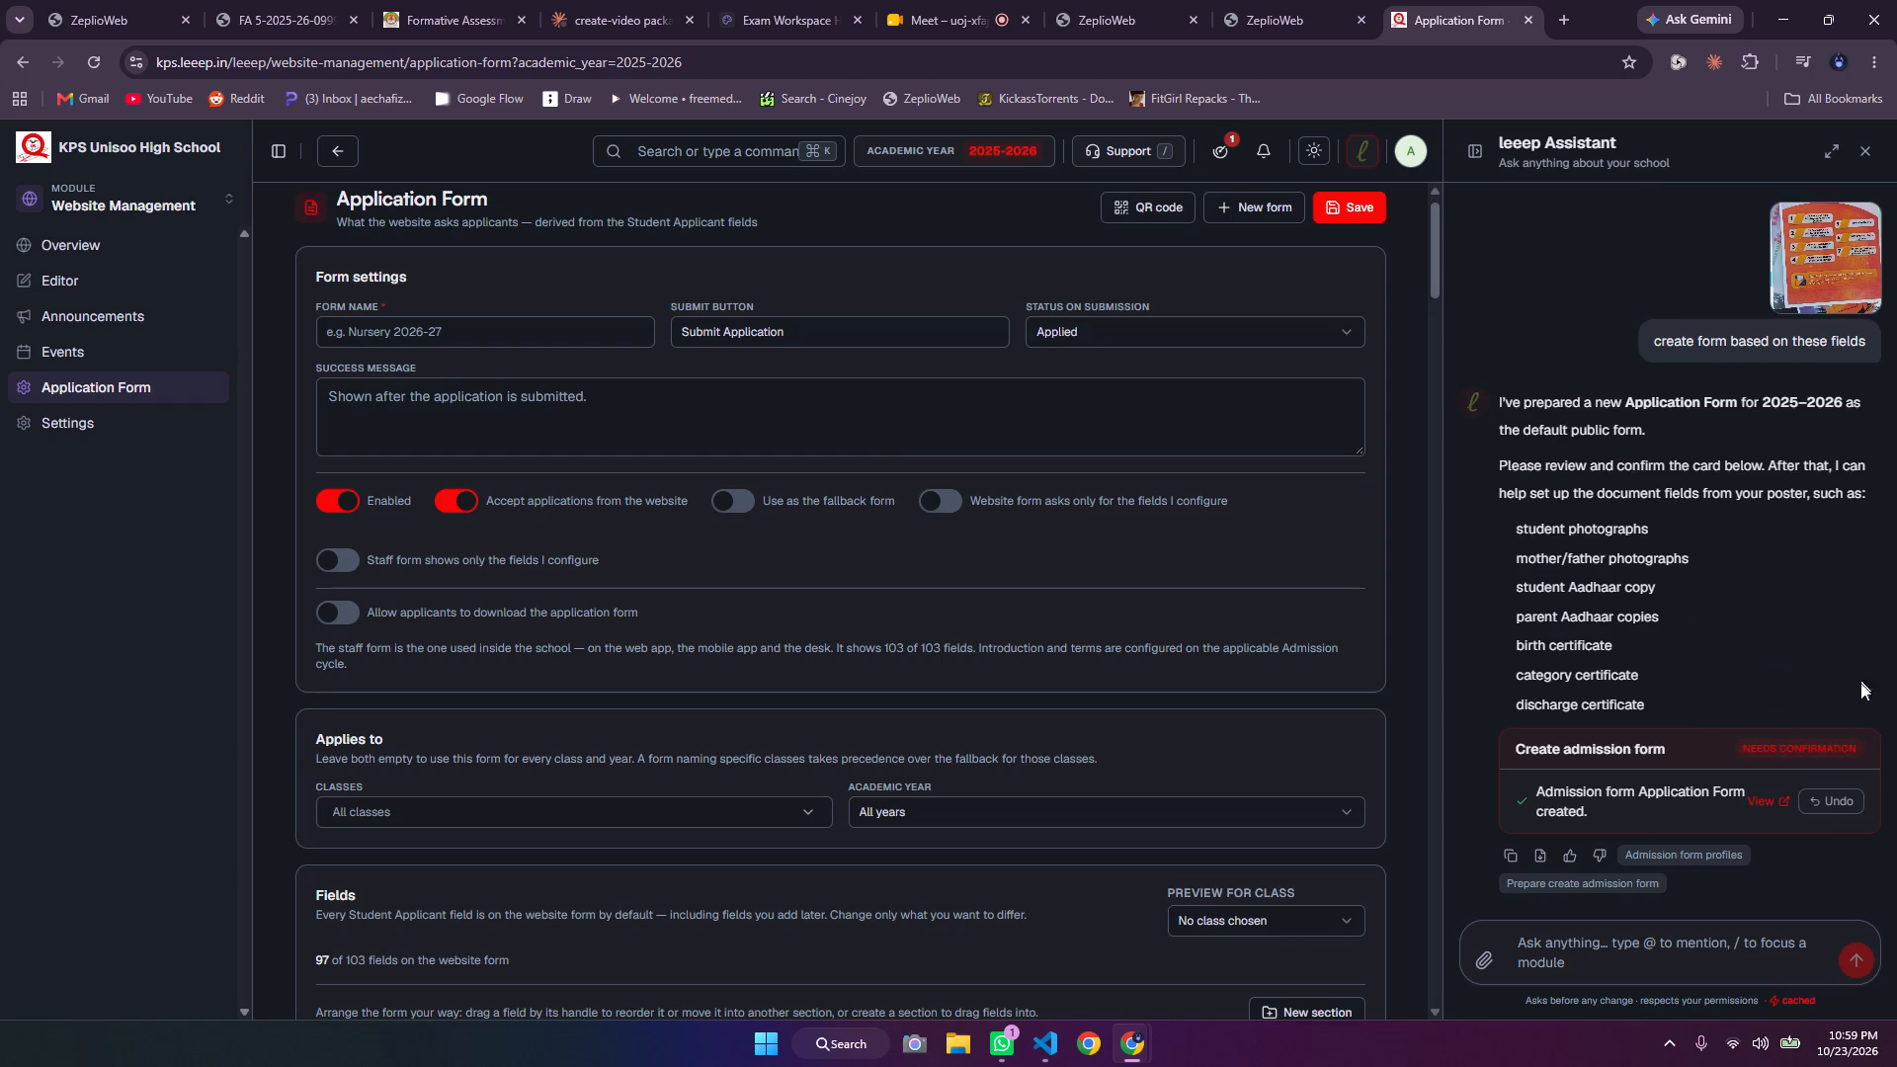
# Reload the Application Form page, check the new form's settings and save the form.
pyautogui.scroll(-2, 1711, 678)
pyautogui.hotkey('ctrl', 'r')
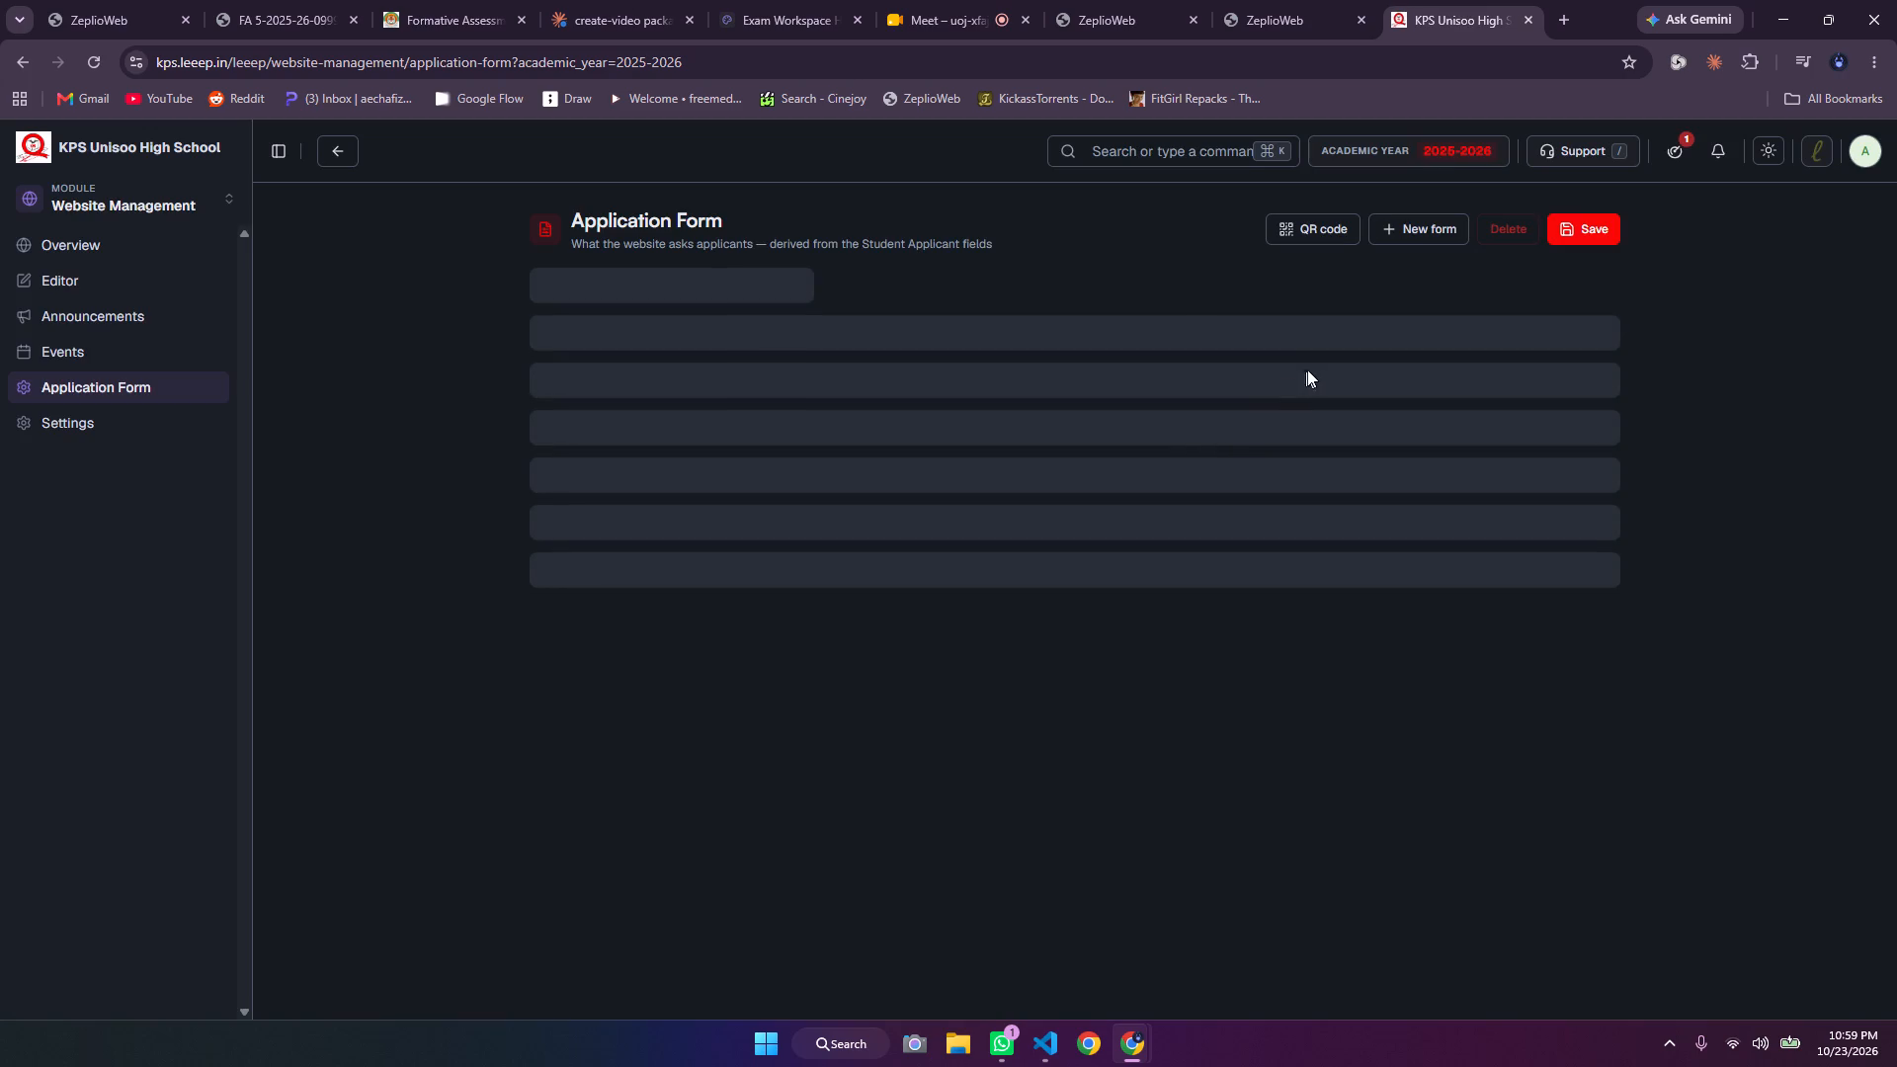
pyautogui.scroll(-2, 1141, 392)
pyautogui.scroll(1, 1141, 392)
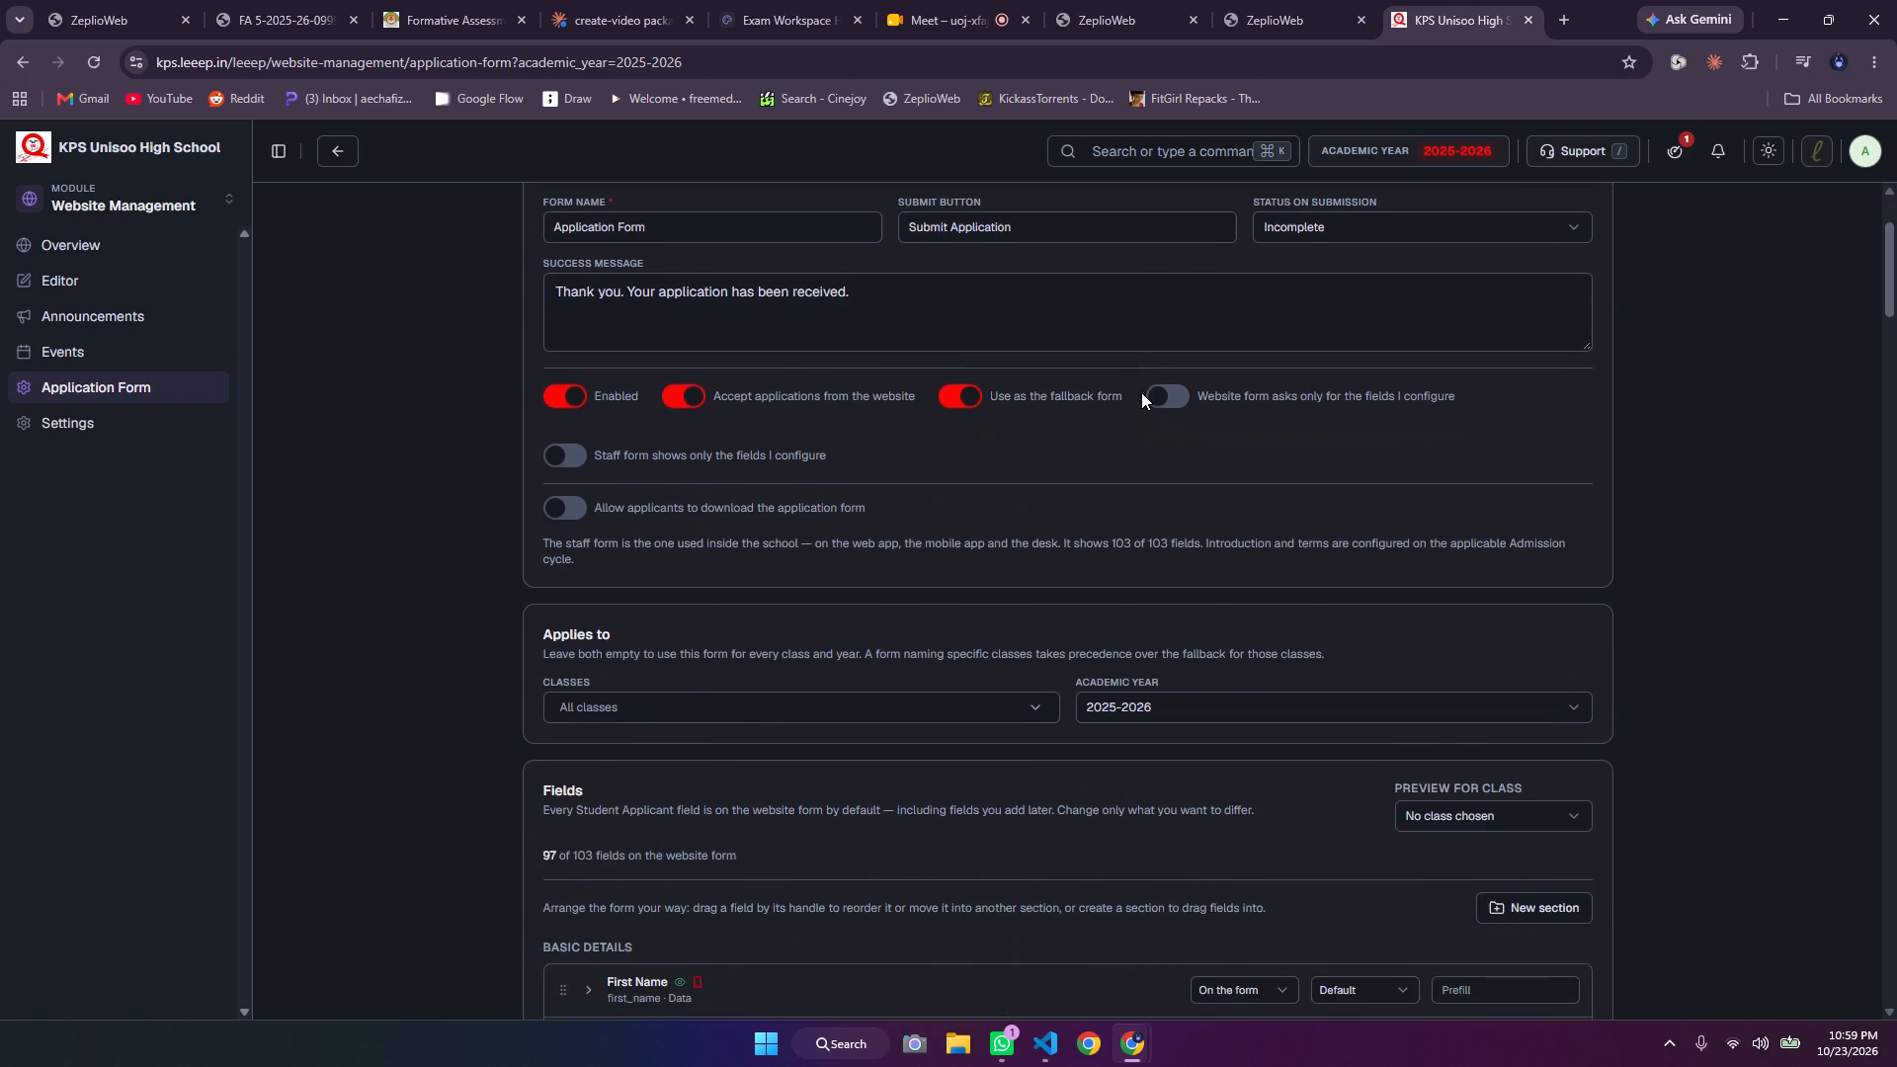
pyautogui.scroll(3, 1141, 392)
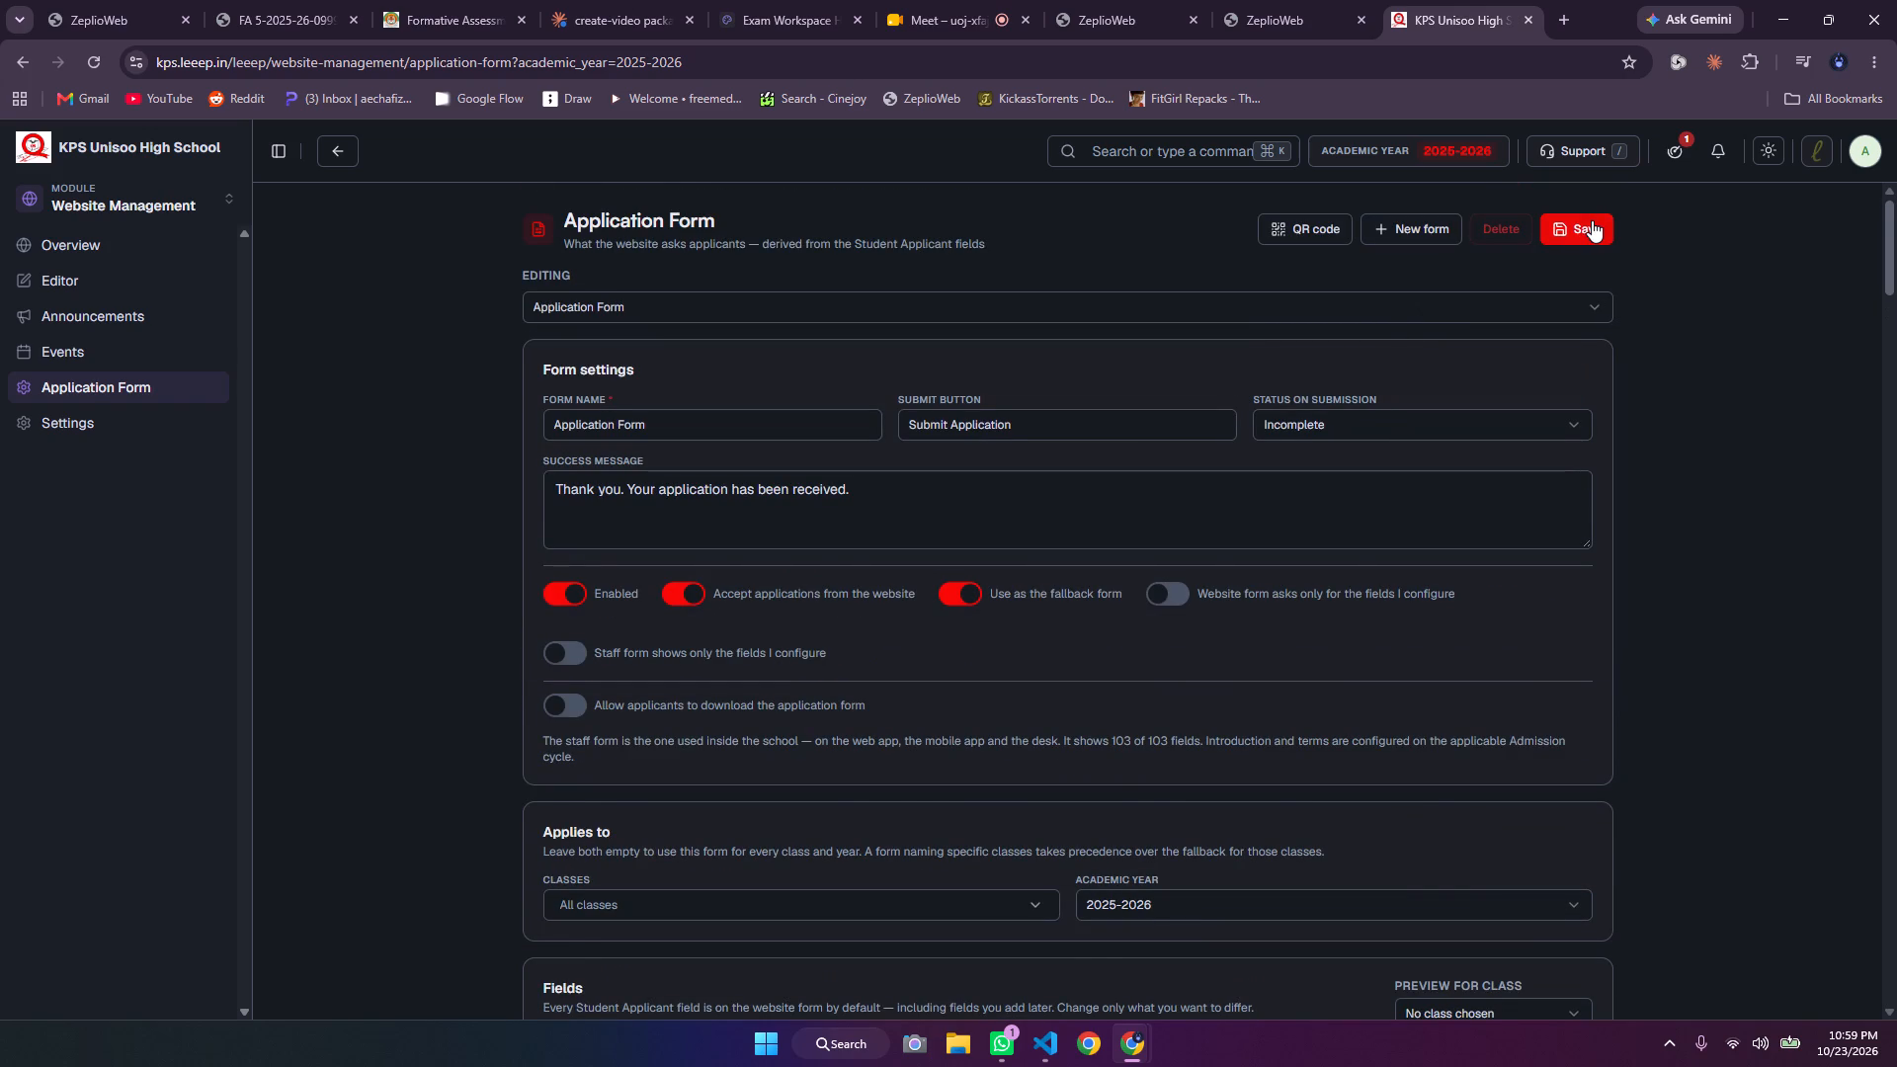
pyautogui.click(1592, 220)
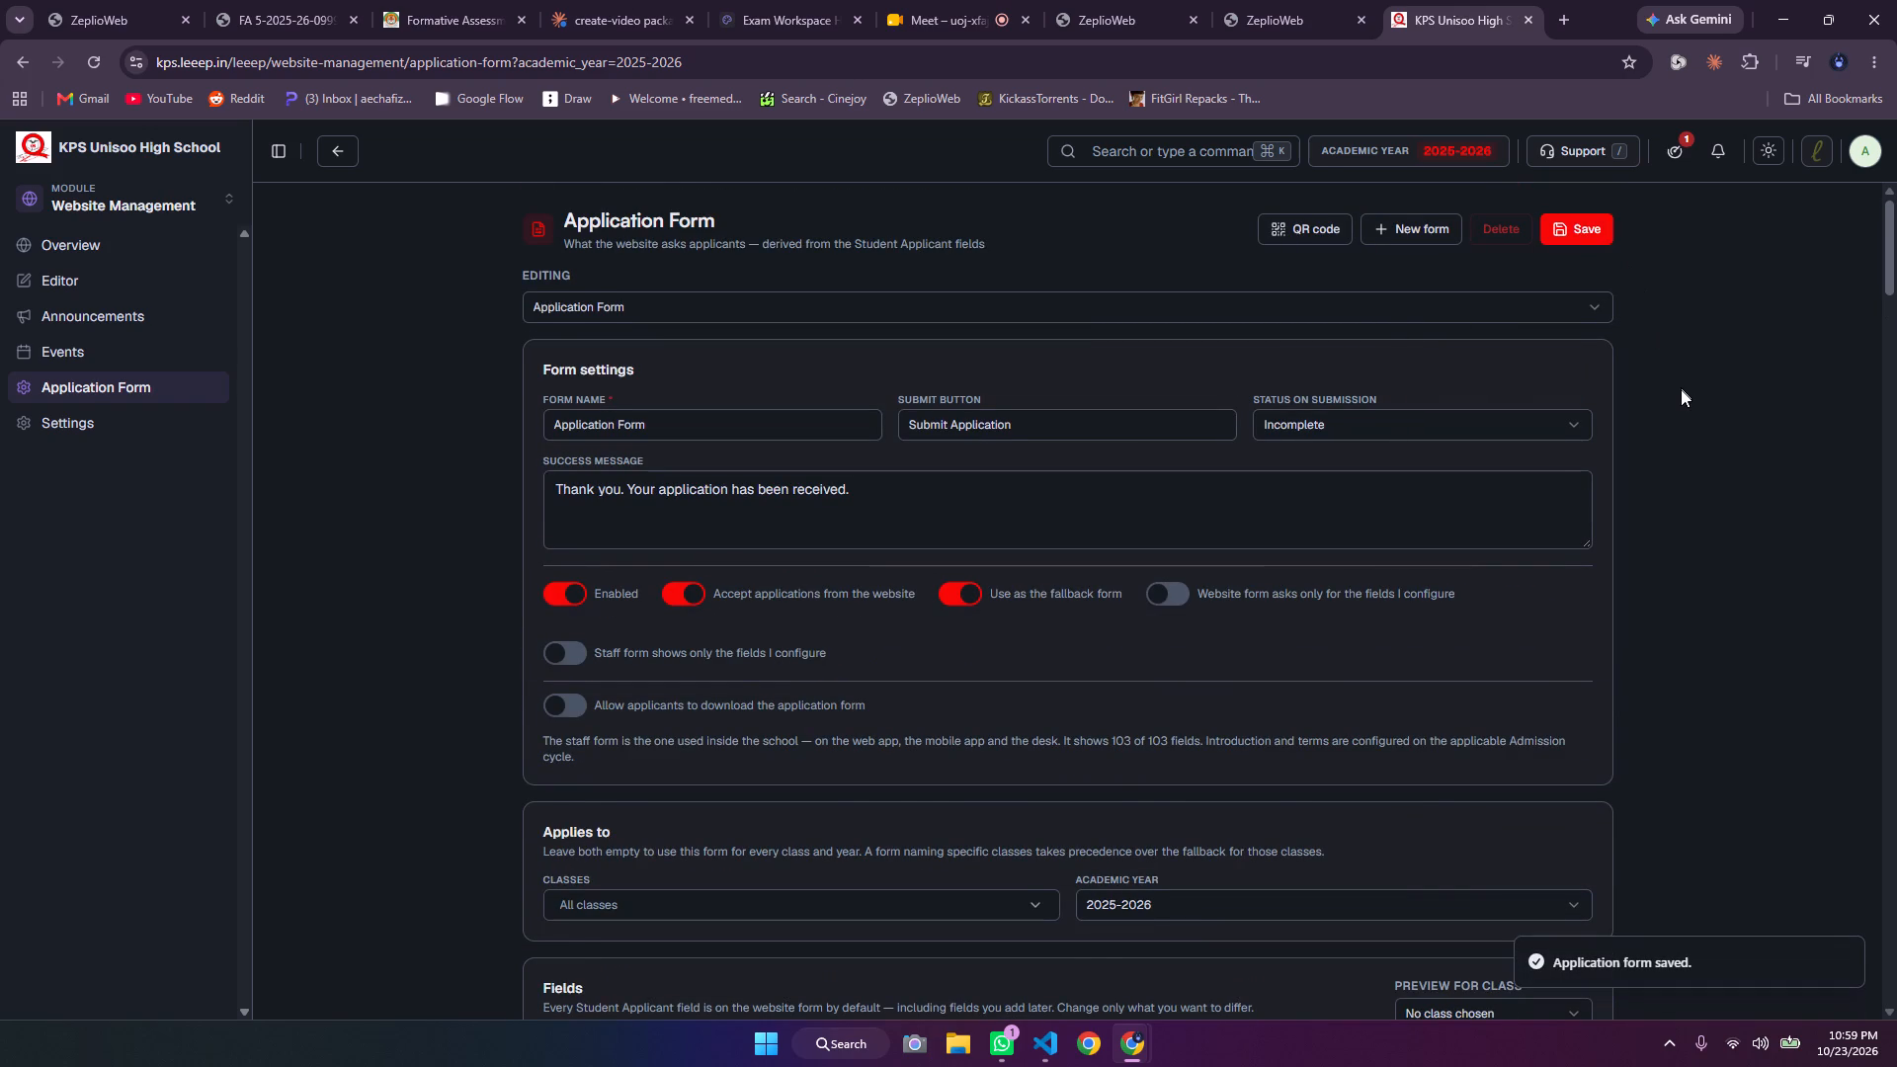
# Show the admission QR code, copy its application link and open that link in a new browser tab.
pyautogui.click(1294, 216)
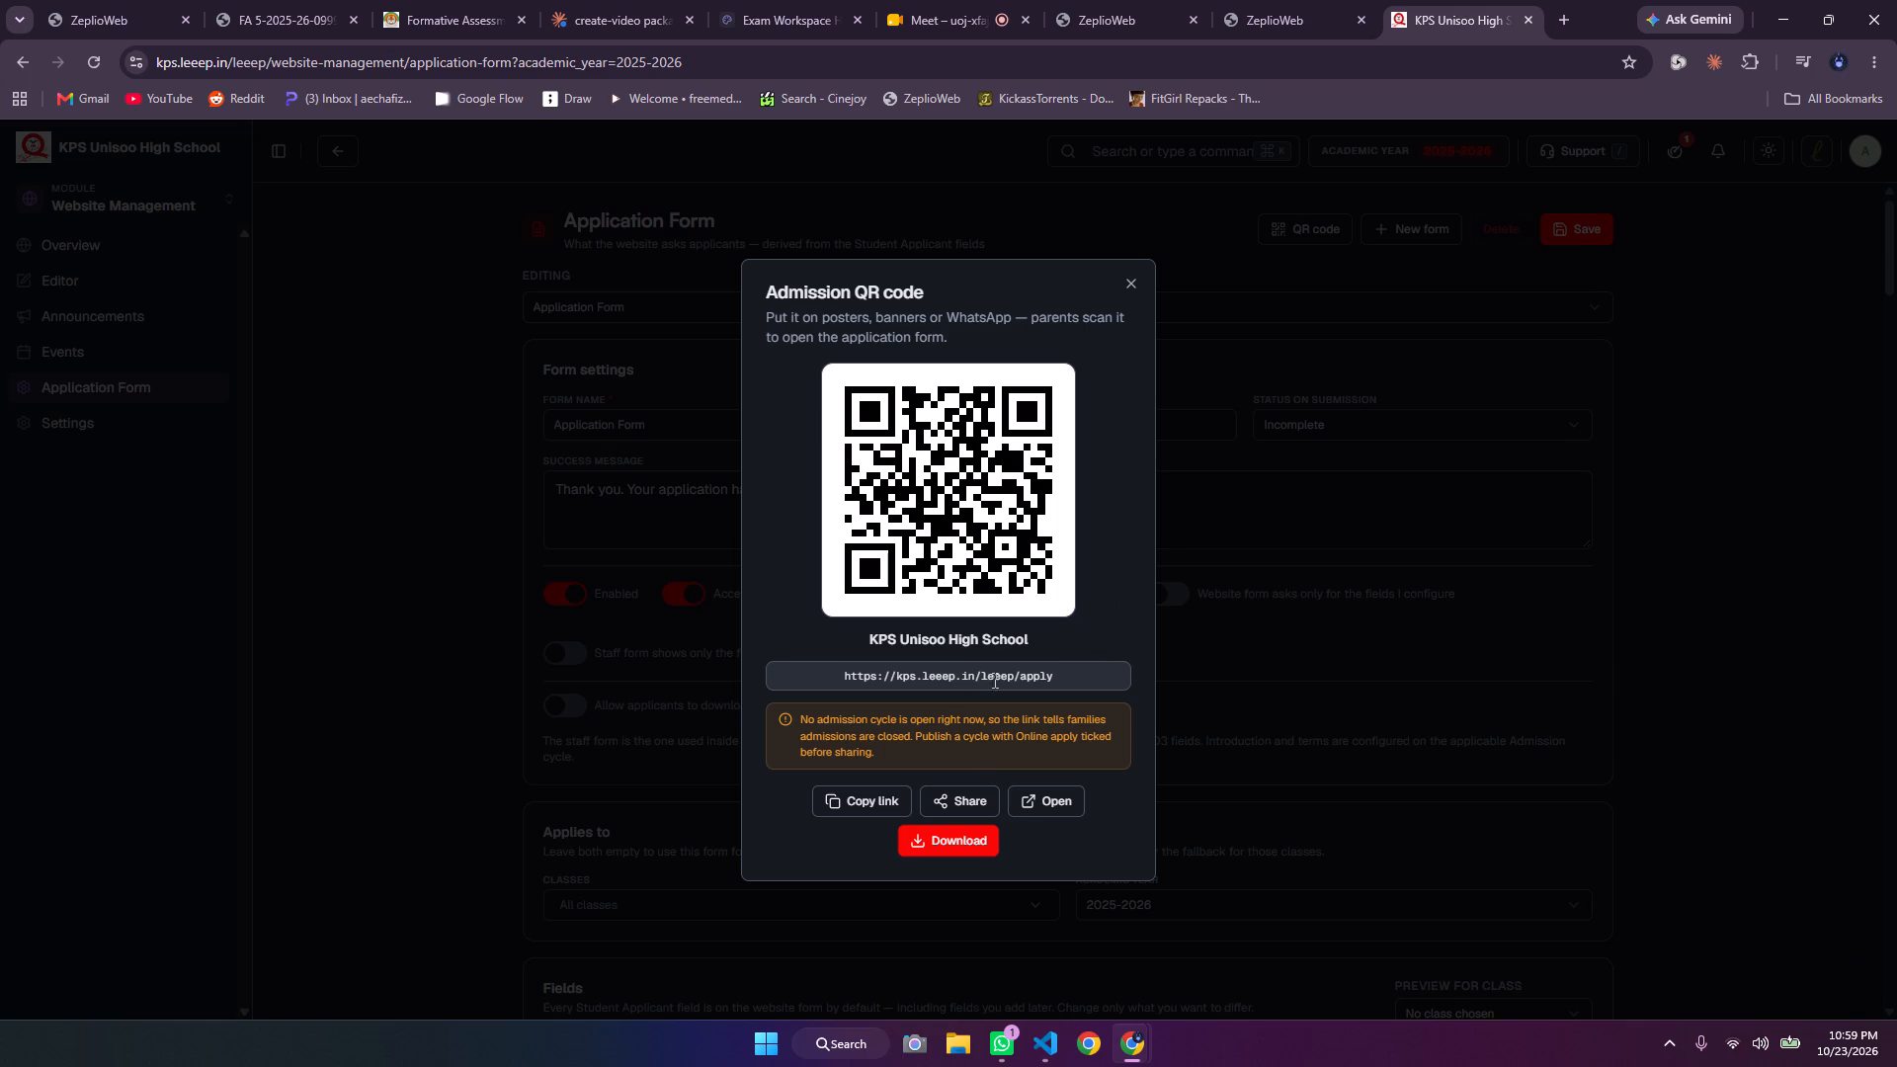
pyautogui.tripleClick(1031, 678)
pyautogui.hotkey('ctrl', 'c')
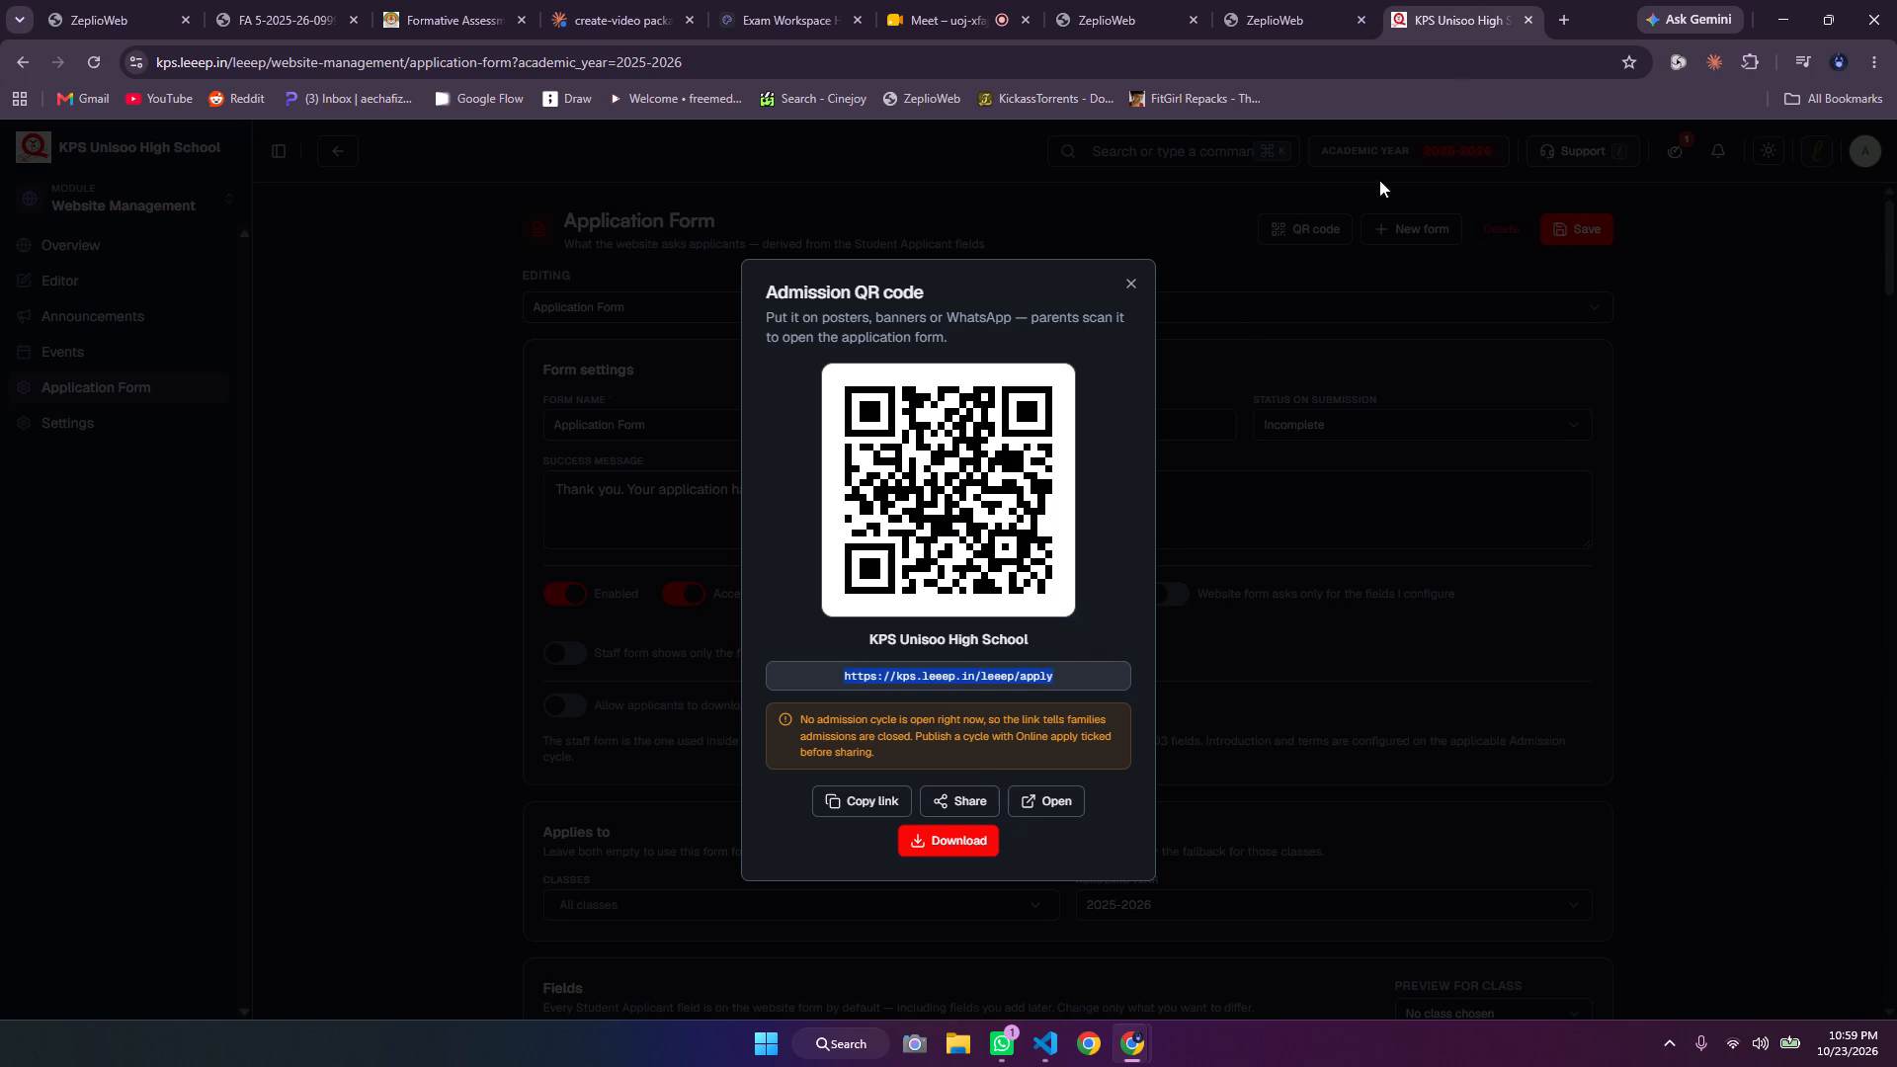
pyautogui.click(1558, 26)
pyautogui.hotkey('ctrl', 'v')
pyautogui.press('Return')
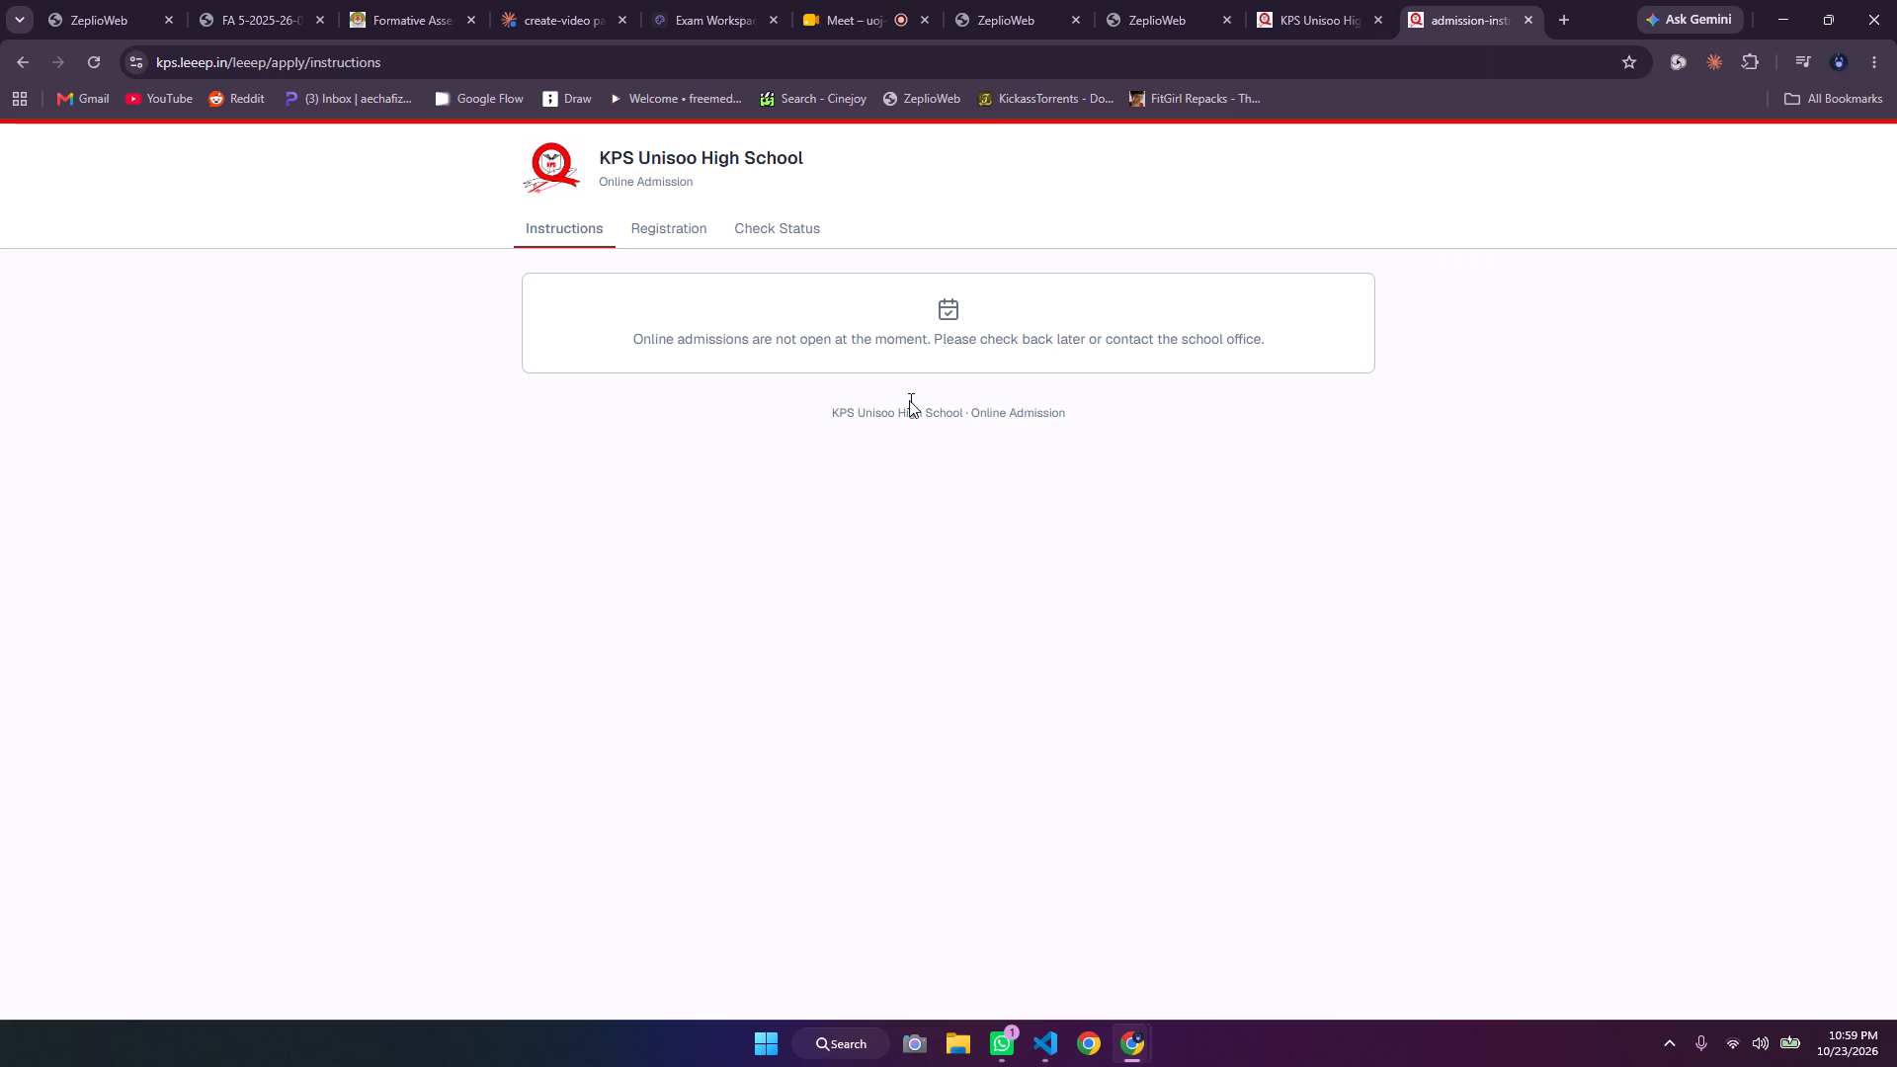
# Check the Registration and Check Status pages of the school's public Online Admission site.
pyautogui.click(665, 223)
pyautogui.click(745, 225)
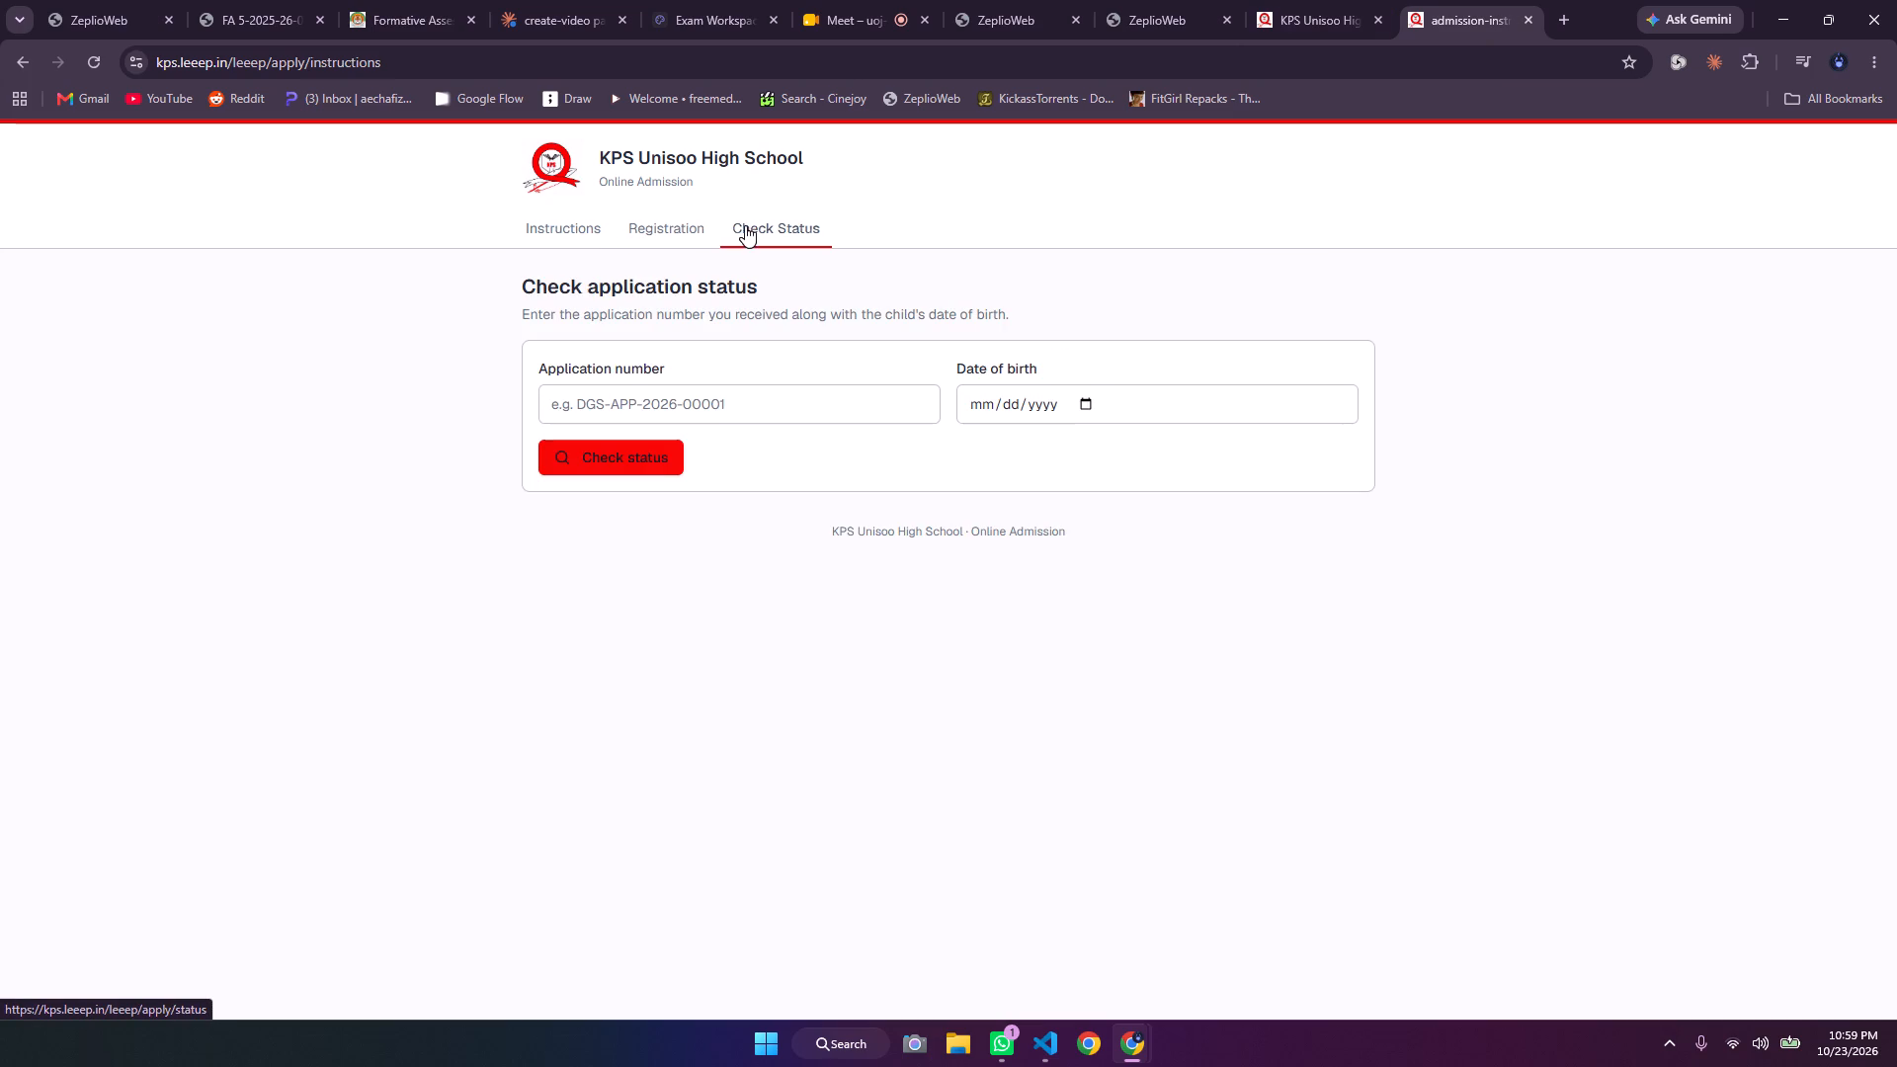
pyautogui.click(656, 225)
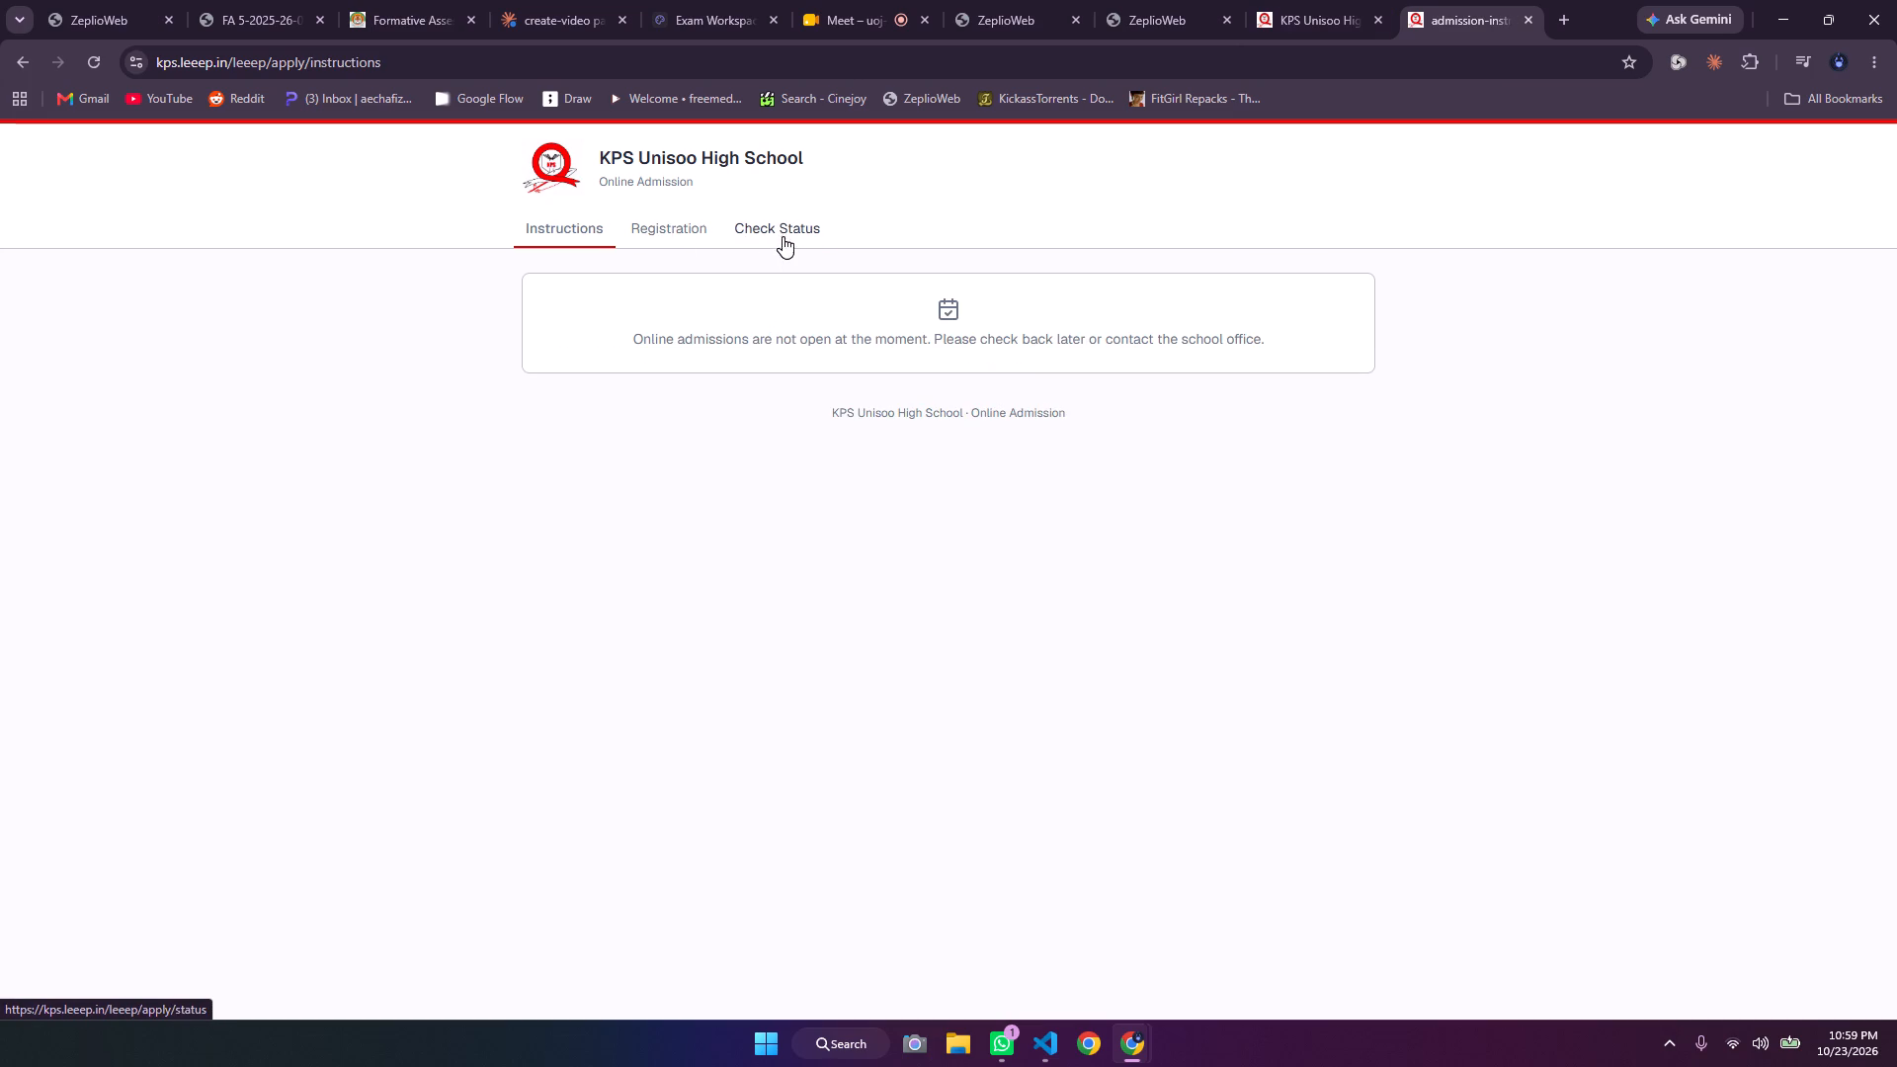
pyautogui.click(686, 220)
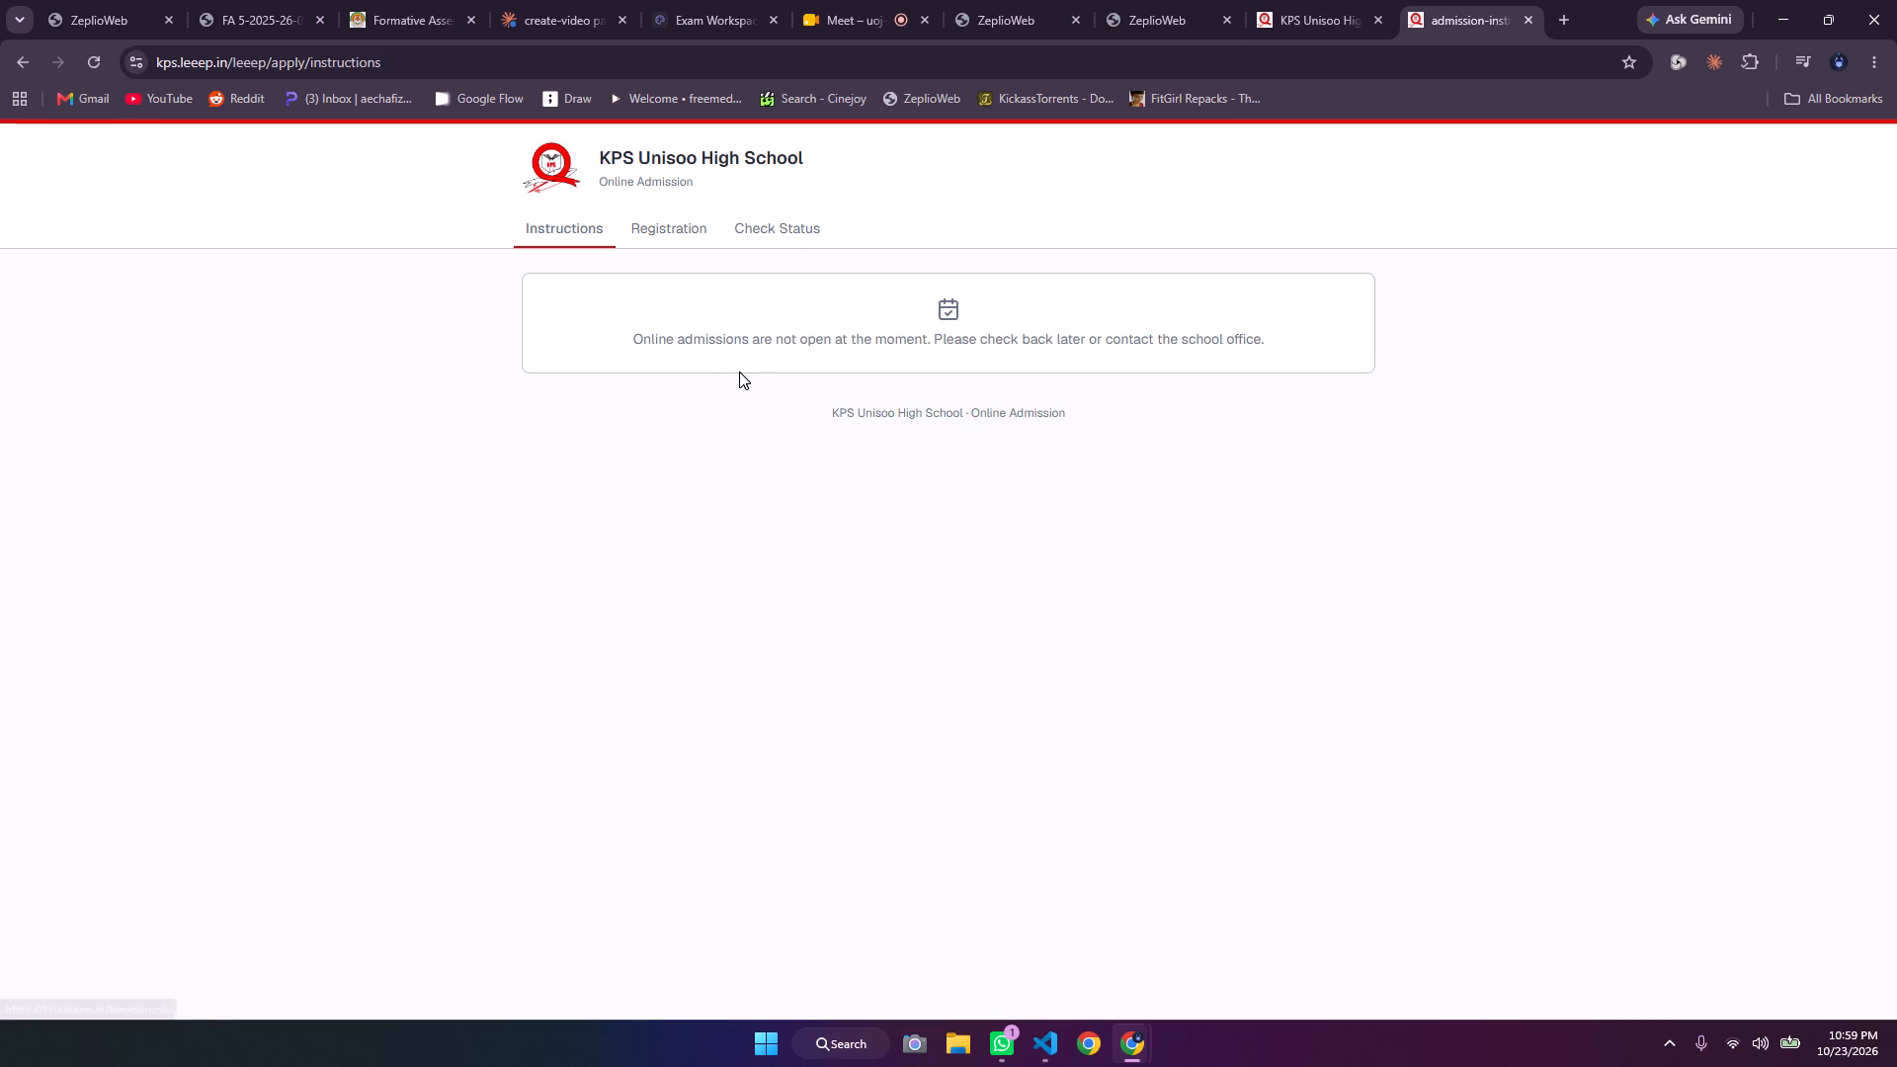
pyautogui.click(674, 222)
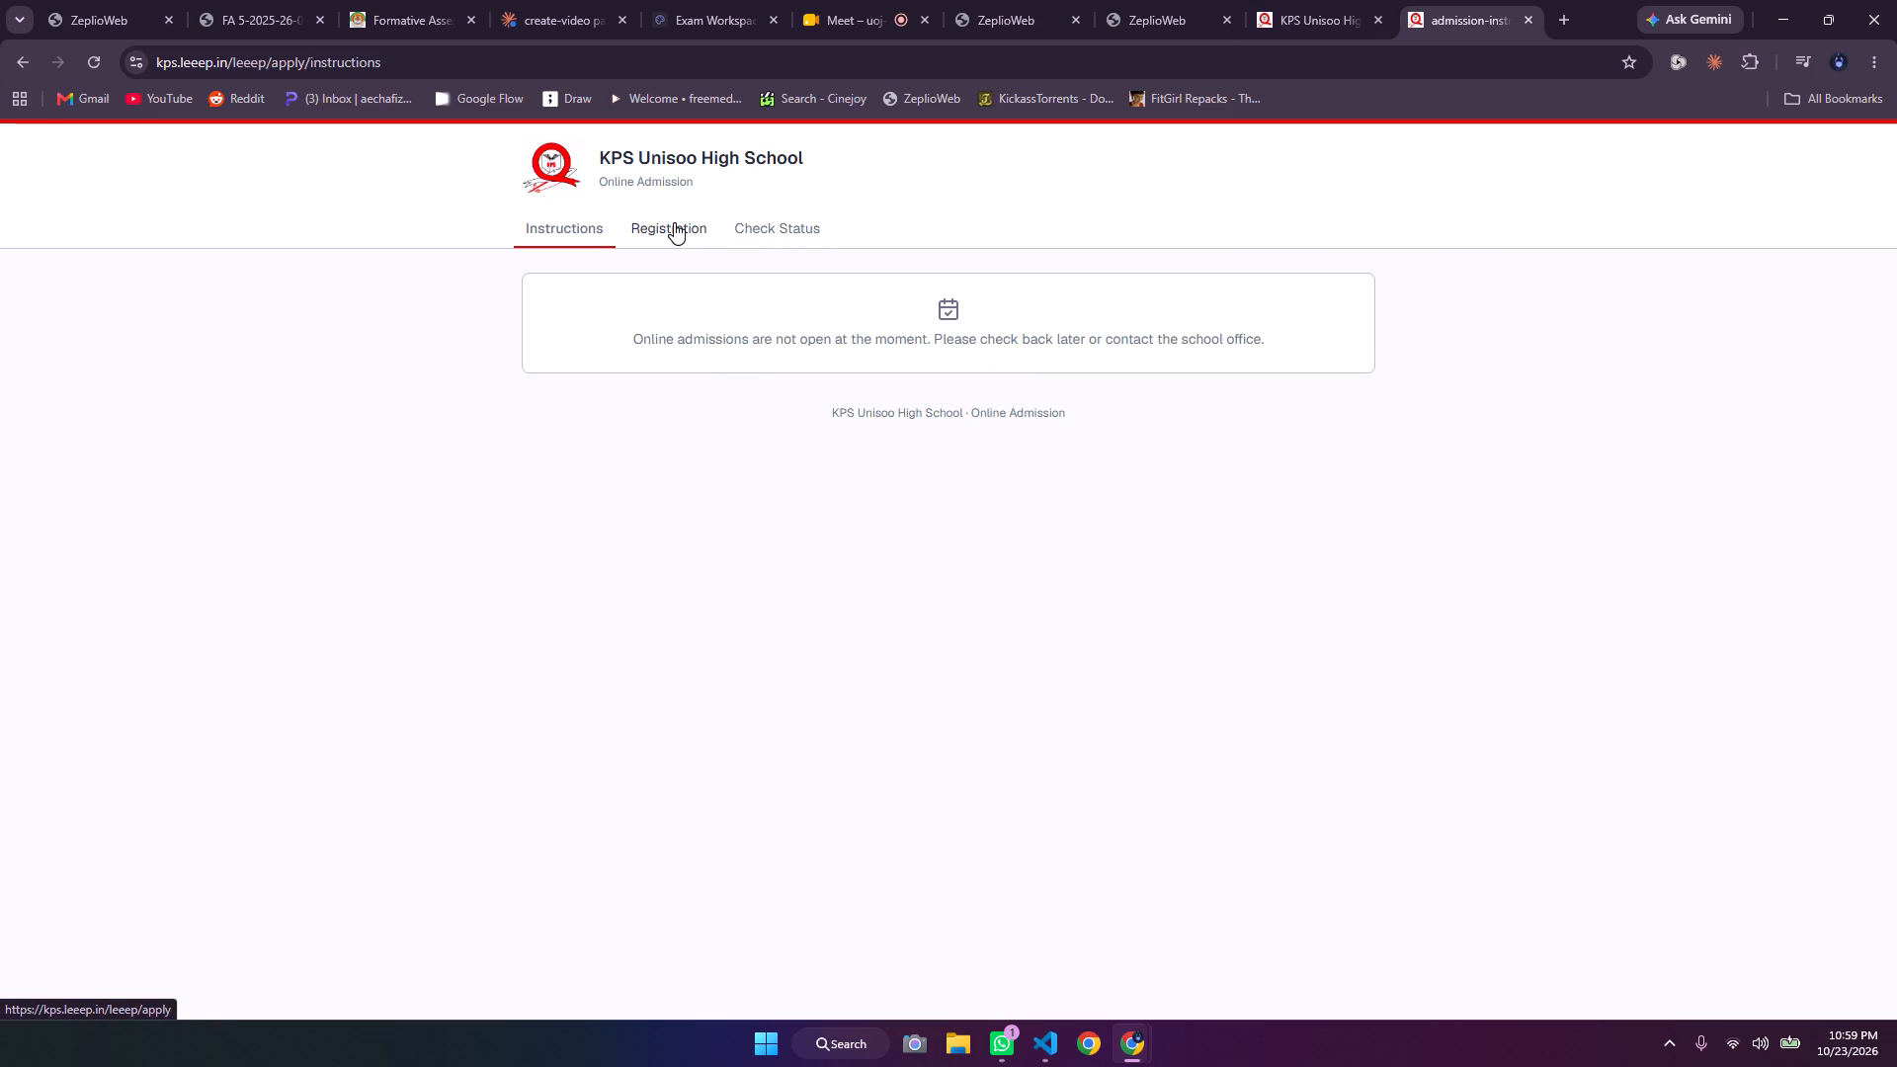
pyautogui.tripleClick(674, 222)
pyautogui.click(674, 222)
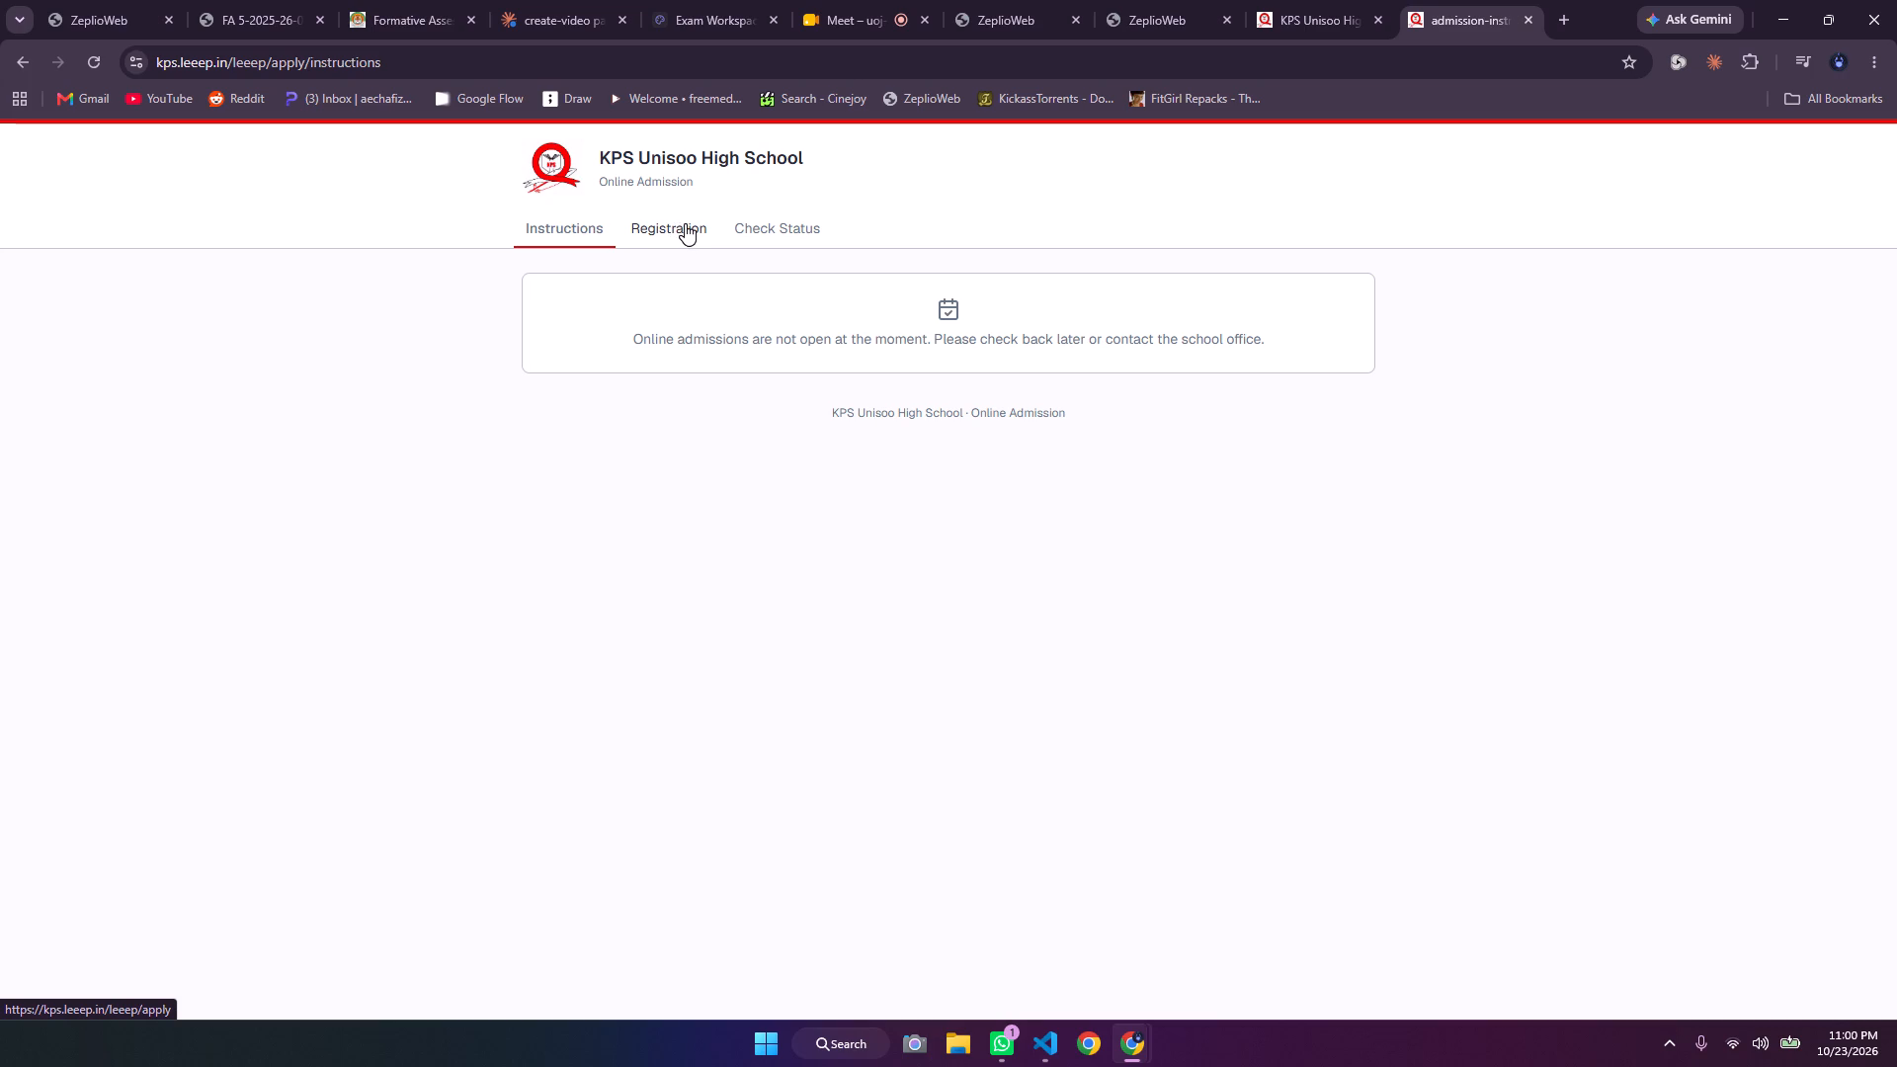
pyautogui.tripleClick(685, 223)
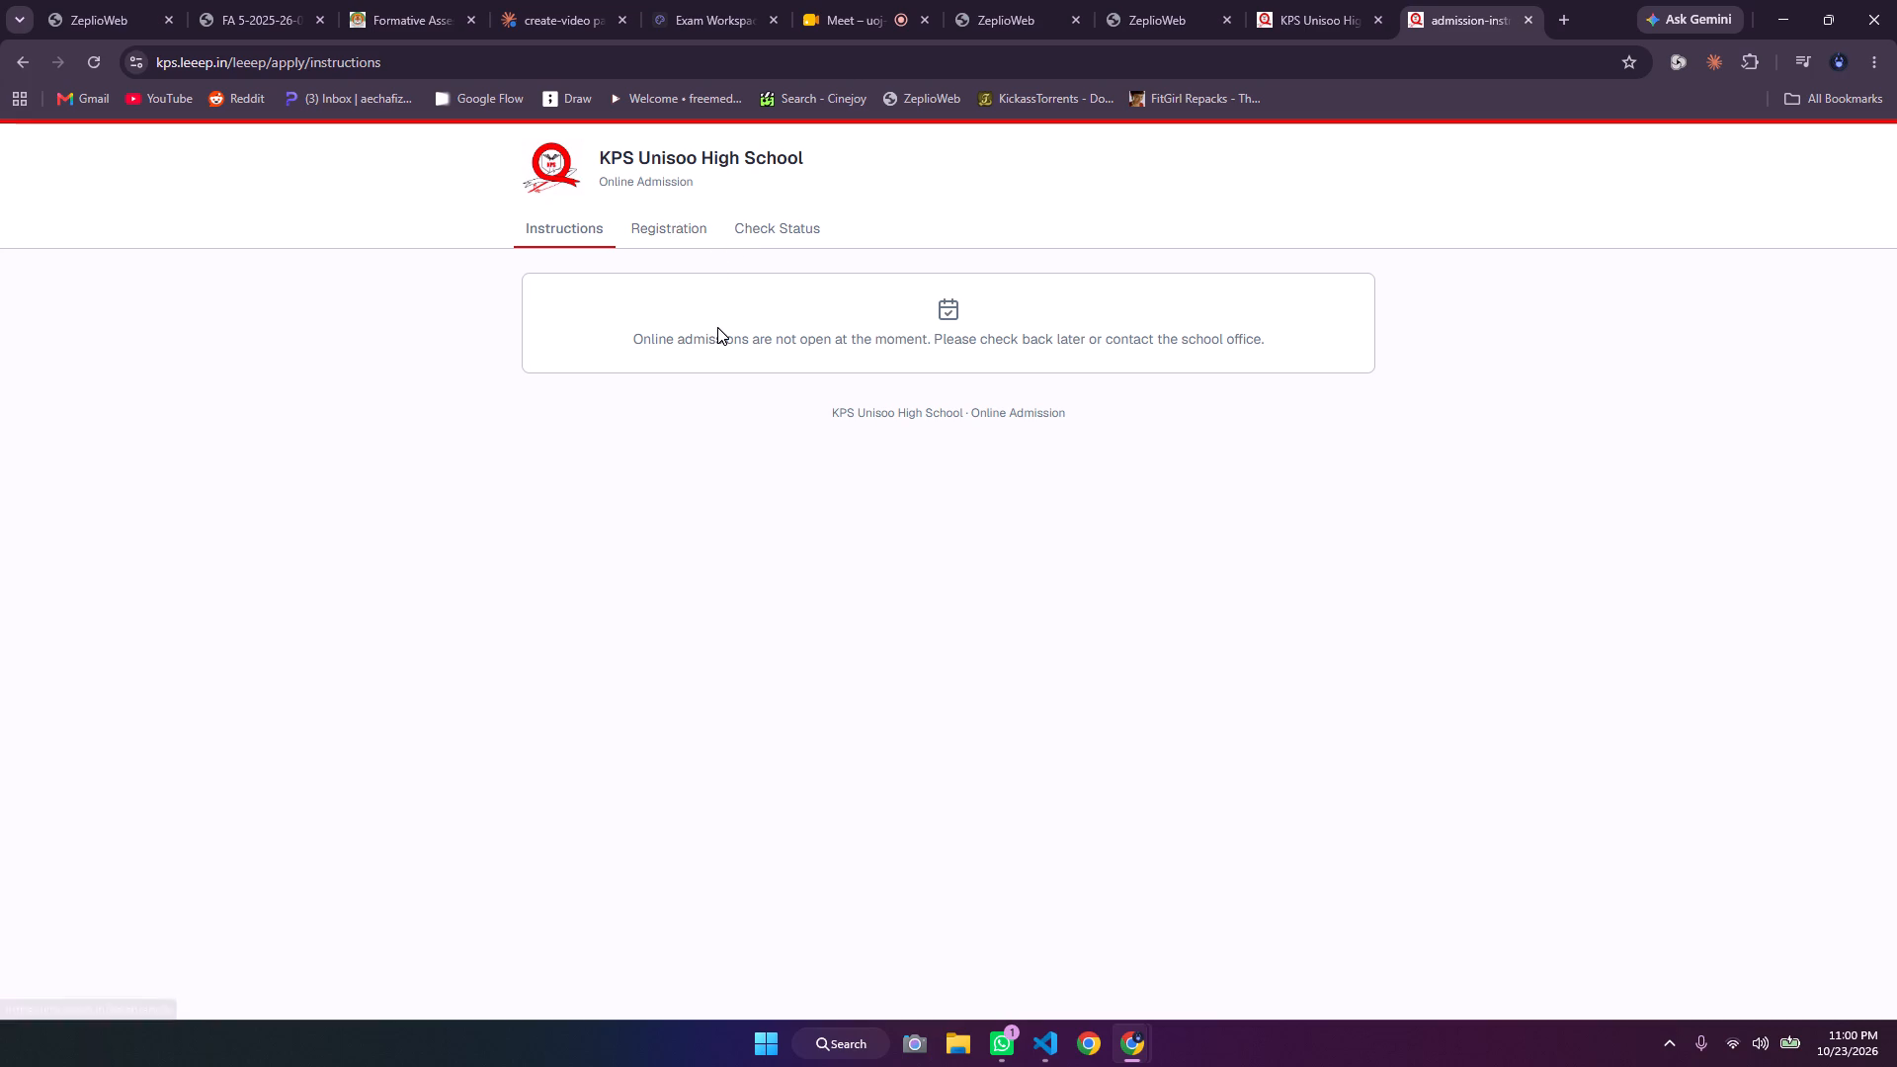
# Return to the school's form editor, close the admission QR code and examine the Application Form's settings and target classes.
pyautogui.click(1337, 0)
pyautogui.click(1122, 278)
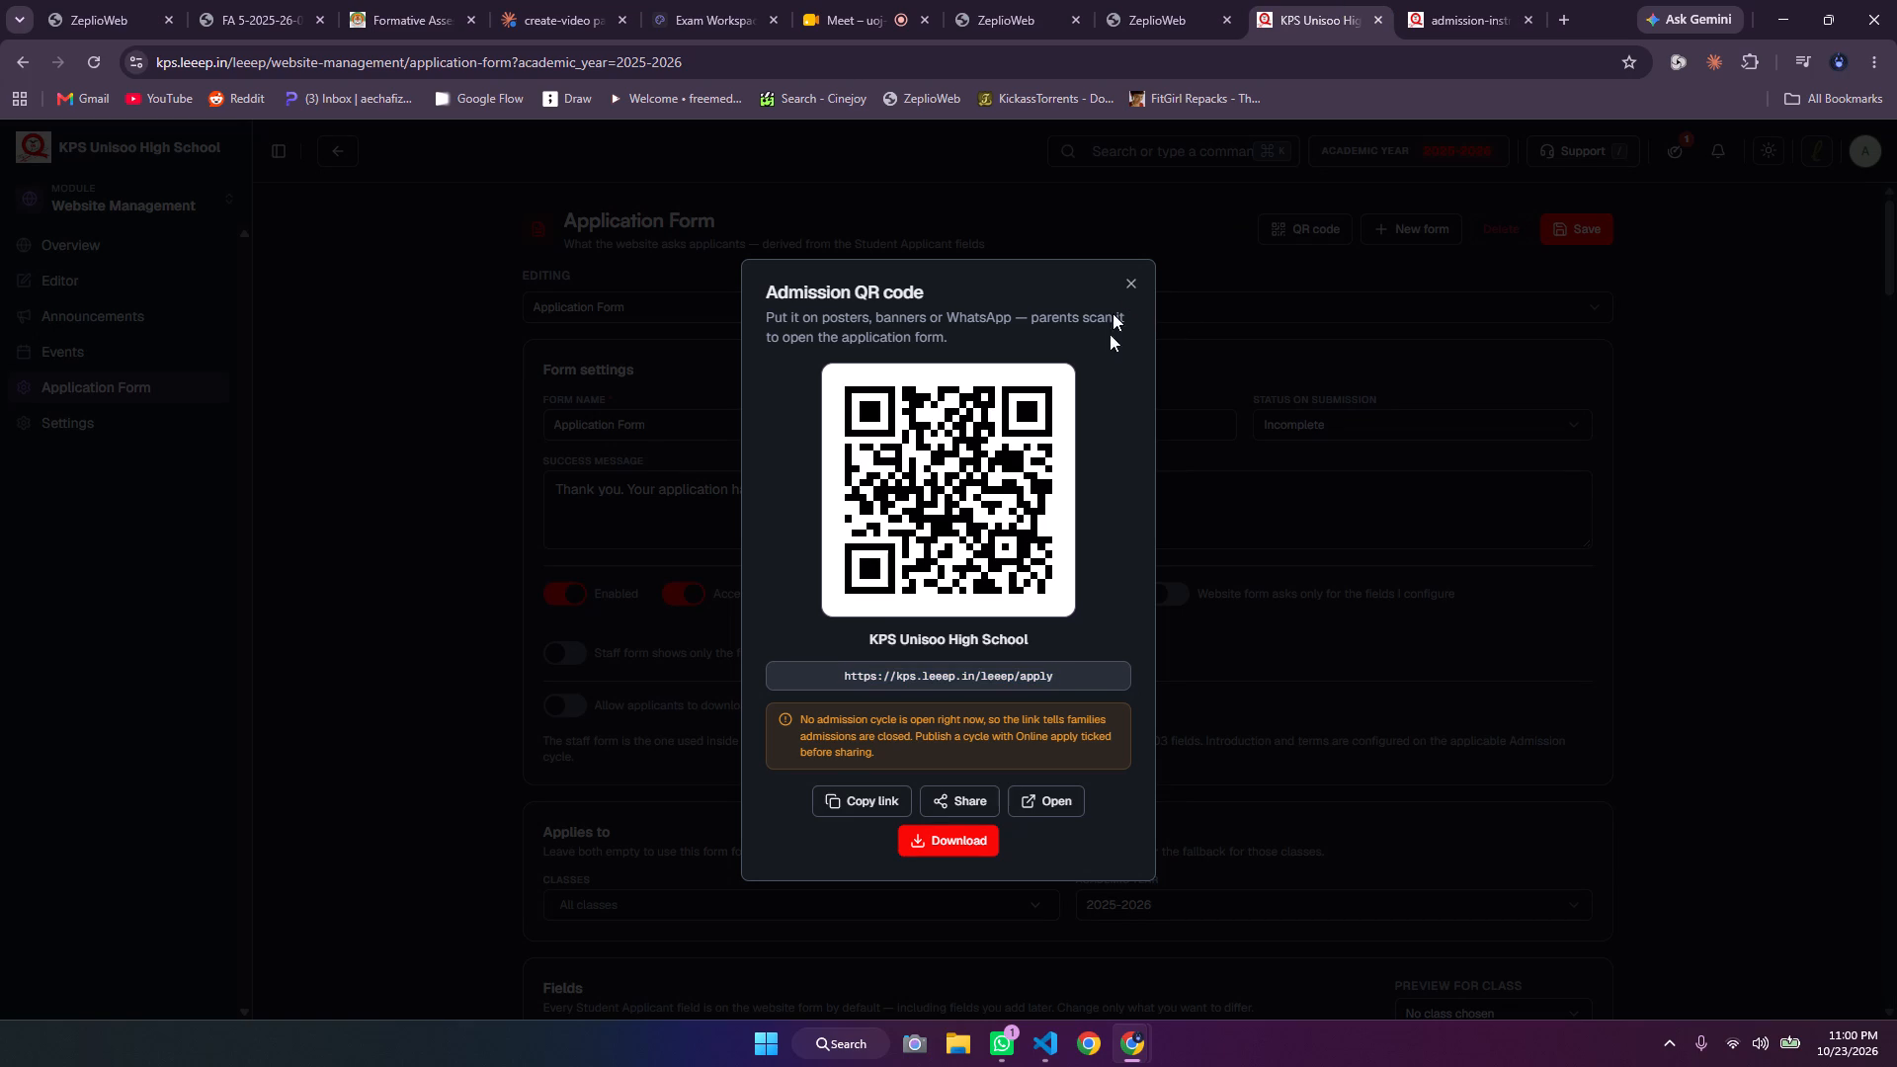
pyautogui.click(1129, 290)
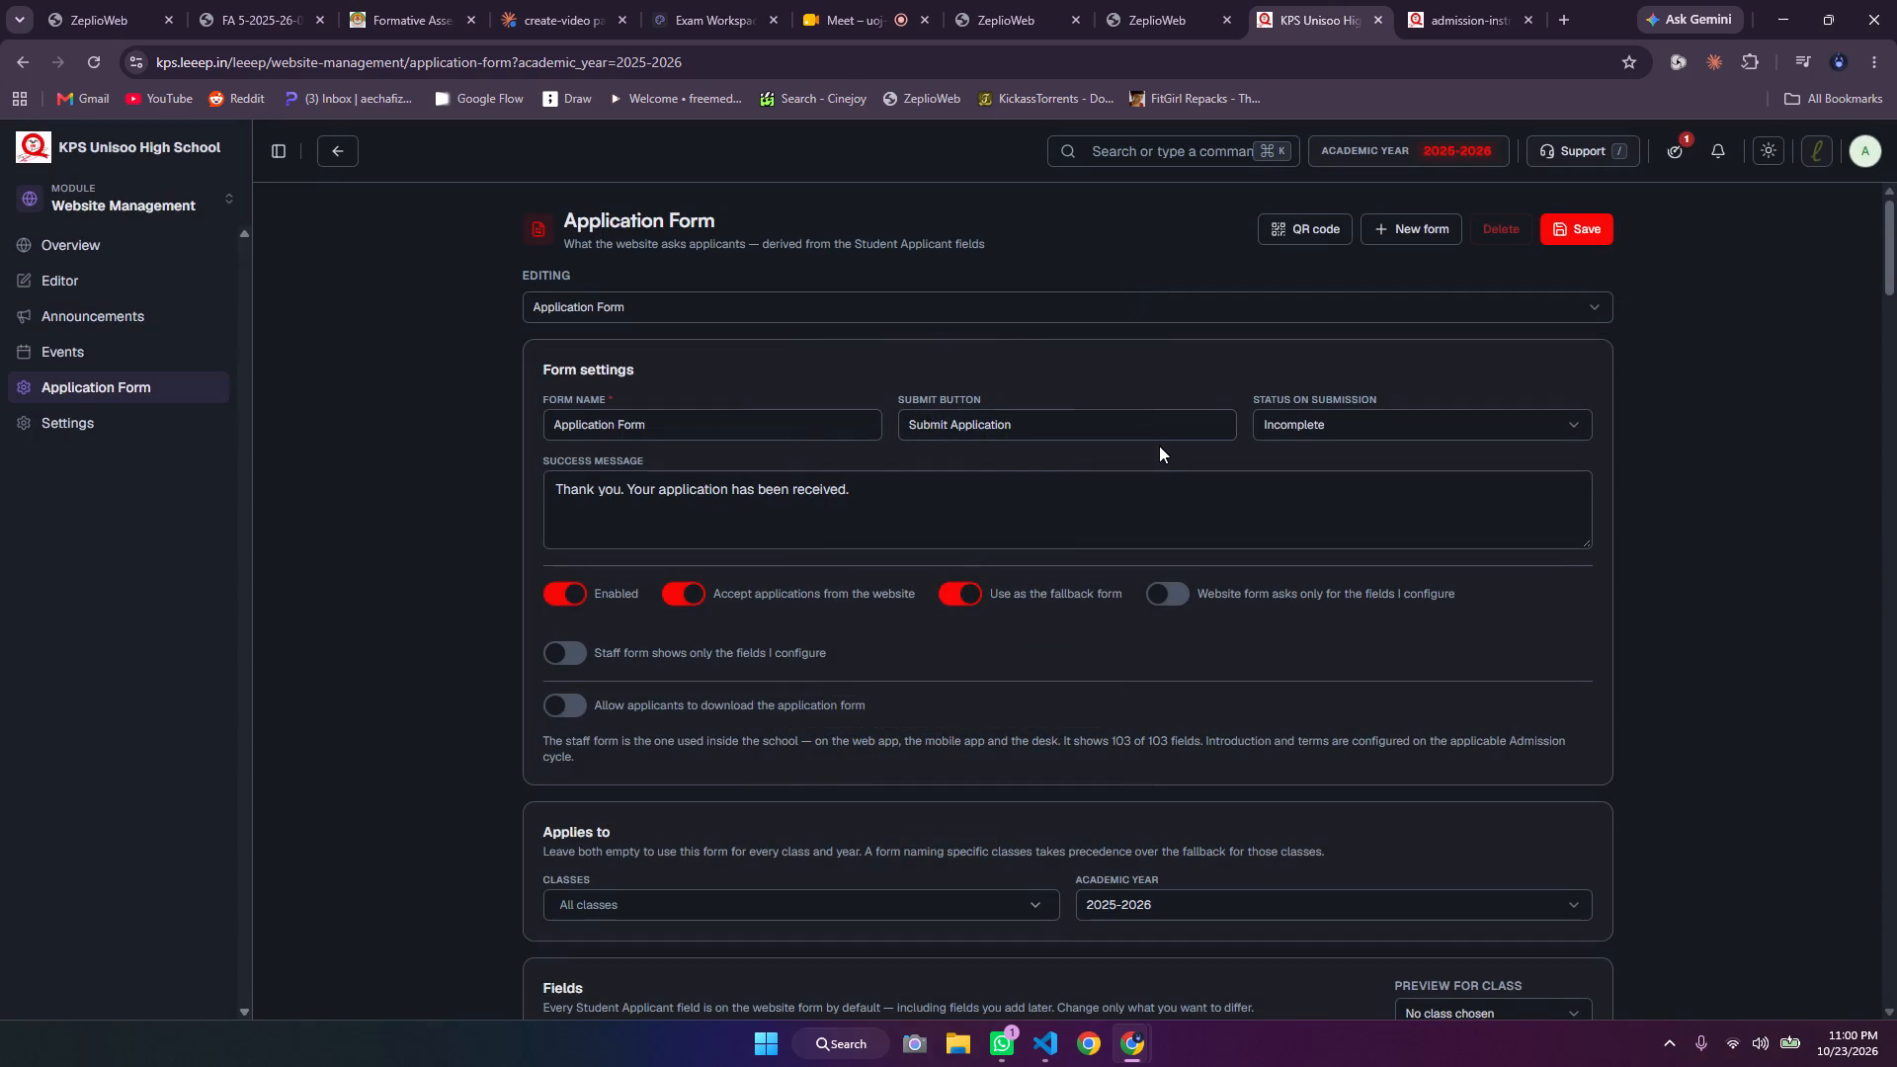
pyautogui.scroll(2, 1159, 446)
pyautogui.click(1193, 310)
pyautogui.click(1131, 296)
pyautogui.scroll(-1, 1011, 468)
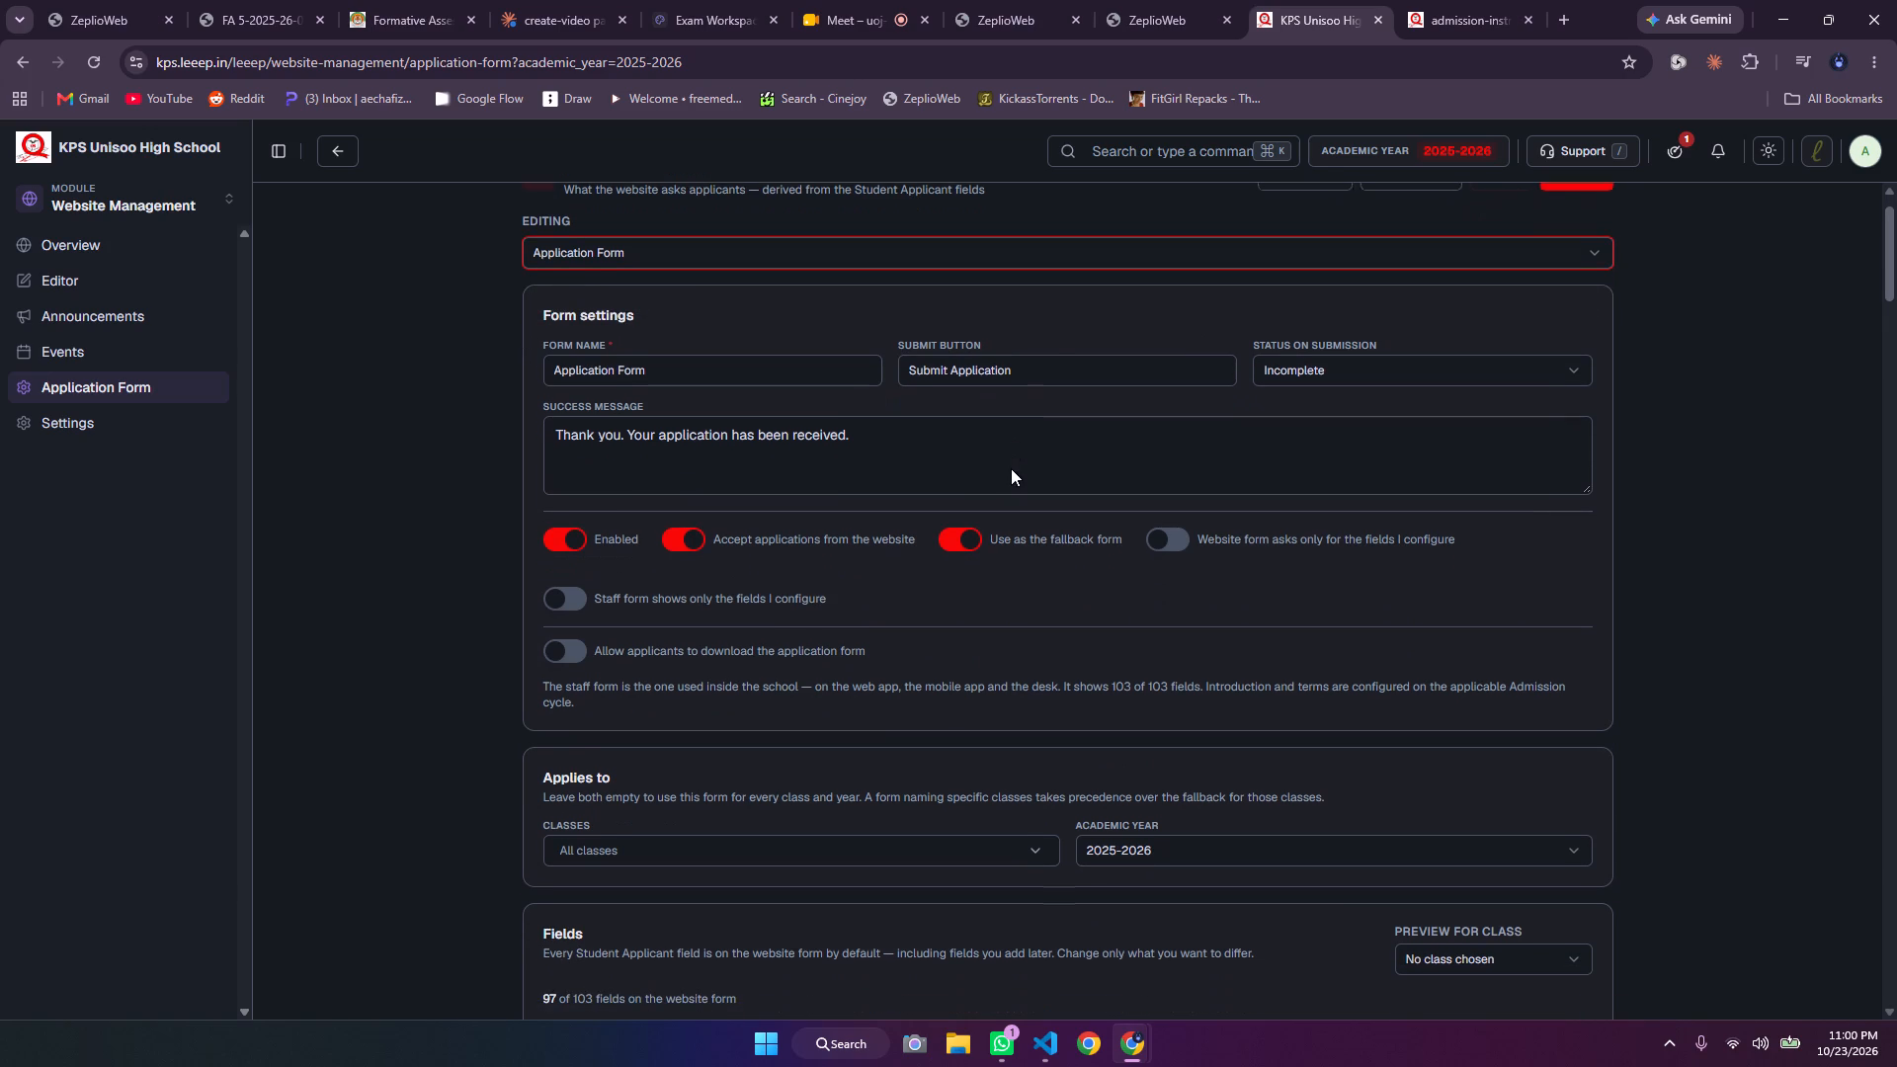
pyautogui.scroll(-1, 1011, 468)
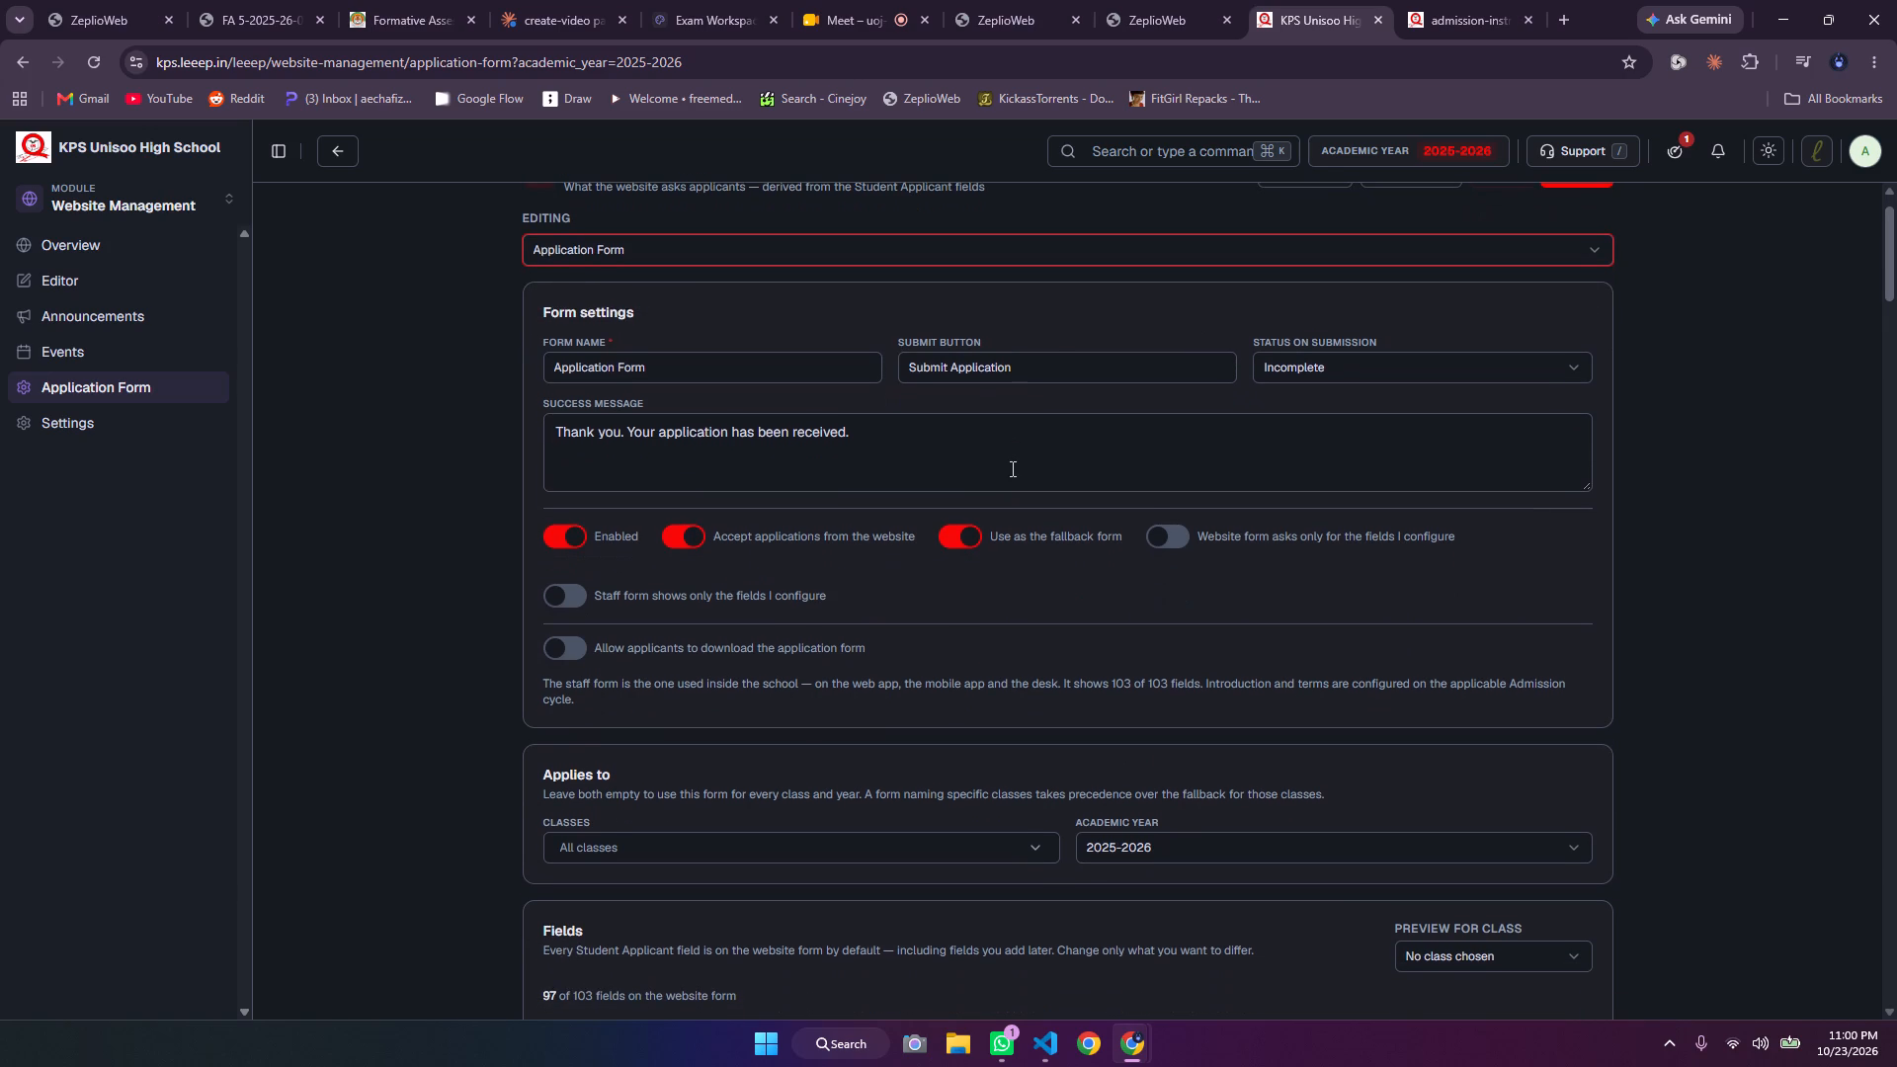
pyautogui.scroll(-1, 1011, 468)
pyautogui.scroll(3, 1011, 468)
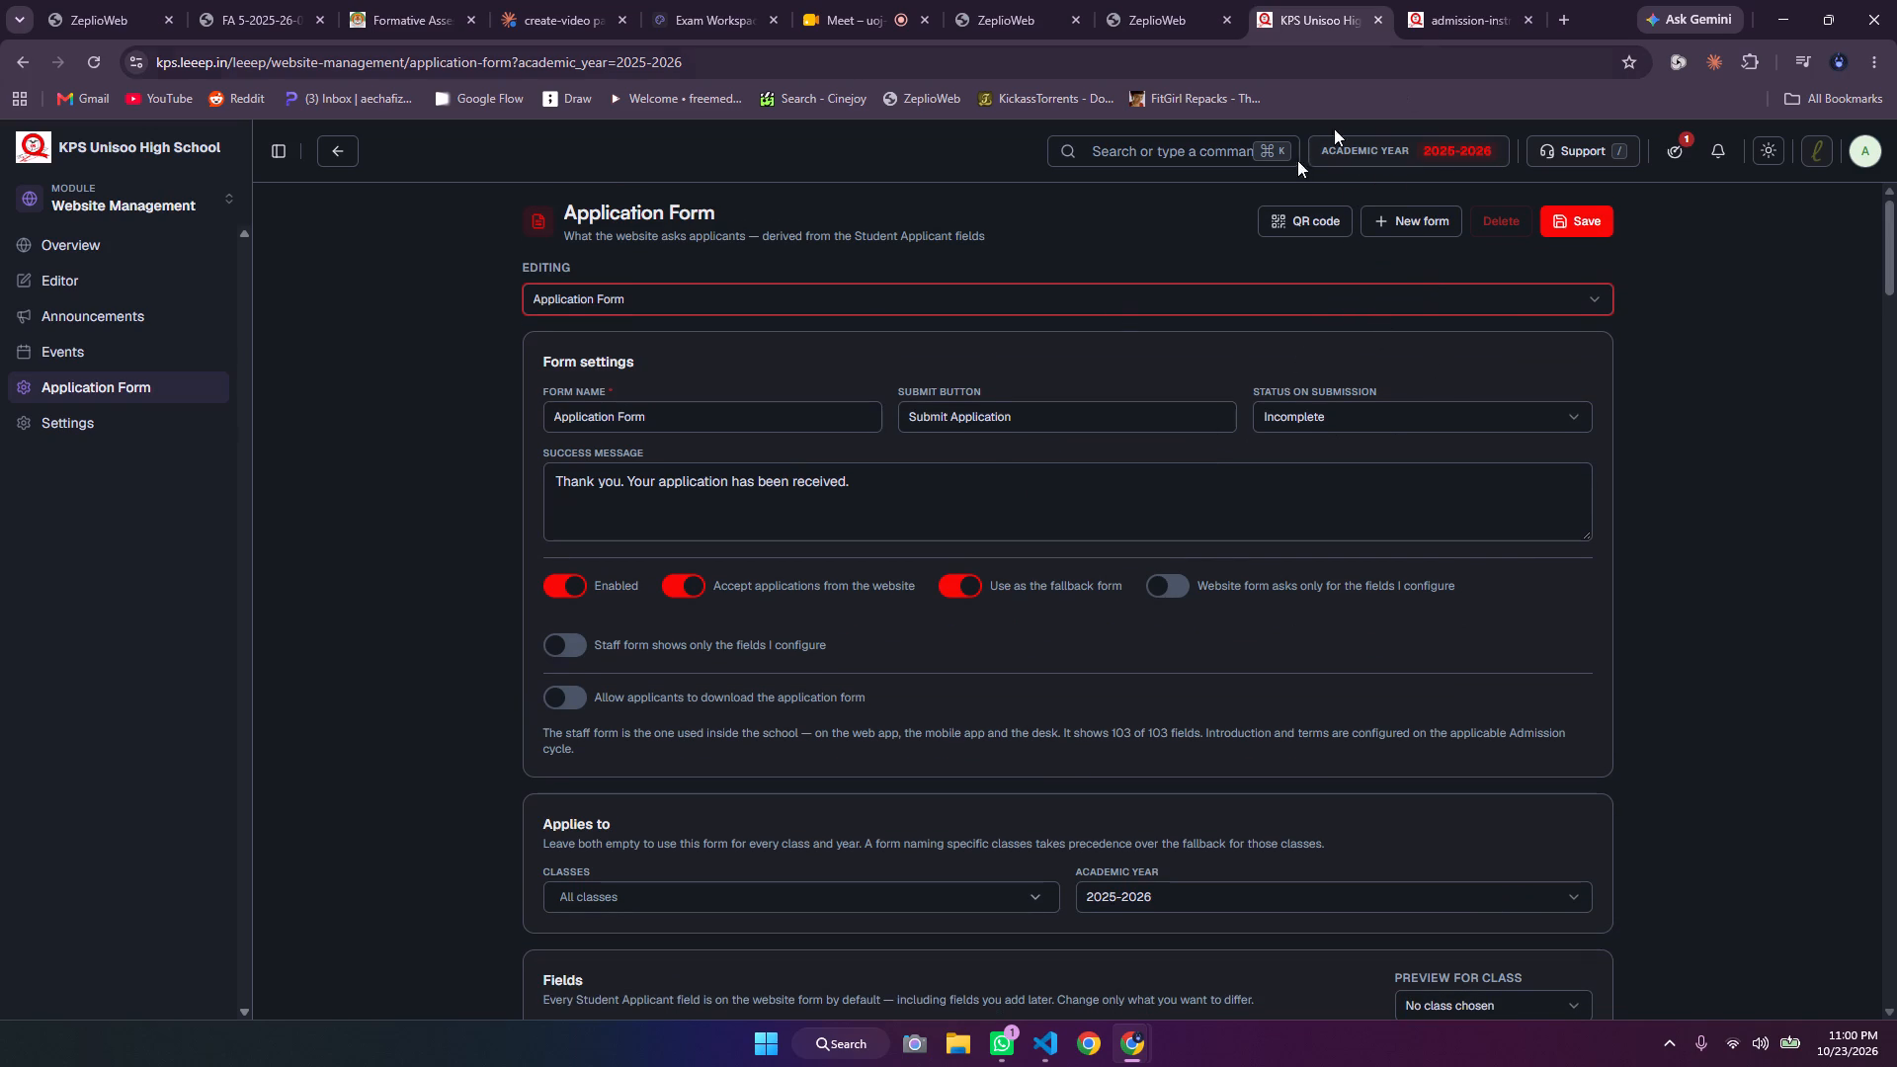
# Try again to open the Registration page on the public Online Admission site.
pyautogui.click(1398, 7)
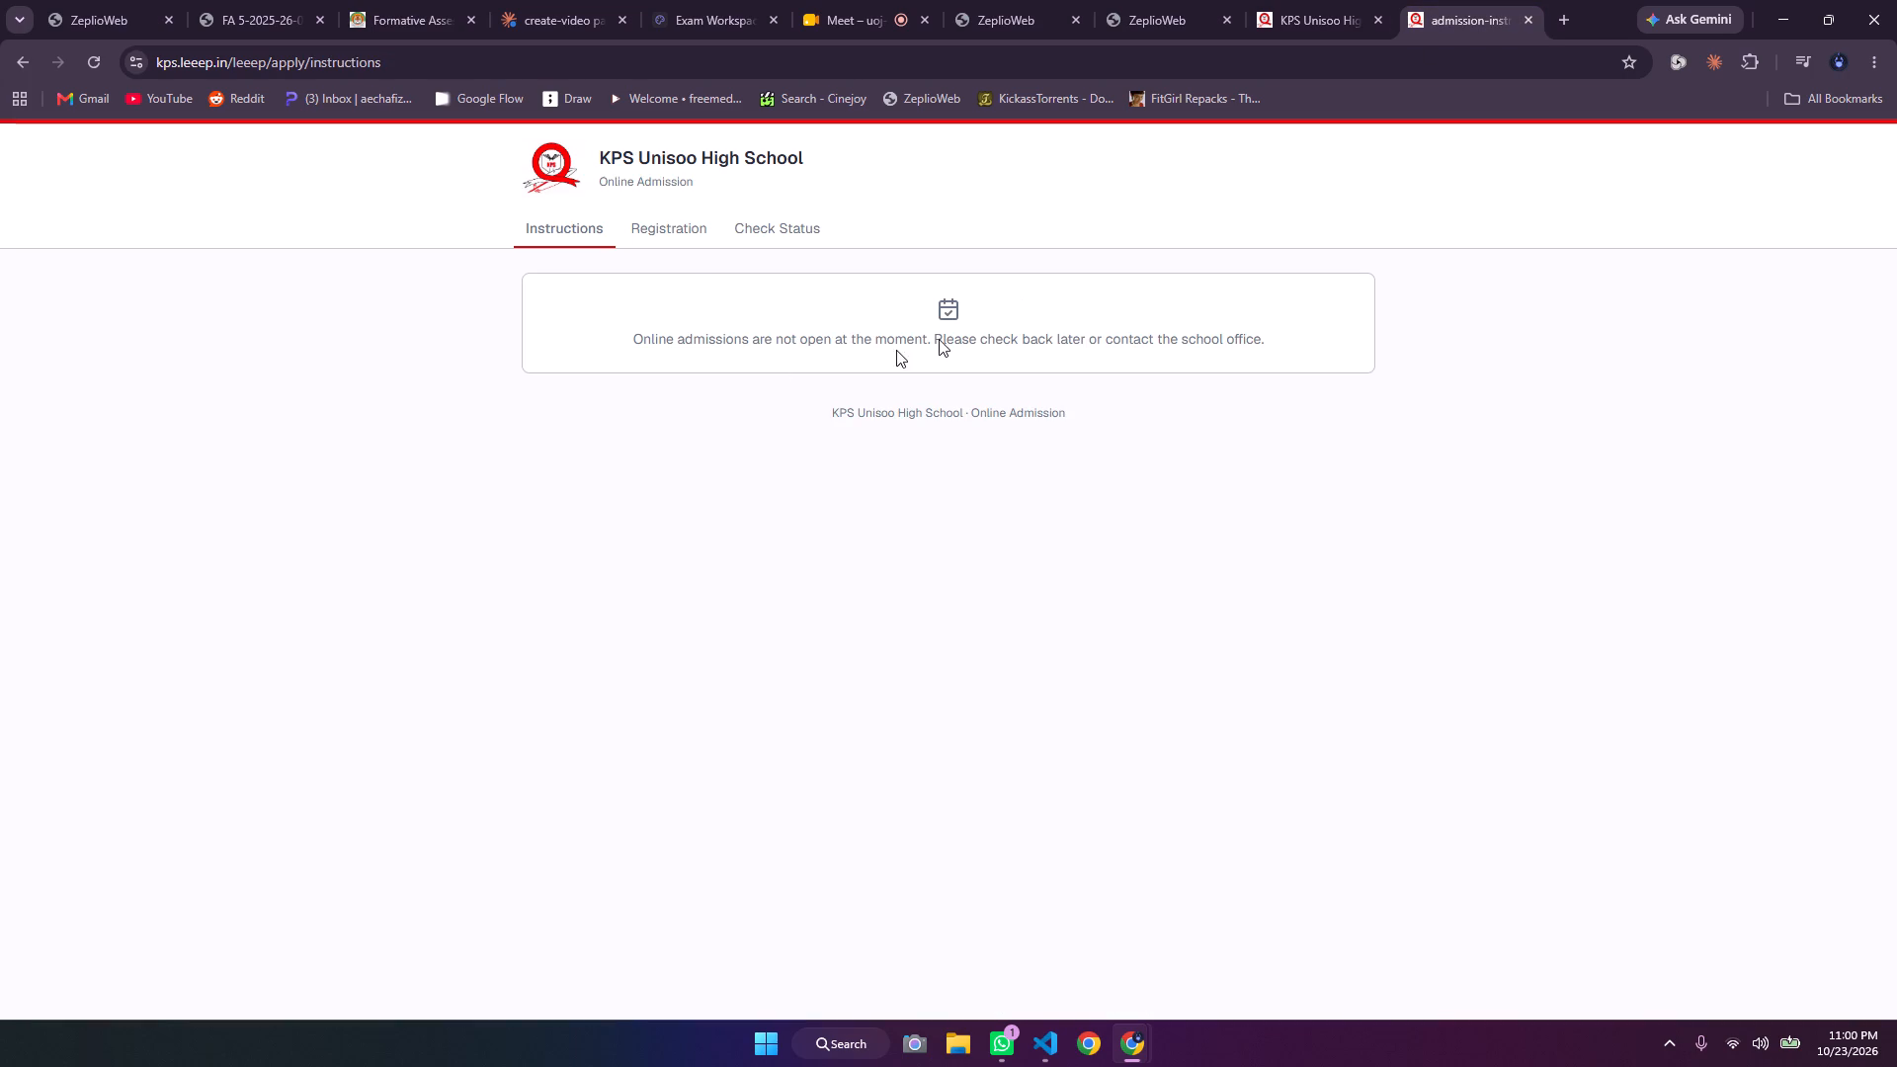
pyautogui.click(689, 240)
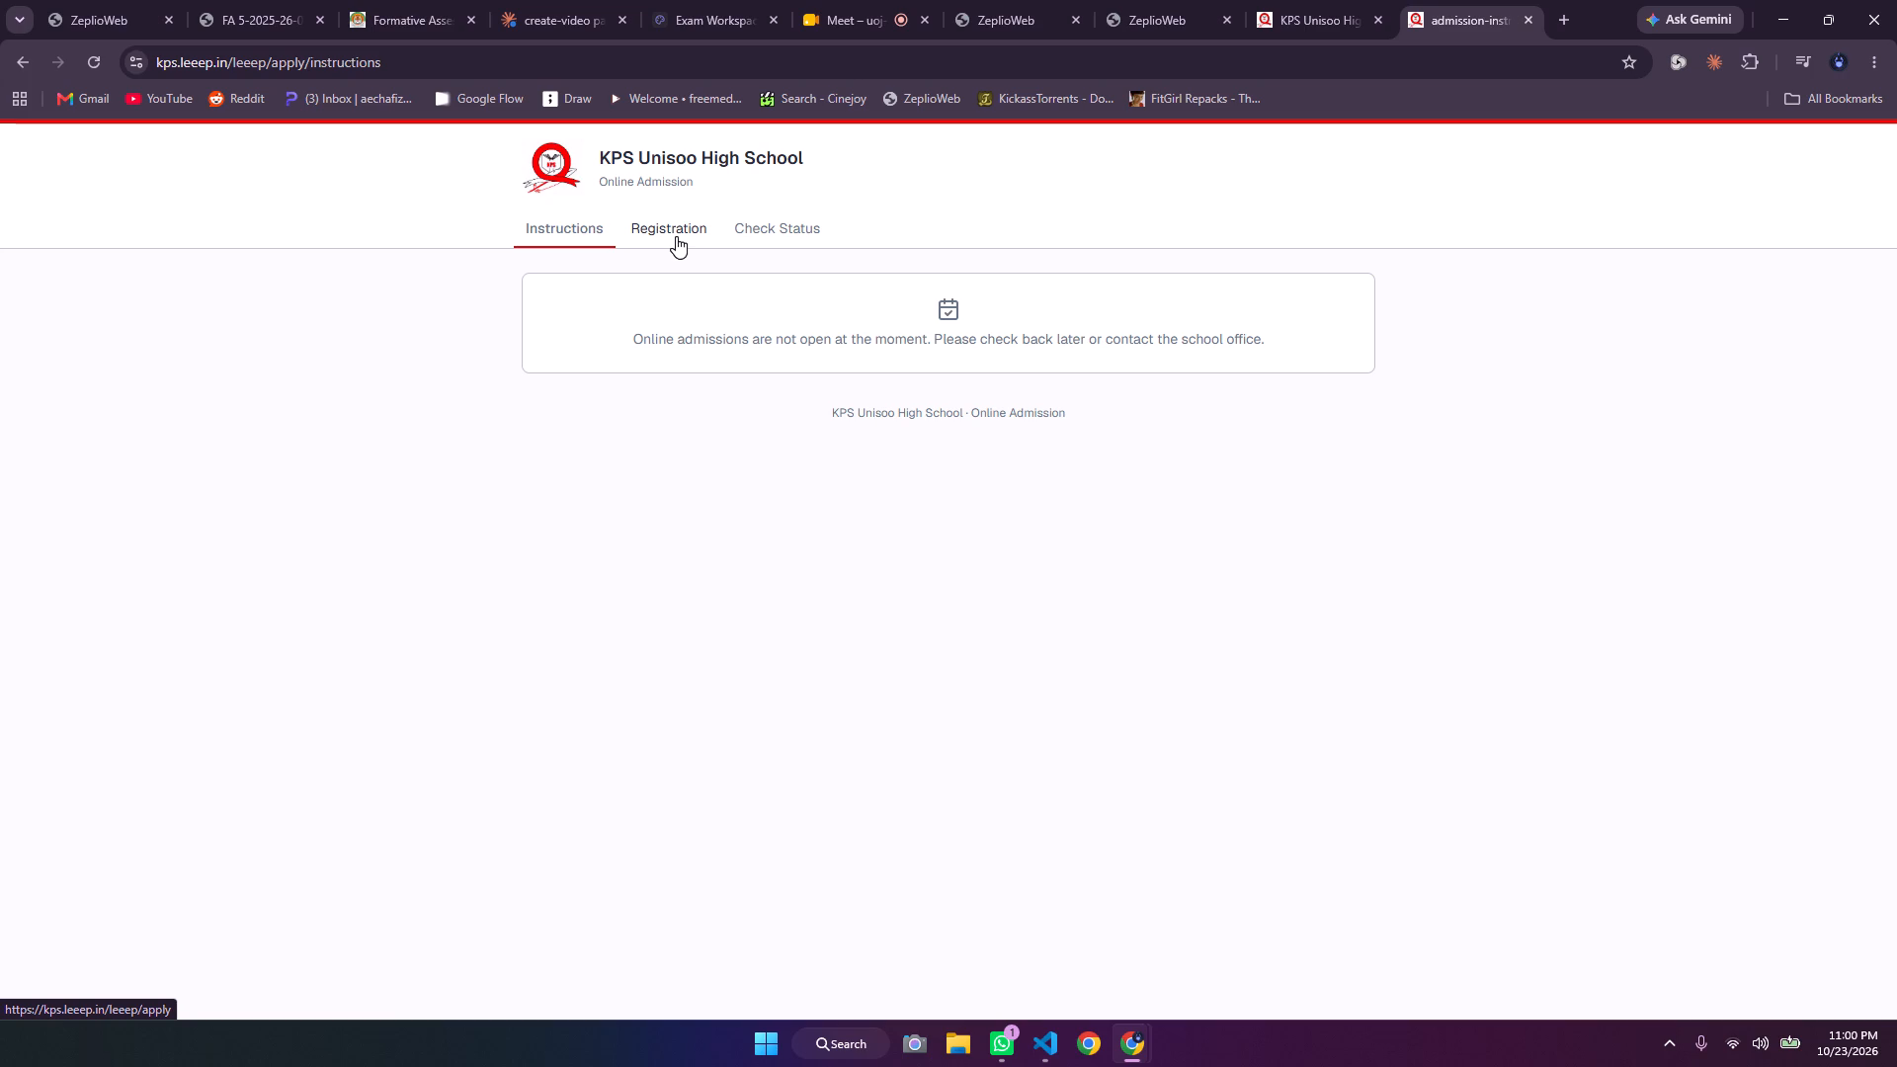
# Go back to the school's management site and open the Admissions page of the Admission module.
pyautogui.click(1293, 6)
pyautogui.click(111, 135)
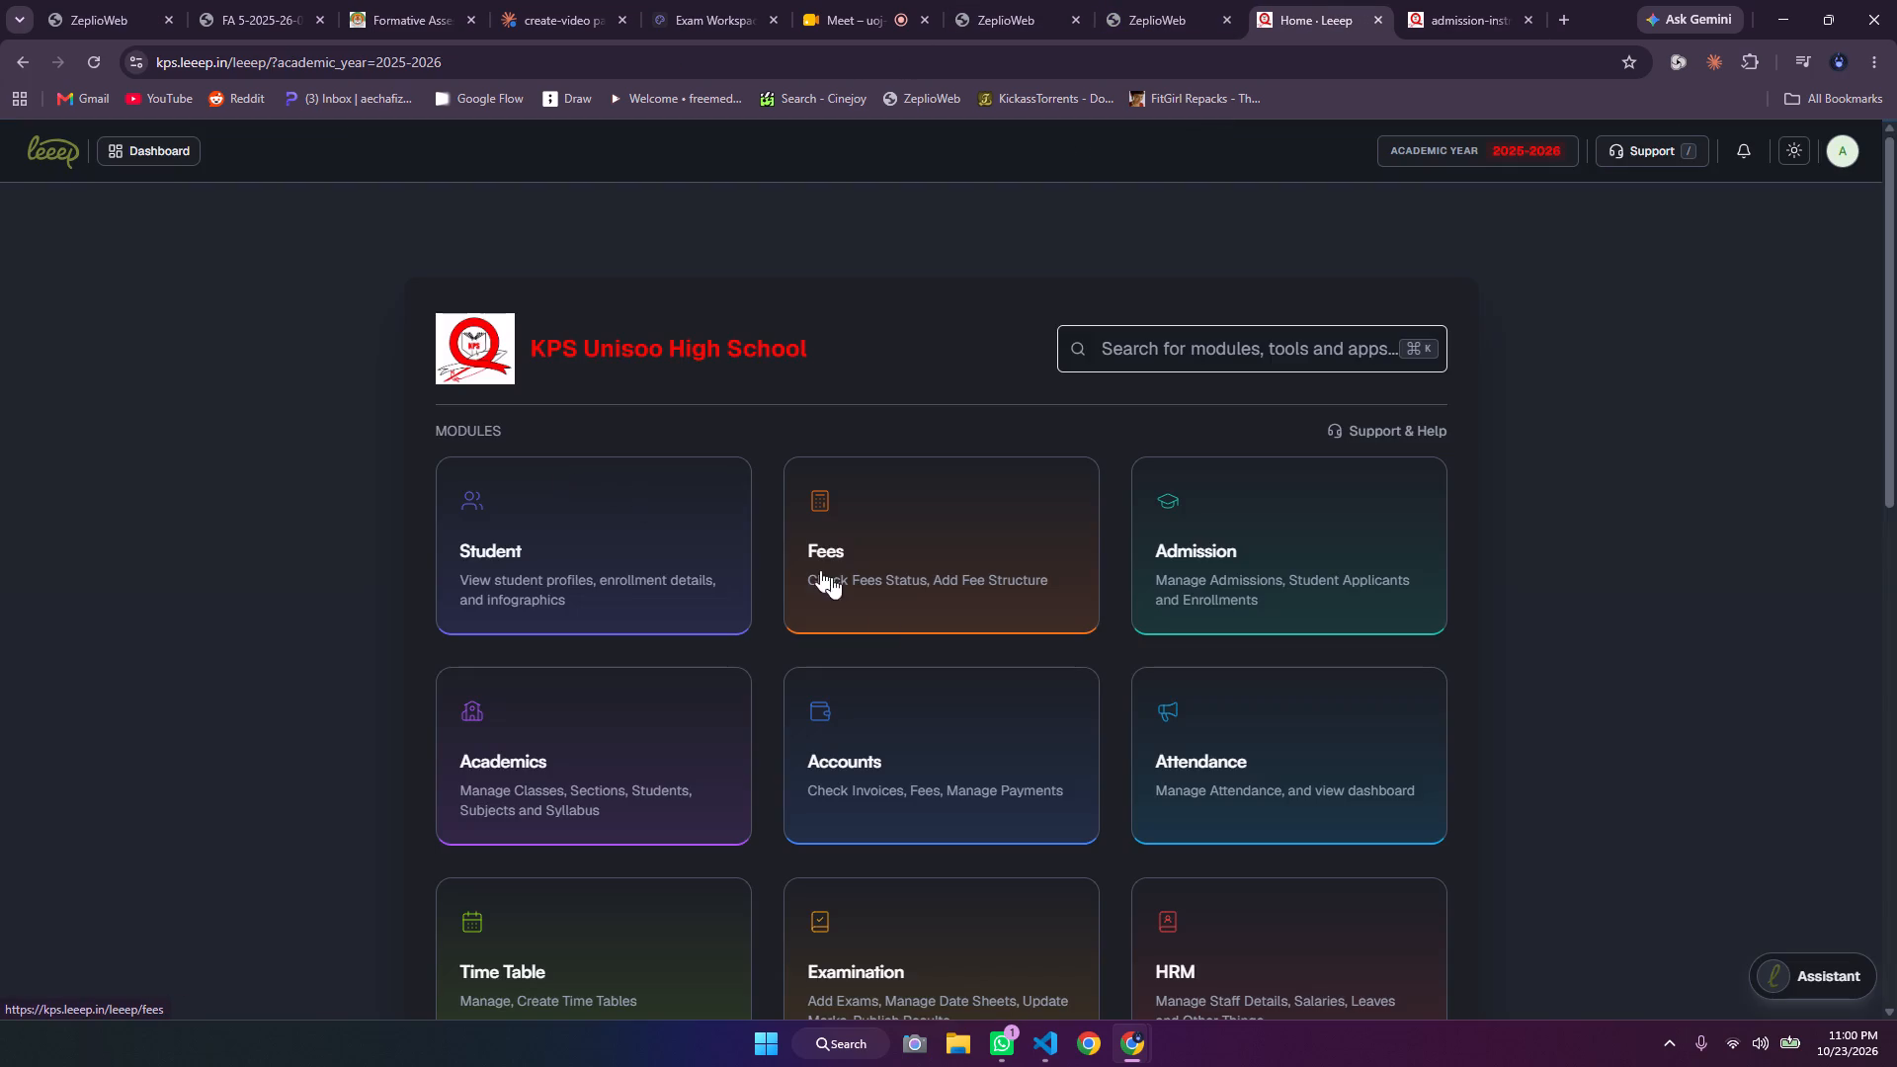
pyautogui.scroll(-3, 899, 633)
pyautogui.scroll(1, 1150, 683)
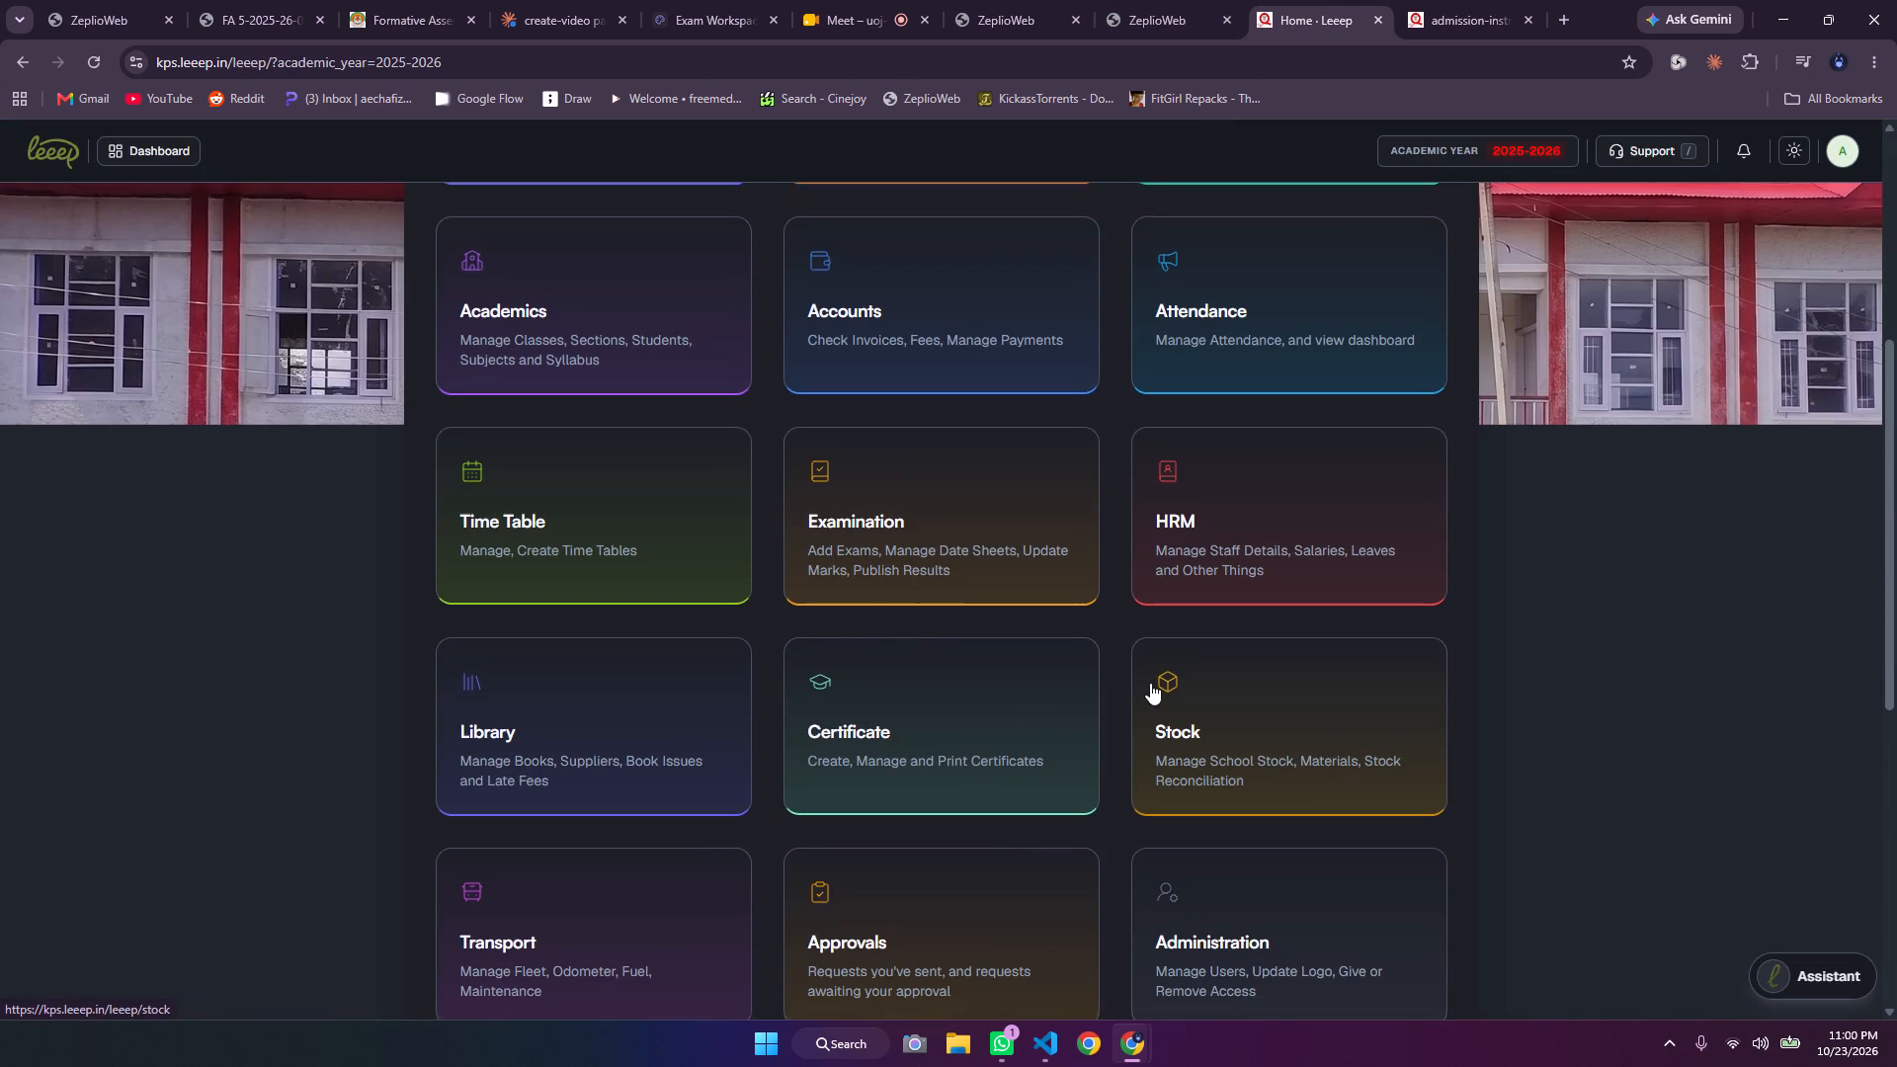
pyautogui.scroll(1, 1150, 683)
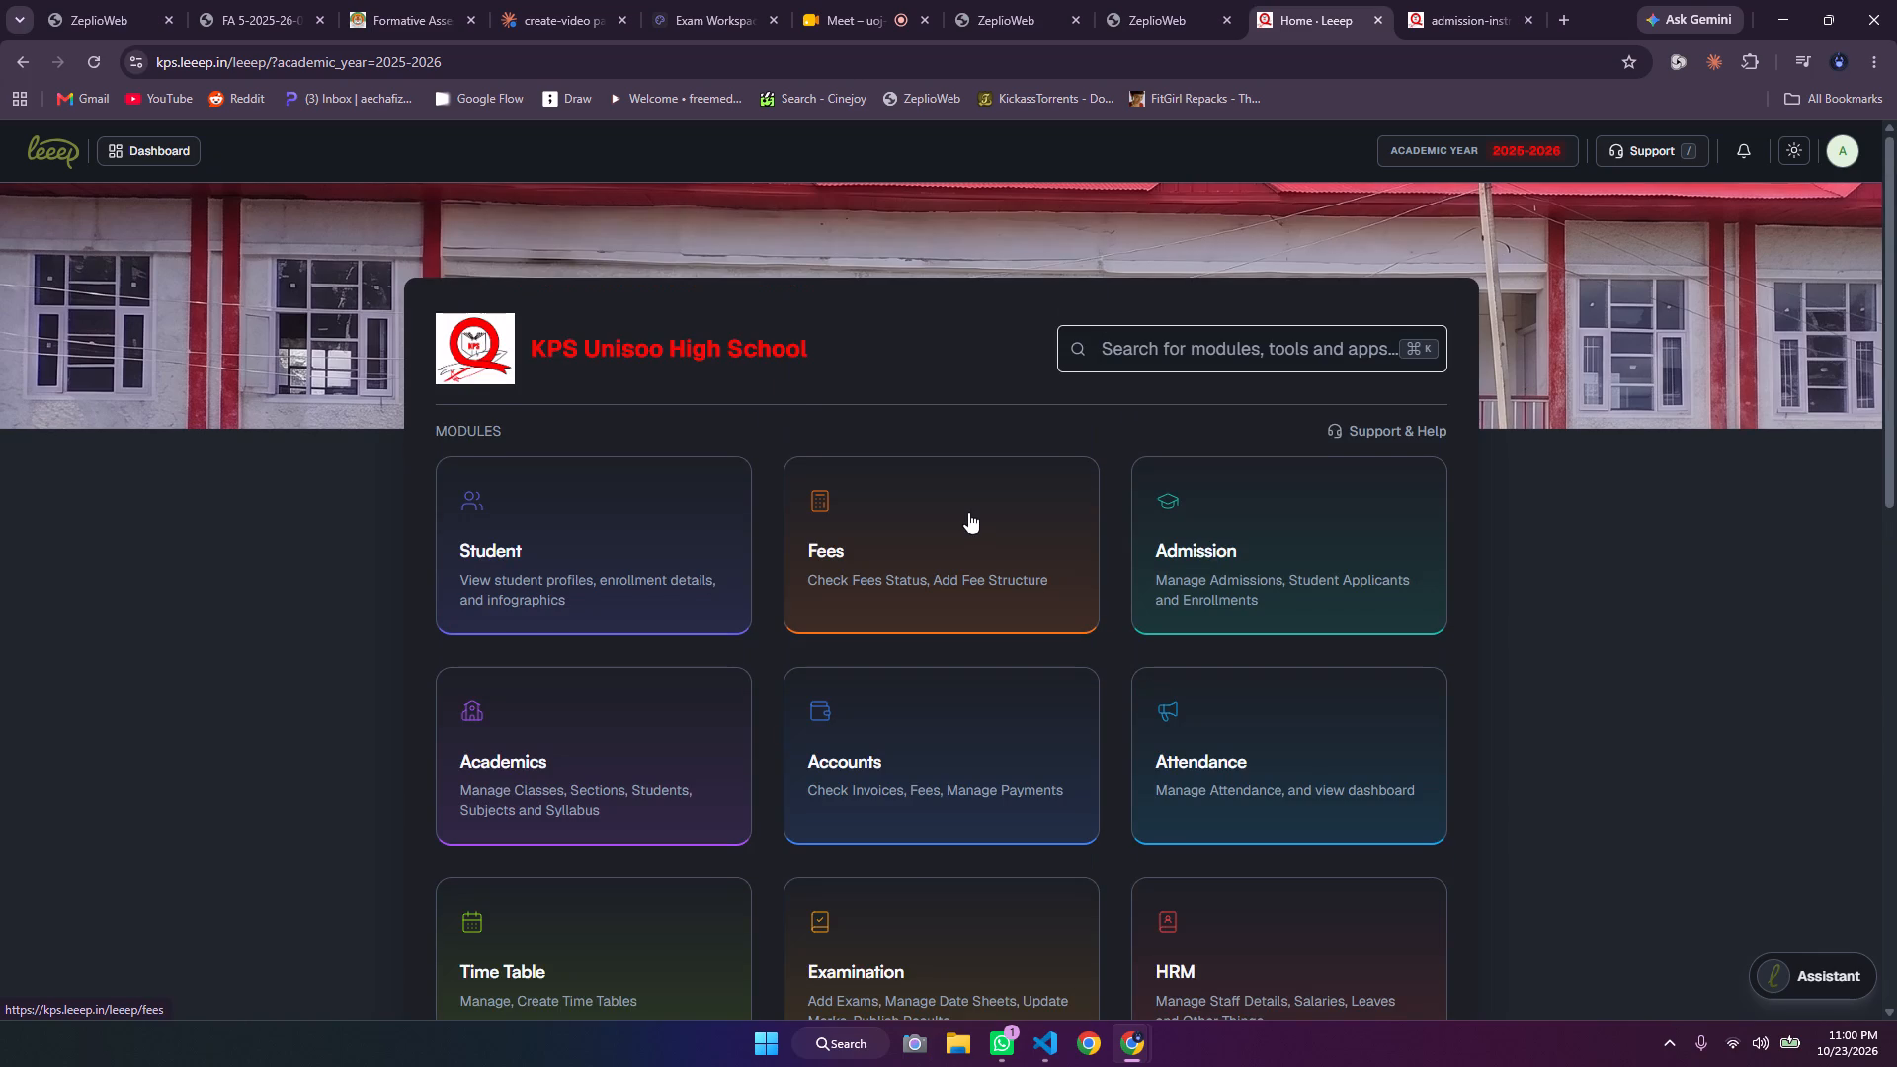
pyautogui.scroll(-1, 968, 512)
pyautogui.click(1232, 491)
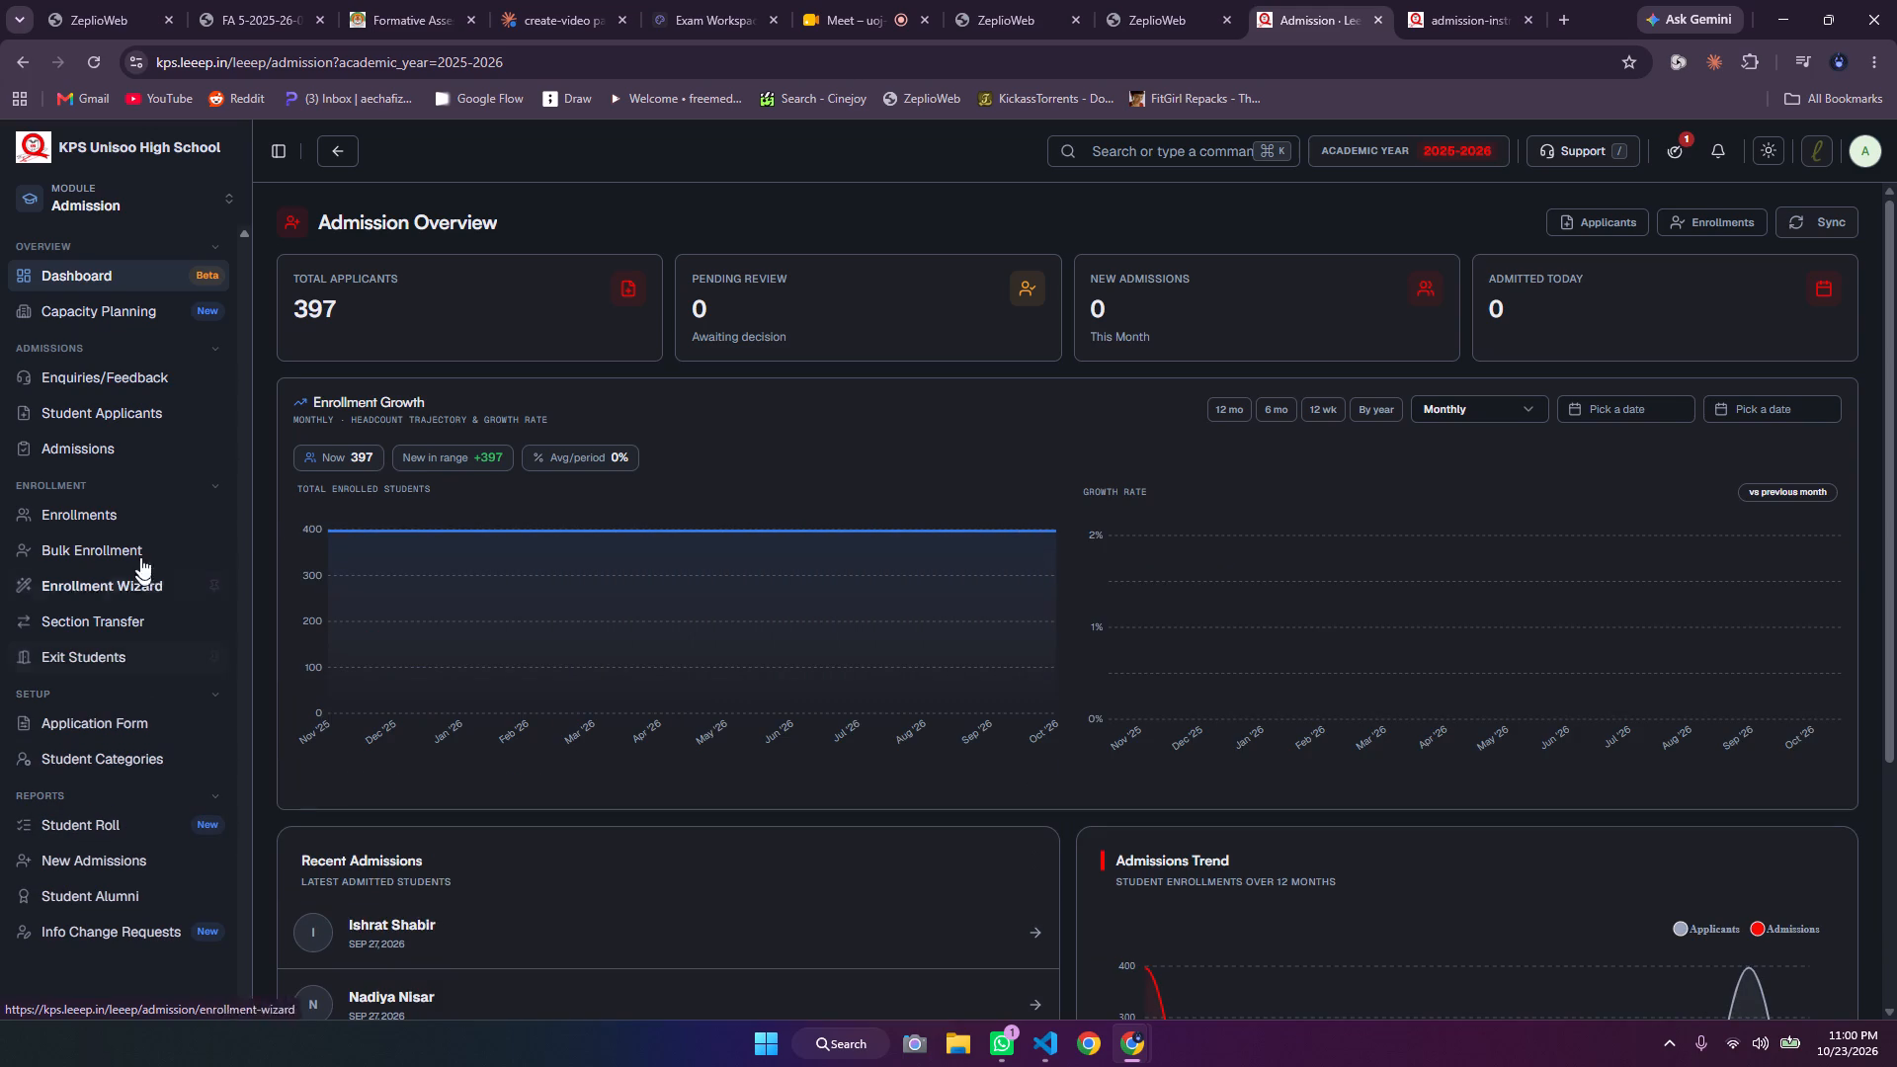
pyautogui.click(124, 448)
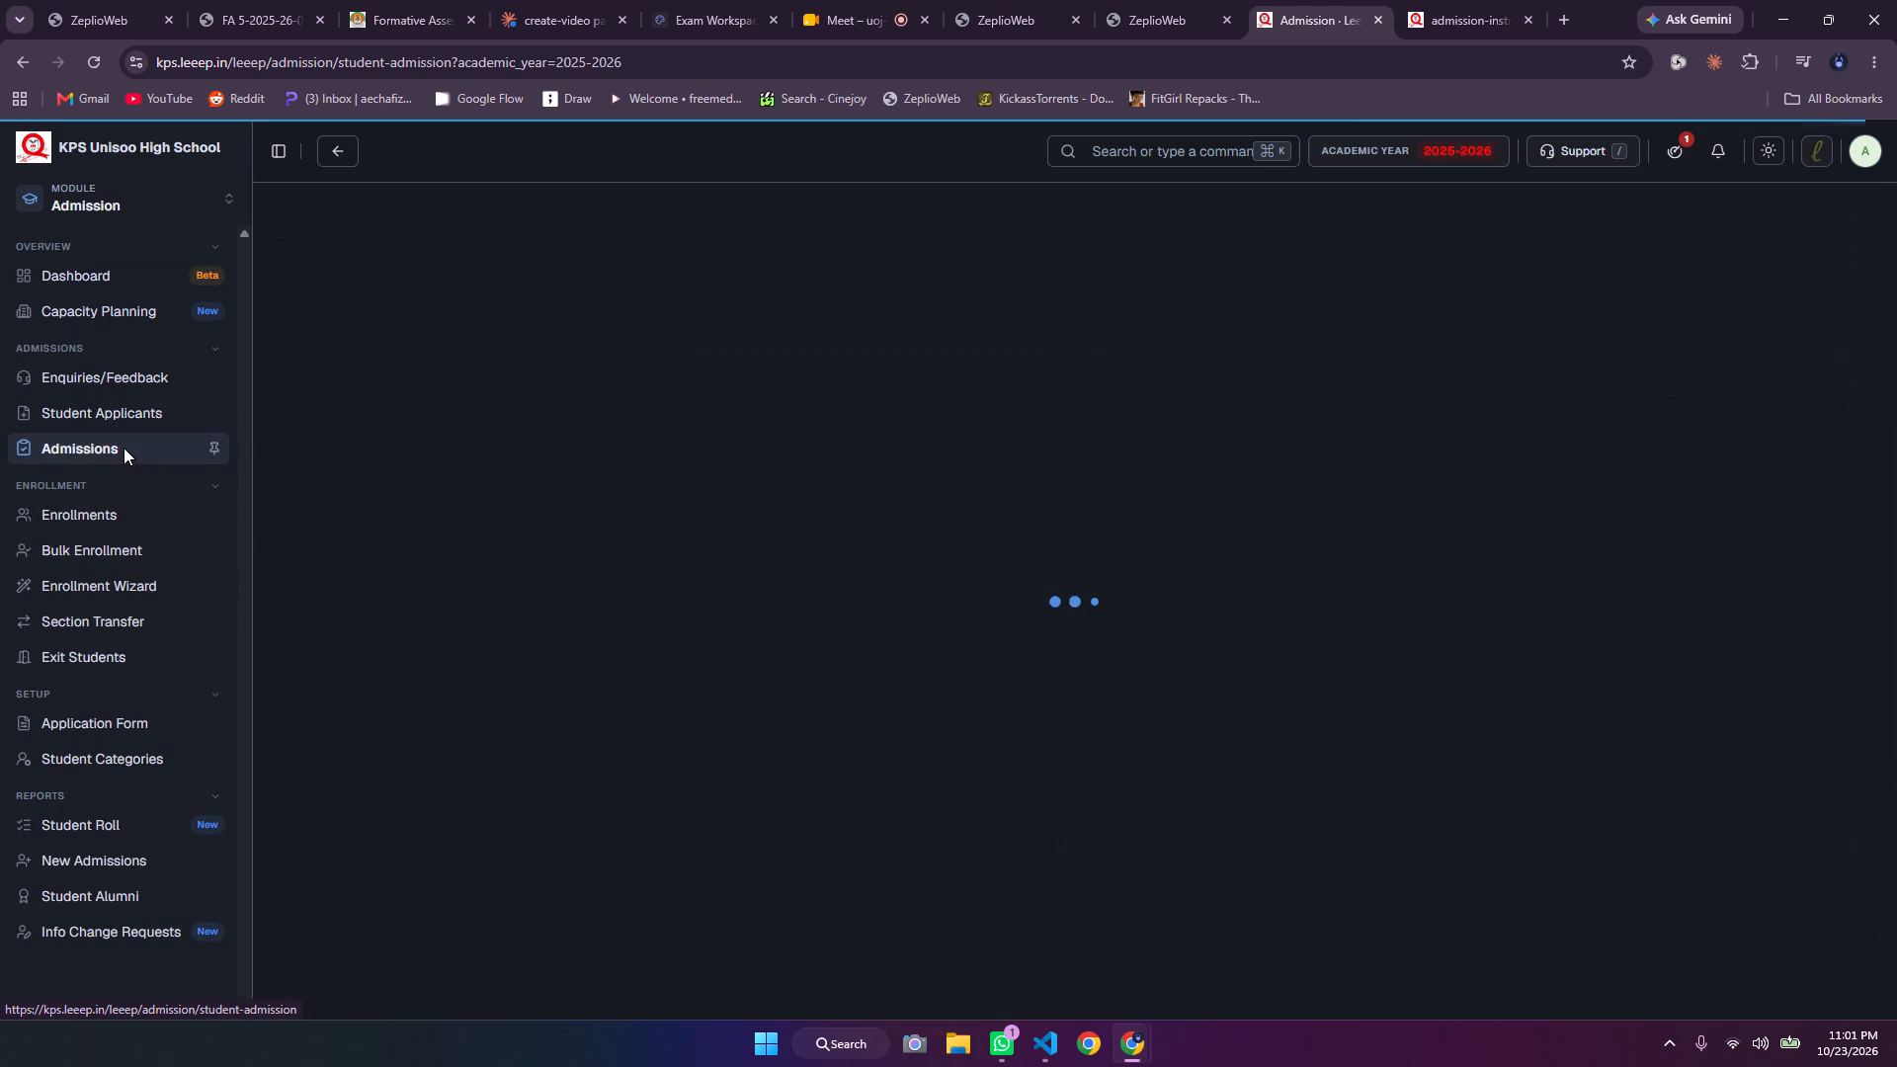
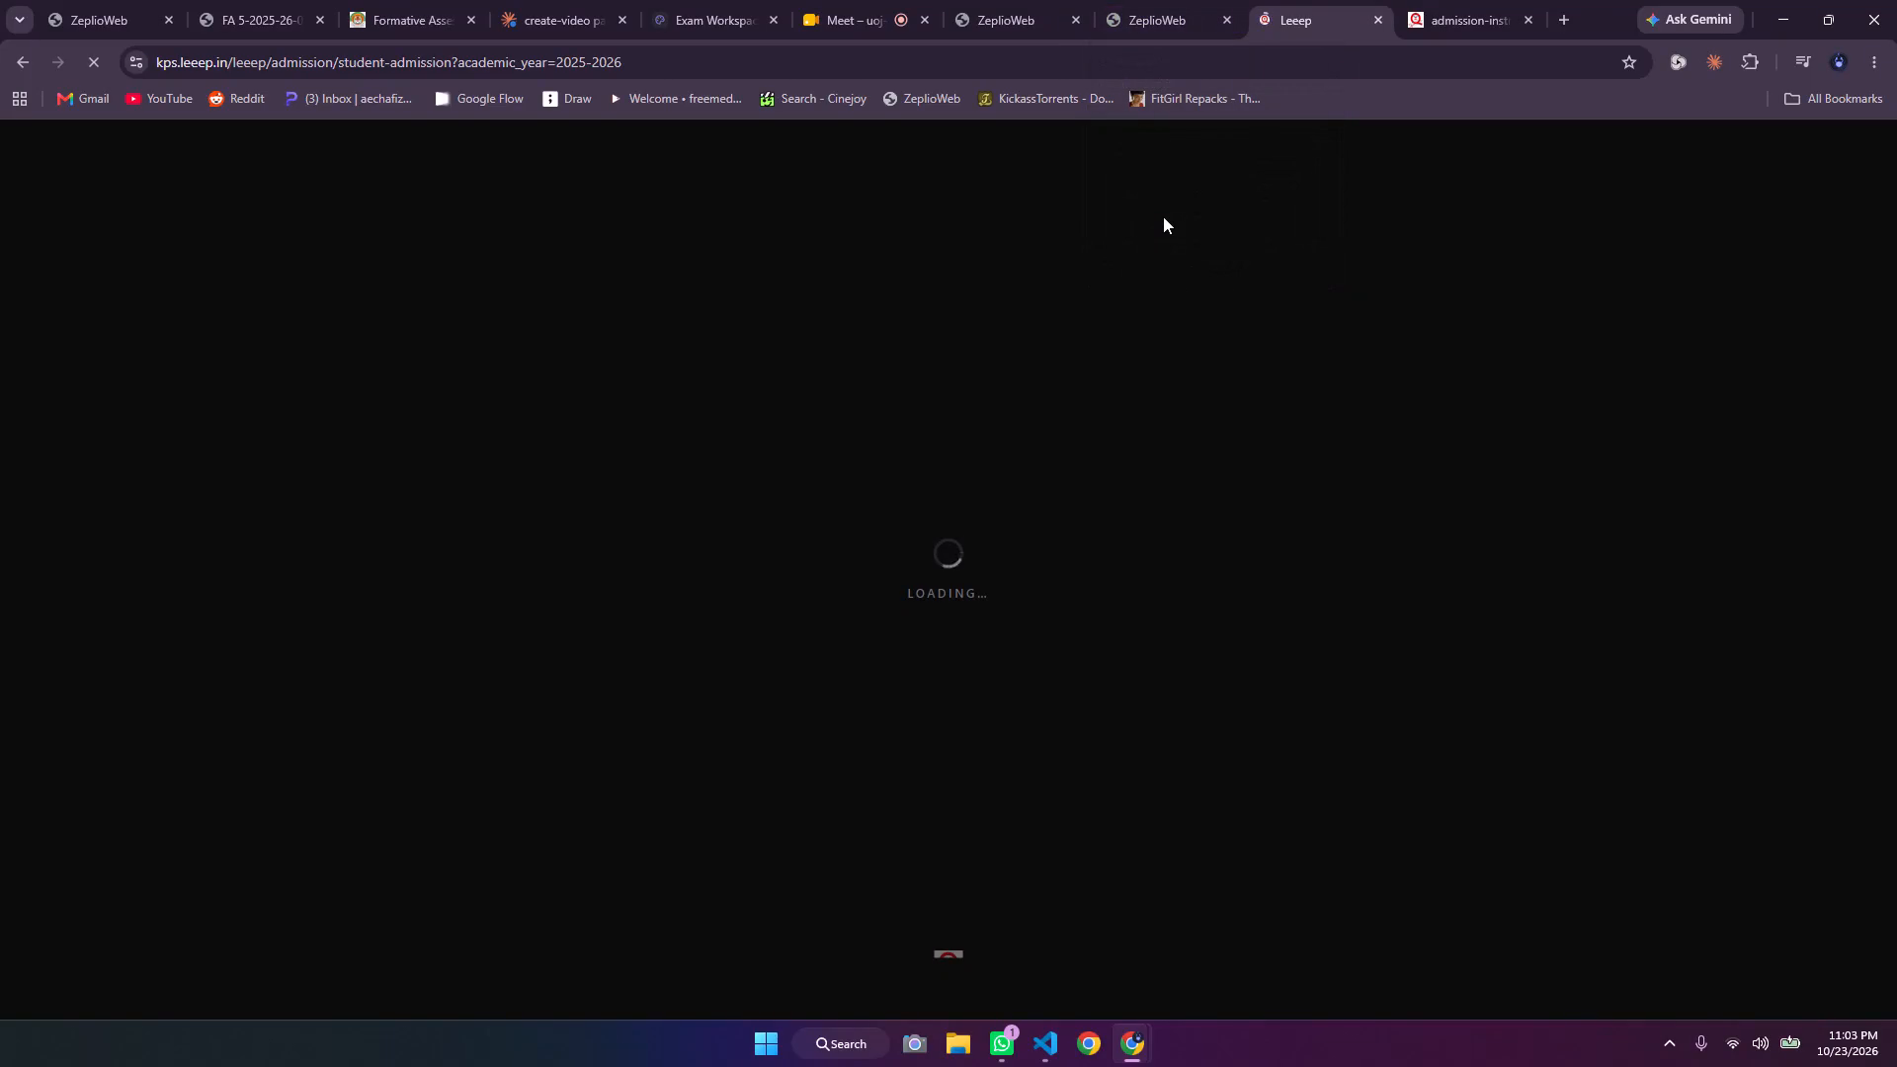
# Reload the Admissions page, open the 2025-2026 Admission form record and examine its dates, publishing option and eligible classes.
pyautogui.hotkey('ctrl', 'shift', 'r')
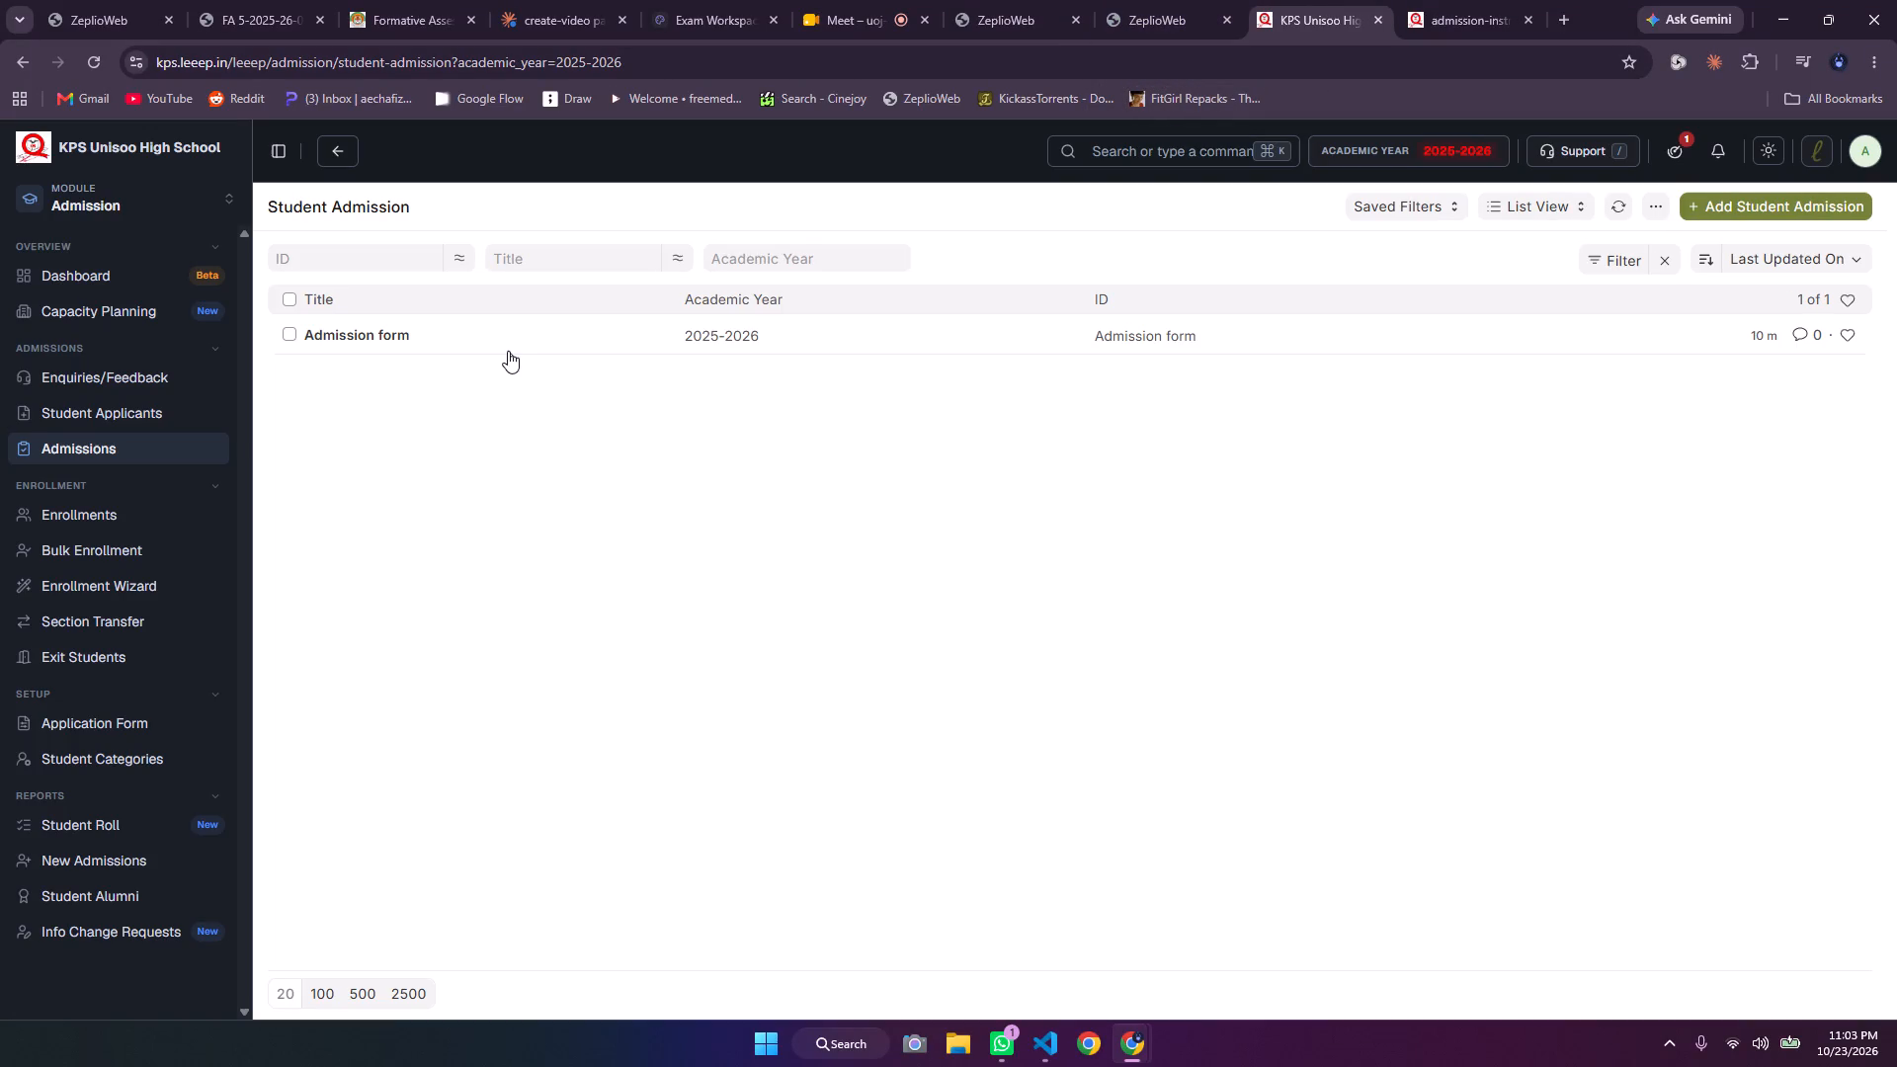
pyautogui.click(363, 340)
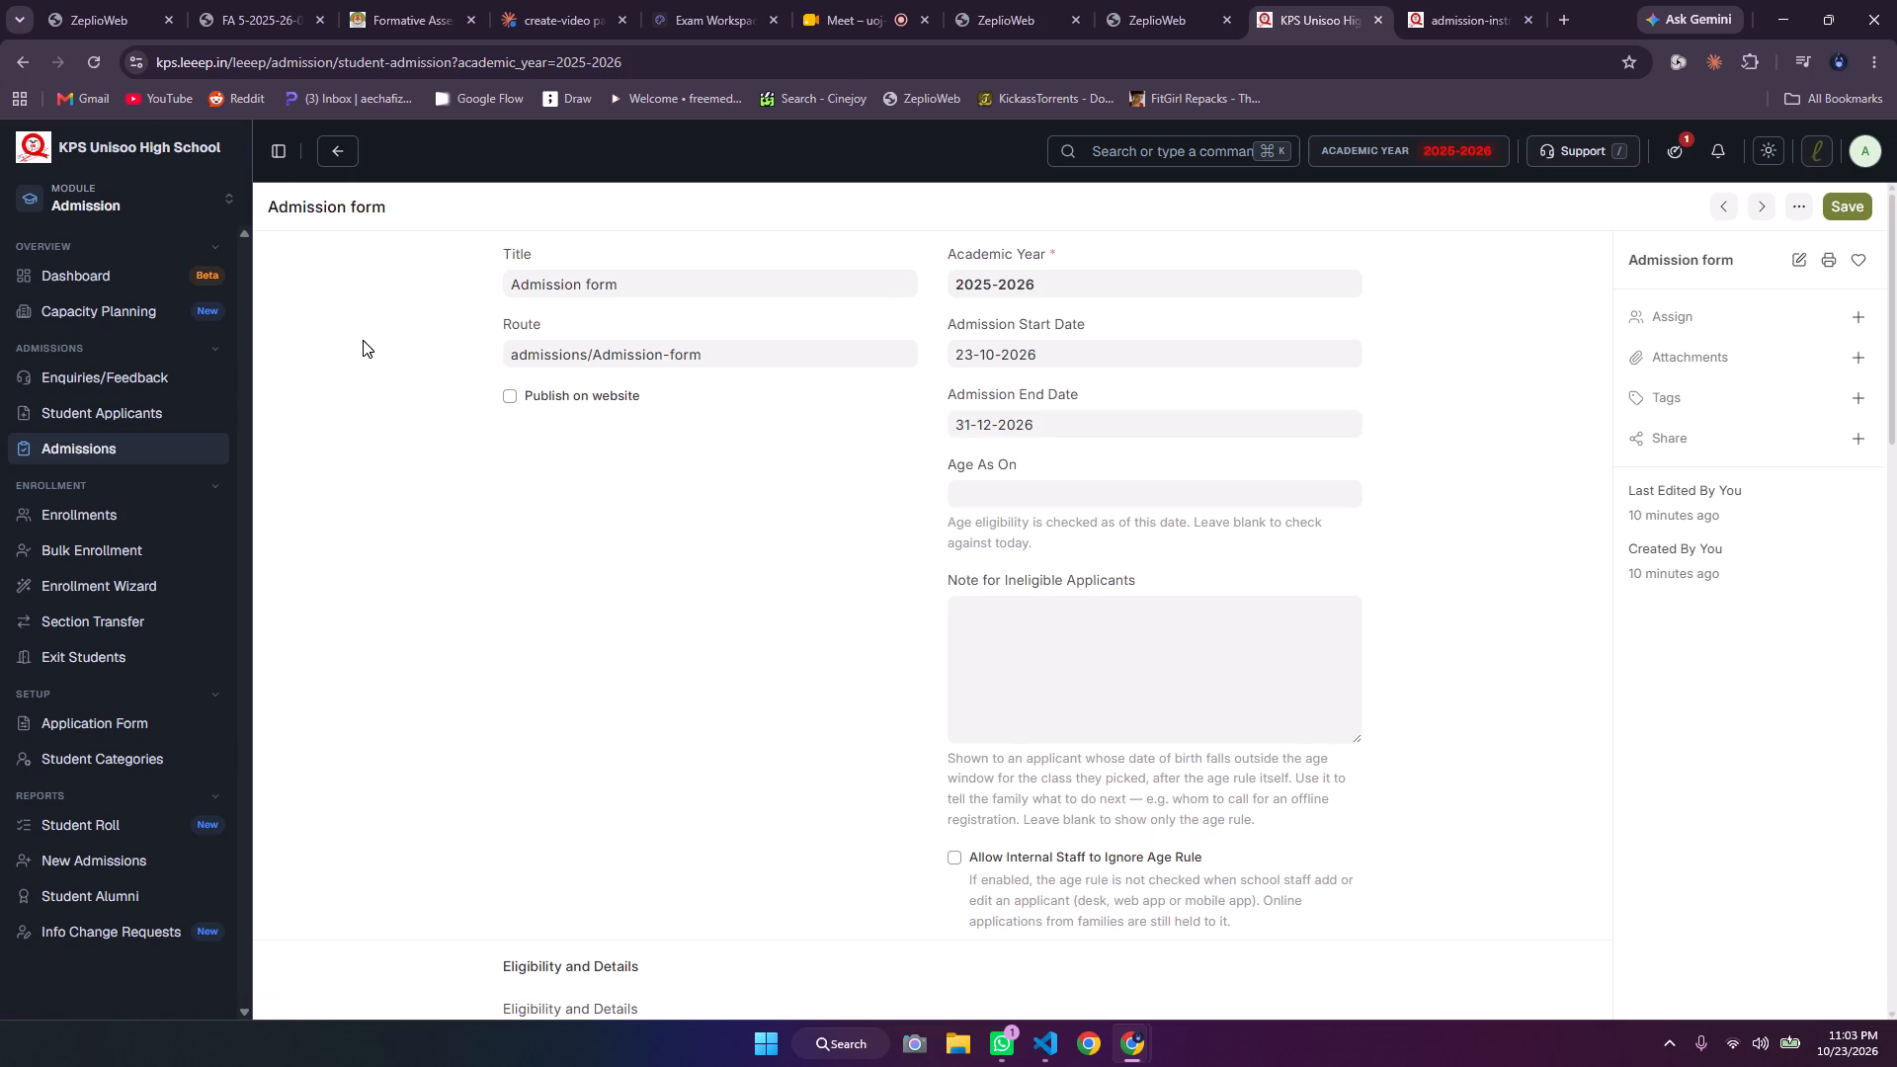
pyautogui.hscroll(1, 1232, 392)
pyautogui.scroll(-2, 1232, 392)
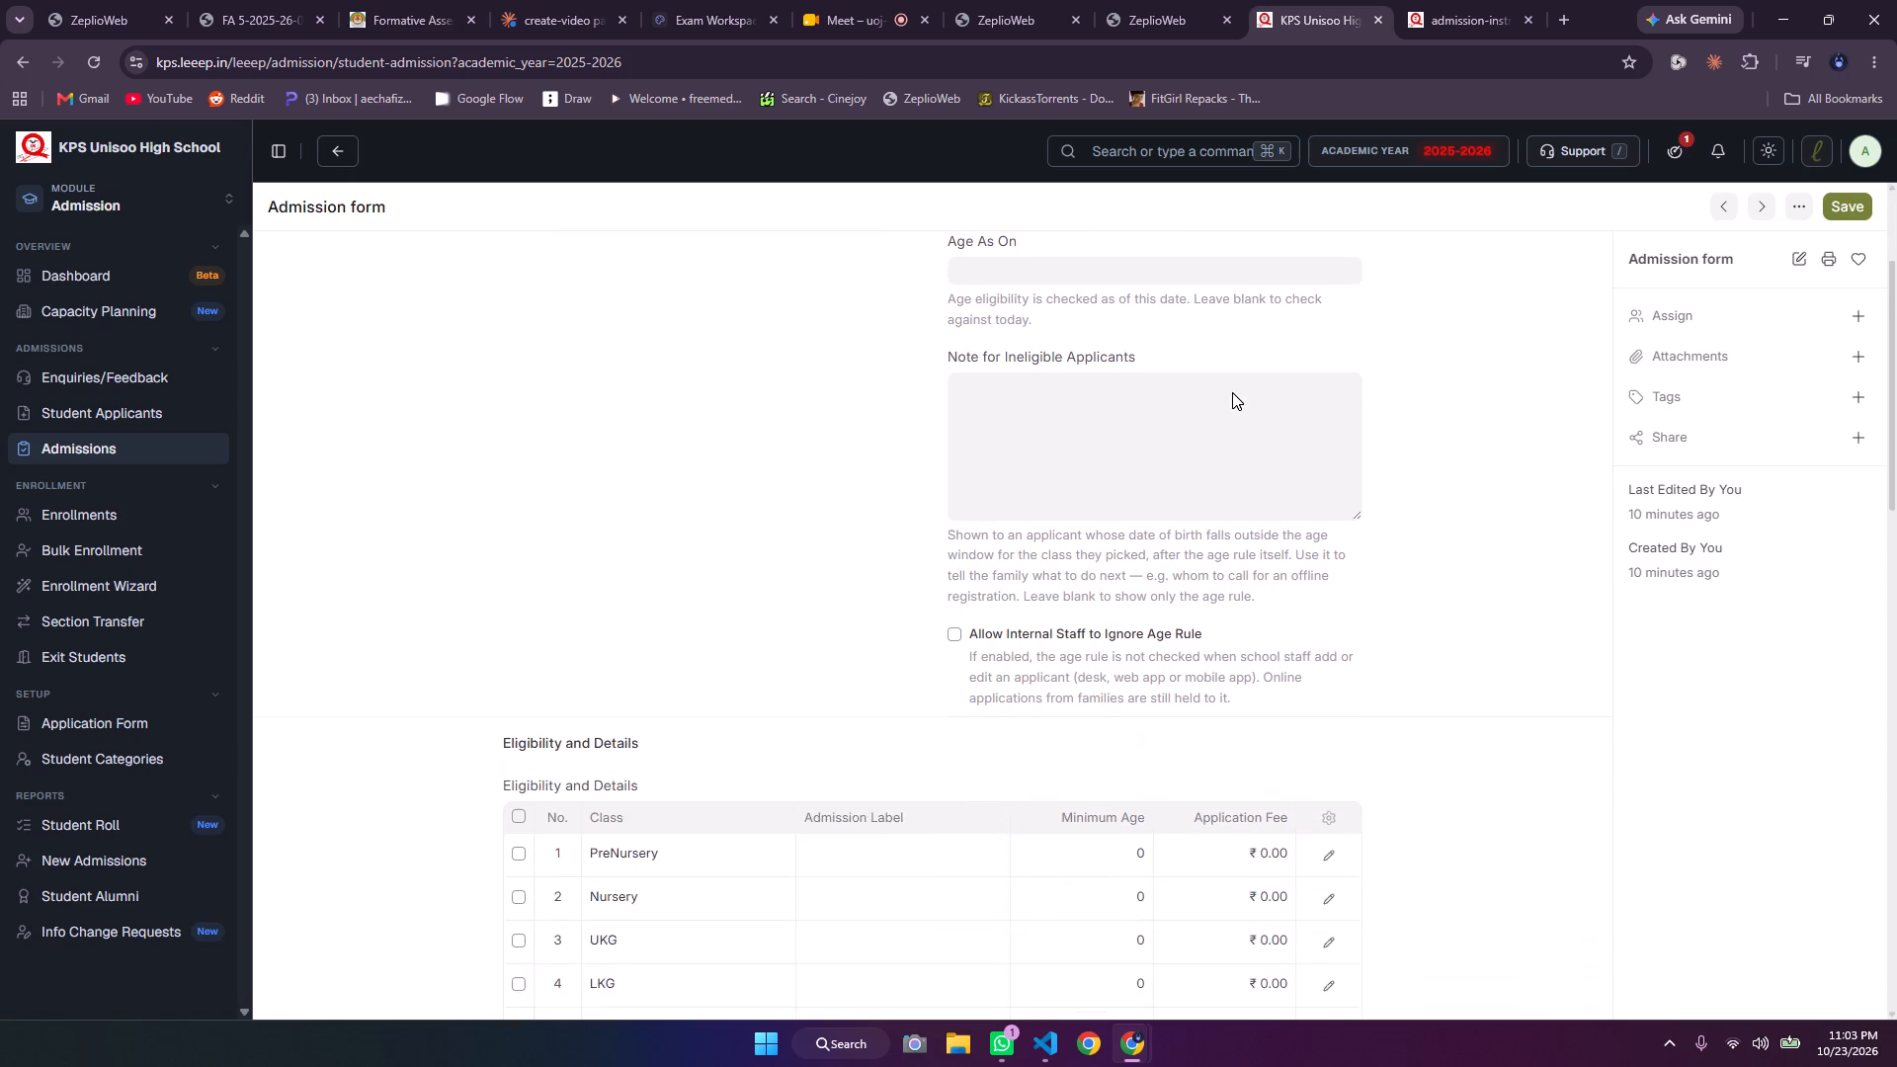
pyautogui.scroll(-2, 1232, 392)
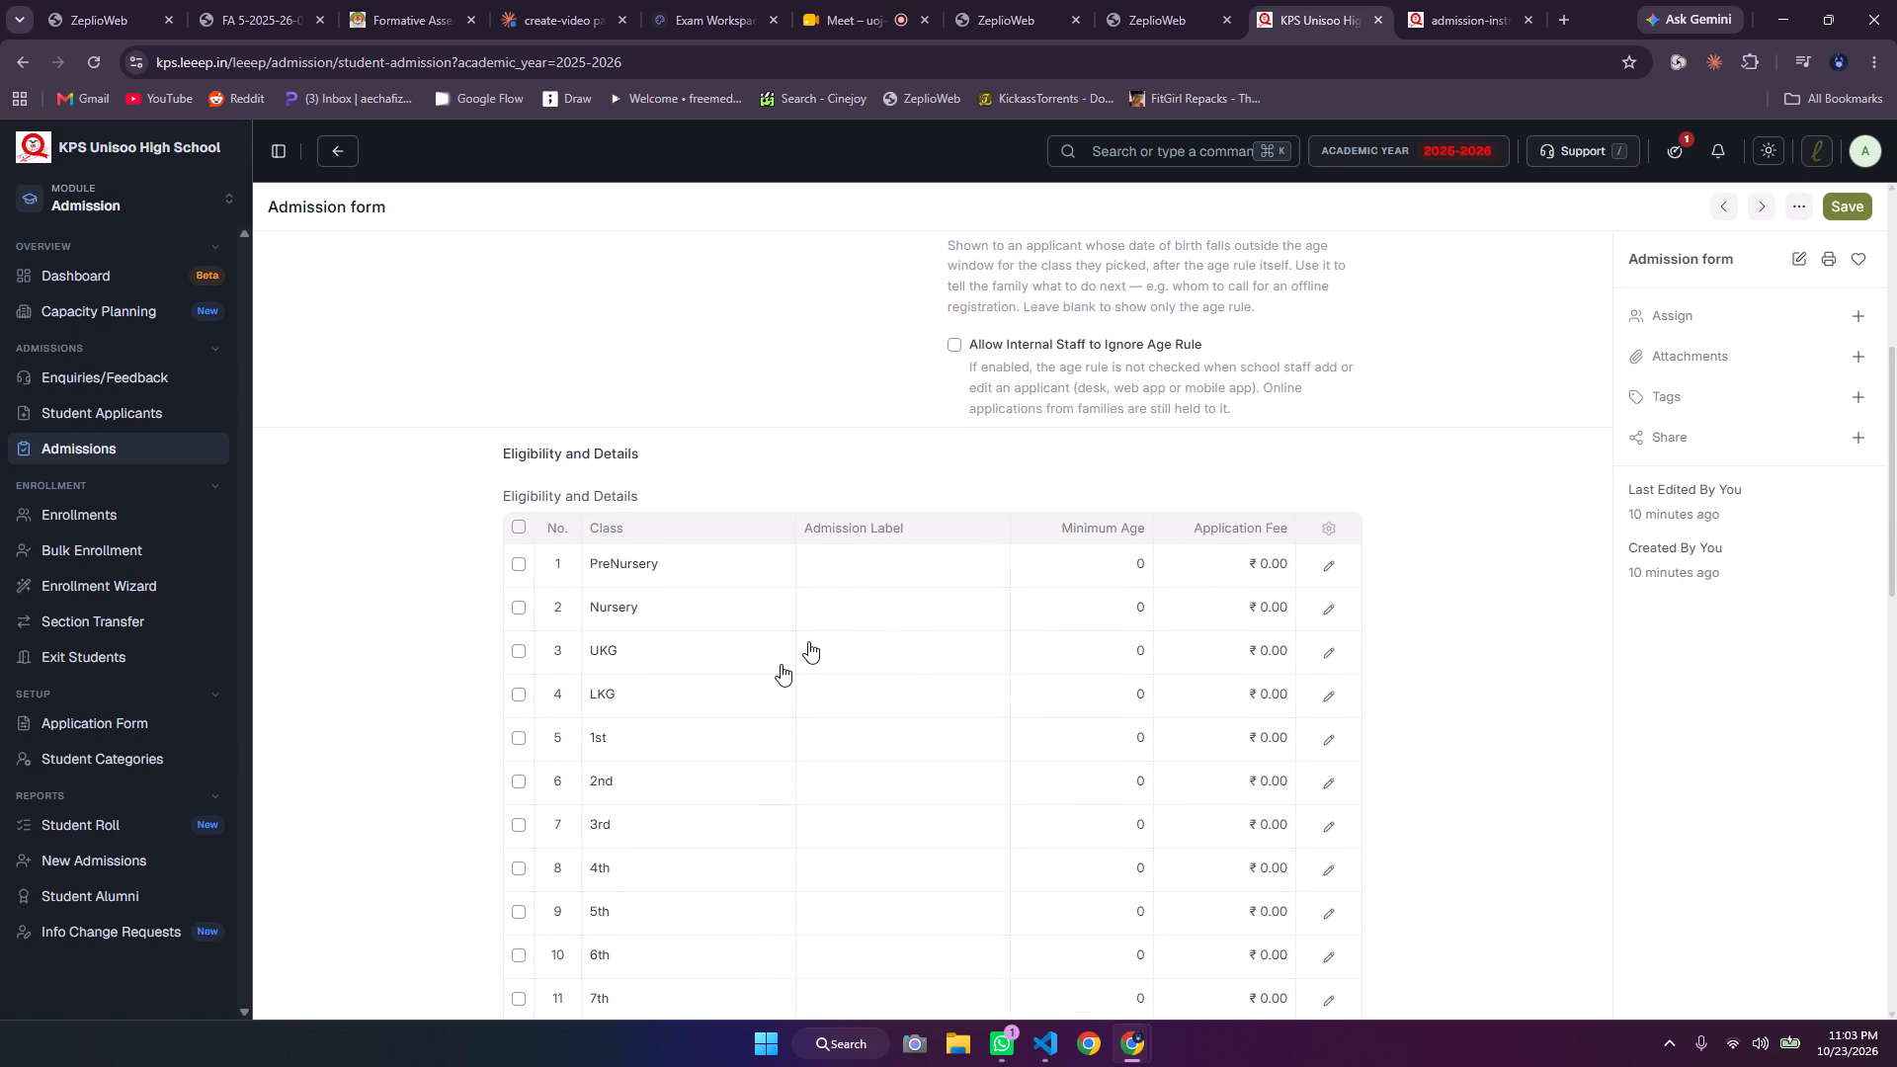
pyautogui.scroll(3, 684, 599)
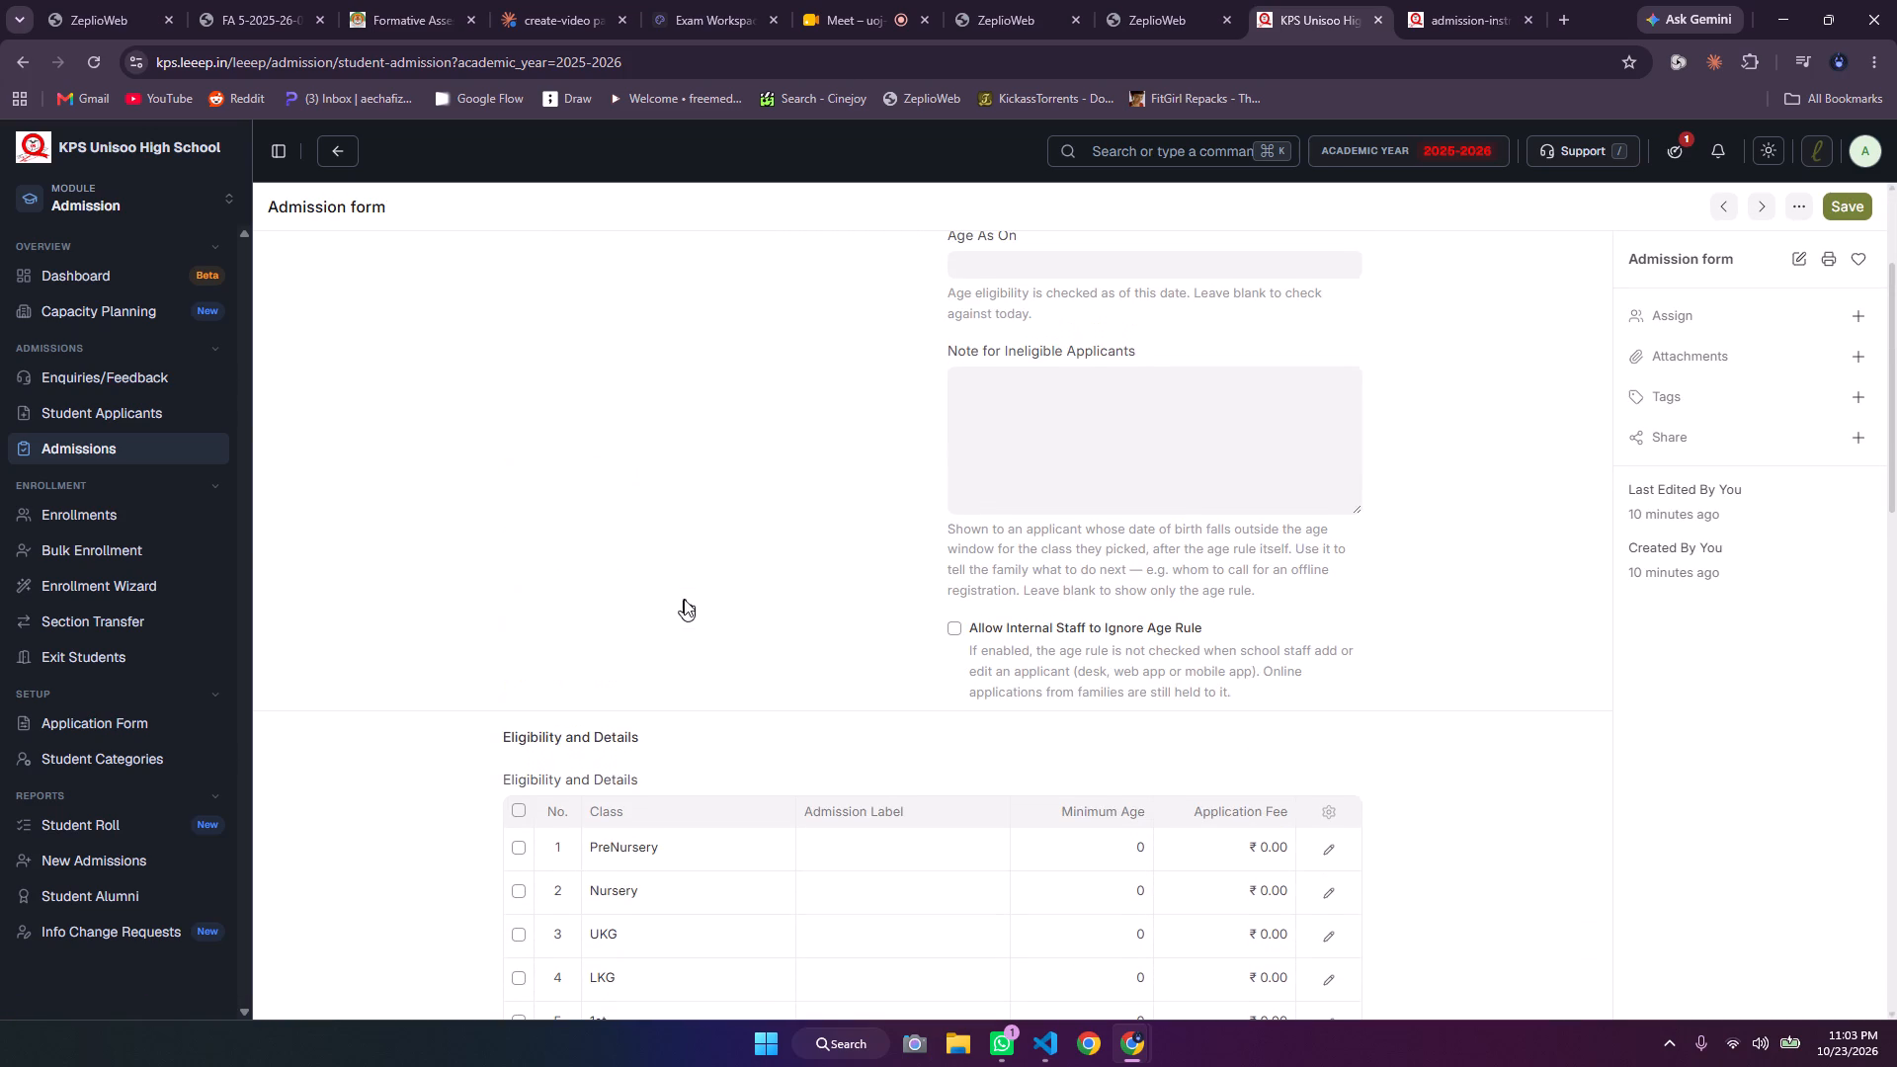
pyautogui.scroll(3, 917, 573)
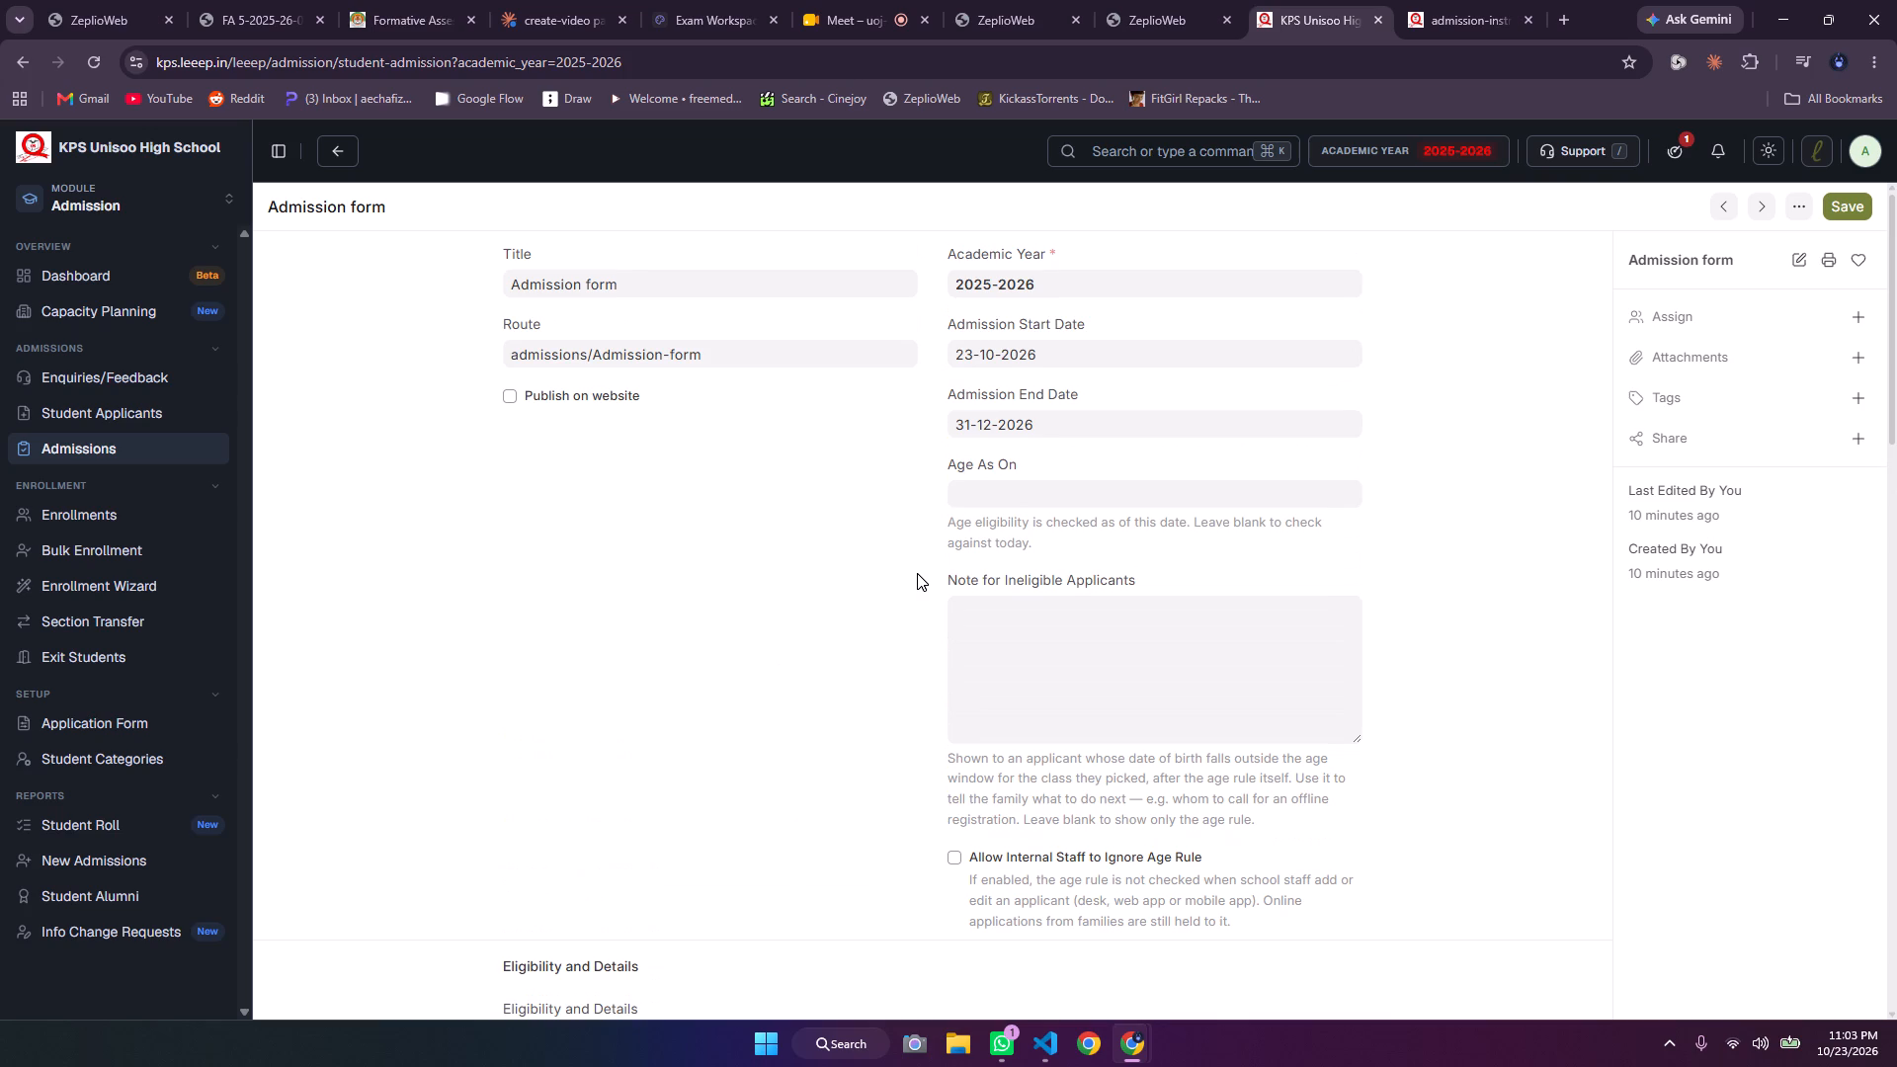
pyautogui.scroll(-5, 917, 573)
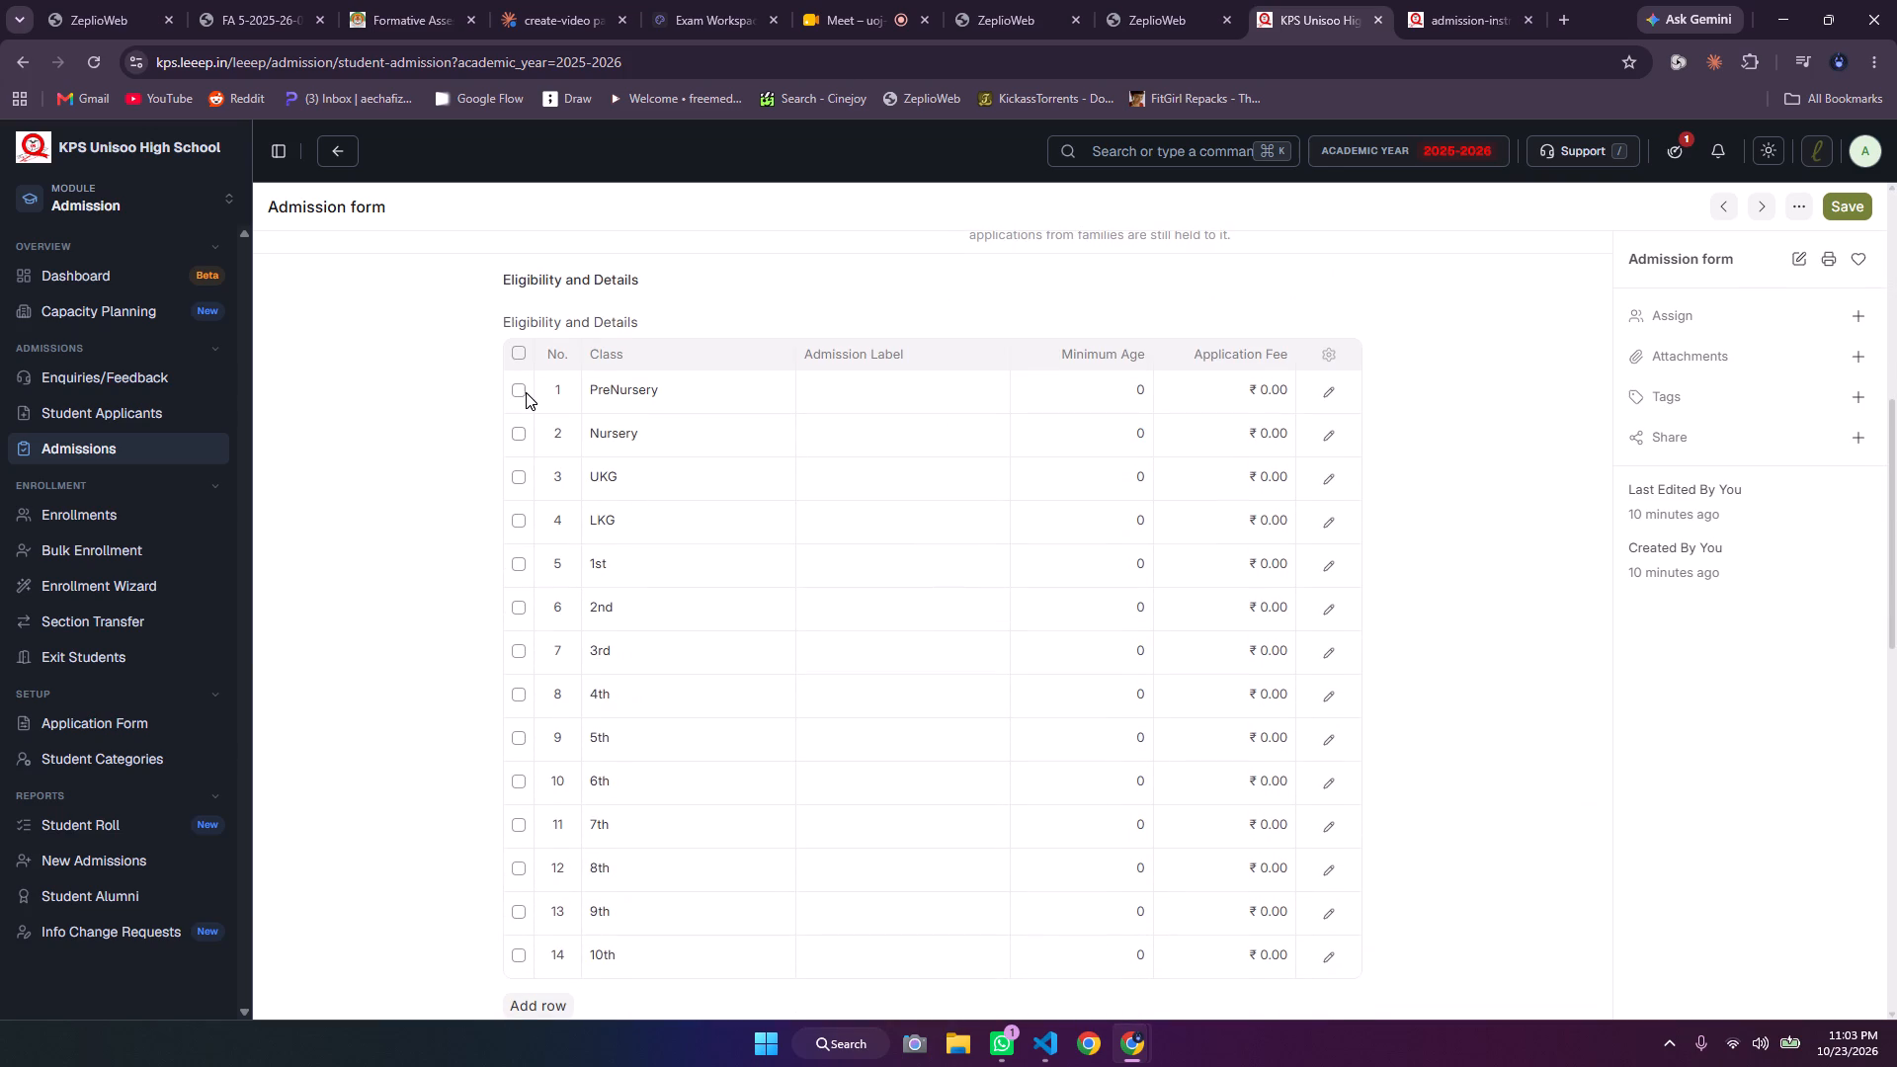
pyautogui.click(526, 392)
pyautogui.click(521, 392)
pyautogui.scroll(-3, 467, 467)
pyautogui.scroll(4, 467, 467)
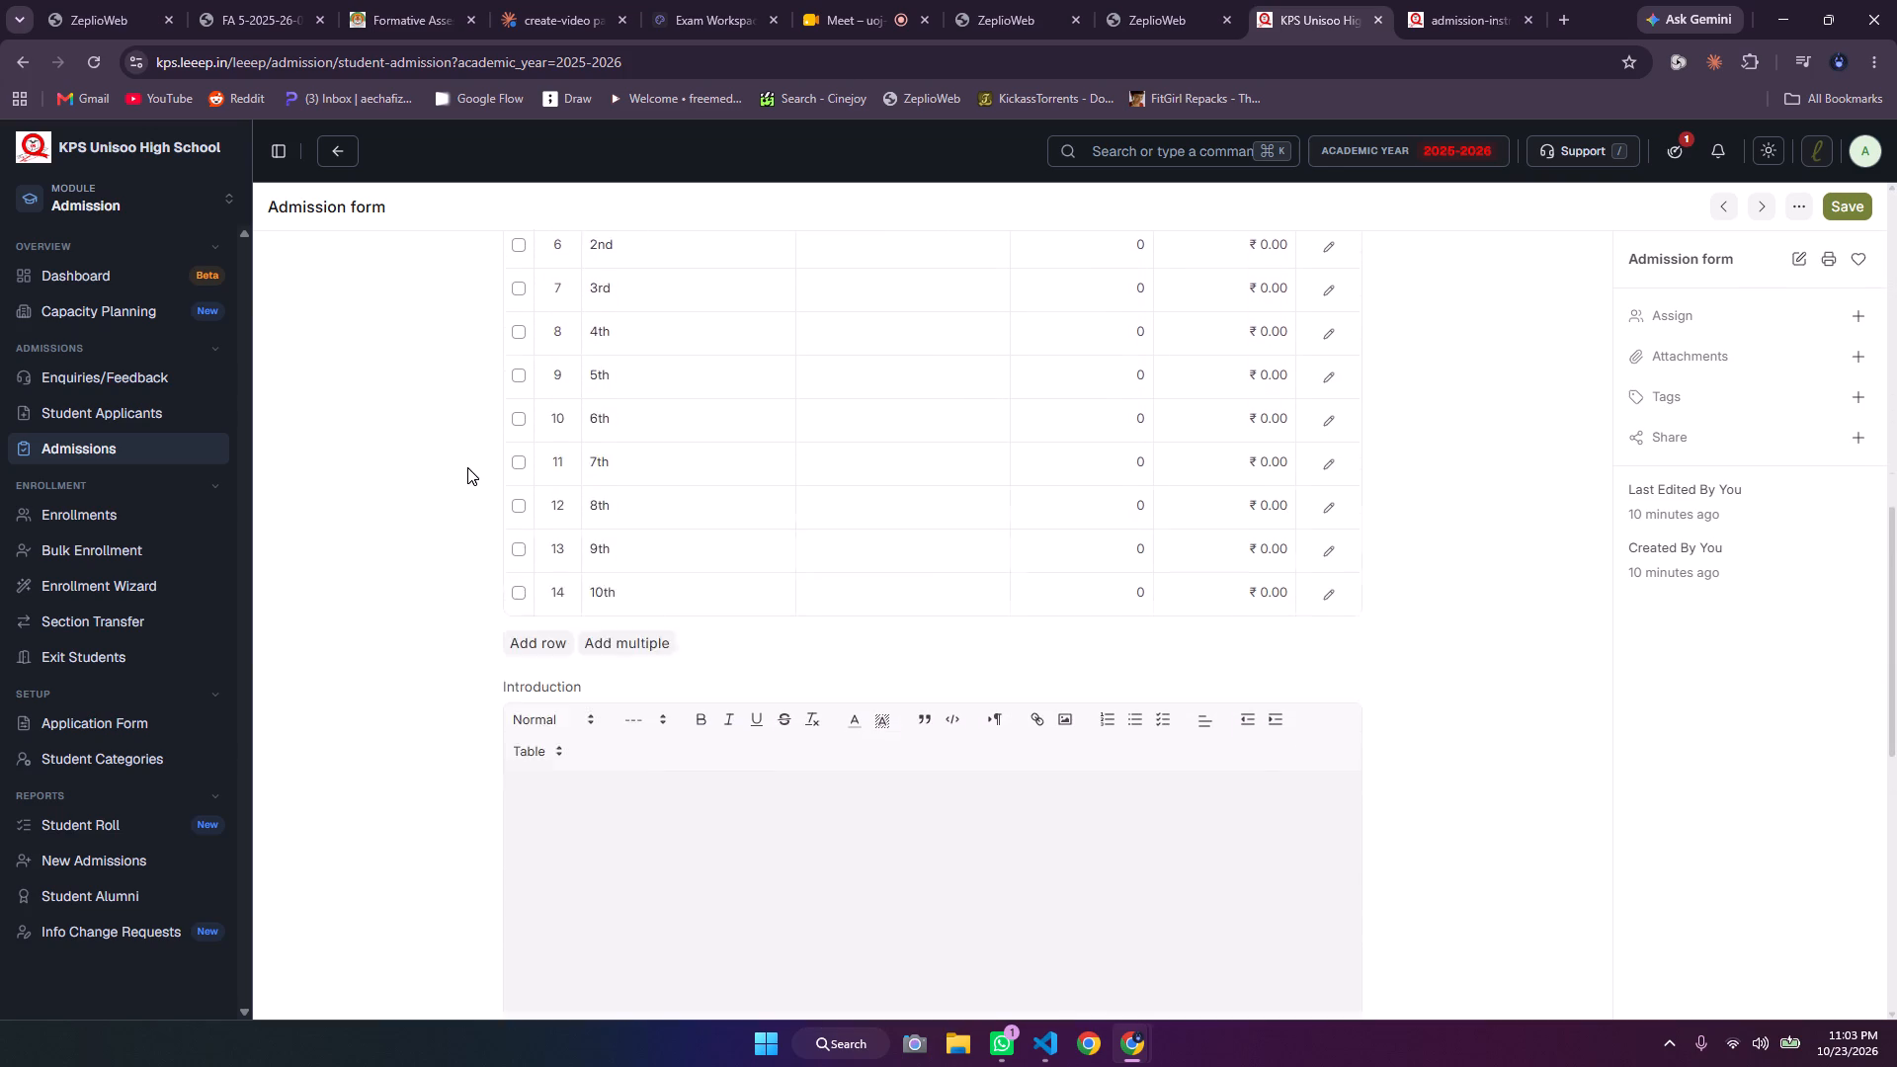
pyautogui.scroll(3, 467, 467)
# Try again to open the Registration page on the school's public Online Admission site.
pyautogui.click(1459, 0)
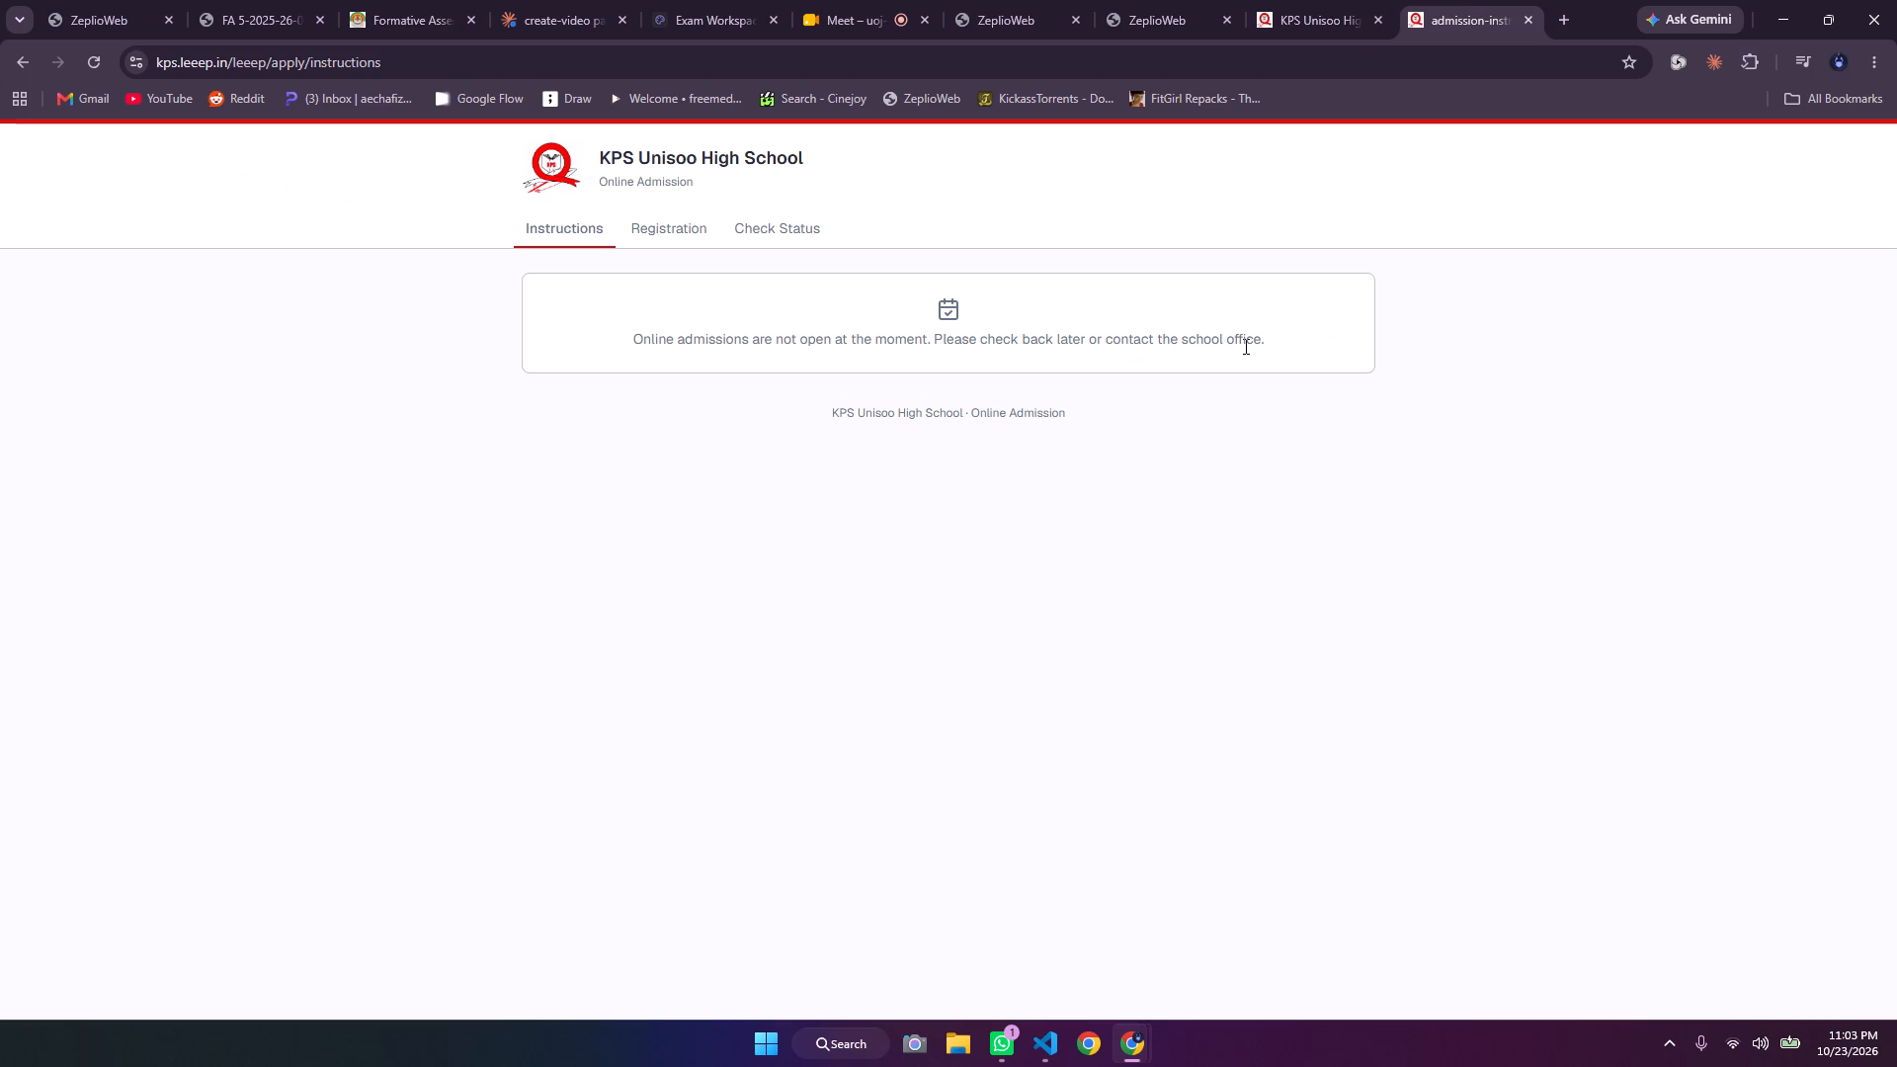
pyautogui.scroll(4, 1244, 346)
pyautogui.click(675, 242)
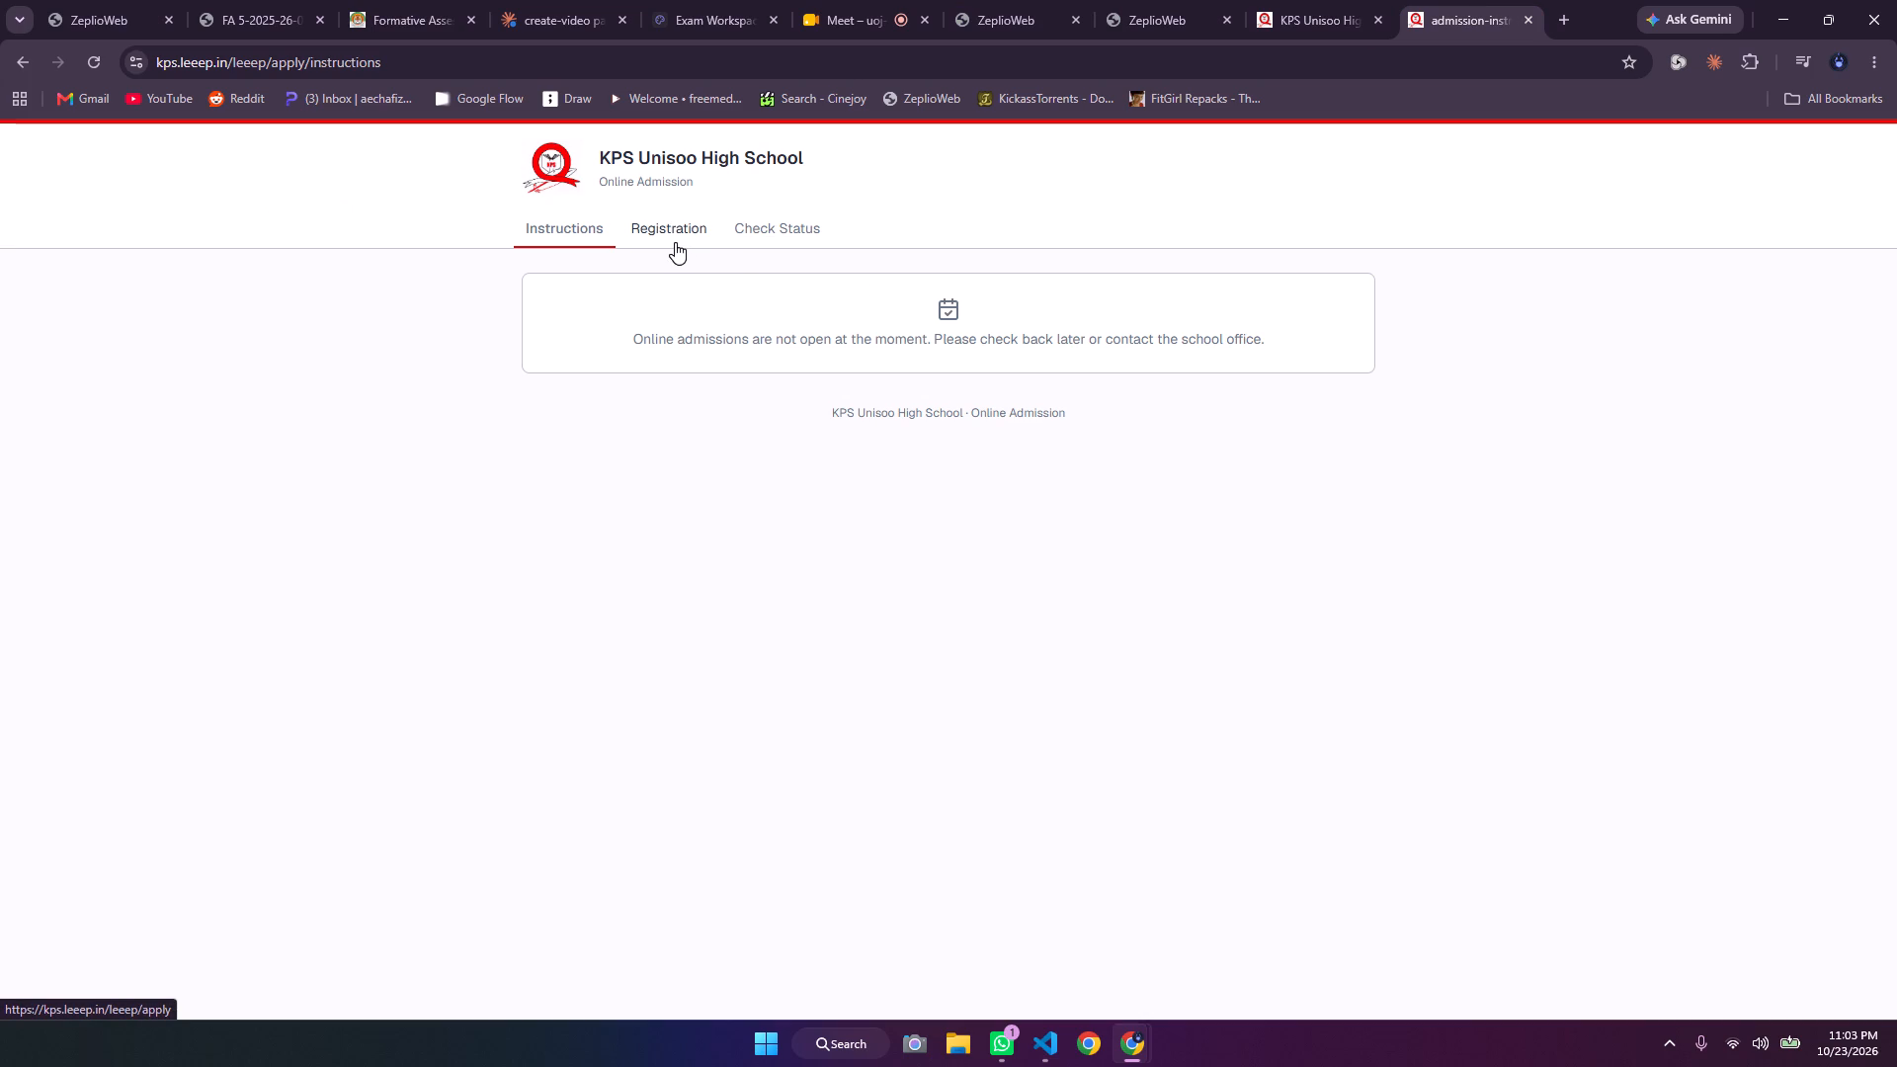
pyautogui.hscroll(8, 753, 371)
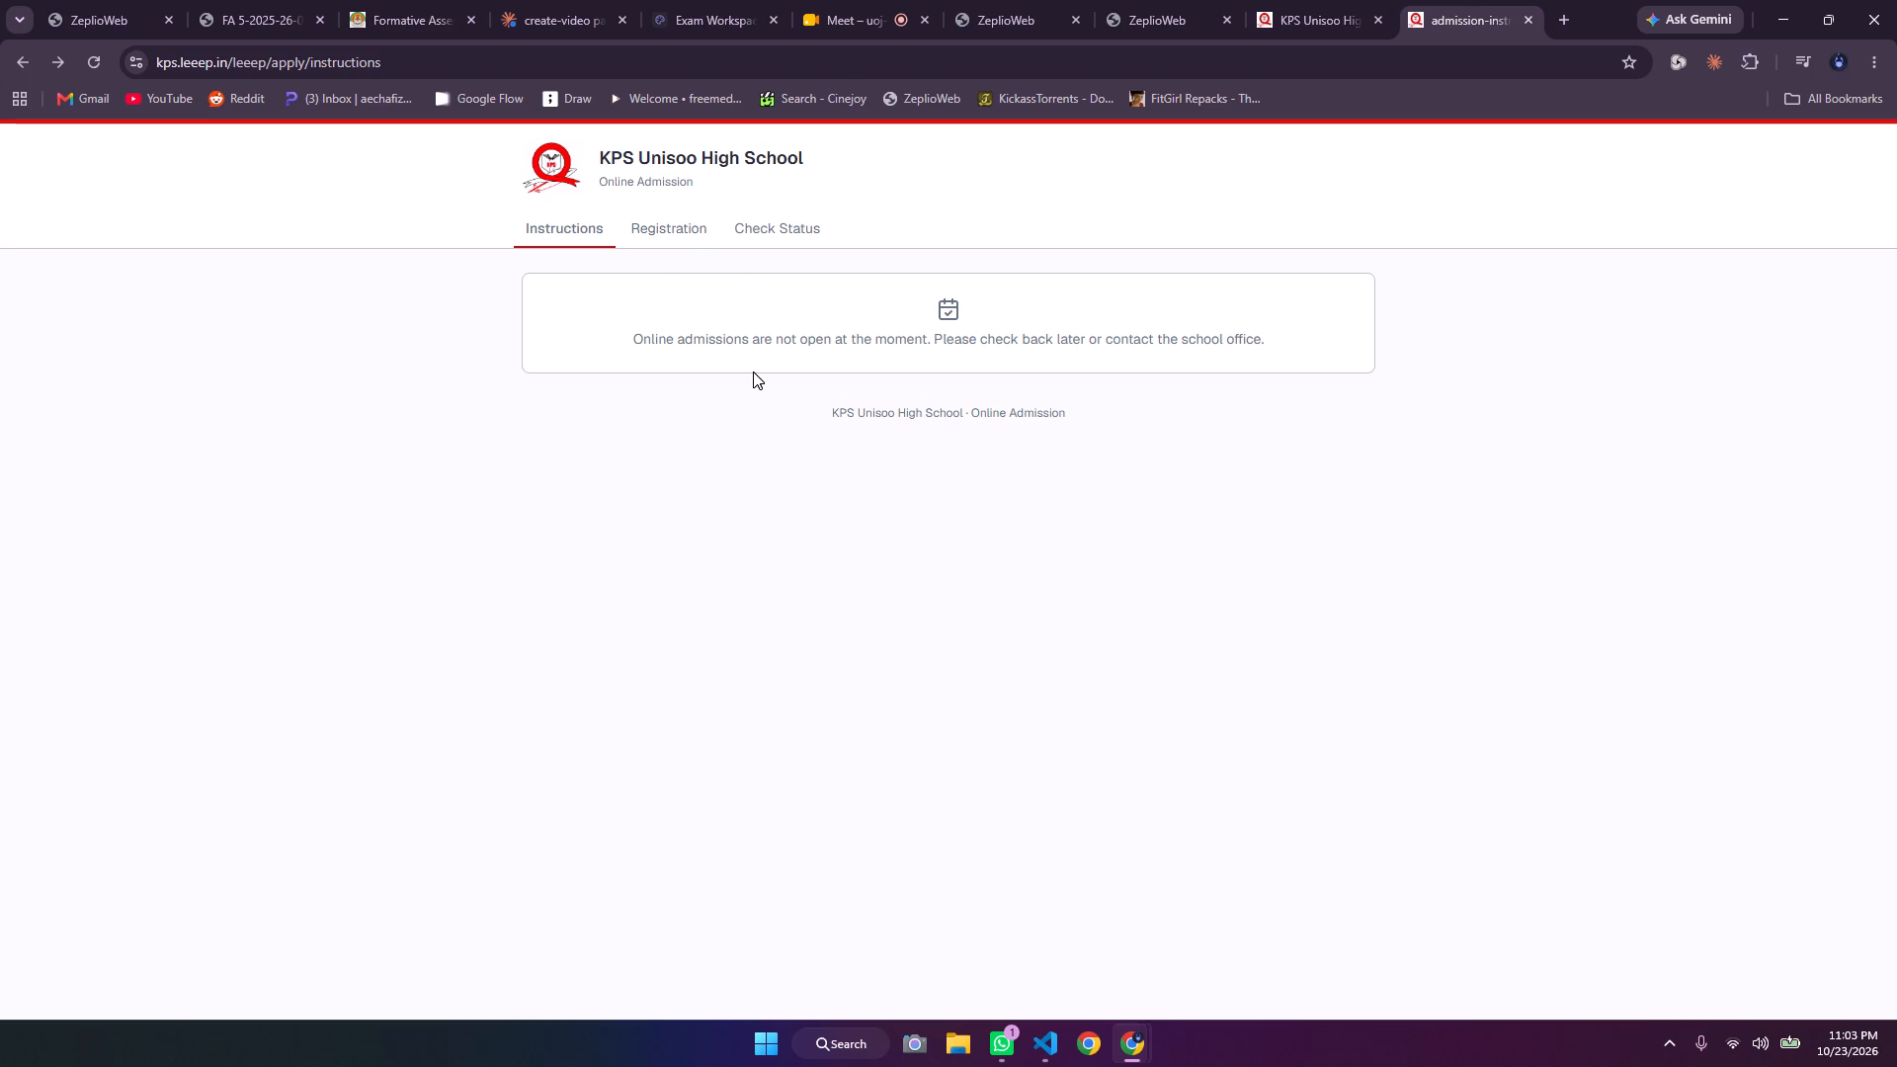
pyautogui.click(19, 69)
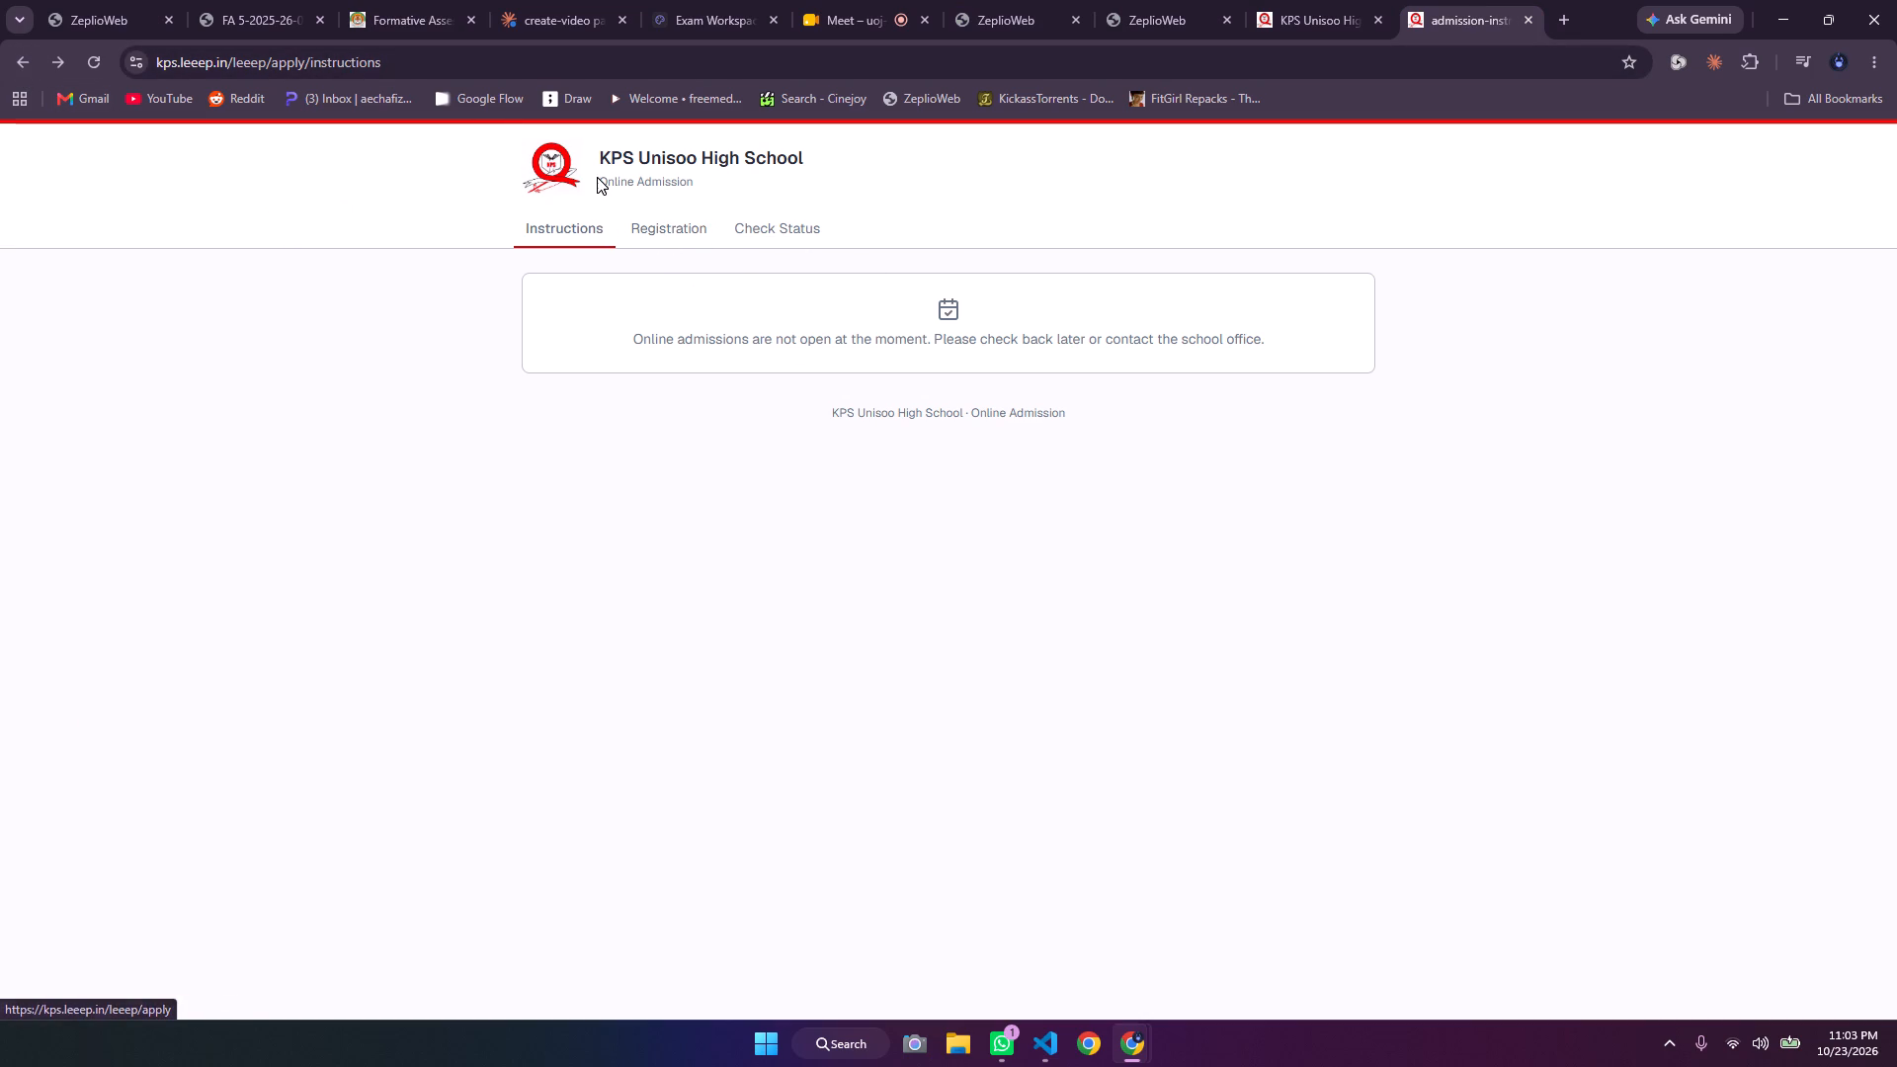
pyautogui.doubleClick(479, 72)
pyautogui.click(517, 401)
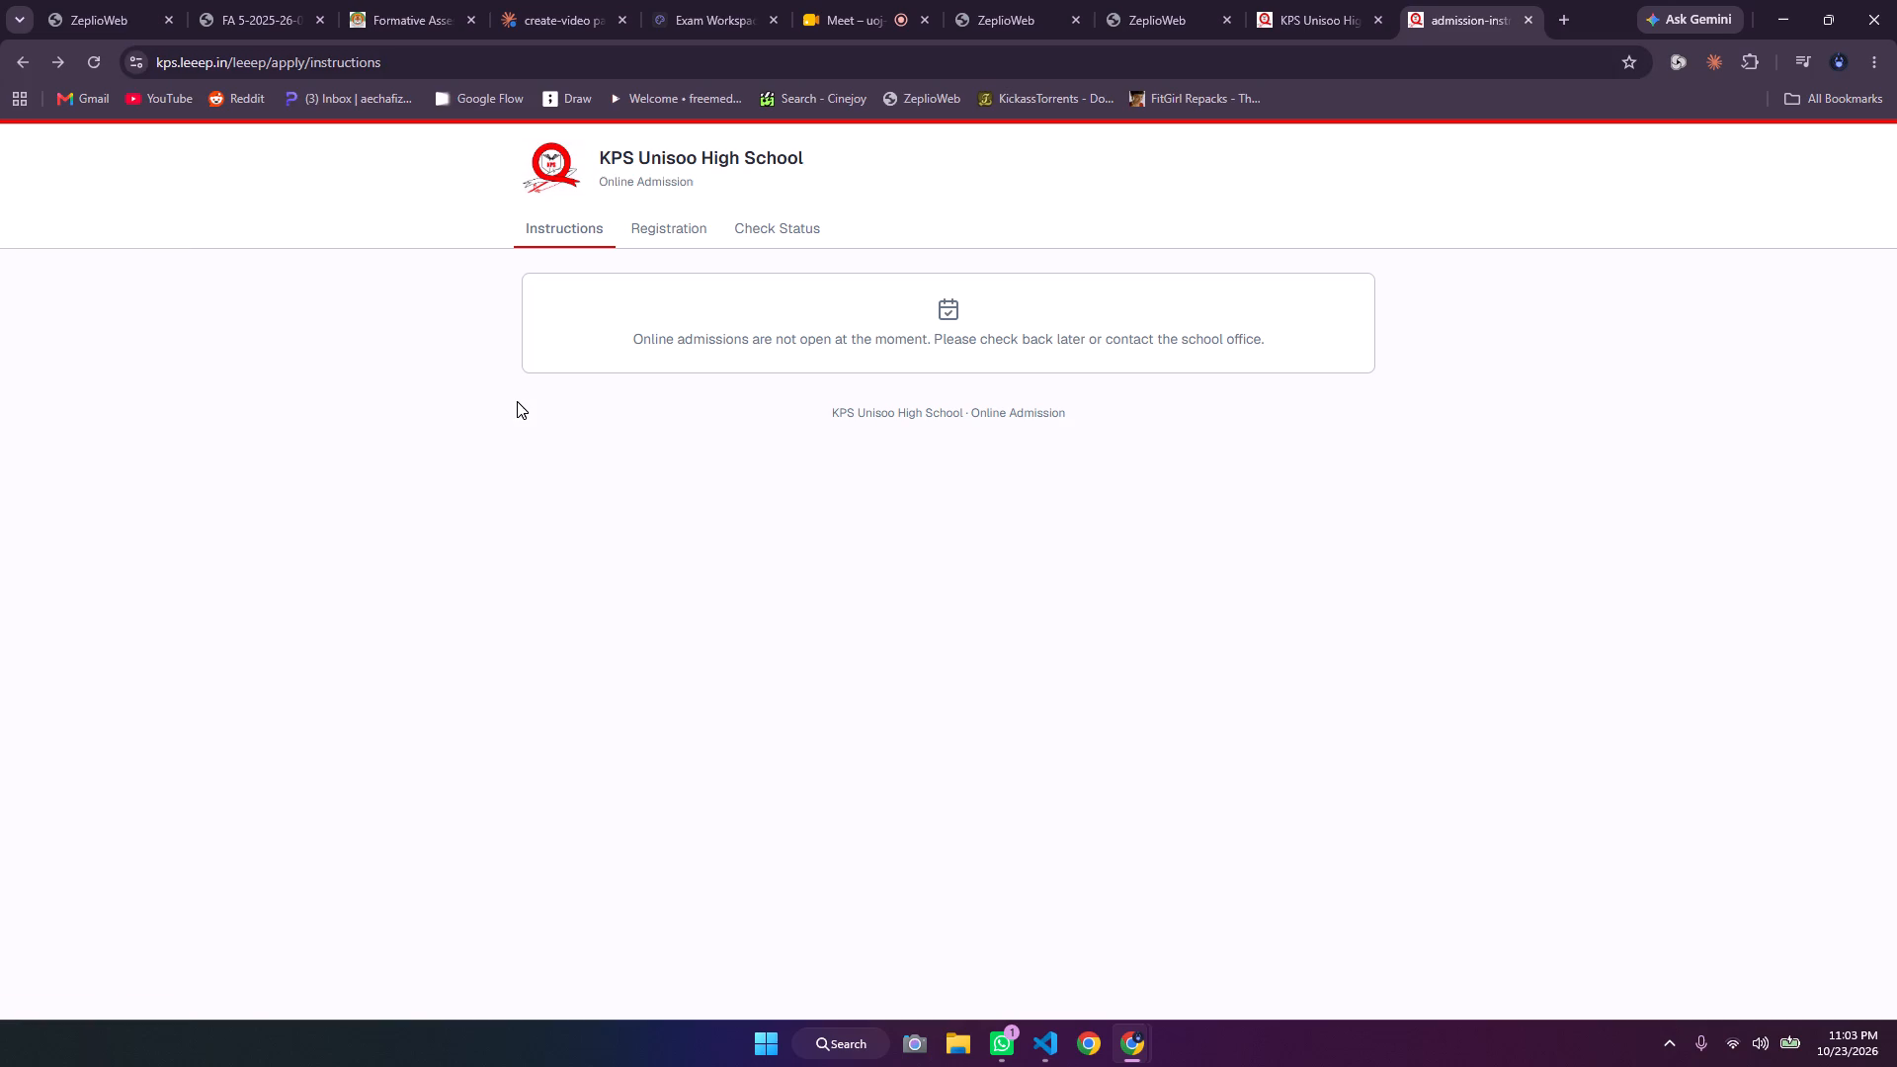
# Check the school's Admission form record against the public Online Admission Instructions page, ending back on the record.
pyautogui.click(1308, 0)
pyautogui.scroll(3, 1235, 334)
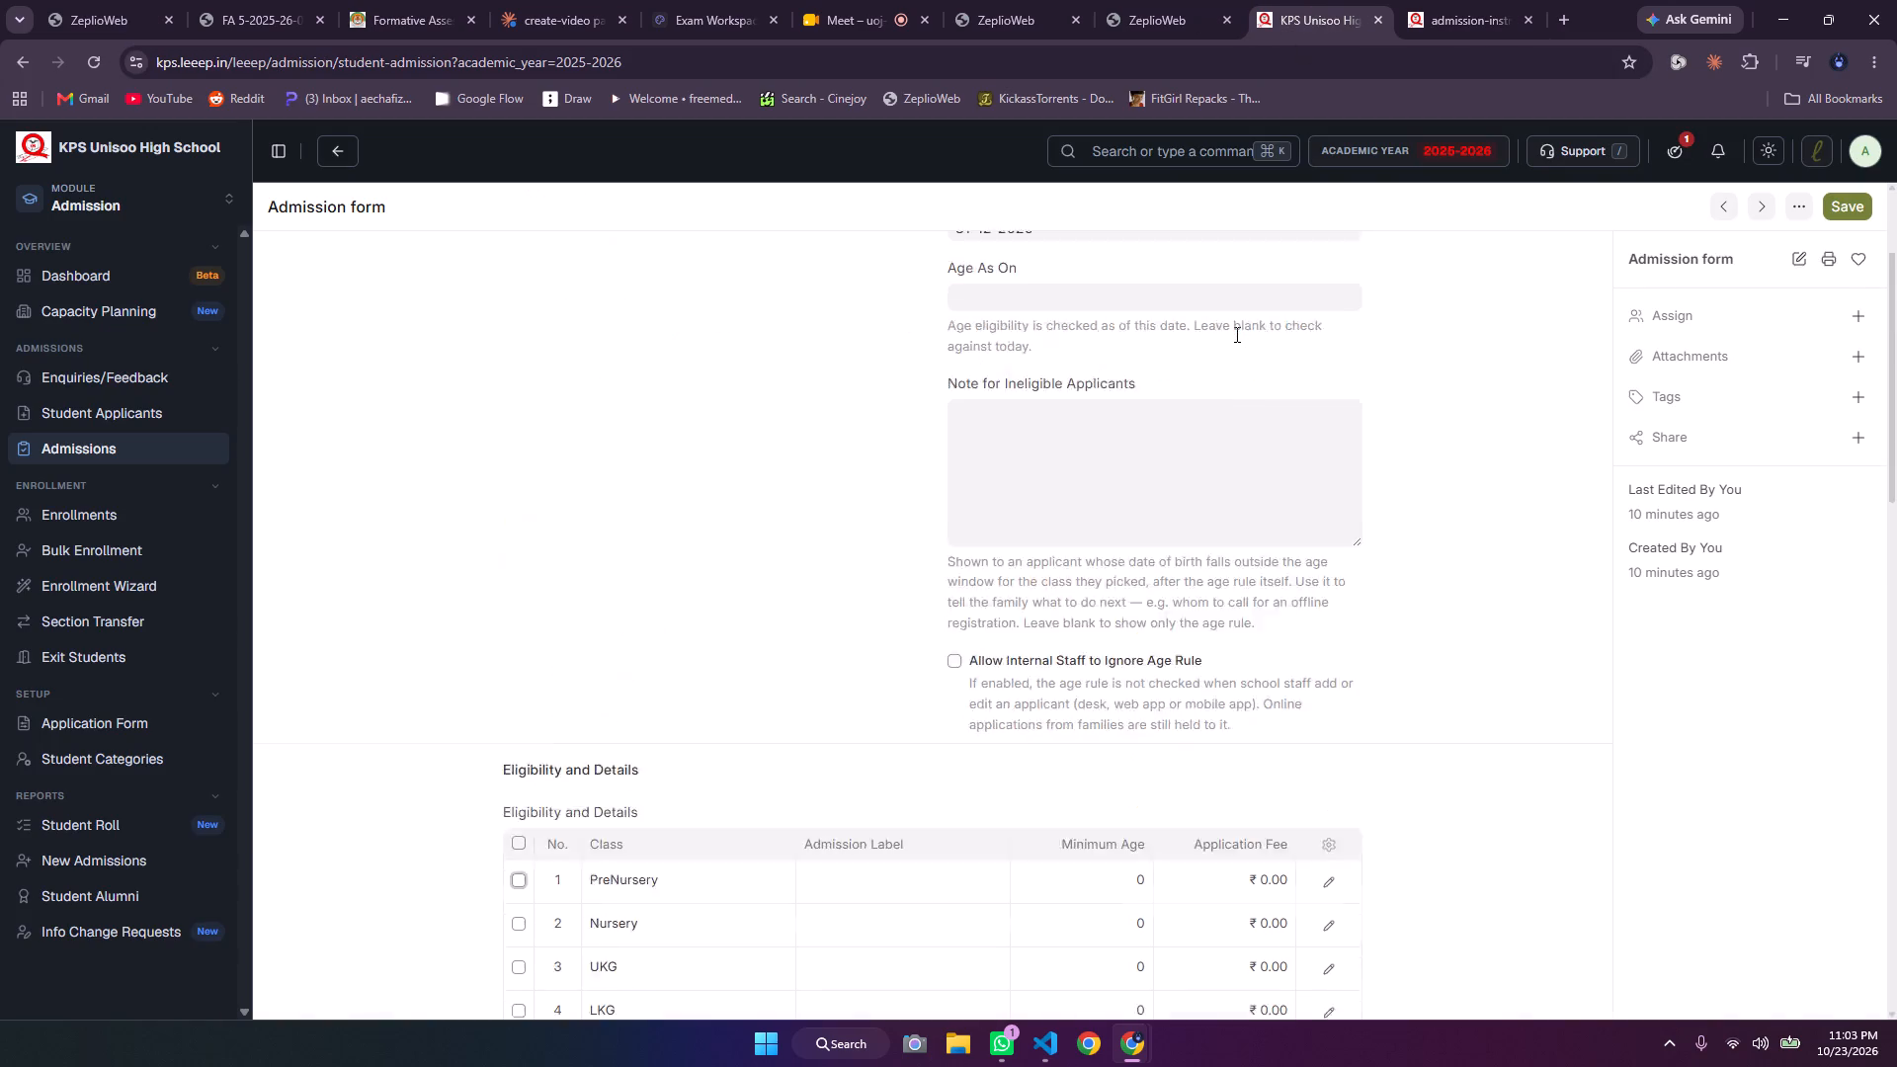
pyautogui.scroll(4, 1235, 334)
pyautogui.click(1177, 0)
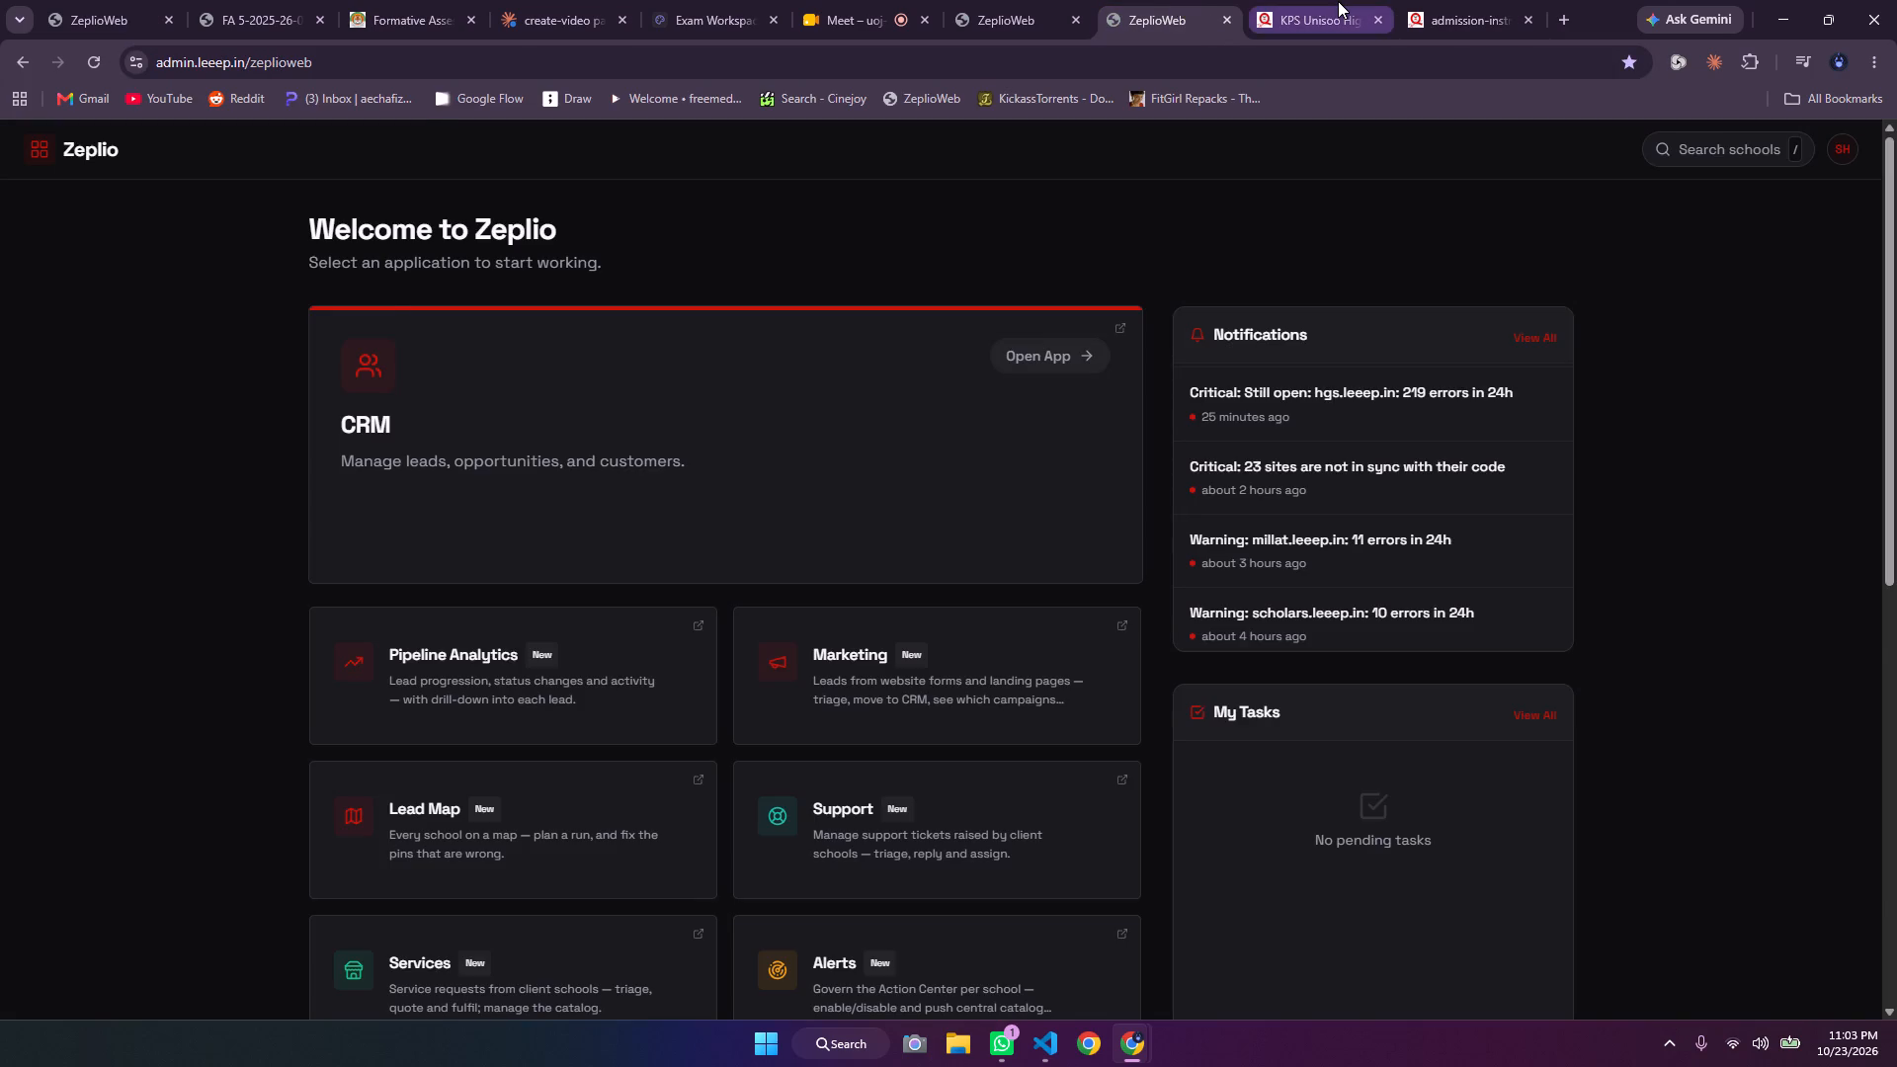
pyautogui.click(1338, 1)
pyautogui.click(1444, 6)
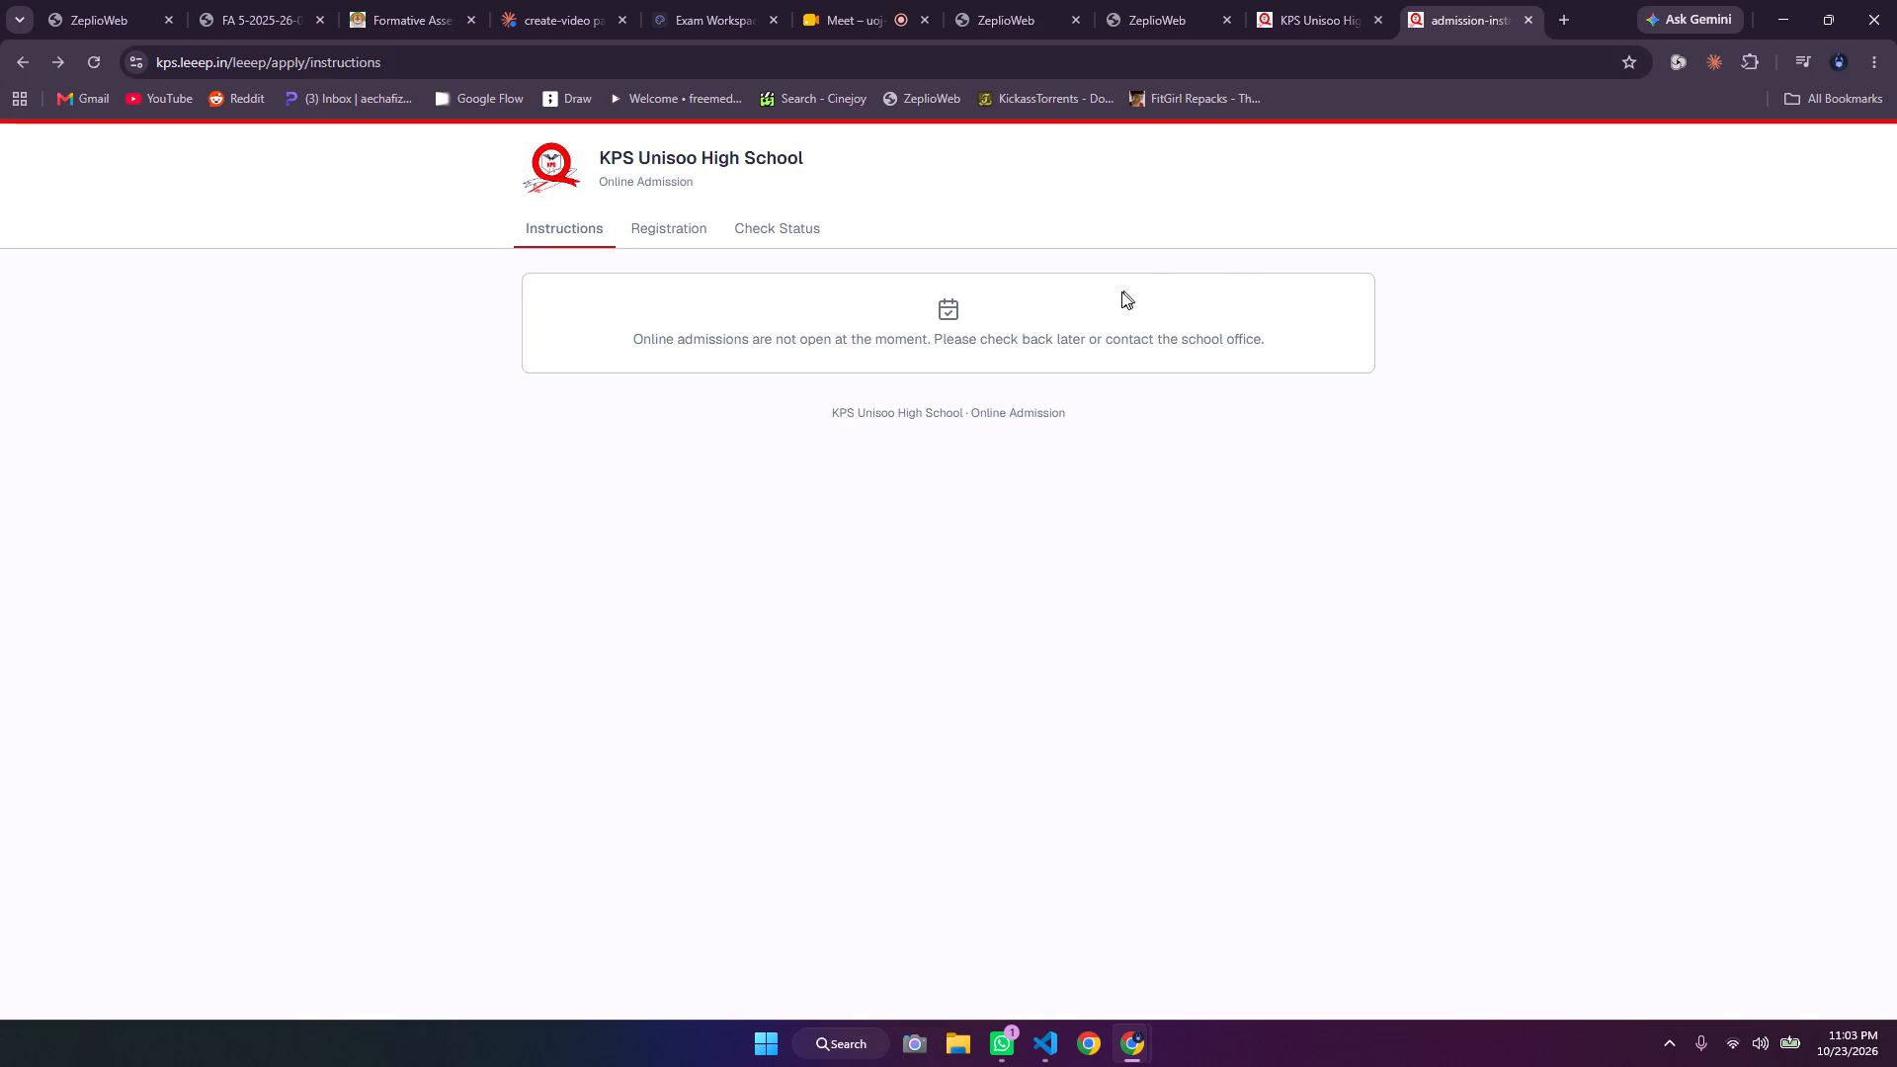
pyautogui.click(1268, 22)
pyautogui.click(1115, 23)
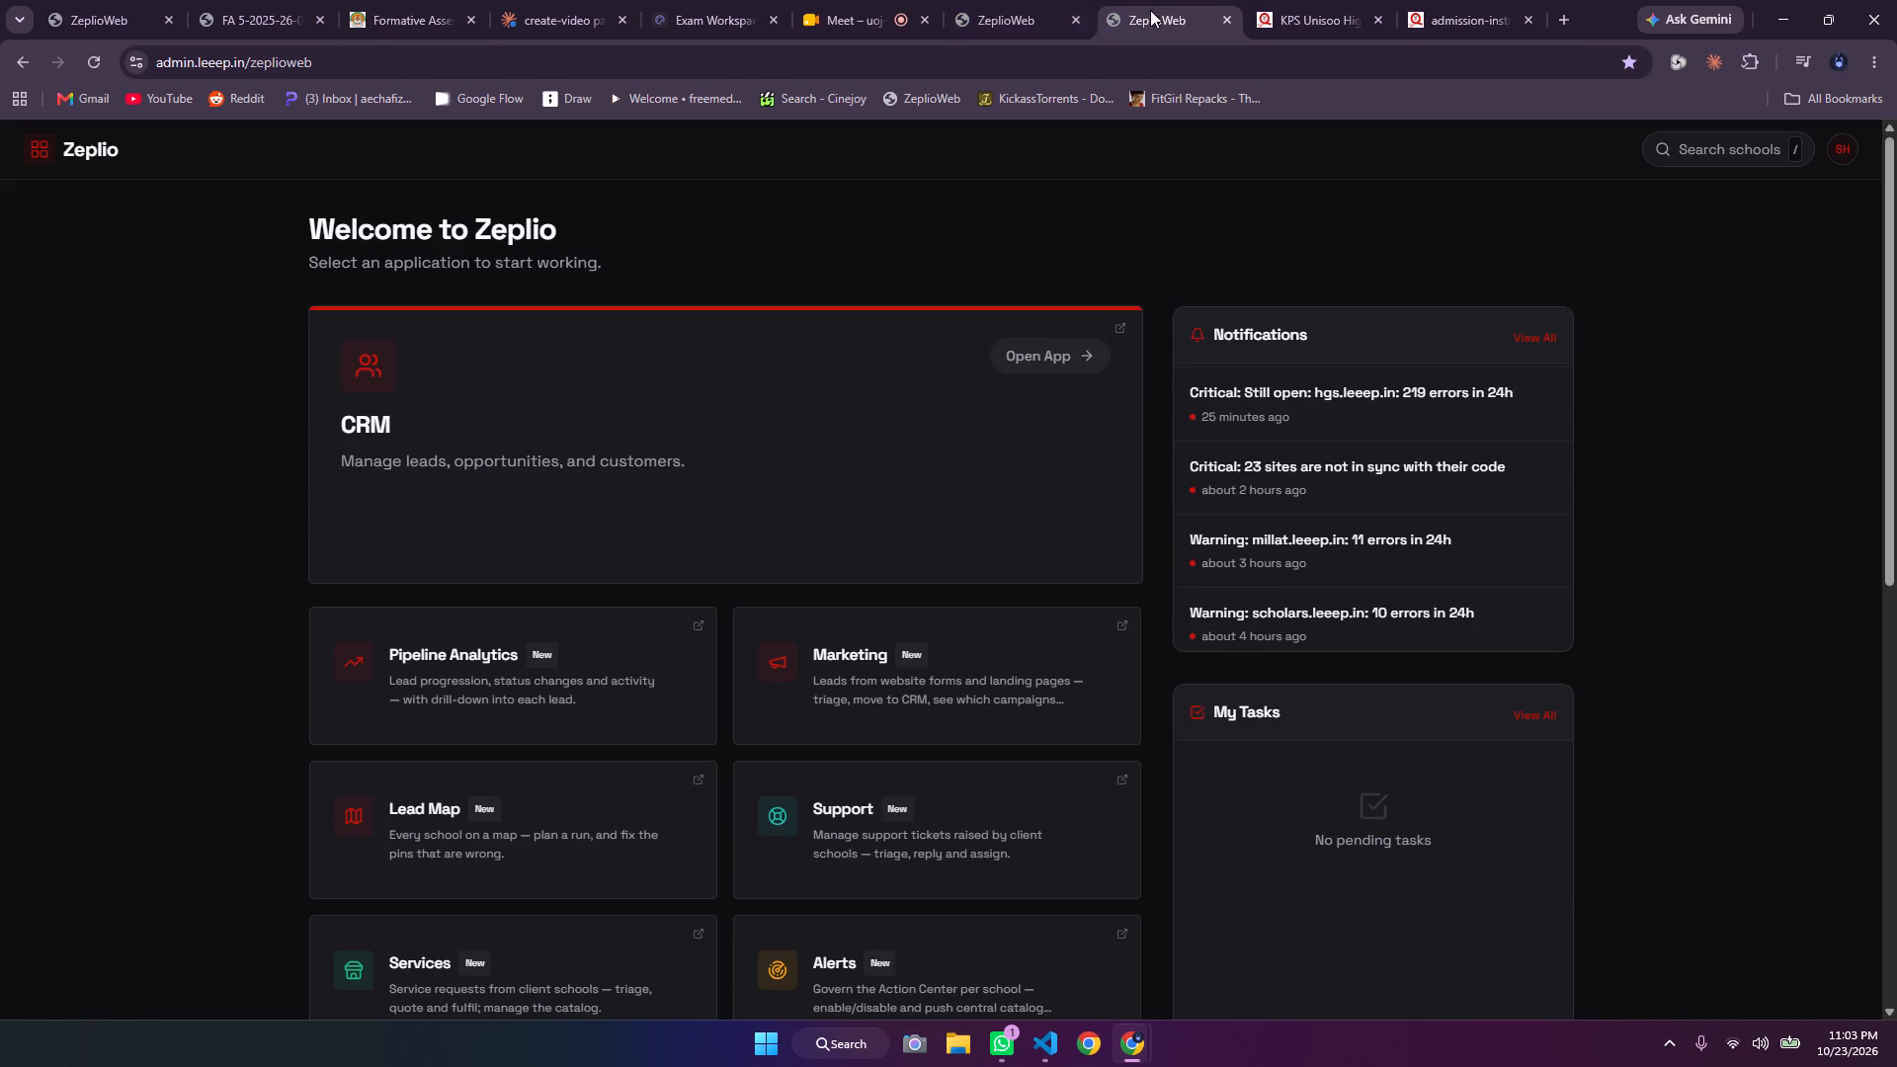
pyautogui.click(1443, 3)
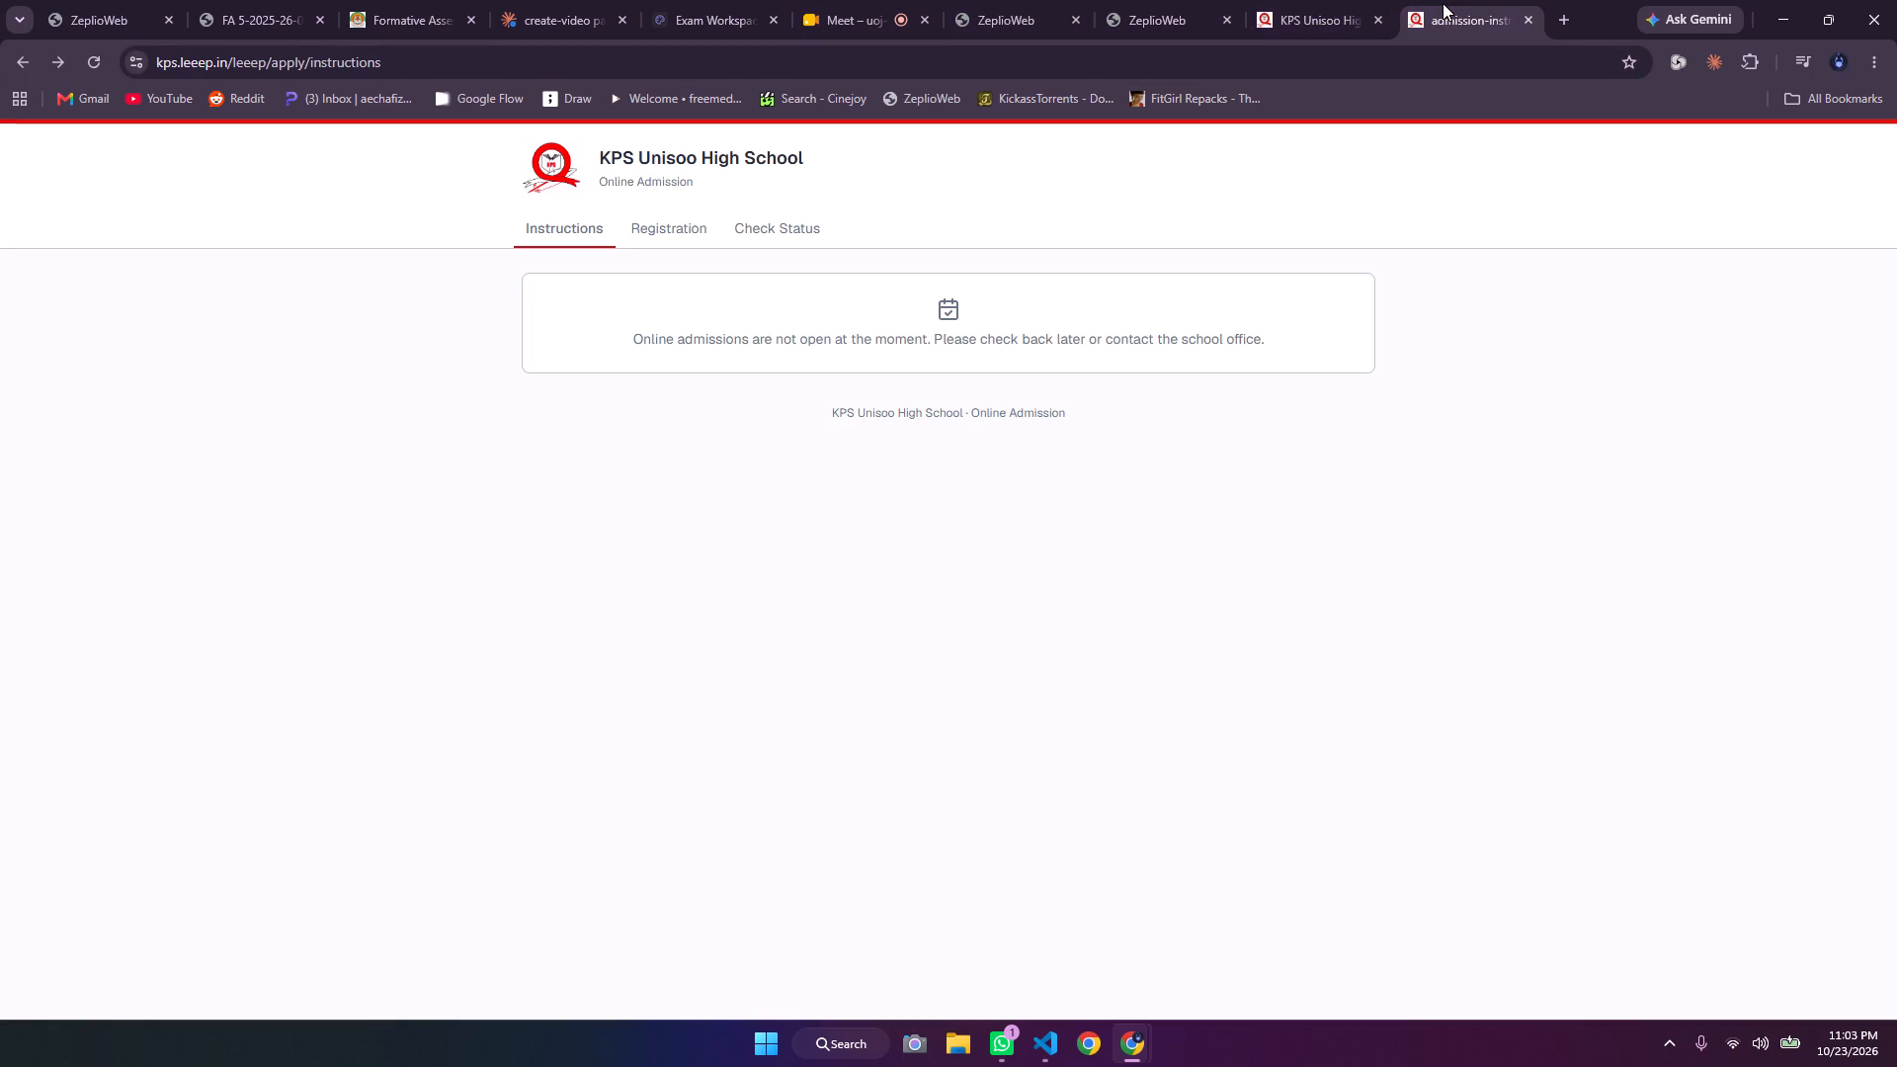
pyautogui.click(1330, 29)
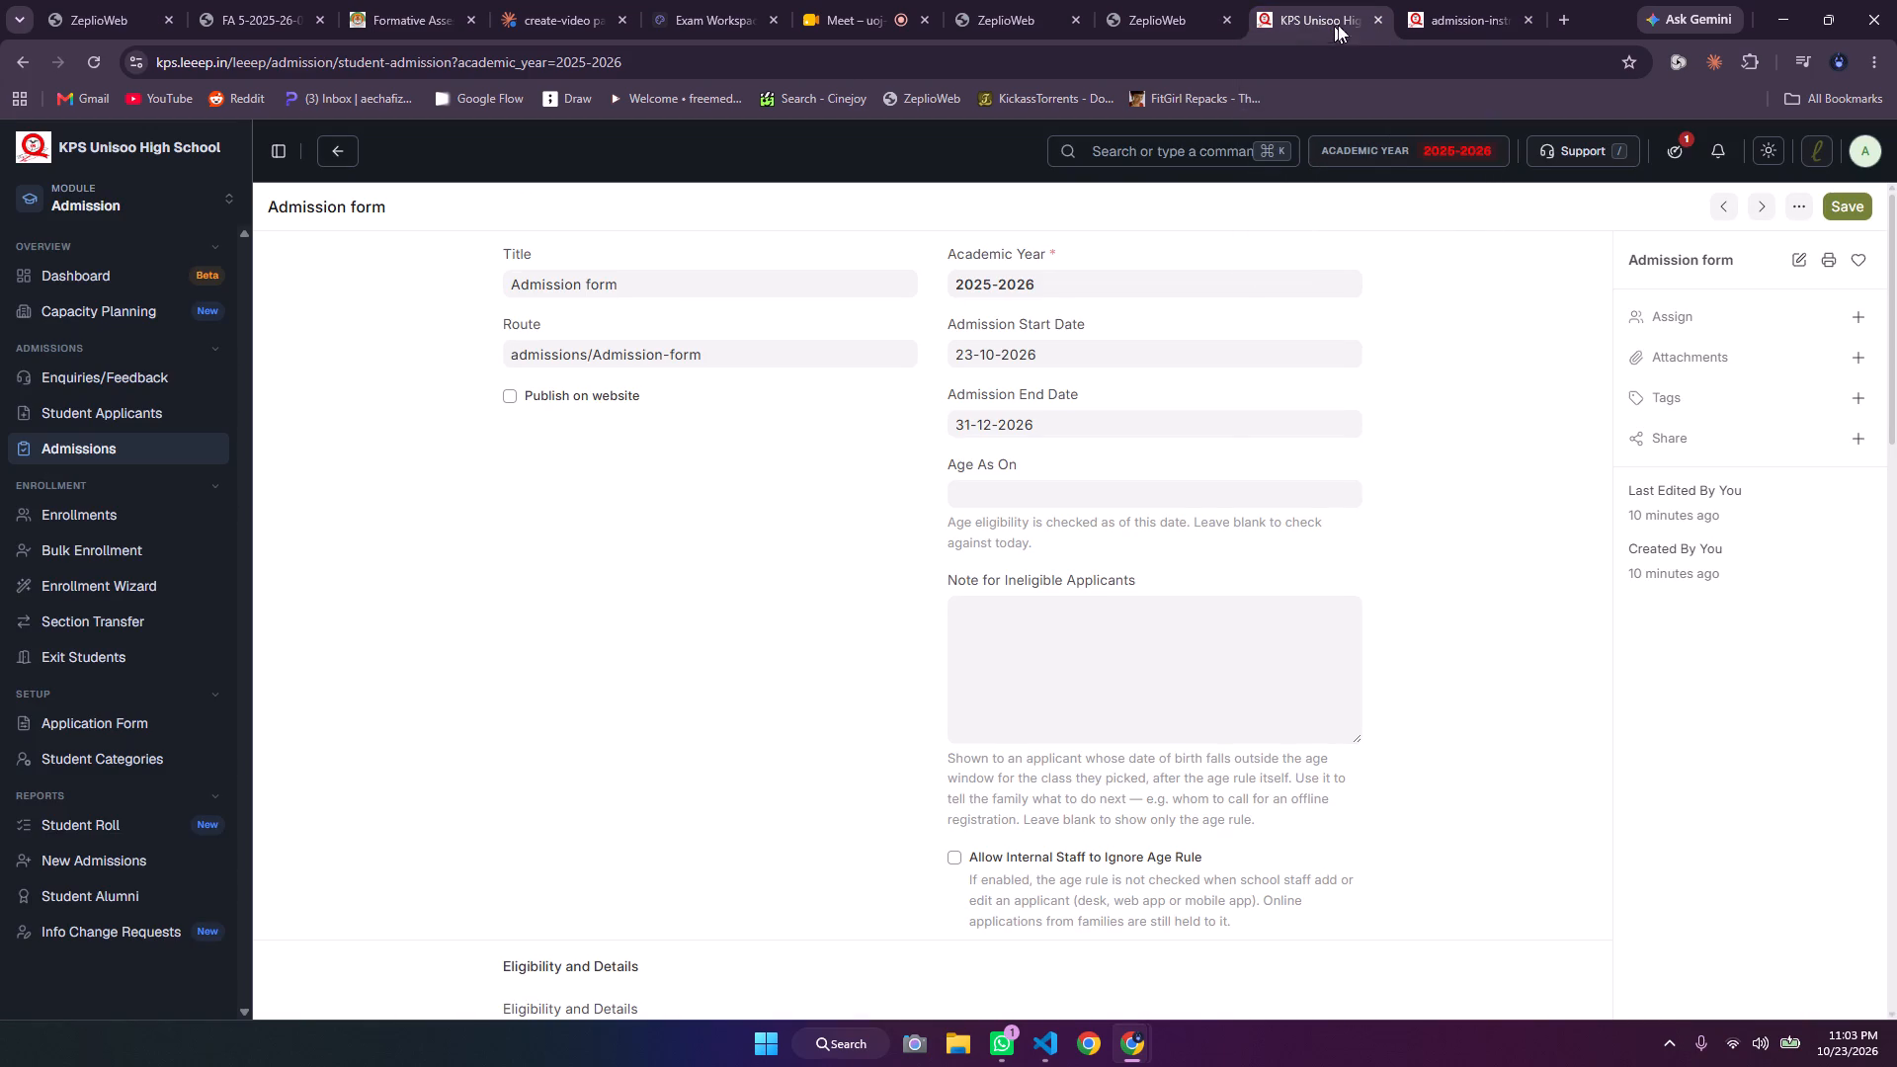
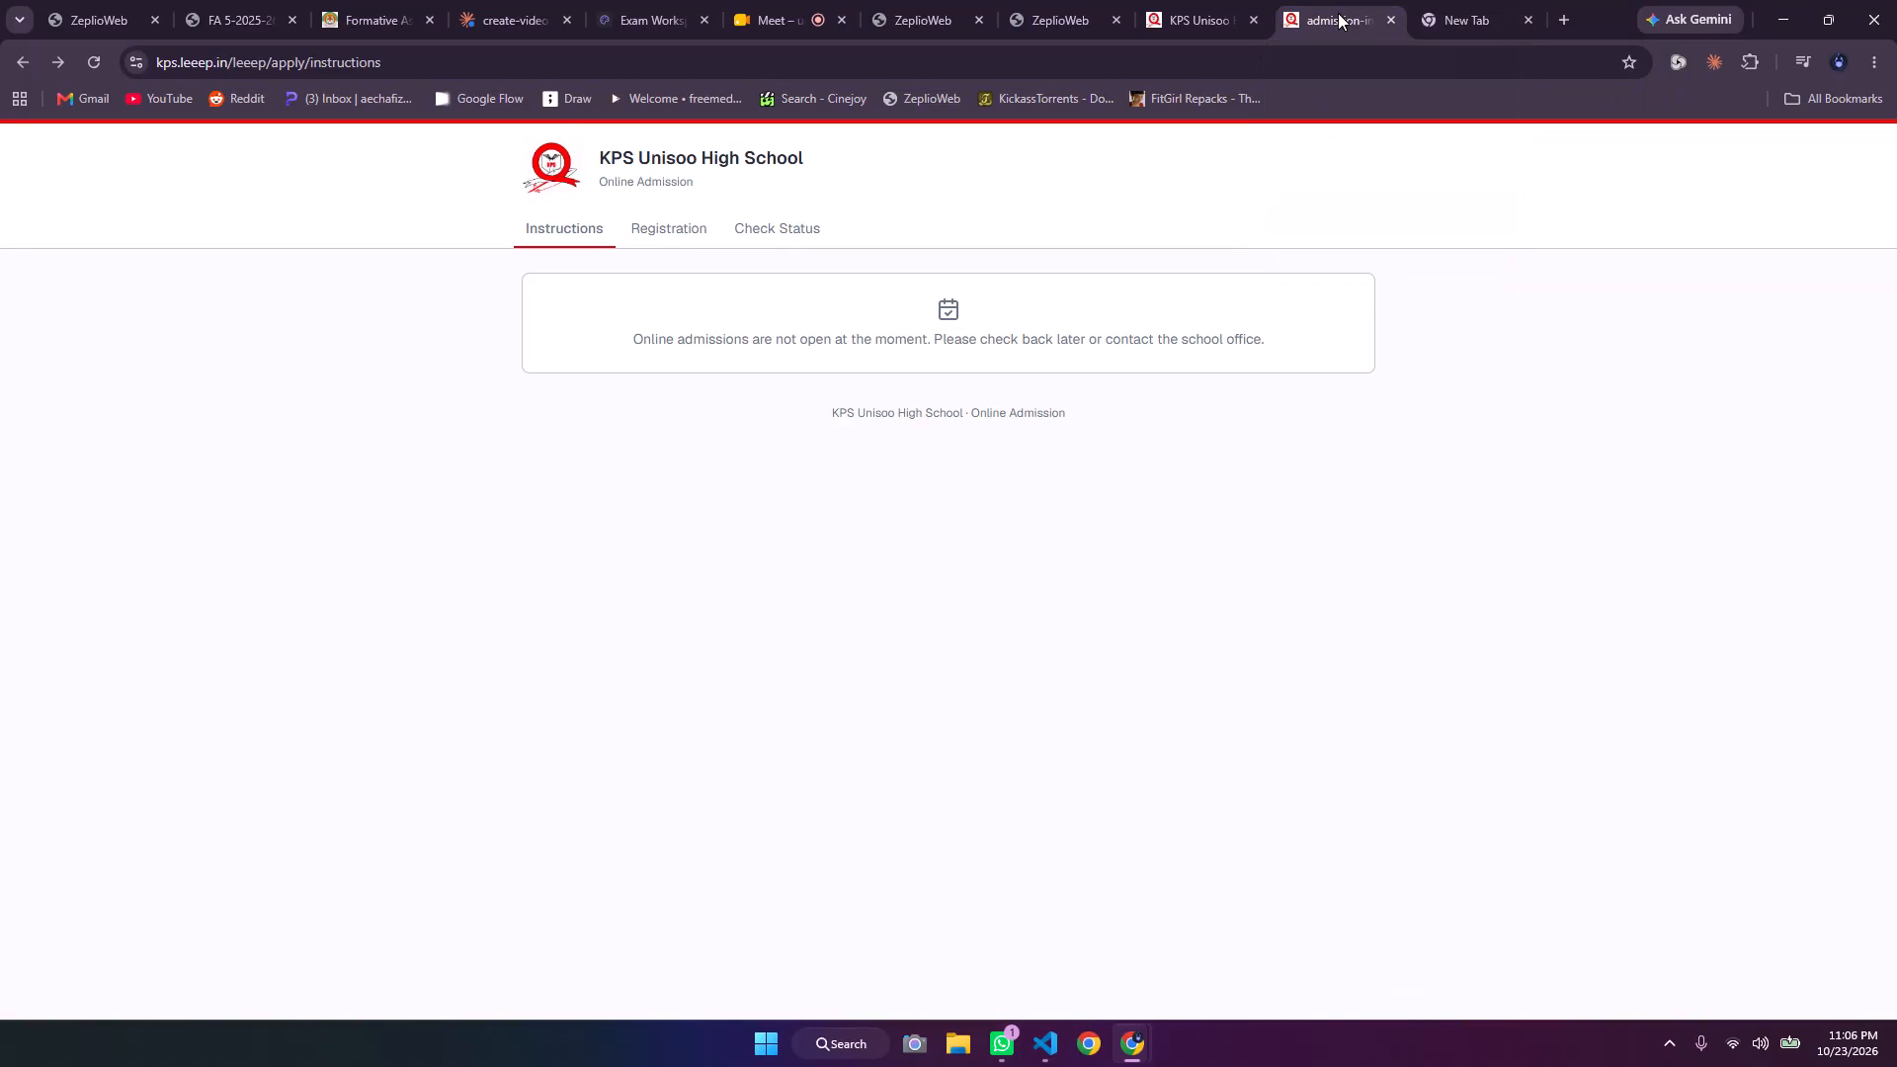
# Reload the public Online Admission Instructions page and try again to open Registration.
pyautogui.hotkey('ctrl', 'r')
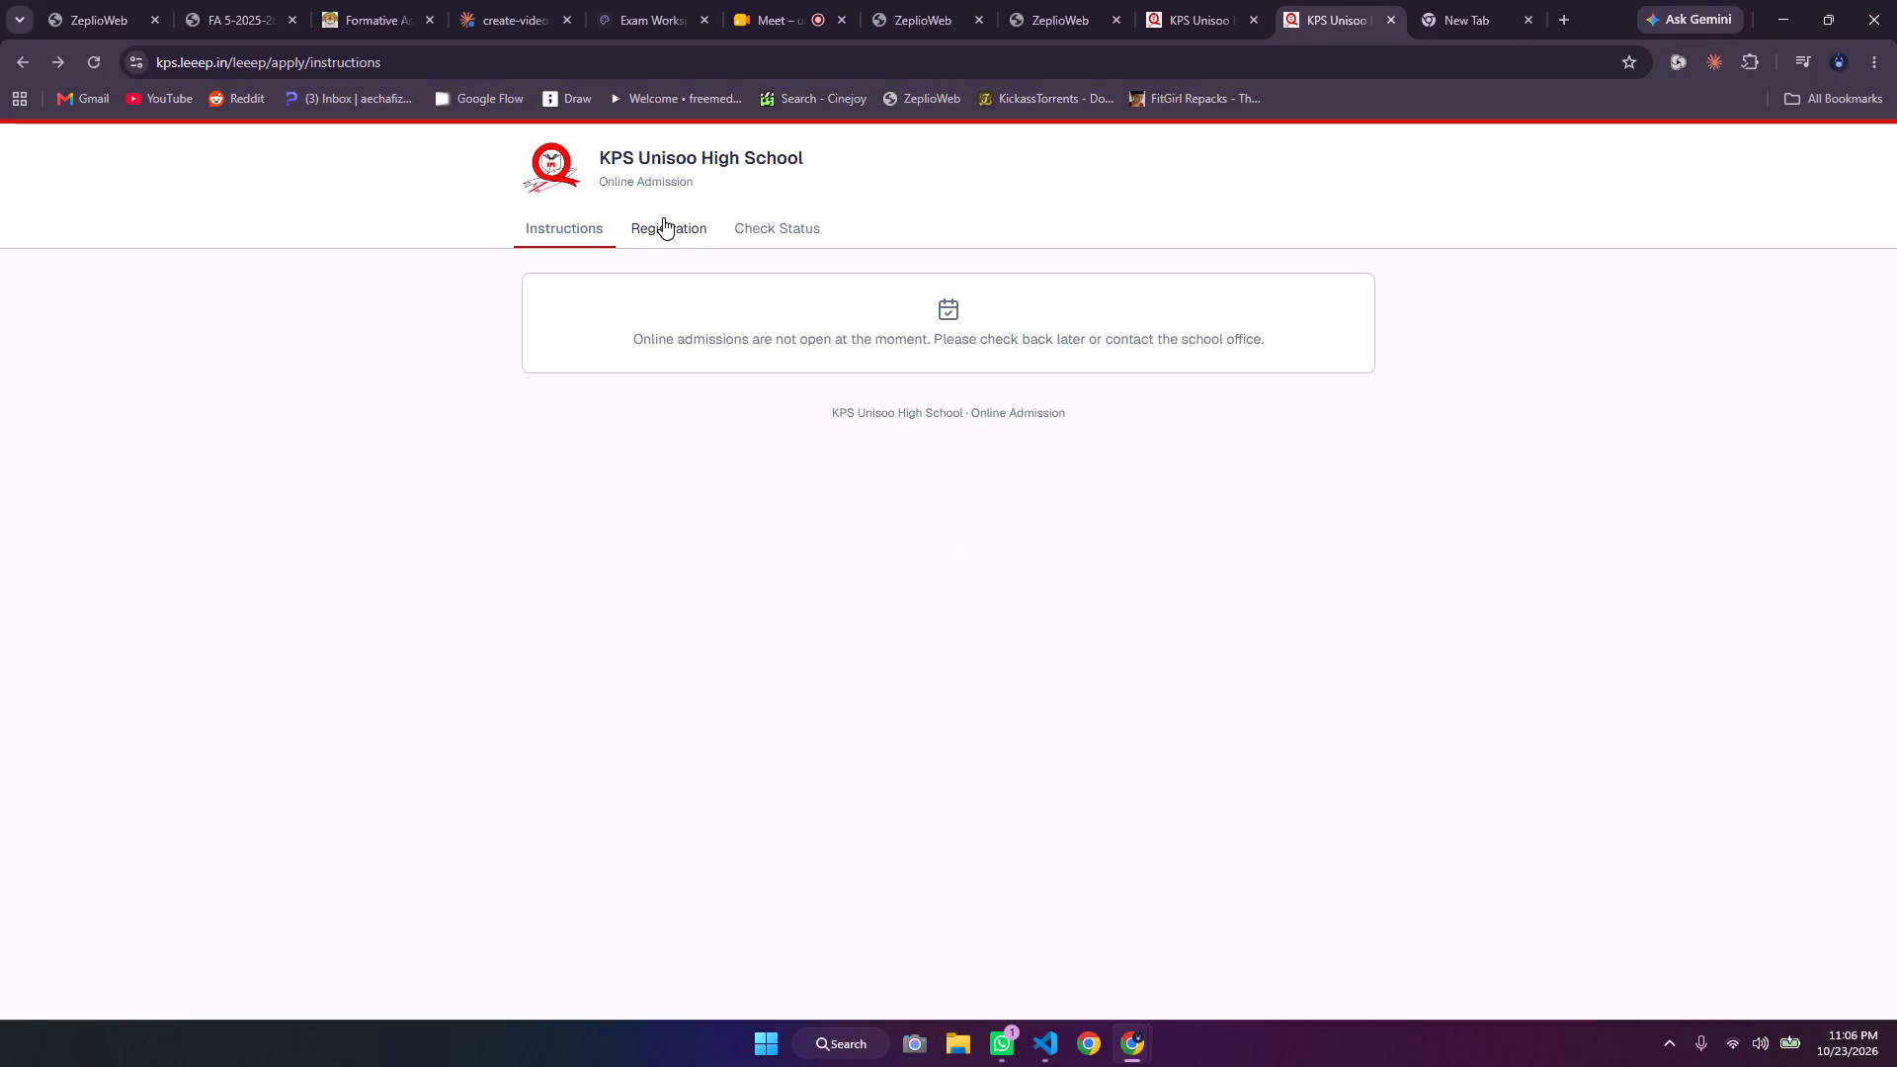
pyautogui.click(663, 217)
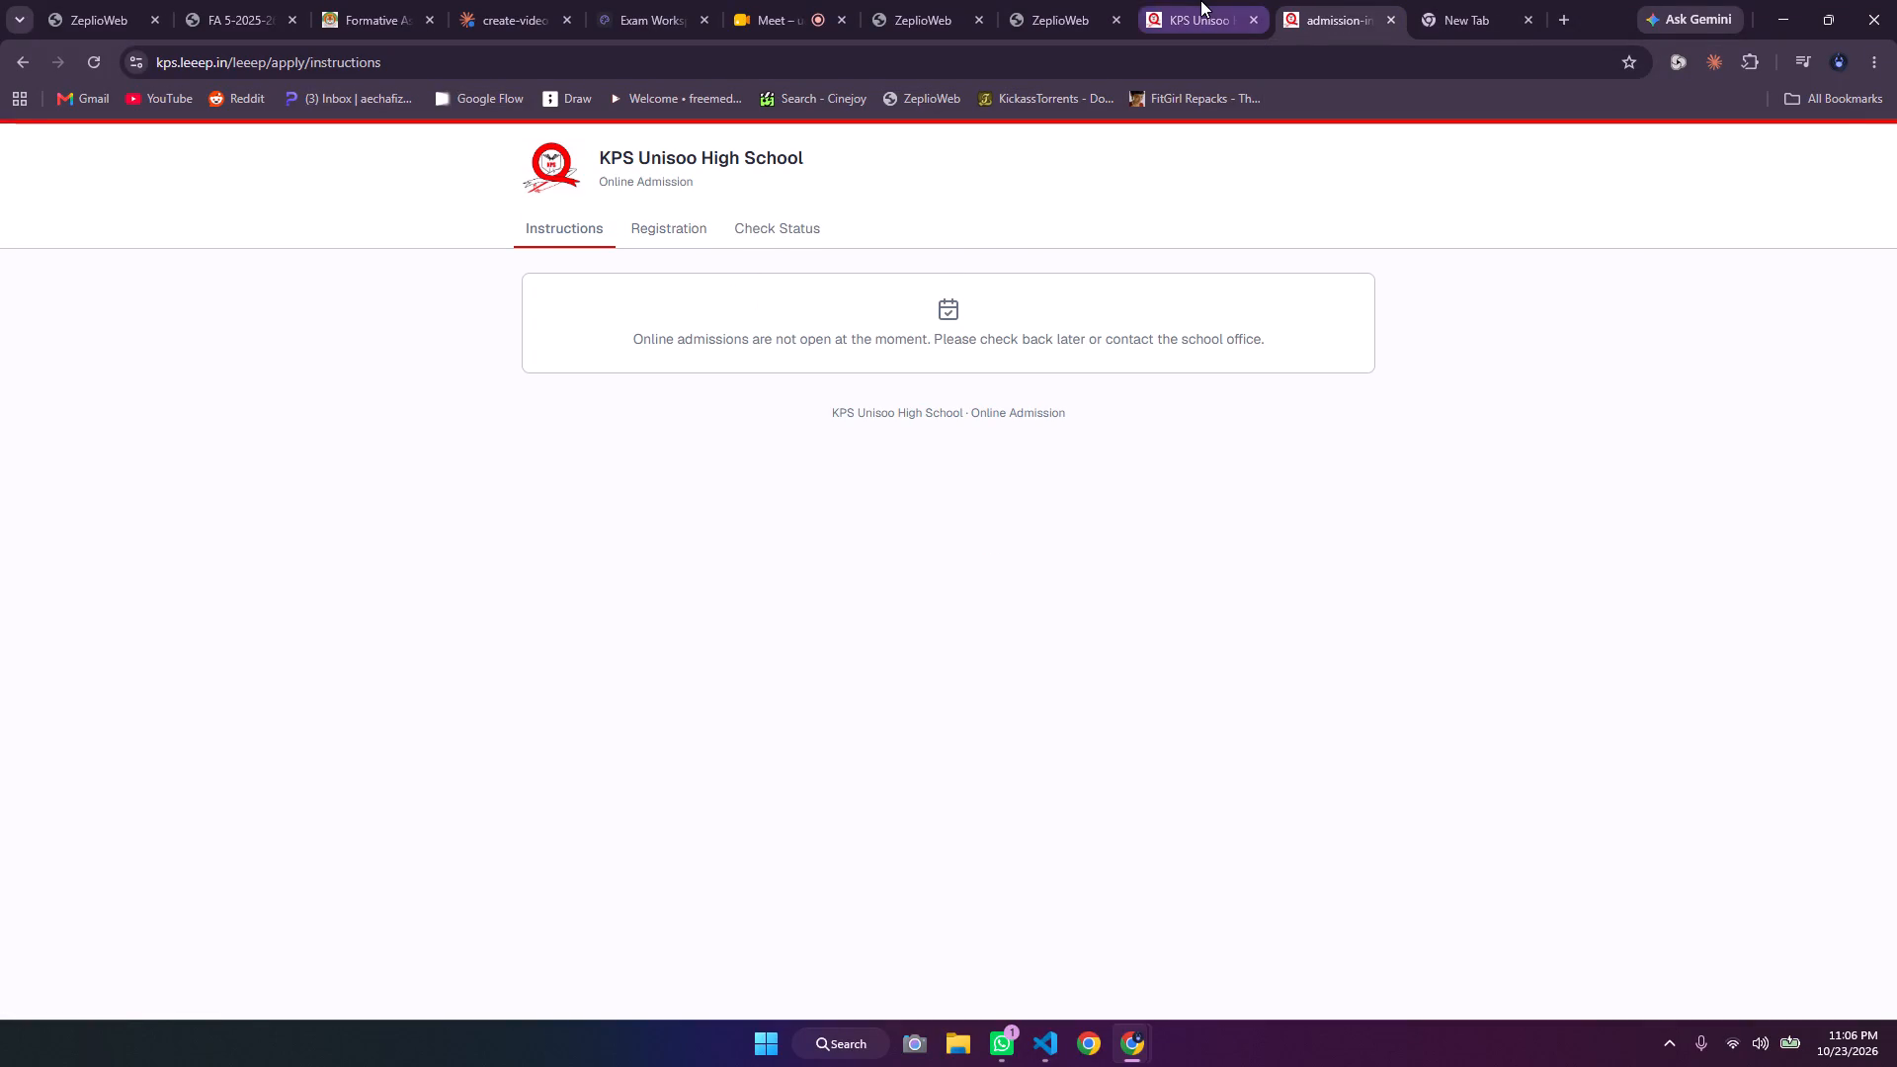
# In the school's 2025-2026 Admission form record, enable Publish on website and Enable Admission Application, and save the record.
pyautogui.click(1200, 0)
pyautogui.scroll(1, 779, 499)
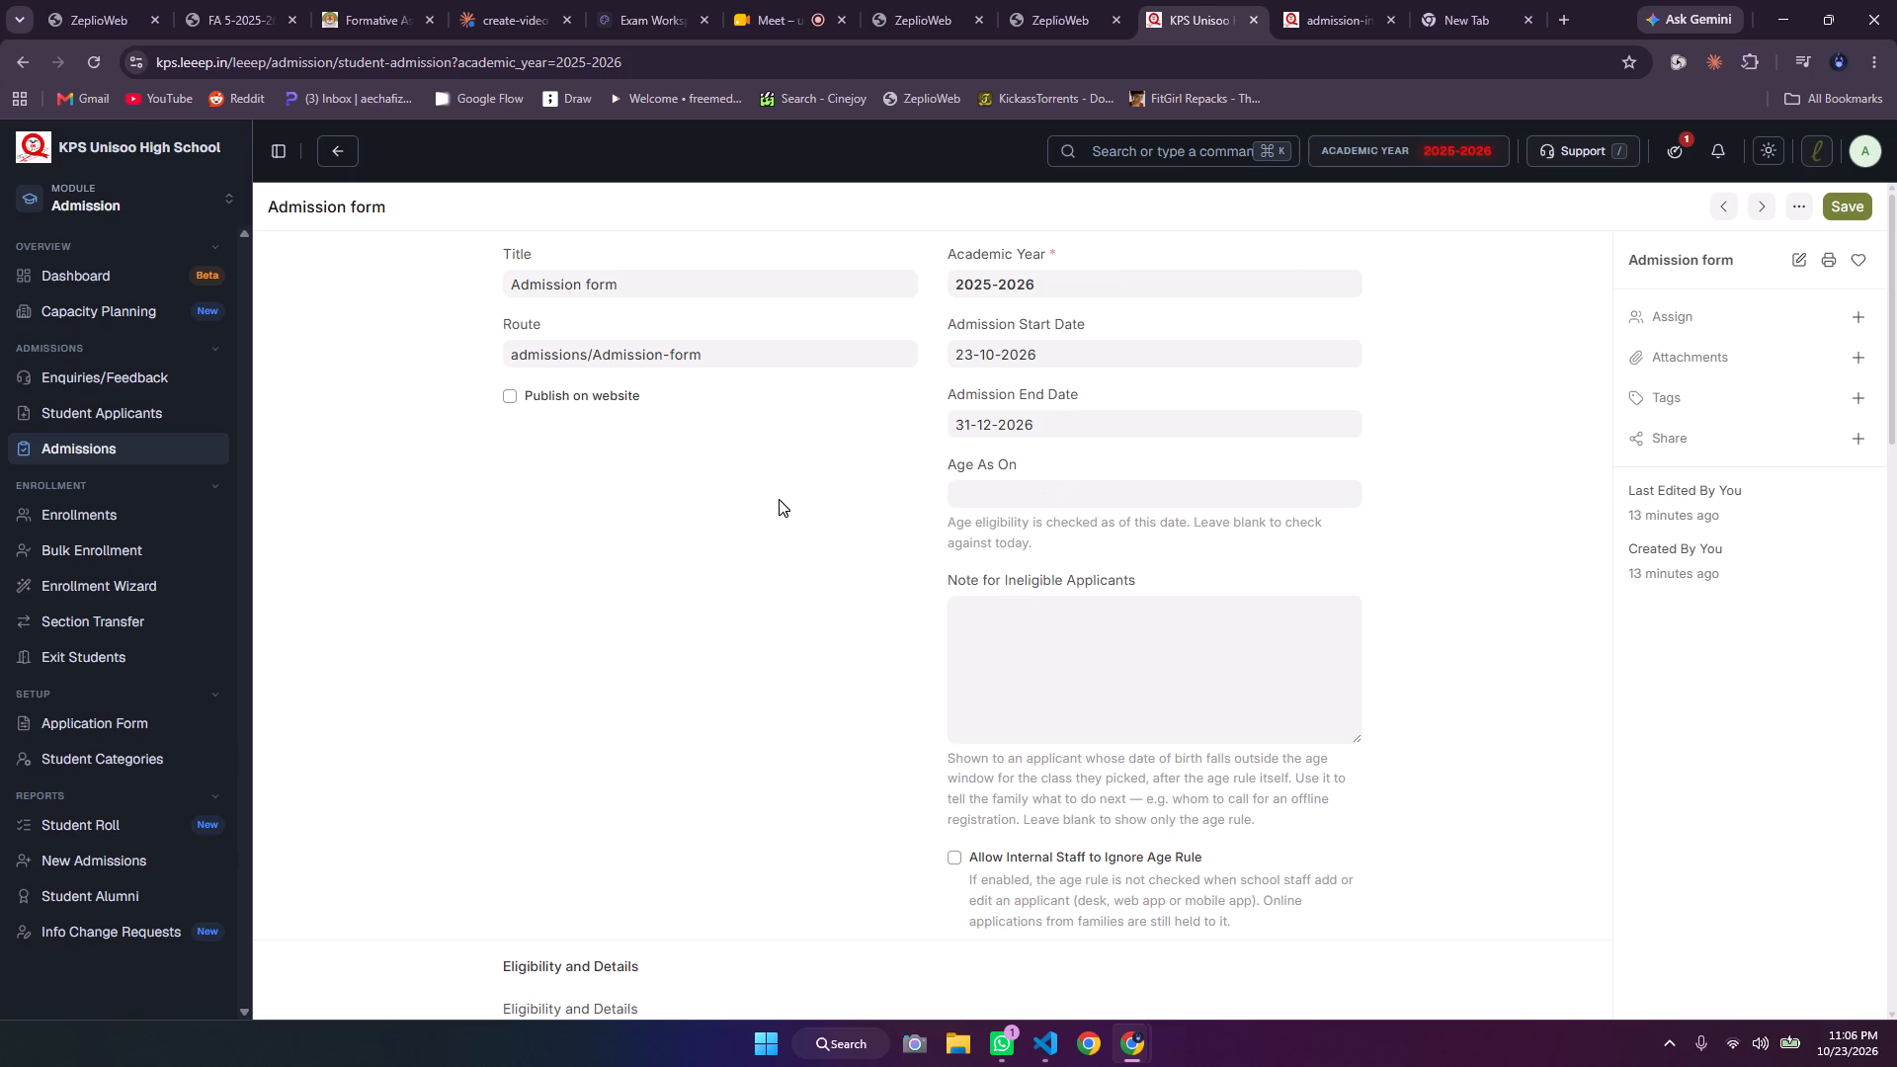
pyautogui.scroll(1, 779, 499)
pyautogui.hscroll(1, 779, 499)
pyautogui.click(511, 395)
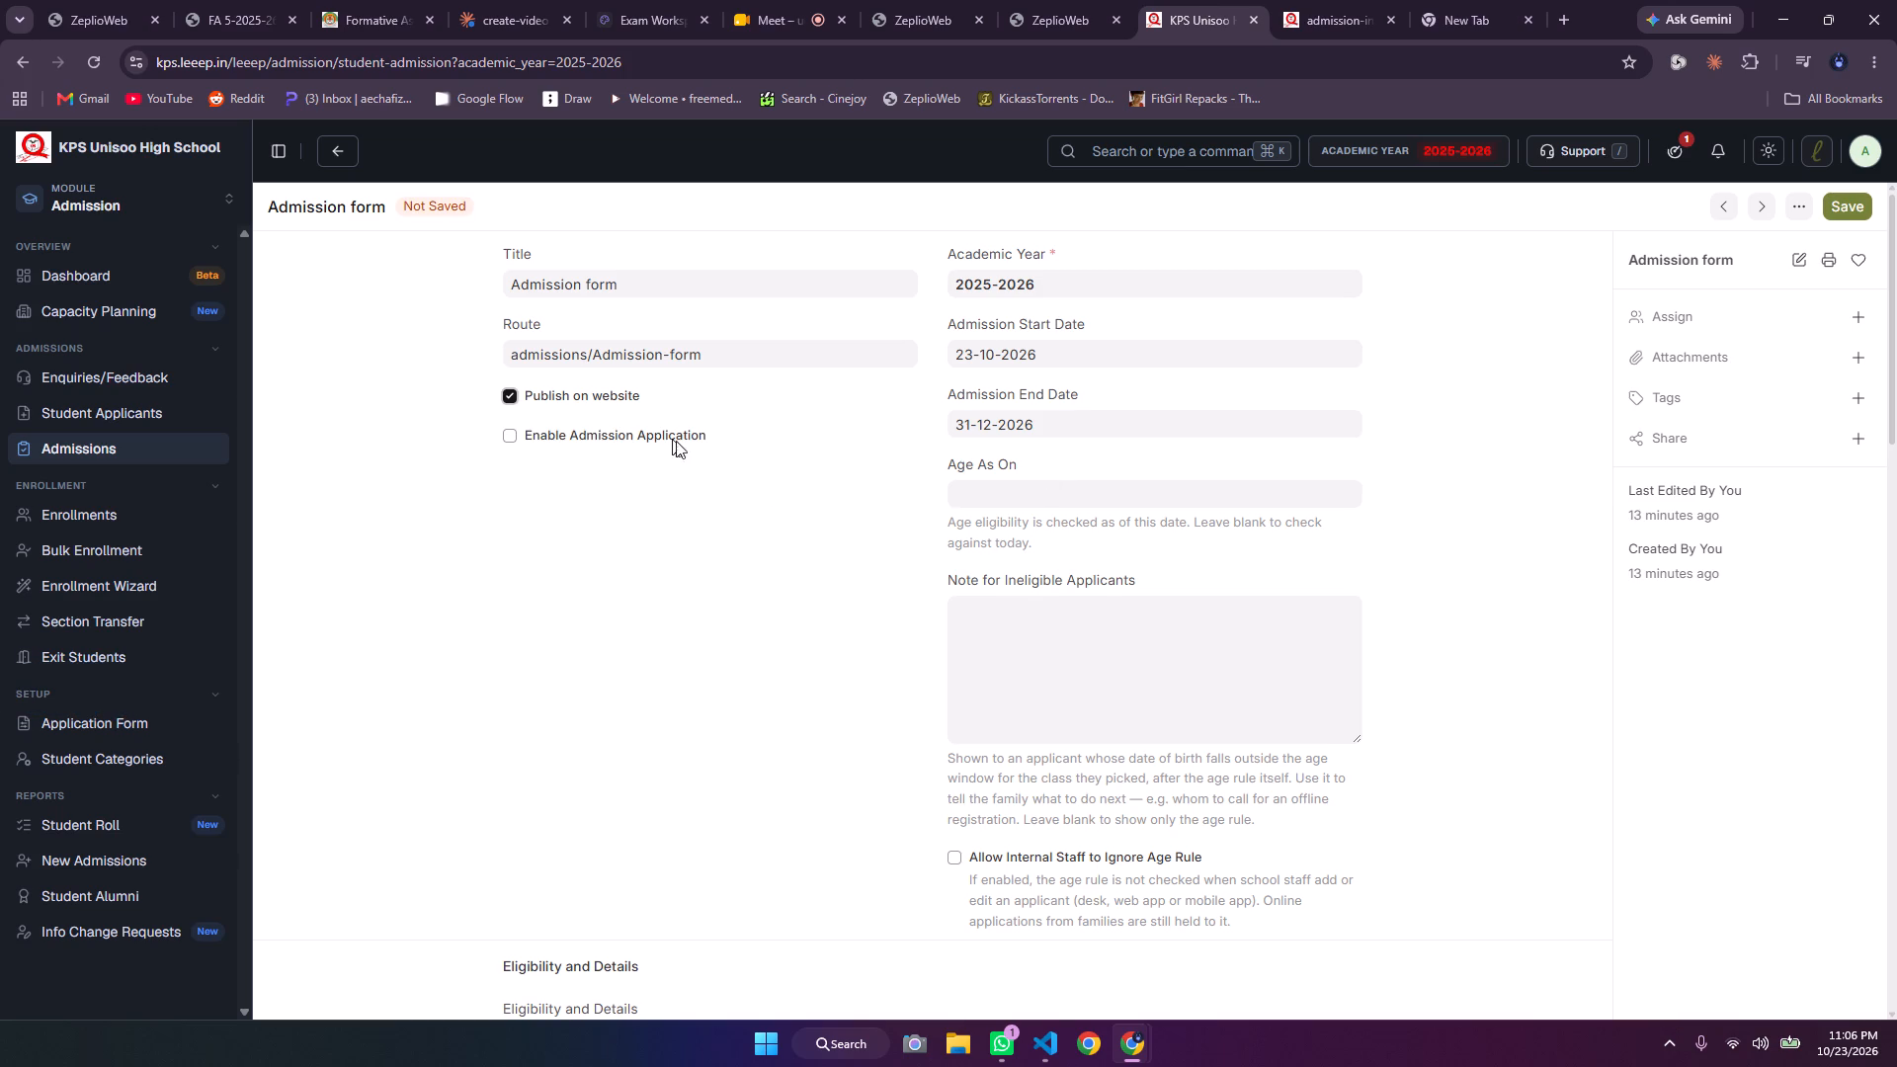
pyautogui.click(509, 438)
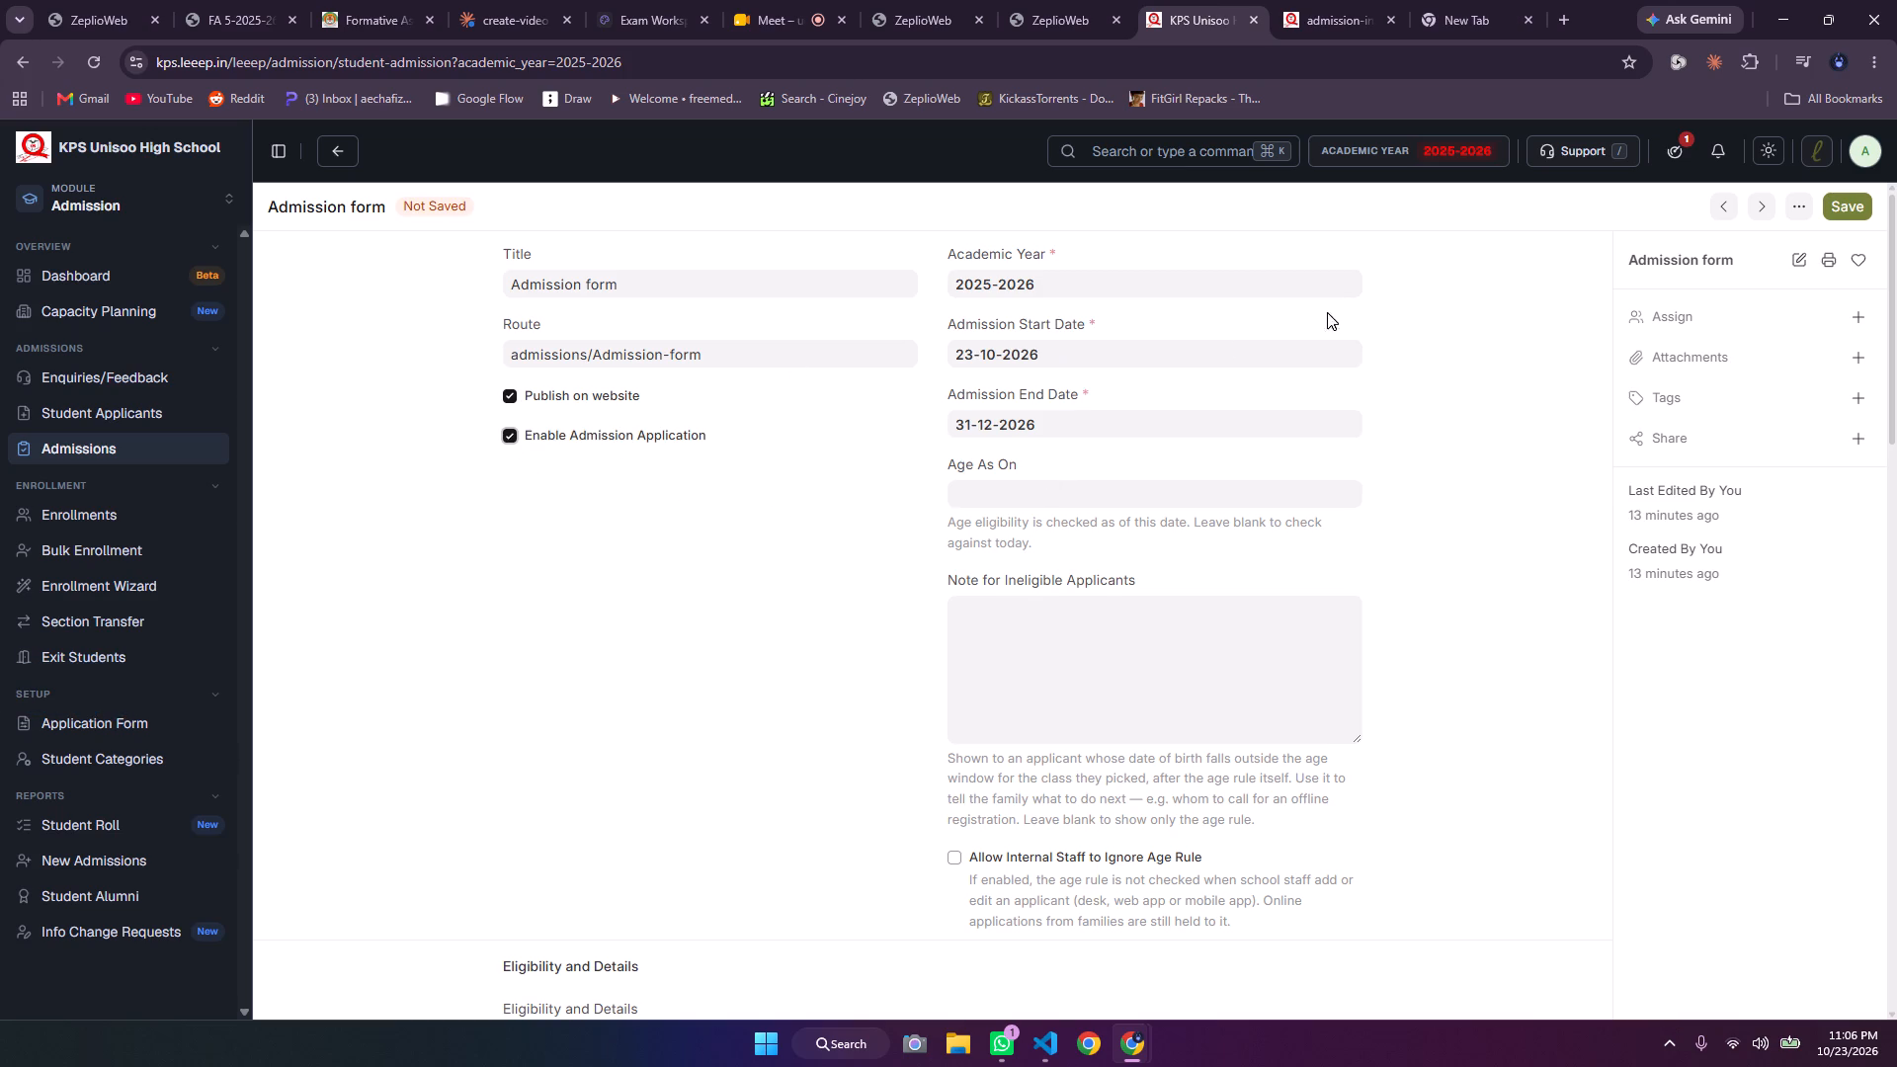
pyautogui.click(1845, 205)
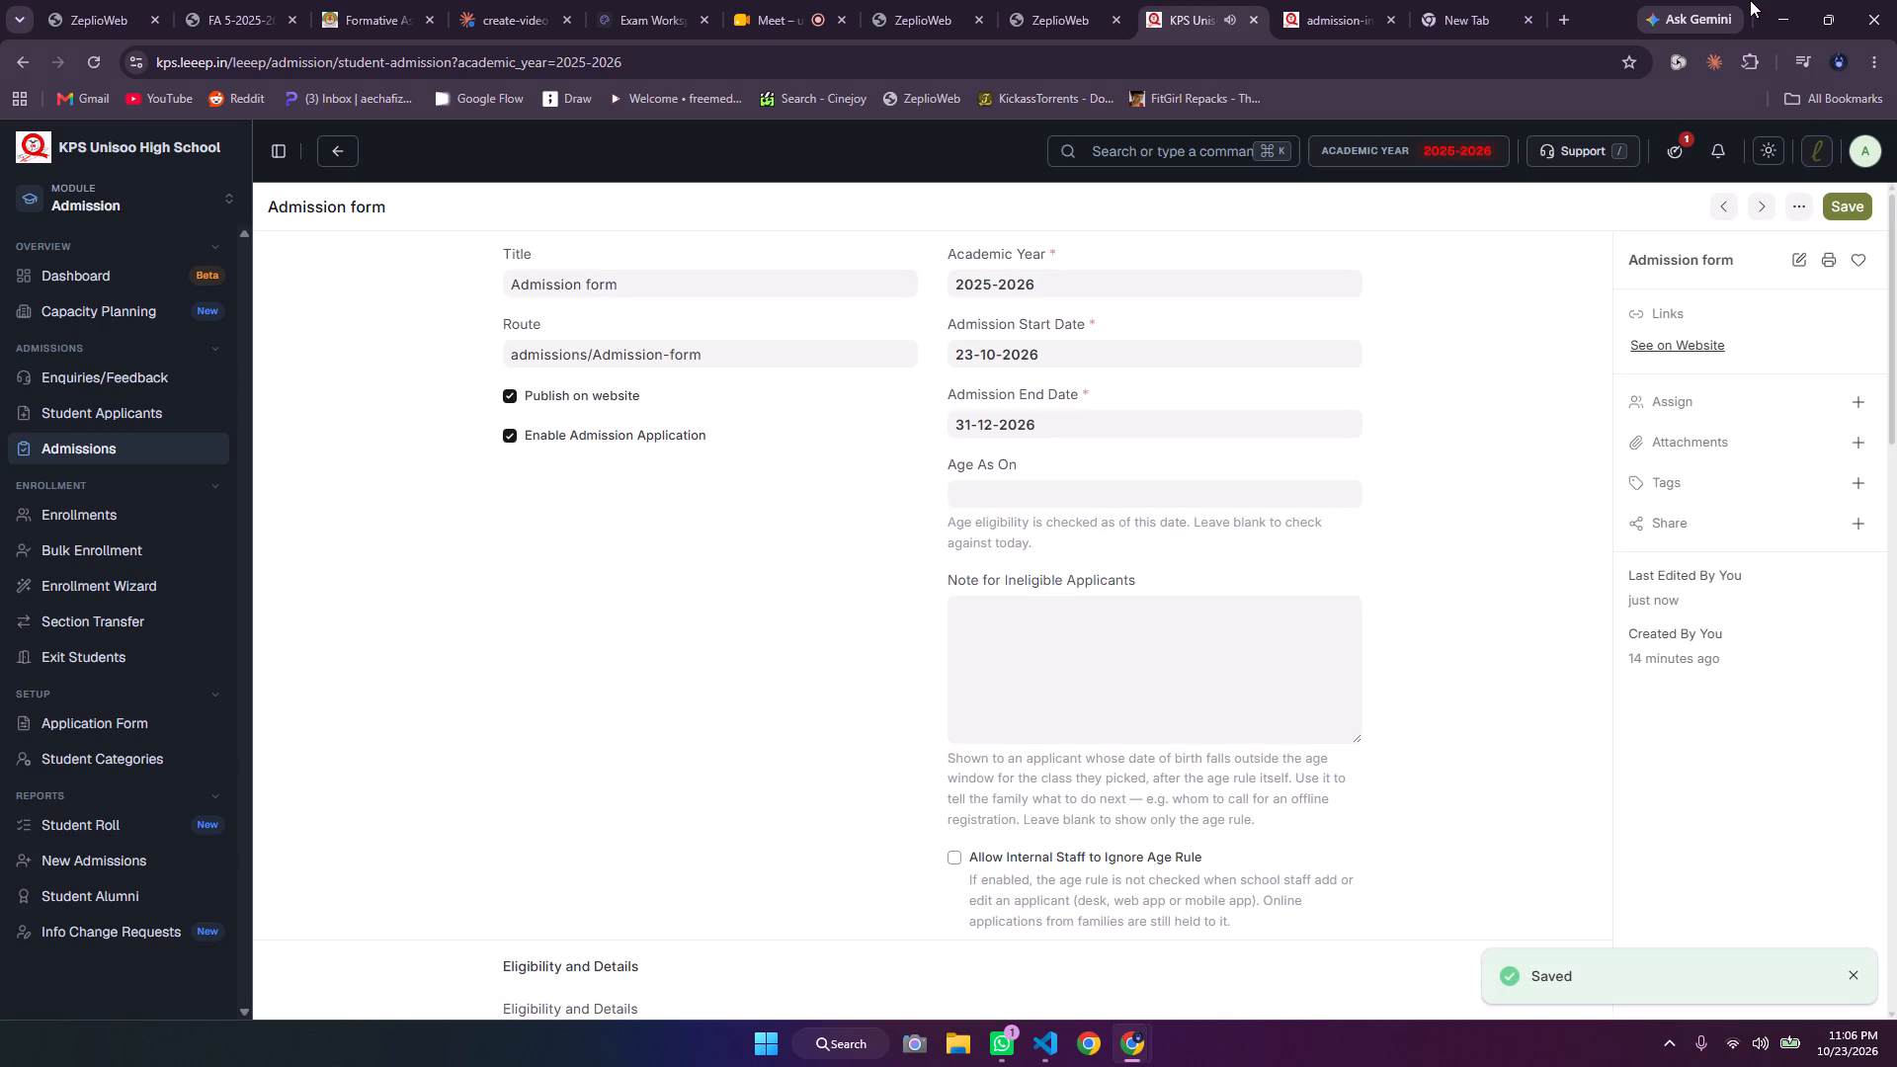
# Reload the public Online Admission Instructions page and examine its open classes, required documents and application instructions.
pyautogui.click(1334, 4)
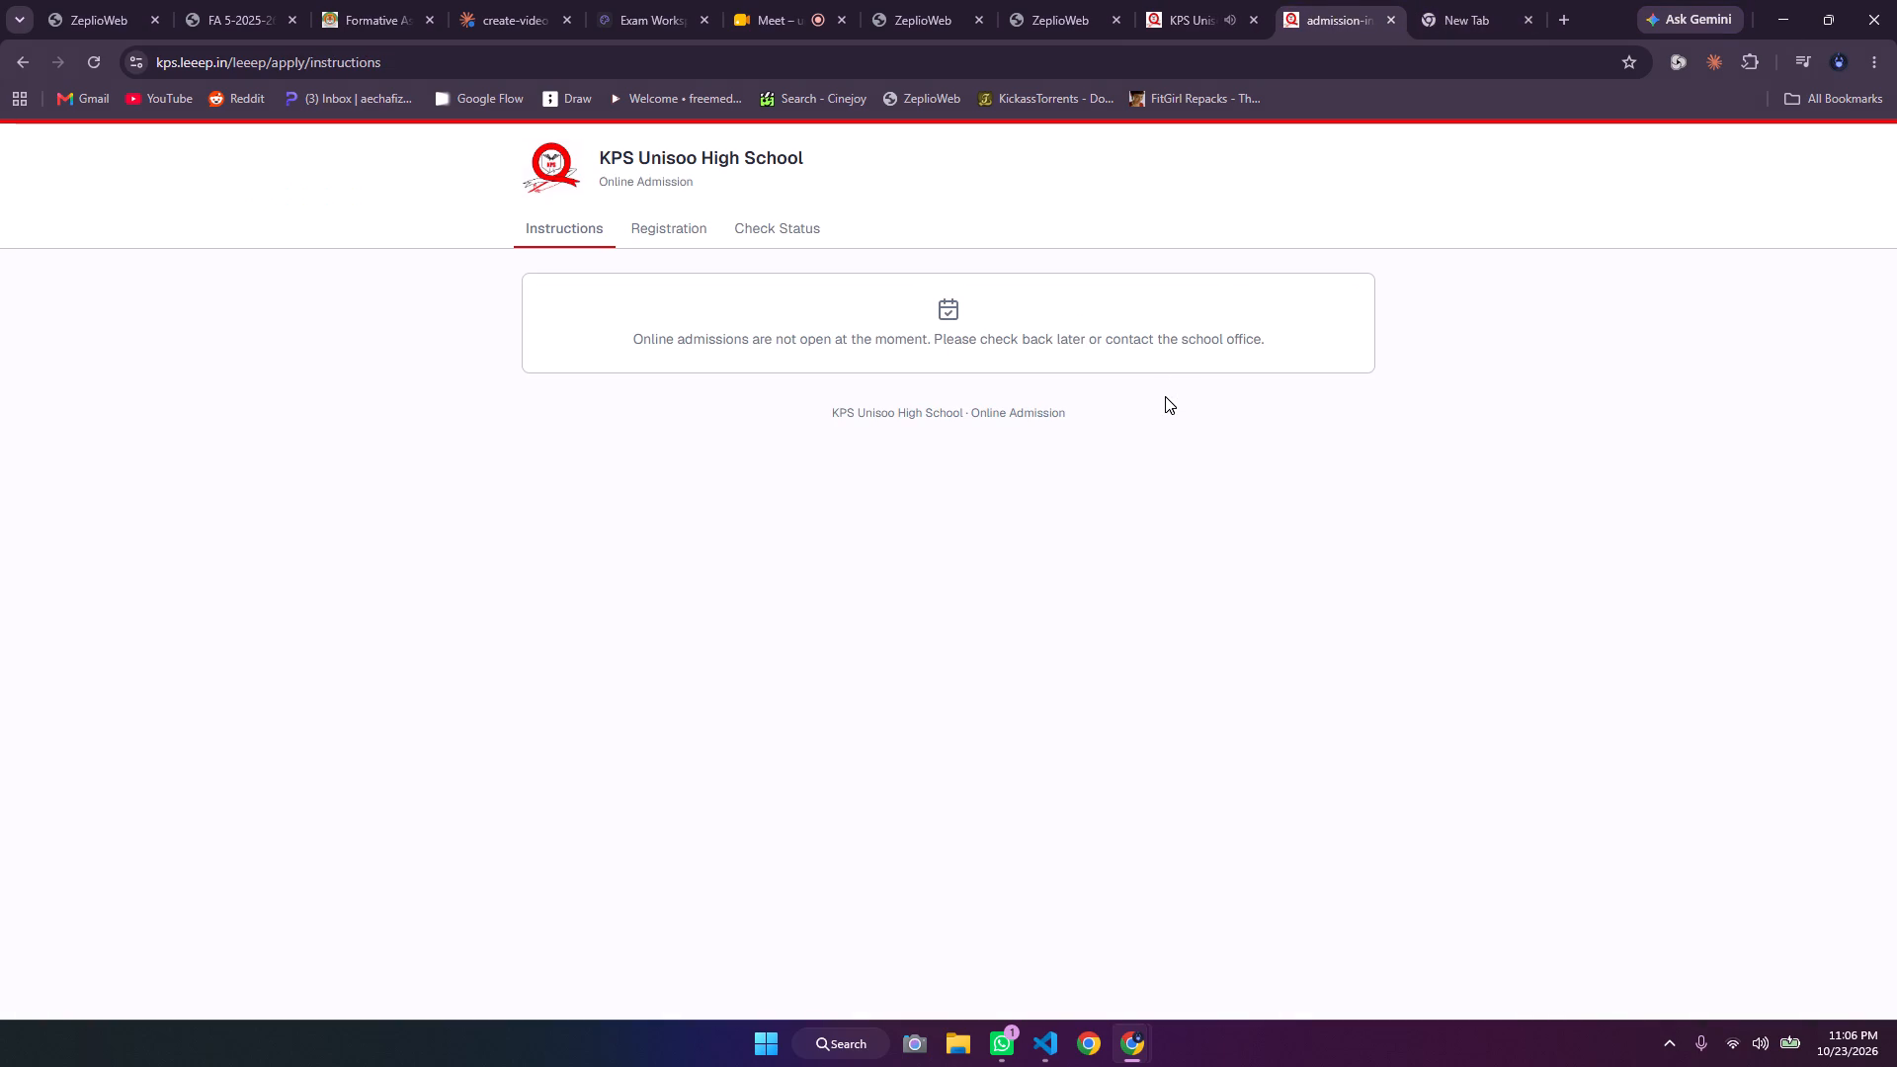
pyautogui.hotkey('ctrl', 'r')
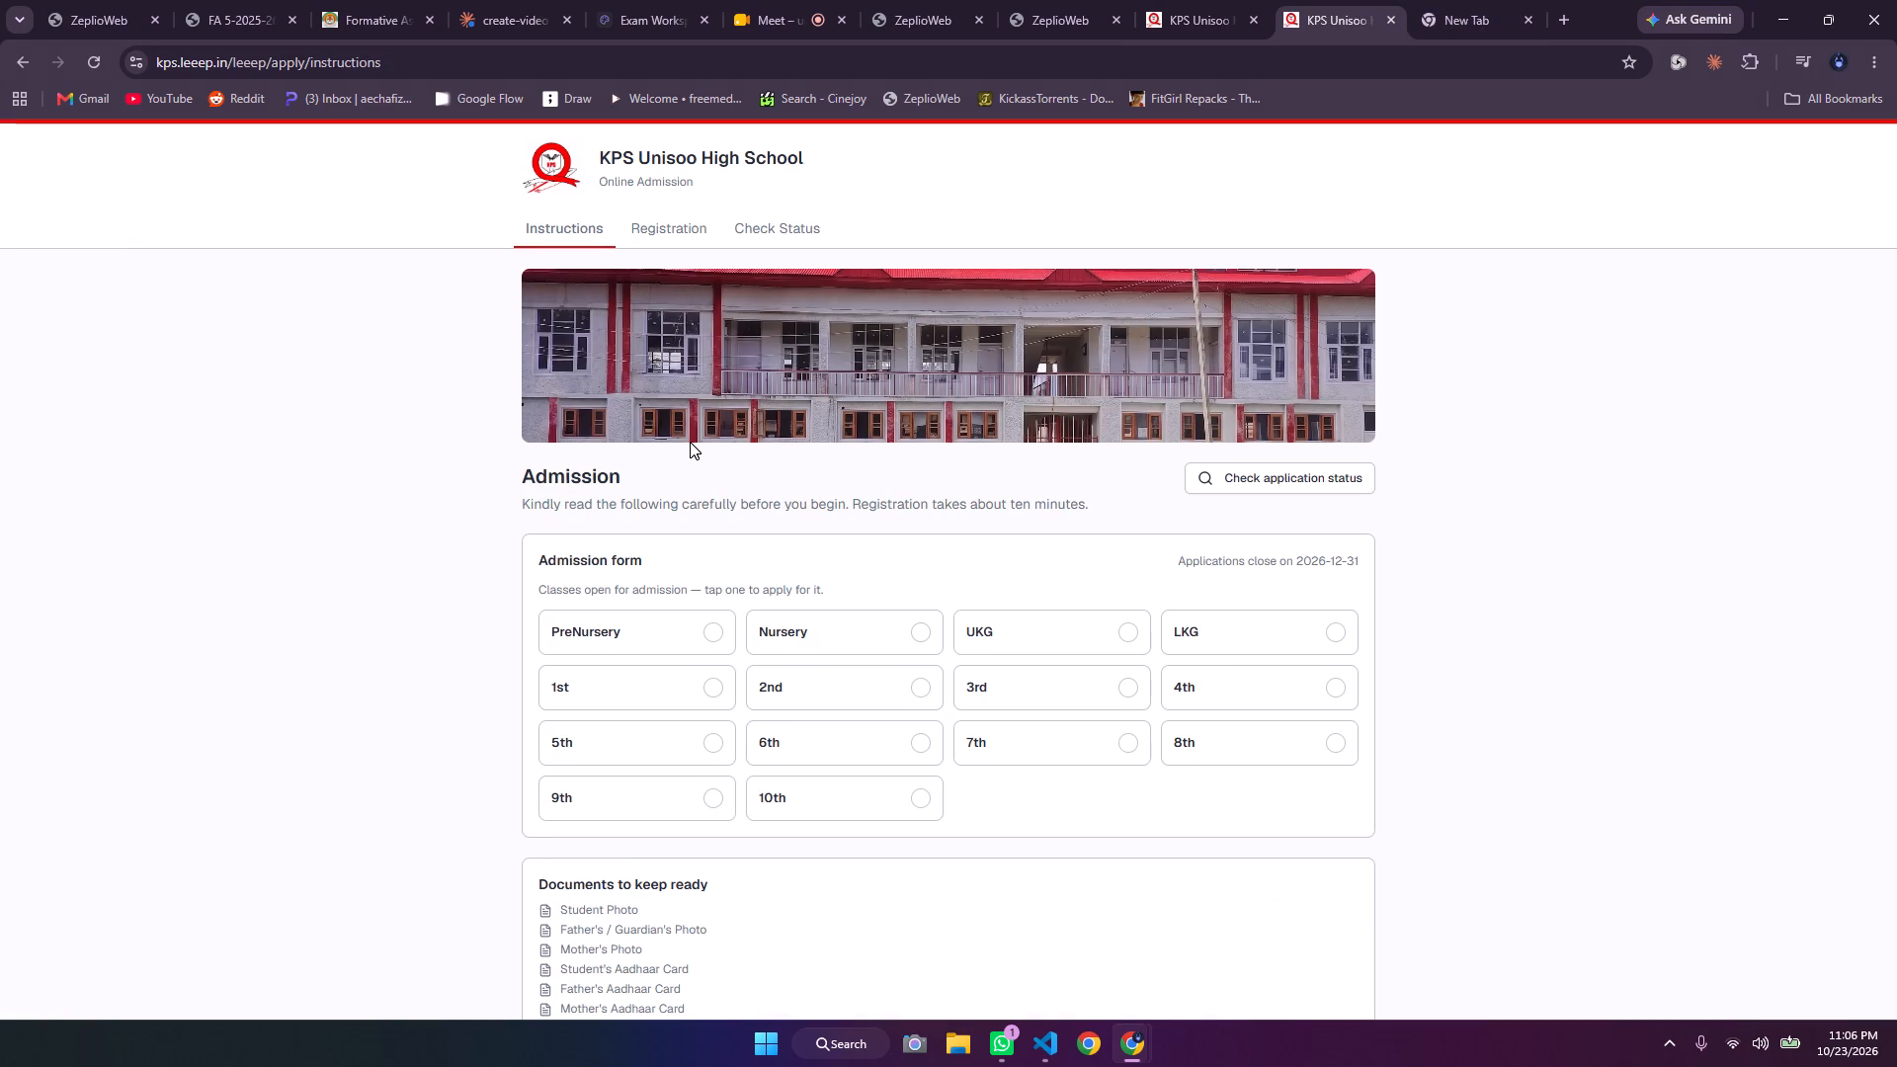
pyautogui.scroll(-7, 755, 443)
pyautogui.scroll(1, 755, 443)
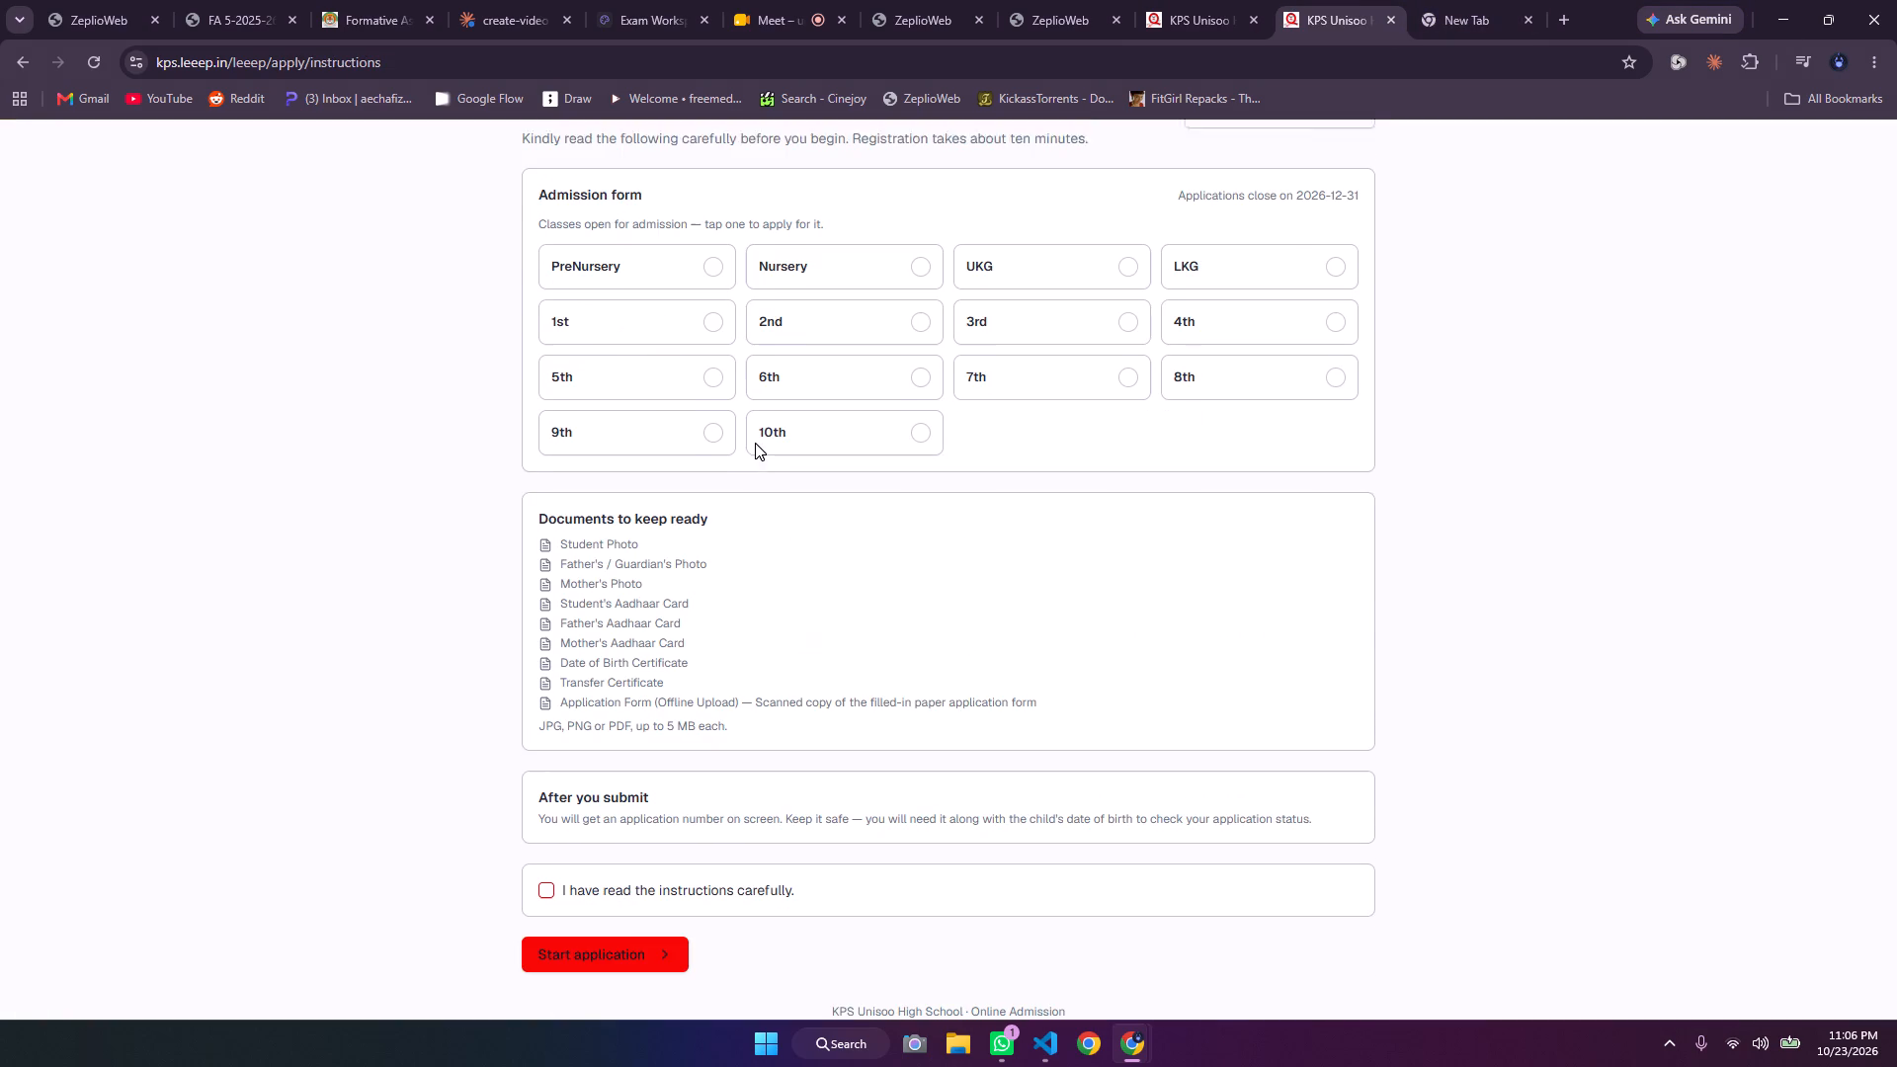
pyautogui.scroll(3, 755, 443)
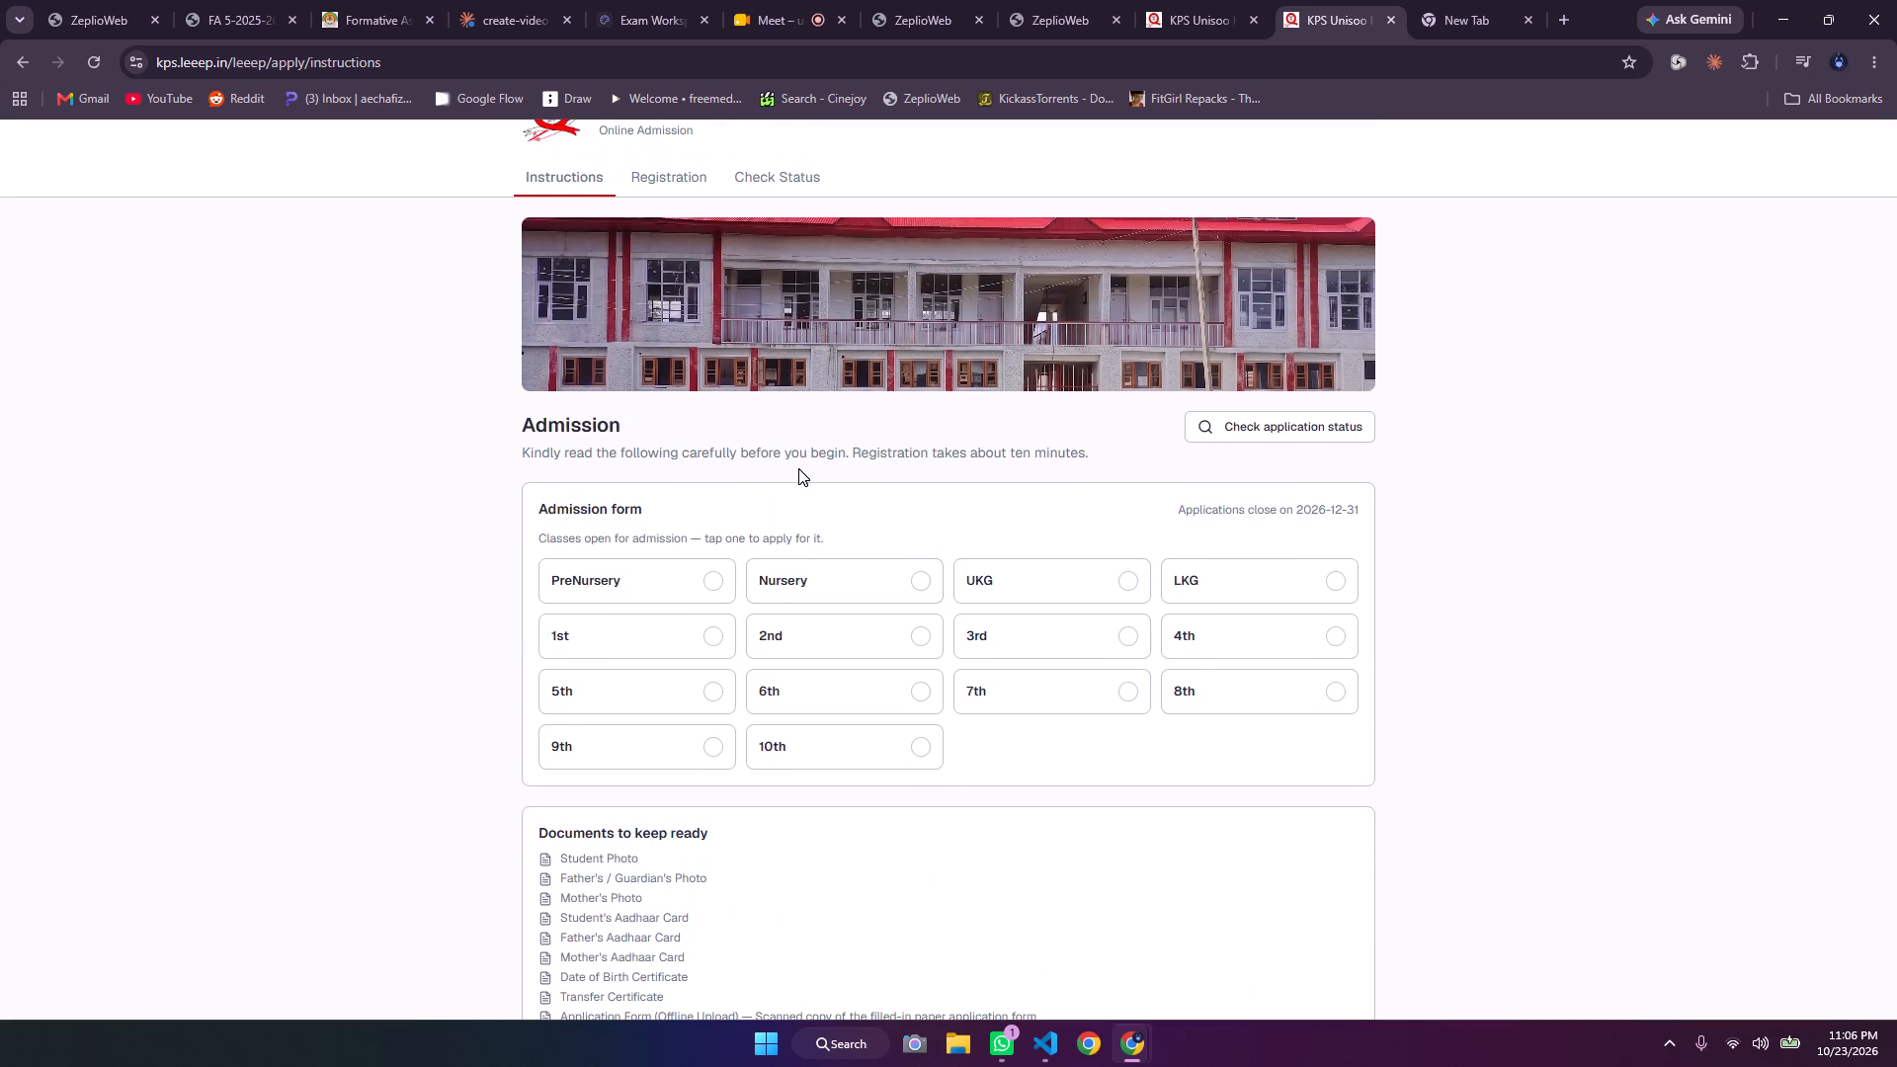
pyautogui.scroll(1, 798, 468)
# Confirm that the instructions have been read, start an application for the Nursery class and continue to Basic Details.
pyautogui.scroll(-2, 744, 524)
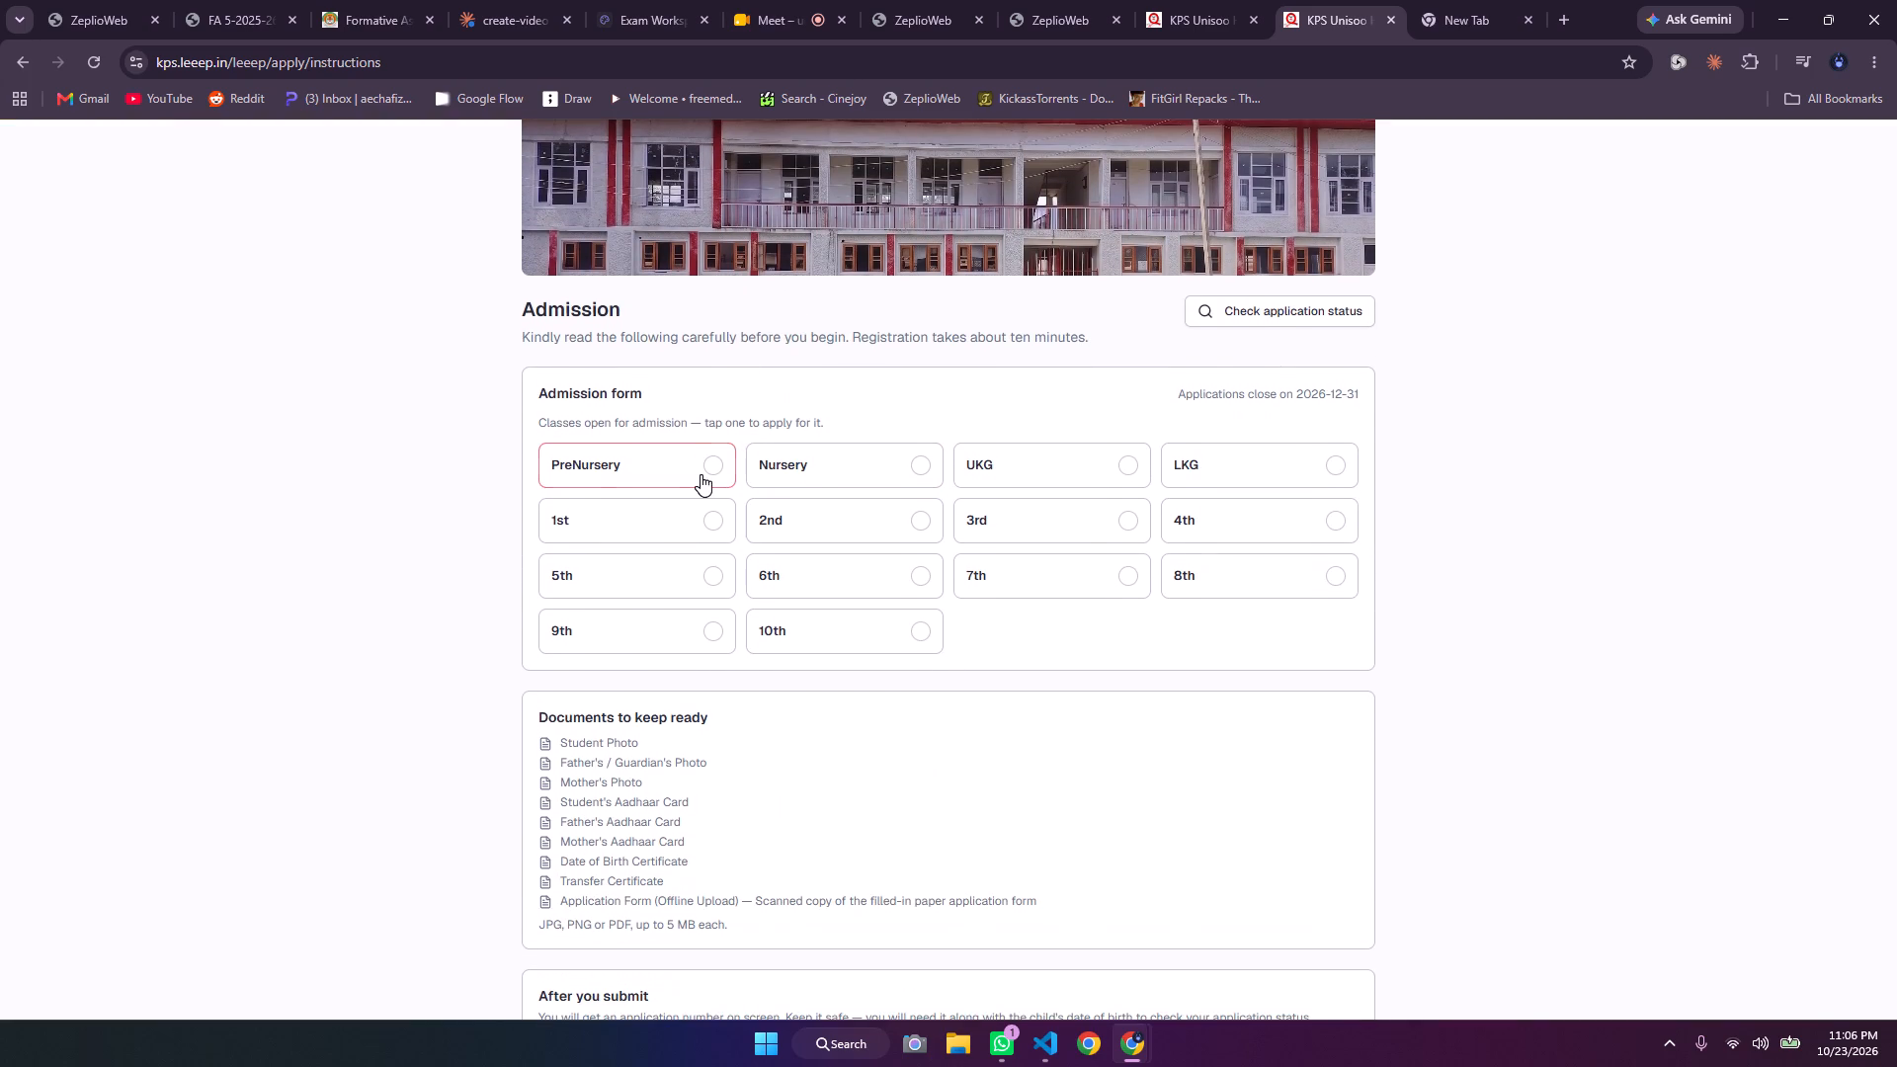
pyautogui.scroll(-4, 711, 626)
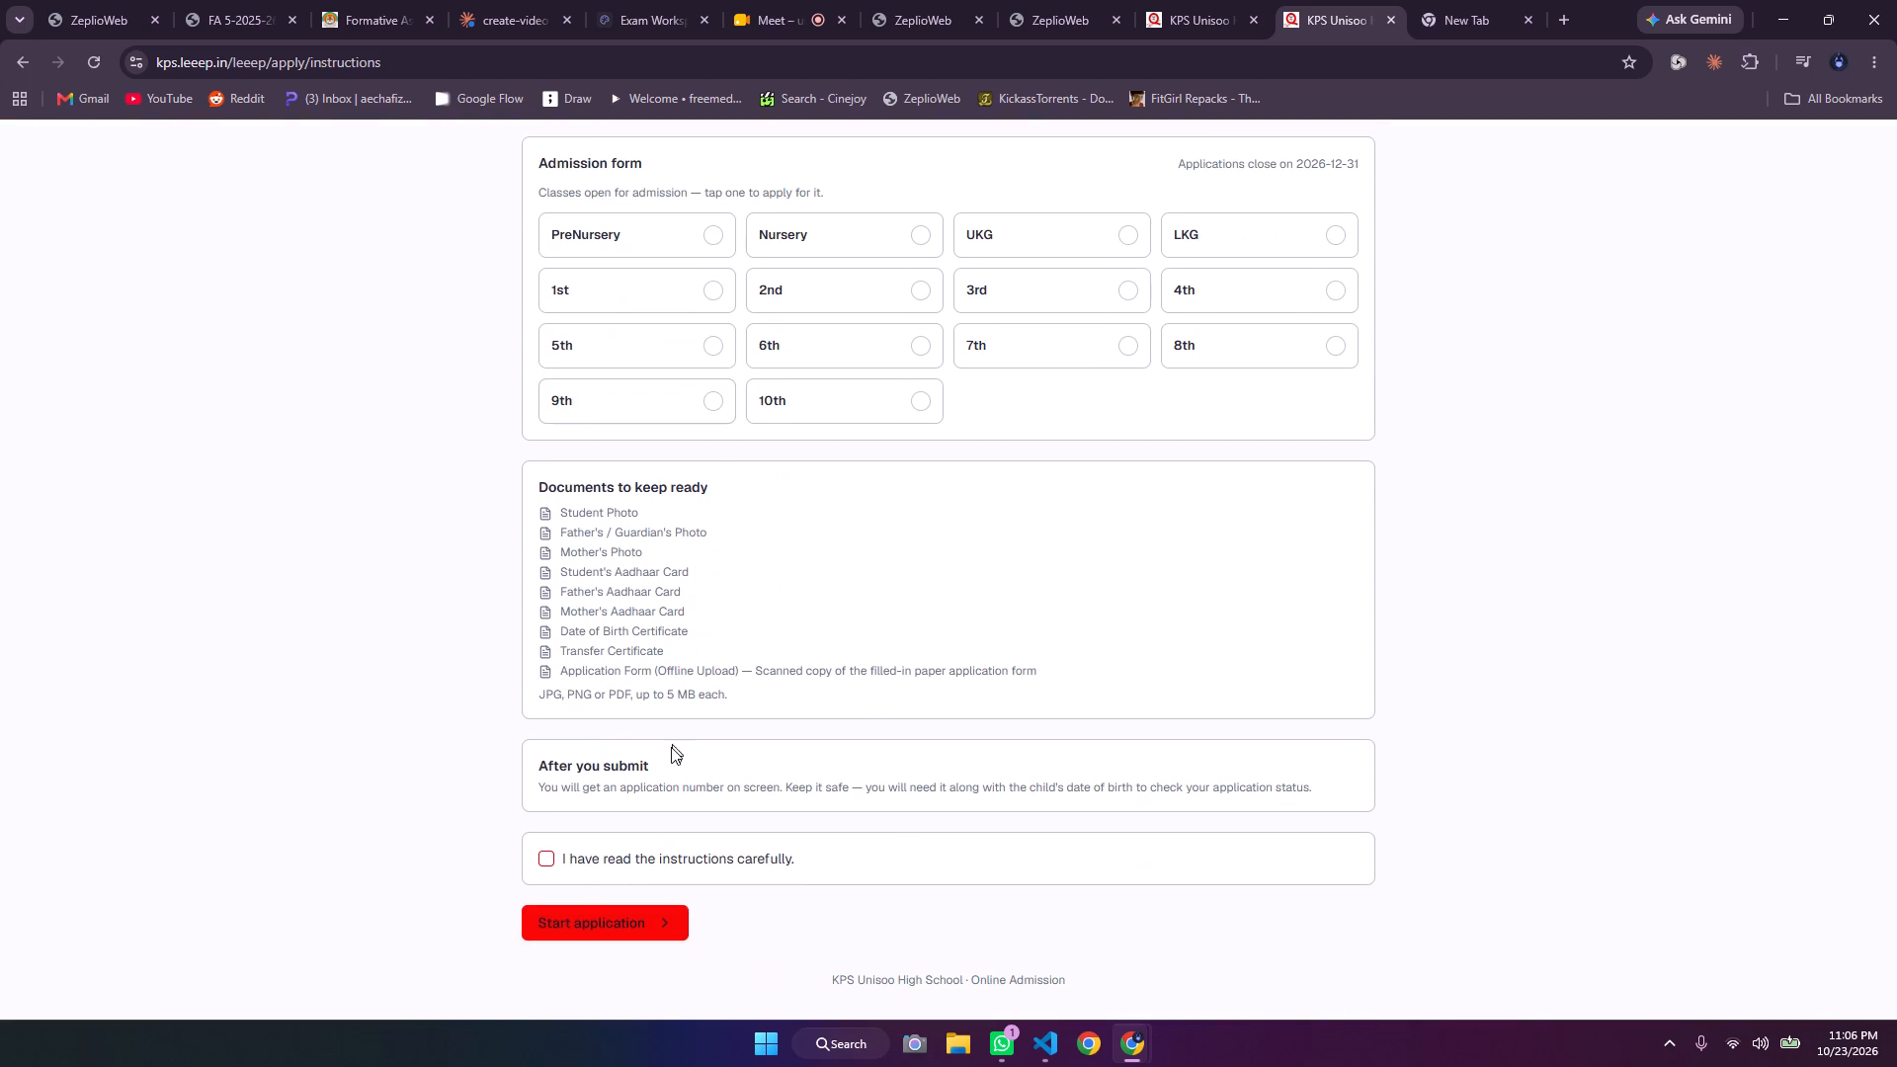
pyautogui.click(544, 867)
pyautogui.click(582, 923)
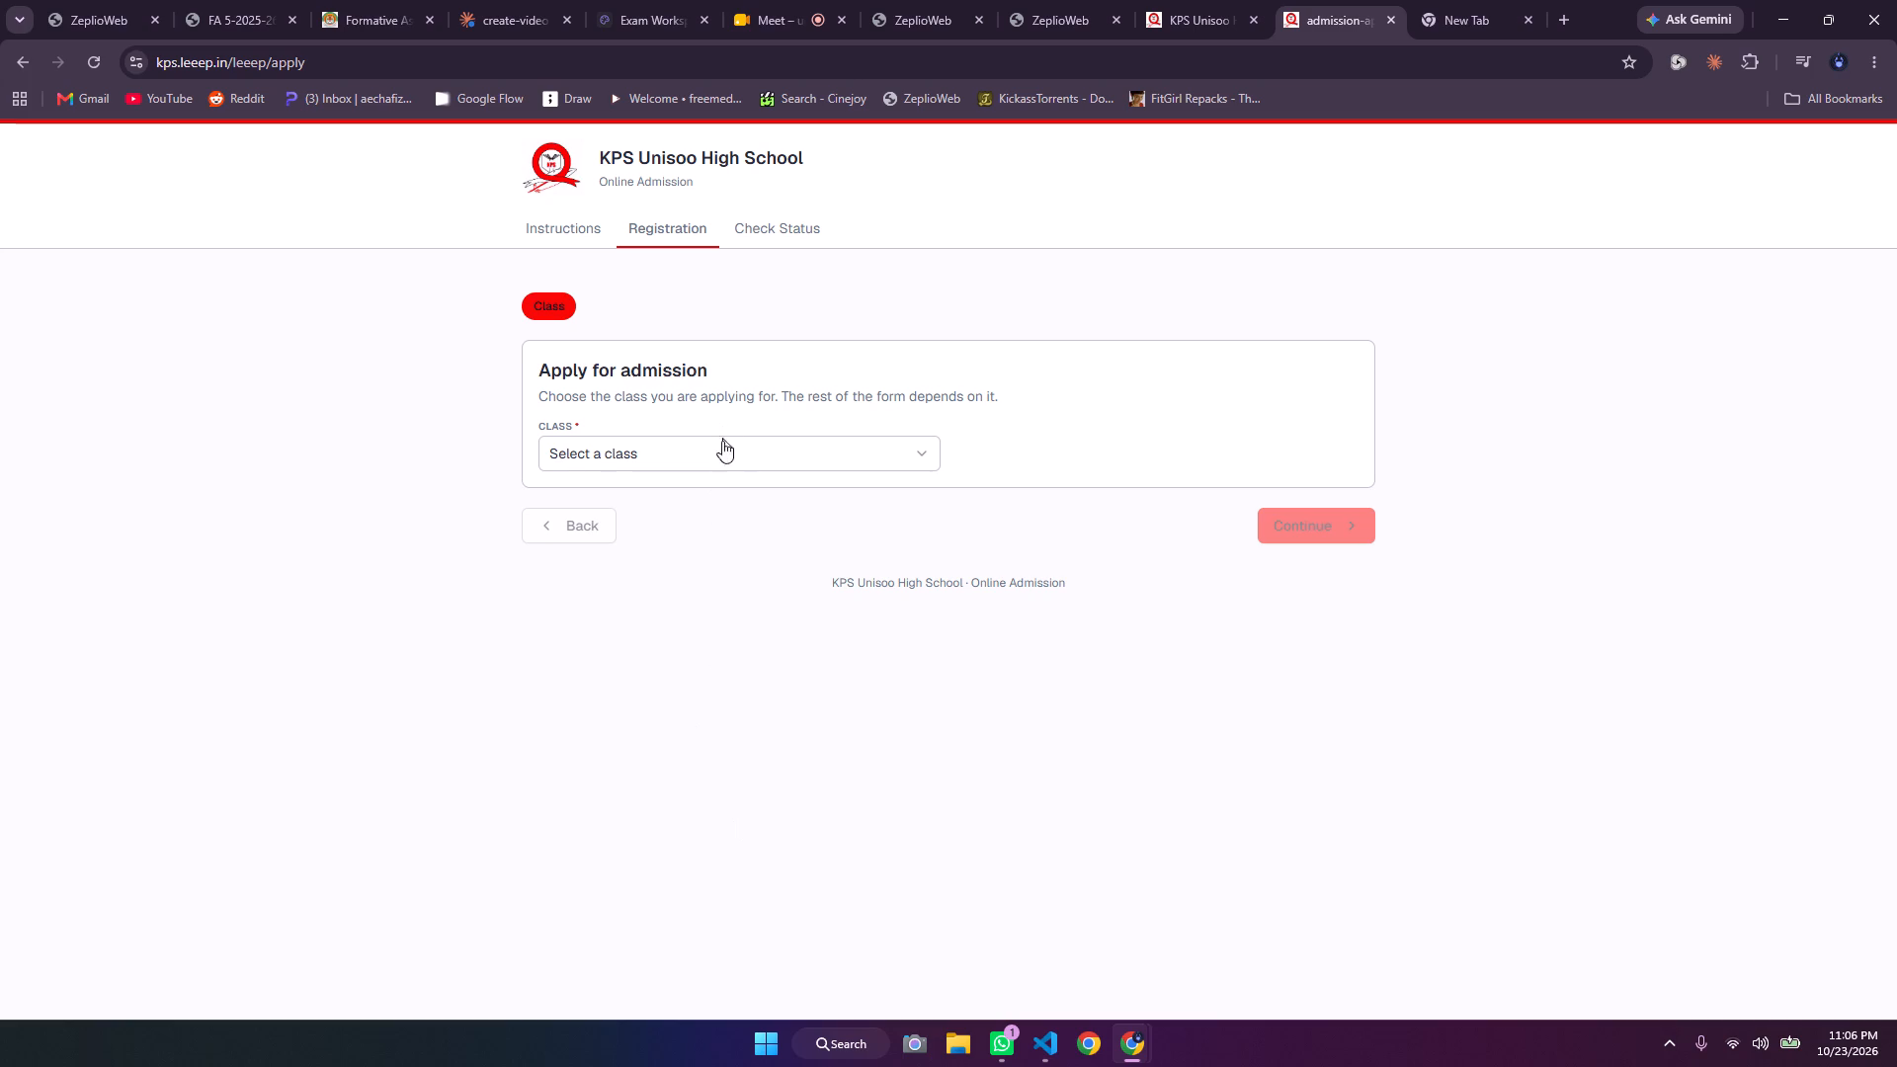
pyautogui.click(720, 451)
pyautogui.click(685, 520)
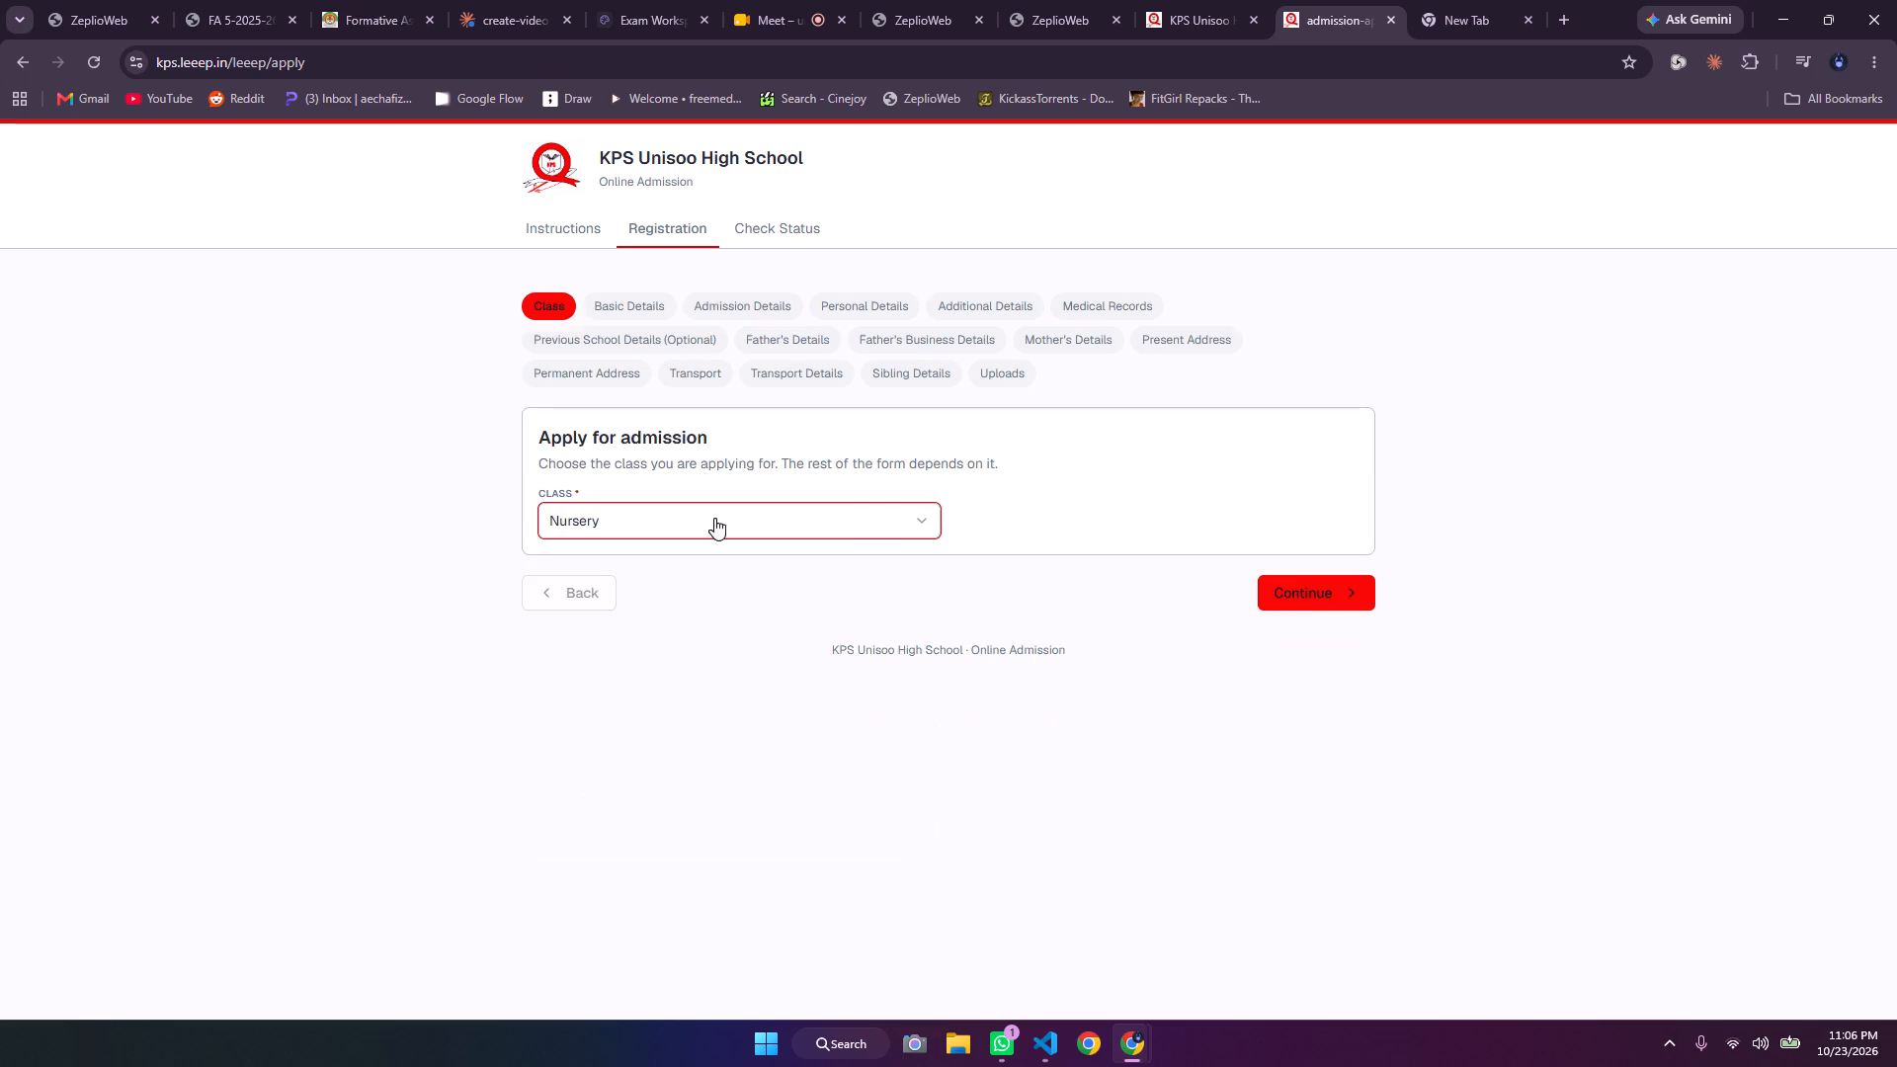
pyautogui.click(1317, 592)
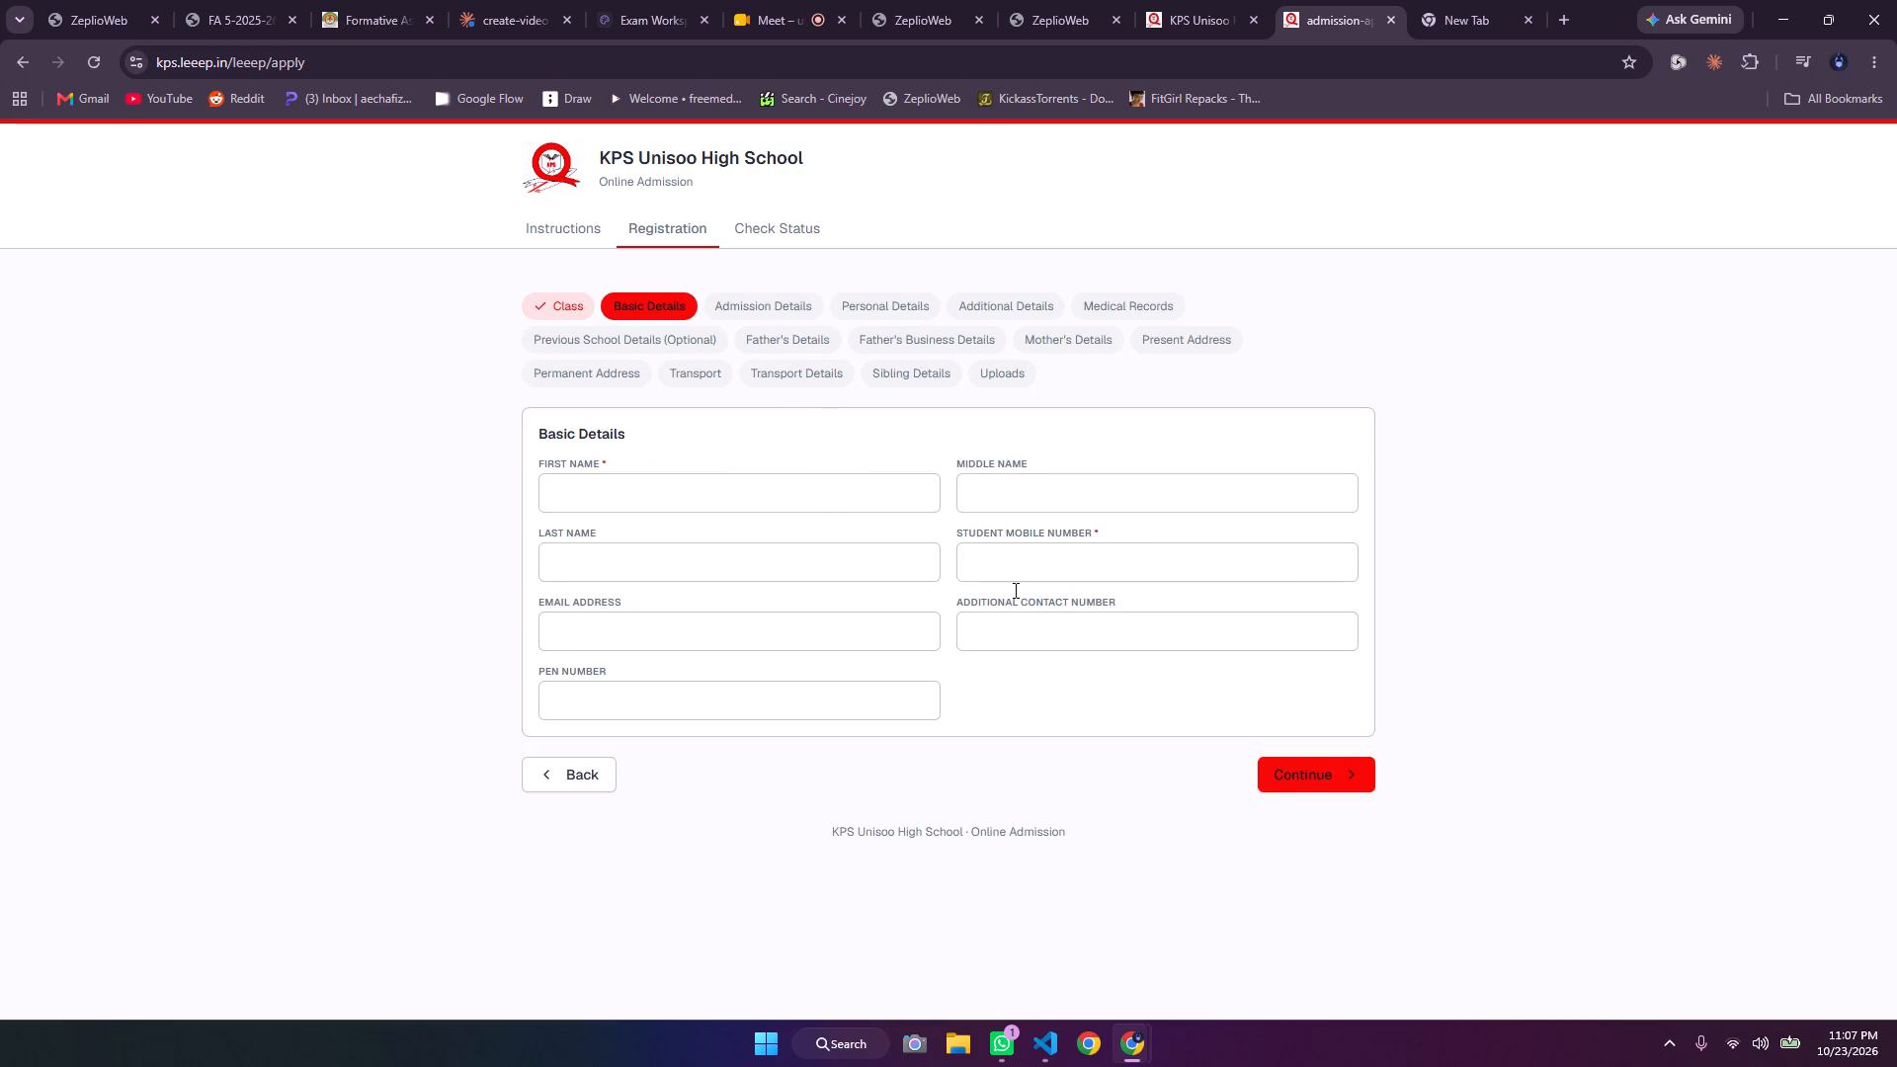
# Try to continue past Basic Details with all of its fields left blank.
pyautogui.click(1283, 776)
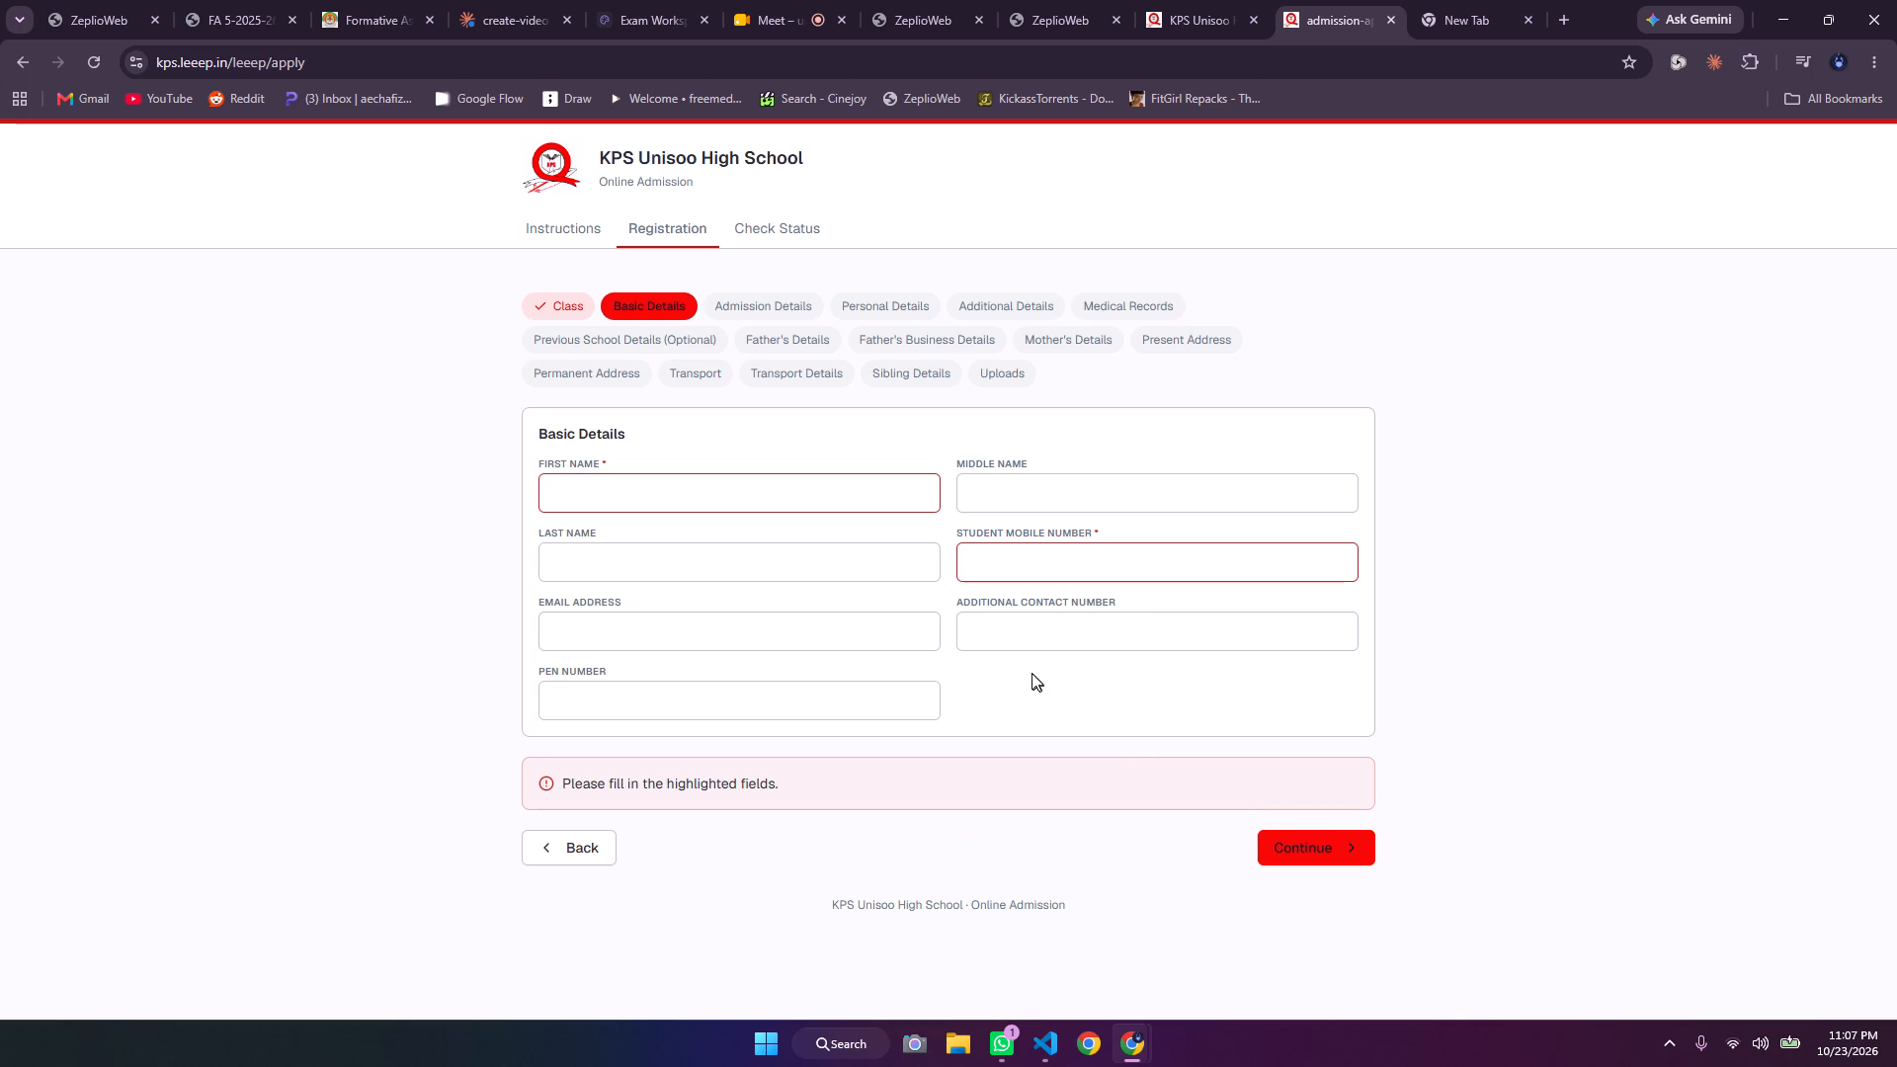
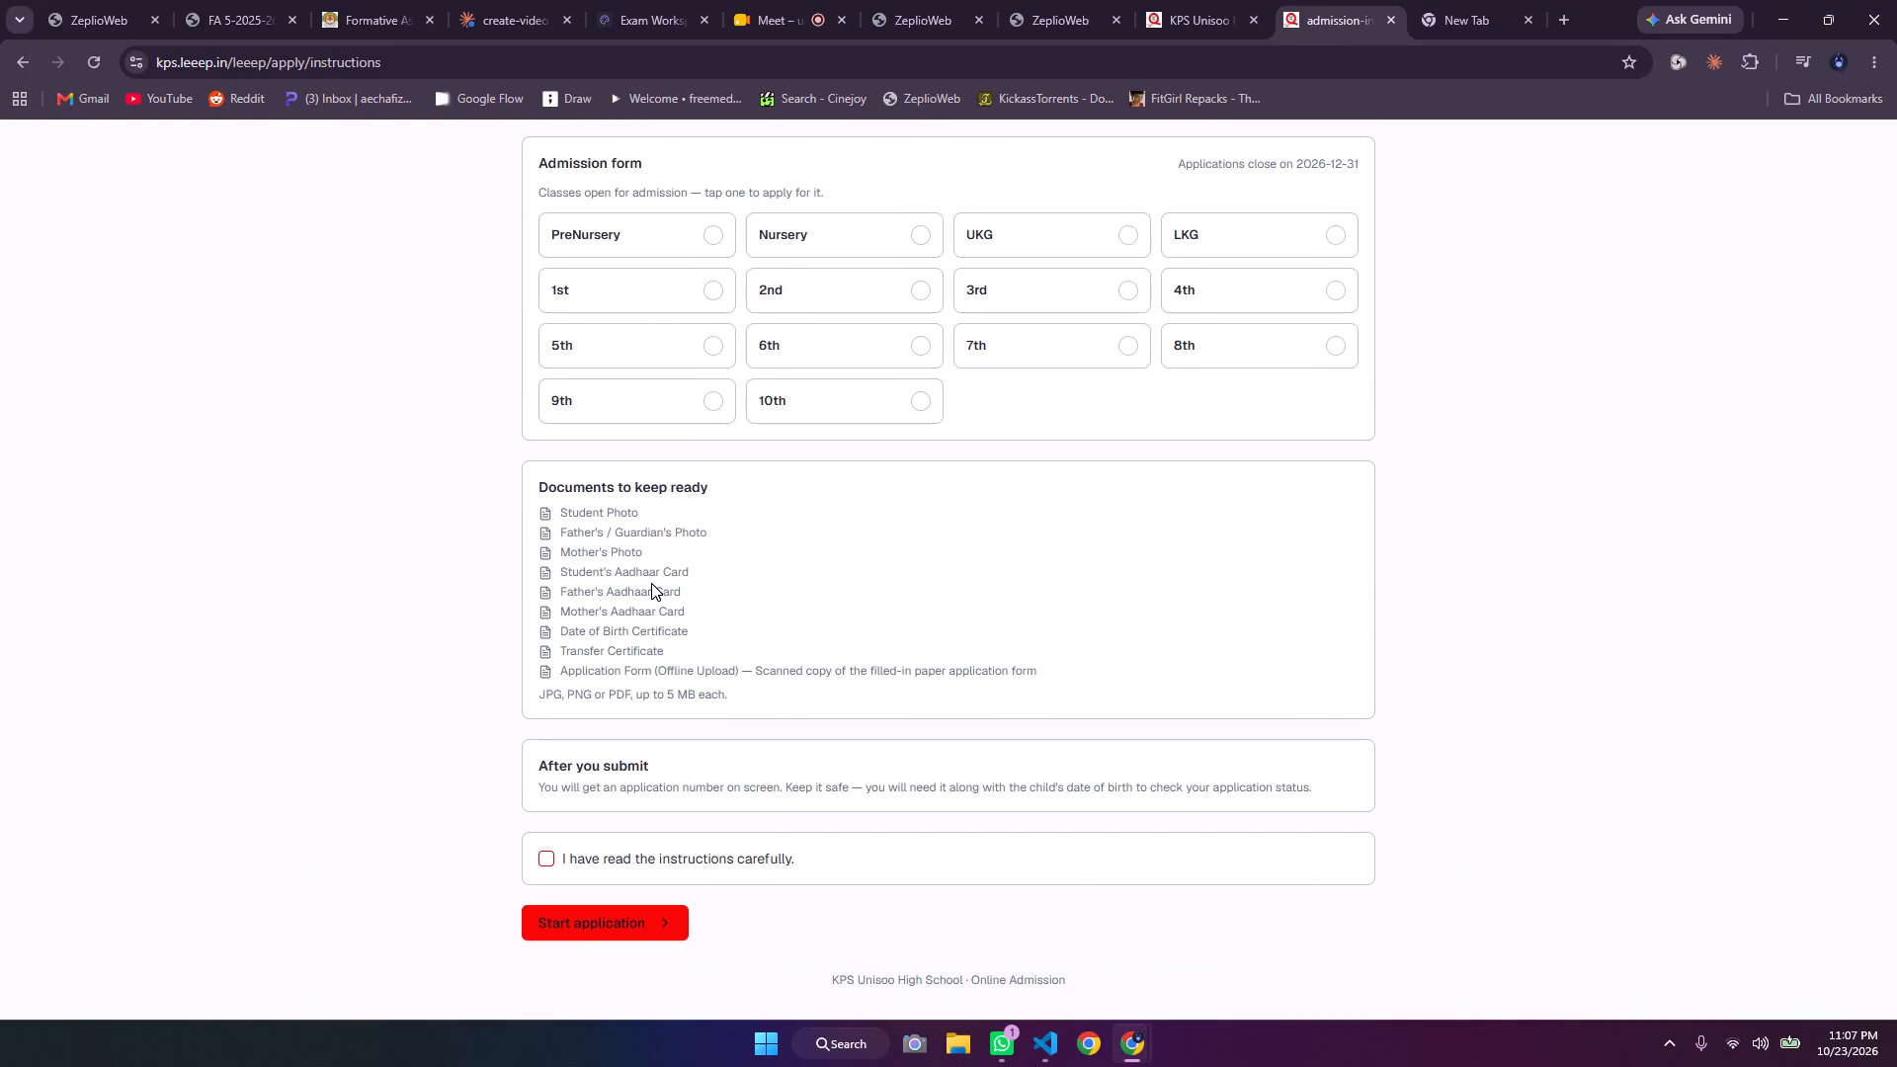
# Review the required documents and accepted file formats under Documents to keep ready on the admission instructions page, highlighting the whole list.
pyautogui.click(716, 700)
pyautogui.moveTo(716, 700); pyautogui.dragTo(530, 492)
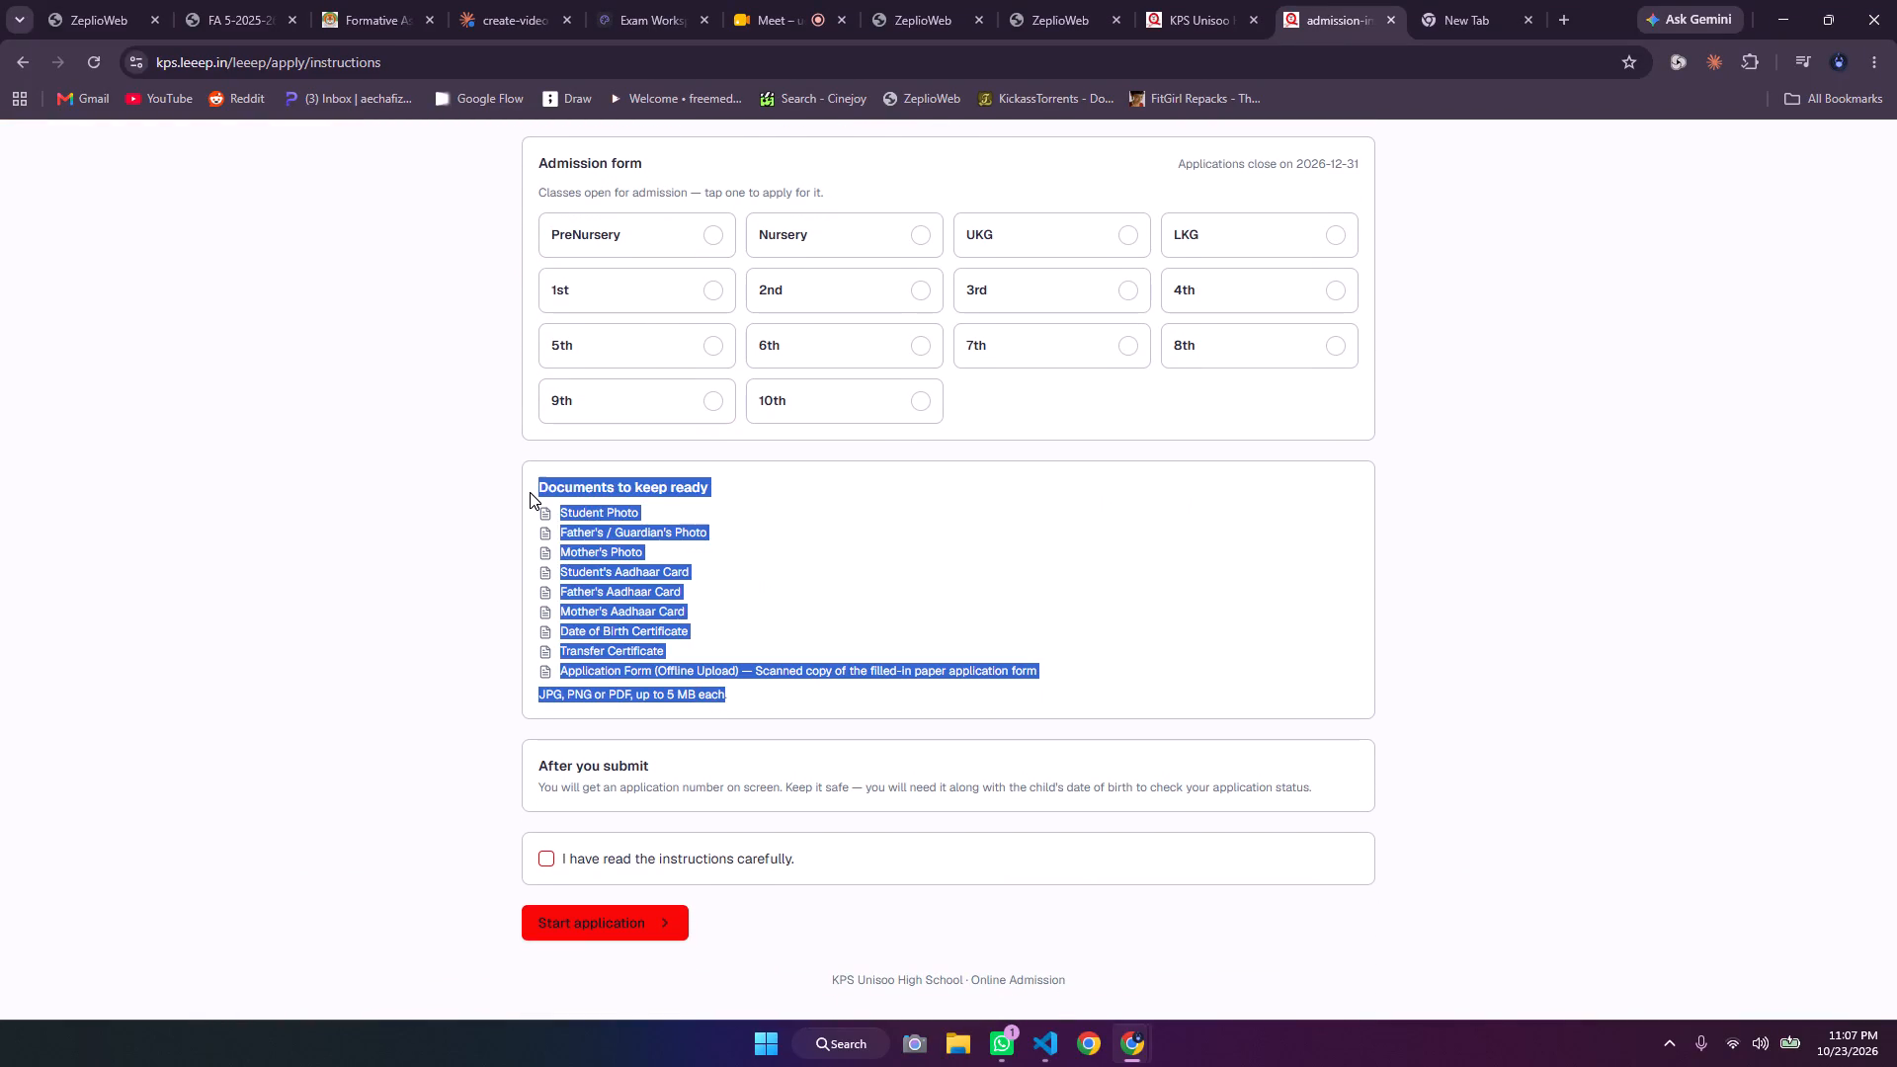
pyautogui.click(530, 492)
pyautogui.click(701, 542)
pyautogui.scroll(1, 701, 542)
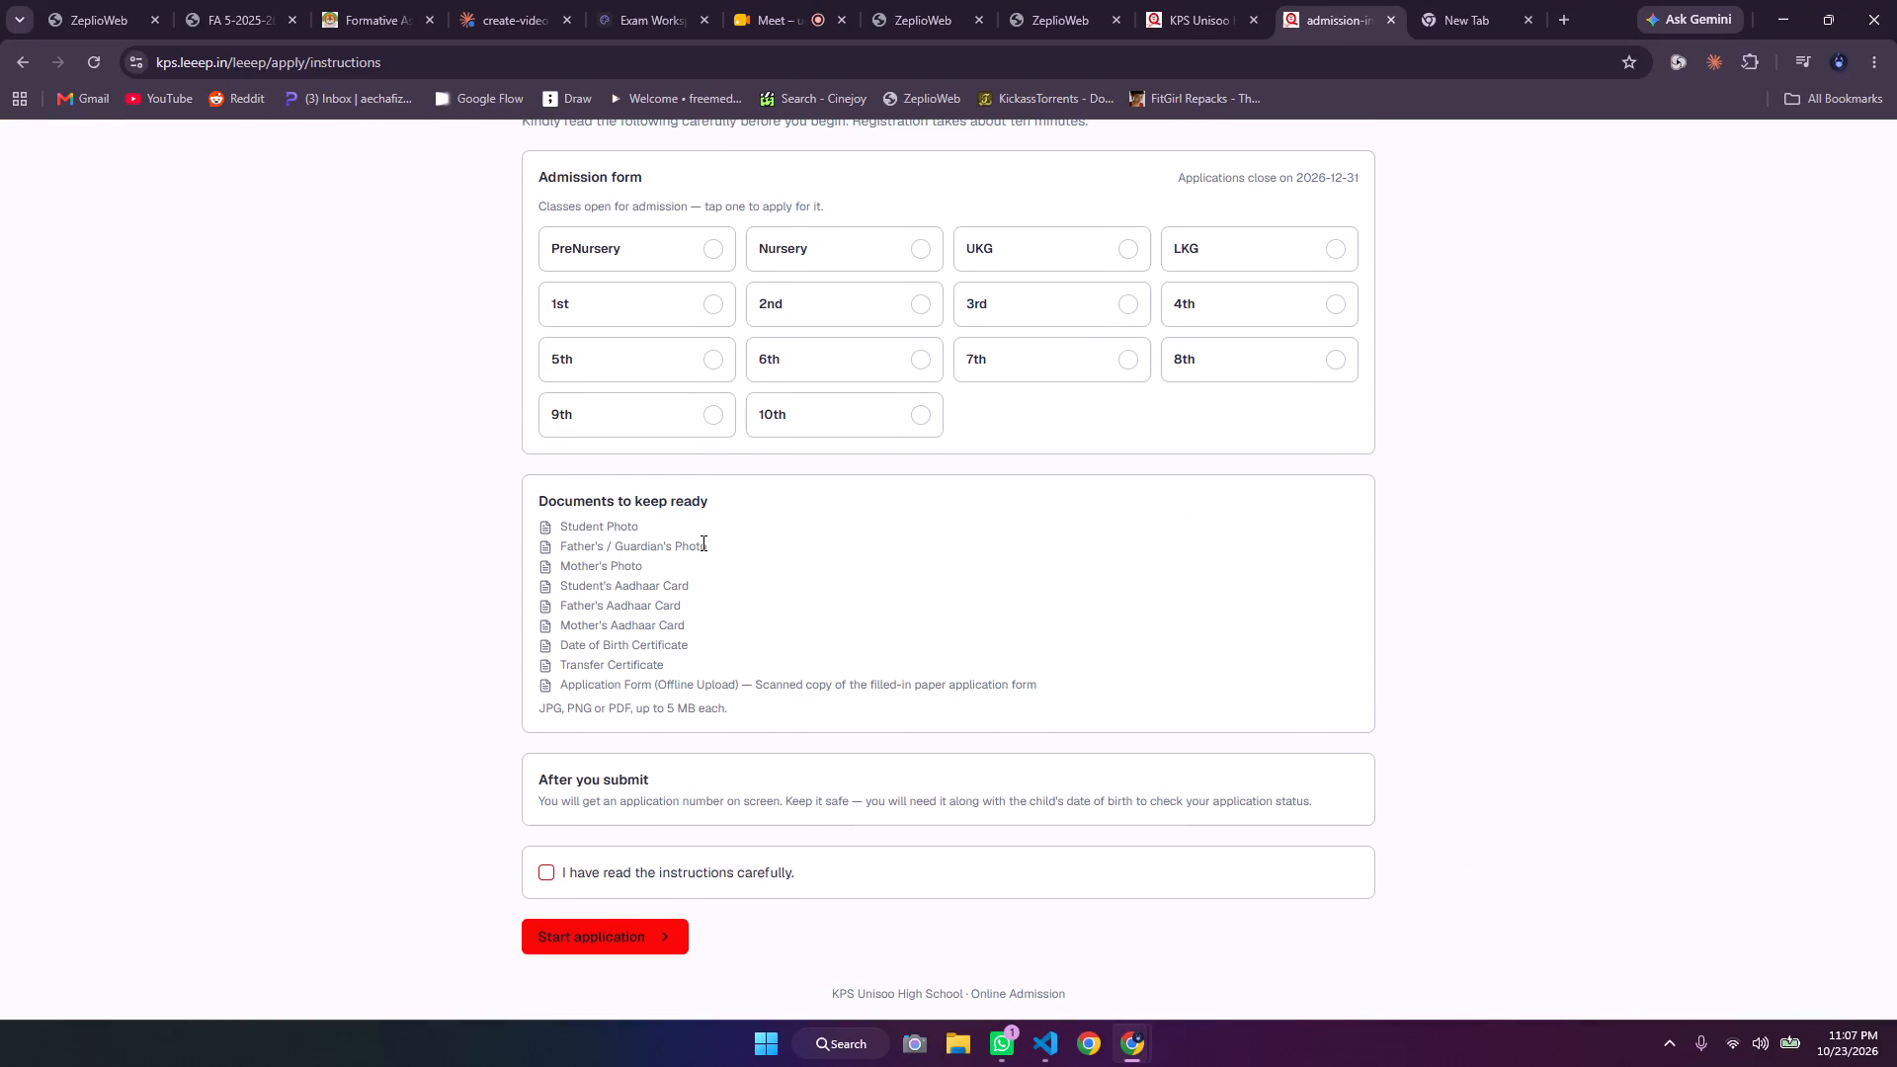
pyautogui.click(744, 703)
pyautogui.moveTo(744, 703); pyautogui.dragTo(554, 487)
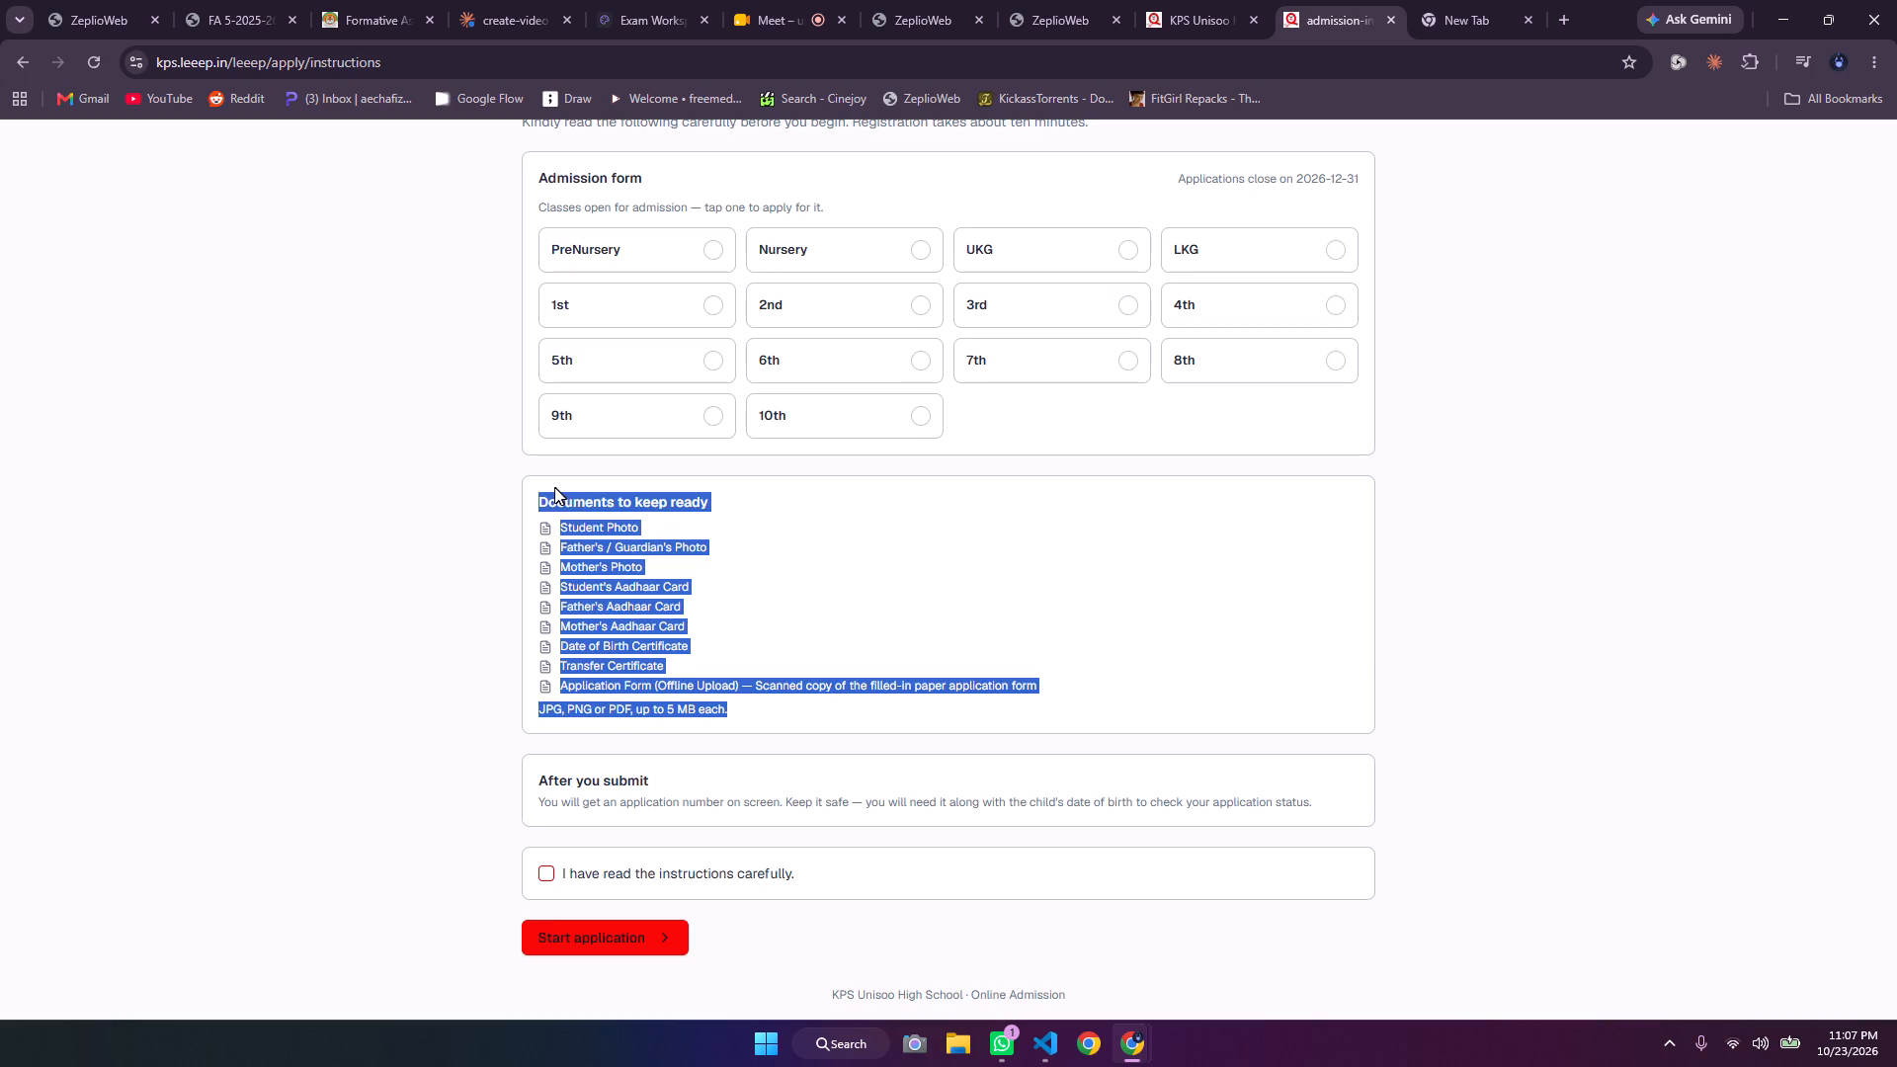
pyautogui.click(554, 487)
pyautogui.moveTo(554, 487); pyautogui.dragTo(738, 716)
pyautogui.click(738, 716)
pyautogui.moveTo(738, 716); pyautogui.dragTo(596, 568)
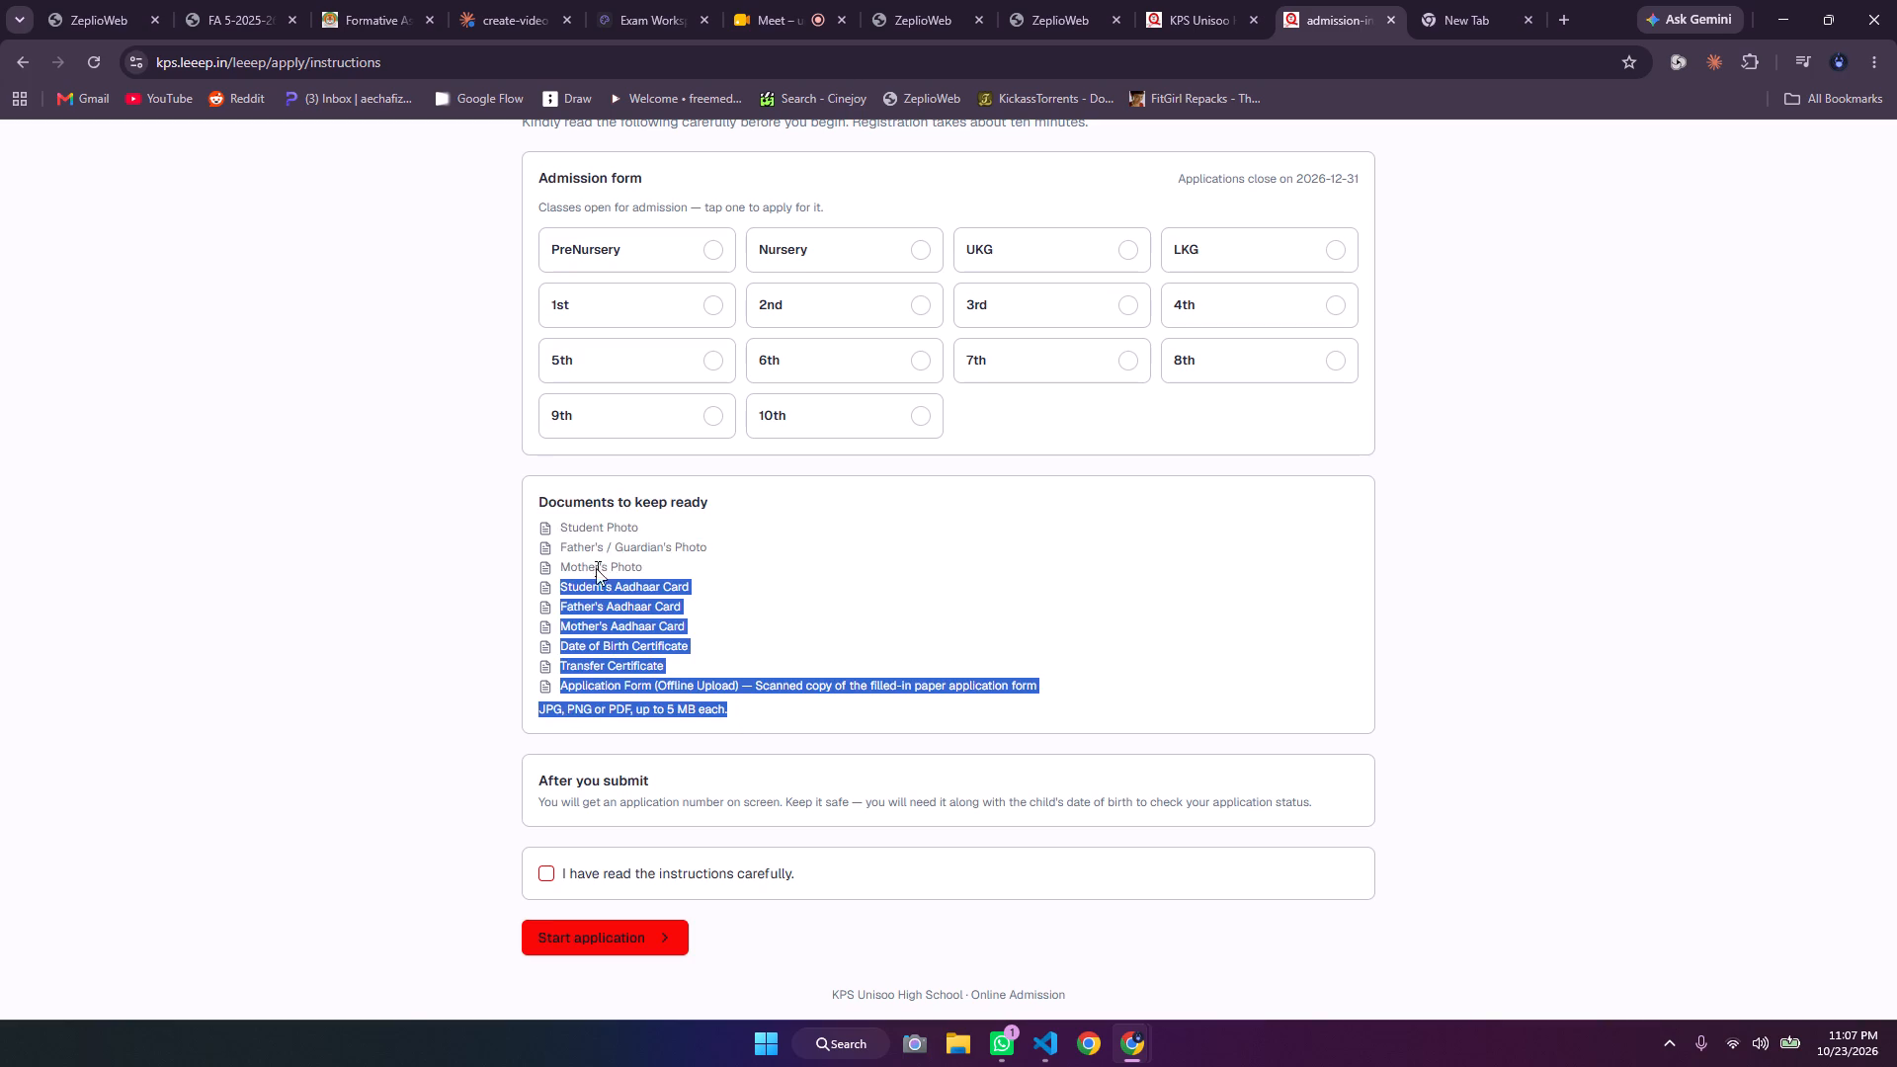
pyautogui.moveTo(596, 568); pyautogui.dragTo(548, 505)
pyautogui.click(548, 505)
pyautogui.moveTo(548, 505); pyautogui.dragTo(745, 708)
pyautogui.click(745, 708)
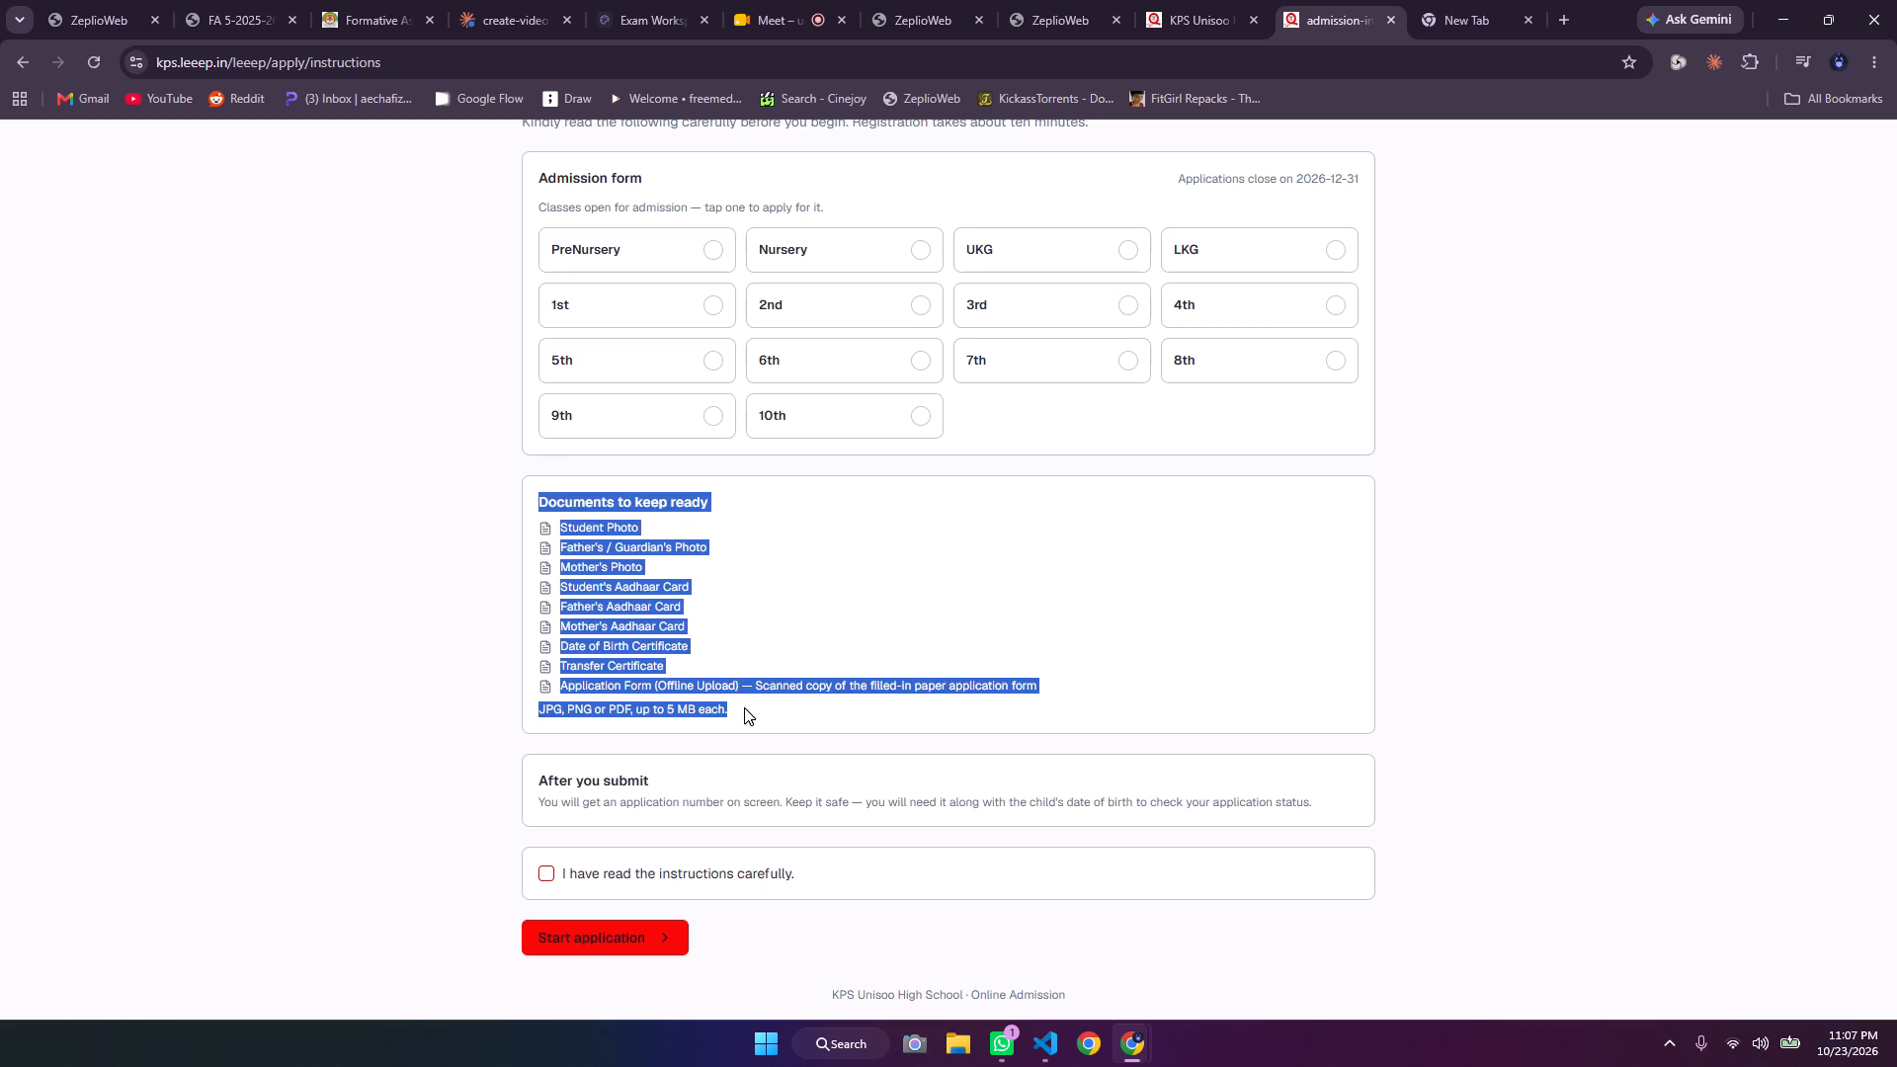
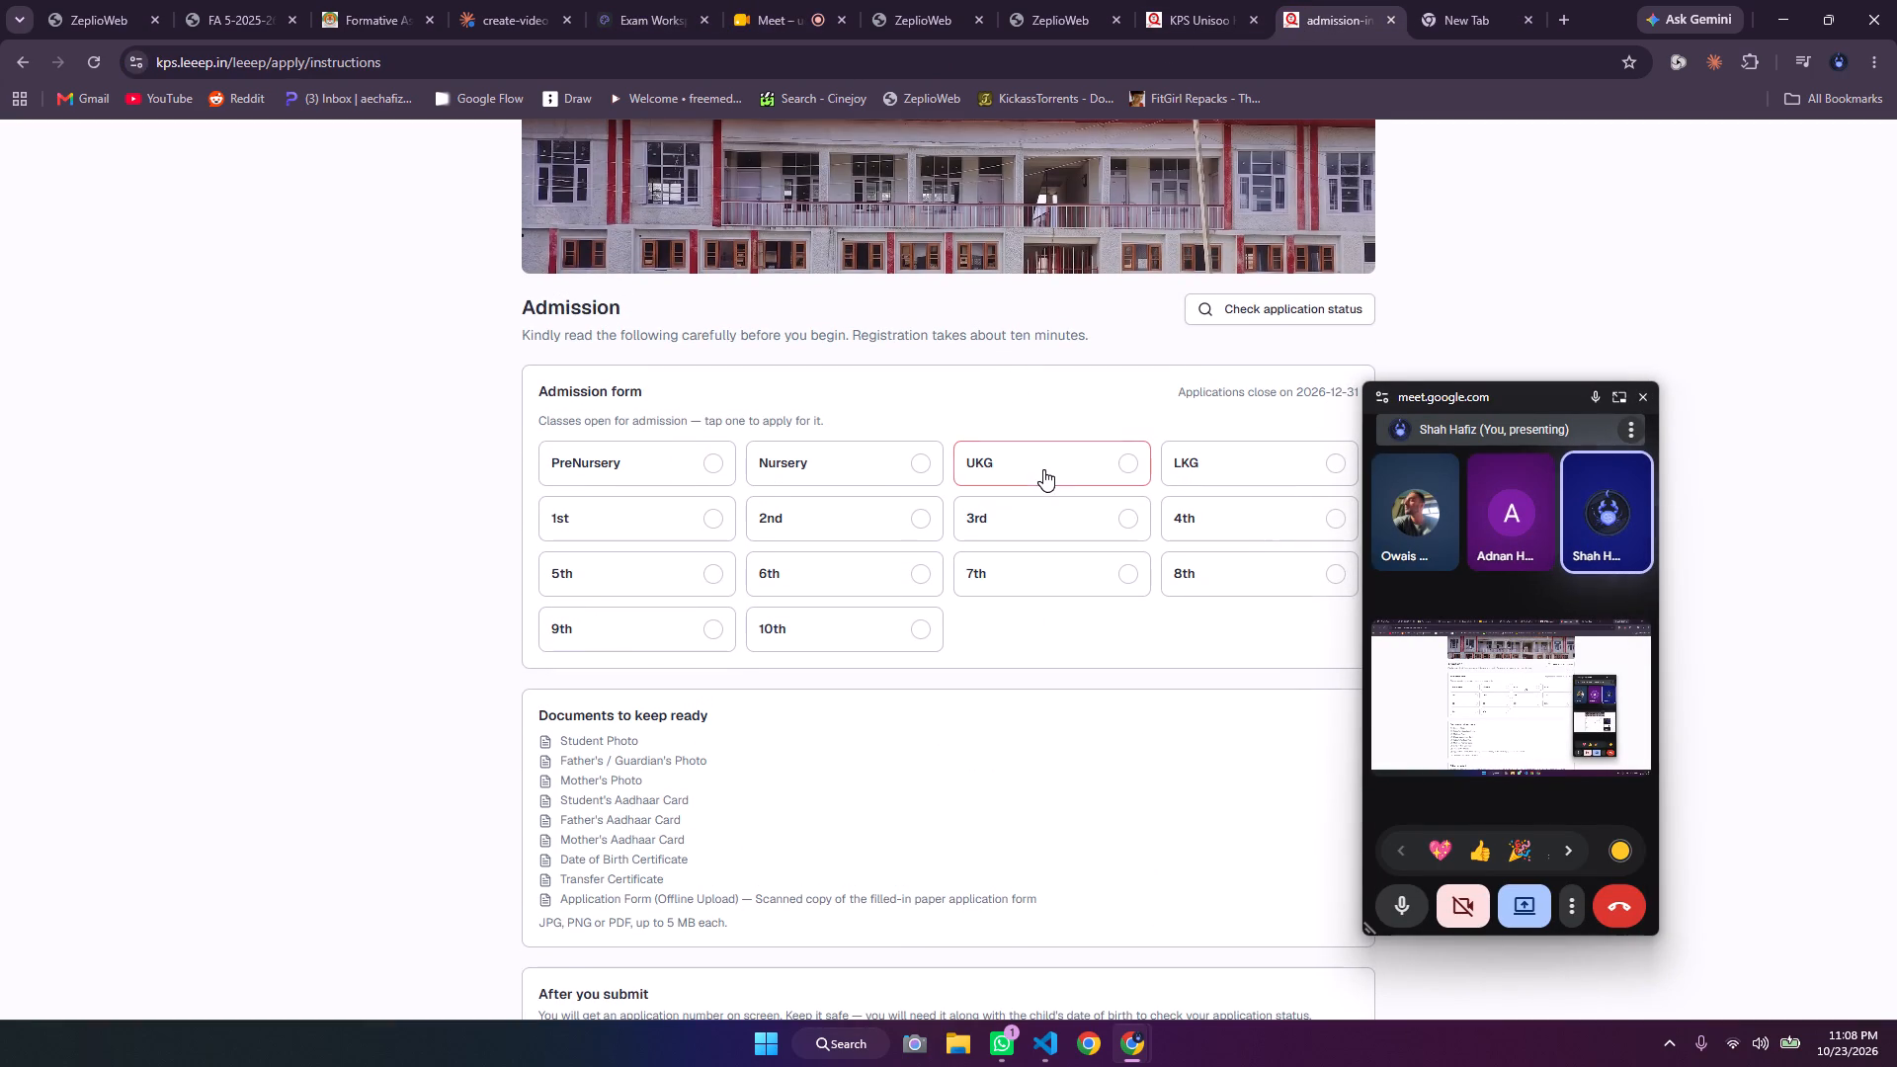
# Try the UKG and LKG class options in the admission form, leaving UKG selected for the application.
pyautogui.click(1081, 461)
pyautogui.click(1222, 448)
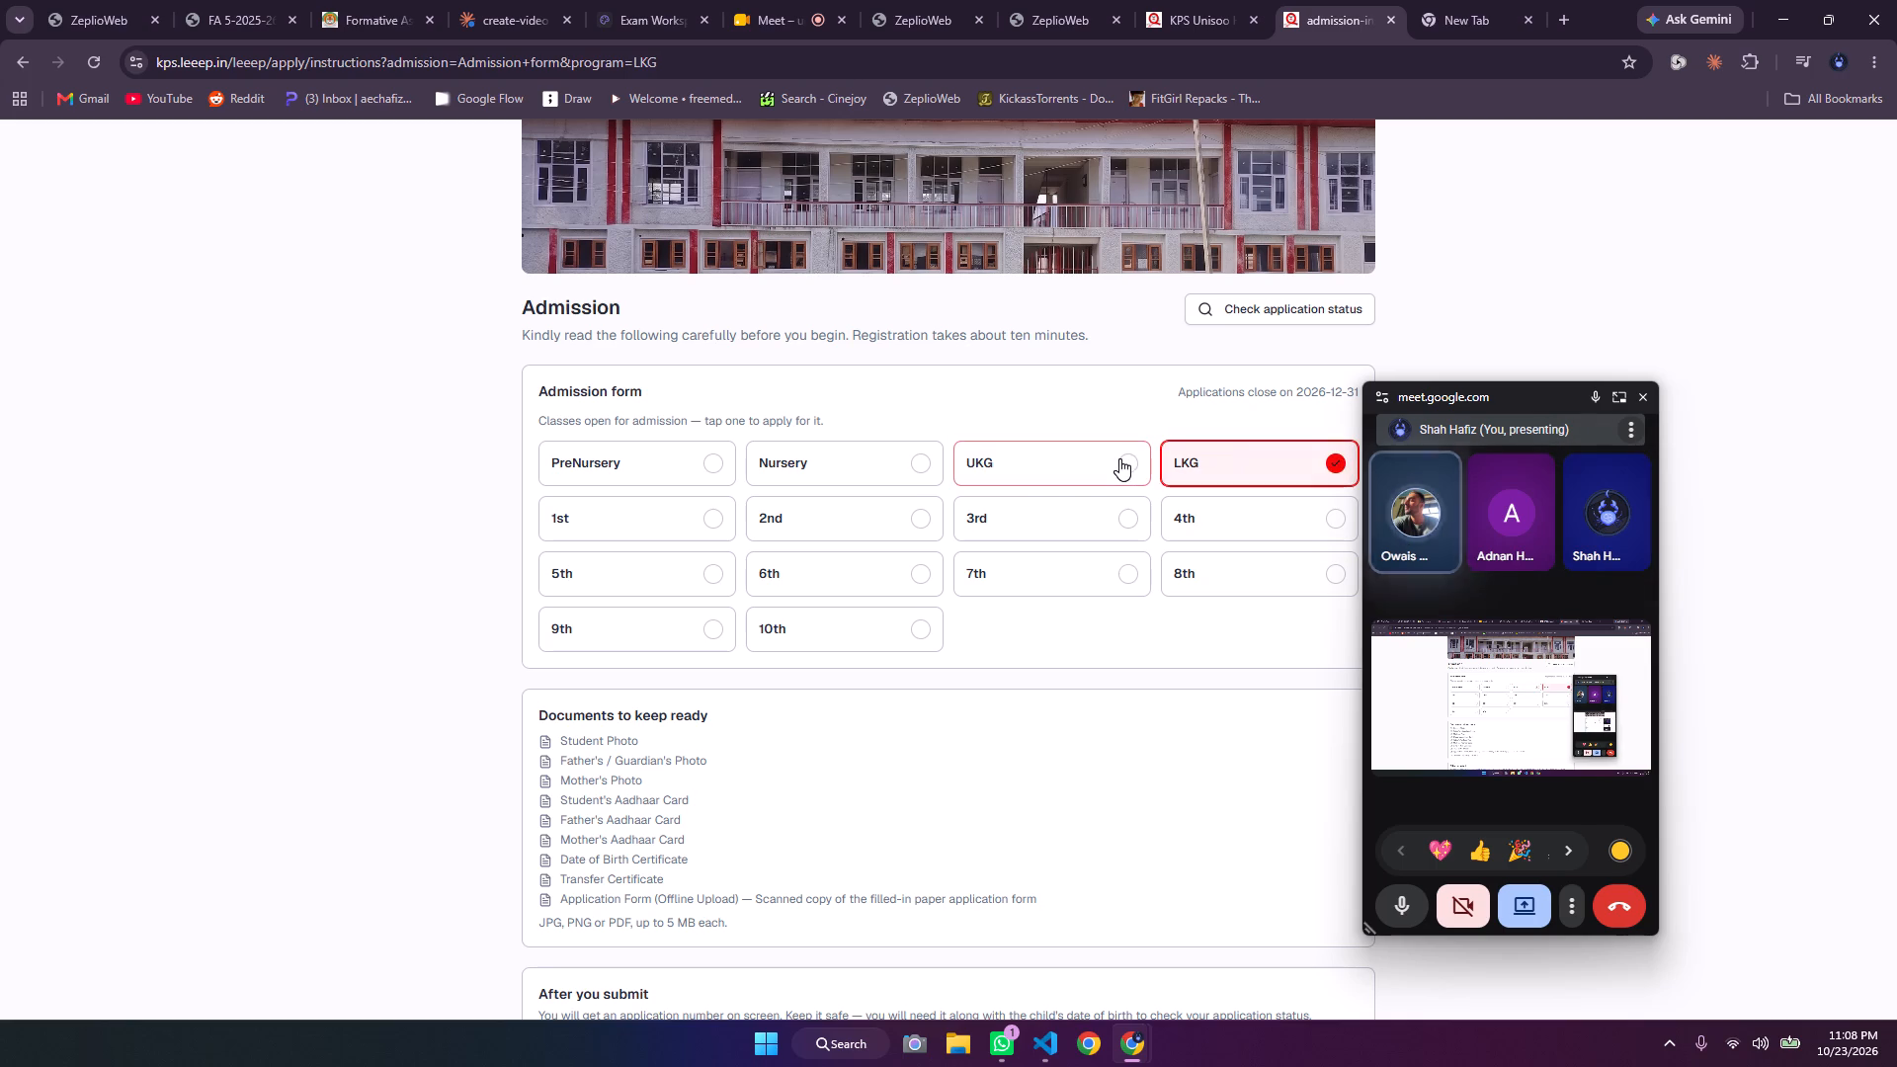
pyautogui.click(1119, 458)
# Examine the required documents listed under Documents to keep ready for the UKG application, including the accepted file formats and size limit.
pyautogui.scroll(-3, 1126, 662)
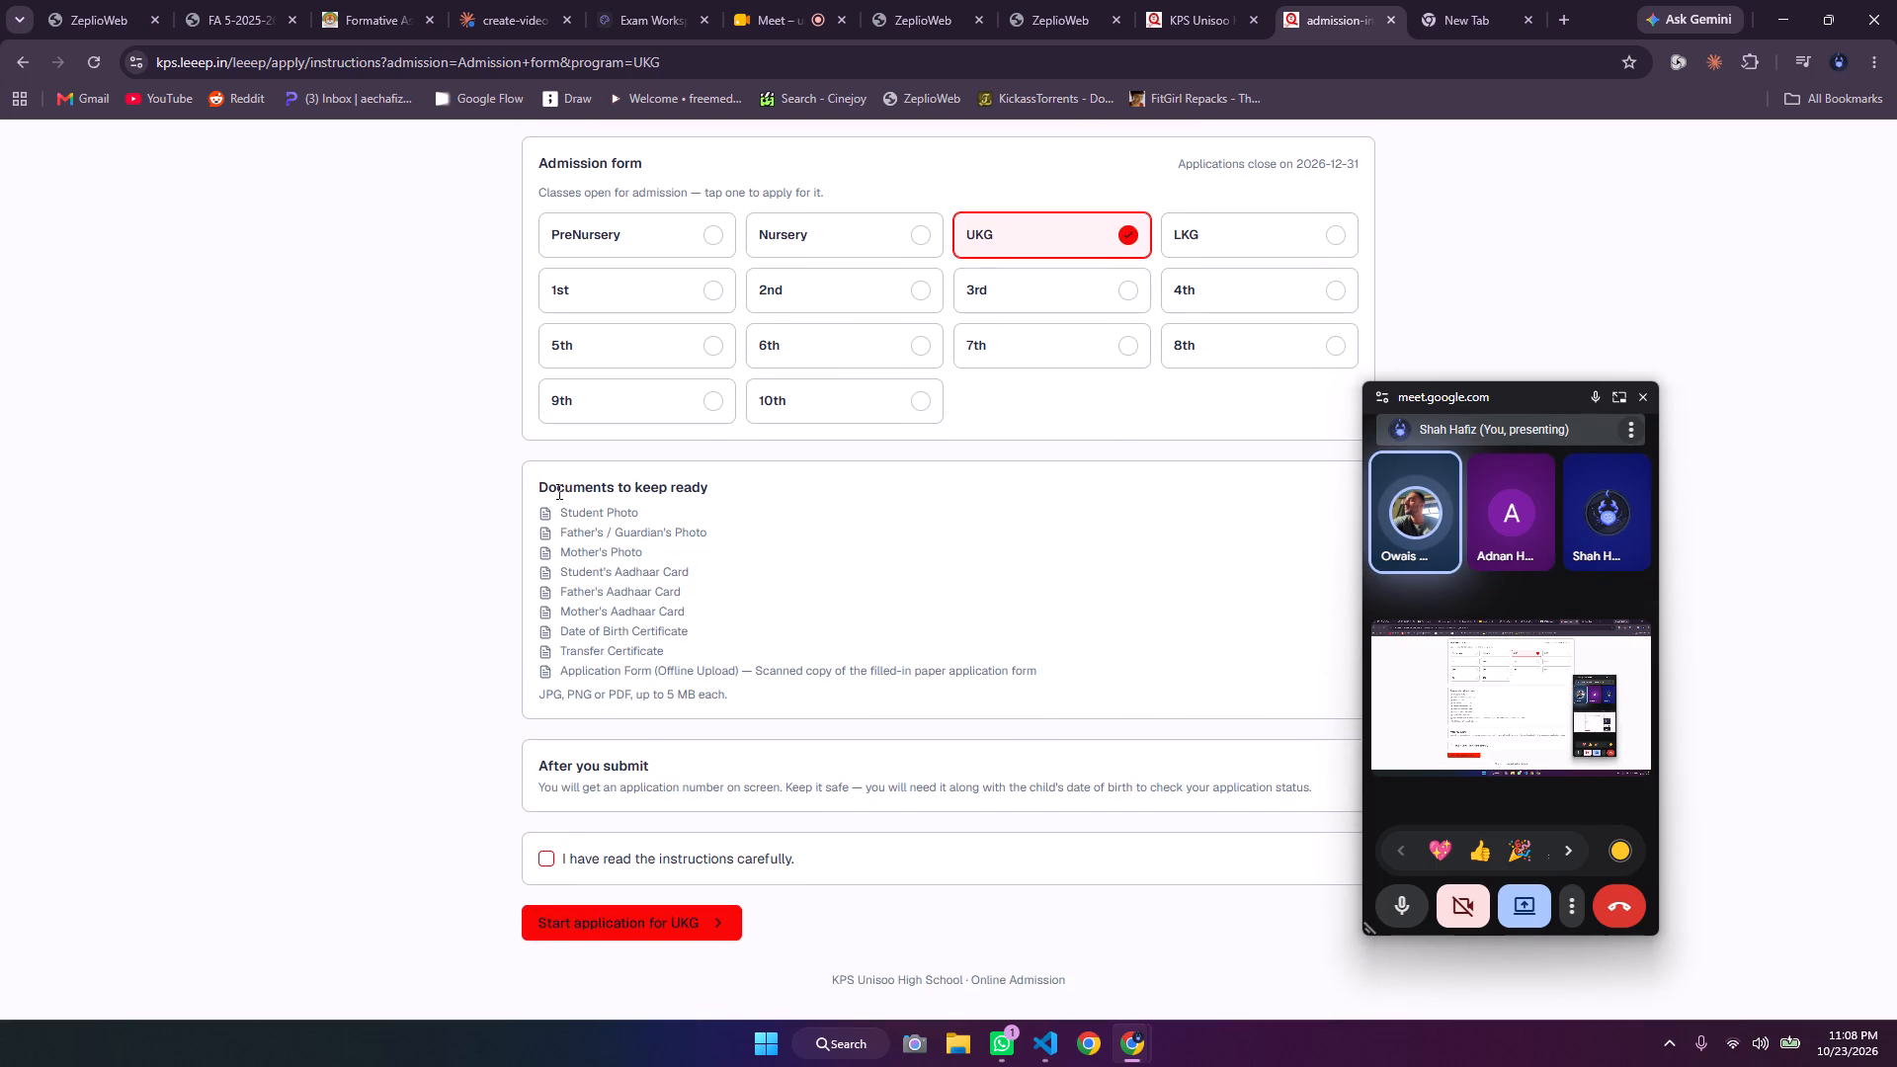
pyautogui.doubleClick(557, 491)
pyautogui.moveTo(557, 491); pyautogui.dragTo(719, 699)
pyautogui.click(719, 699)
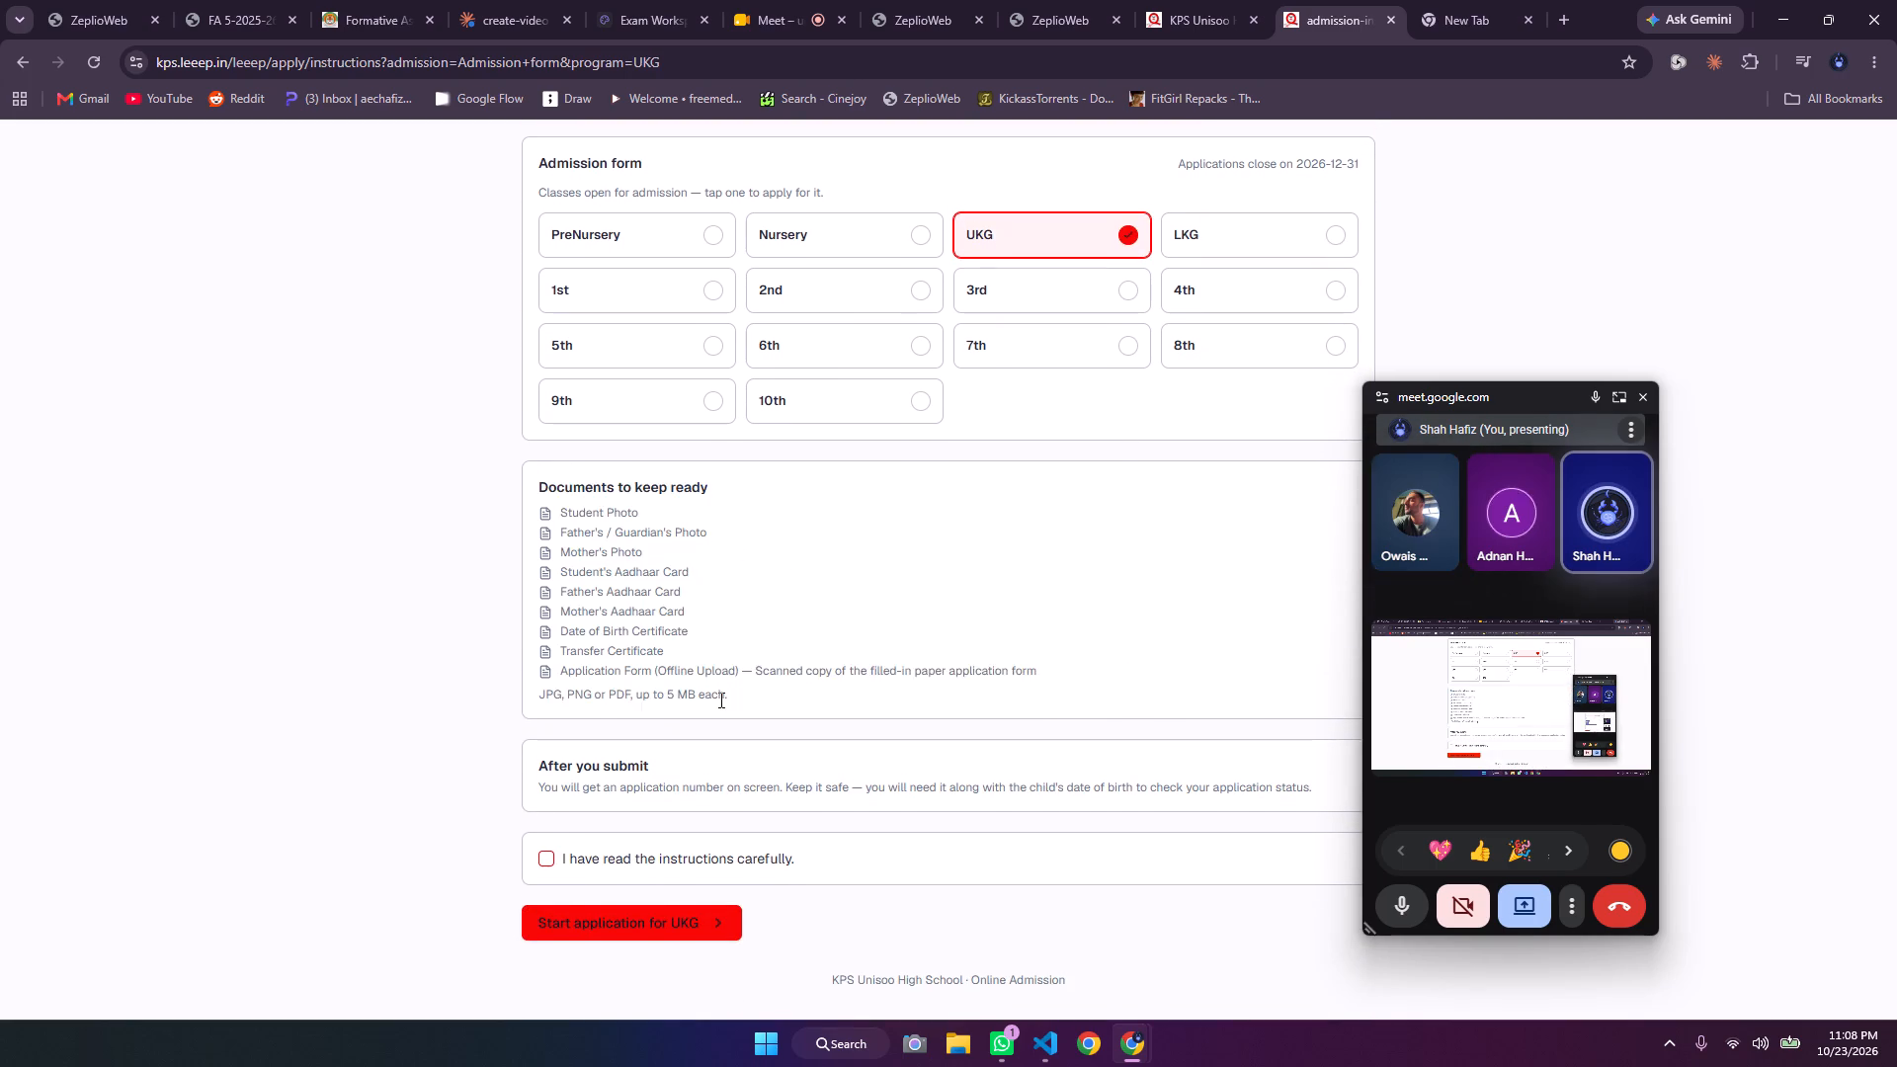
pyautogui.scroll(4, 719, 699)
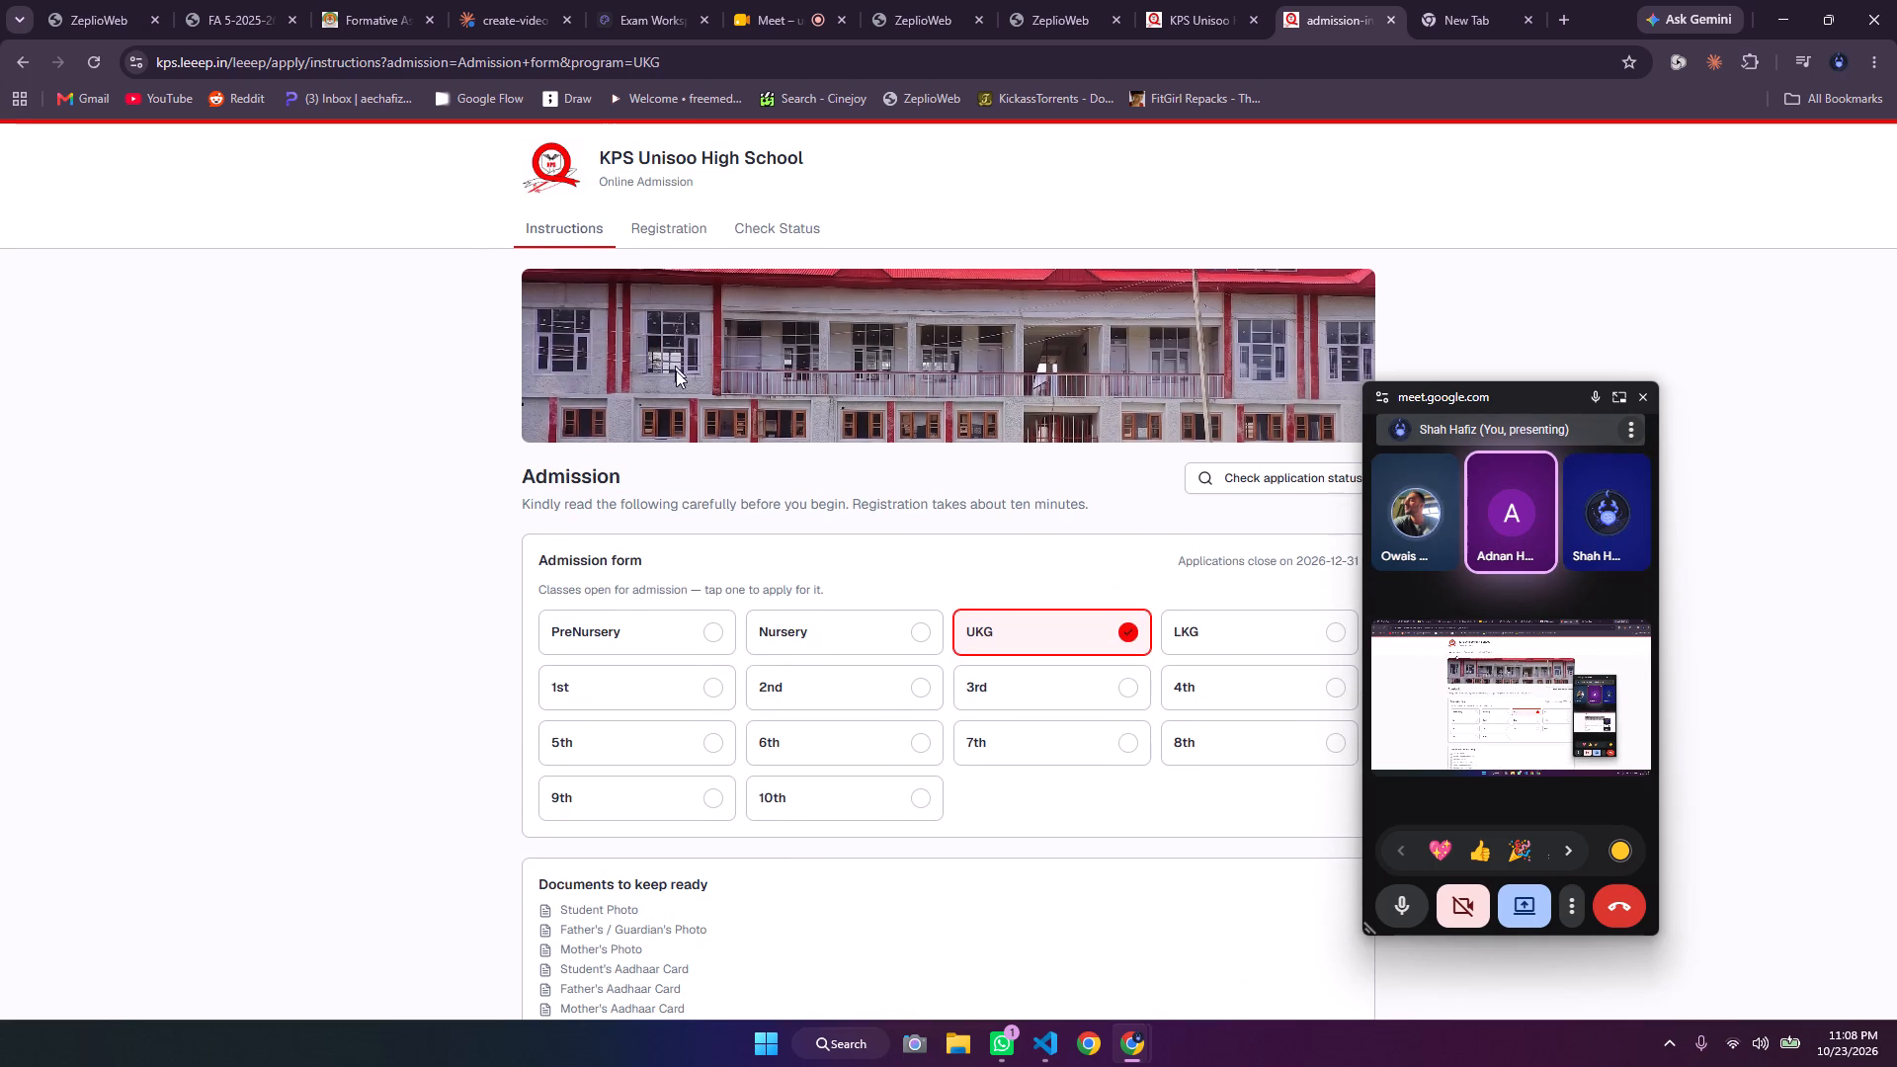
pyautogui.scroll(-3, 682, 392)
pyautogui.scroll(-3, 714, 644)
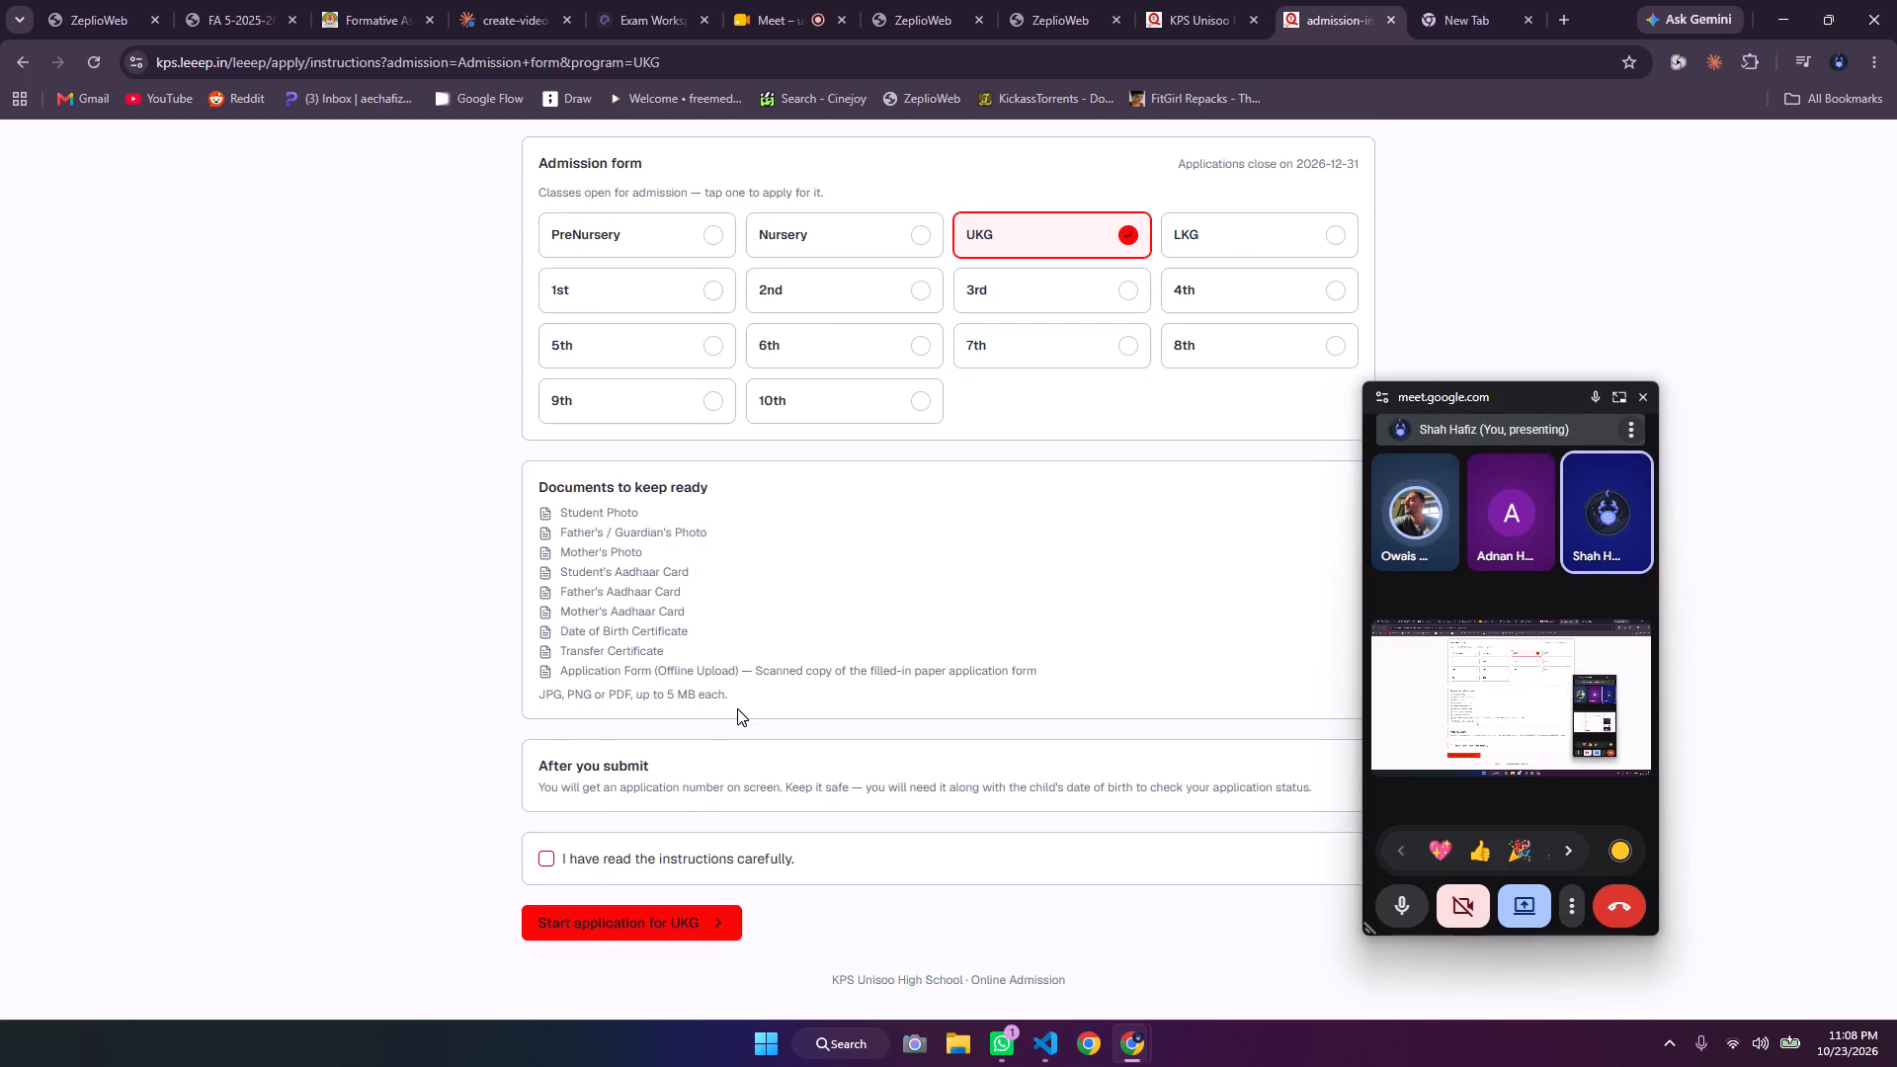
pyautogui.click(734, 686)
pyautogui.moveTo(734, 686); pyautogui.dragTo(593, 510)
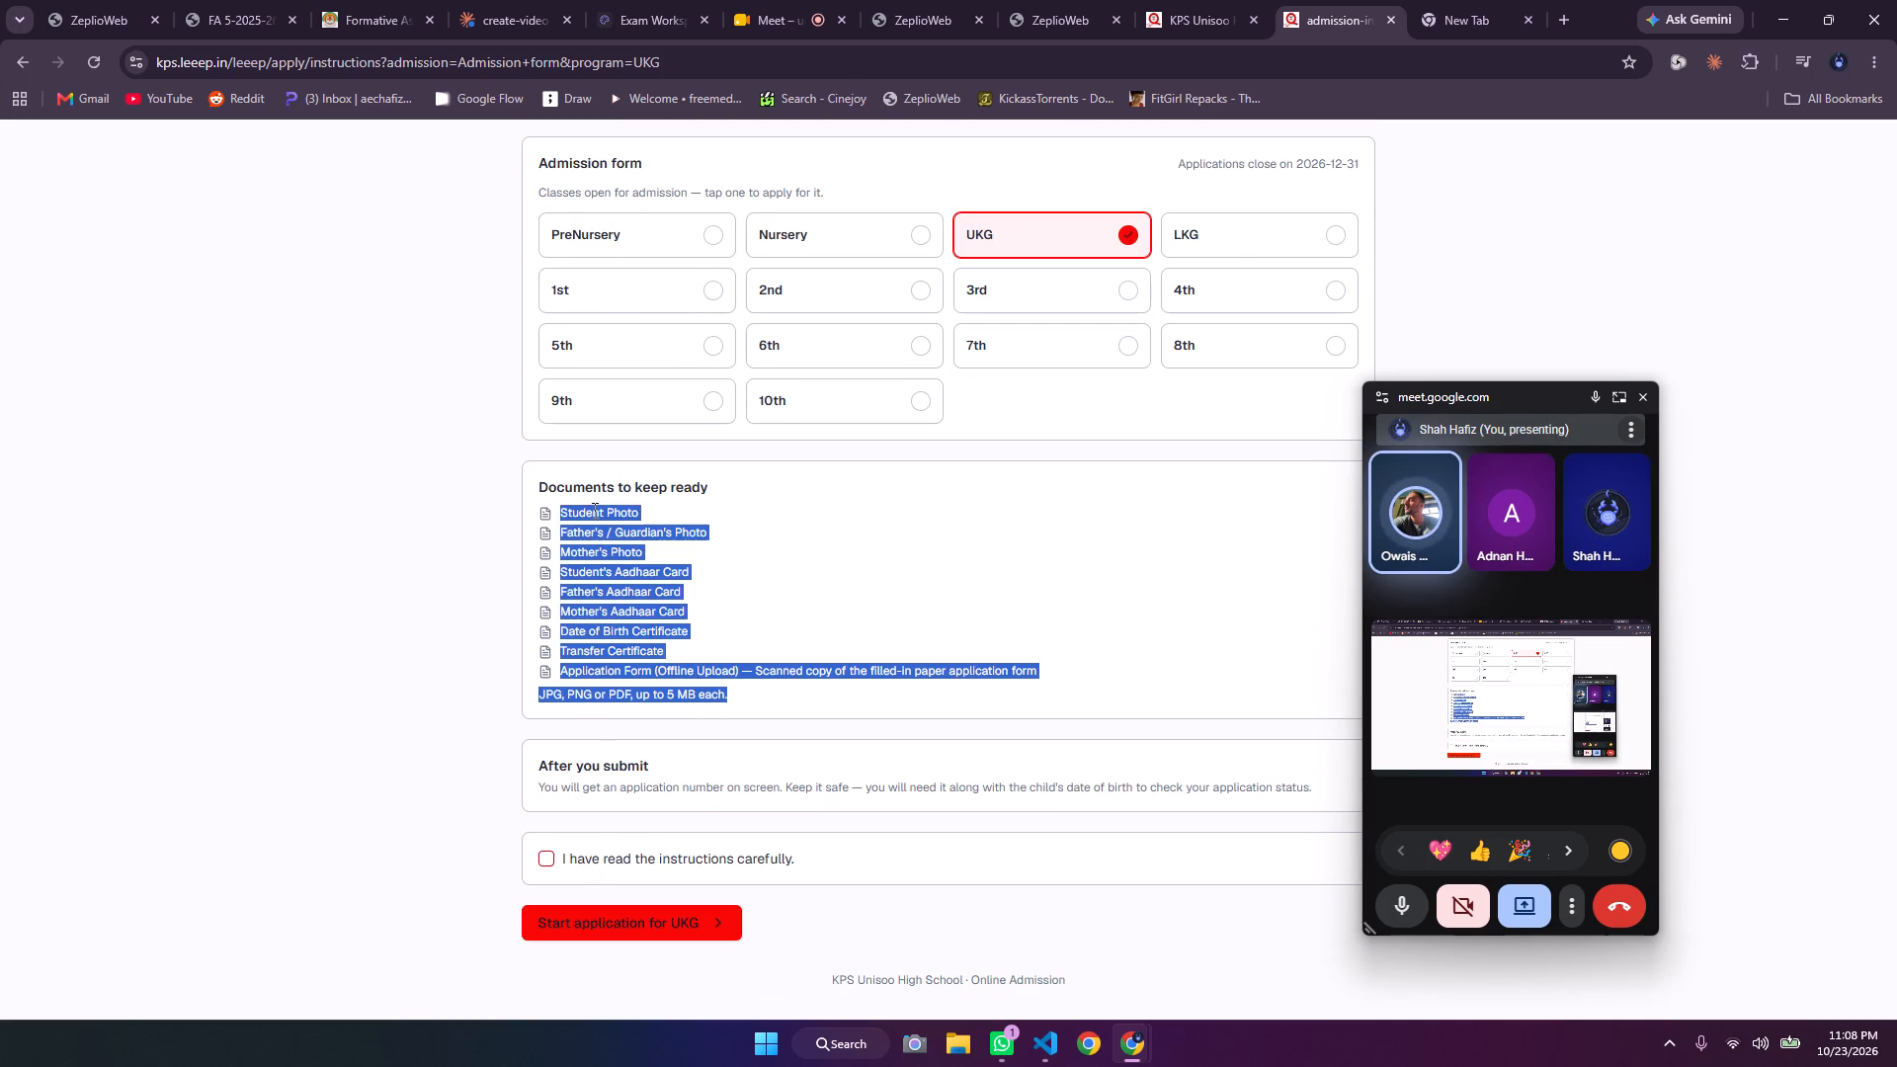
pyautogui.moveTo(593, 510); pyautogui.dragTo(547, 486)
pyautogui.doubleClick(547, 486)
pyautogui.moveTo(547, 486); pyautogui.dragTo(750, 704)
pyautogui.doubleClick(750, 704)
pyautogui.moveTo(750, 704); pyautogui.dragTo(567, 480)
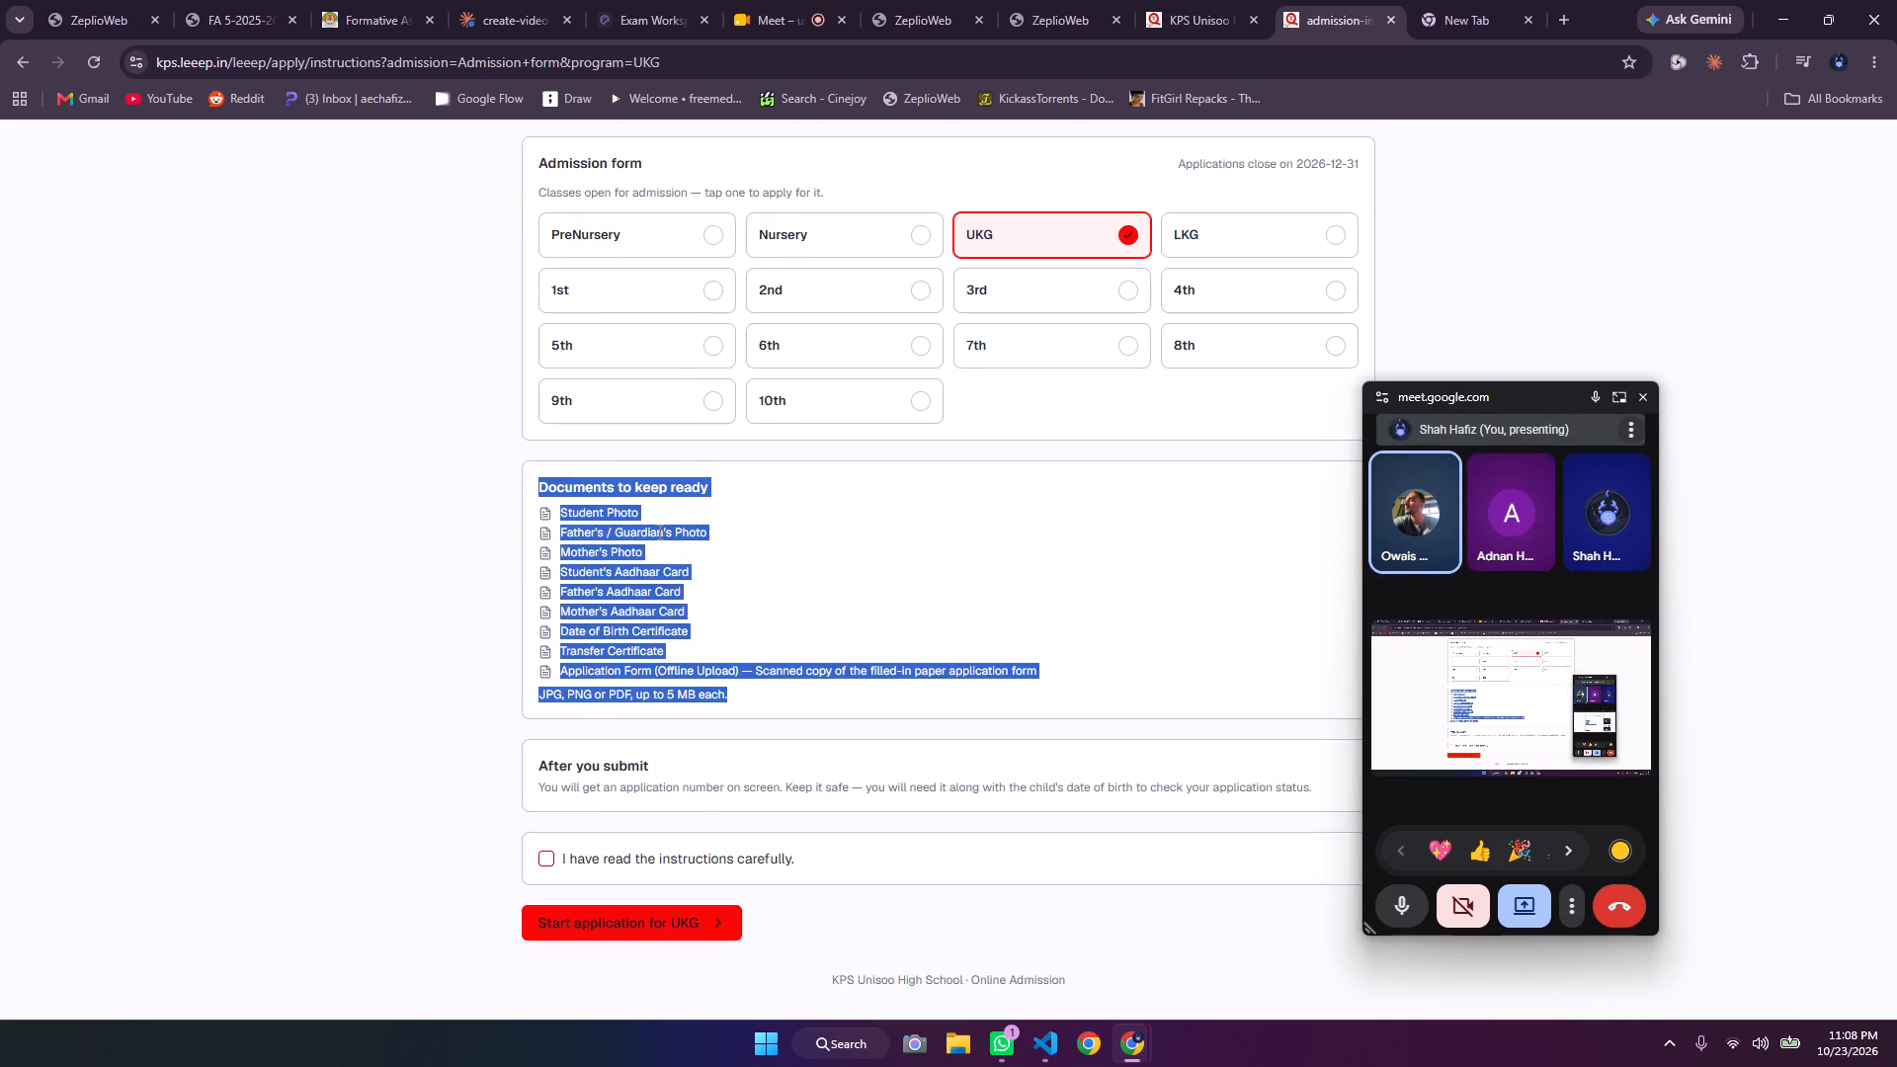
# Reload the public admission instructions page for the UKG application, bypassing the cached version.
pyautogui.hotkey('ctrl', 'shift', 'r')
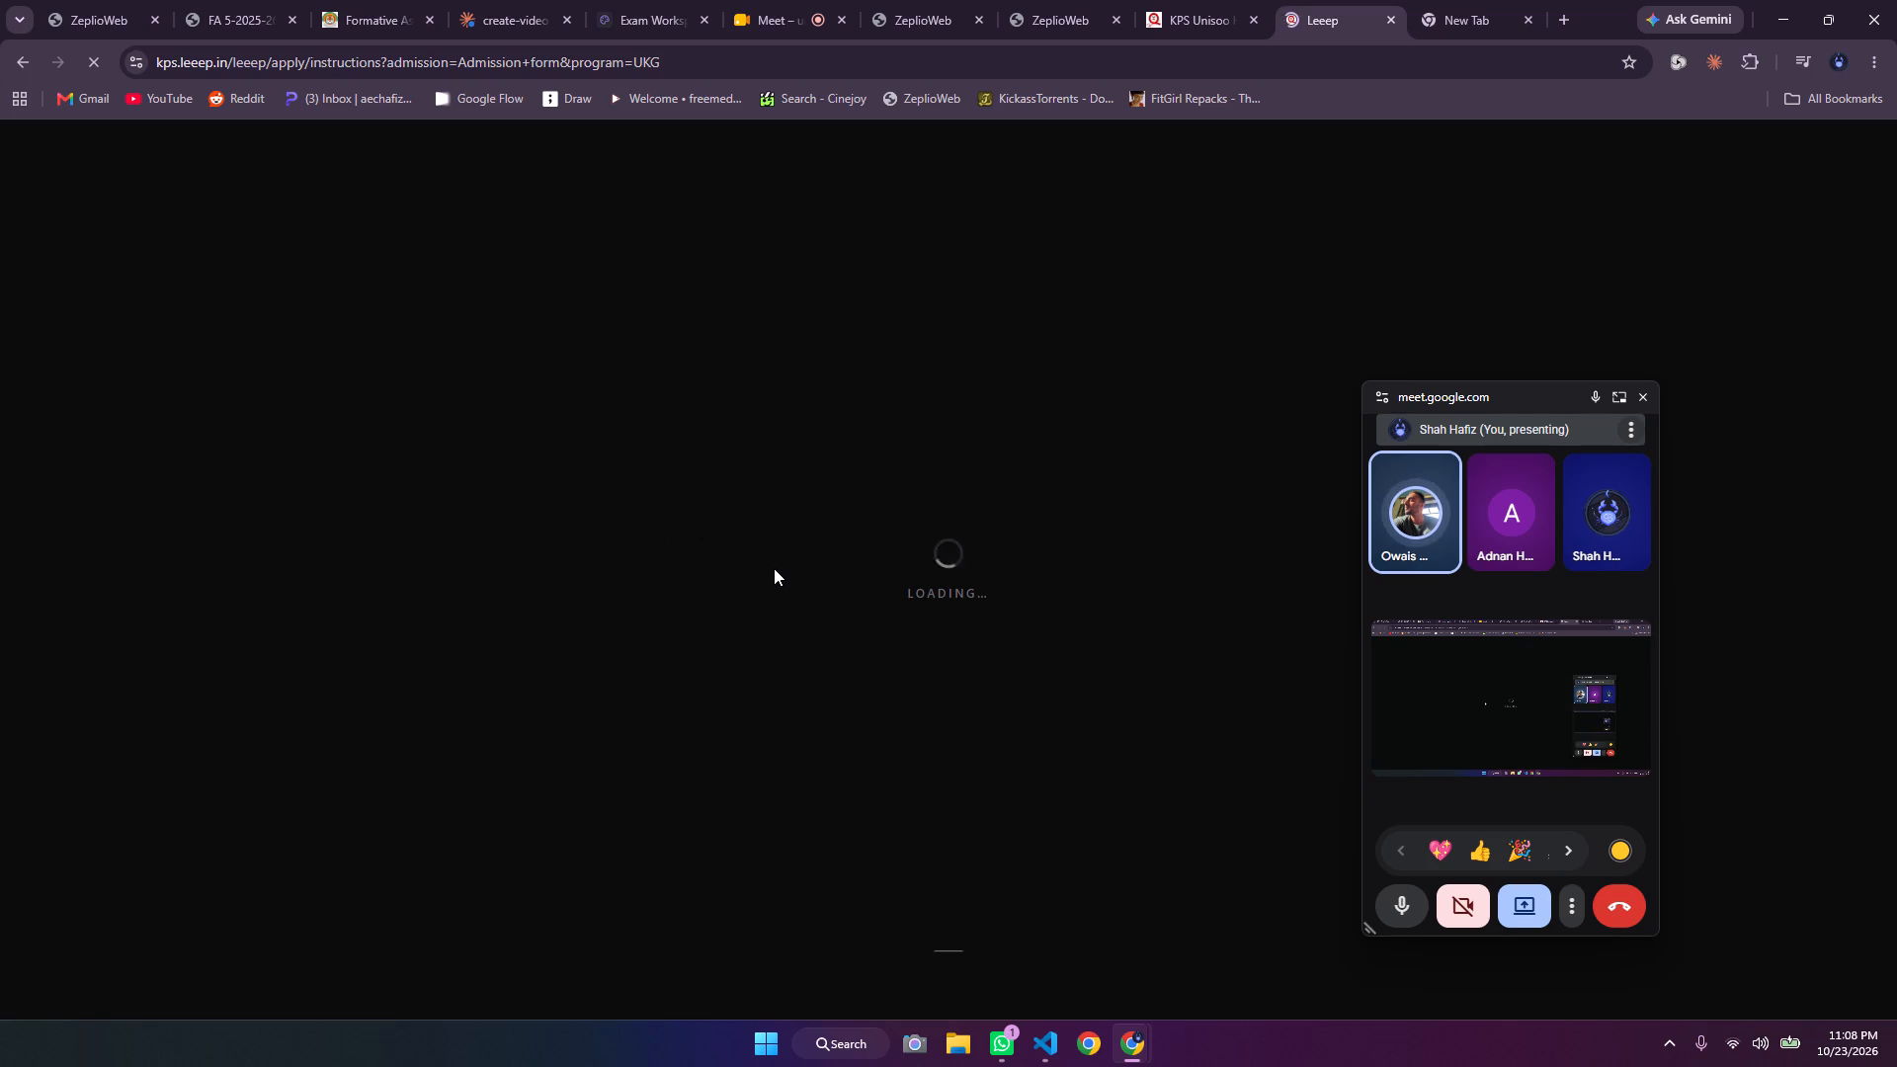
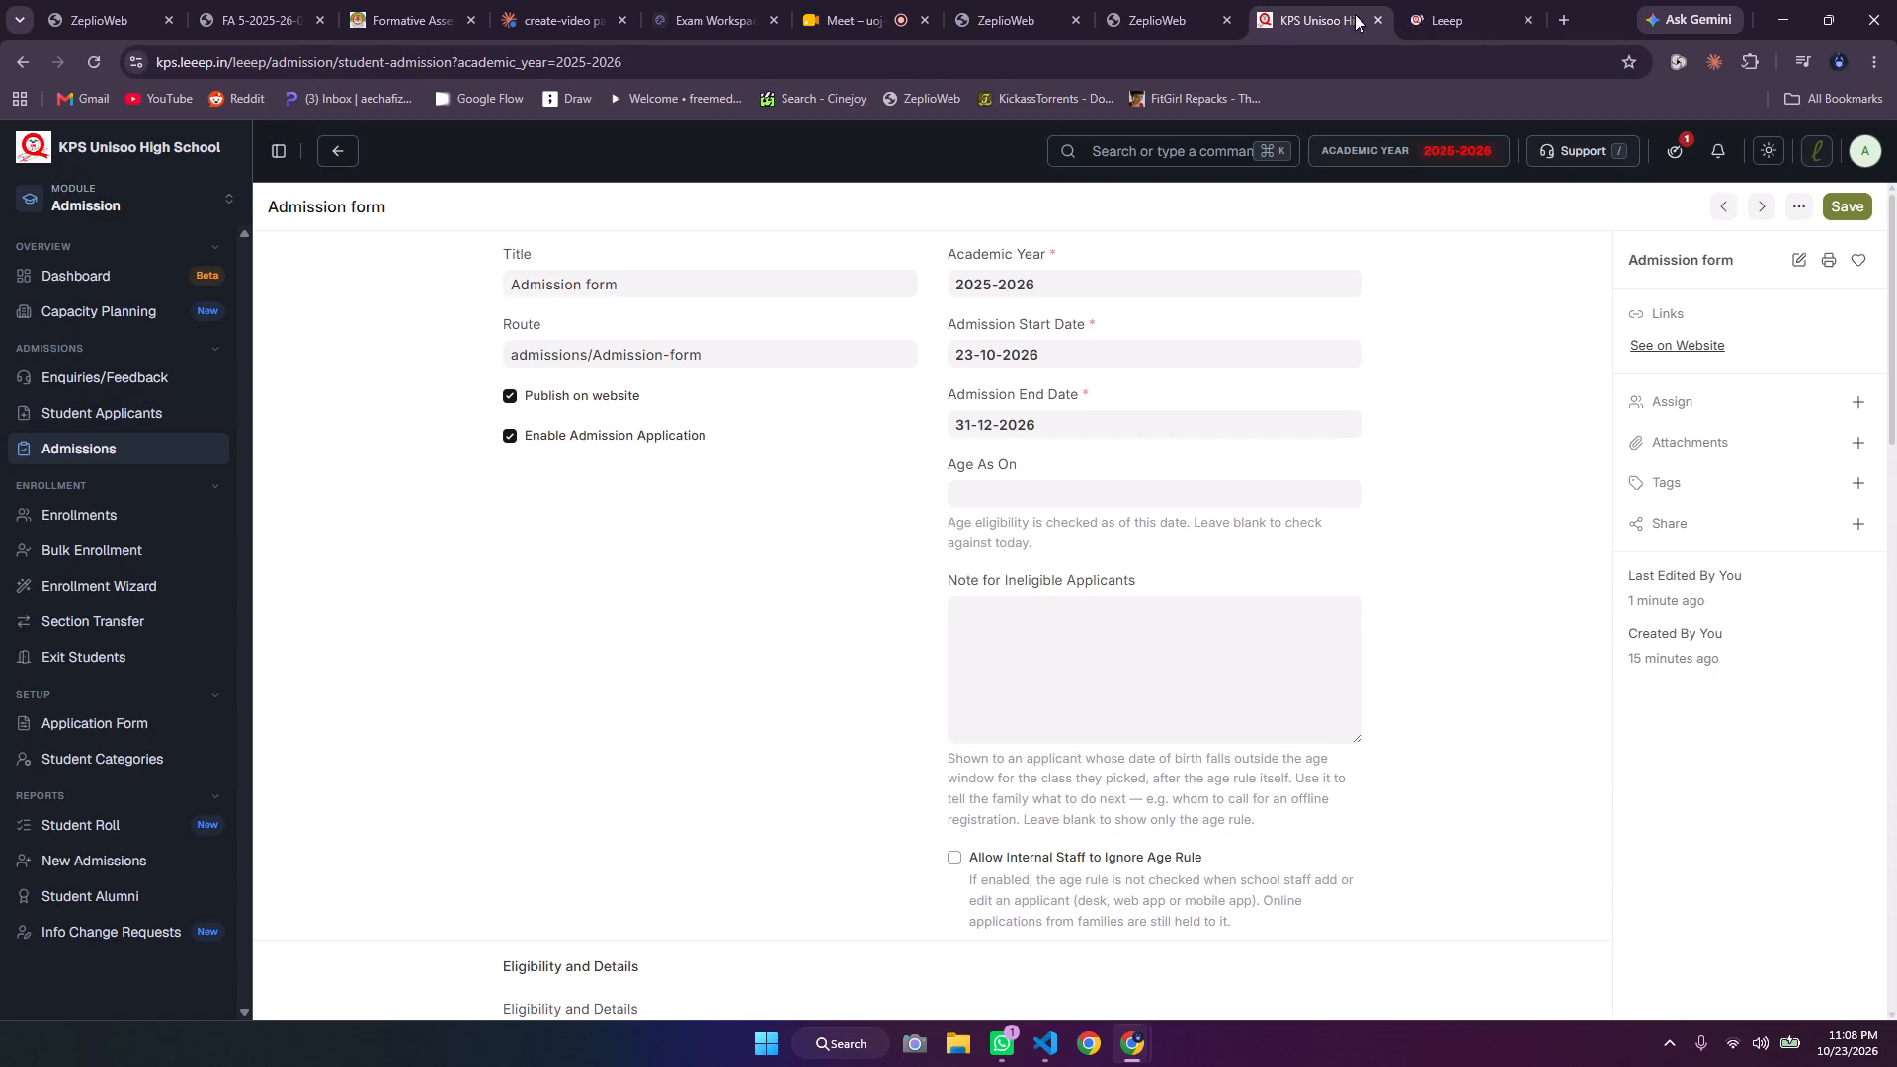
# Review the Admission form record's settings, class list and Introduction text in the Admission module.
pyautogui.click(1426, 19)
pyautogui.click(1316, 11)
pyautogui.scroll(-5, 737, 587)
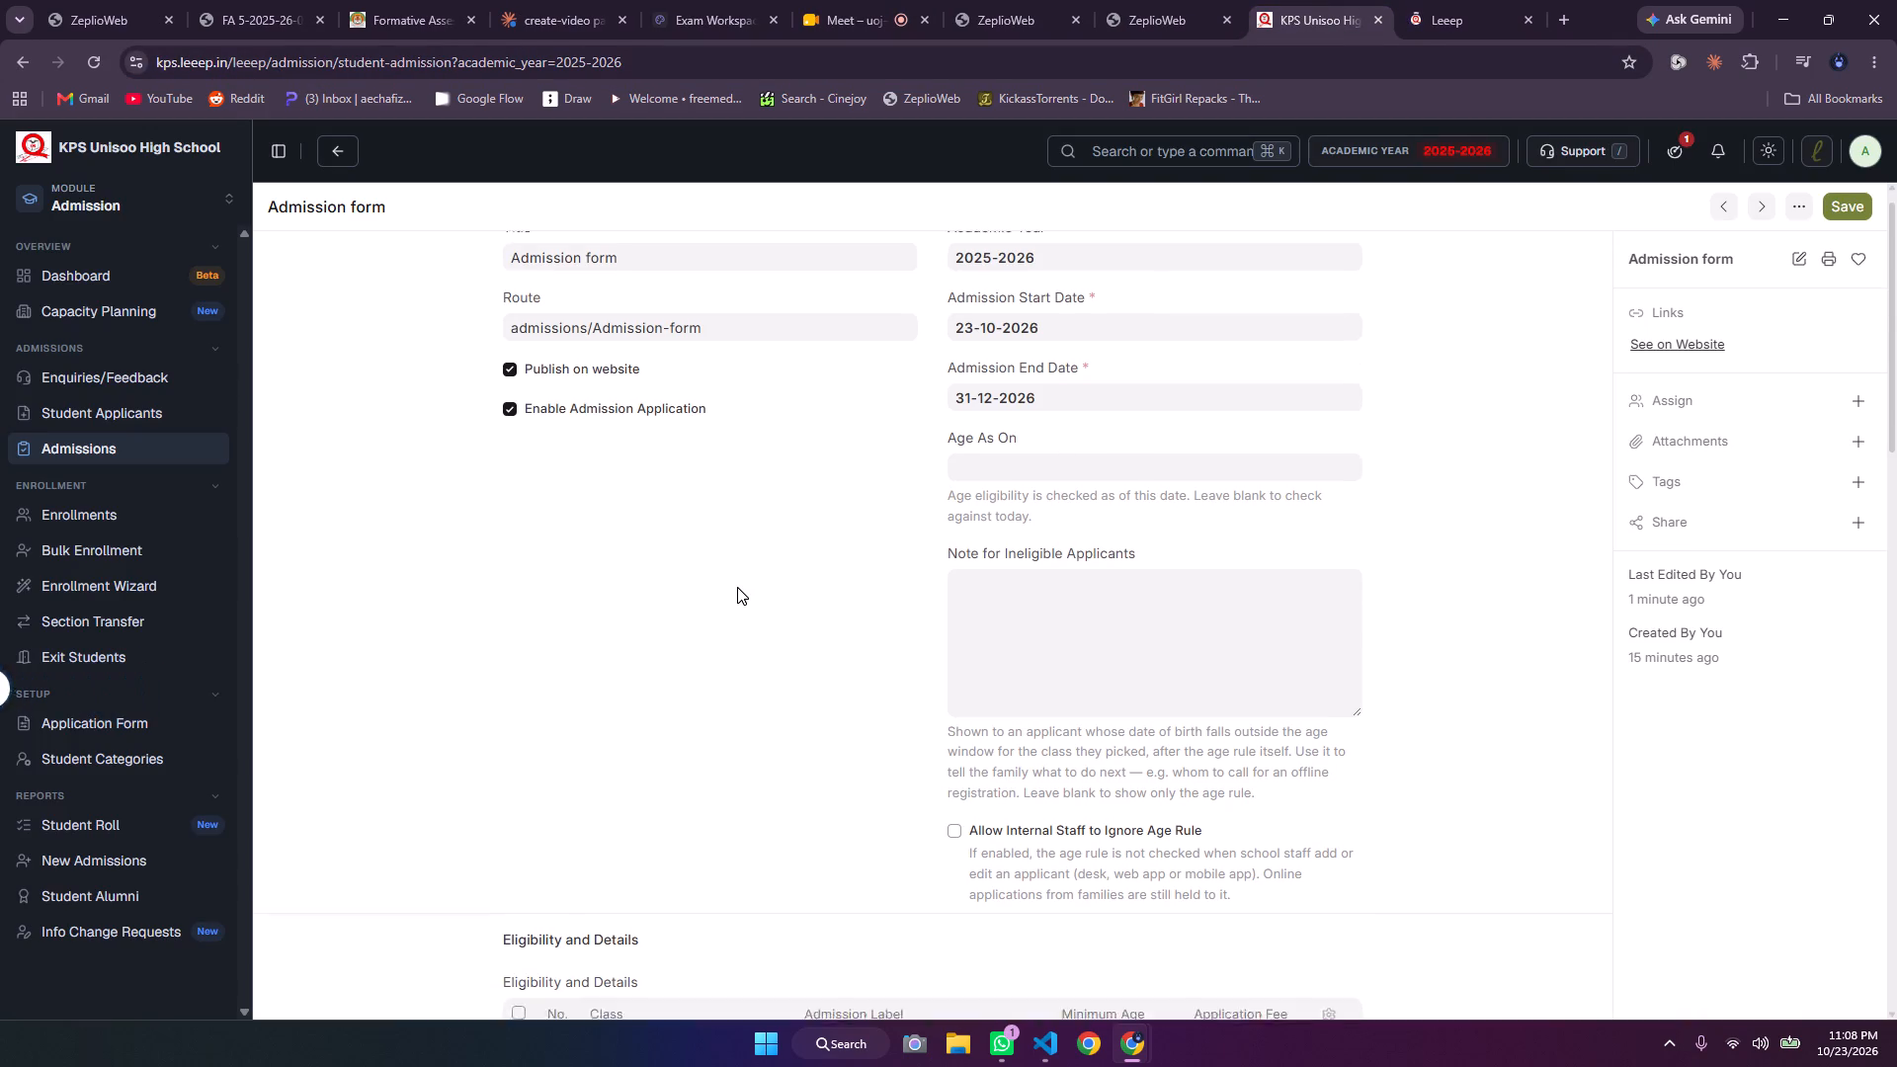
pyautogui.scroll(-3, 737, 587)
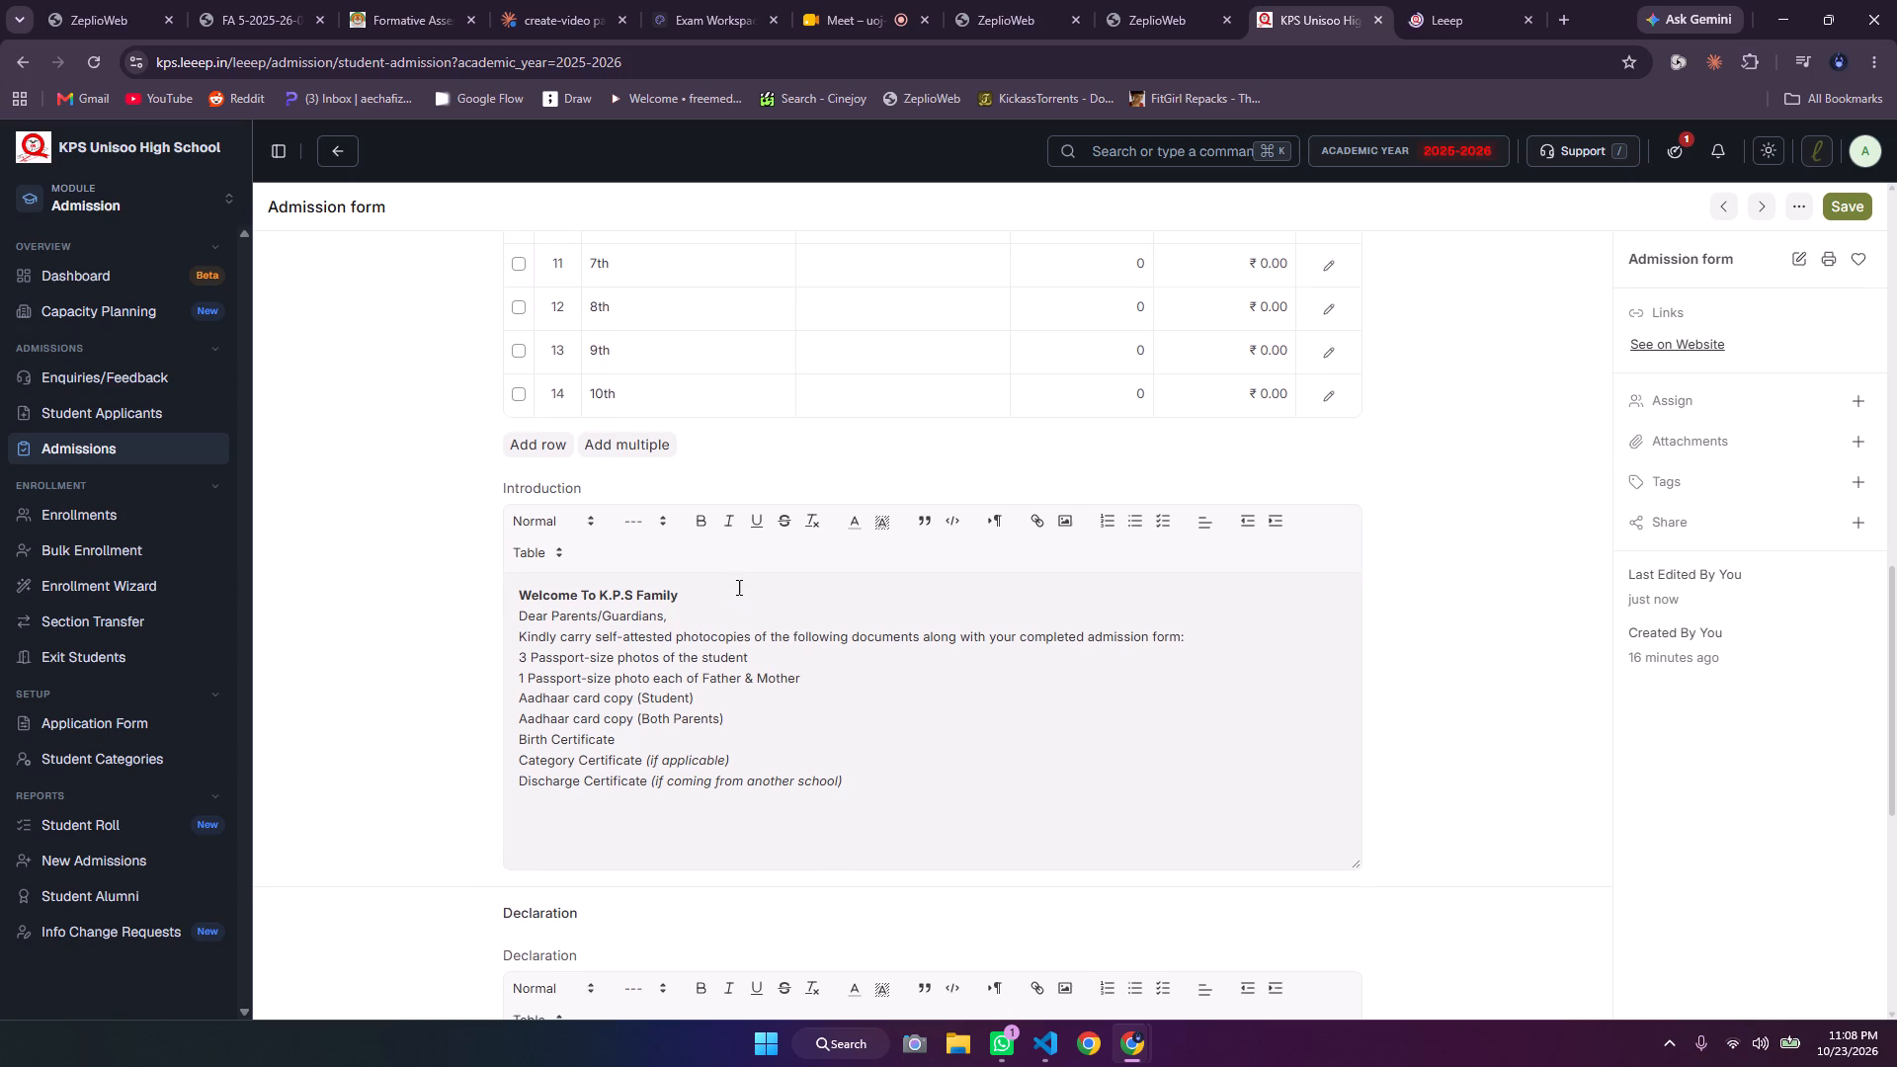
# Examine the reloaded public instructions page for UKG, highlighting the Documents to keep ready list with its file requirements.
pyautogui.click(1444, 31)
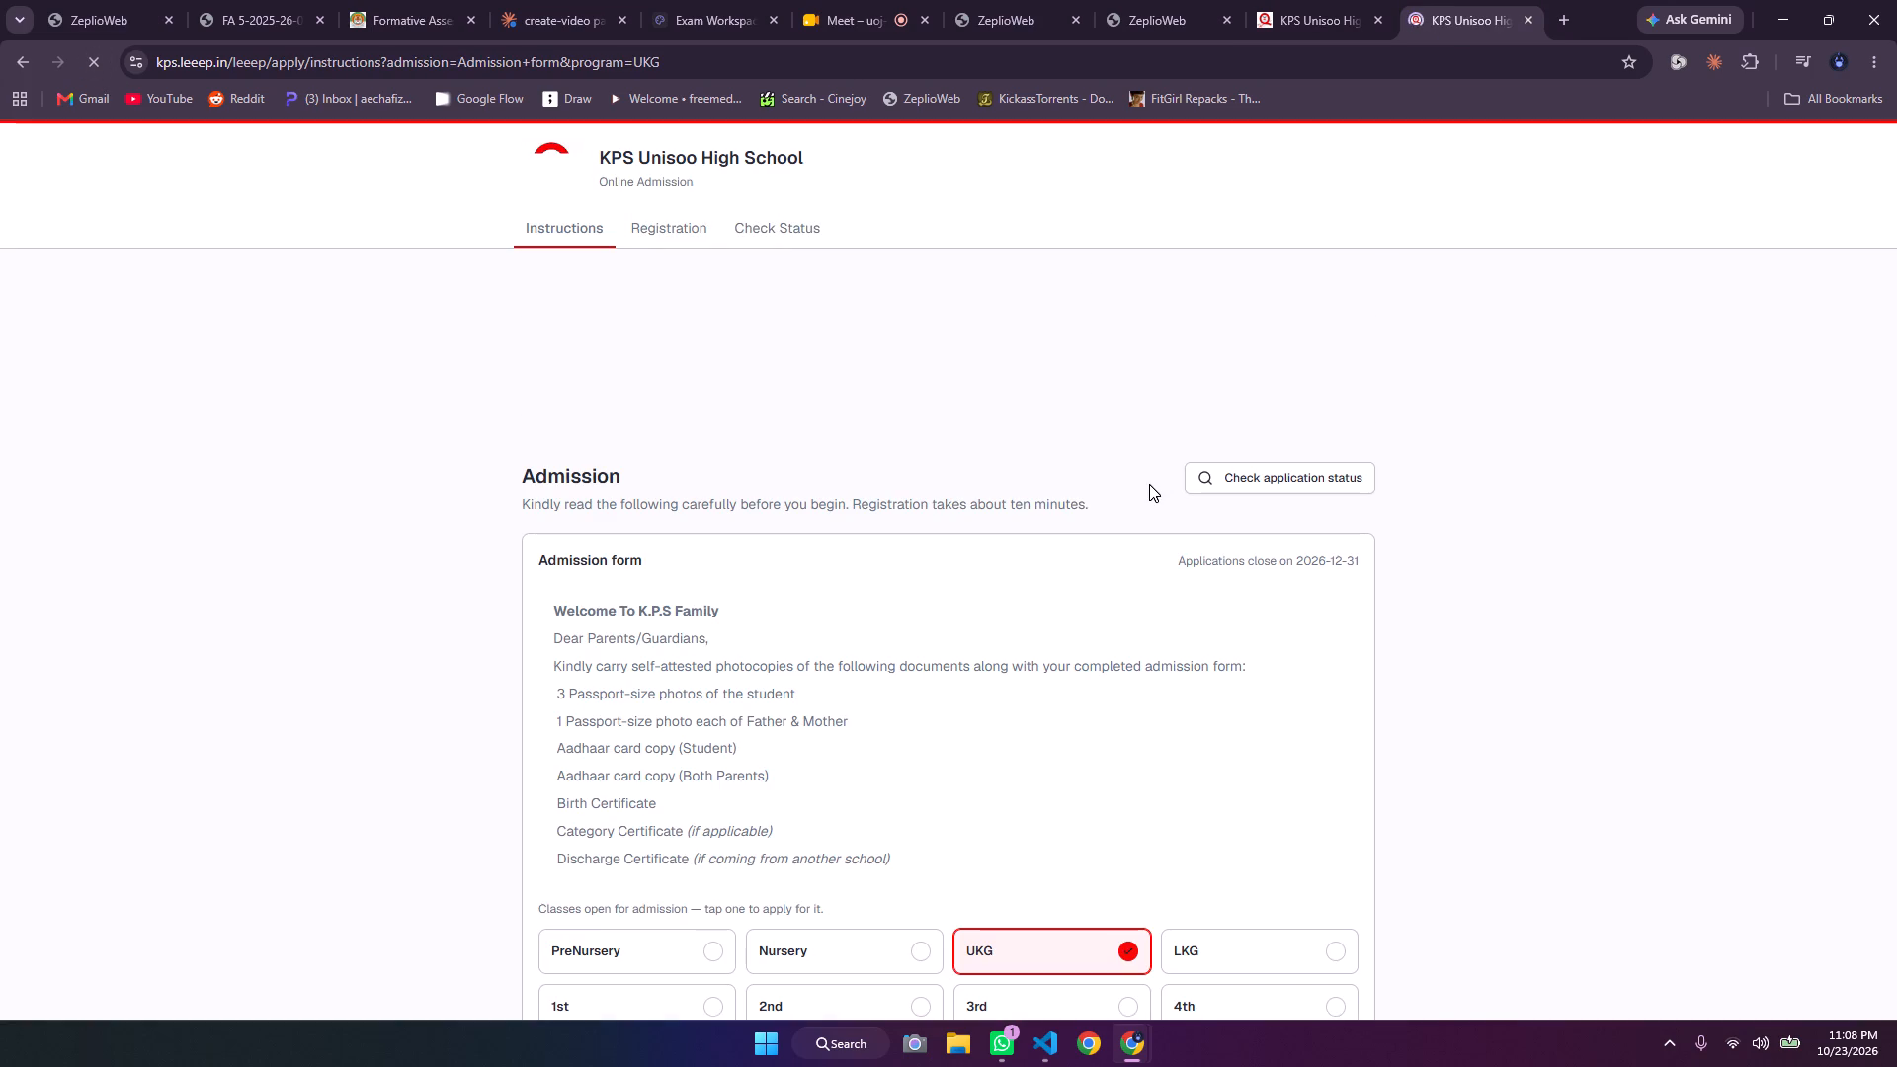
pyautogui.scroll(-2, 879, 640)
pyautogui.scroll(-4, 843, 544)
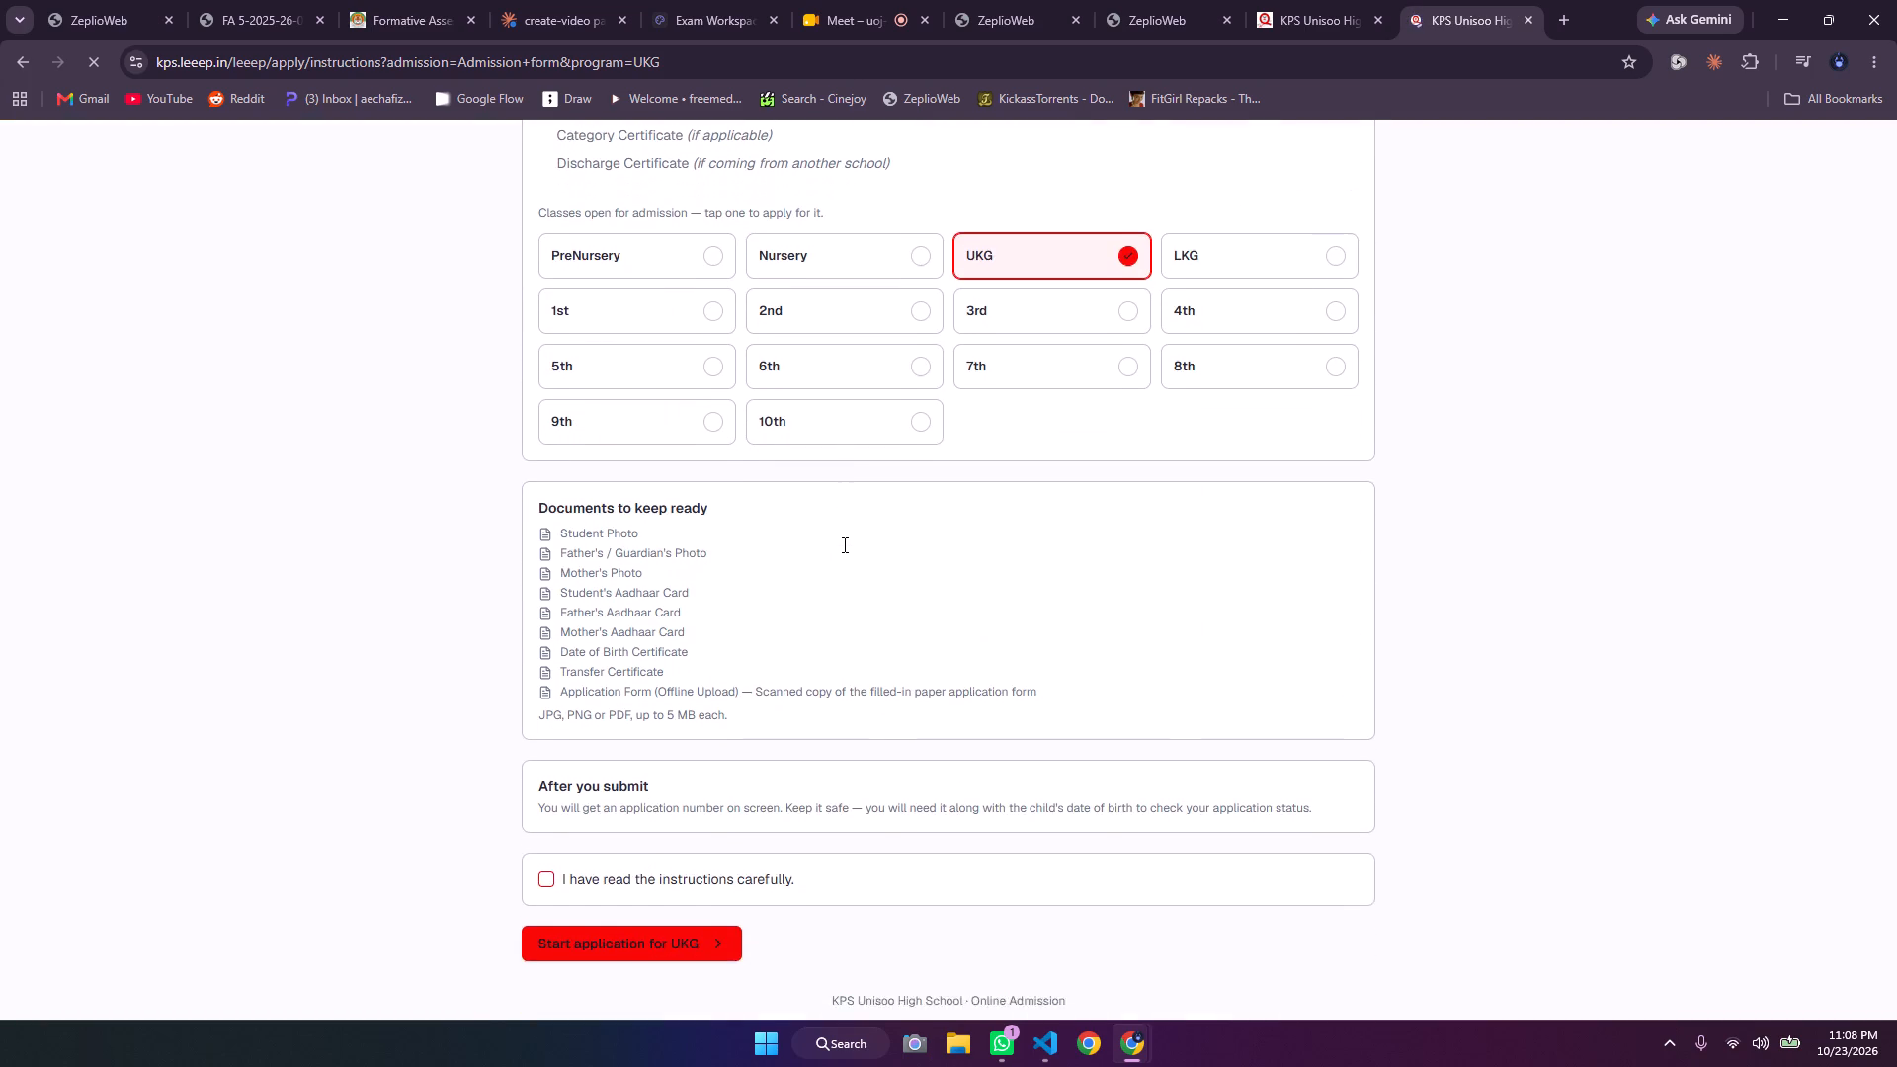
pyautogui.scroll(-1, 843, 544)
pyautogui.scroll(4, 843, 544)
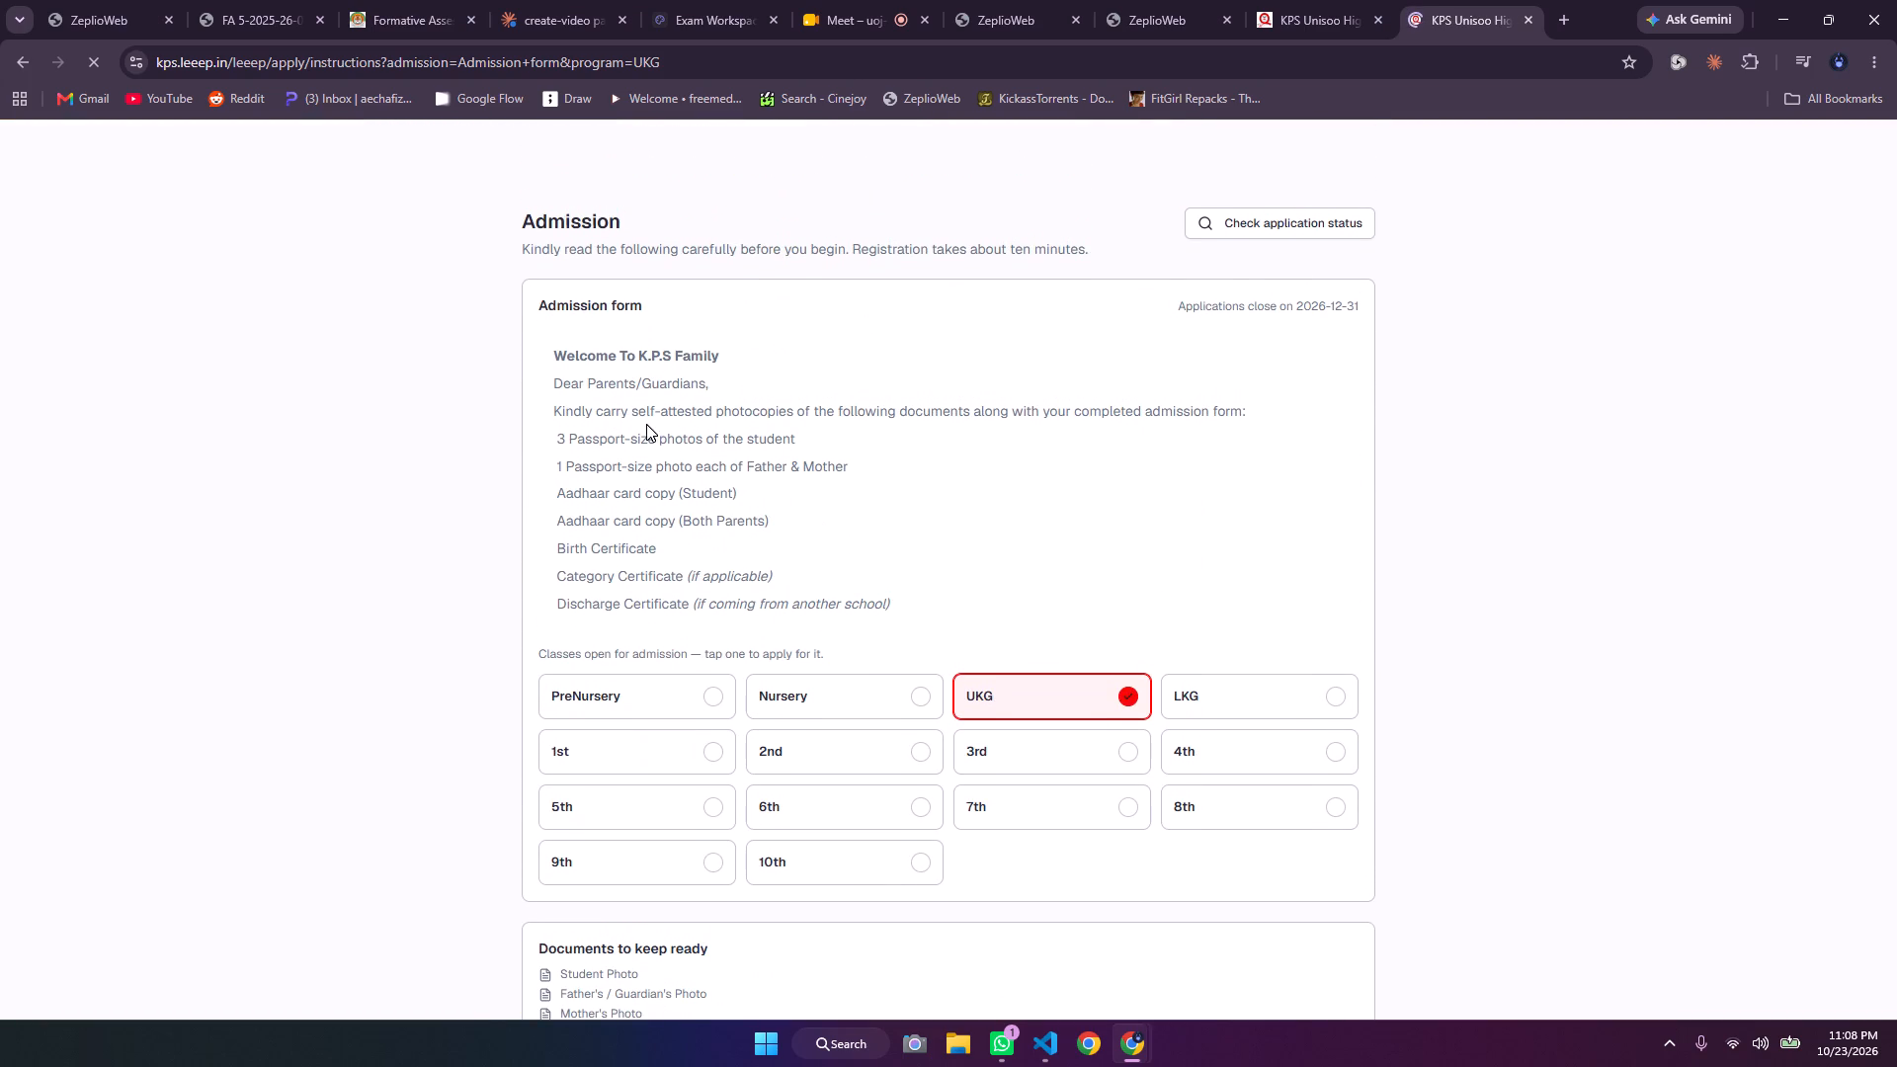
pyautogui.scroll(-4, 649, 444)
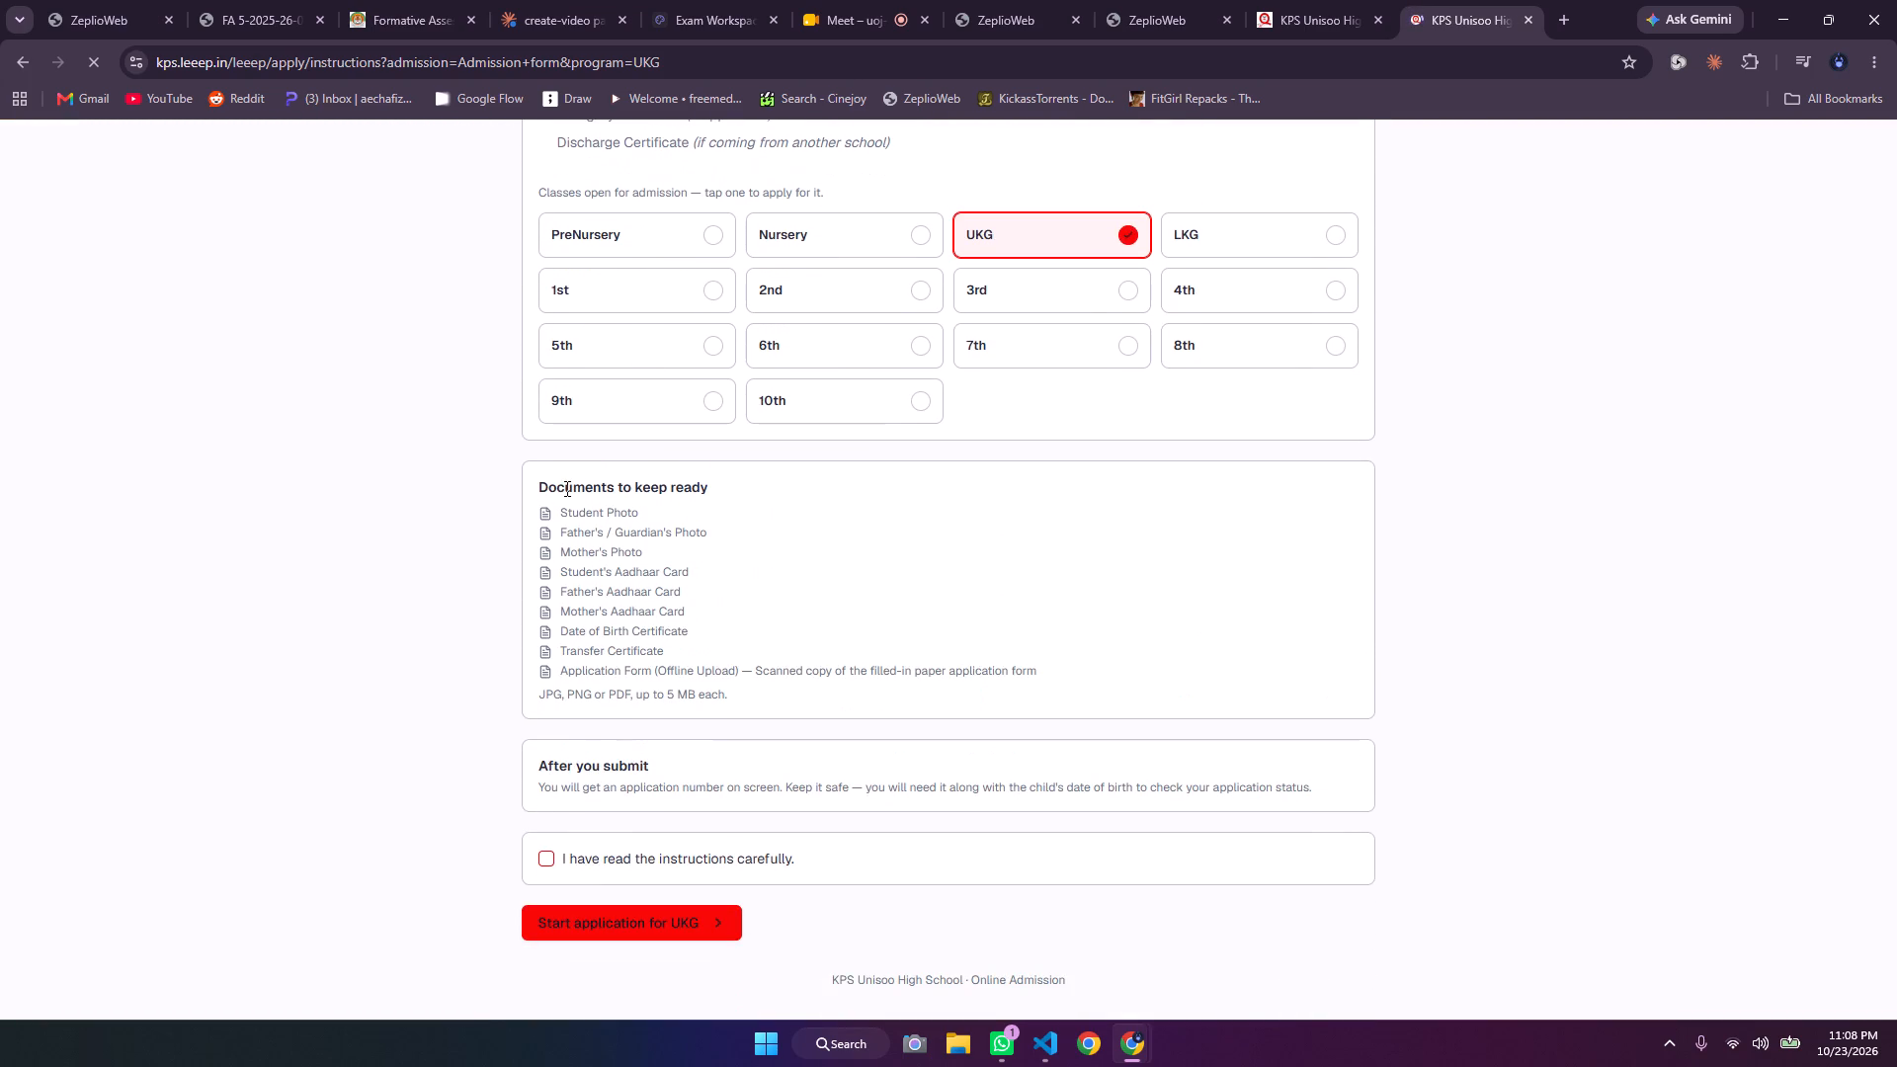
pyautogui.click(565, 488)
pyautogui.moveTo(565, 488); pyautogui.dragTo(744, 690)
pyautogui.click(744, 690)
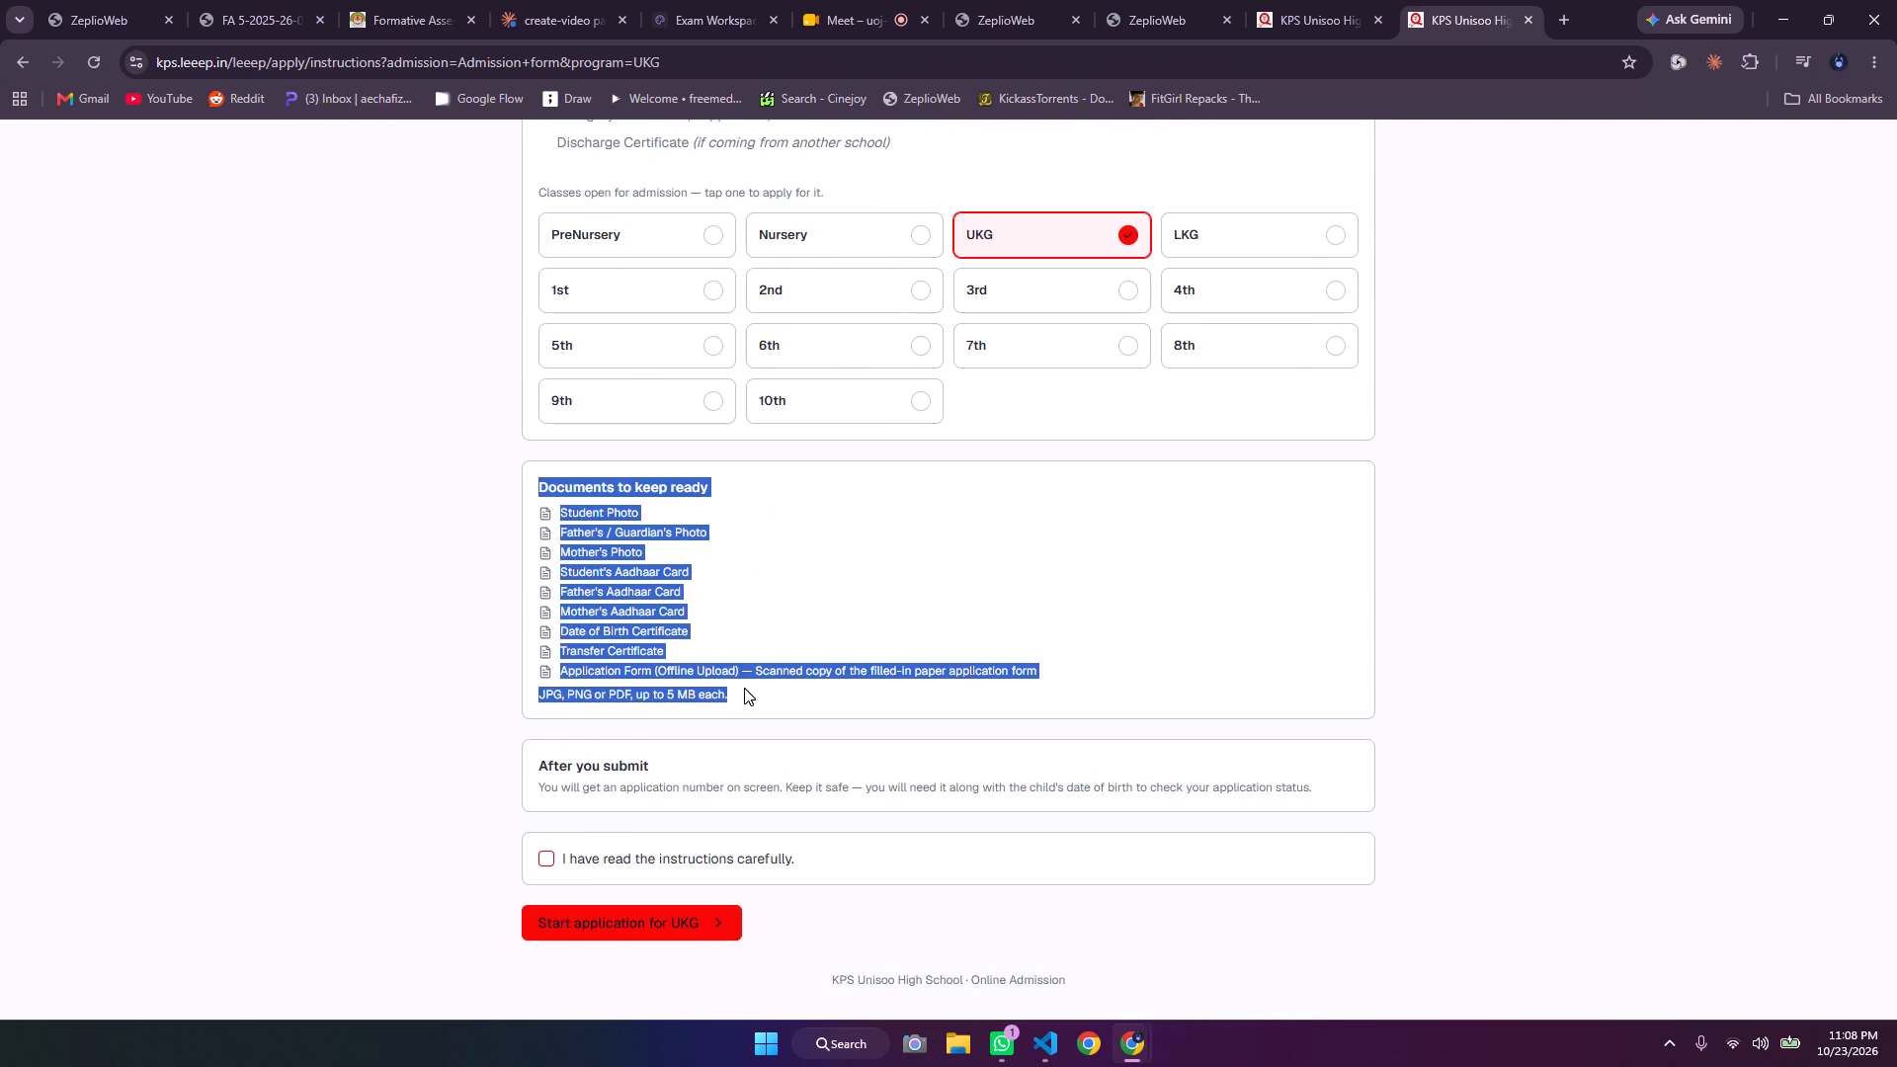
# Compare the document list in the Welcome To K.P.S Family introduction with the Documents to keep ready section.
pyautogui.scroll(4, 744, 690)
pyautogui.scroll(-1, 628, 435)
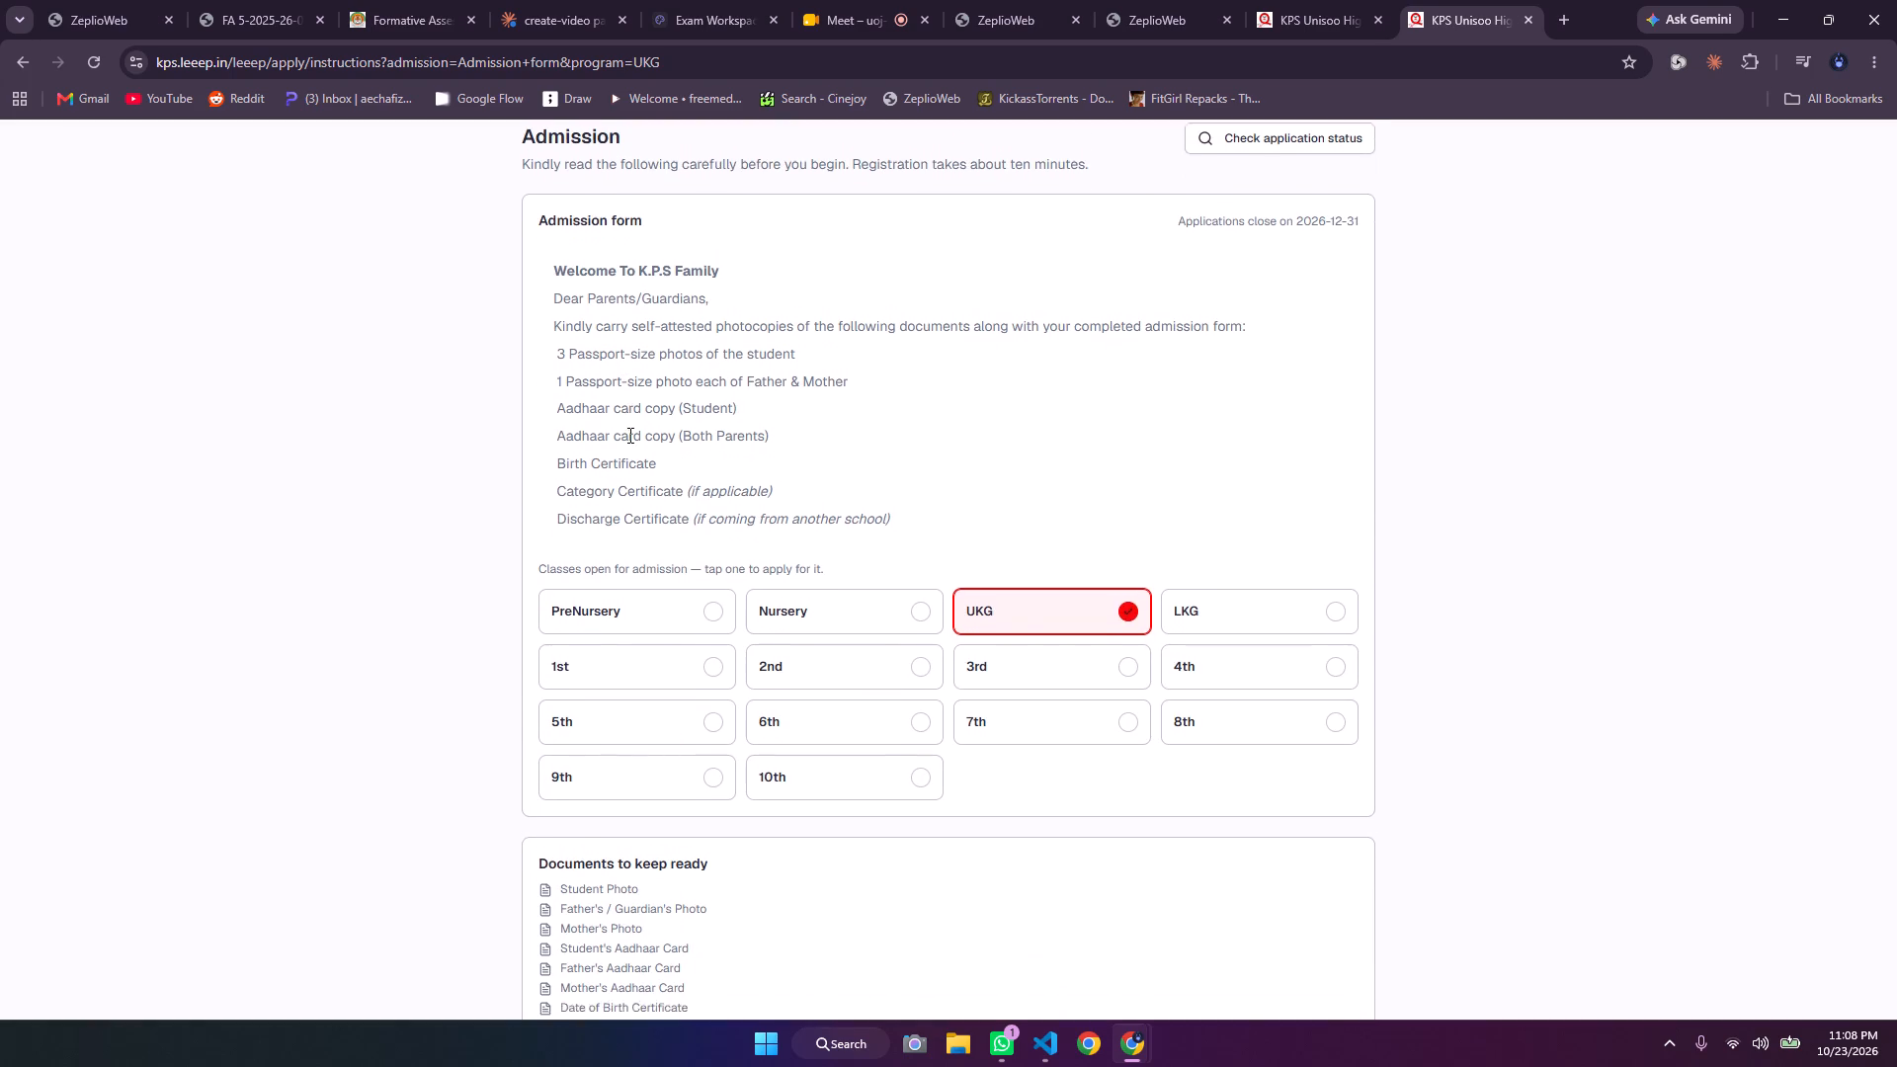
pyautogui.scroll(-1, 628, 435)
pyautogui.scroll(1, 628, 435)
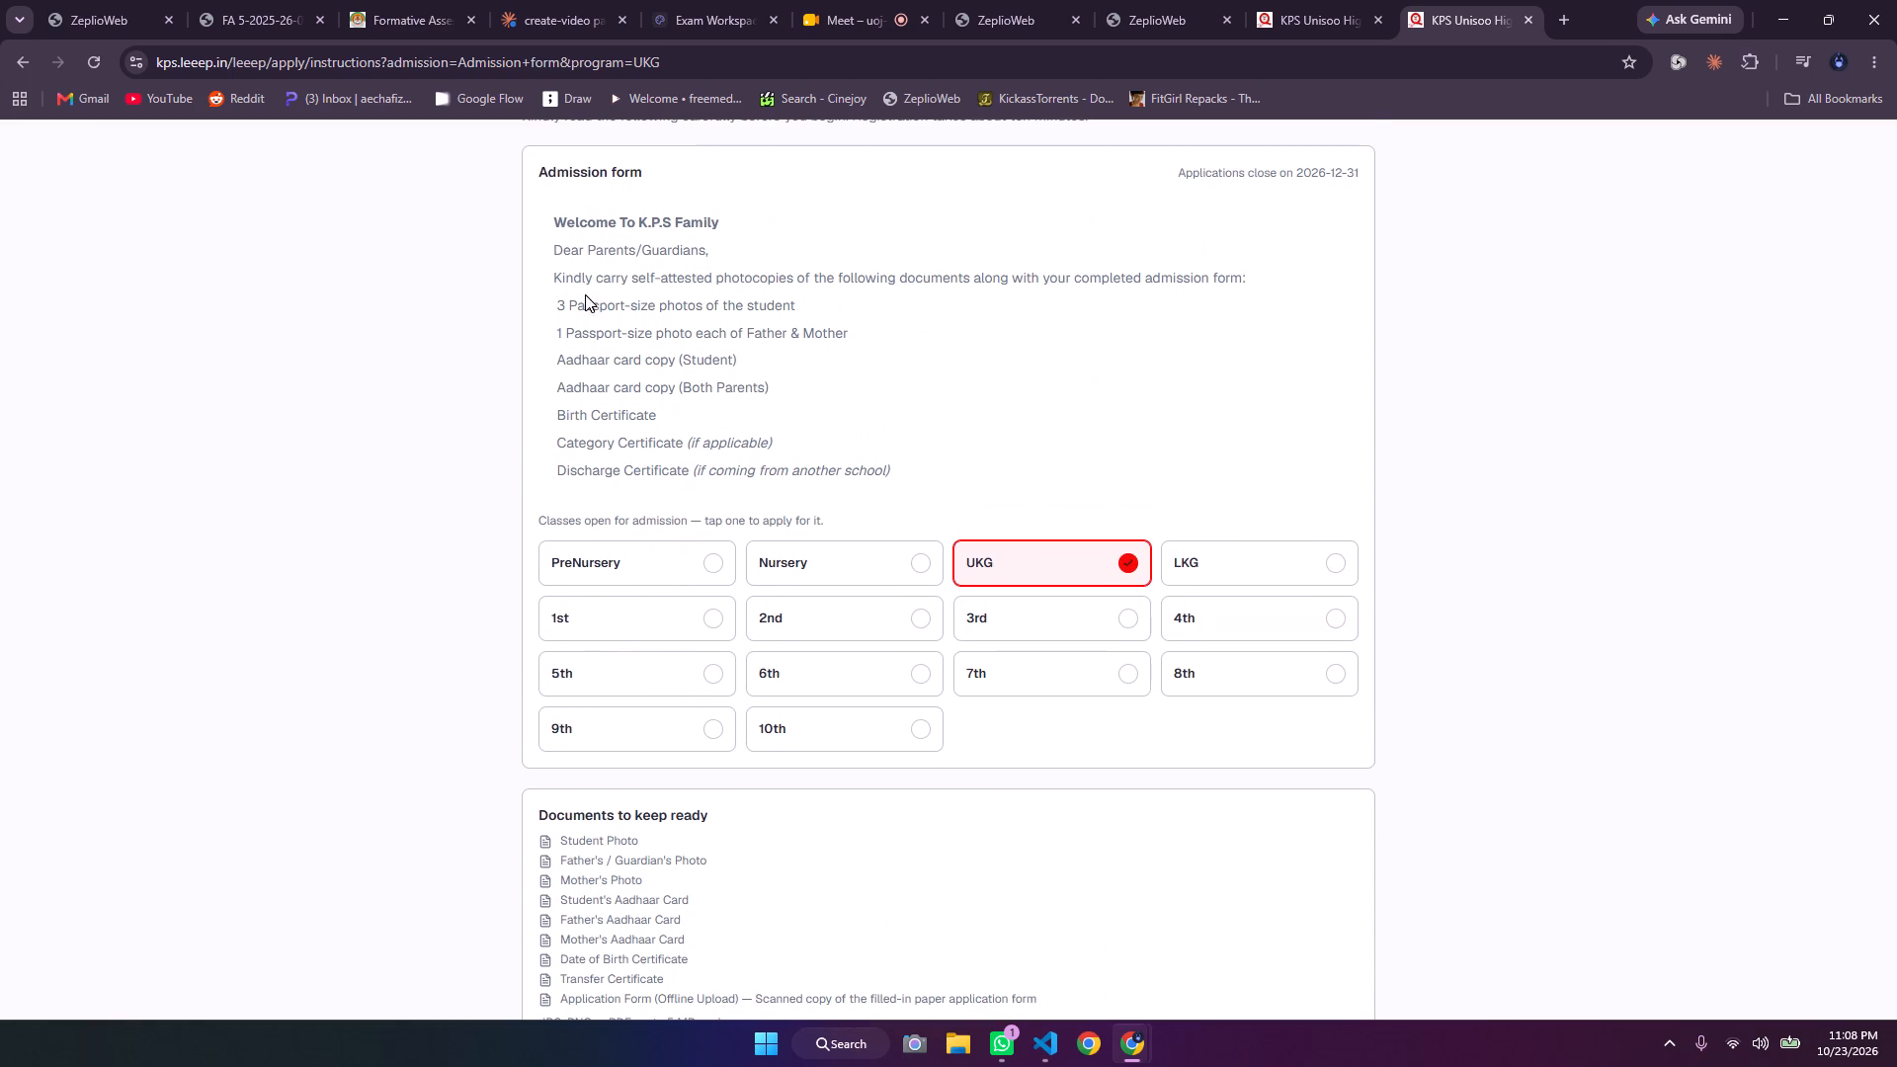
pyautogui.click(568, 248)
pyautogui.moveTo(568, 248); pyautogui.dragTo(778, 345)
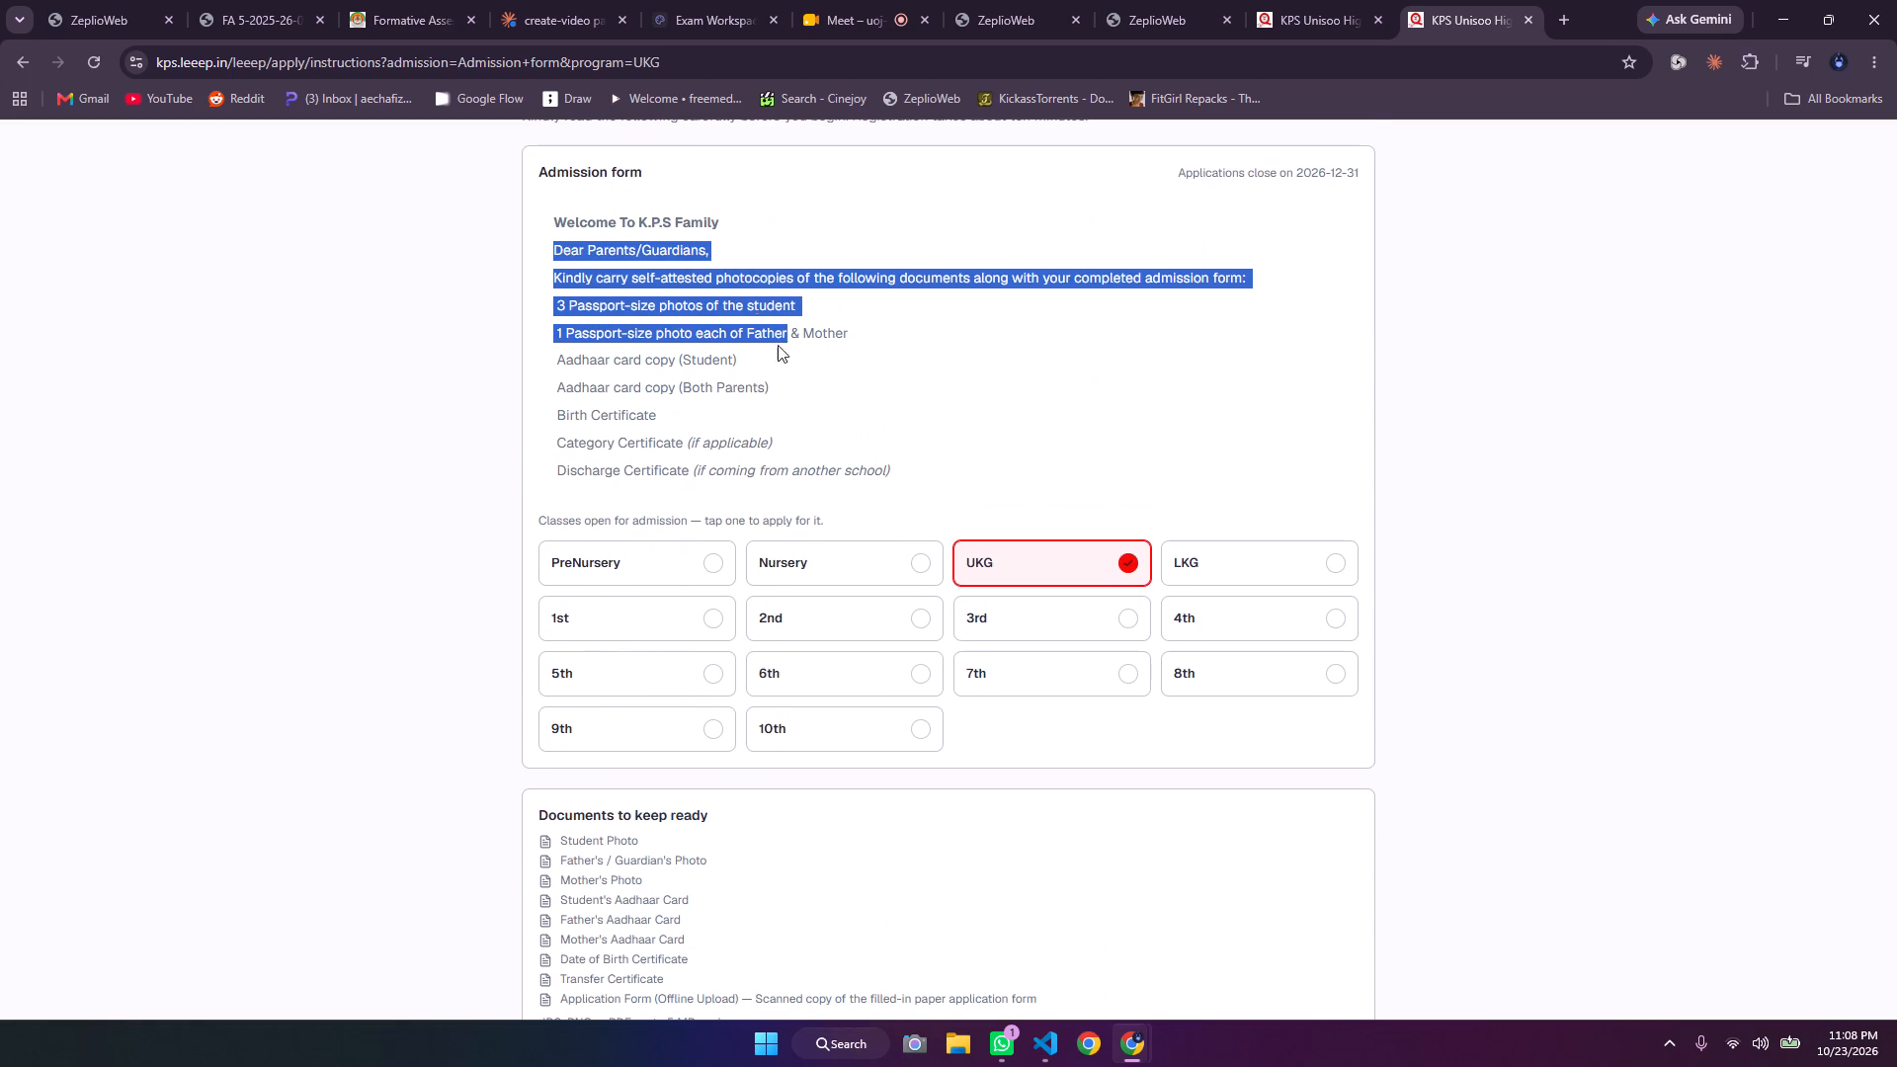
pyautogui.moveTo(778, 345); pyautogui.dragTo(788, 457)
pyautogui.click(848, 463)
pyautogui.scroll(-1, 848, 463)
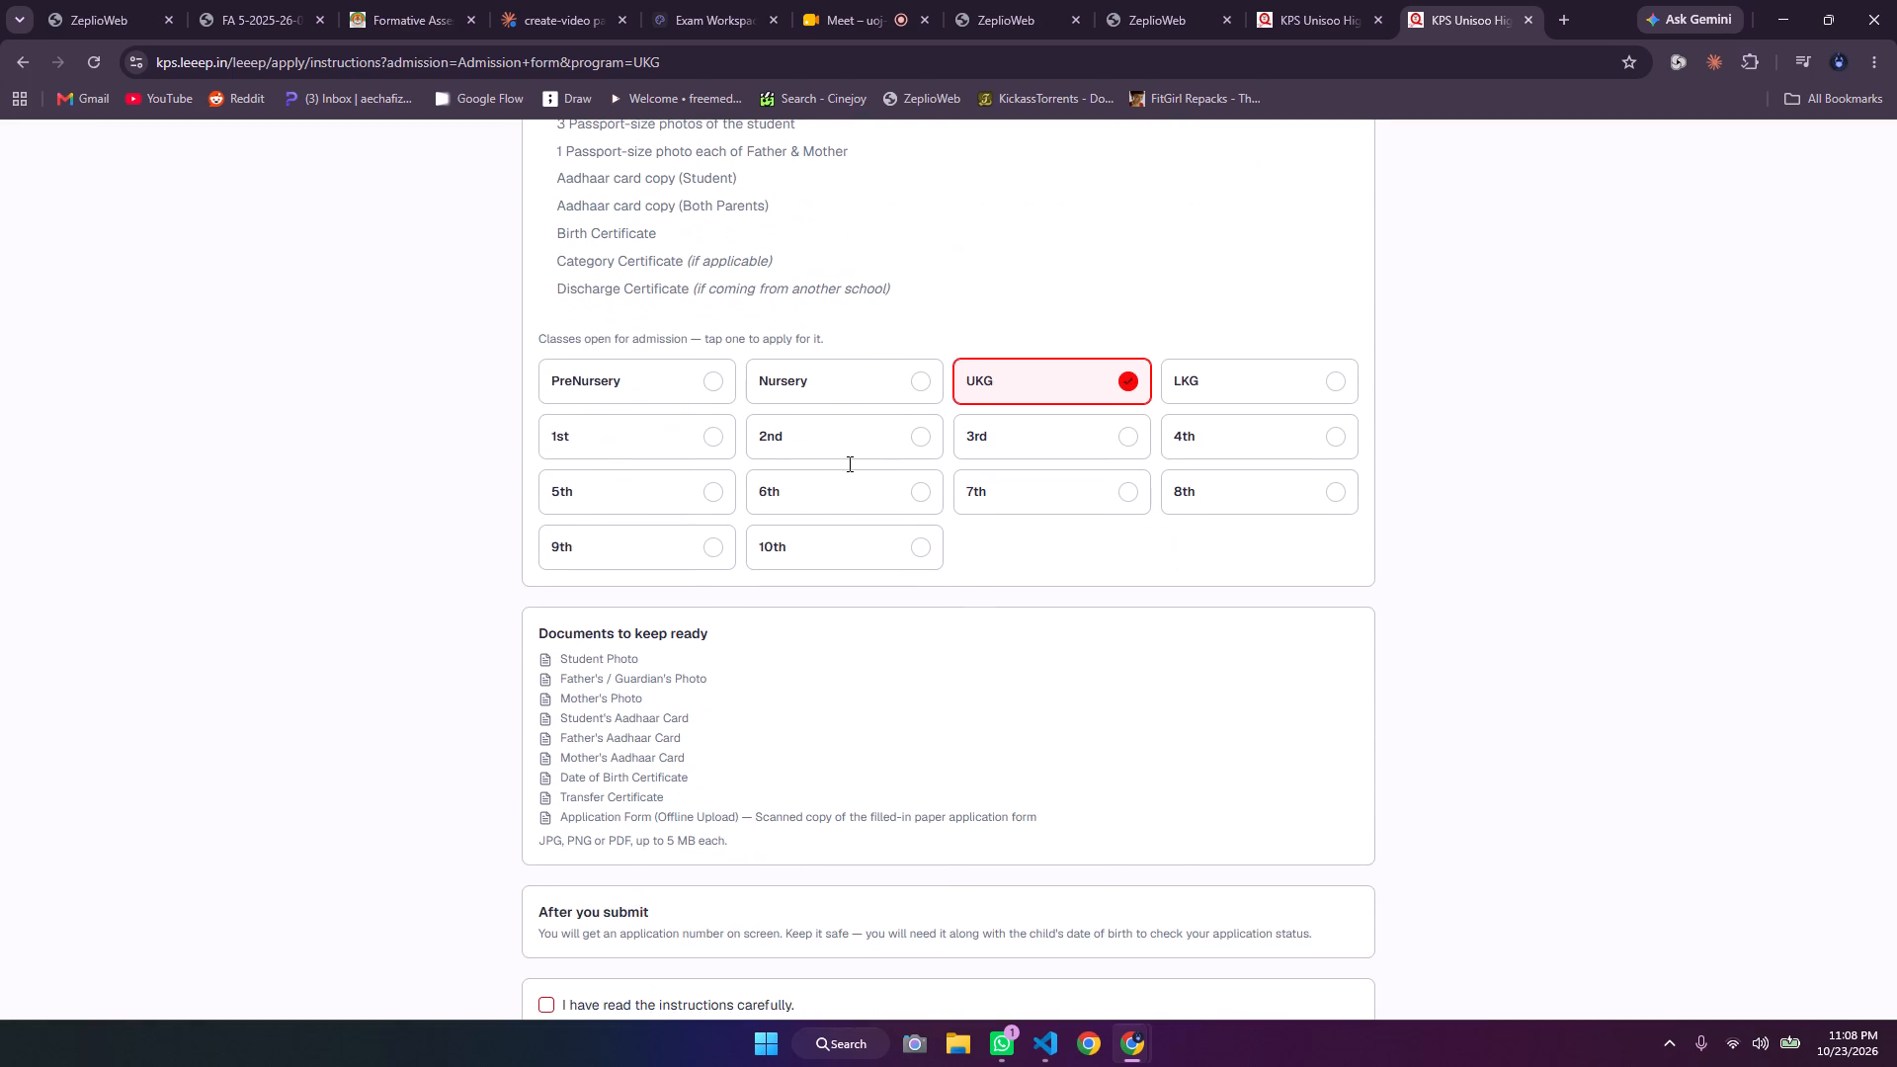
pyautogui.scroll(-1, 848, 463)
pyautogui.scroll(1, 848, 463)
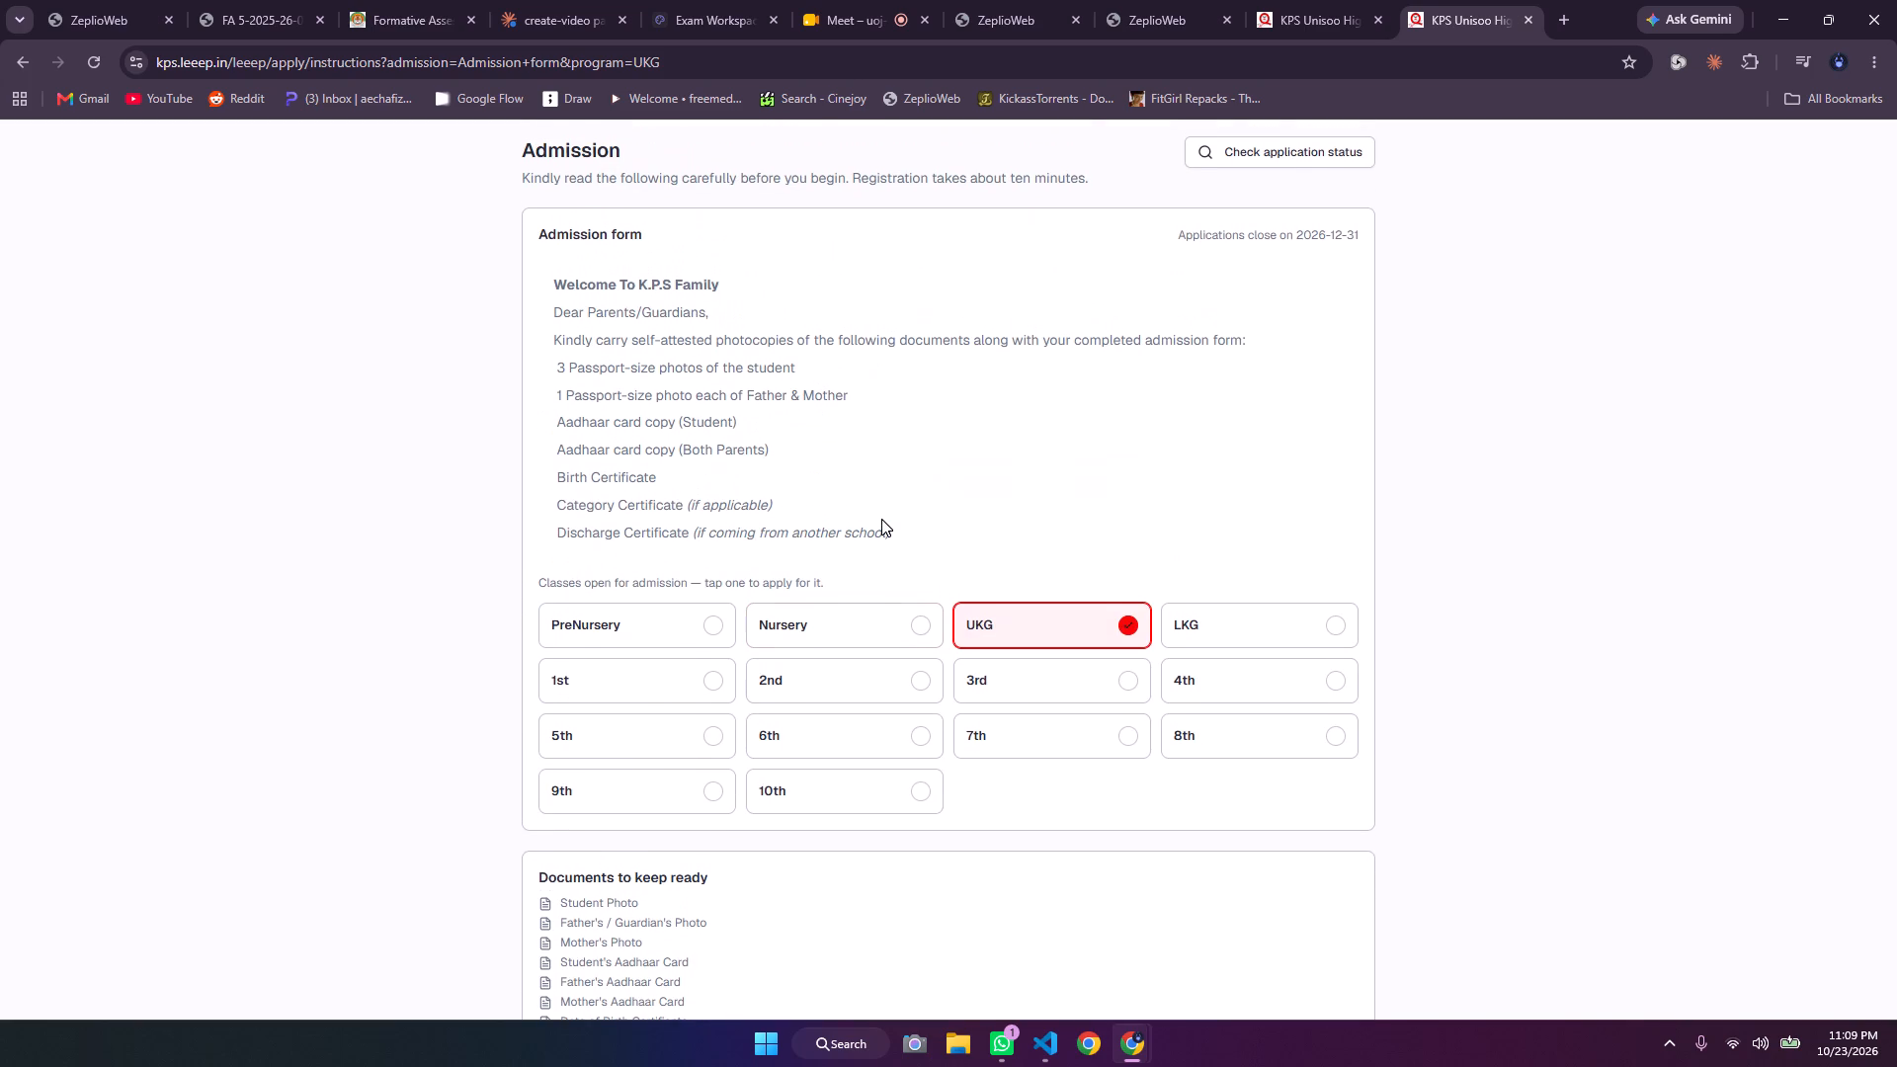
pyautogui.scroll(-2, 1136, 396)
pyautogui.scroll(-1, 982, 610)
pyautogui.scroll(2, 1028, 416)
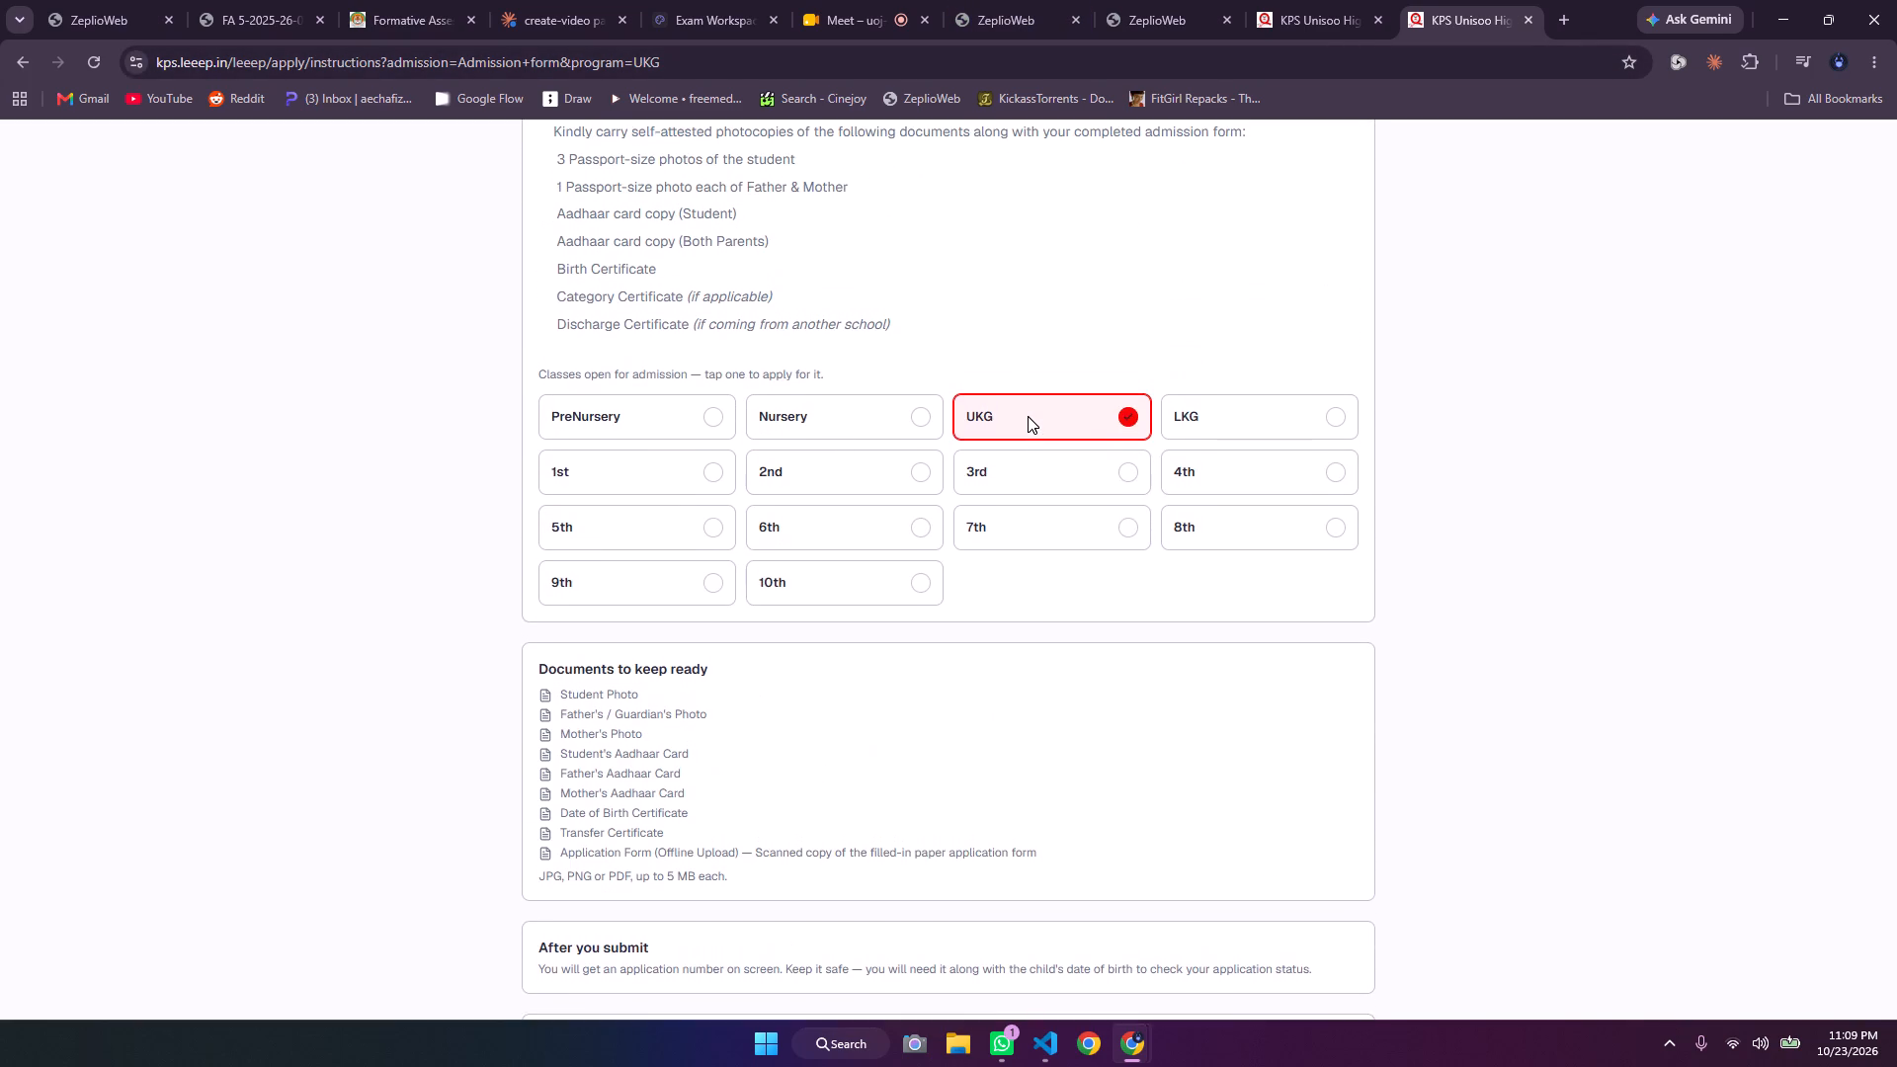
pyautogui.scroll(2, 1028, 416)
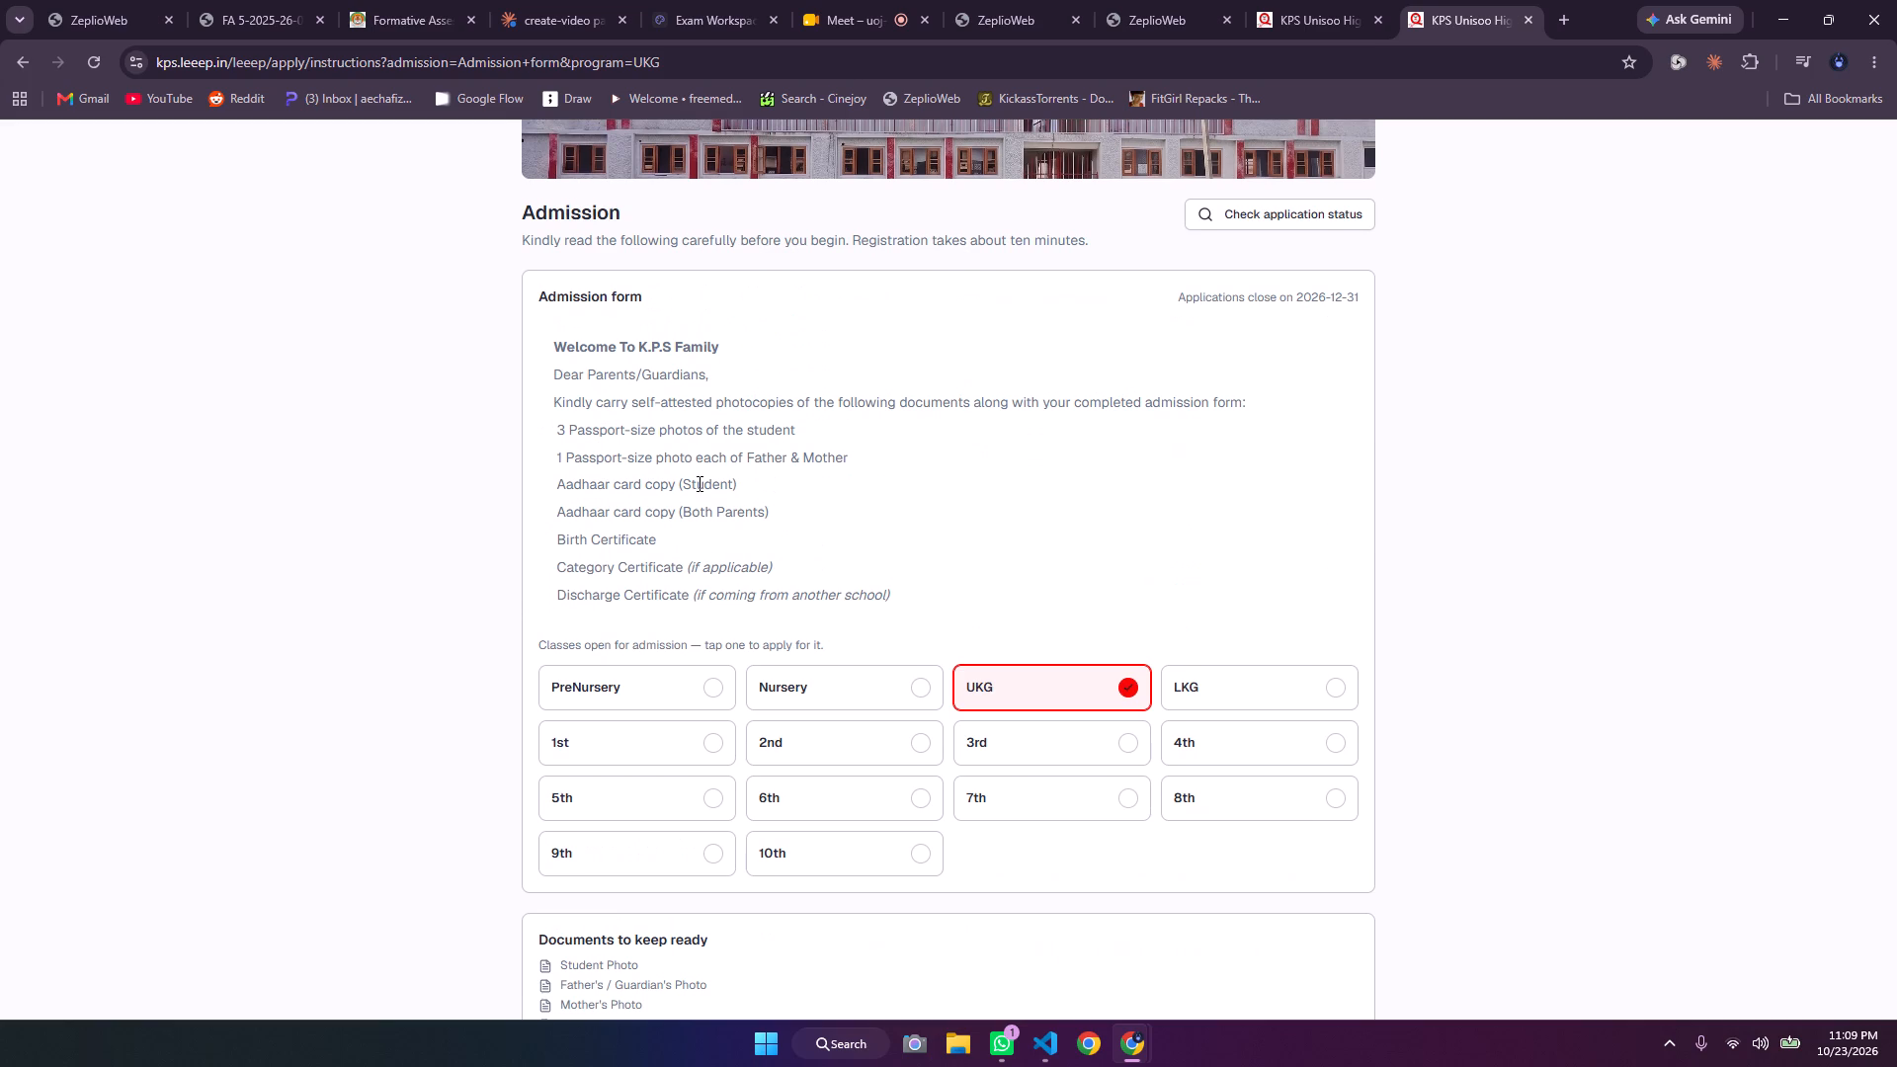
pyautogui.scroll(-2, 698, 483)
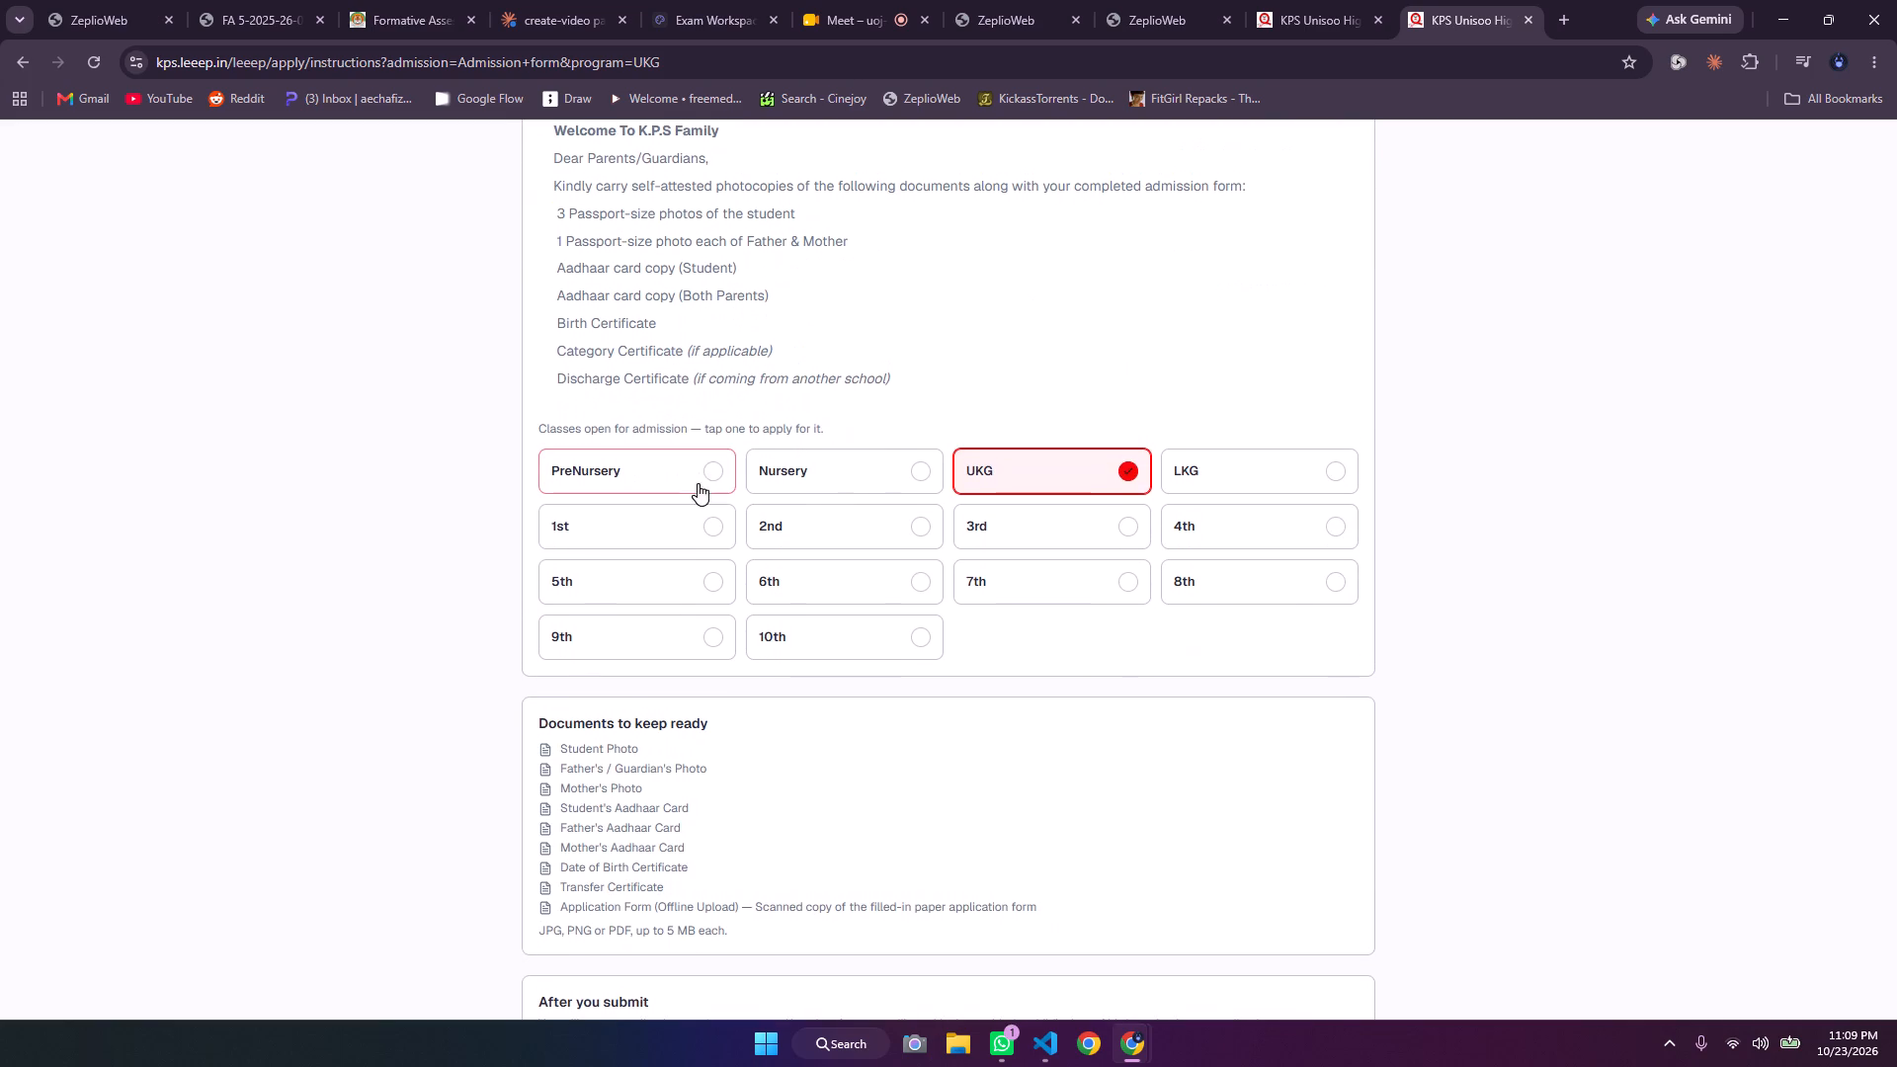
pyautogui.scroll(1, 664, 550)
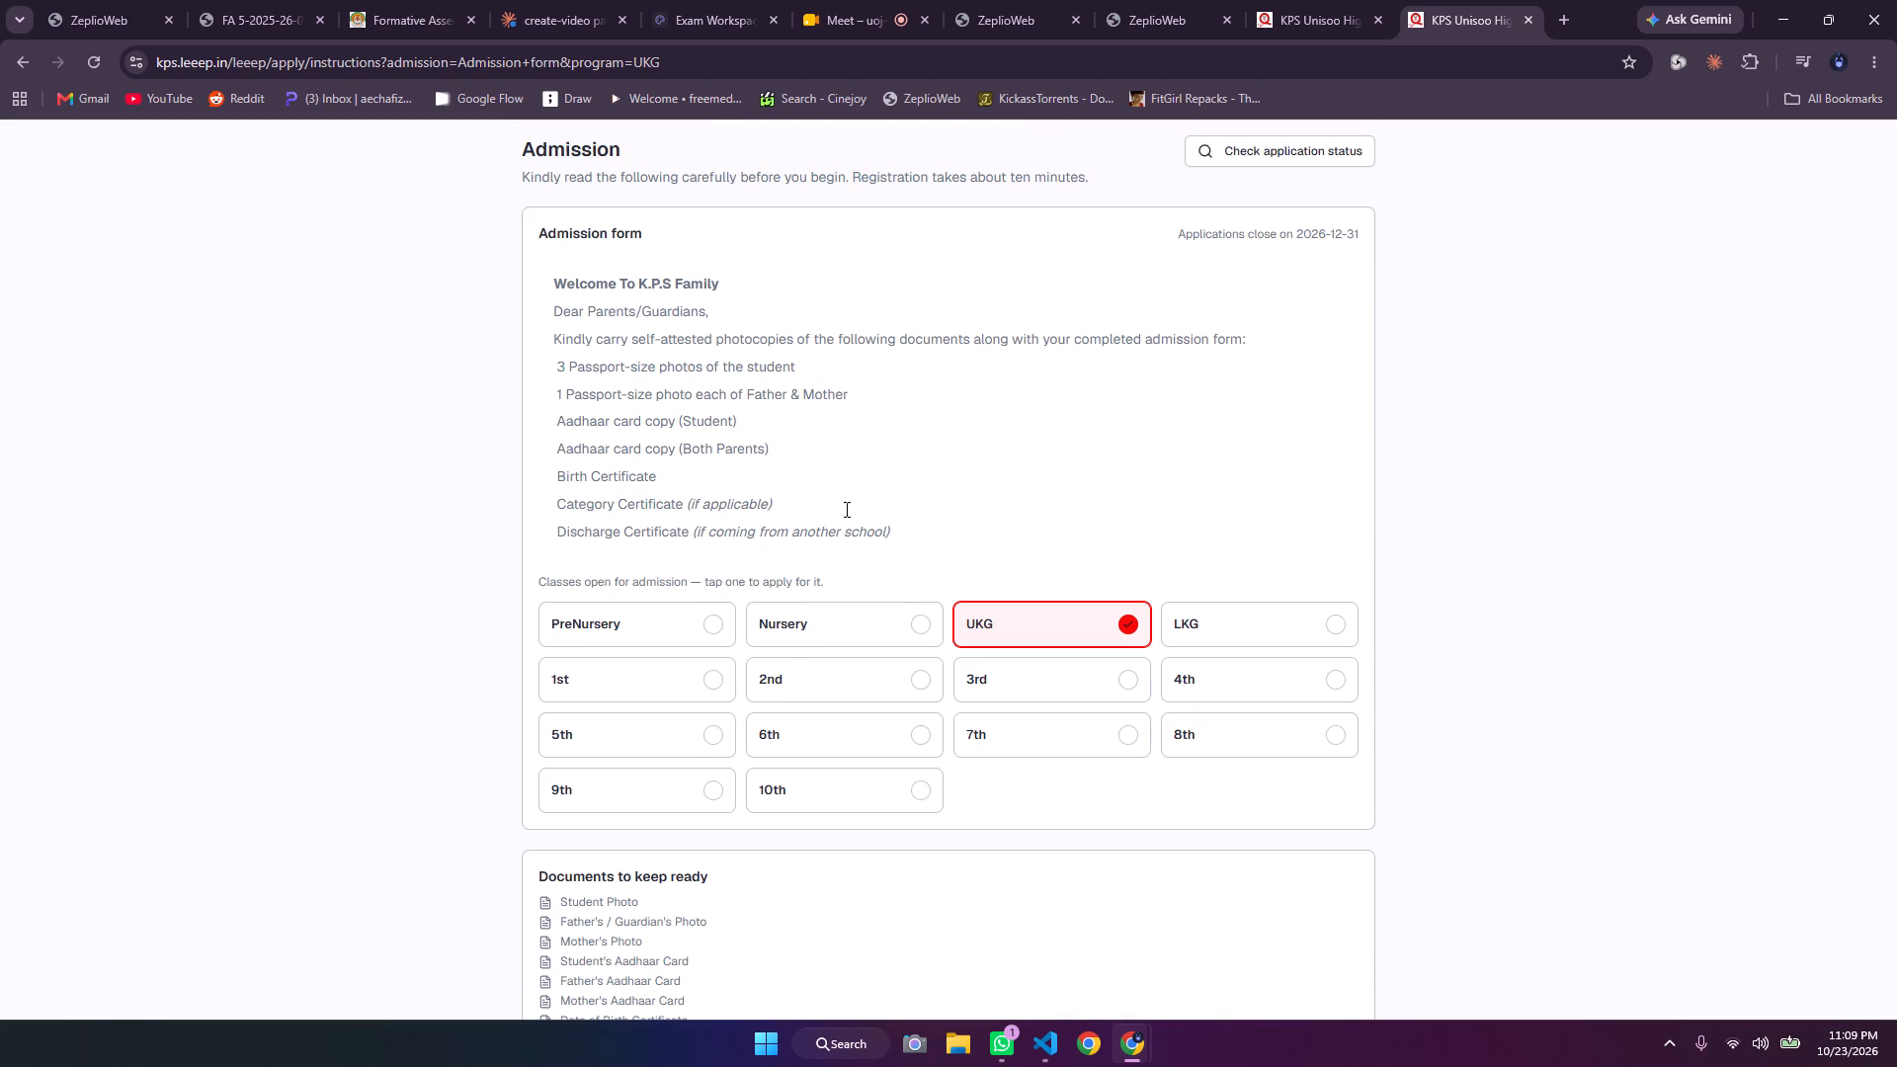
# Confirm that the instructions have been read carefully and start the application for UKG.
pyautogui.scroll(-2, 951, 495)
pyautogui.scroll(-1, 1039, 674)
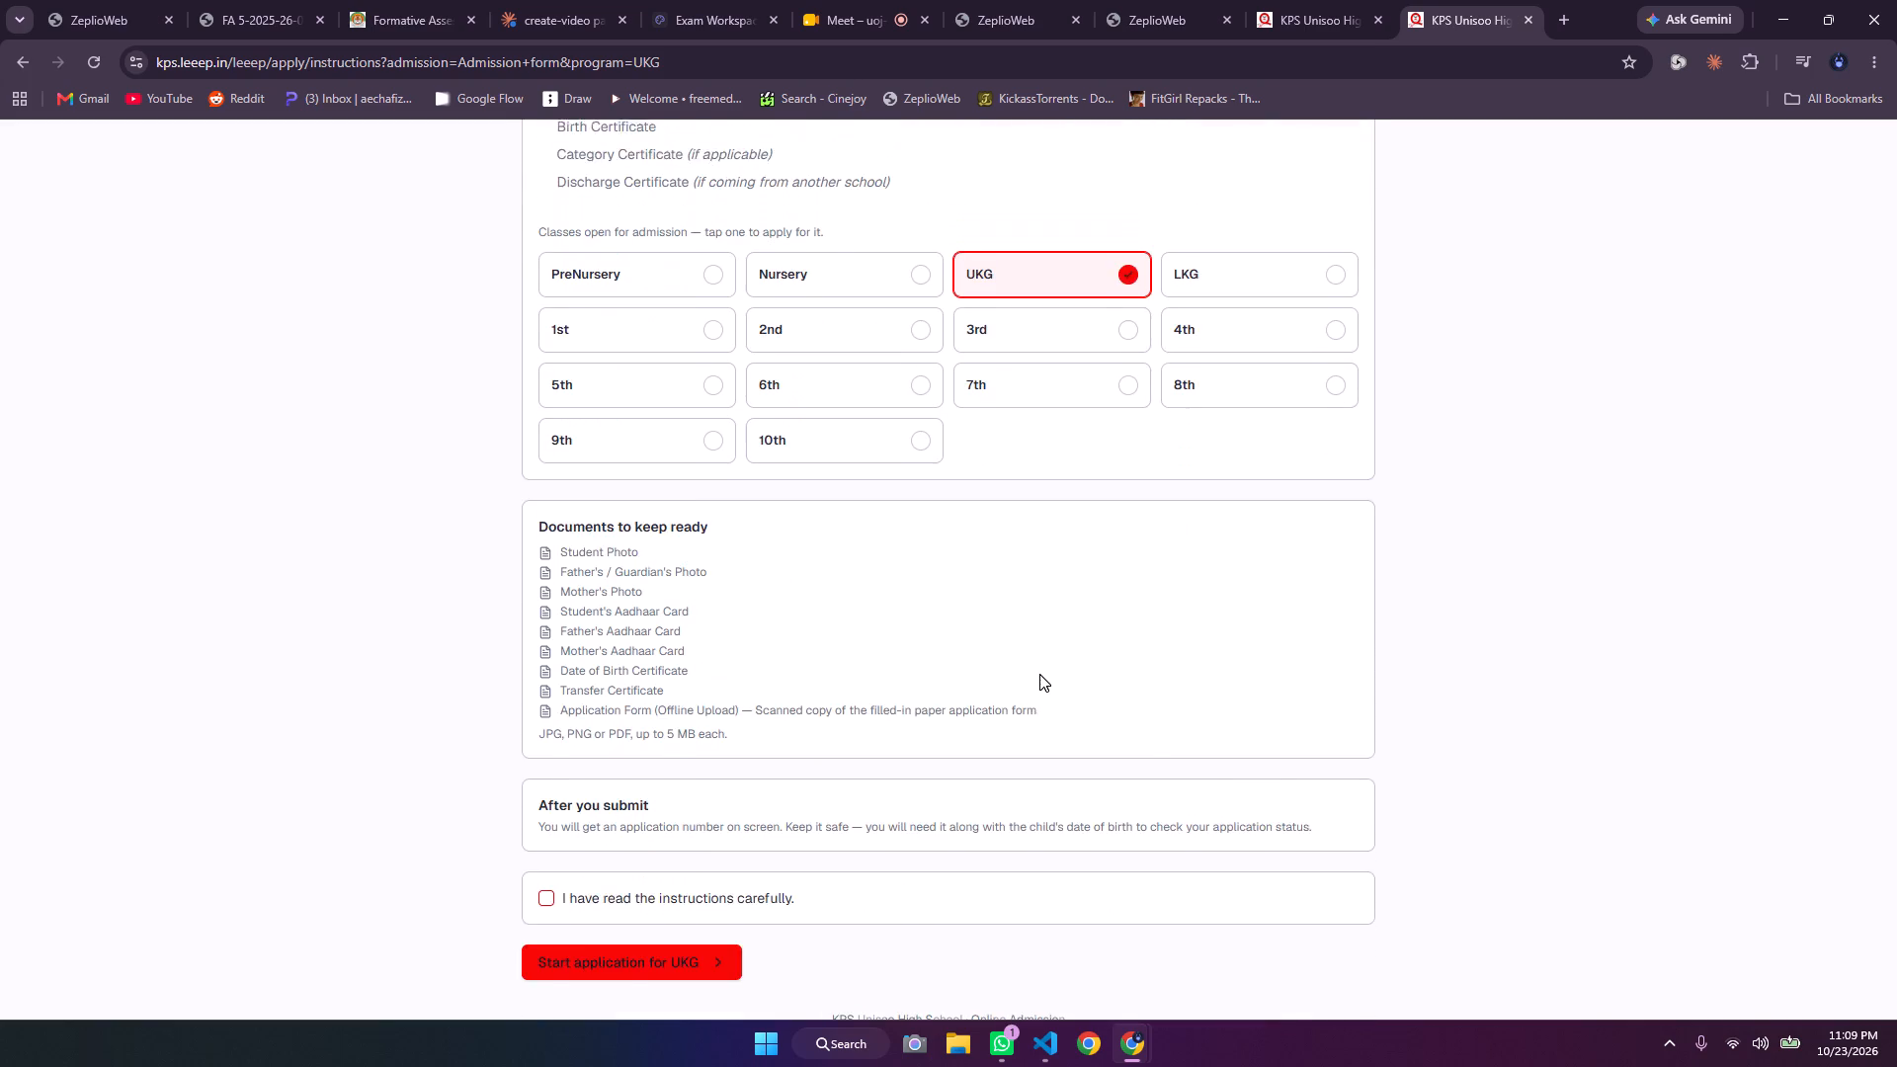
pyautogui.scroll(-1, 1039, 674)
pyautogui.click(544, 864)
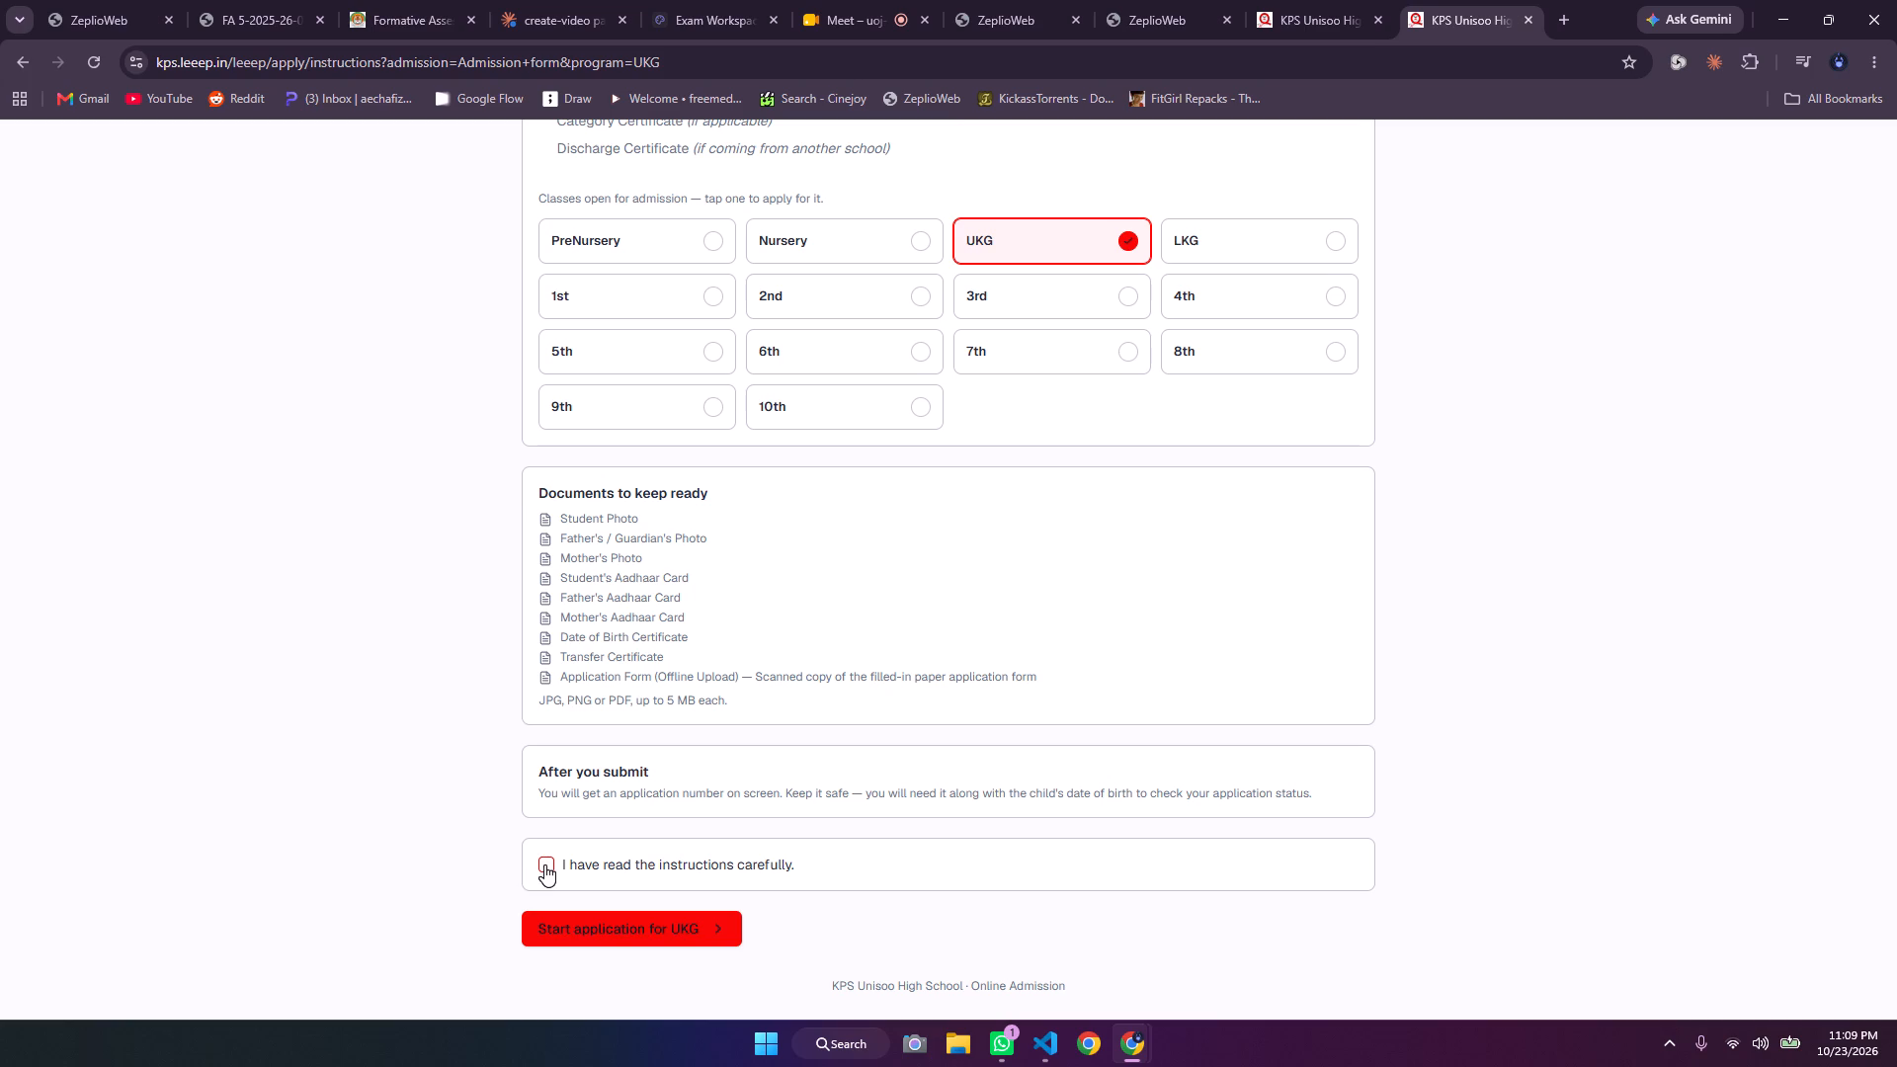
pyautogui.click(599, 924)
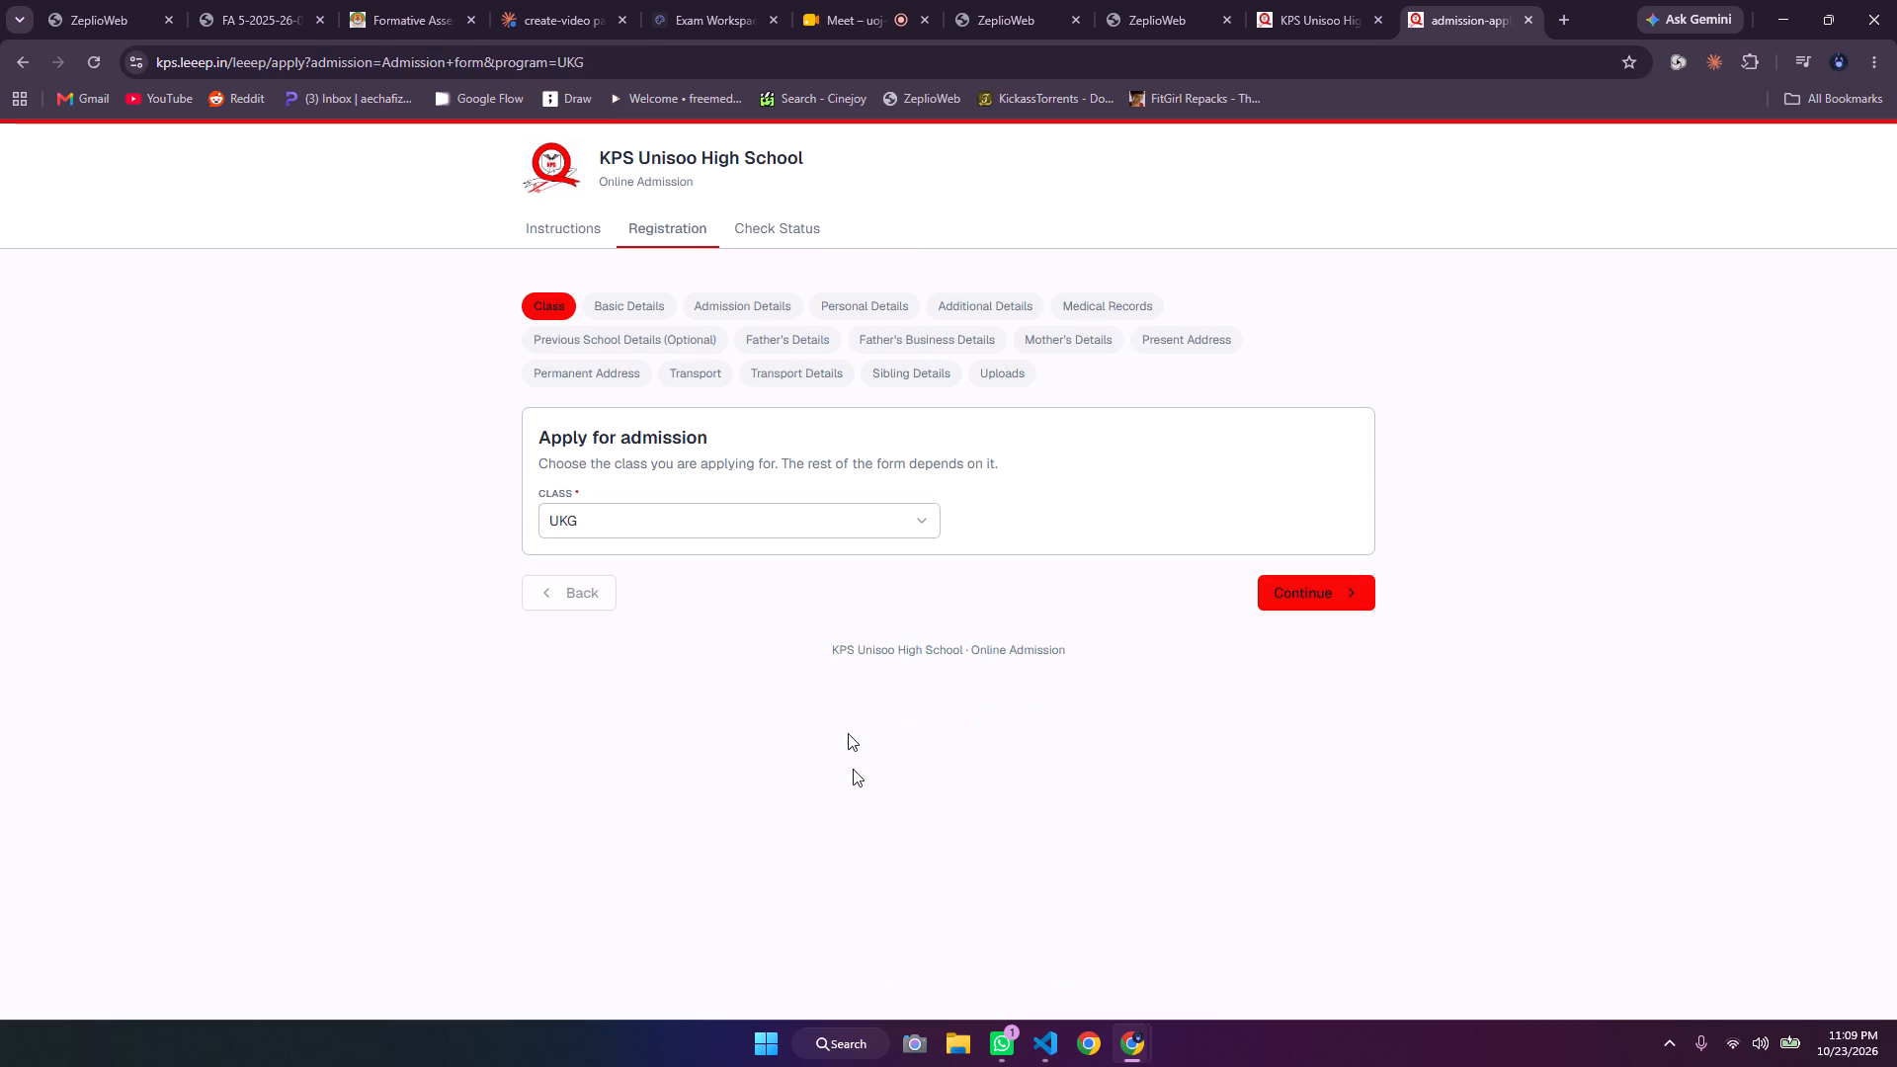
# Check the available class options, keep UKG as the class, and continue to Basic Details.
pyautogui.click(749, 525)
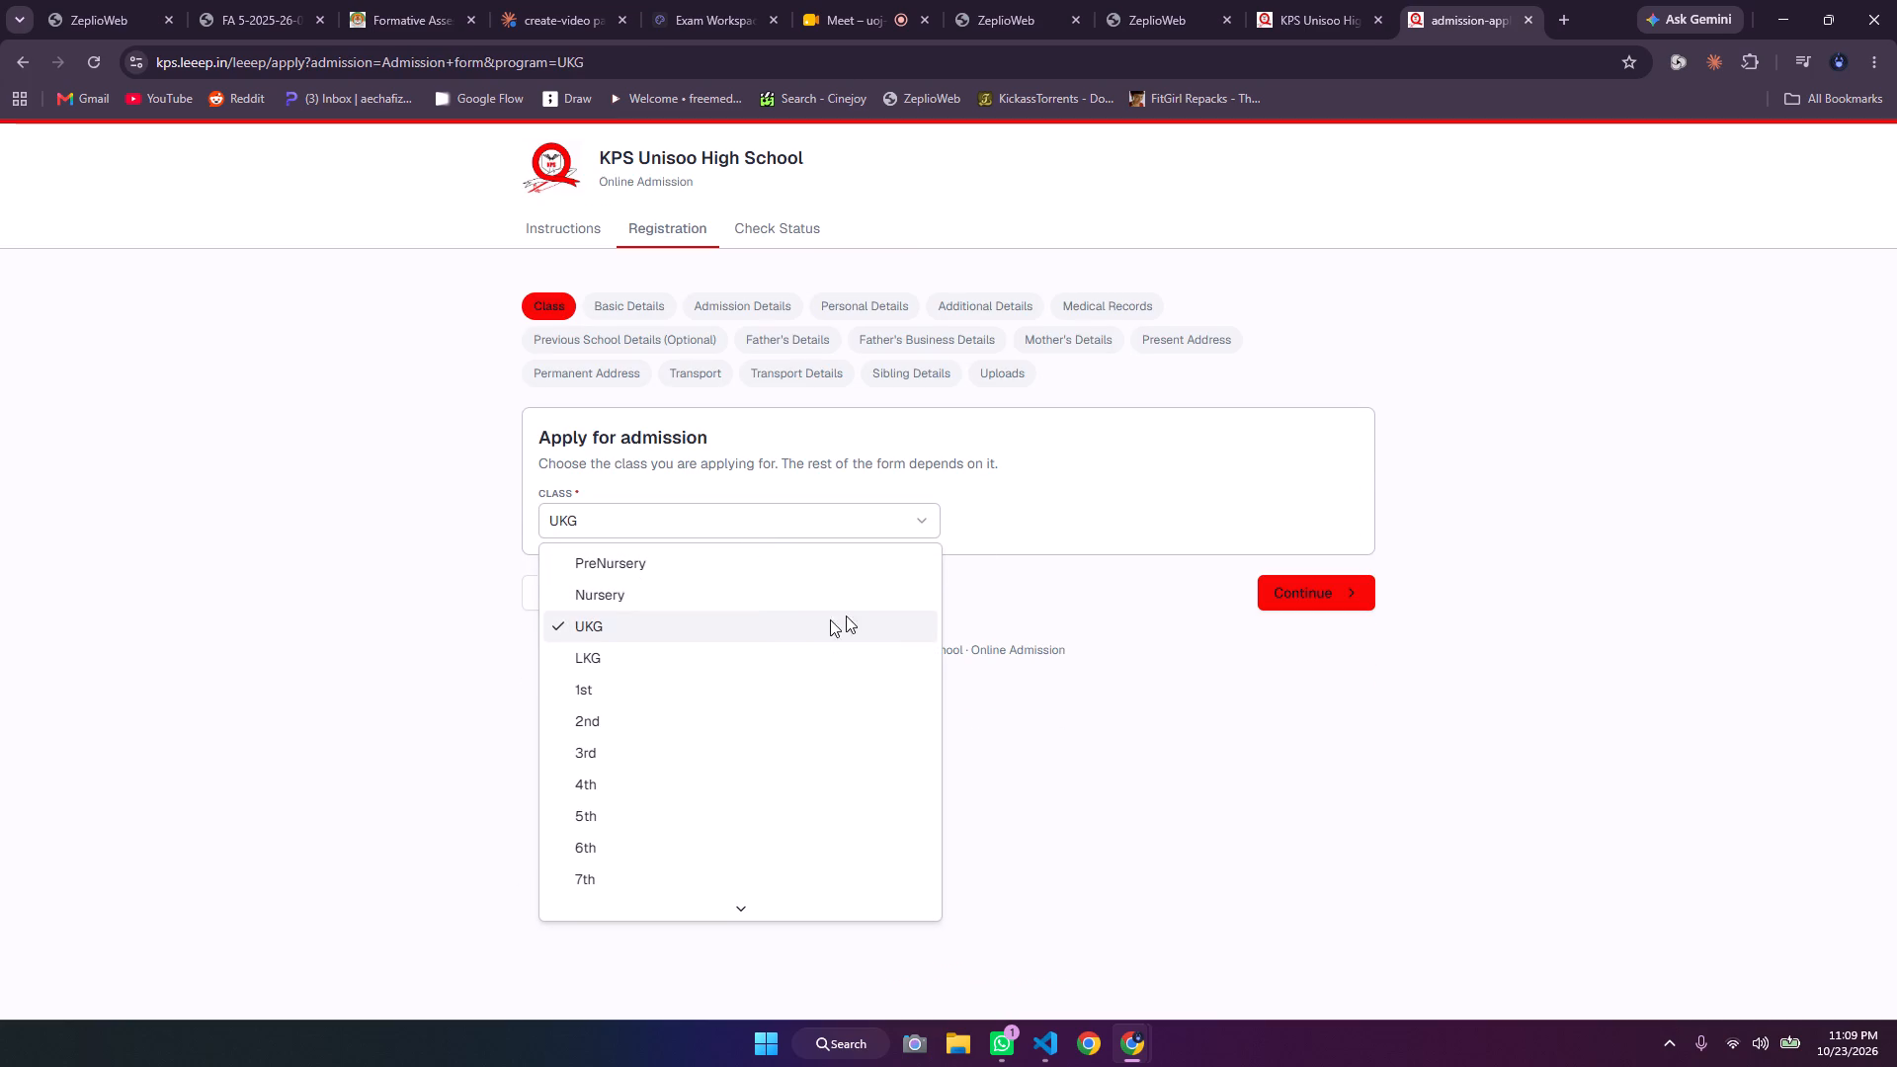
pyautogui.click(1290, 591)
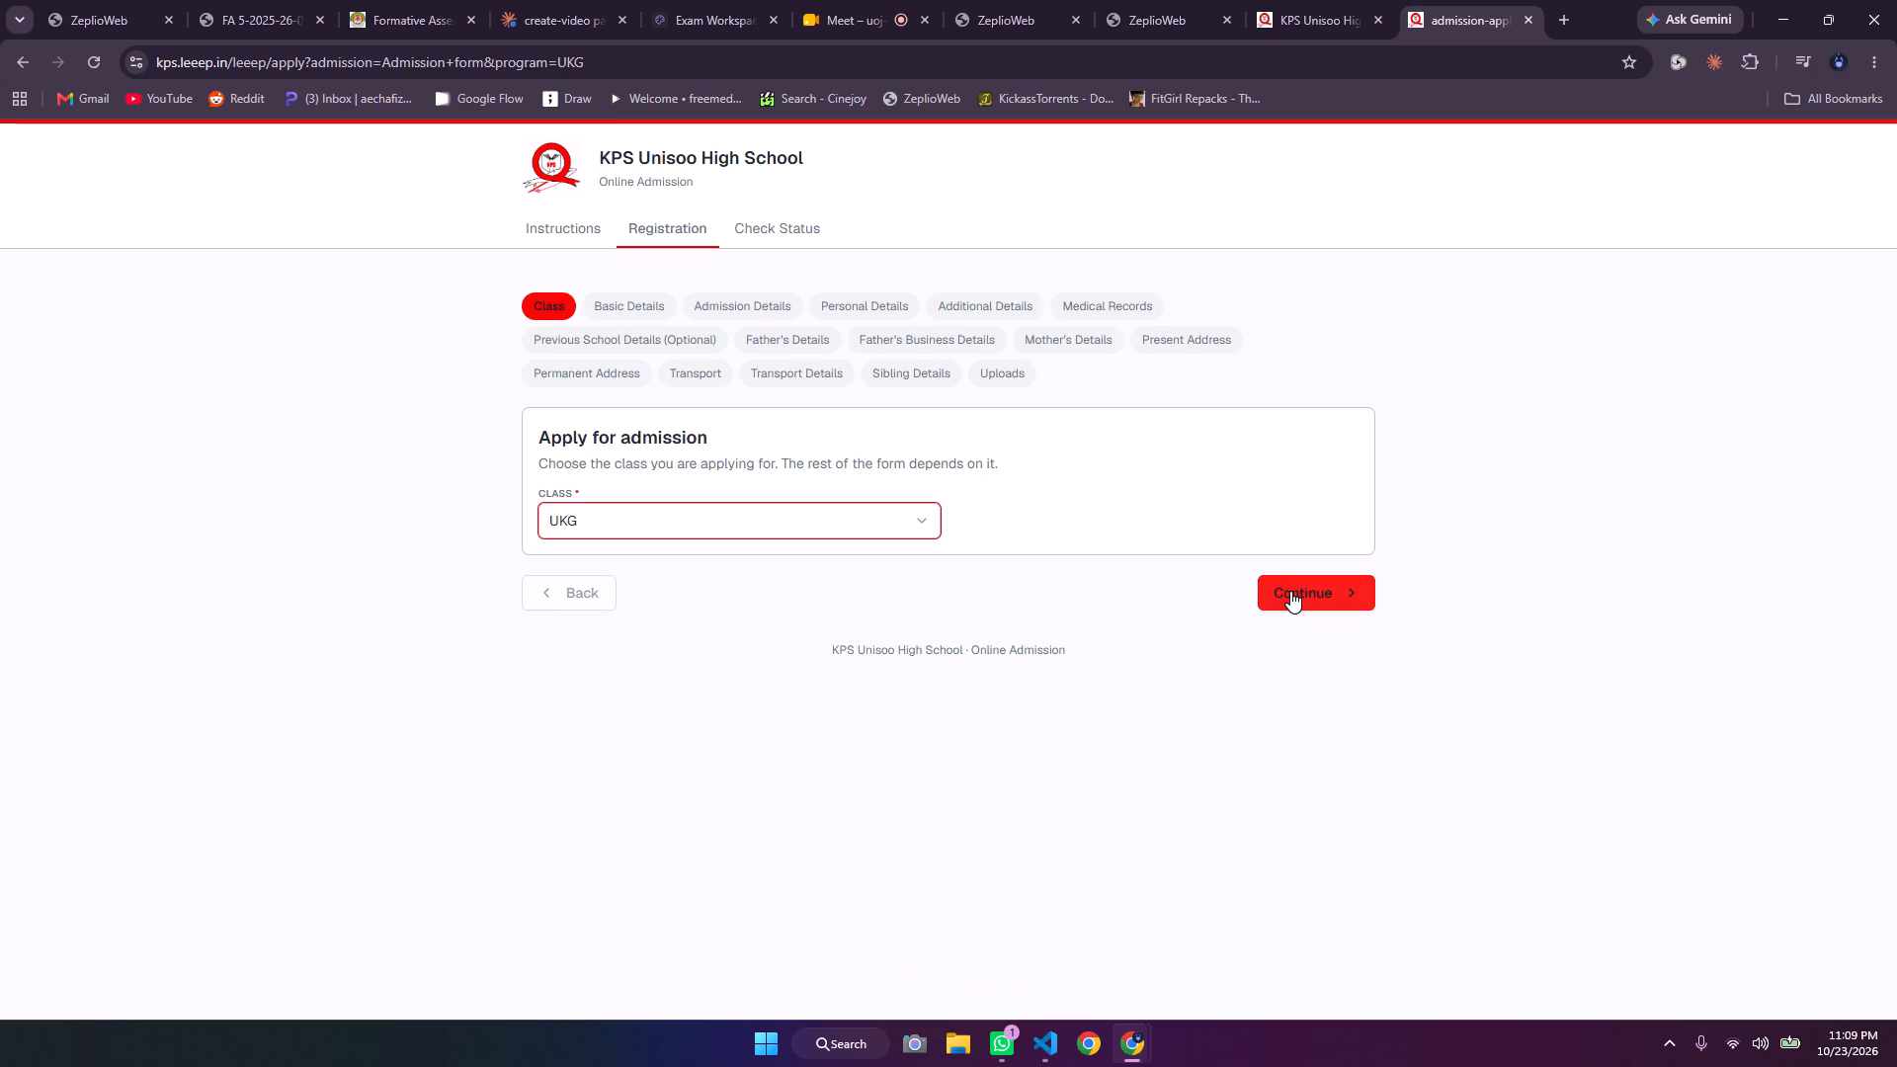
pyautogui.click(1290, 591)
# Fill in the student's first and middle names under Basic Details, leaving the mobile number empty.
pyautogui.click(777, 468)
pyautogui.click(776, 490)
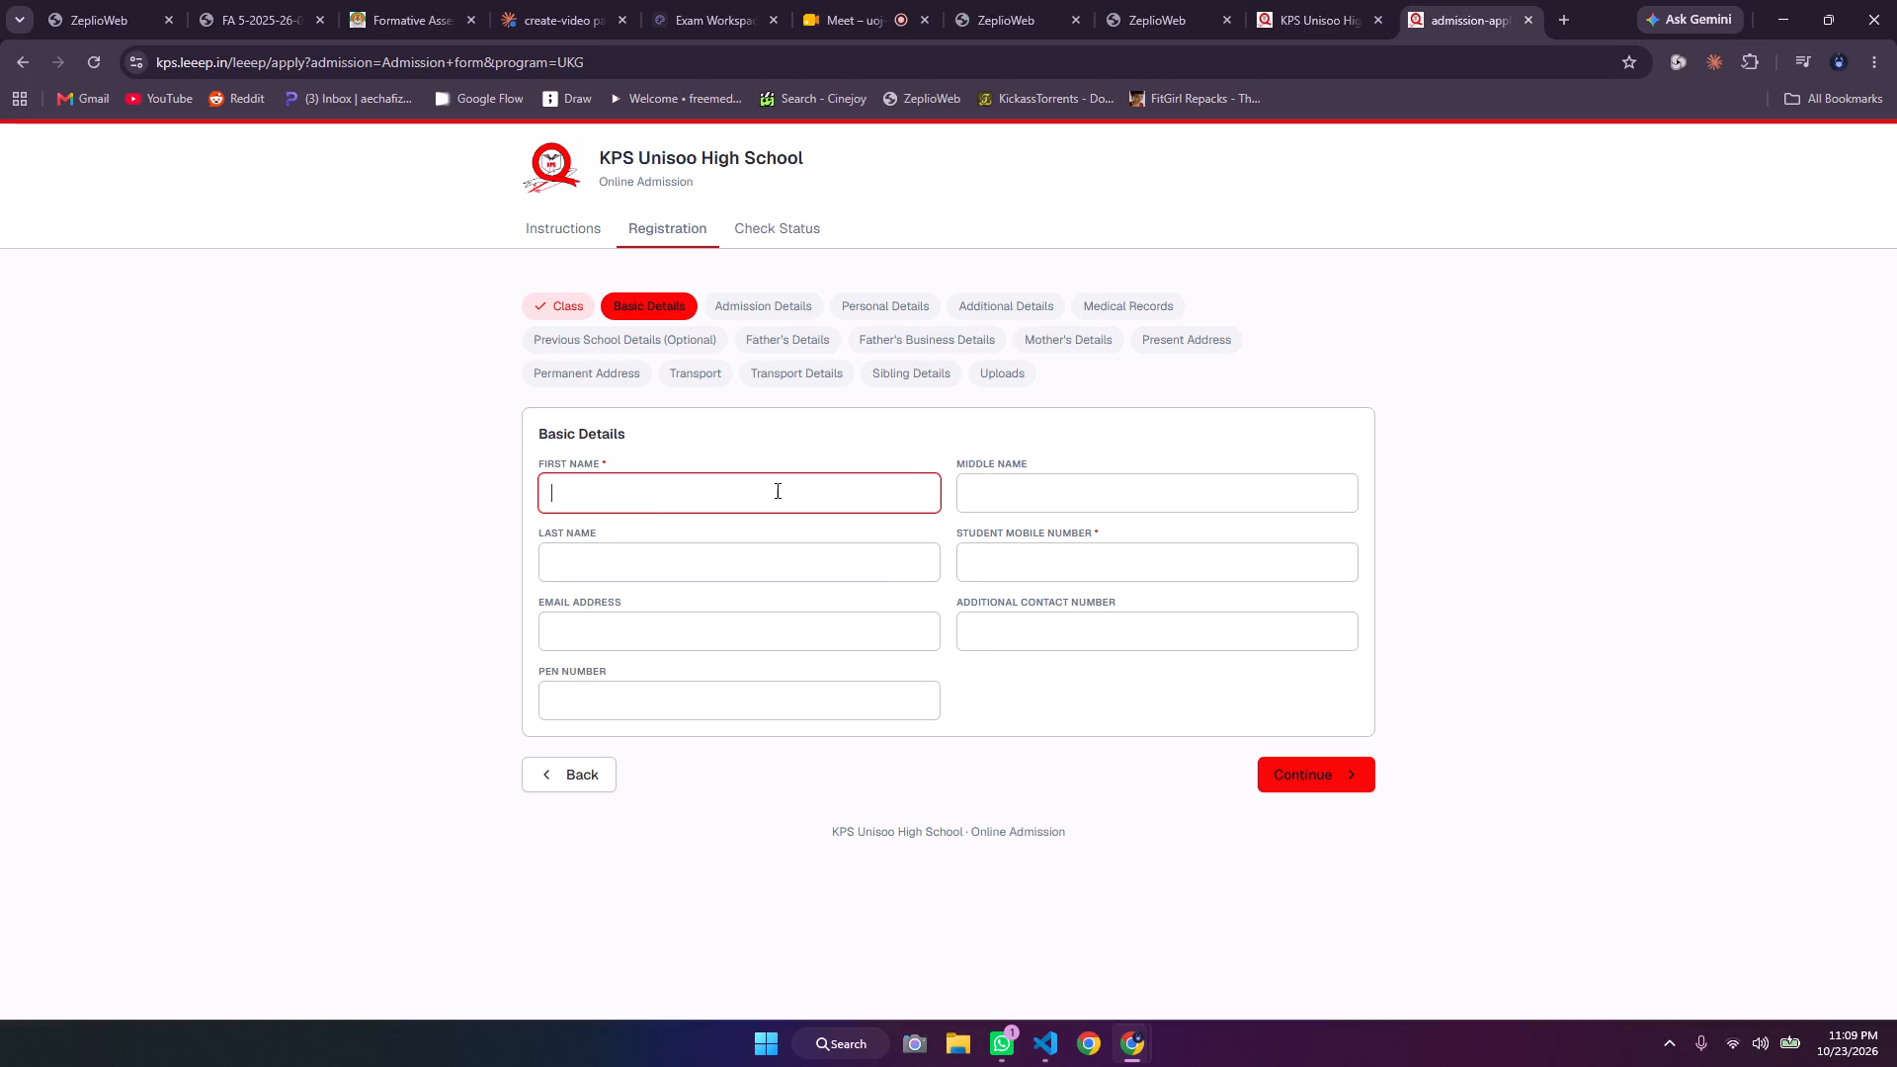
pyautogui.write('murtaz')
pyautogui.click(1031, 499)
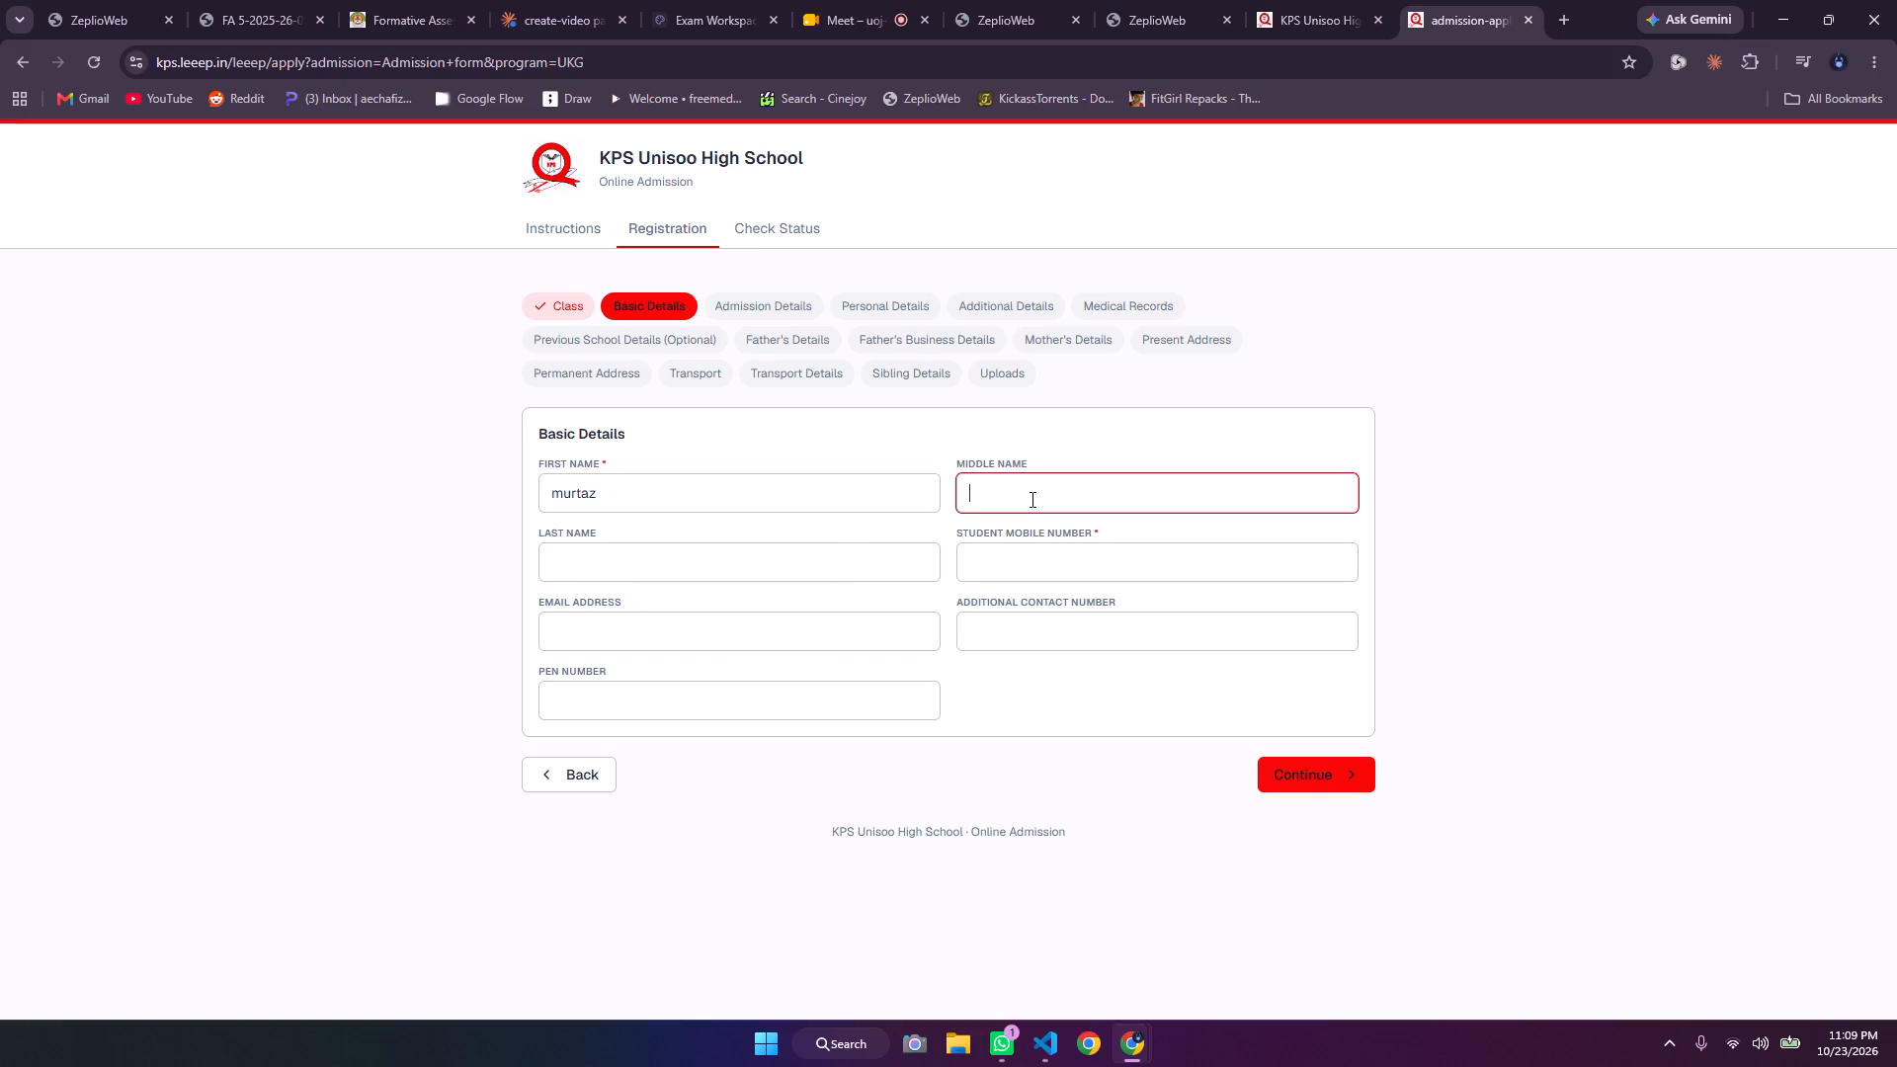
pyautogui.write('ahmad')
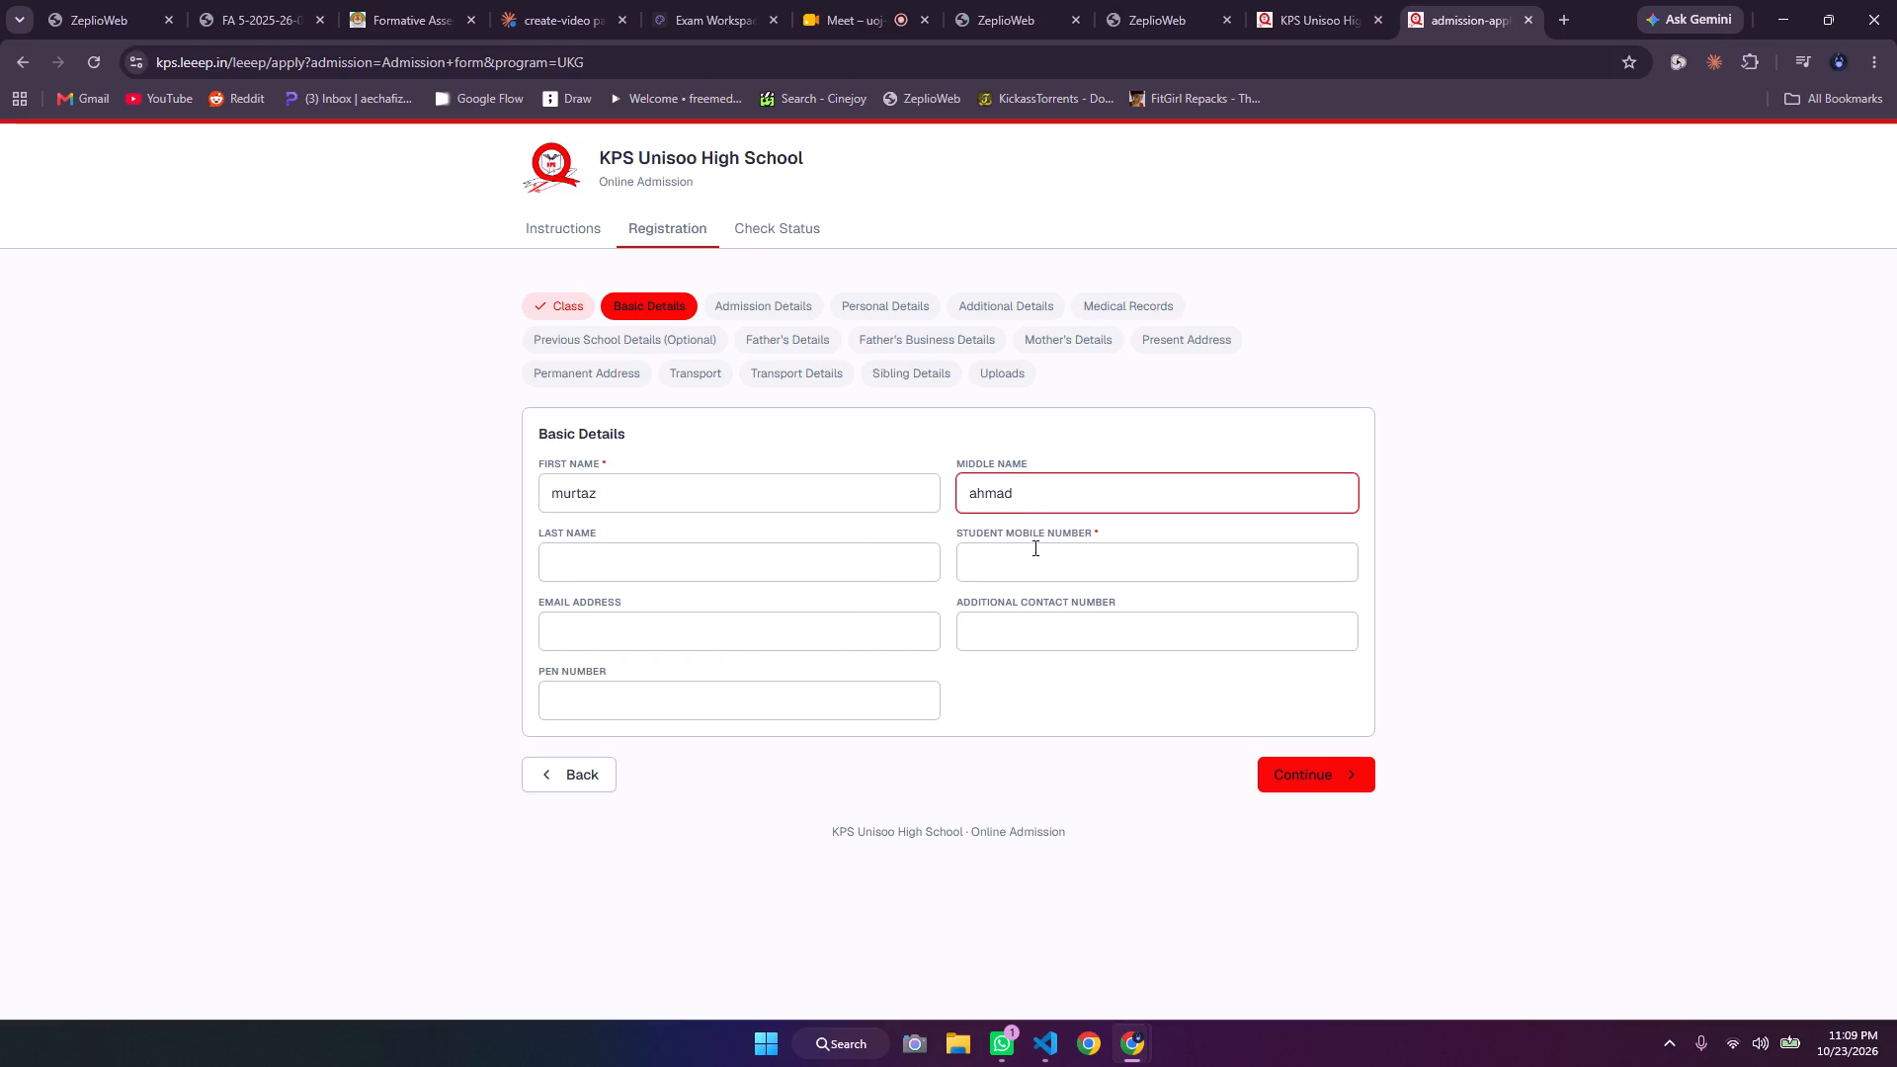
pyautogui.click(1035, 564)
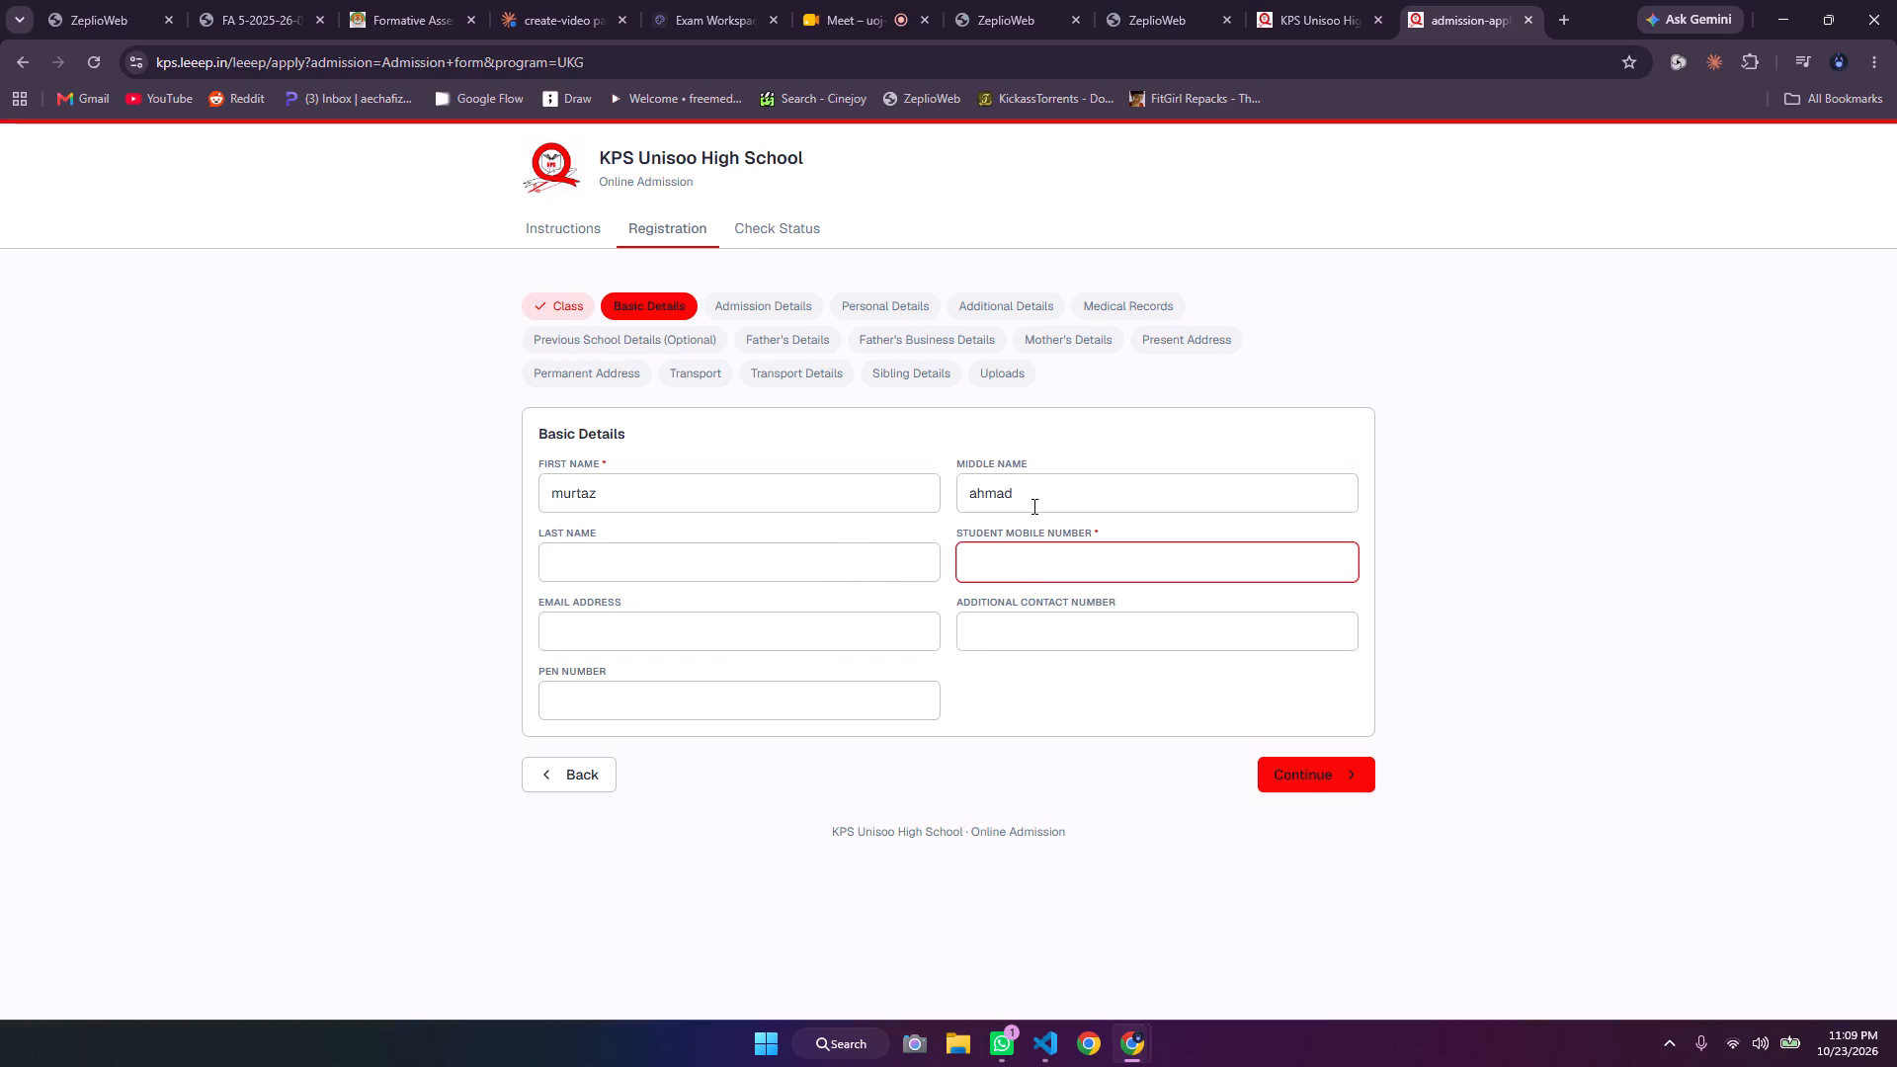
pyautogui.click(1032, 506)
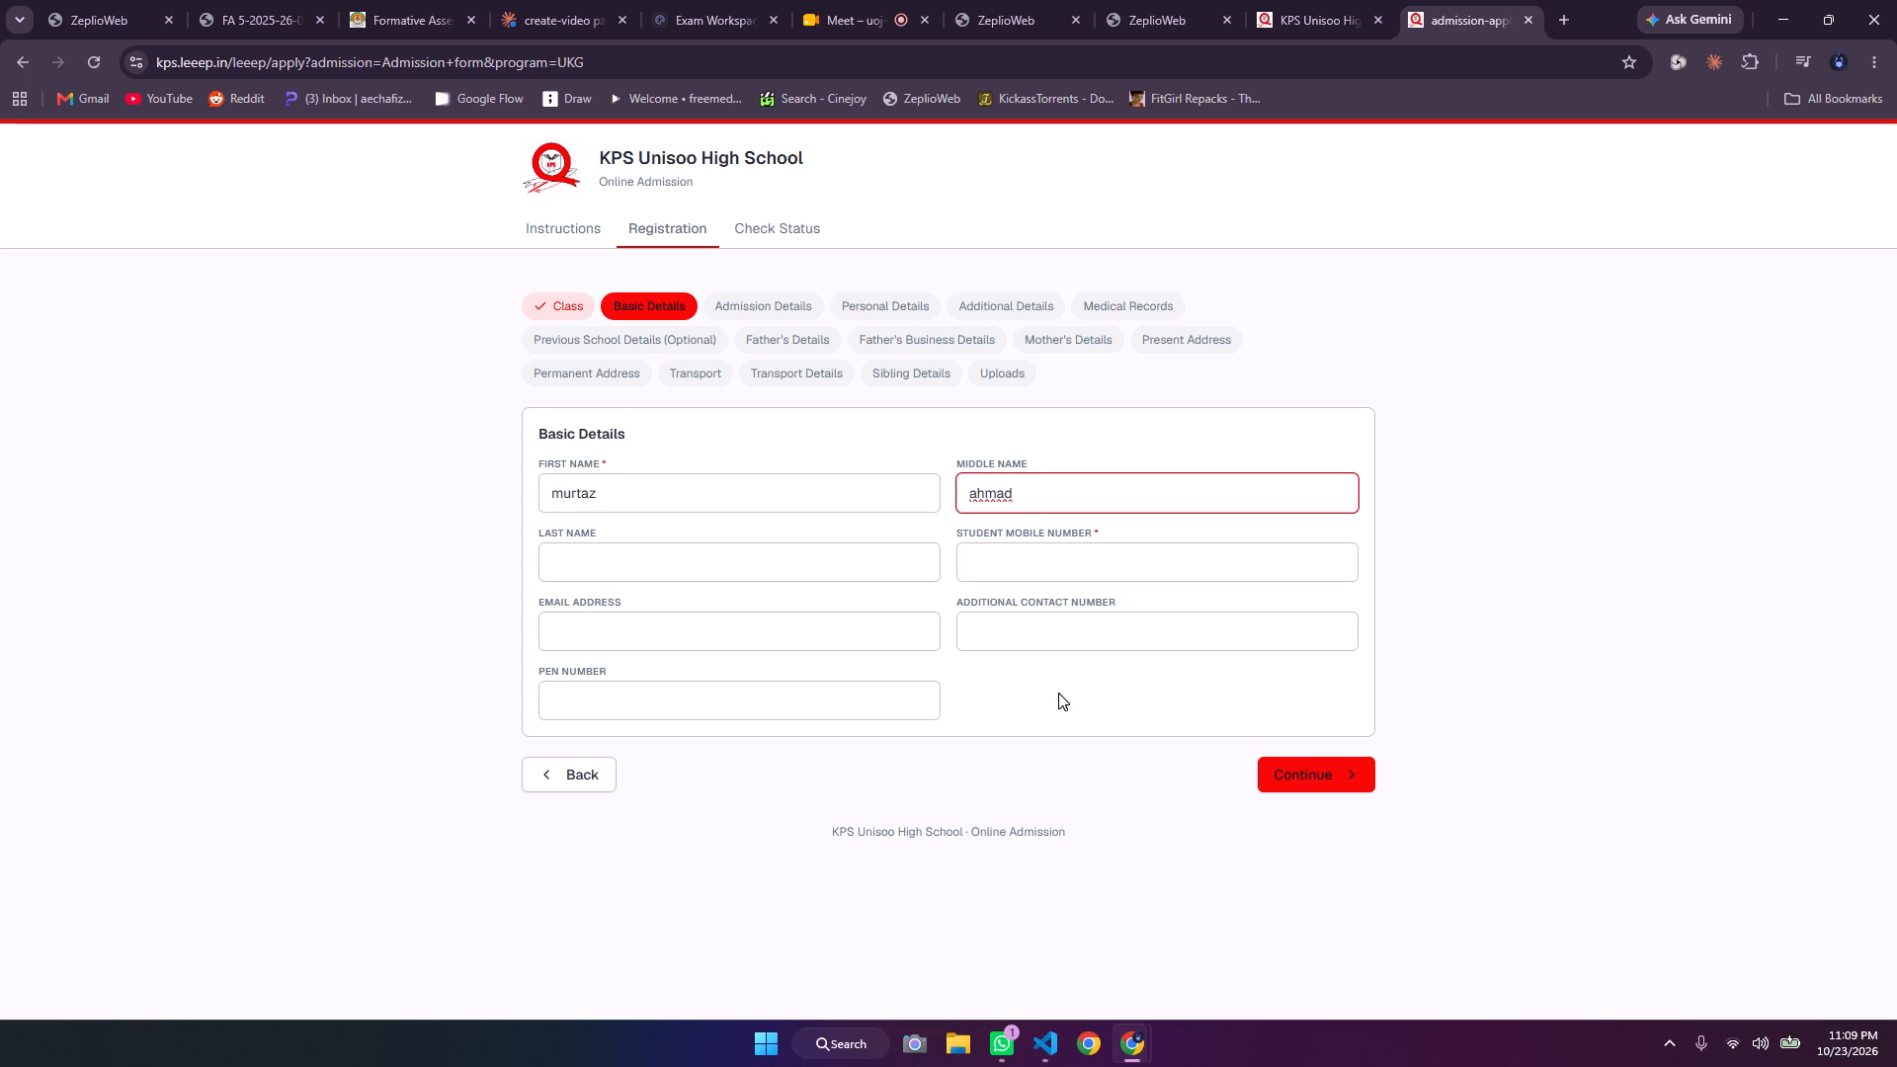
# Open the Application Form configuration in the school's Website Management module.
pyautogui.click(1298, 0)
pyautogui.click(1134, 1)
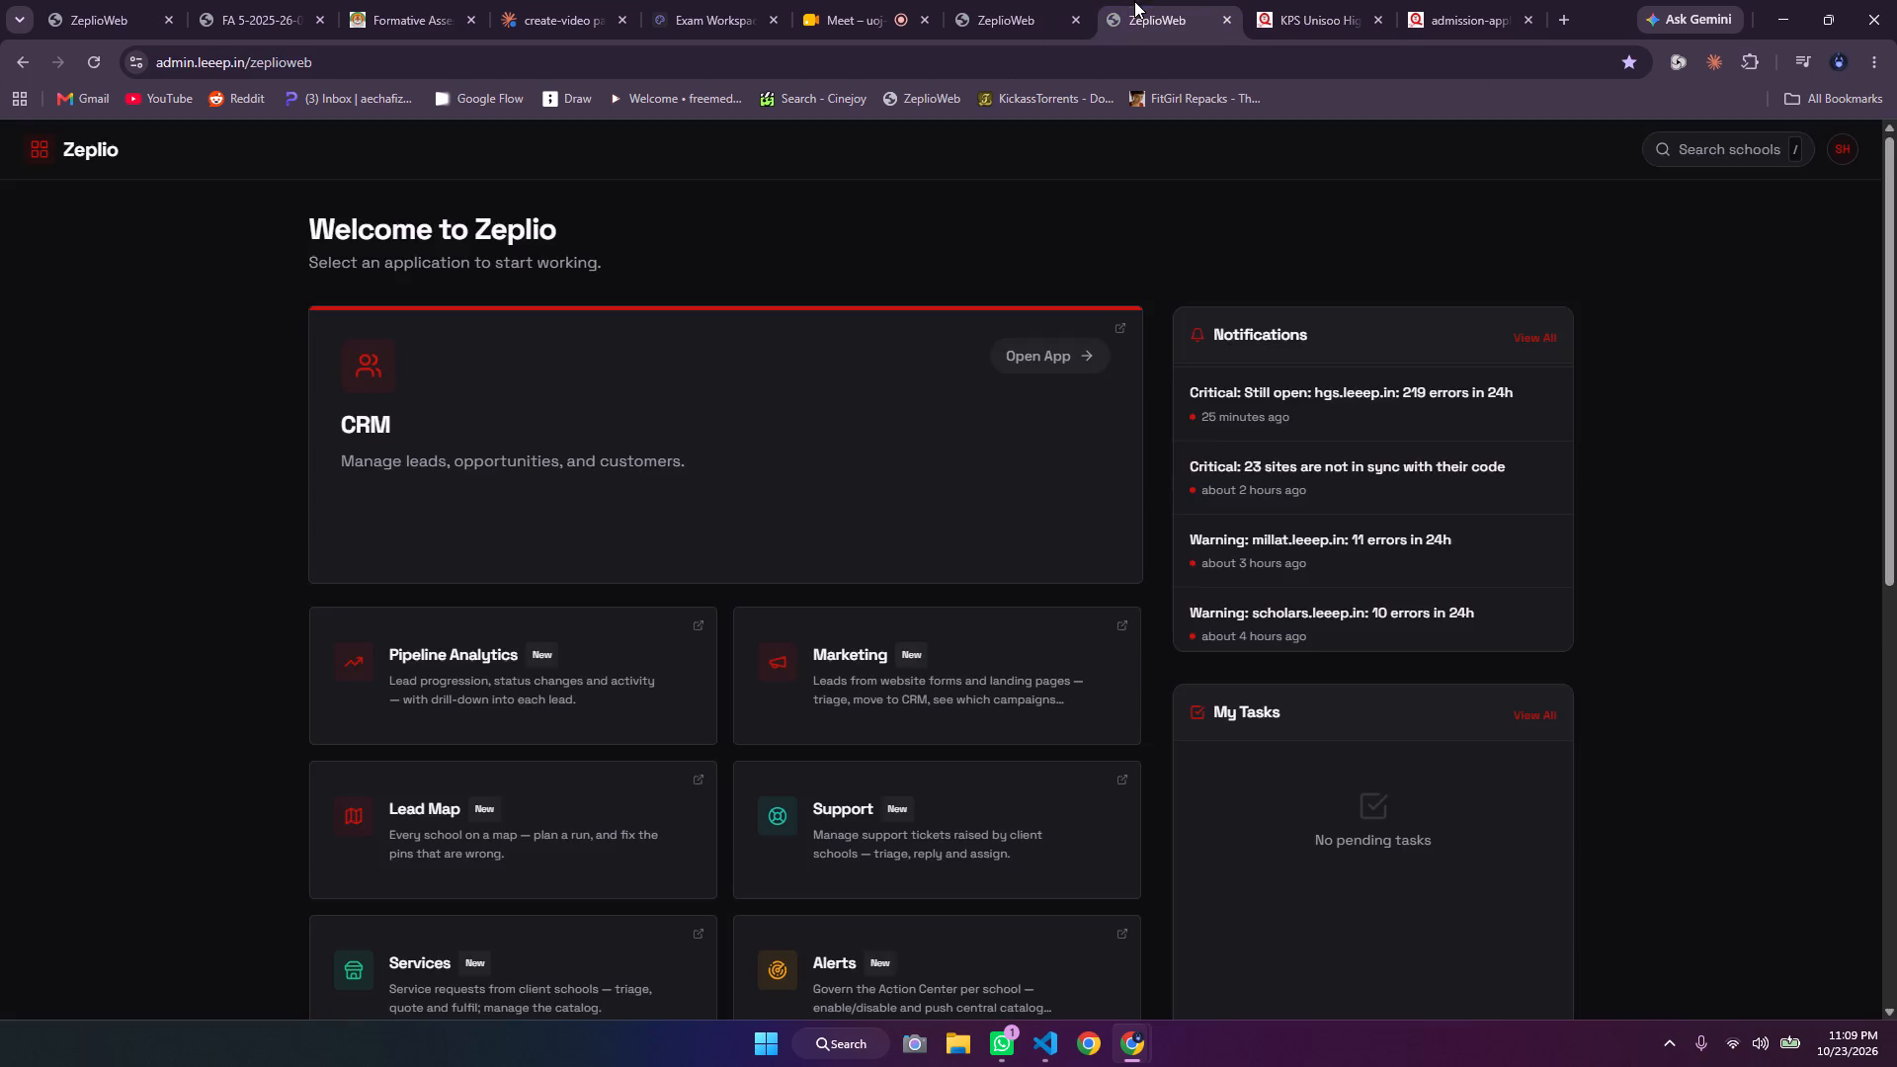
pyautogui.click(1361, 5)
pyautogui.hscroll(7, 770, 425)
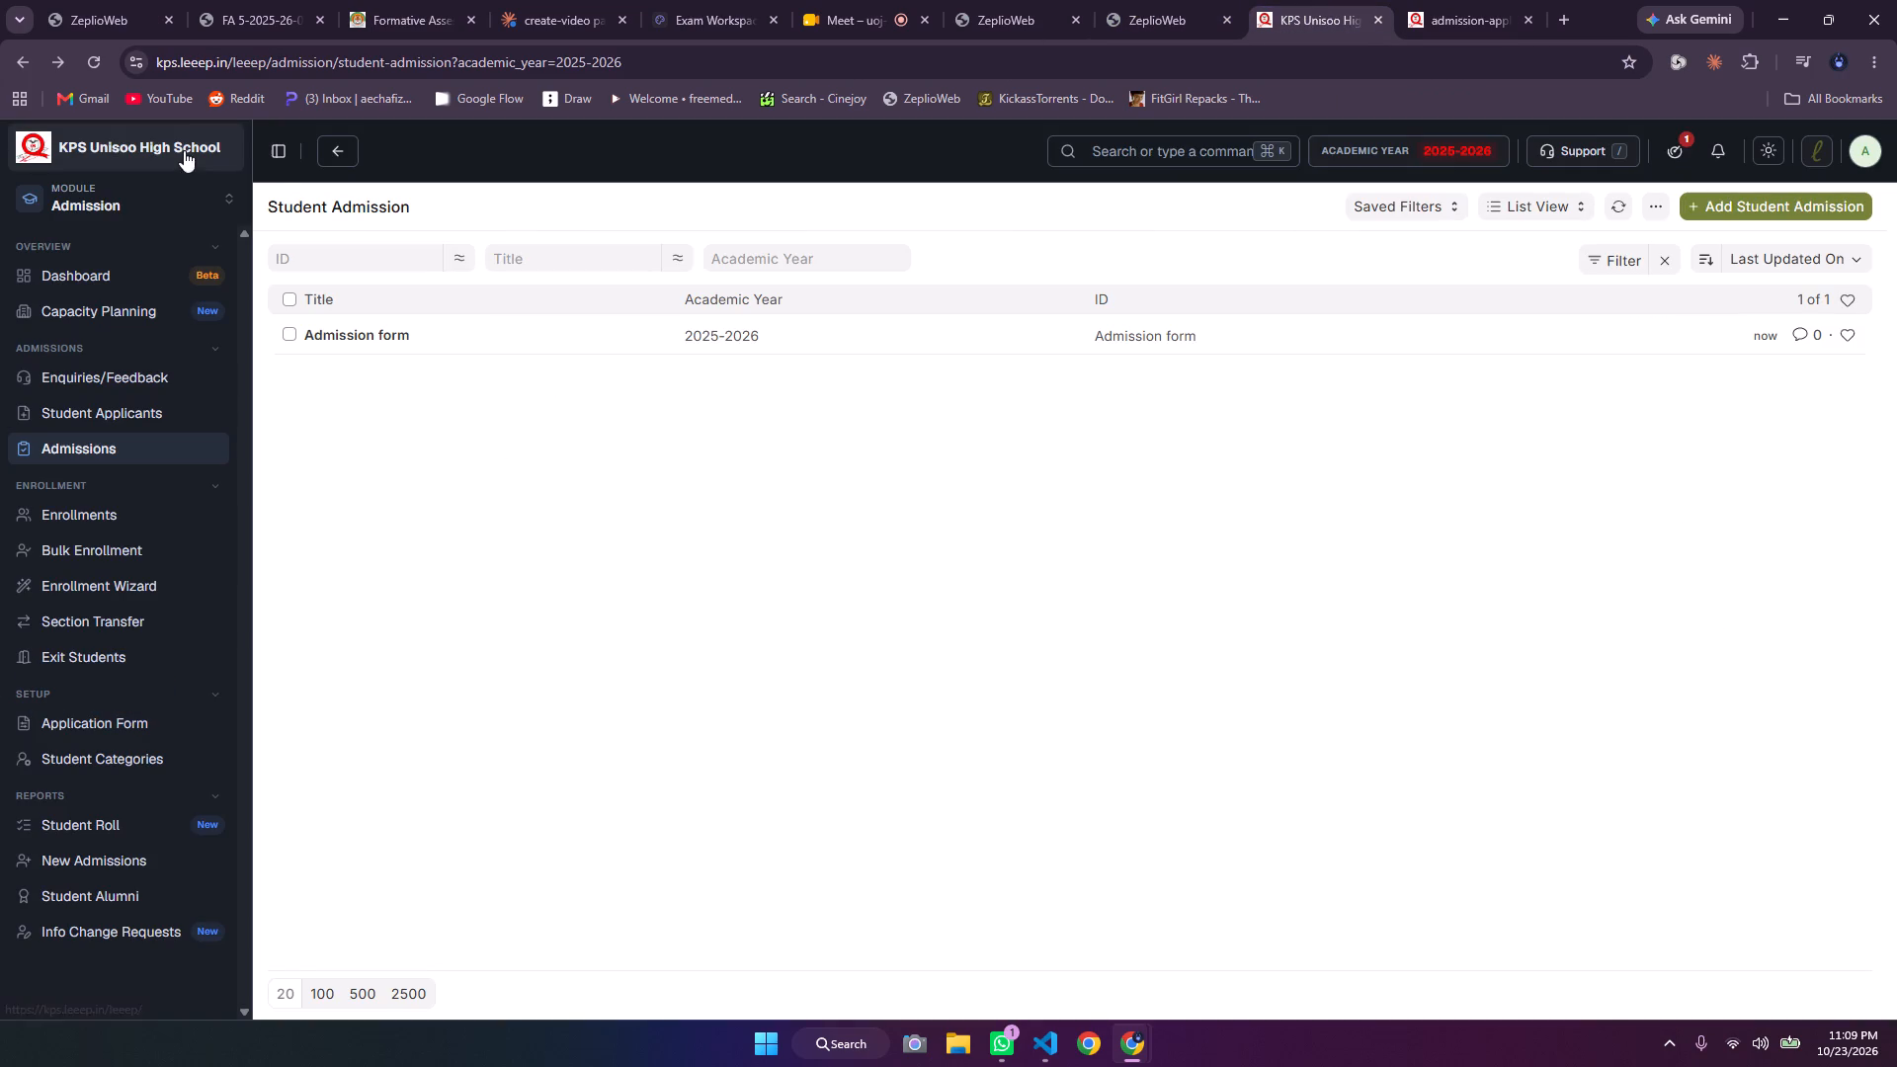
pyautogui.click(107, 119)
pyautogui.click(132, 153)
pyautogui.scroll(-6, 876, 601)
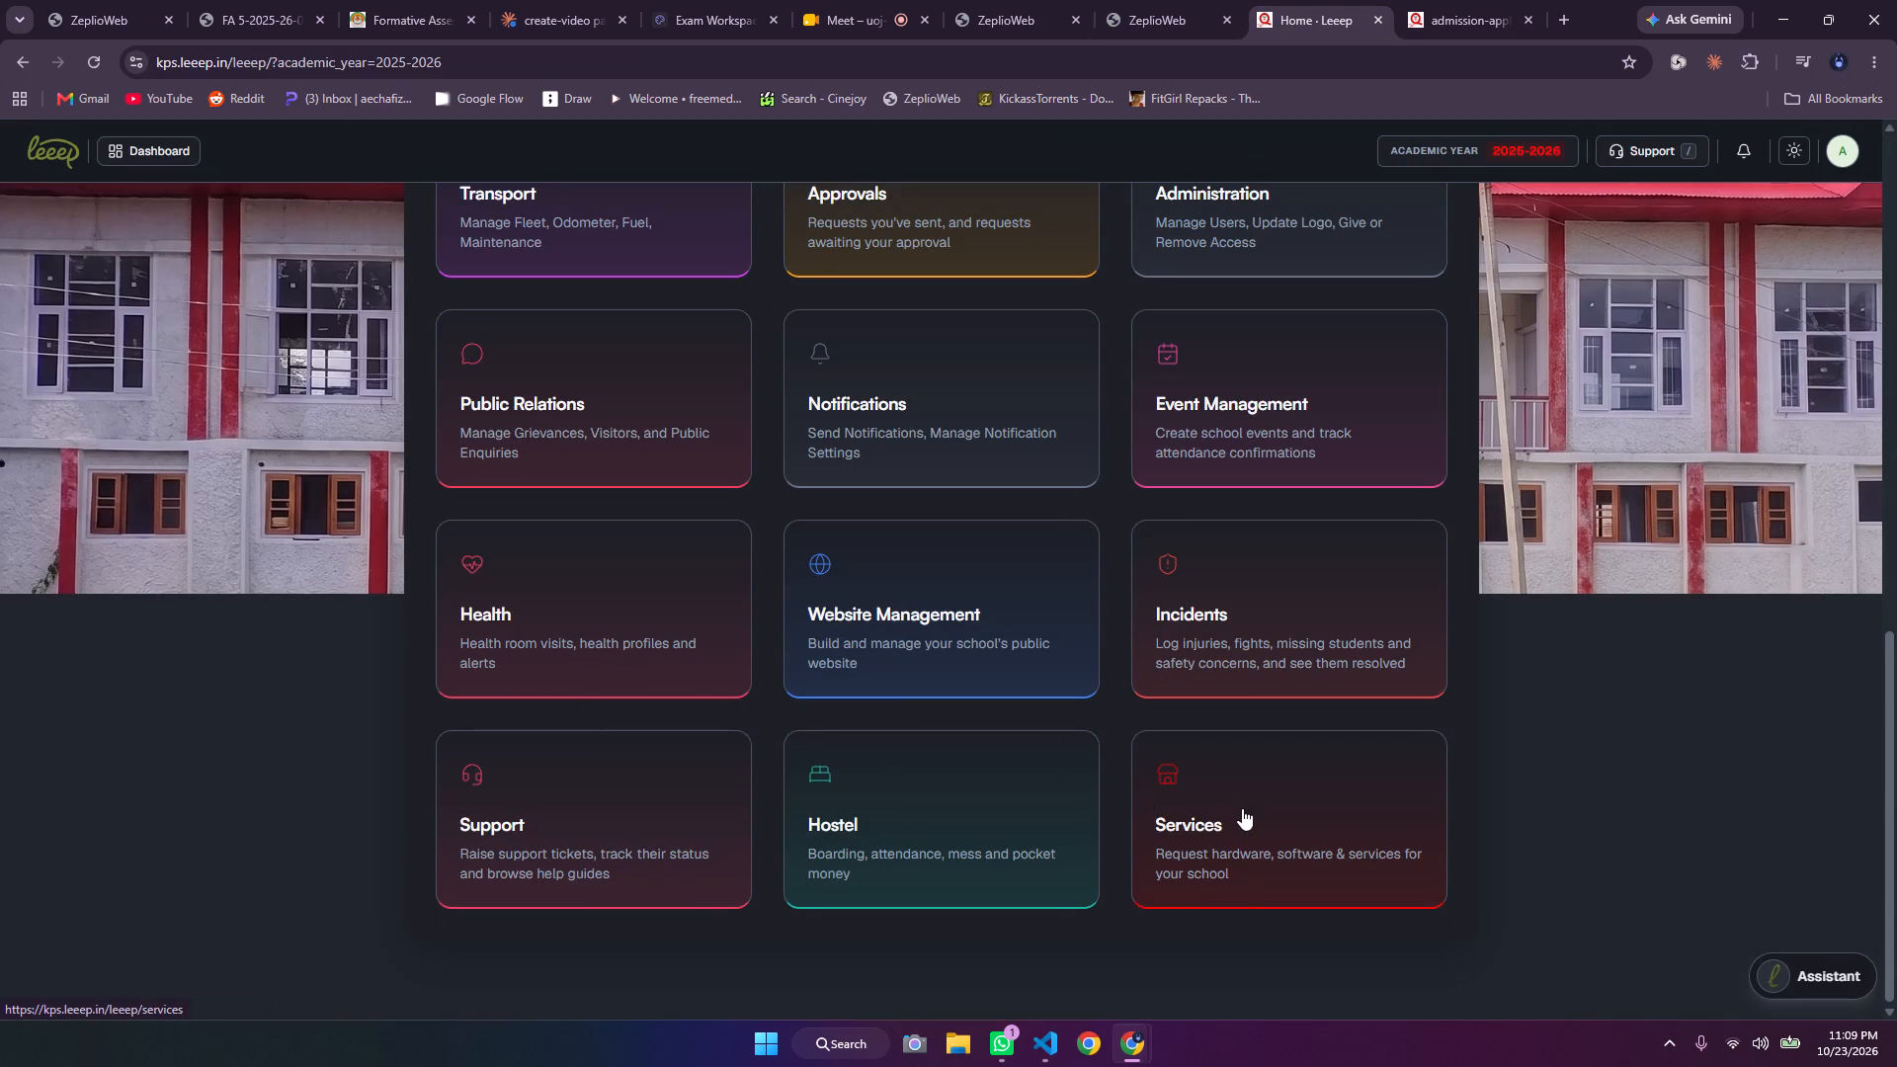
pyautogui.click(929, 604)
pyautogui.click(125, 324)
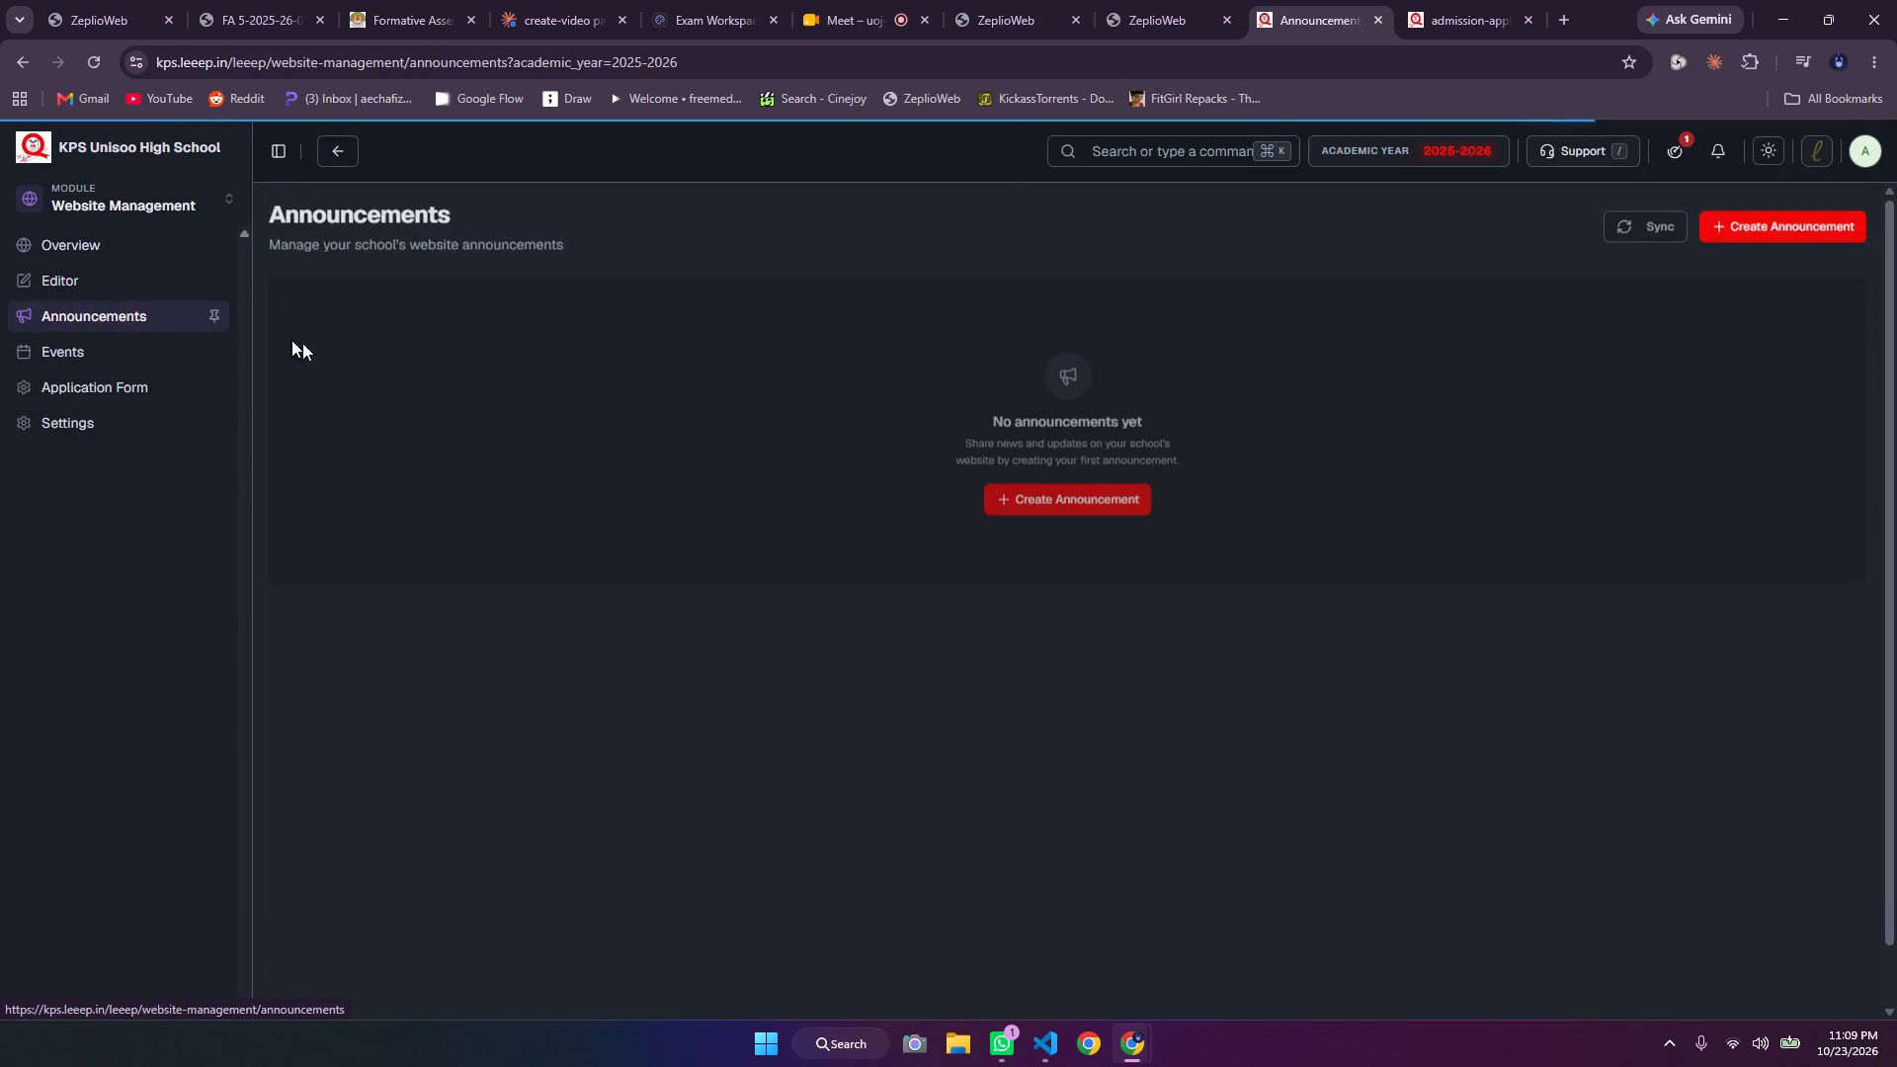
pyautogui.moveTo(56, 353); pyautogui.dragTo(91, 396)
pyautogui.click(91, 396)
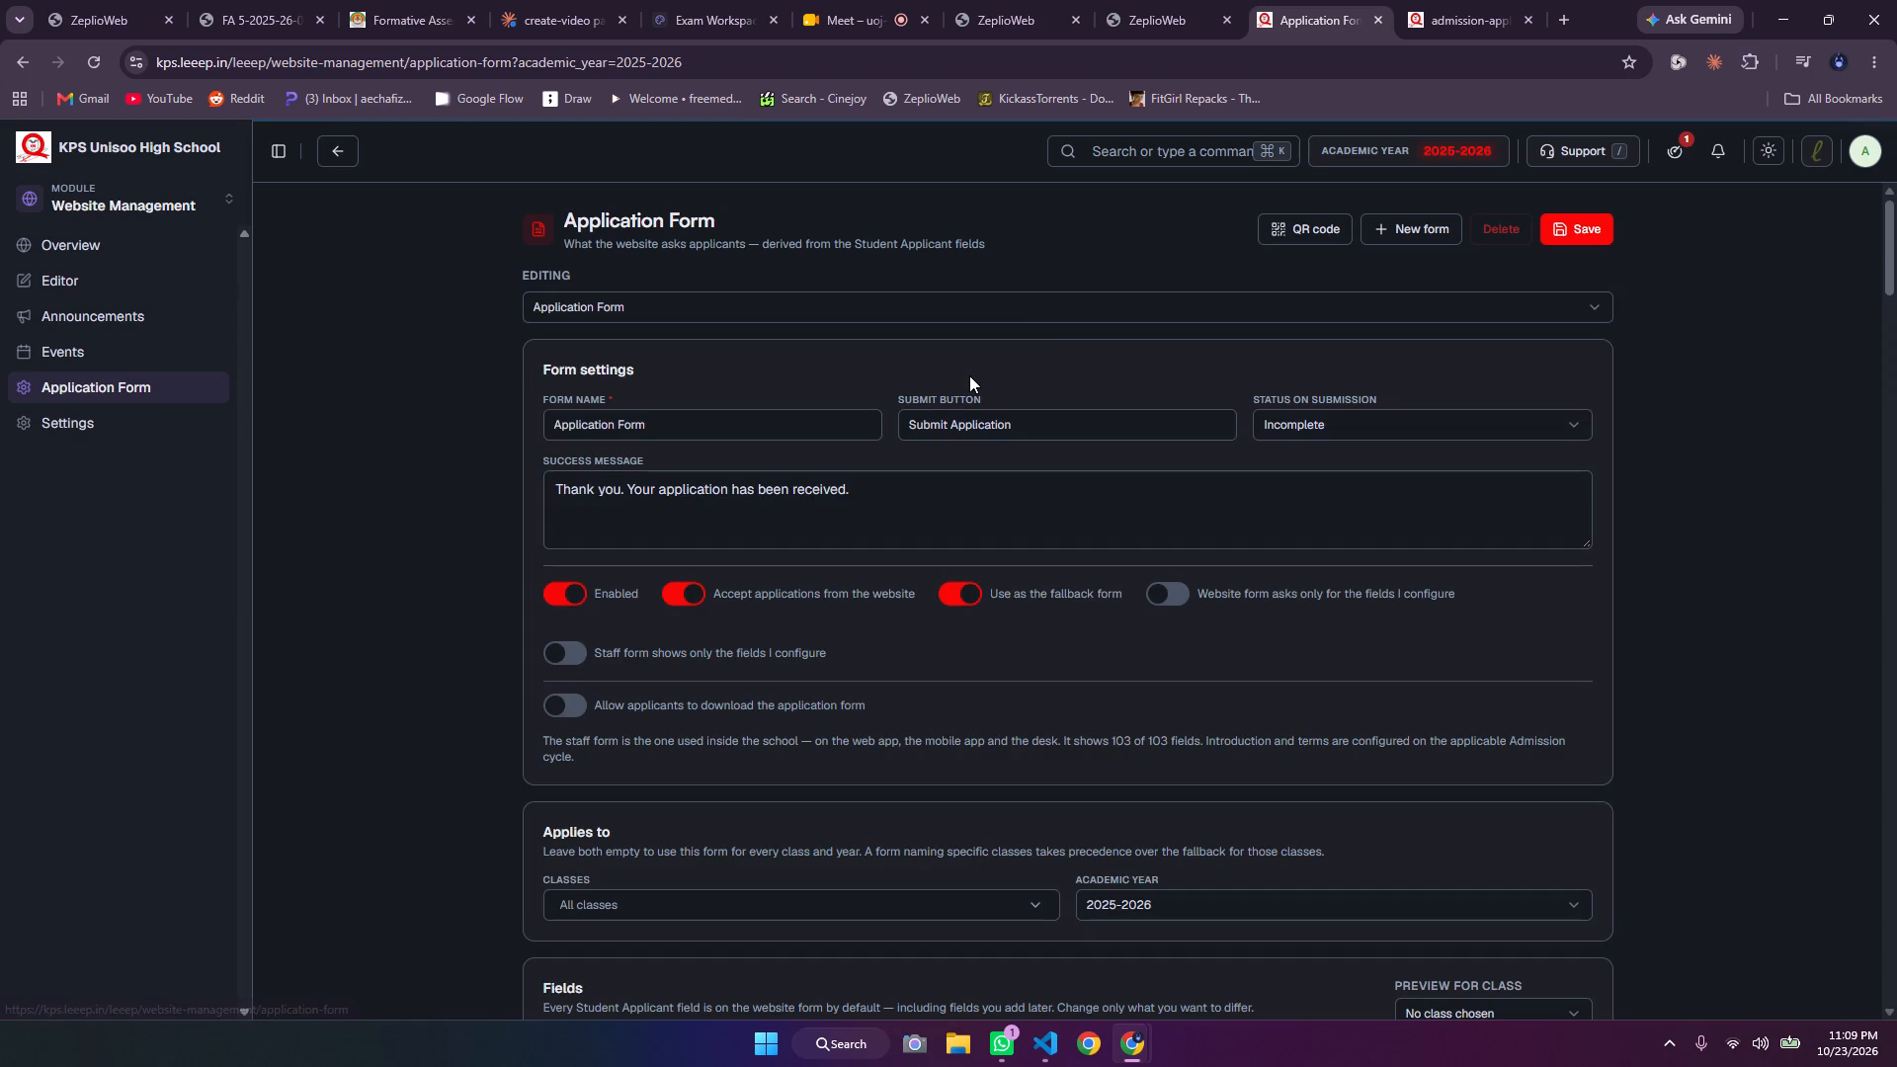
# Set the Email Address field under Basic Details to Not on the form and save the application form.
pyautogui.scroll(-4, 1046, 327)
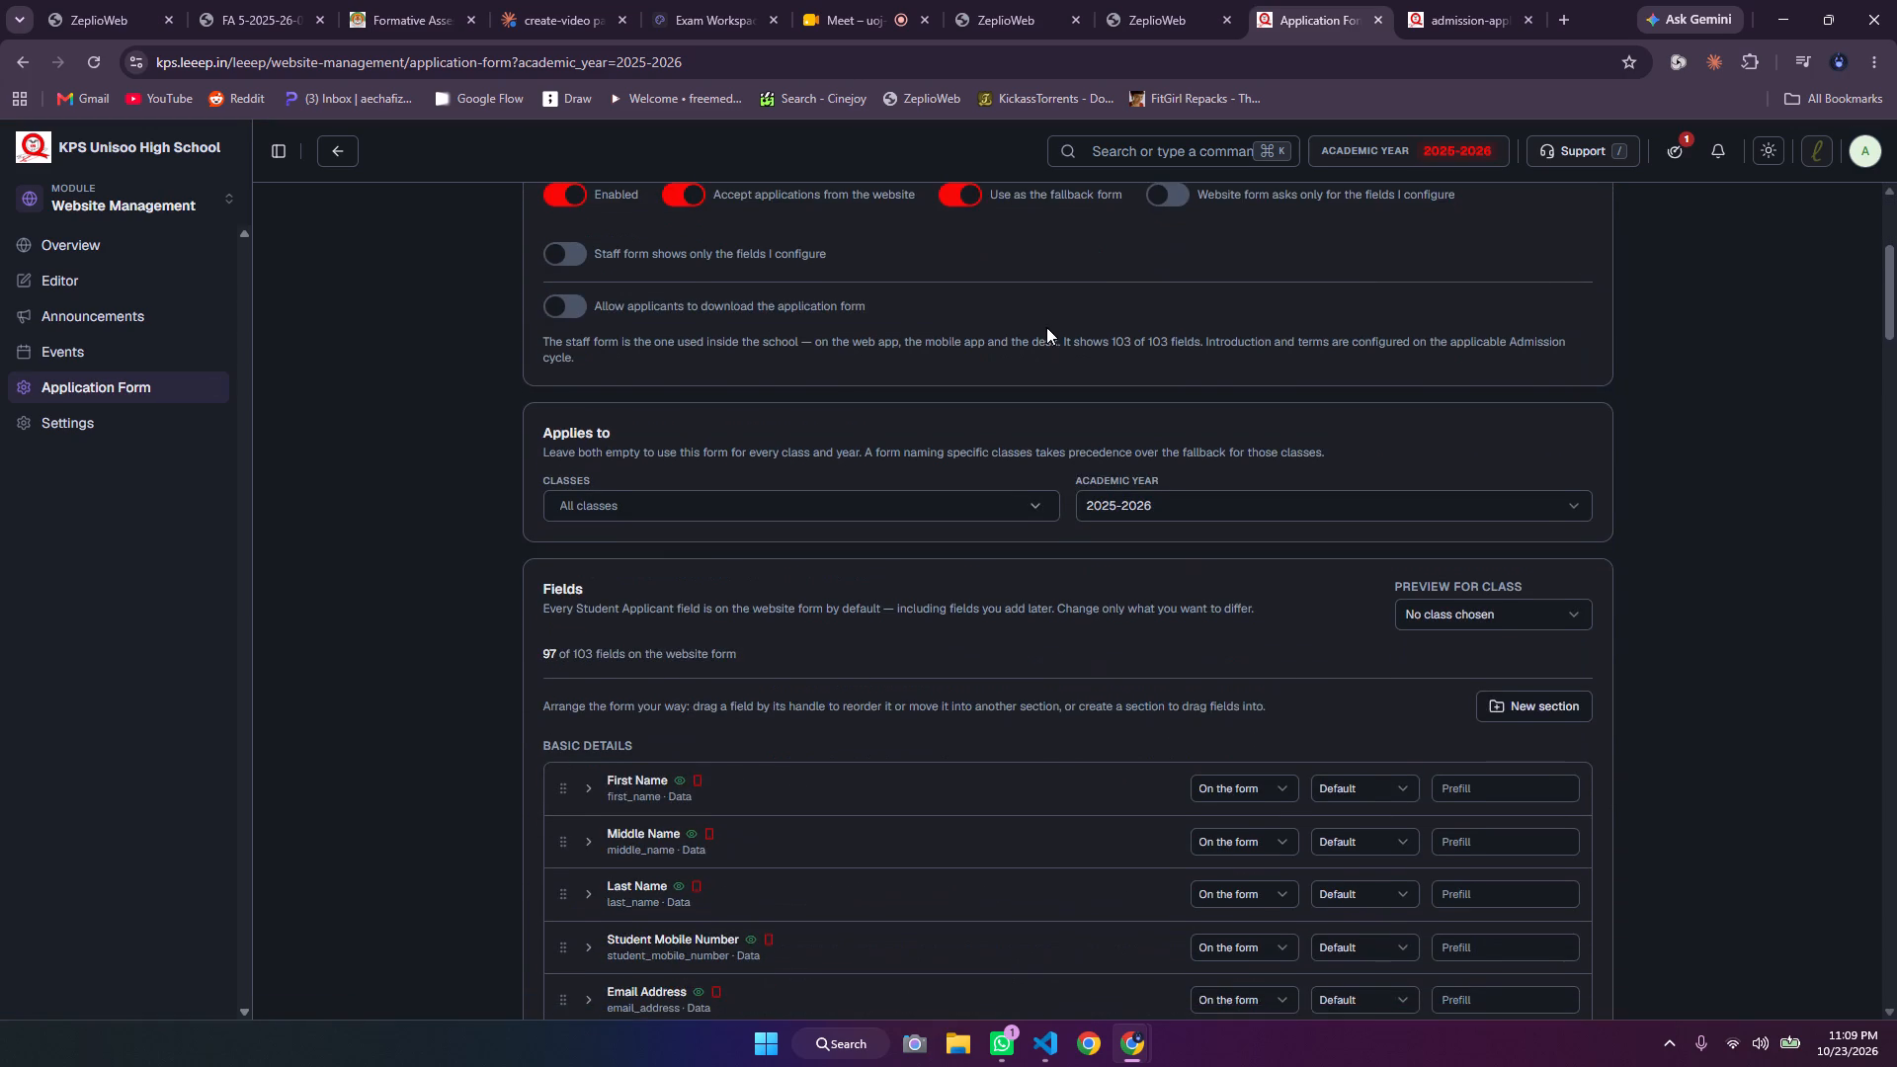
pyautogui.scroll(-3, 1046, 327)
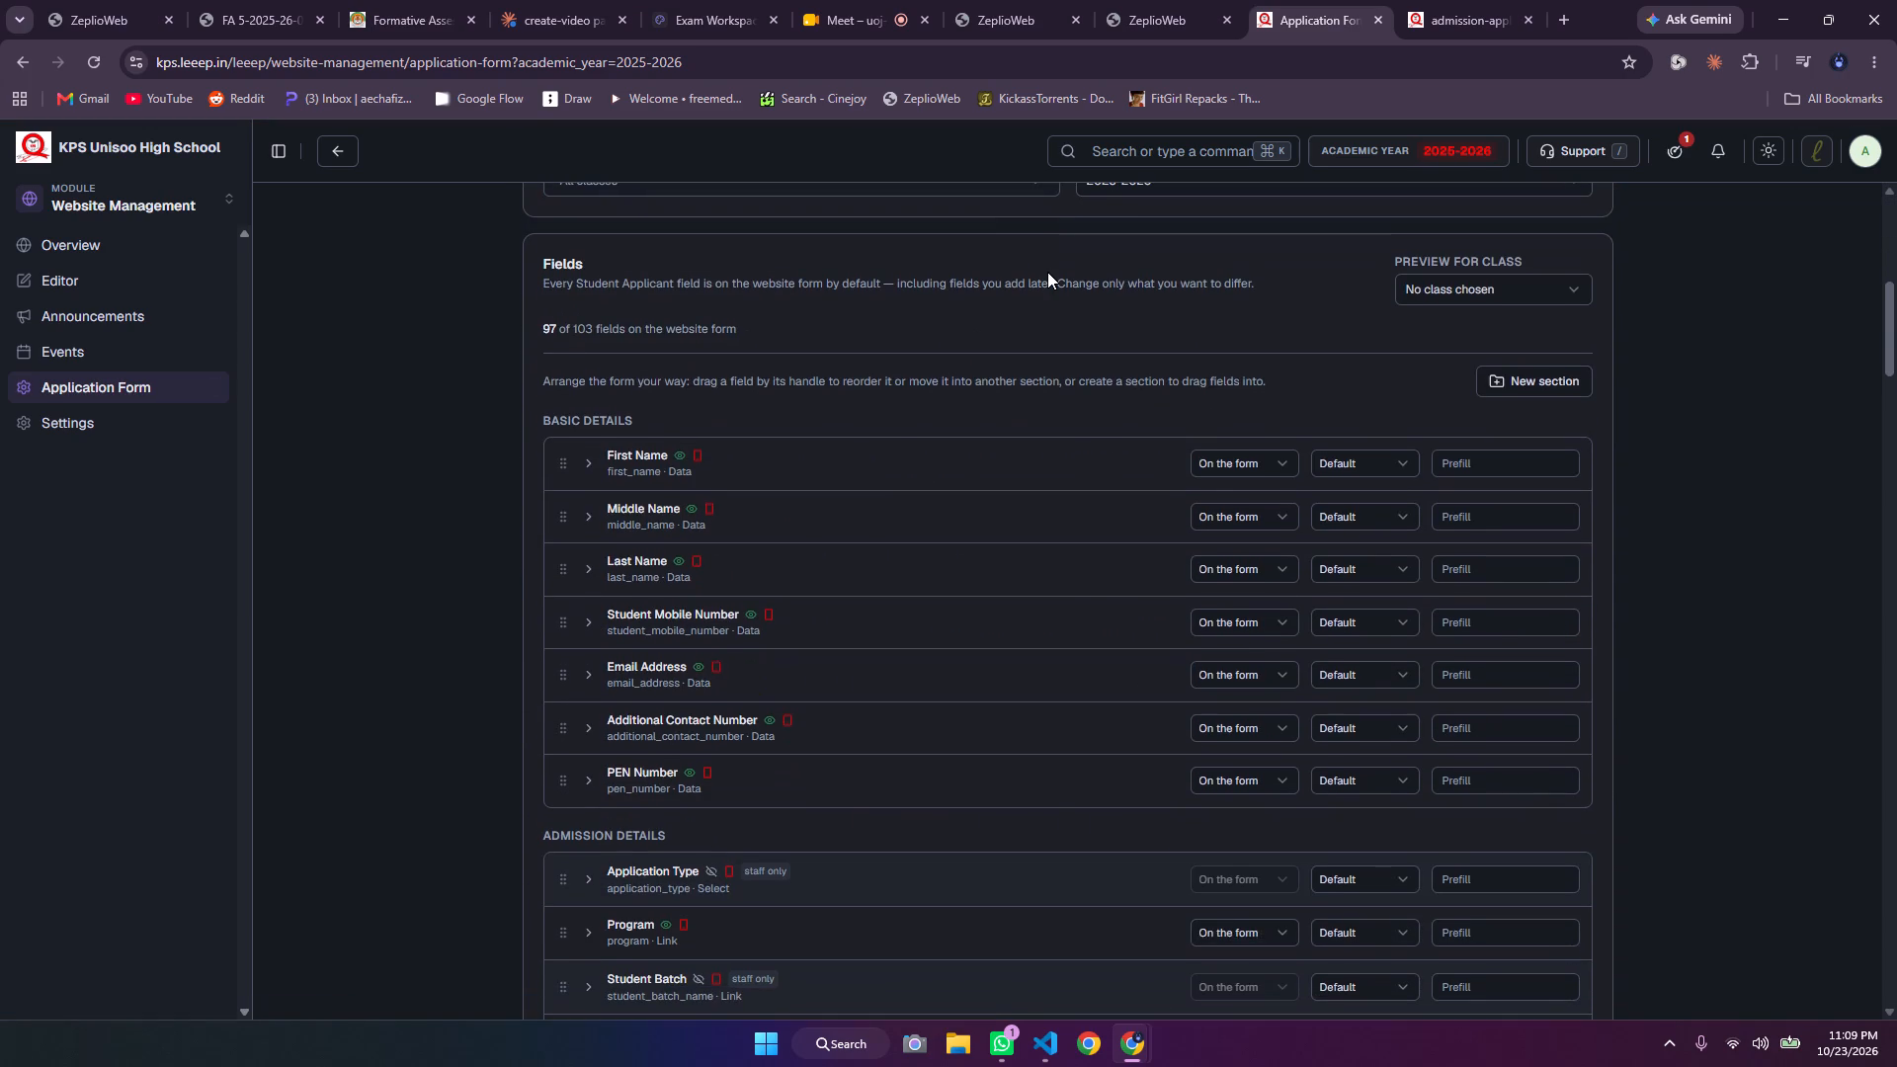
pyautogui.scroll(-1, 1047, 272)
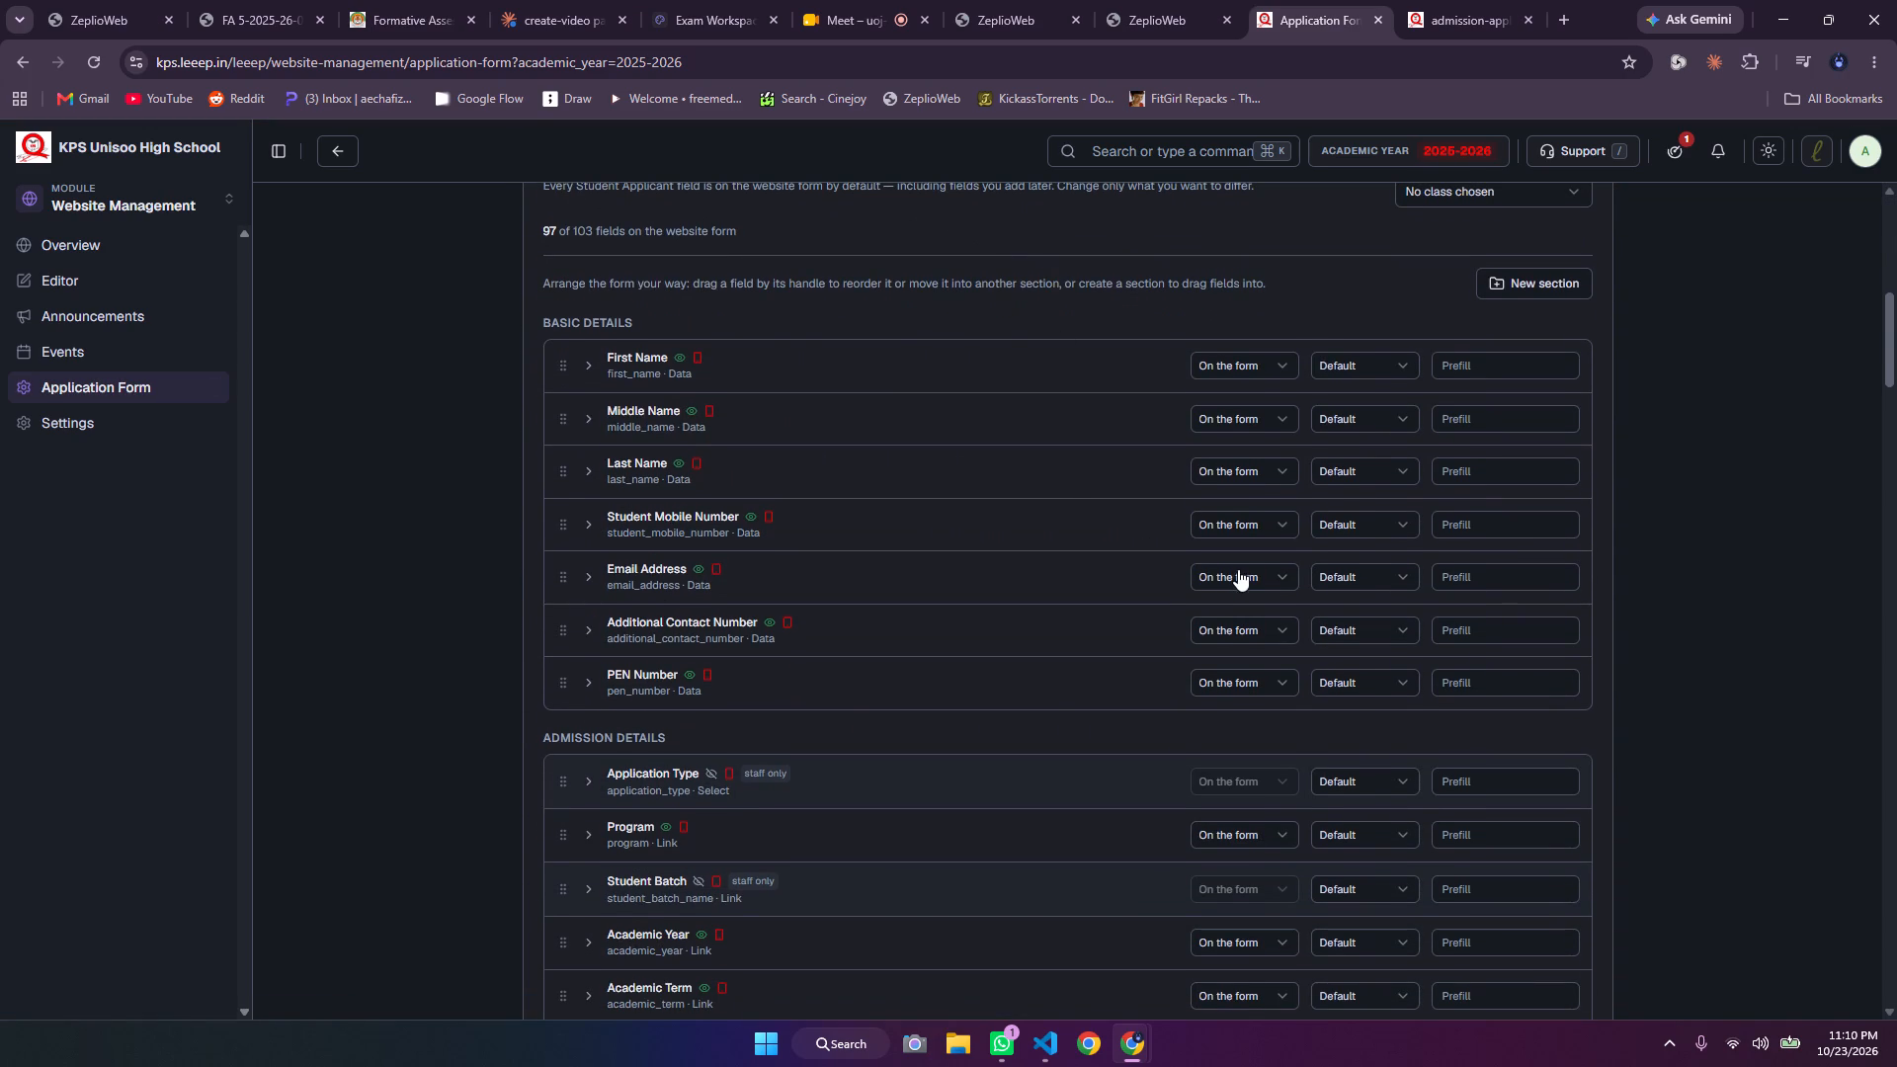
pyautogui.click(1238, 569)
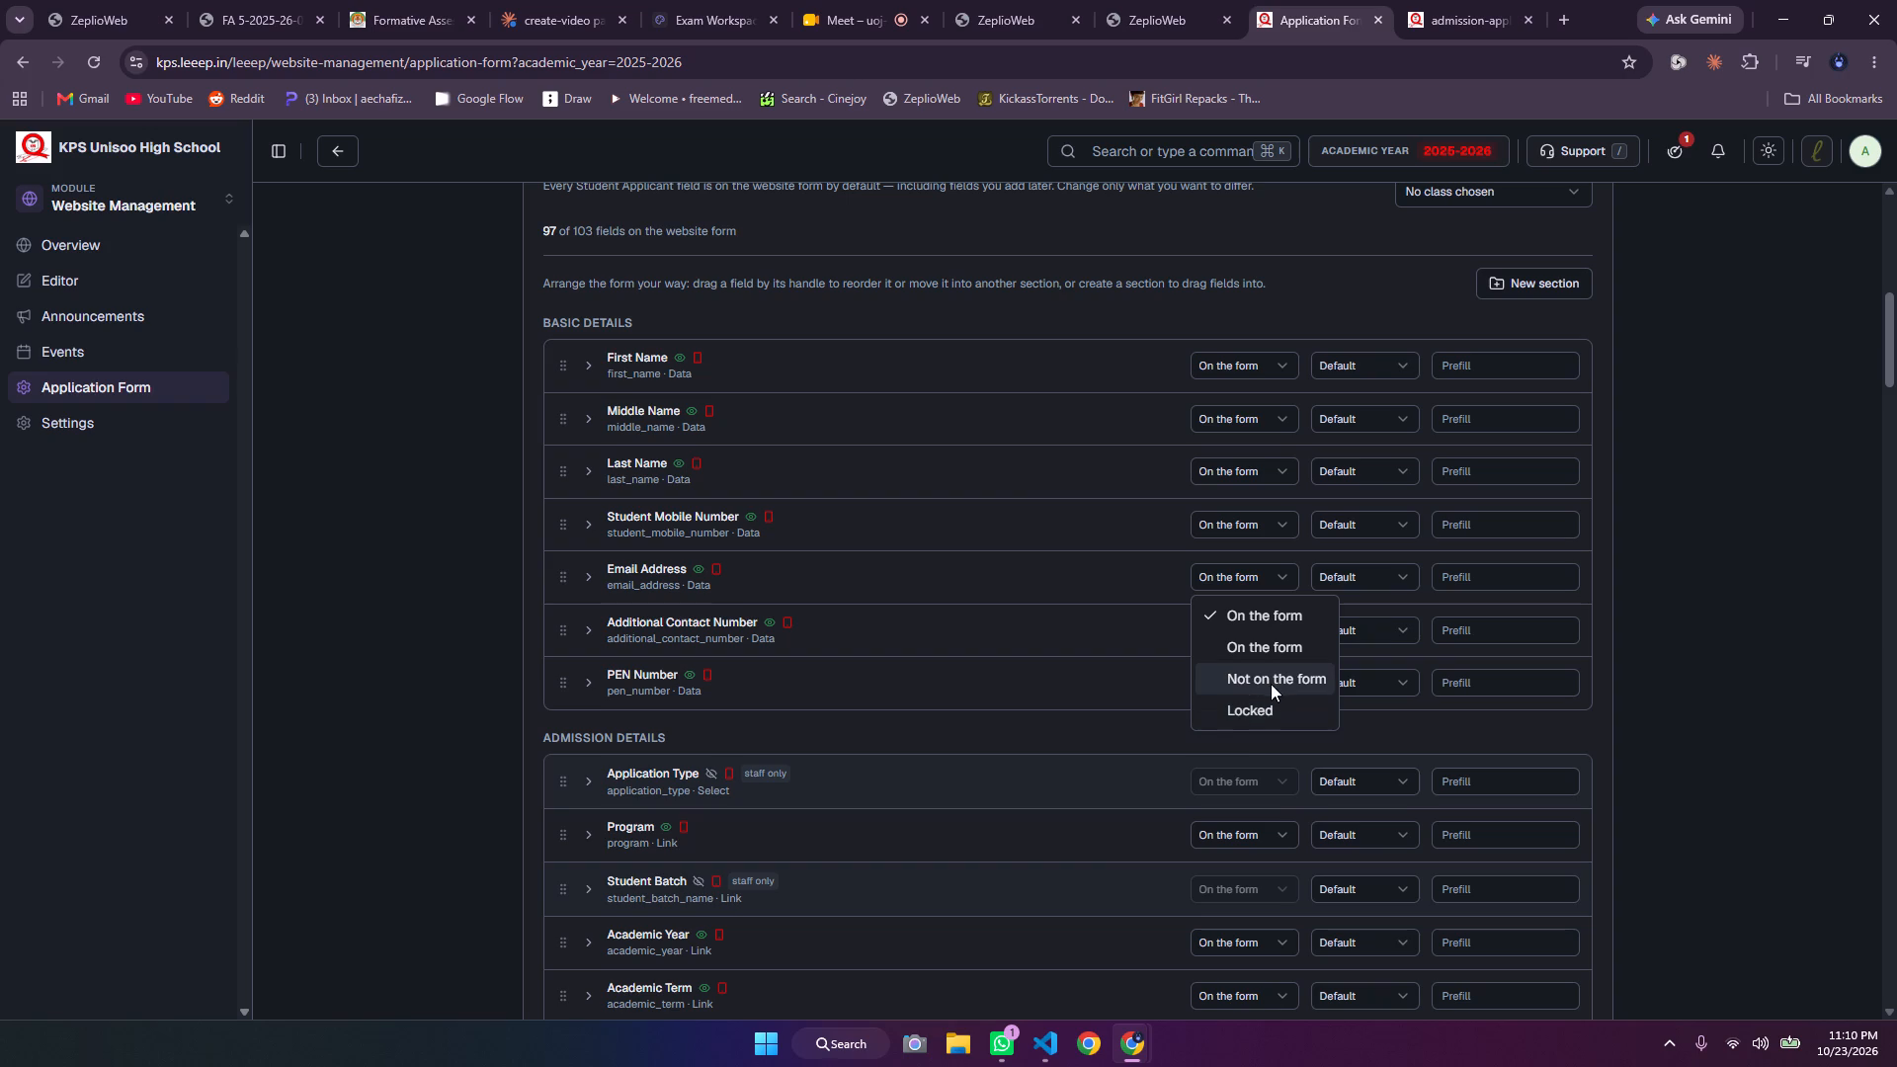
pyautogui.click(1273, 682)
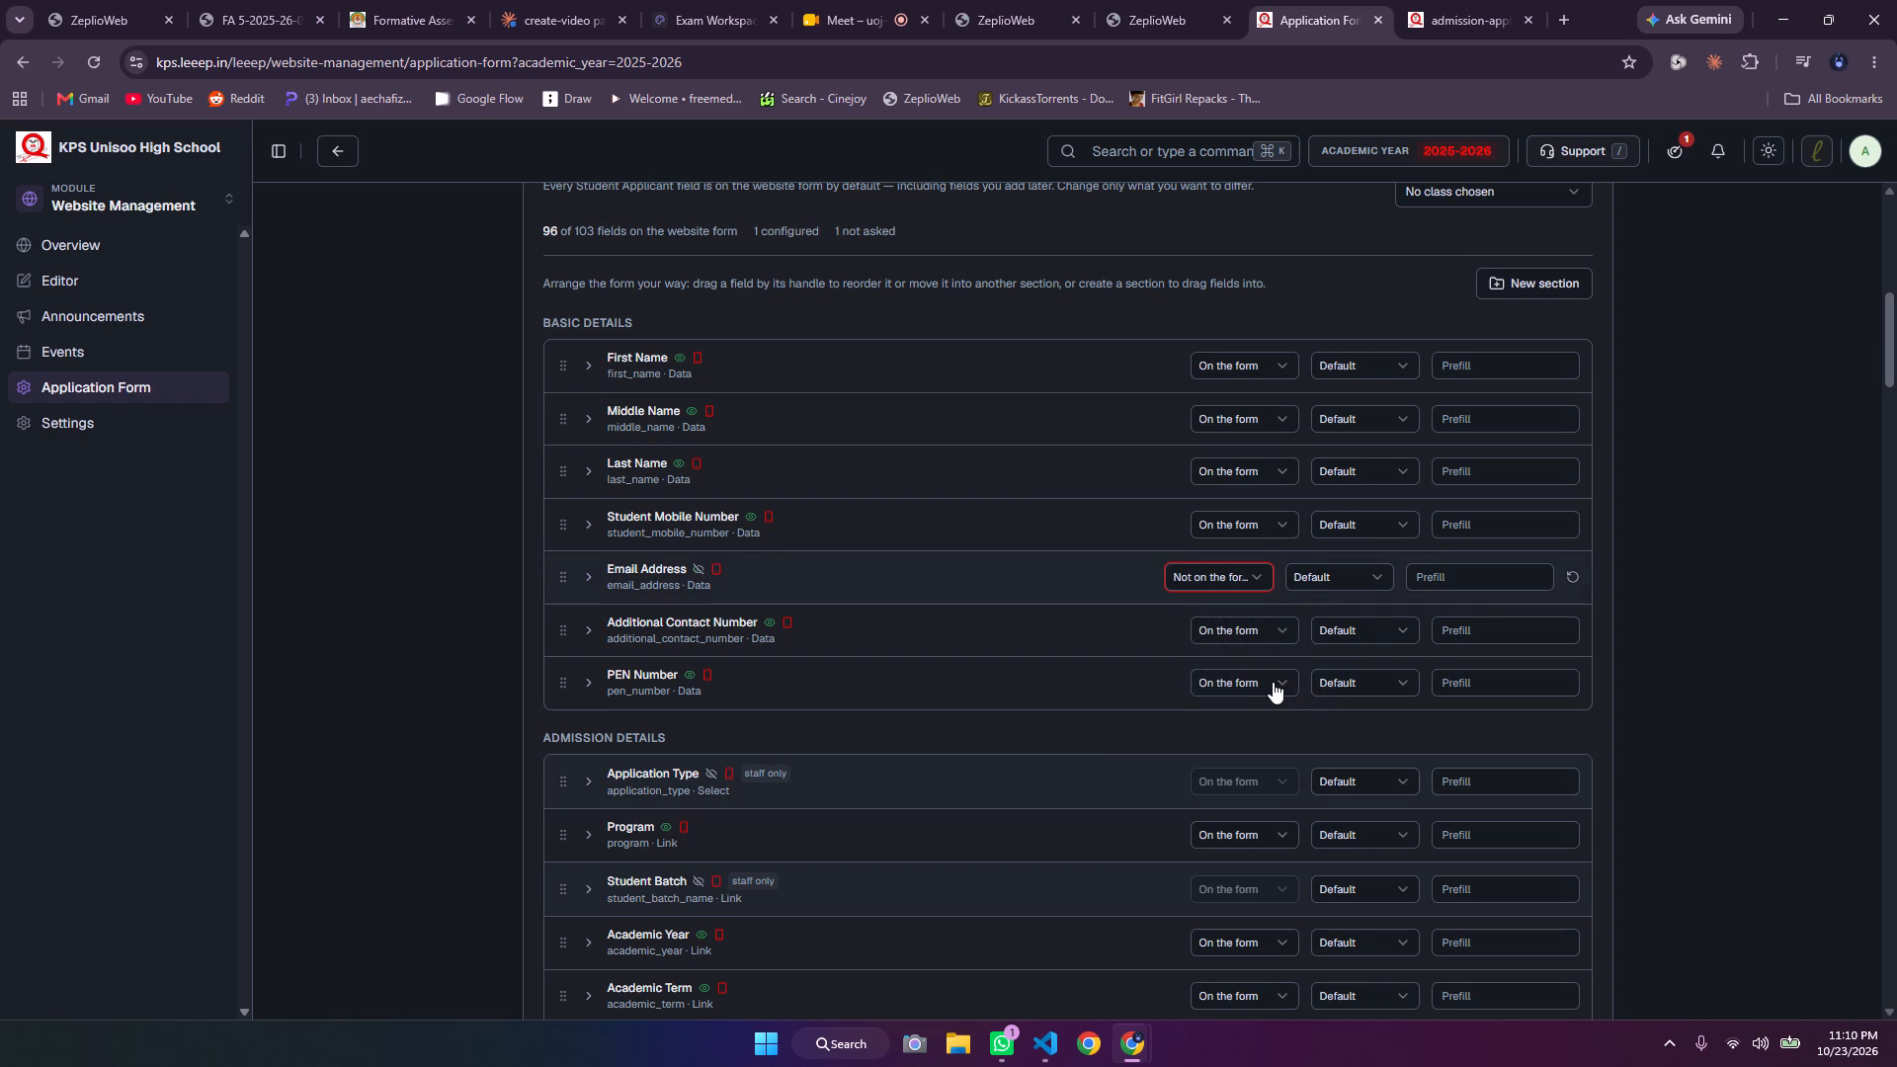
pyautogui.hotkey('ctrl', 's')
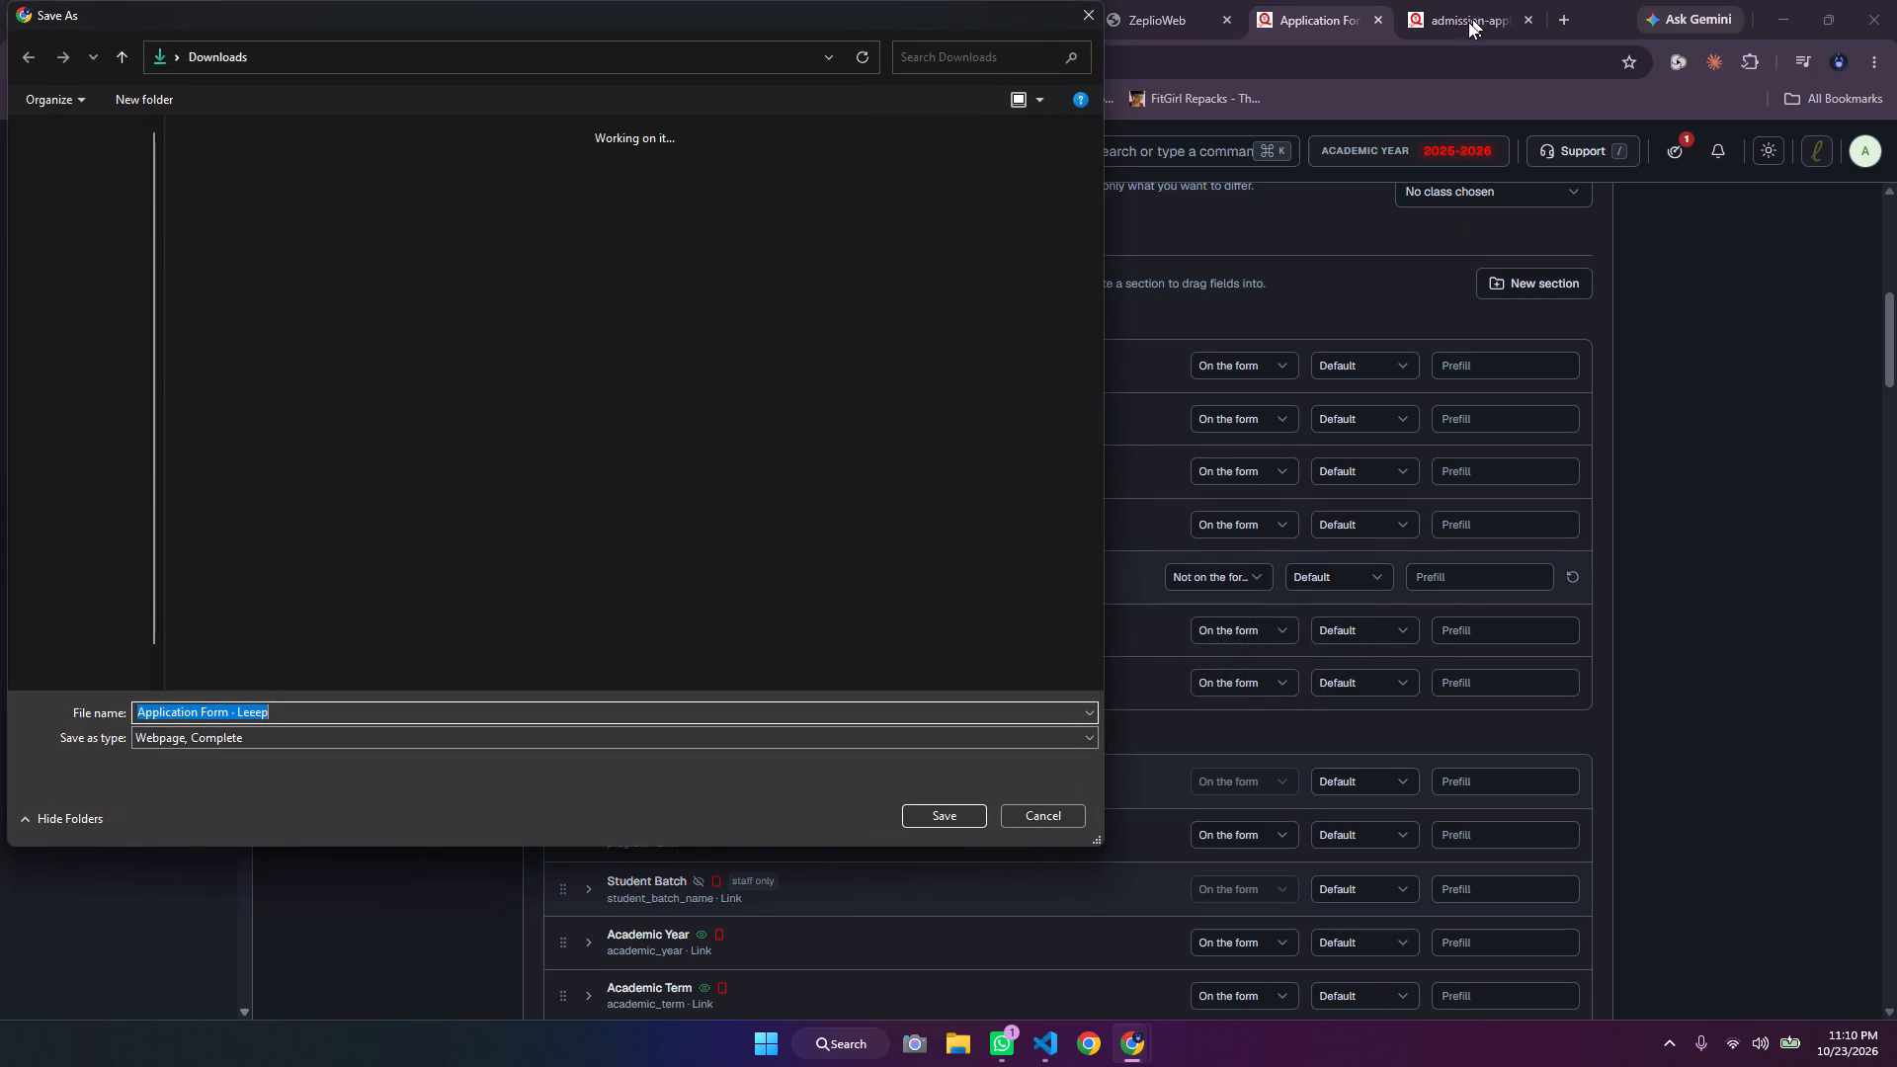
pyautogui.press('Escape')
pyautogui.click(1315, 566)
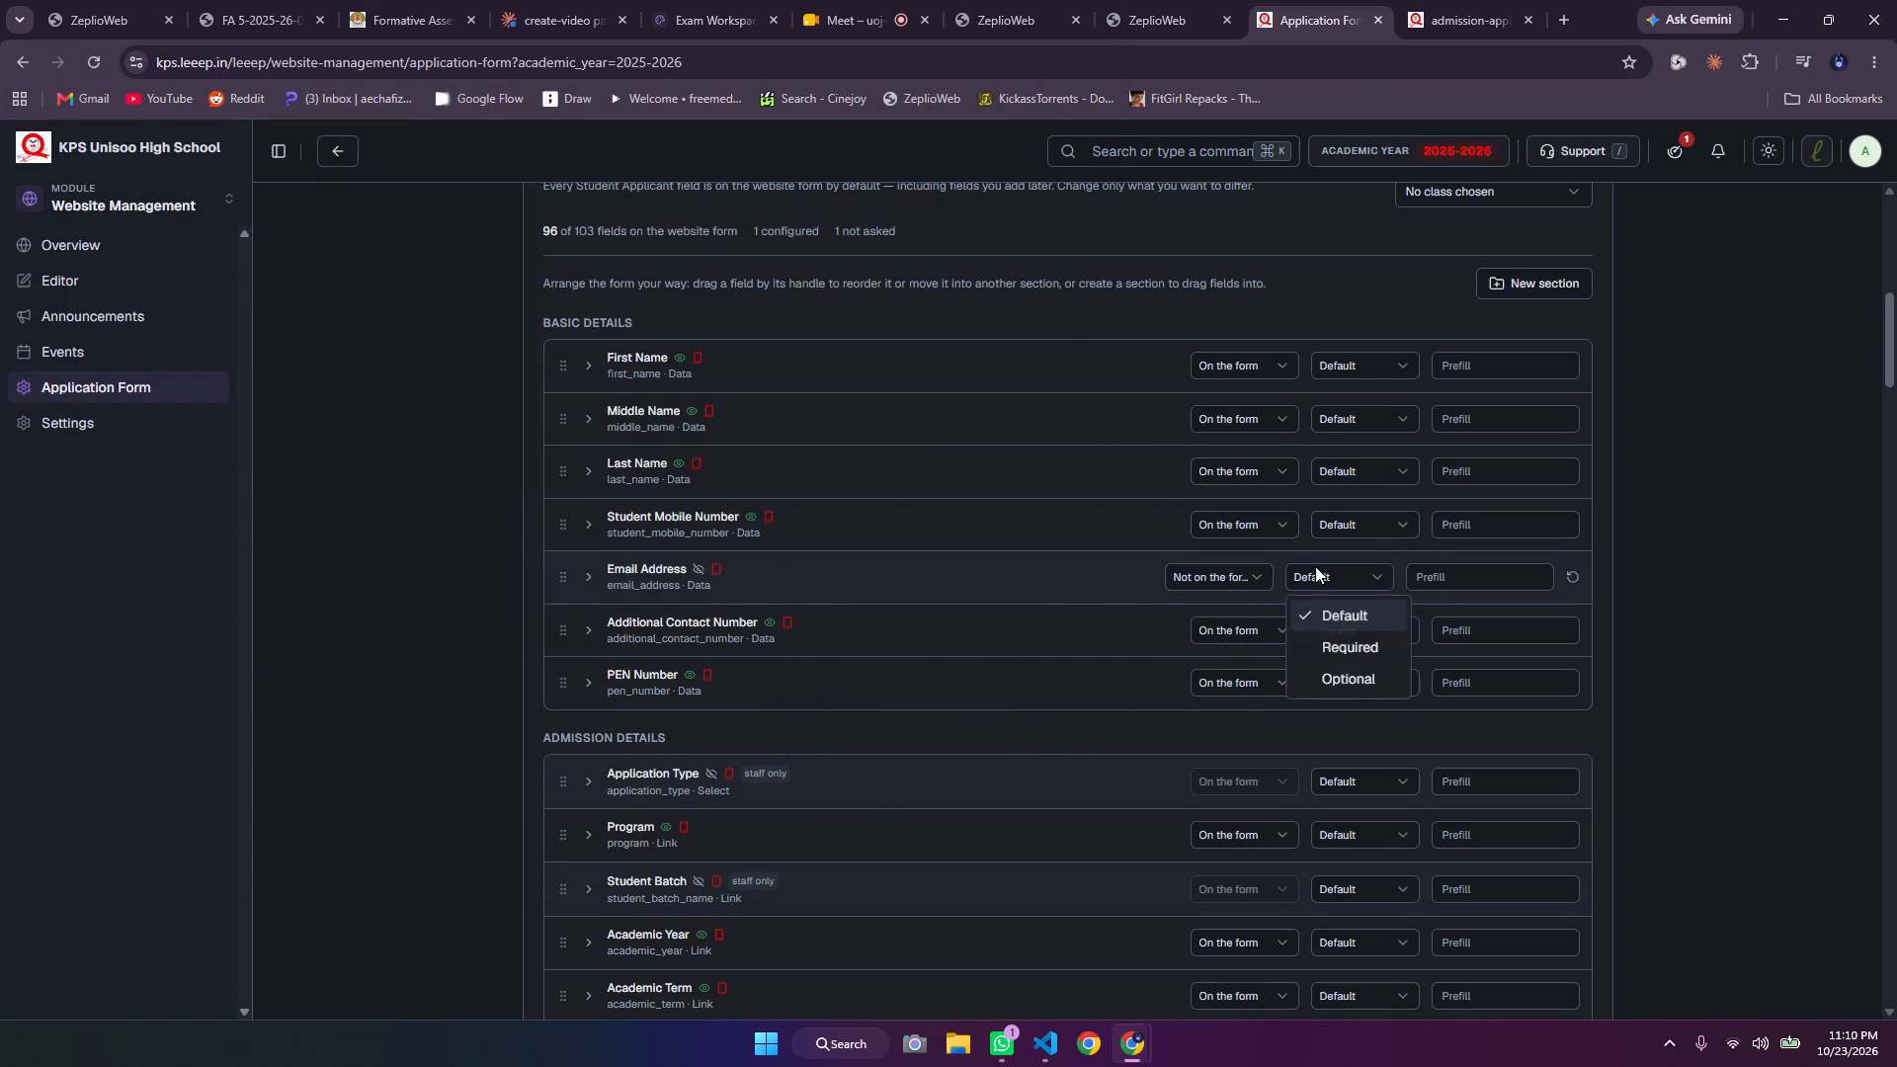
pyautogui.click(1339, 578)
pyautogui.scroll(10, 1525, 581)
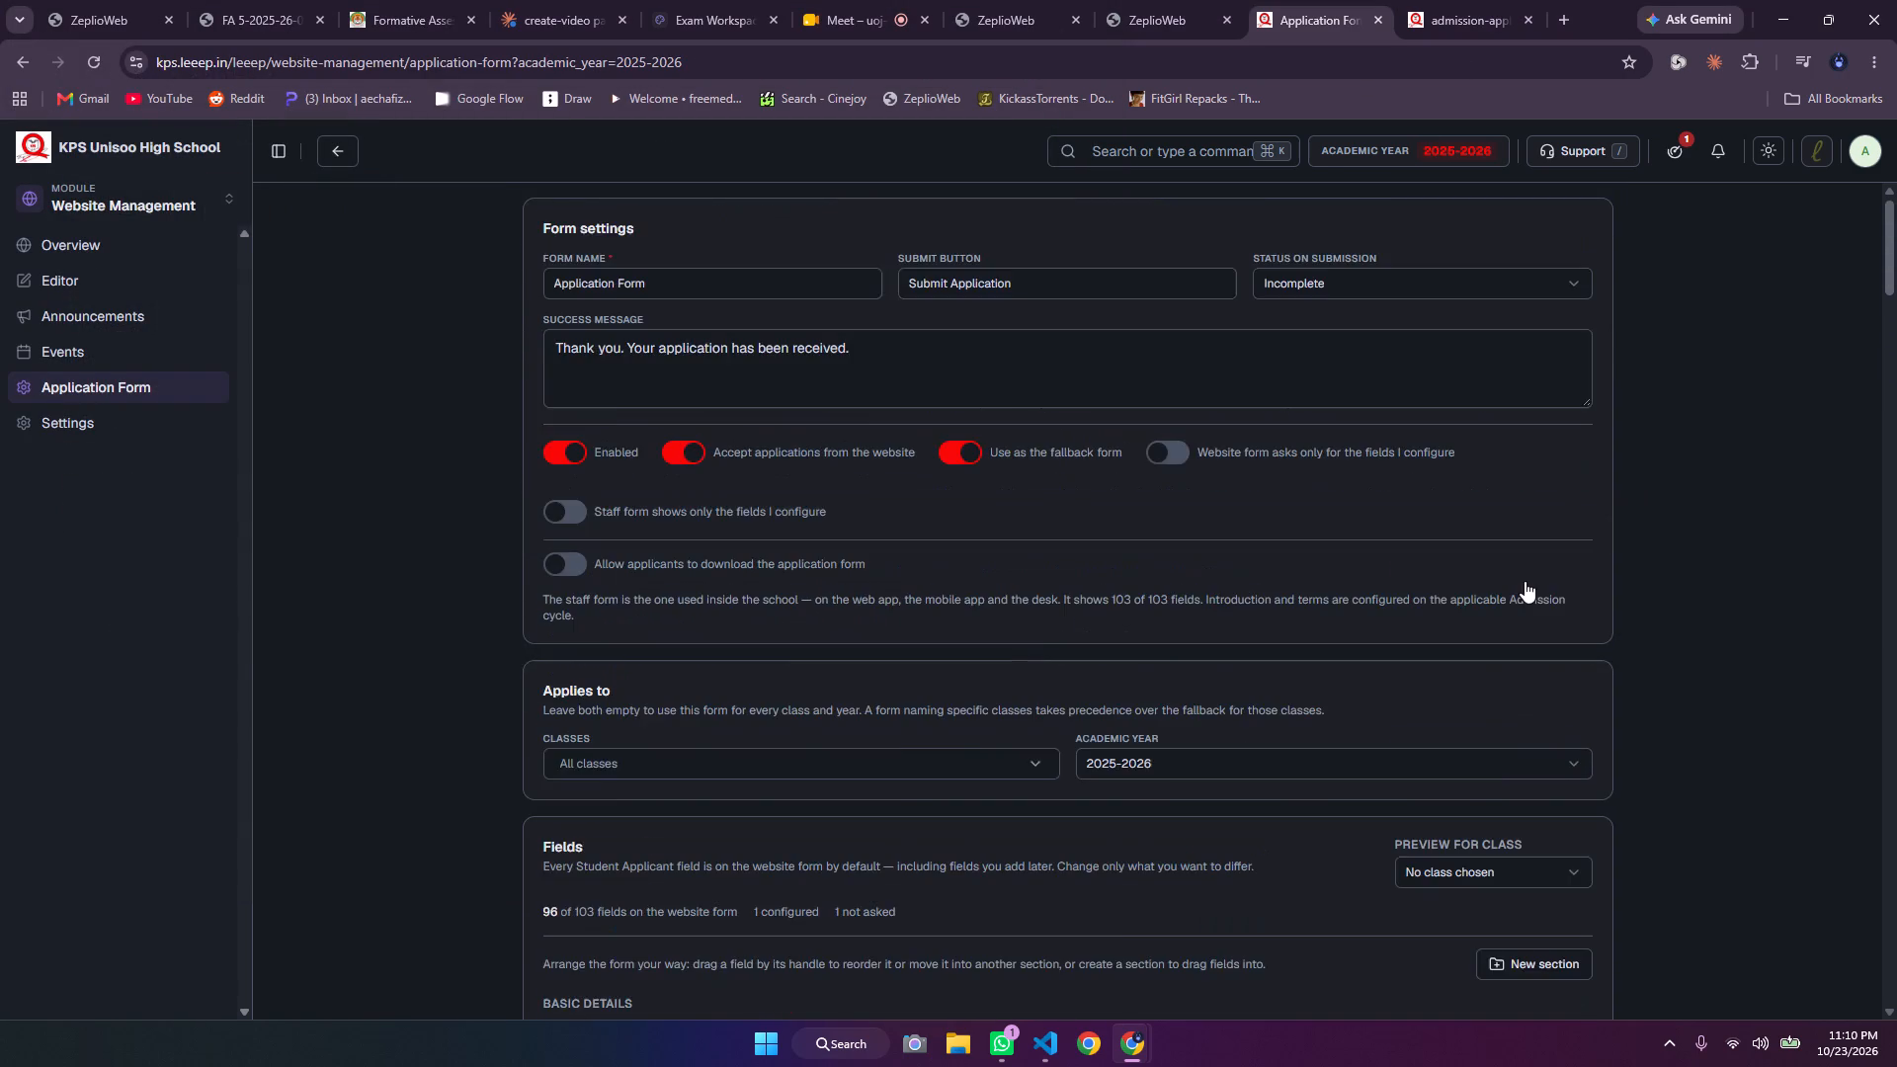
pyautogui.click(1593, 242)
# Reload the public registration form, choose LKG as the class, and continue to Basic Details to check its fields.
pyautogui.click(1423, 7)
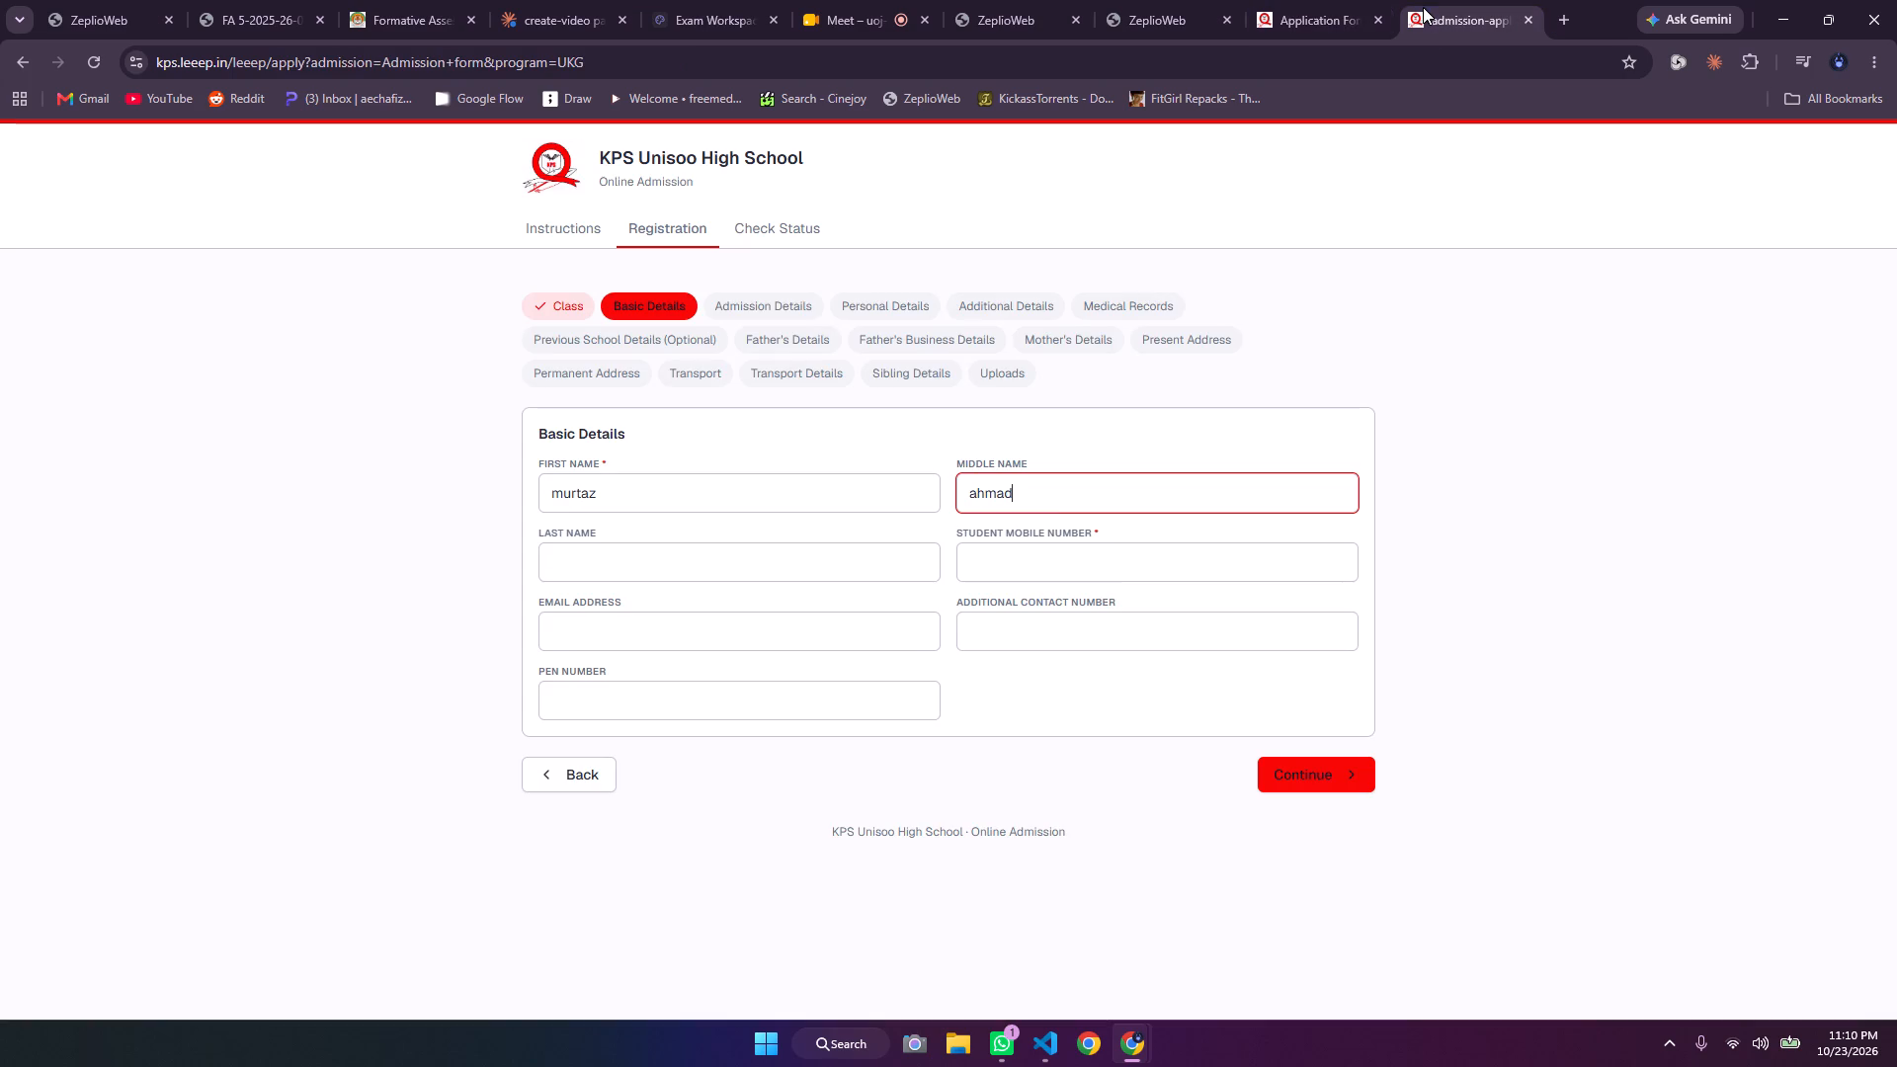
pyautogui.hotkey('ctrl', 'r')
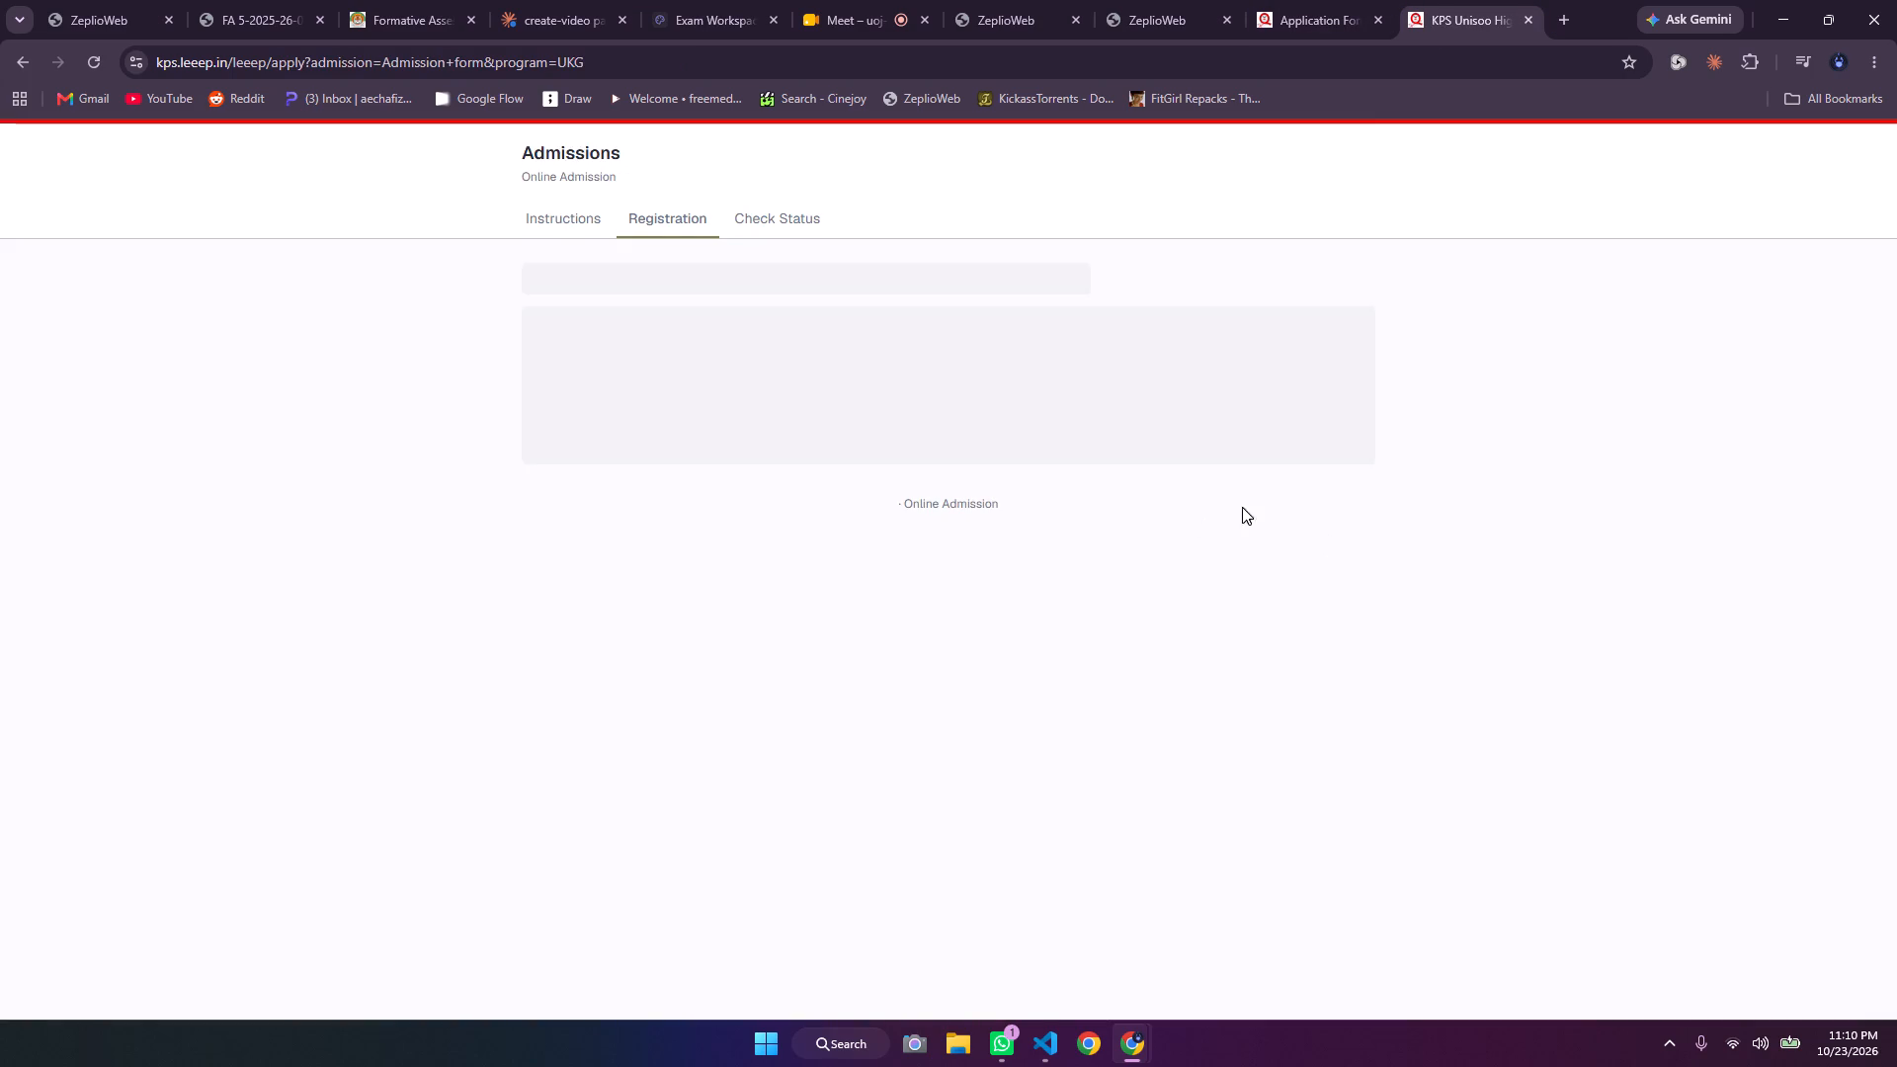
pyautogui.scroll(-1, 1231, 621)
pyautogui.click(901, 473)
pyautogui.click(877, 450)
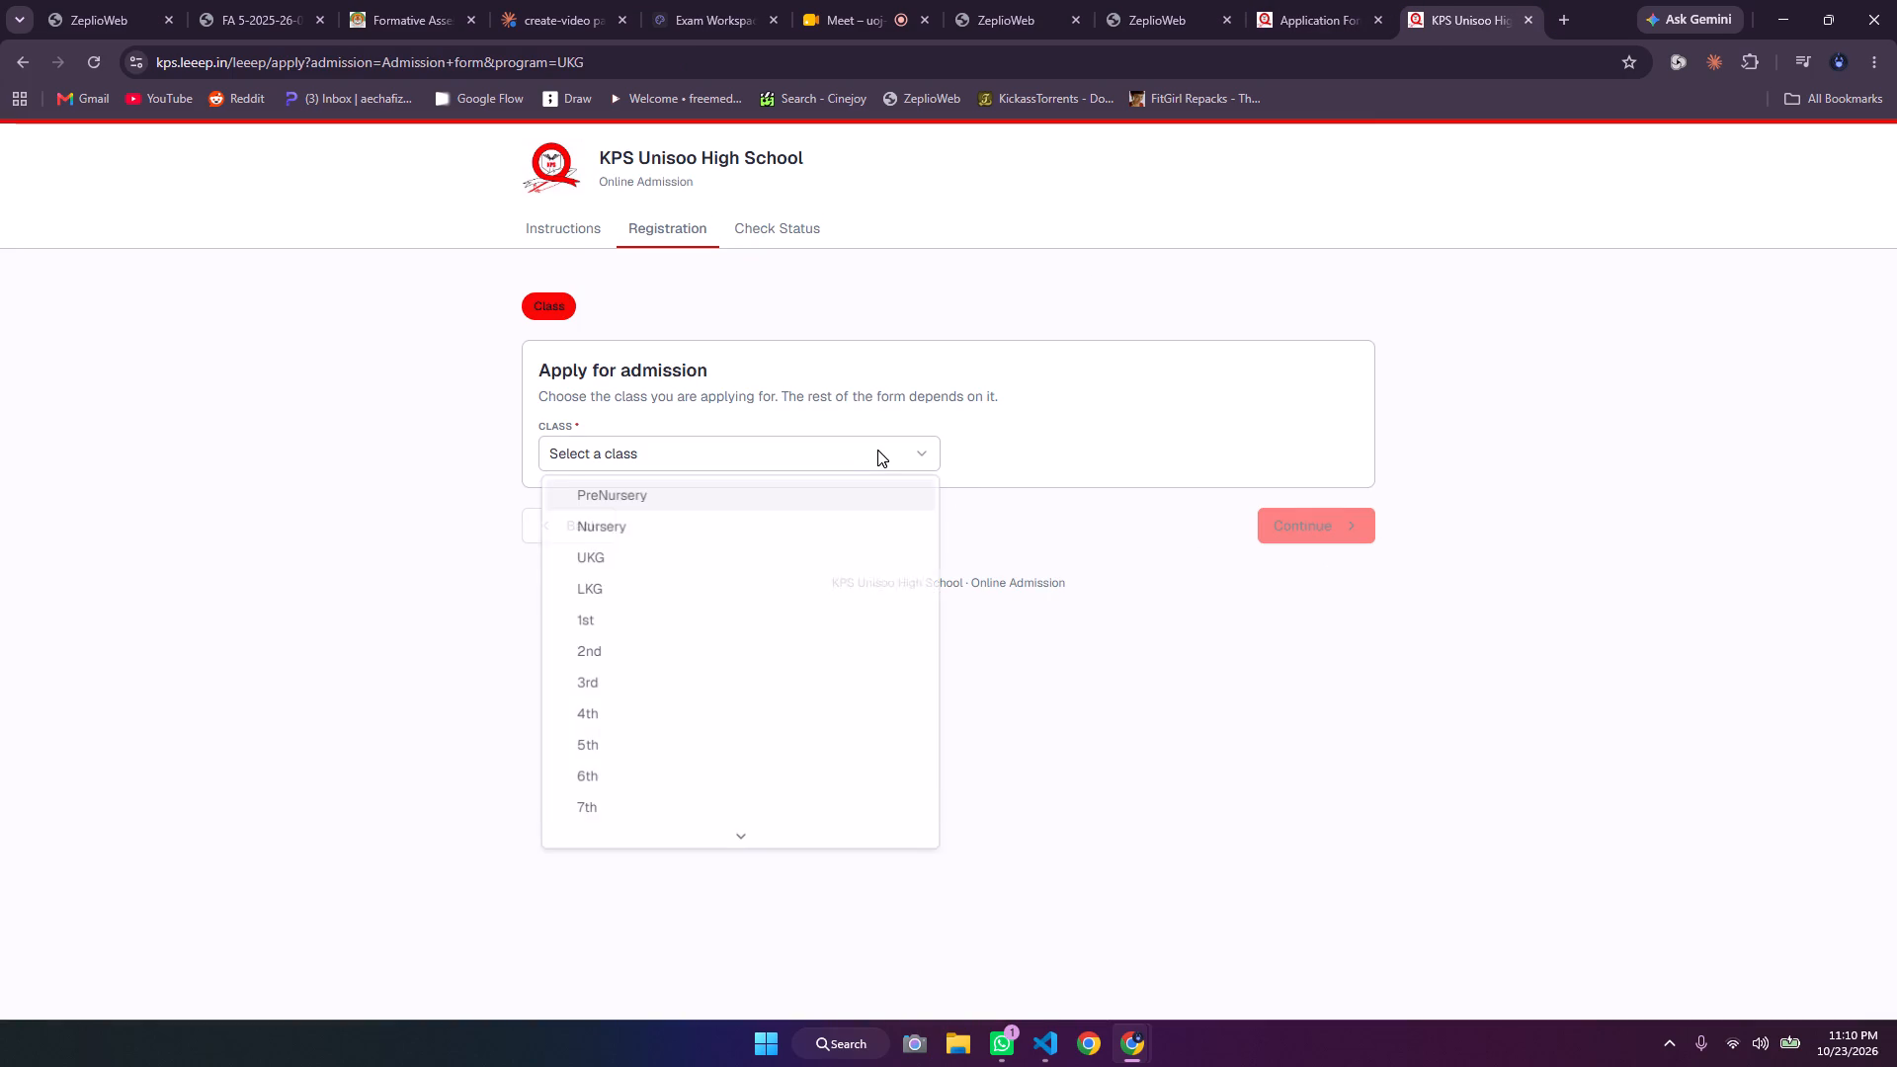
pyautogui.click(695, 588)
pyautogui.click(1327, 593)
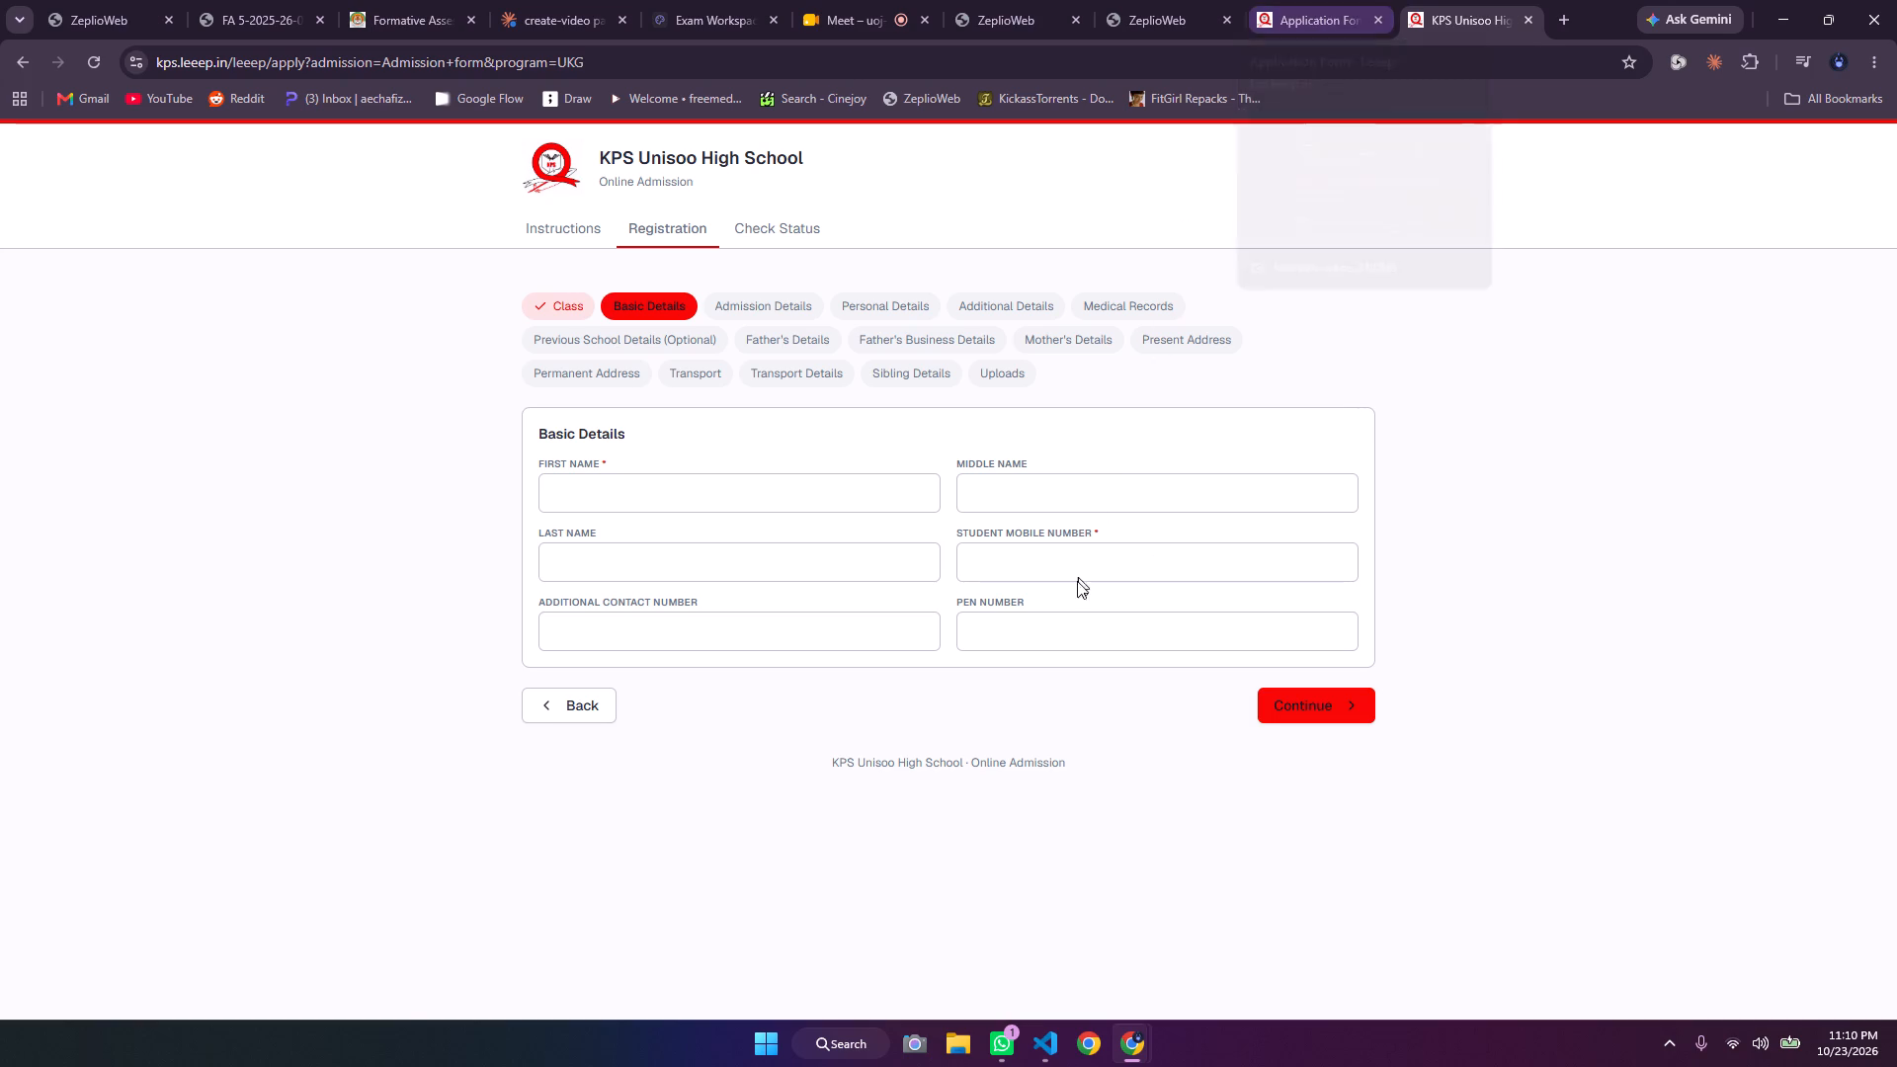
pyautogui.click(1072, 625)
# Set the PEN Number field to Not on the form in the Application Form configuration and save it.
pyautogui.click(1311, 9)
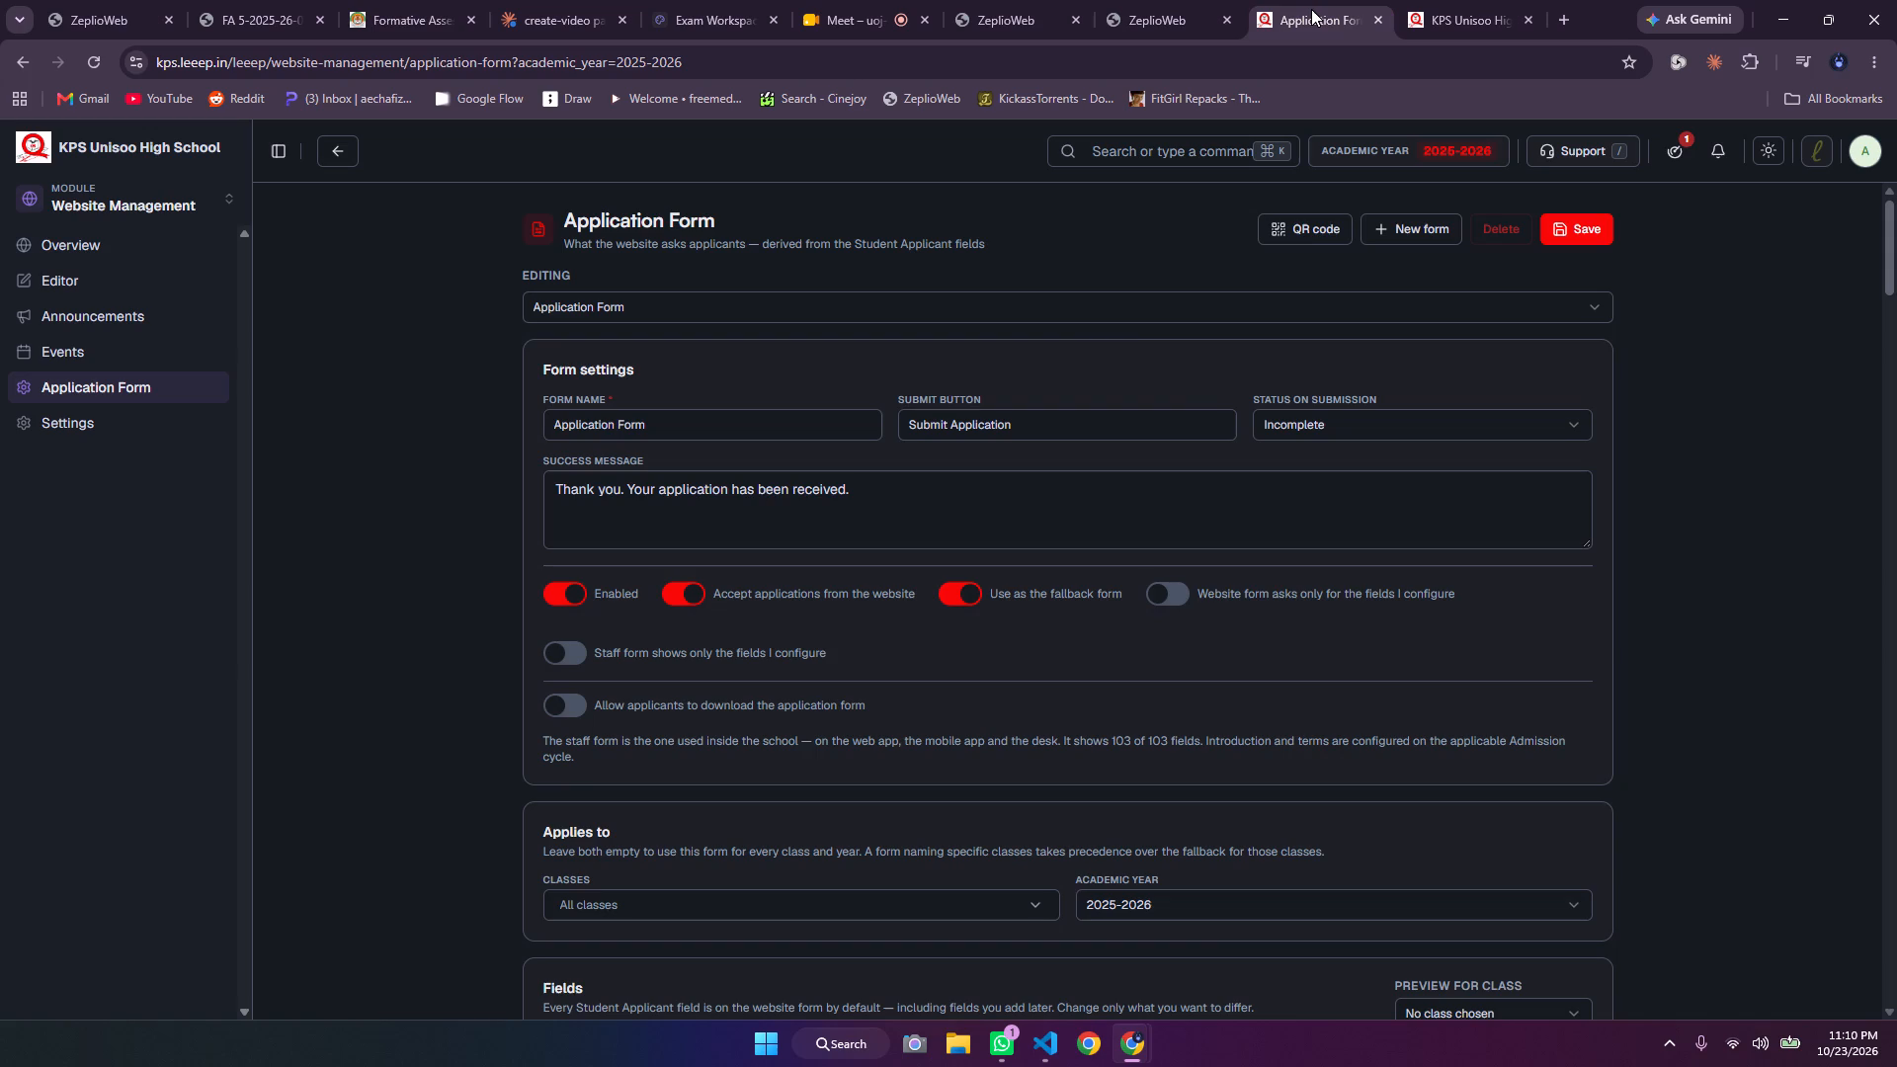
pyautogui.scroll(-5, 1001, 687)
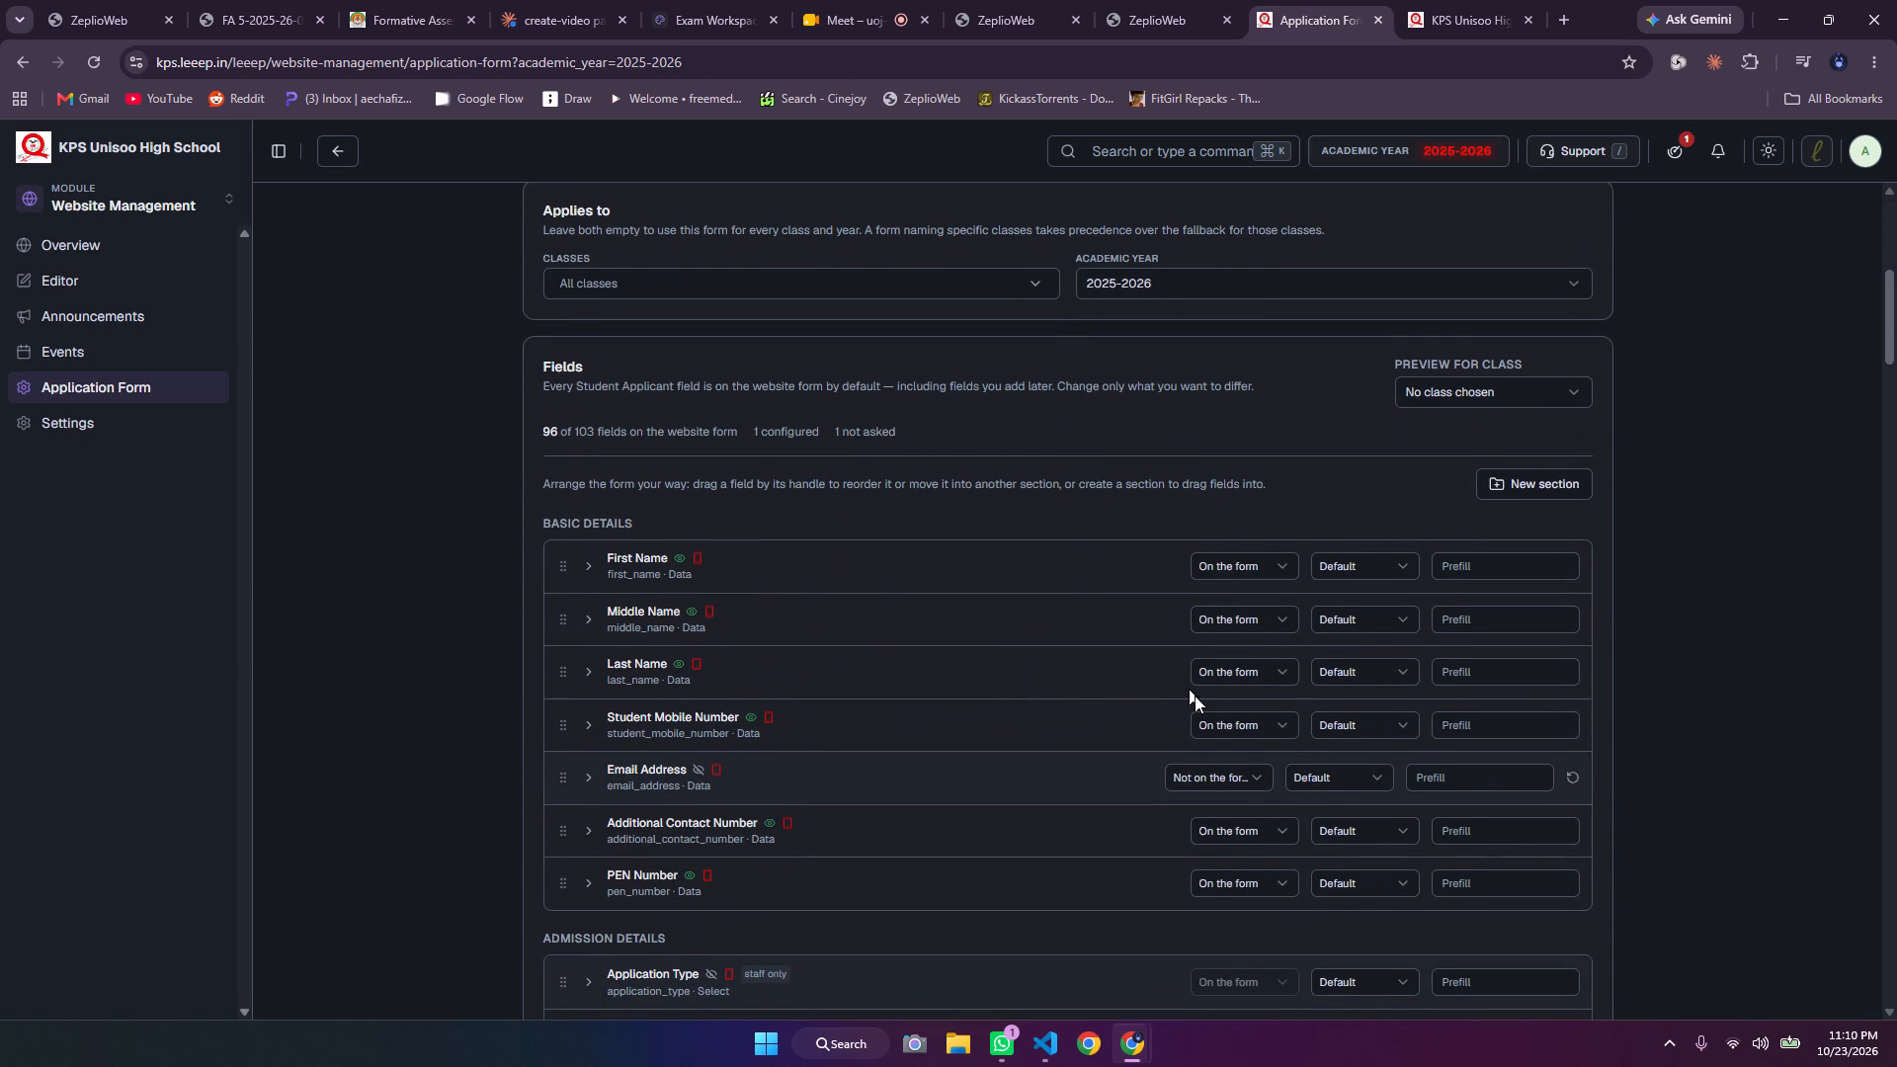
pyautogui.scroll(-1, 1241, 798)
pyautogui.click(1251, 839)
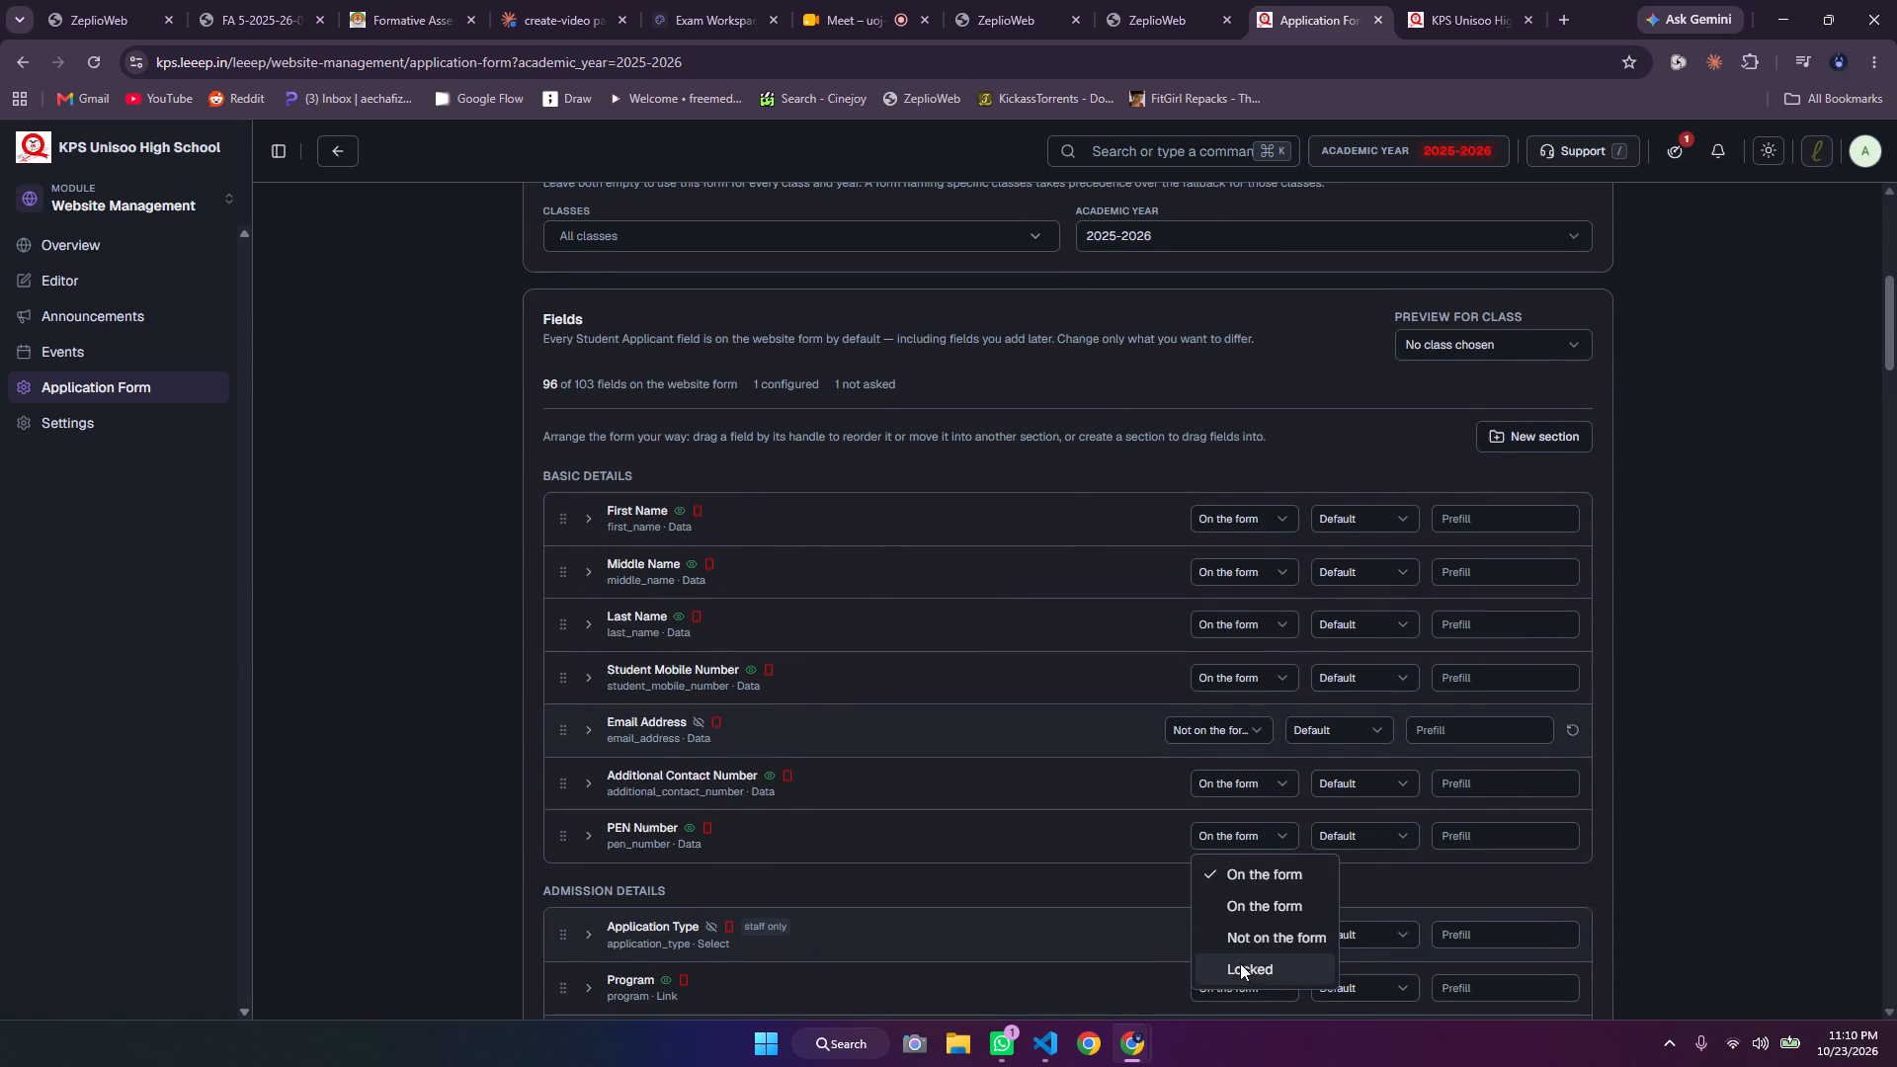
pyautogui.click(1262, 932)
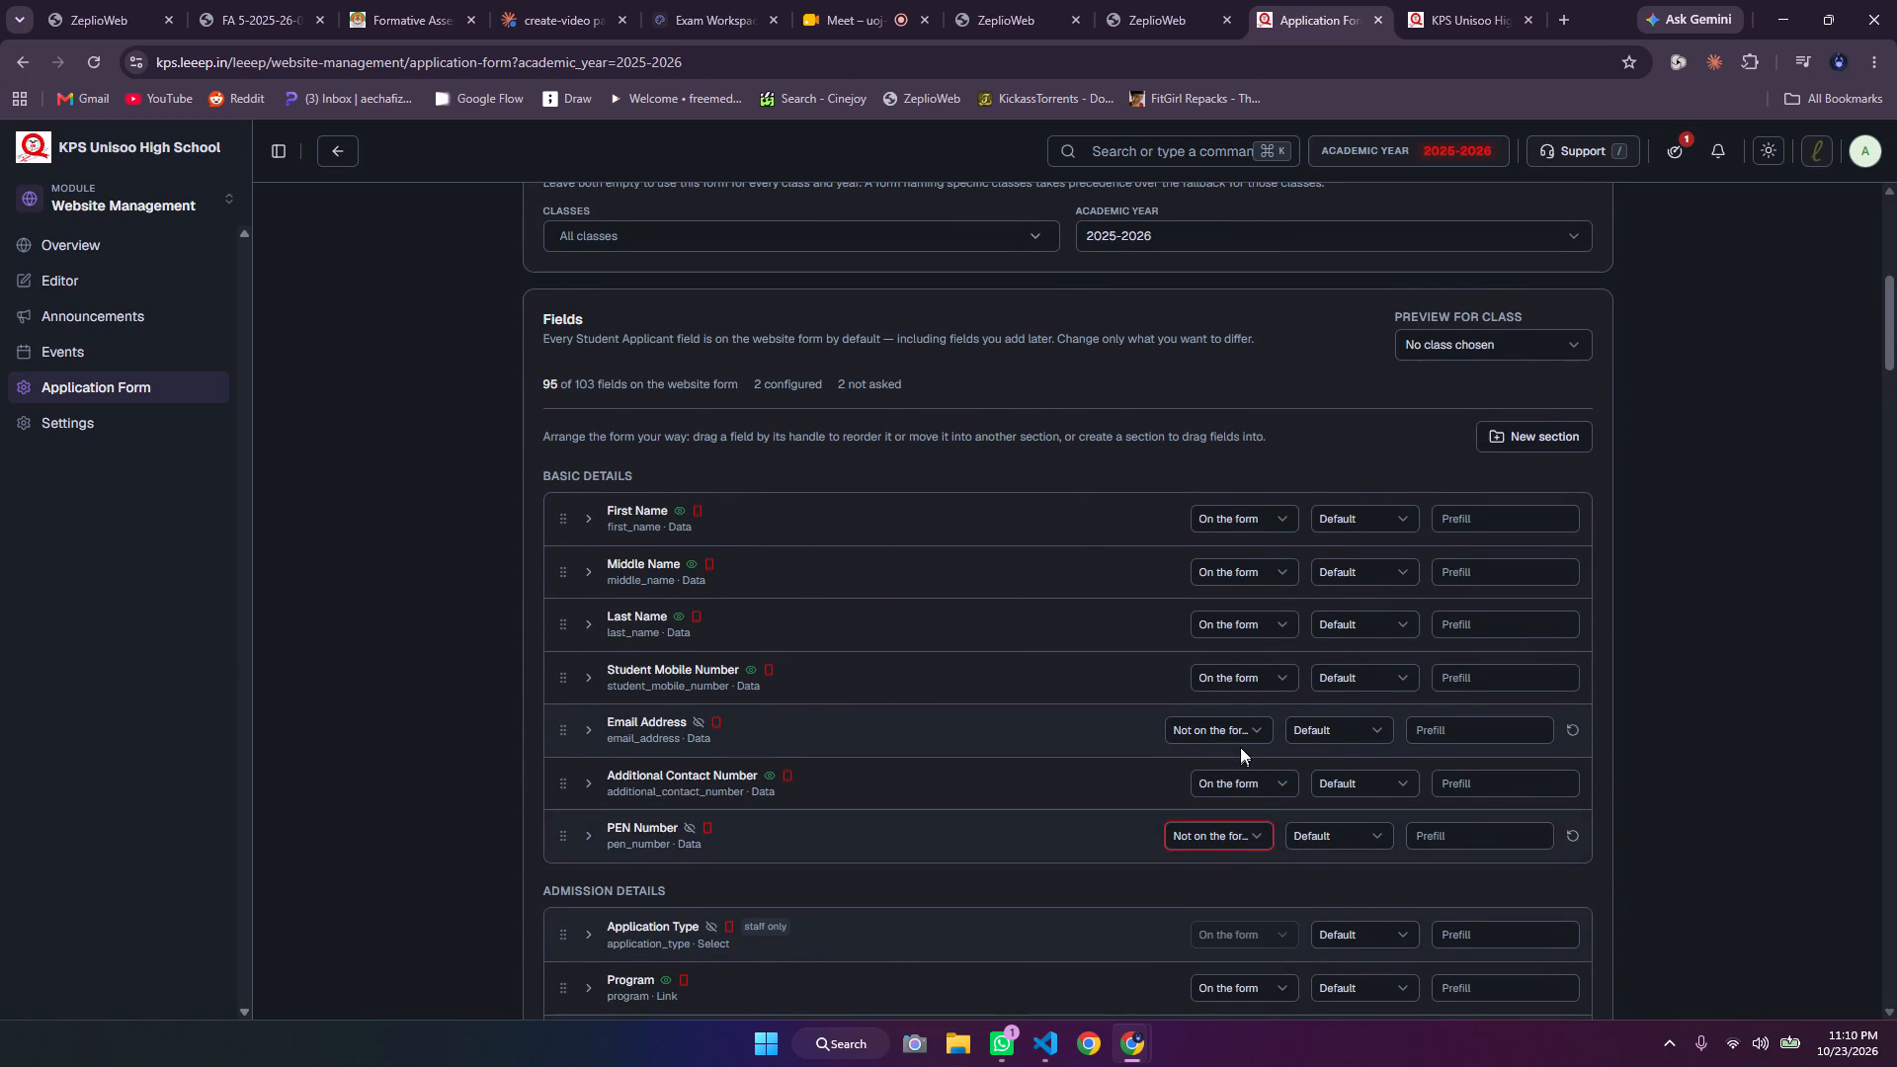
pyautogui.scroll(-5, 1240, 746)
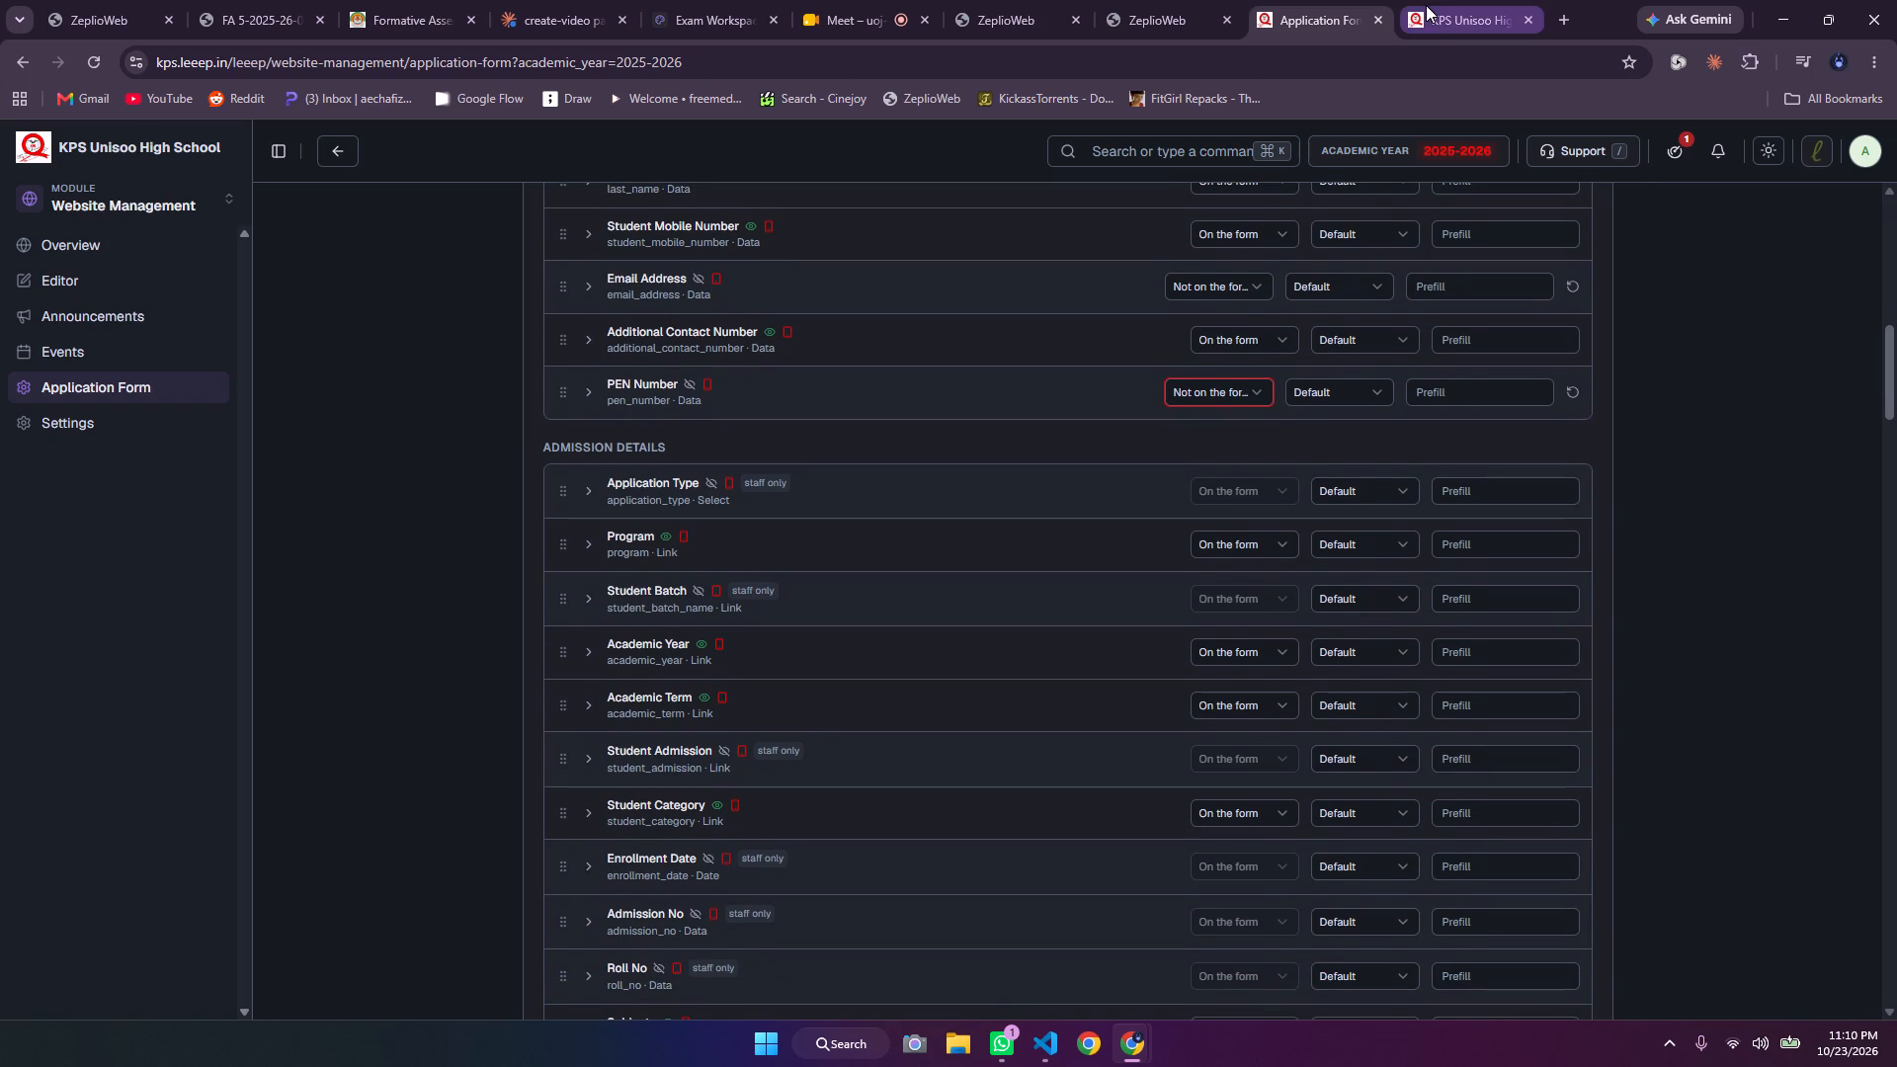
pyautogui.scroll(13, 1669, 442)
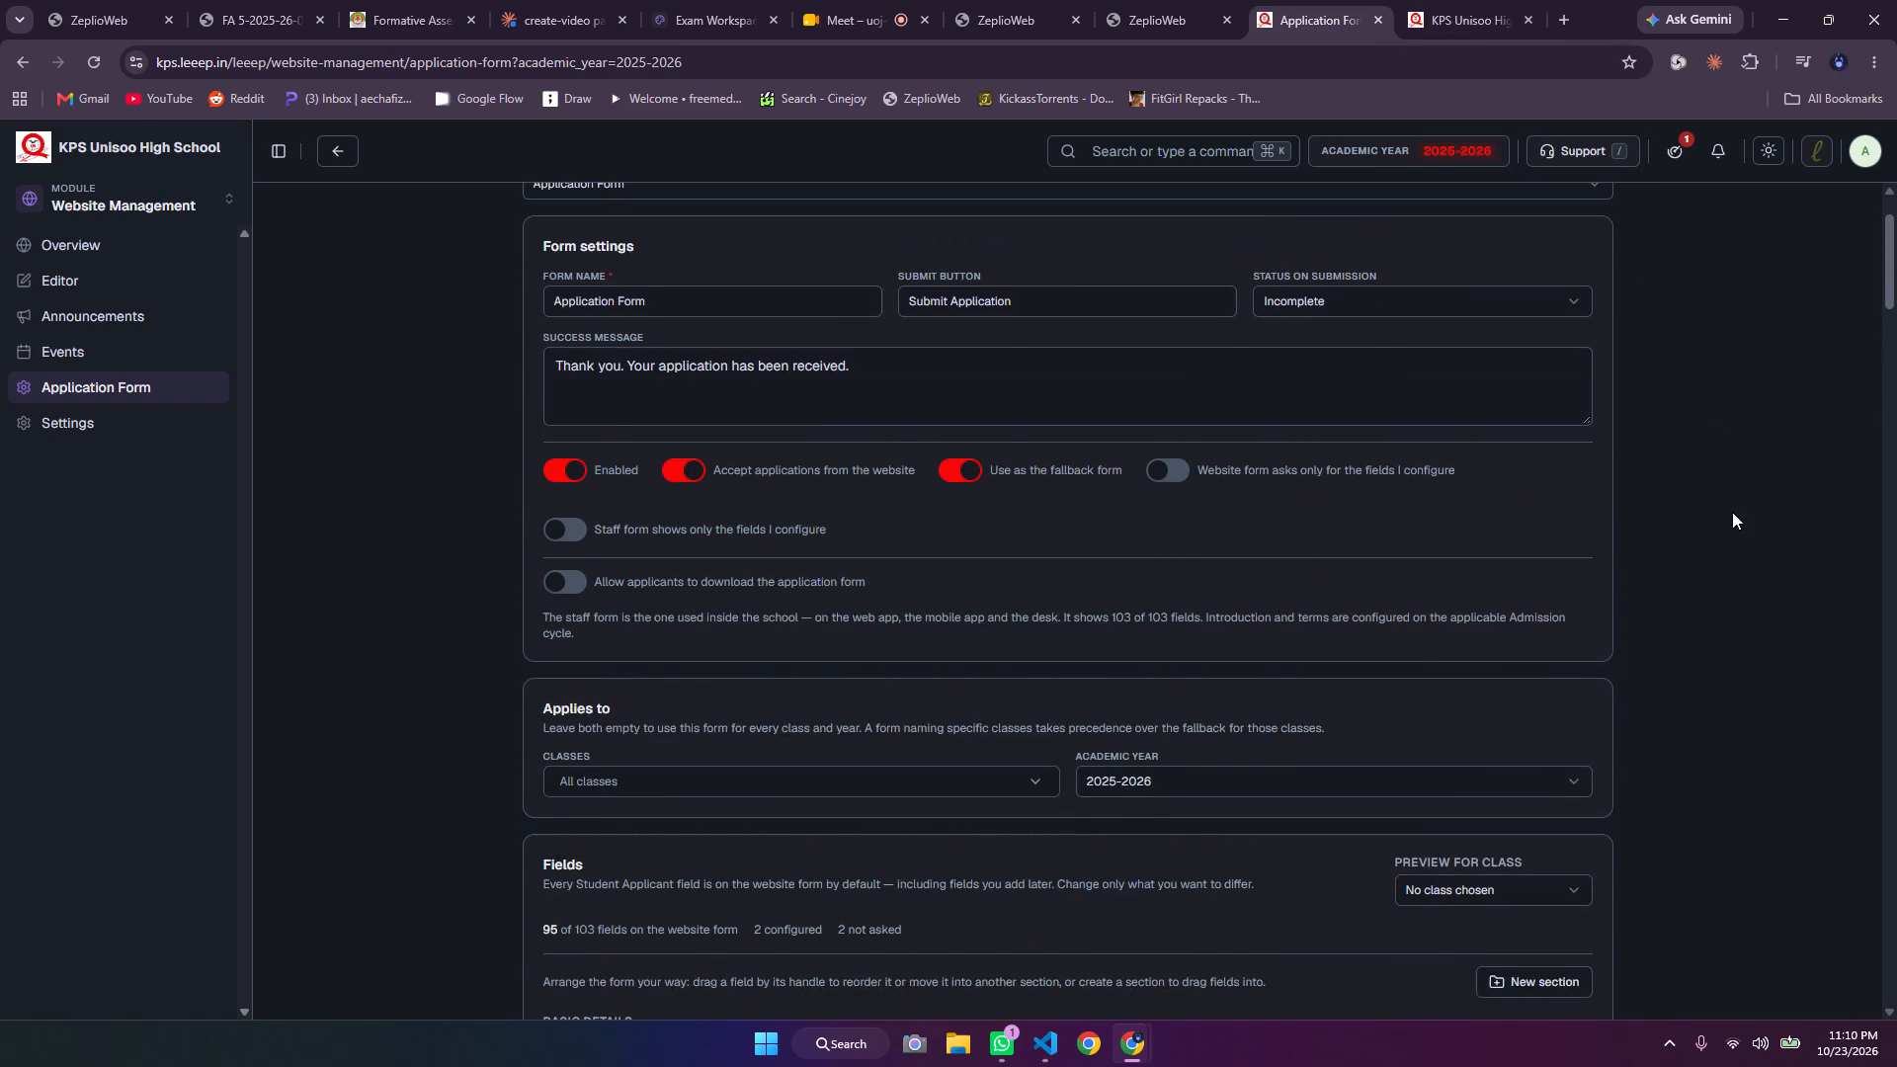
pyautogui.click(1563, 225)
# On the public form, enter placeholder first and middle names and a student mobile number, then continue to Admission Details and check the Academic Term options.
pyautogui.click(1473, 0)
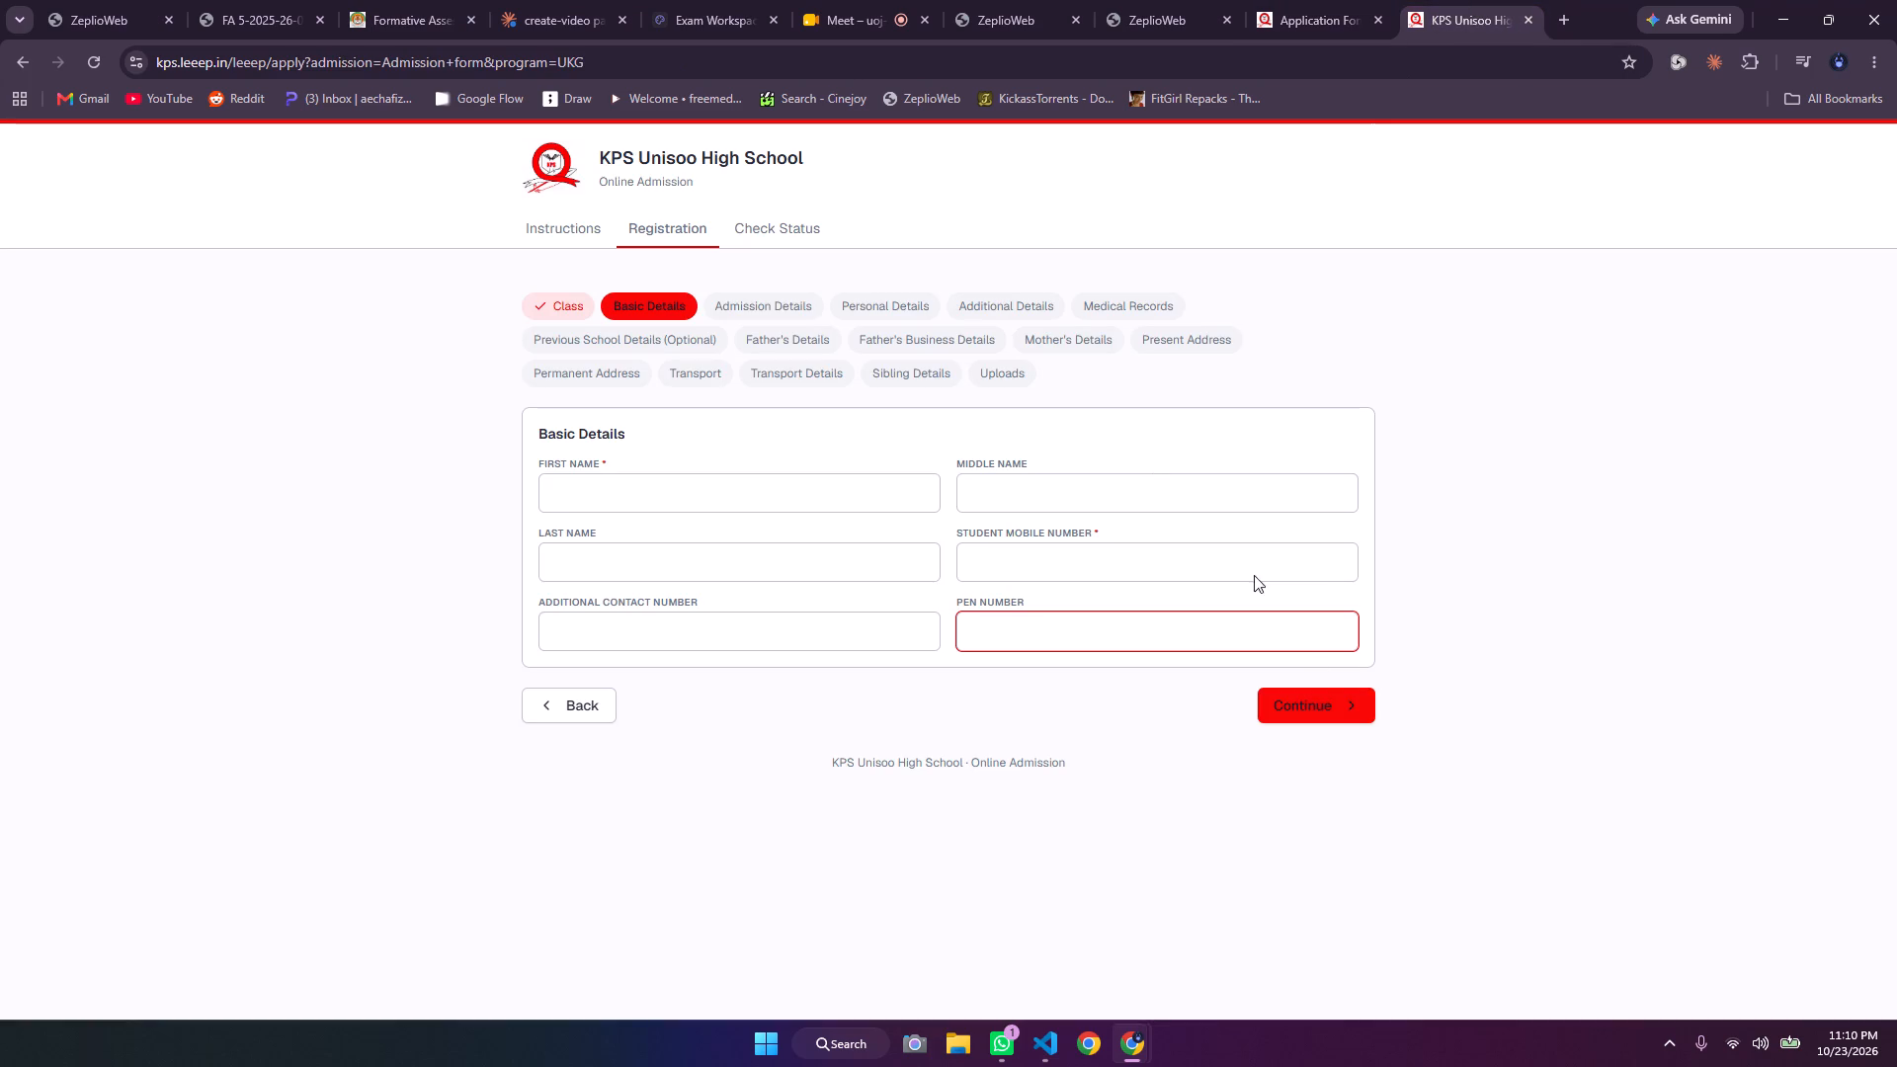
pyautogui.click(1335, 702)
pyautogui.click(799, 511)
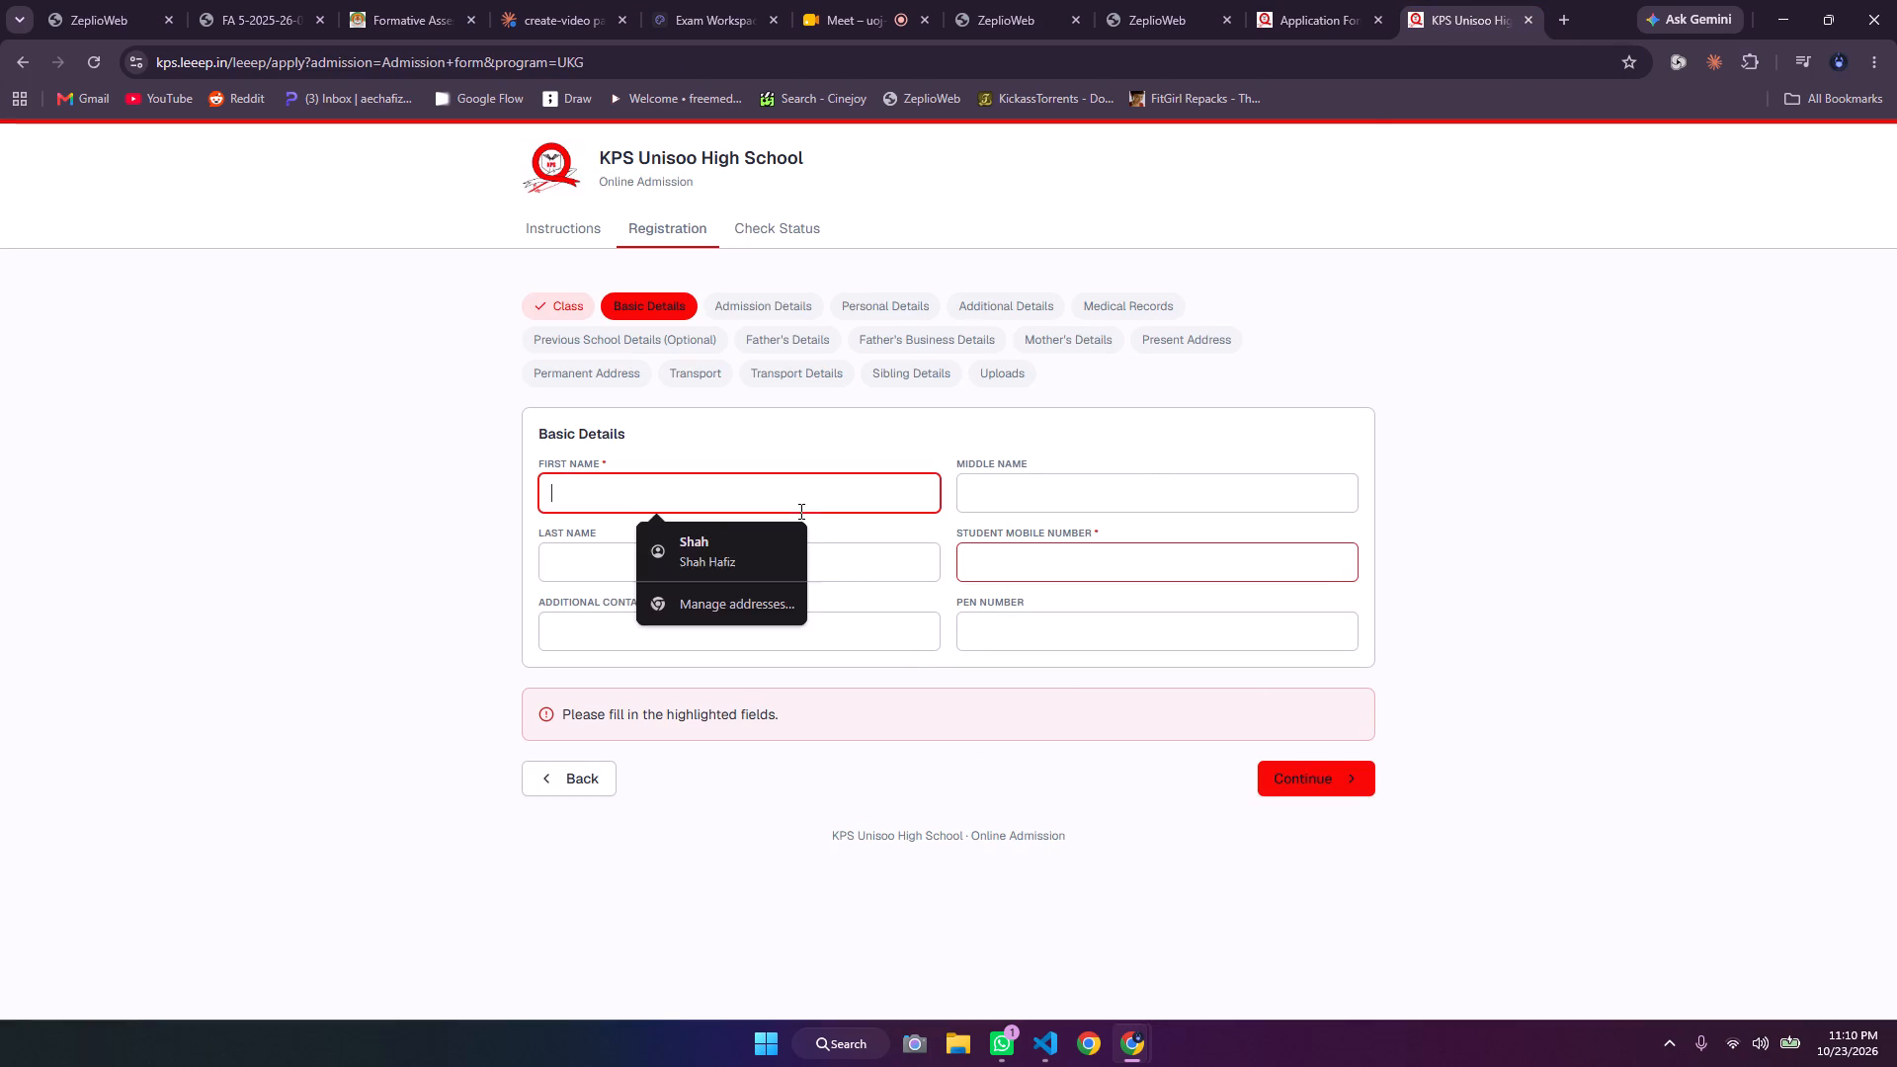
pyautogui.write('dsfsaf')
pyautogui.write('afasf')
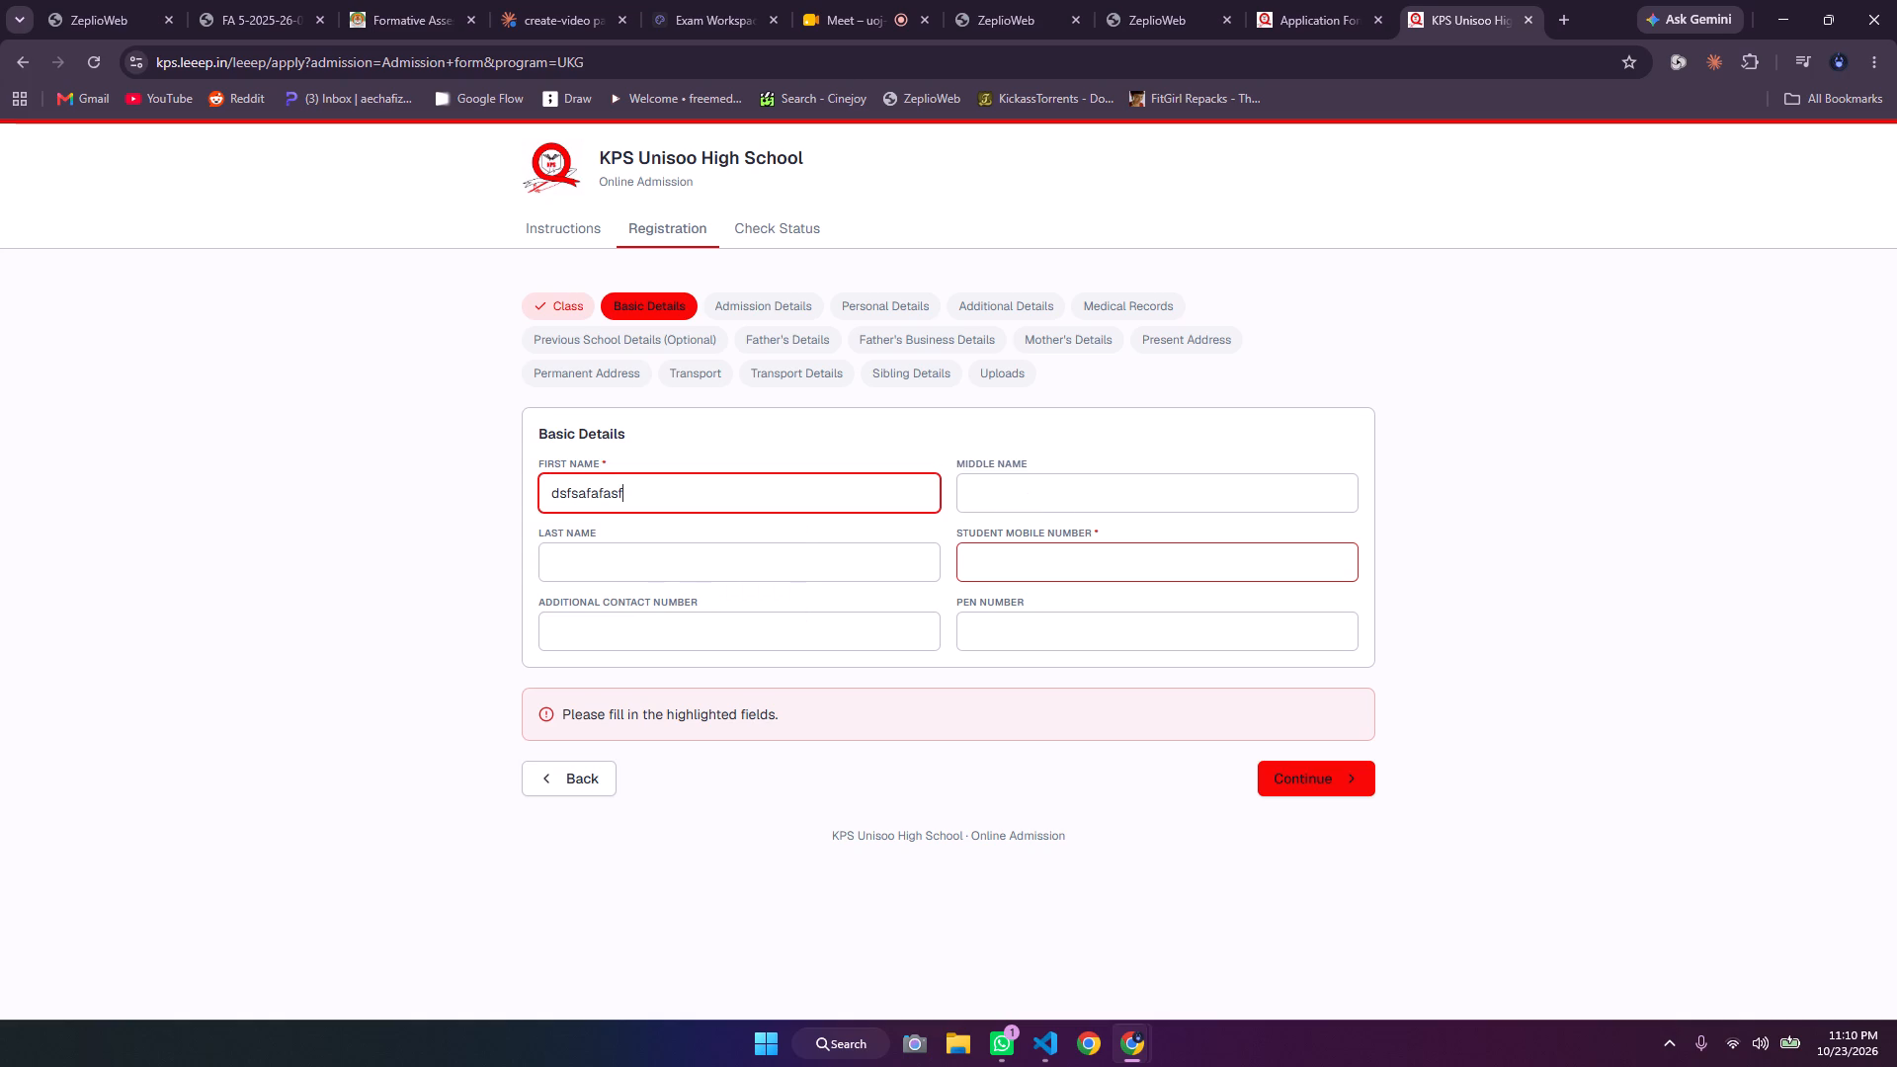
pyautogui.click(1049, 487)
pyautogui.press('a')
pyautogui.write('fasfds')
pyautogui.click(1040, 553)
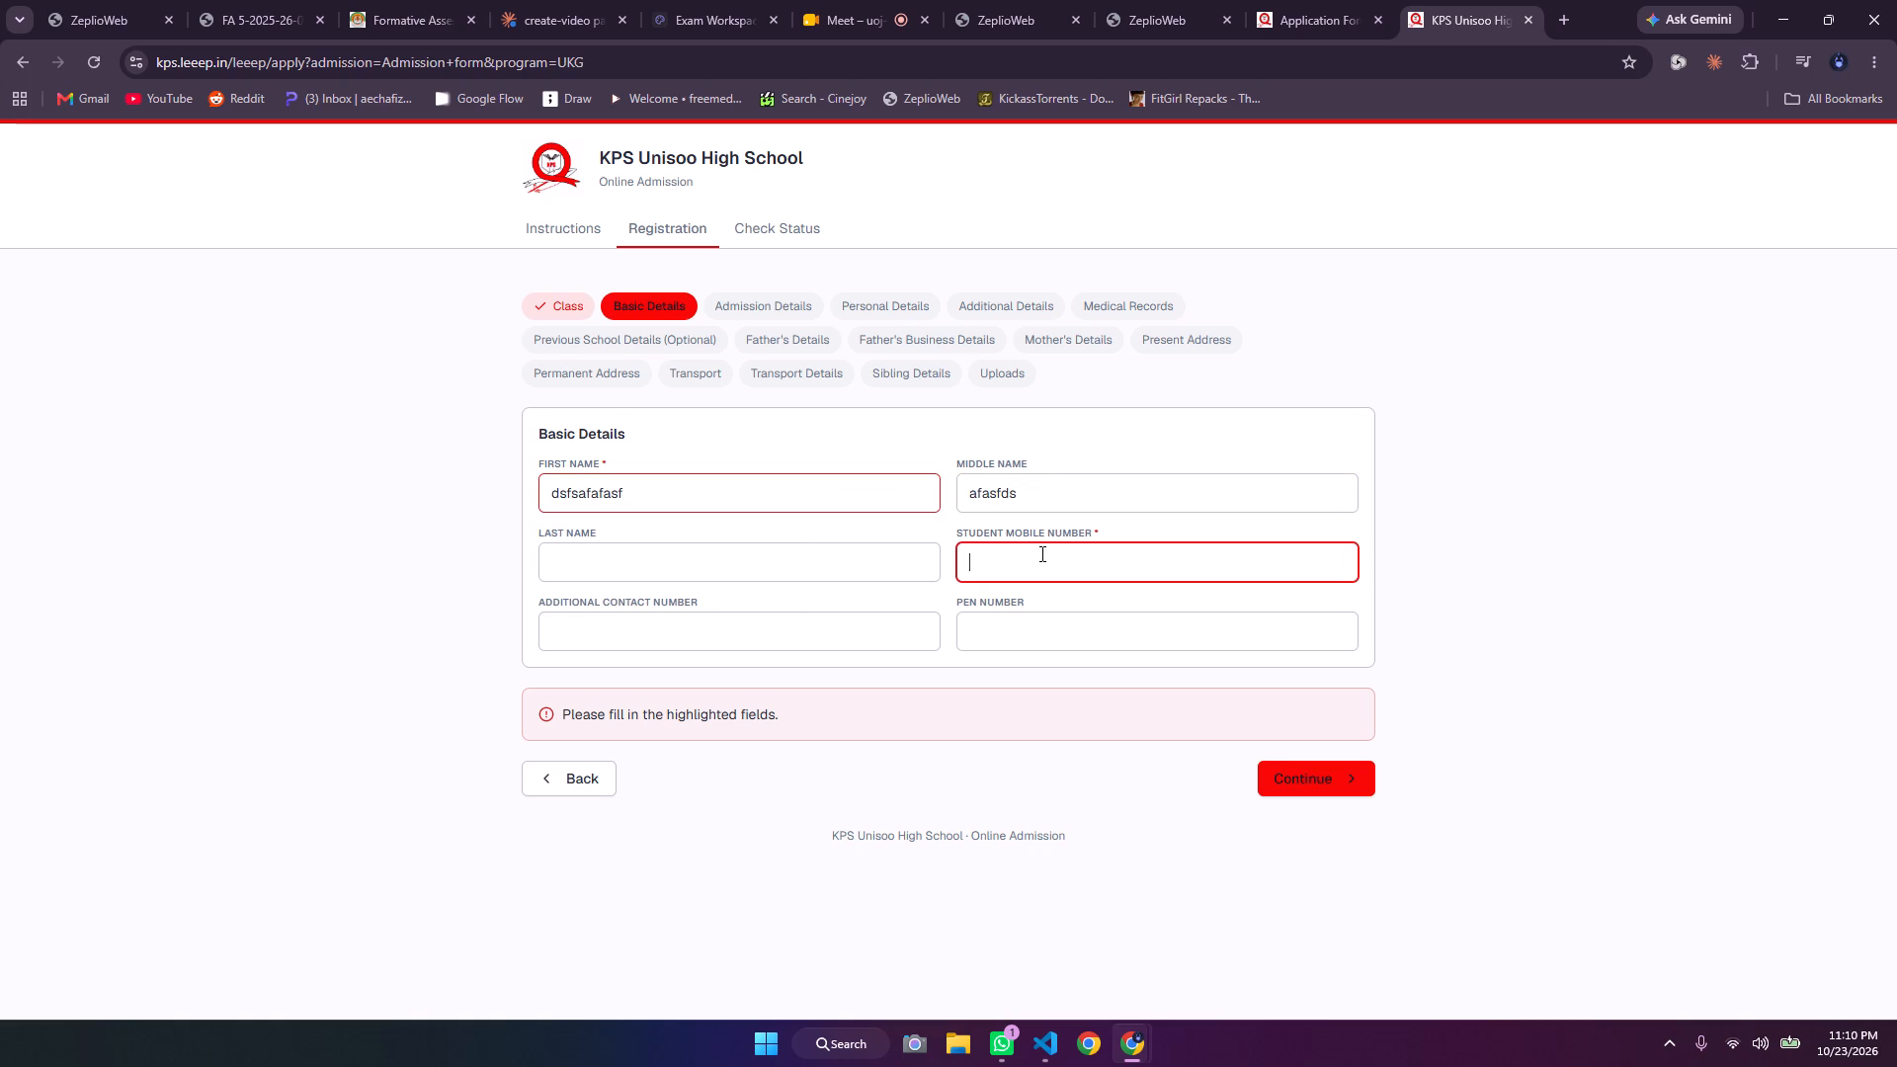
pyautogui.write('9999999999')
pyautogui.click(1275, 774)
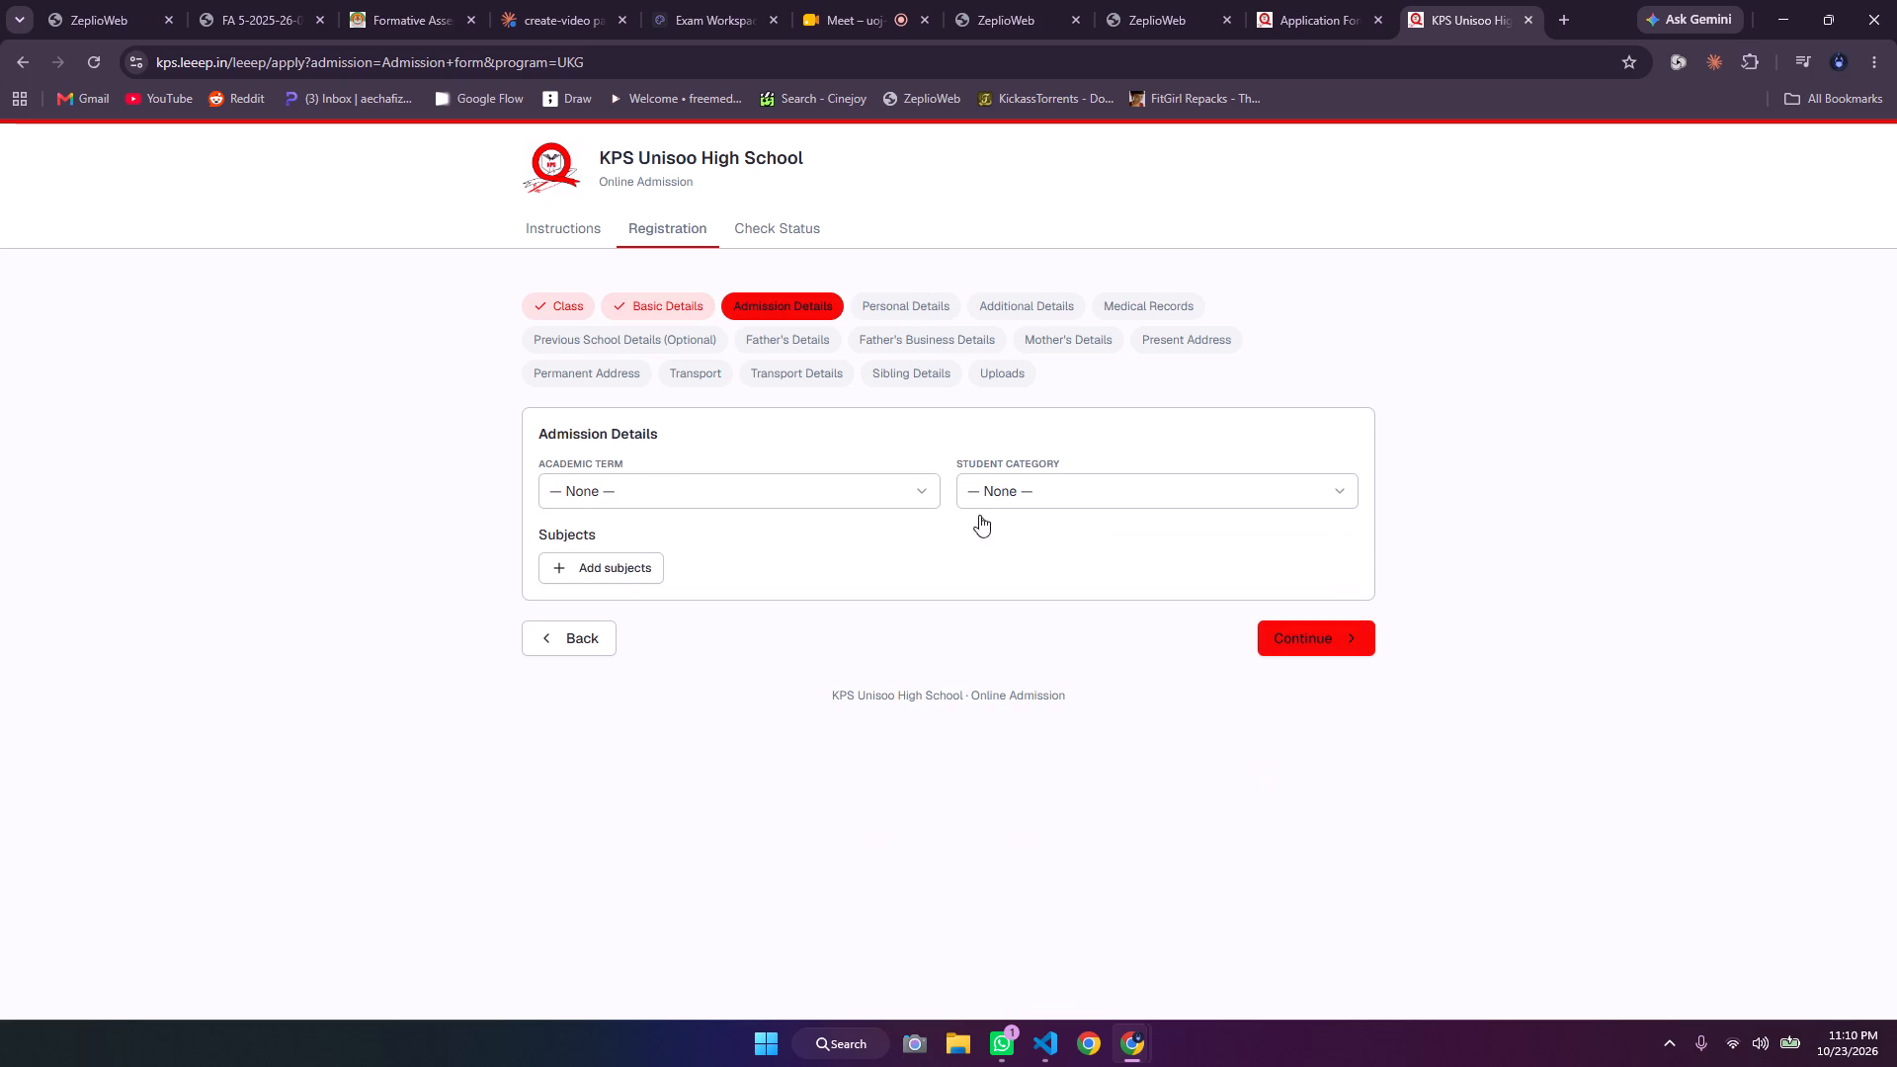
pyautogui.click(854, 500)
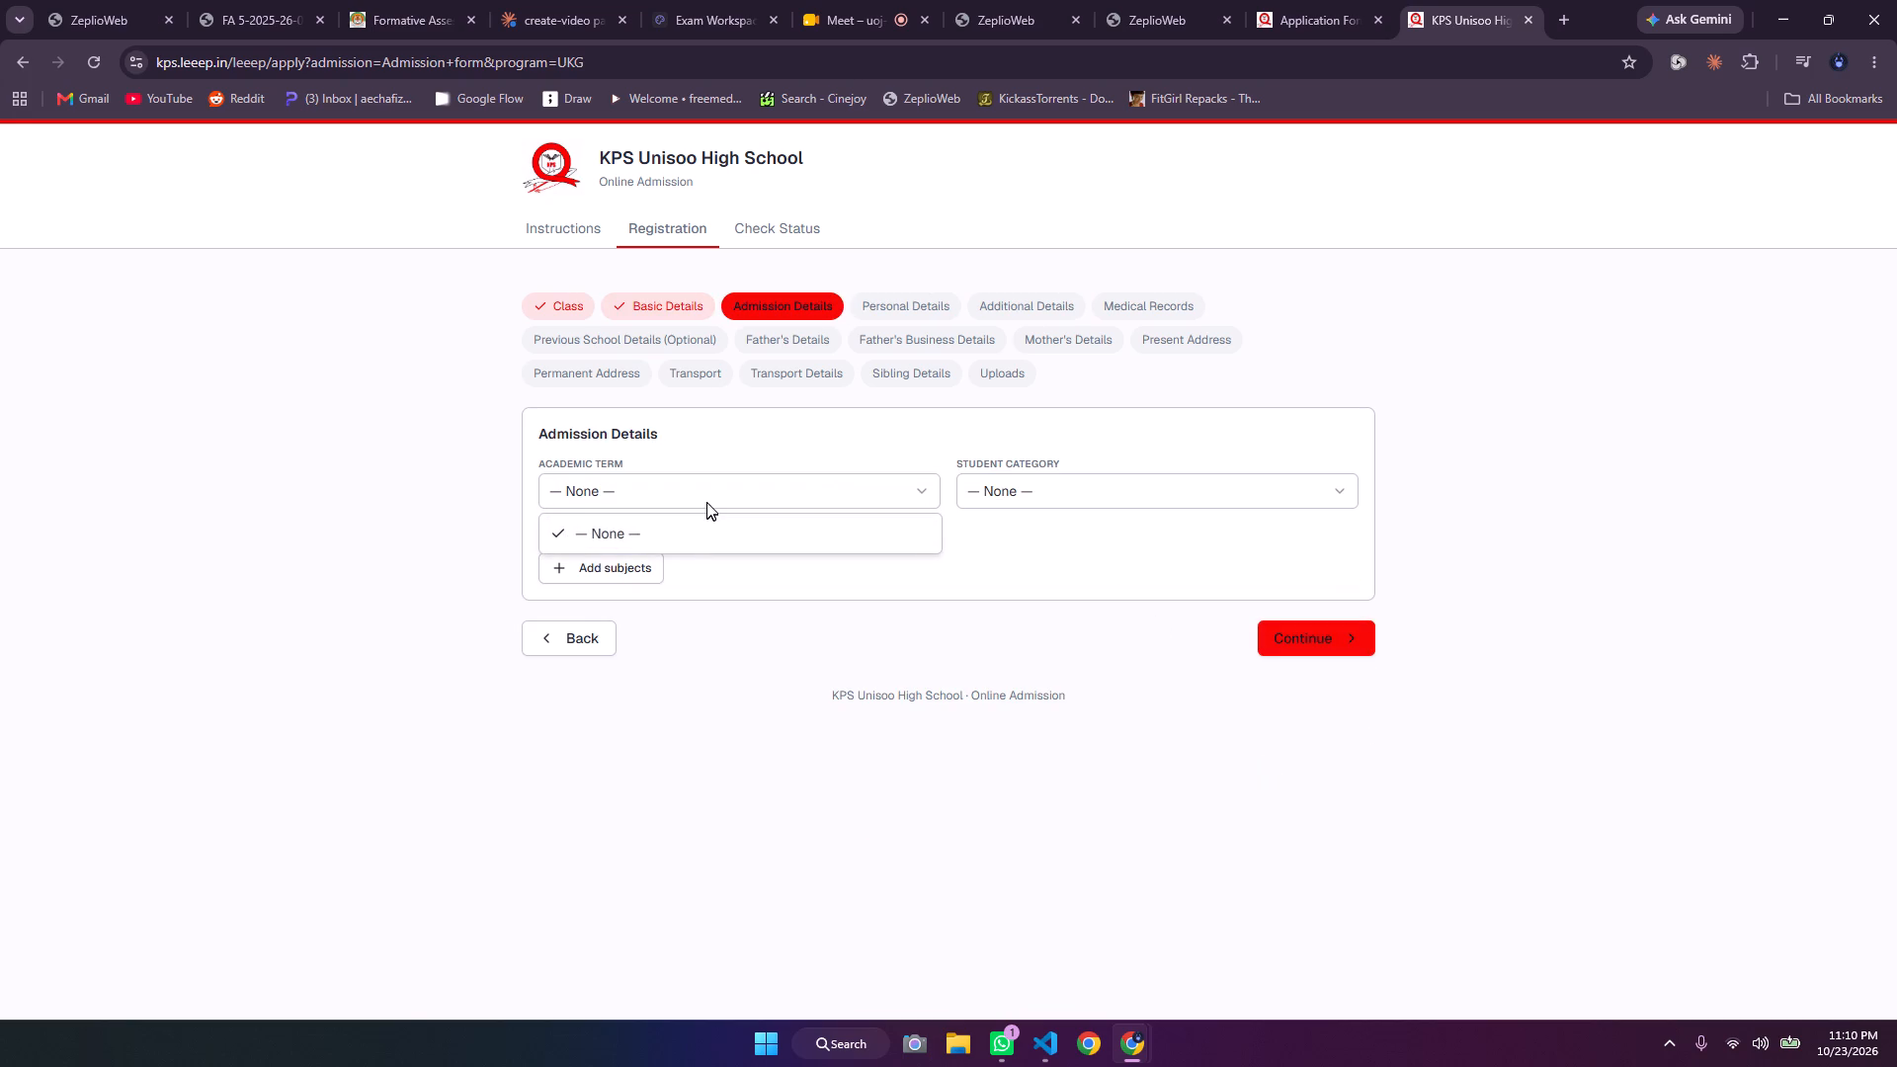
pyautogui.click(706, 502)
# In the form configuration, set Academic Term, Academic Year and Program under Admission Details to Not on the form.
pyautogui.click(1302, 24)
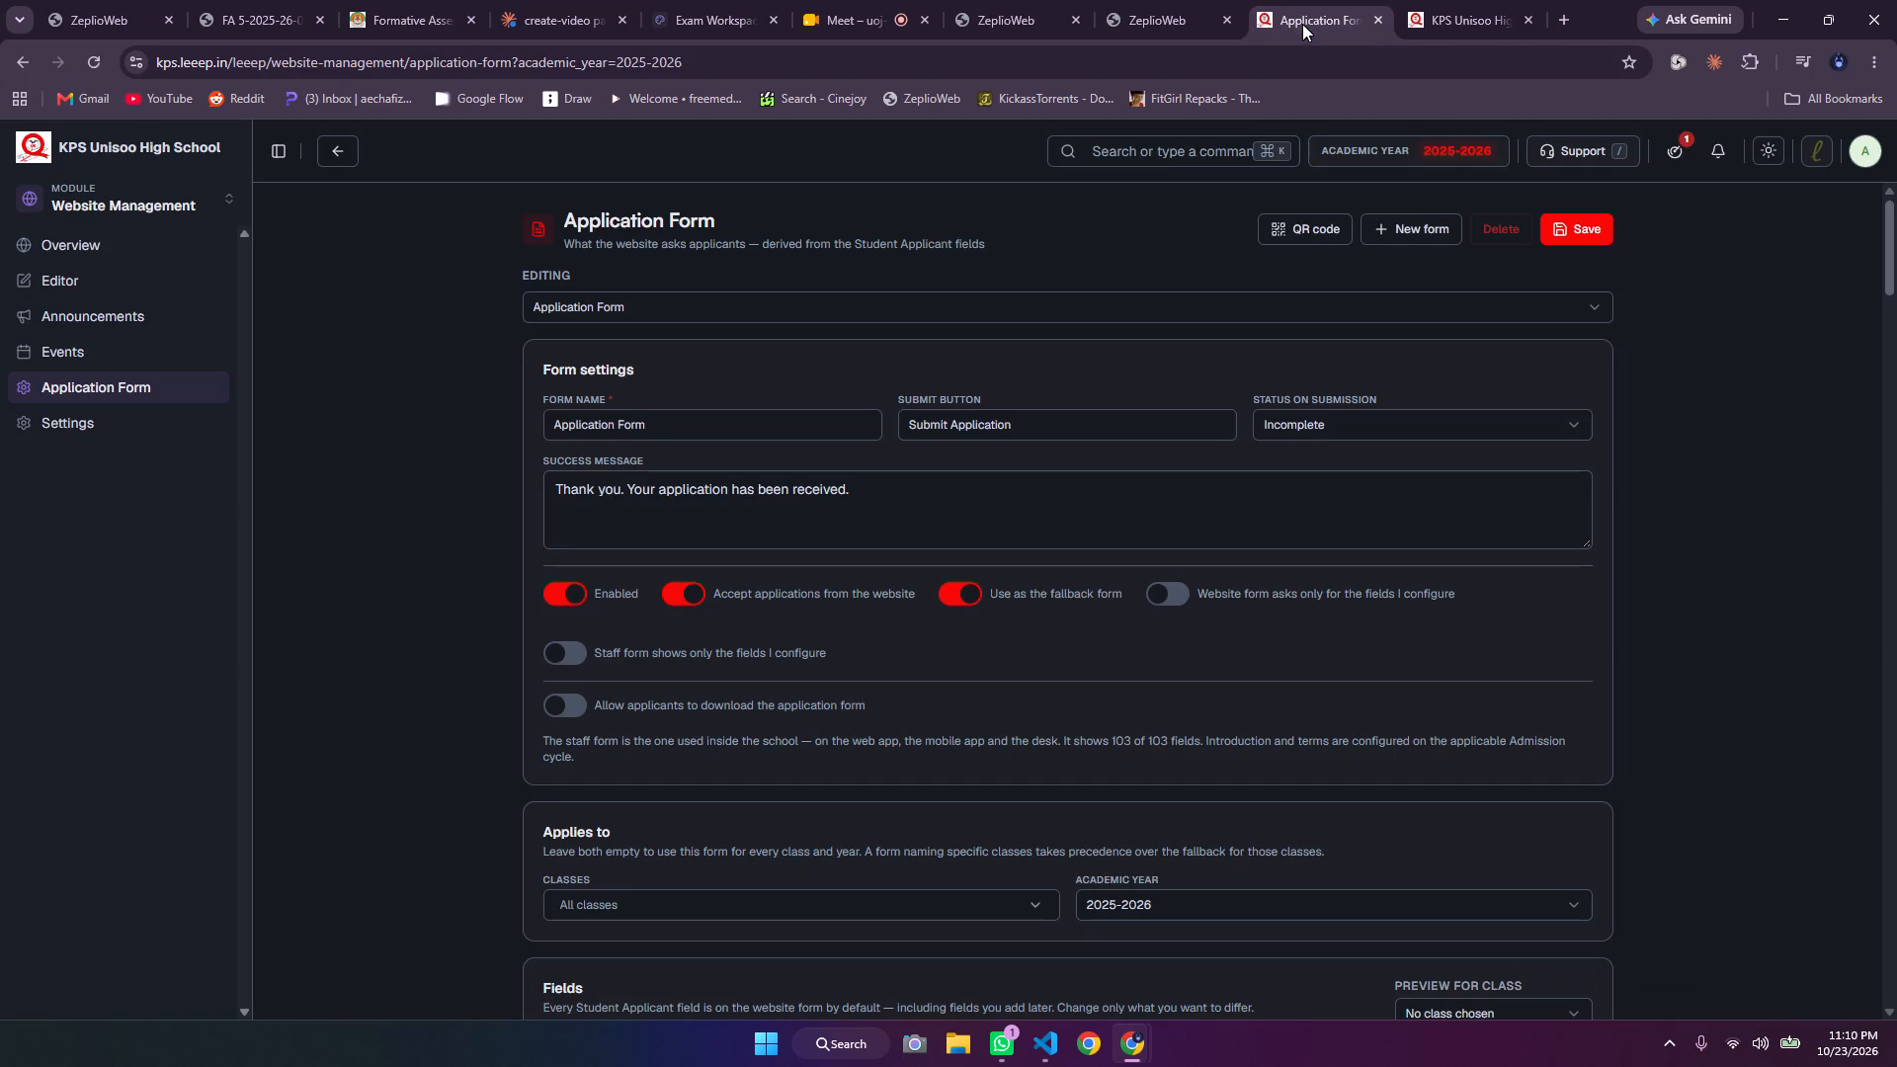
pyautogui.scroll(-4, 1055, 577)
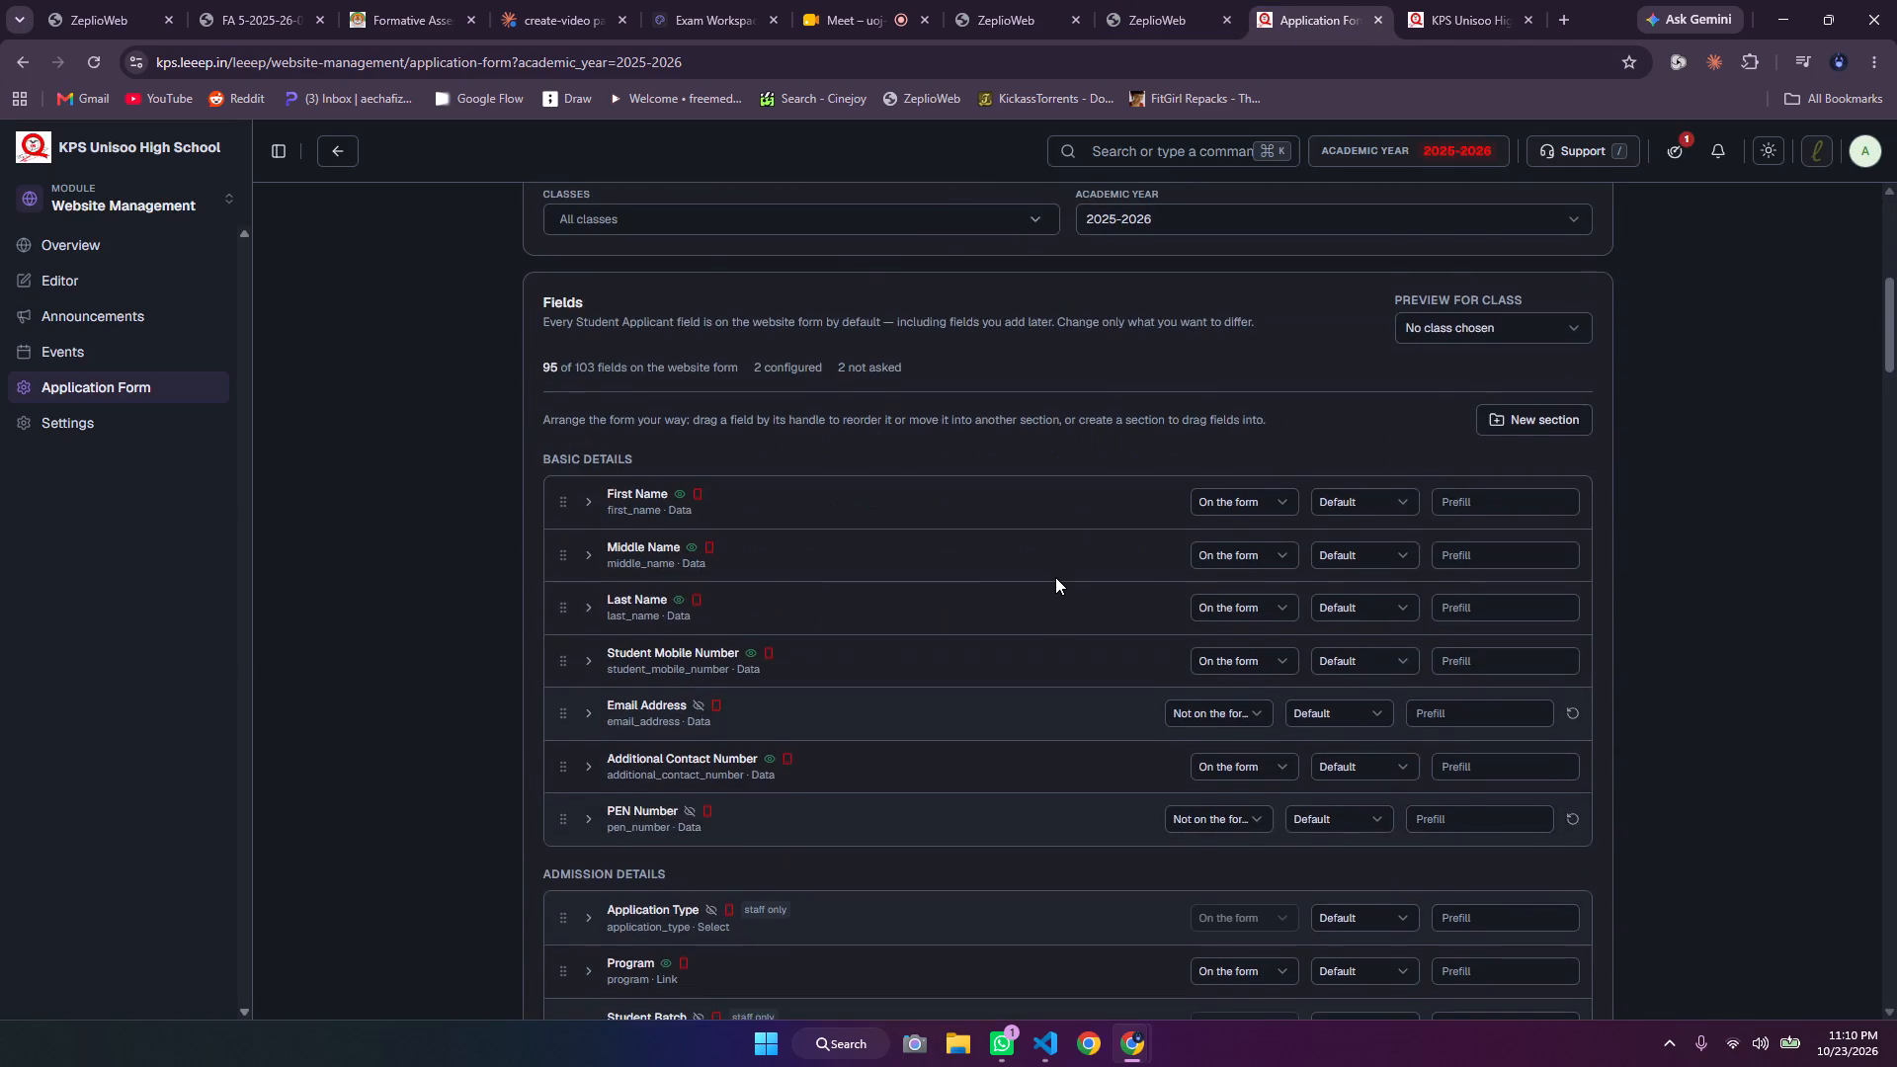
pyautogui.scroll(-2, 1055, 577)
pyautogui.scroll(-3, 1018, 720)
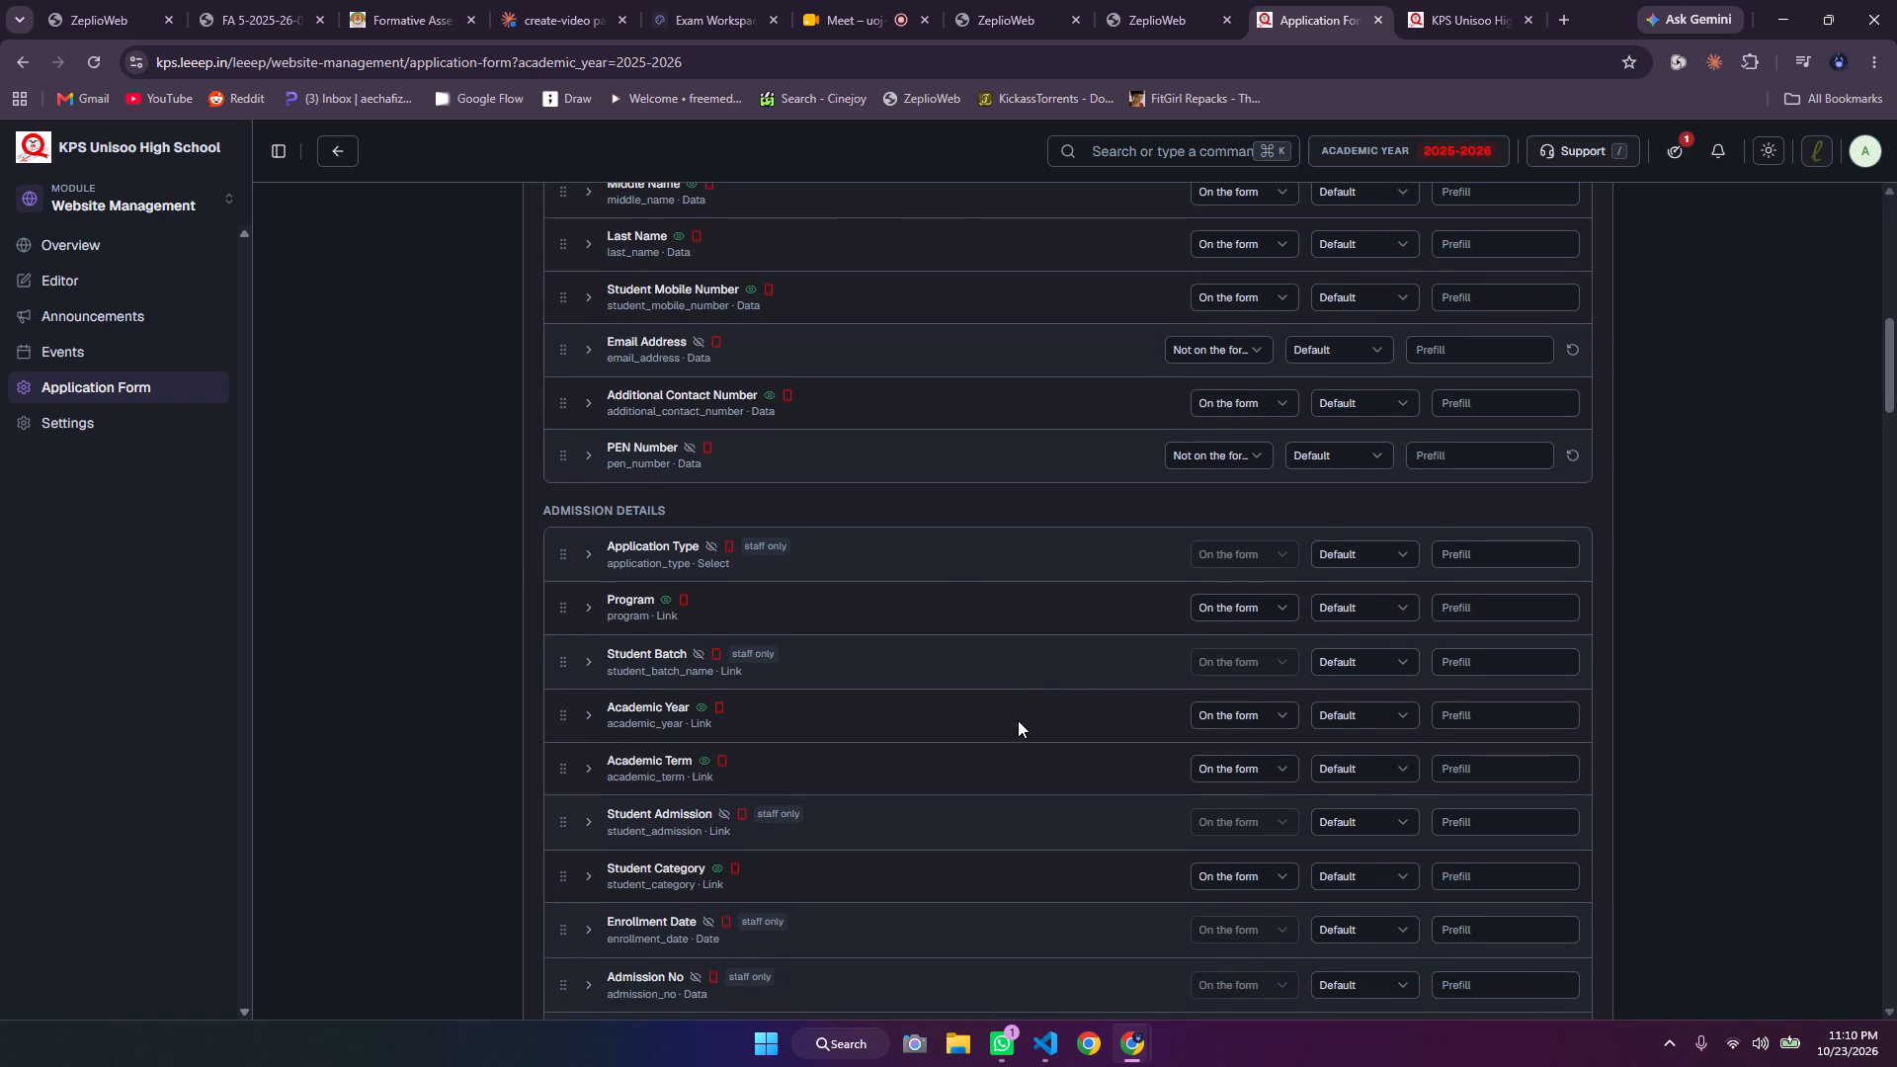
pyautogui.scroll(-1, 906, 496)
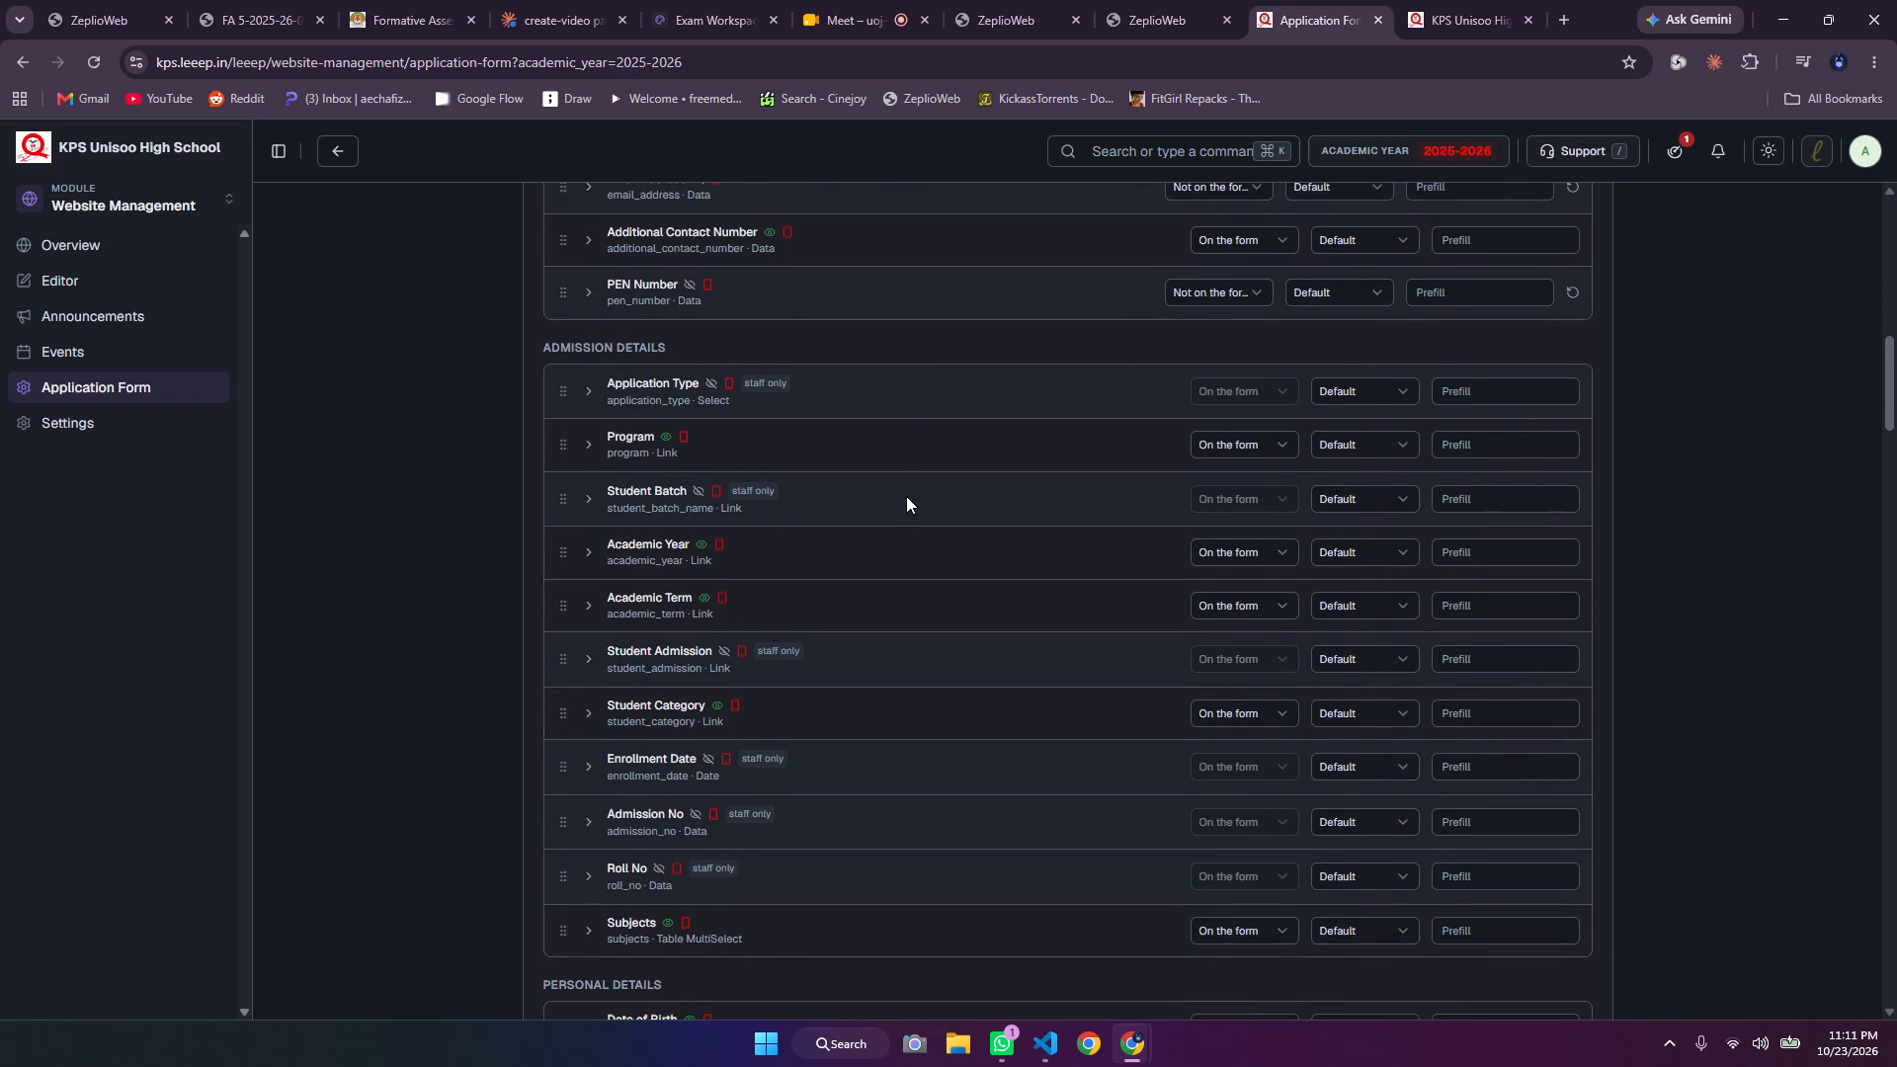
pyautogui.scroll(-1, 906, 496)
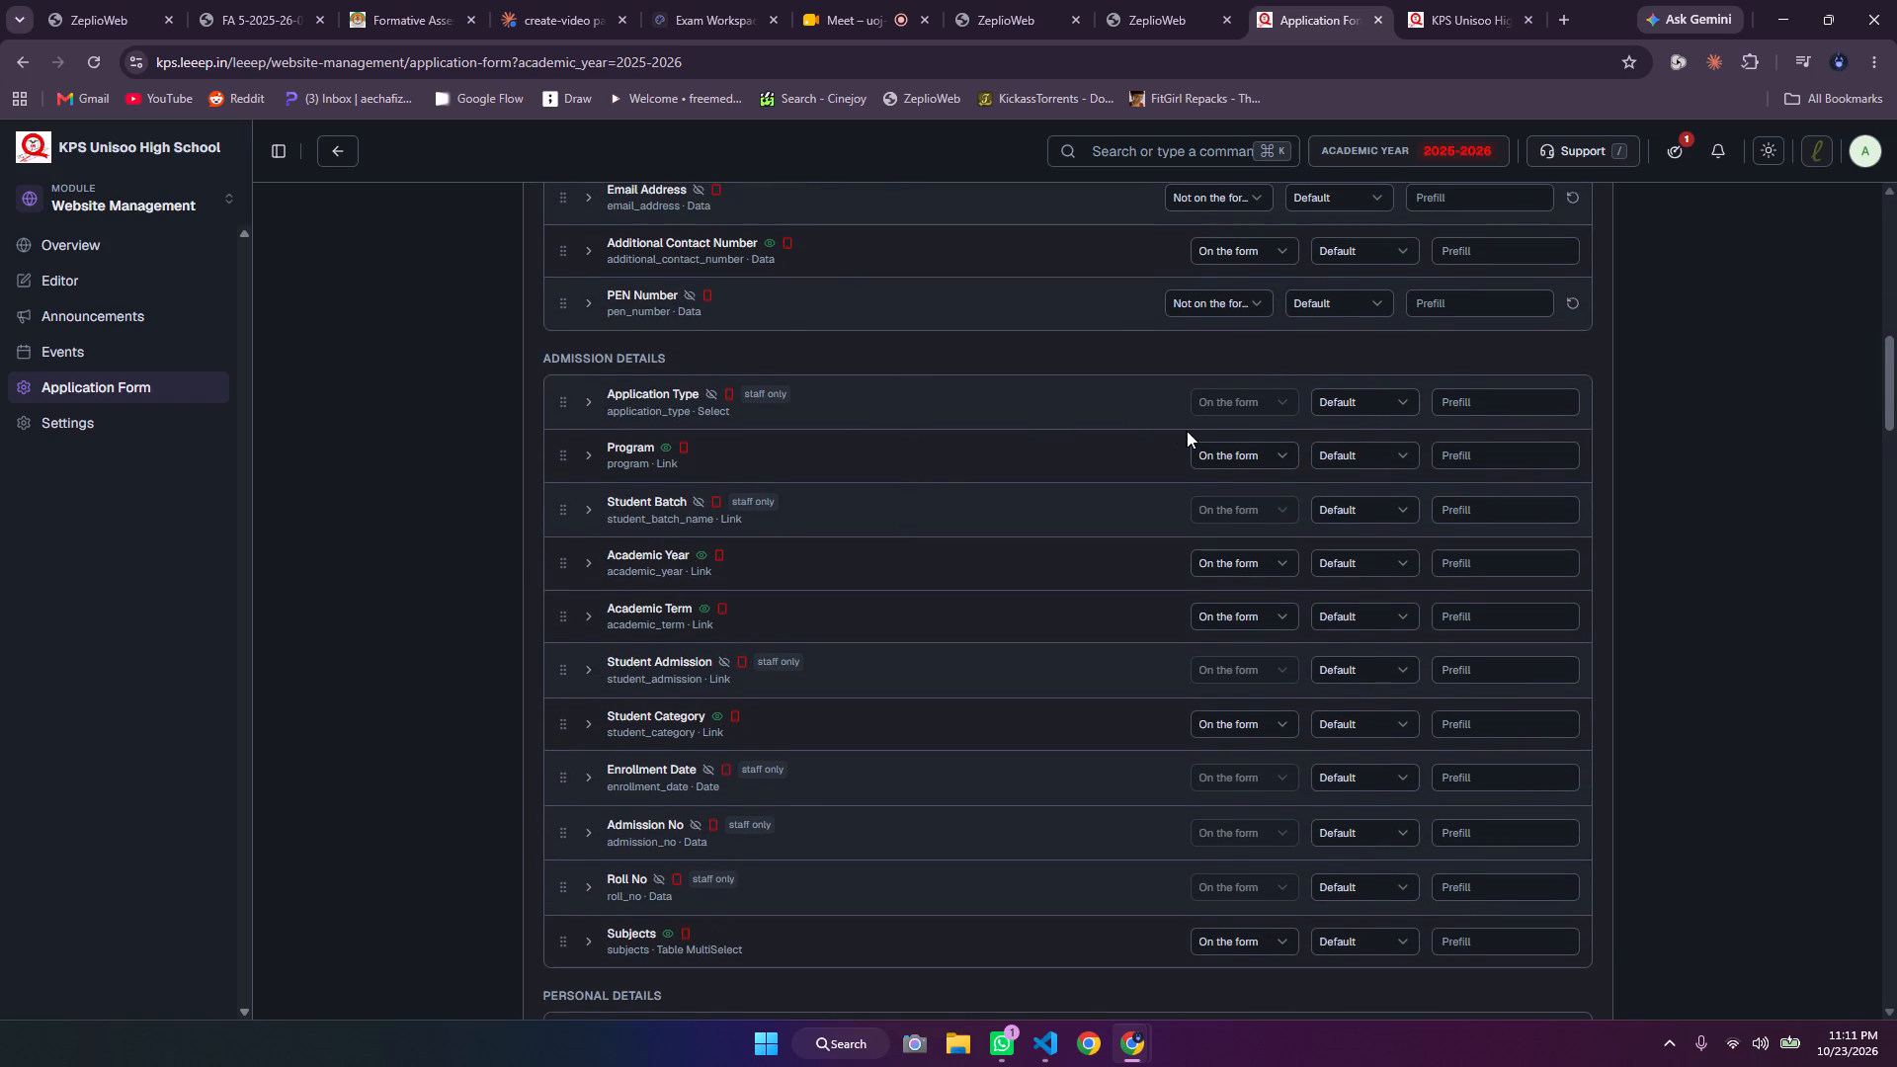
pyautogui.click(1278, 619)
pyautogui.click(1259, 724)
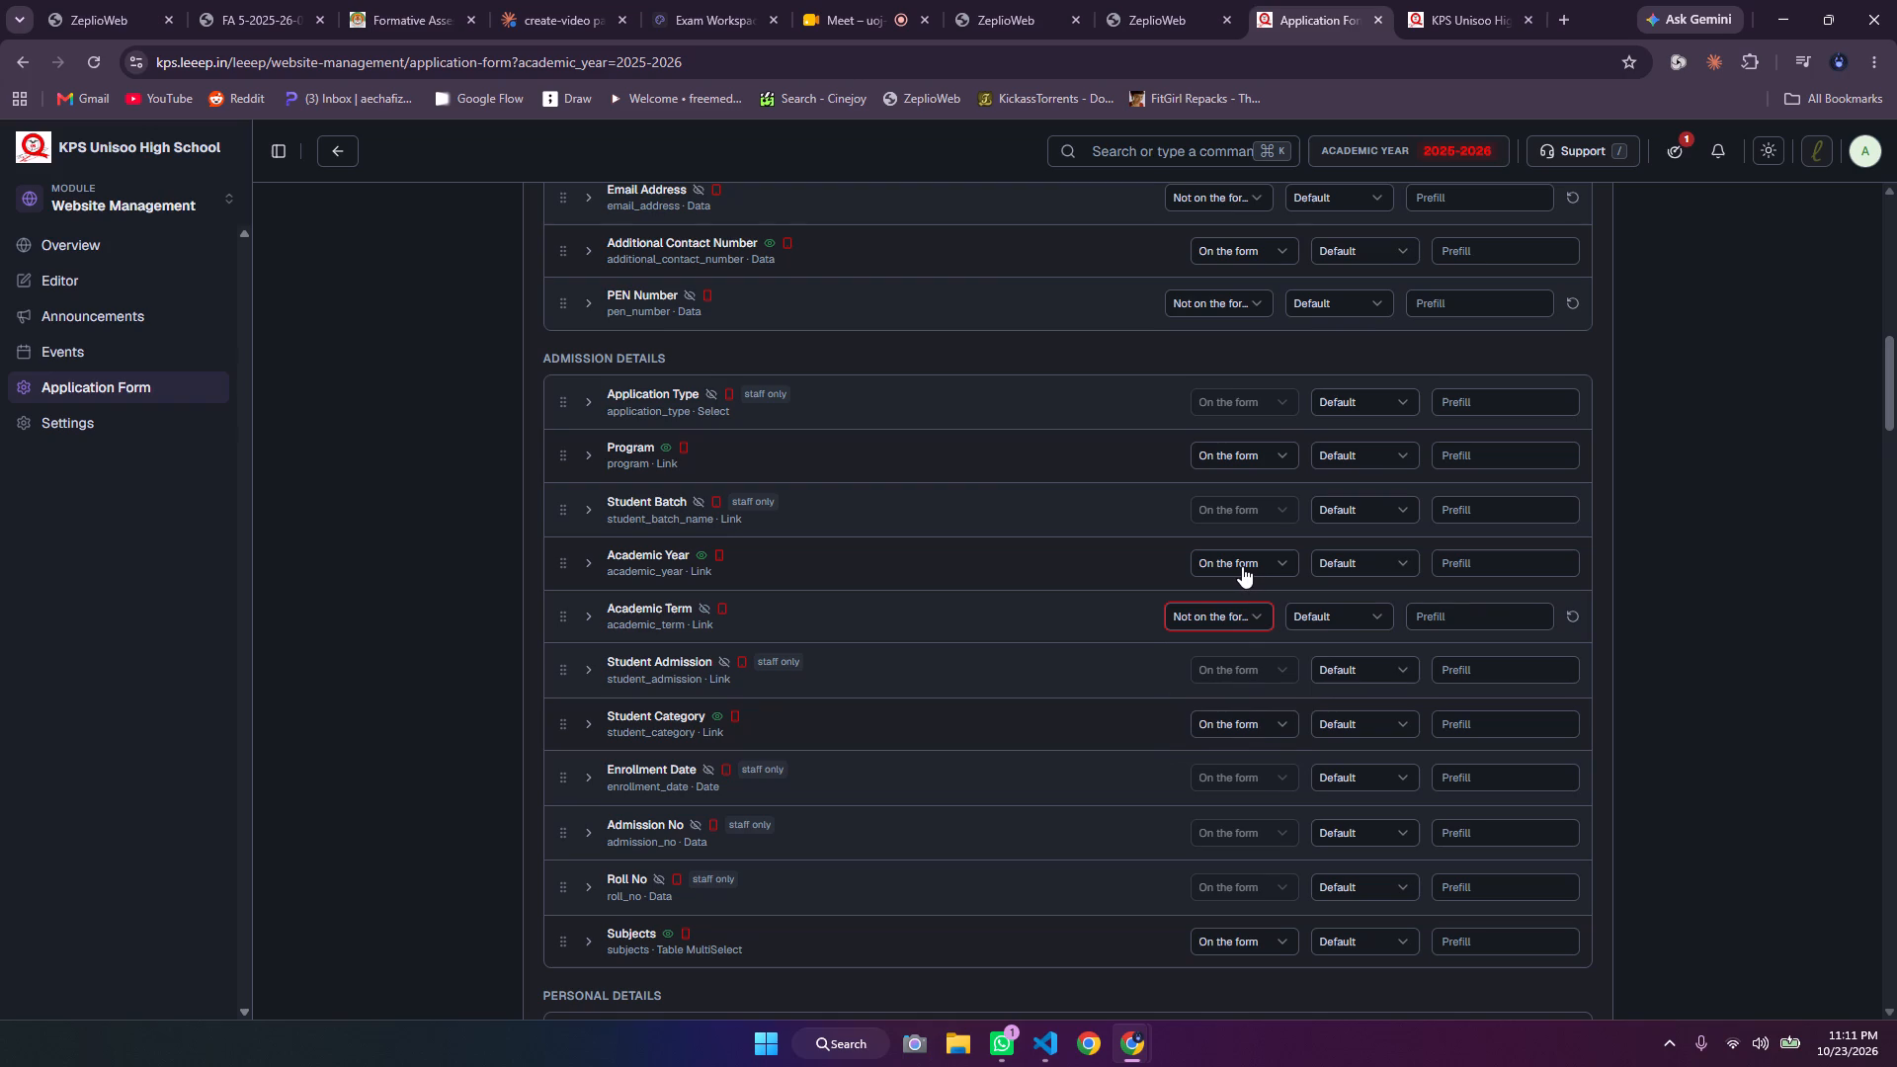
pyautogui.click(1242, 566)
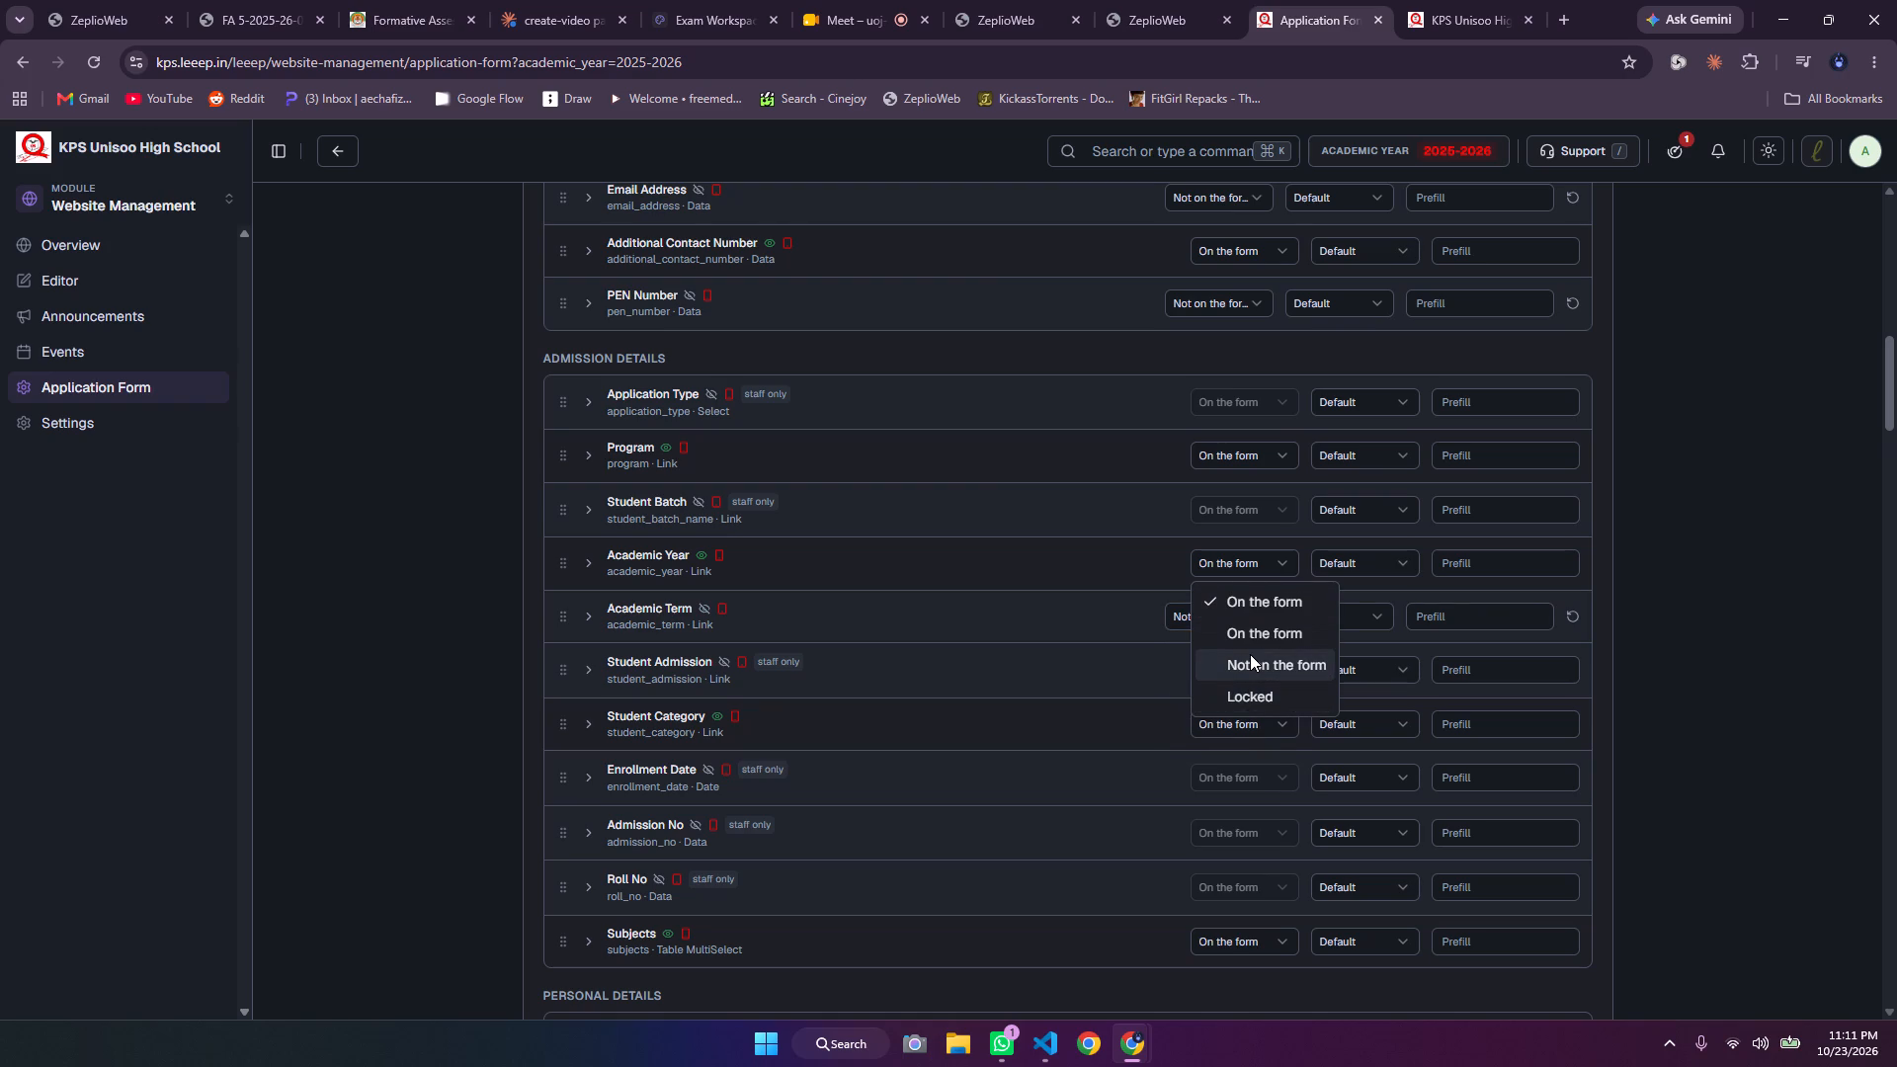
pyautogui.click(1273, 664)
pyautogui.click(1256, 455)
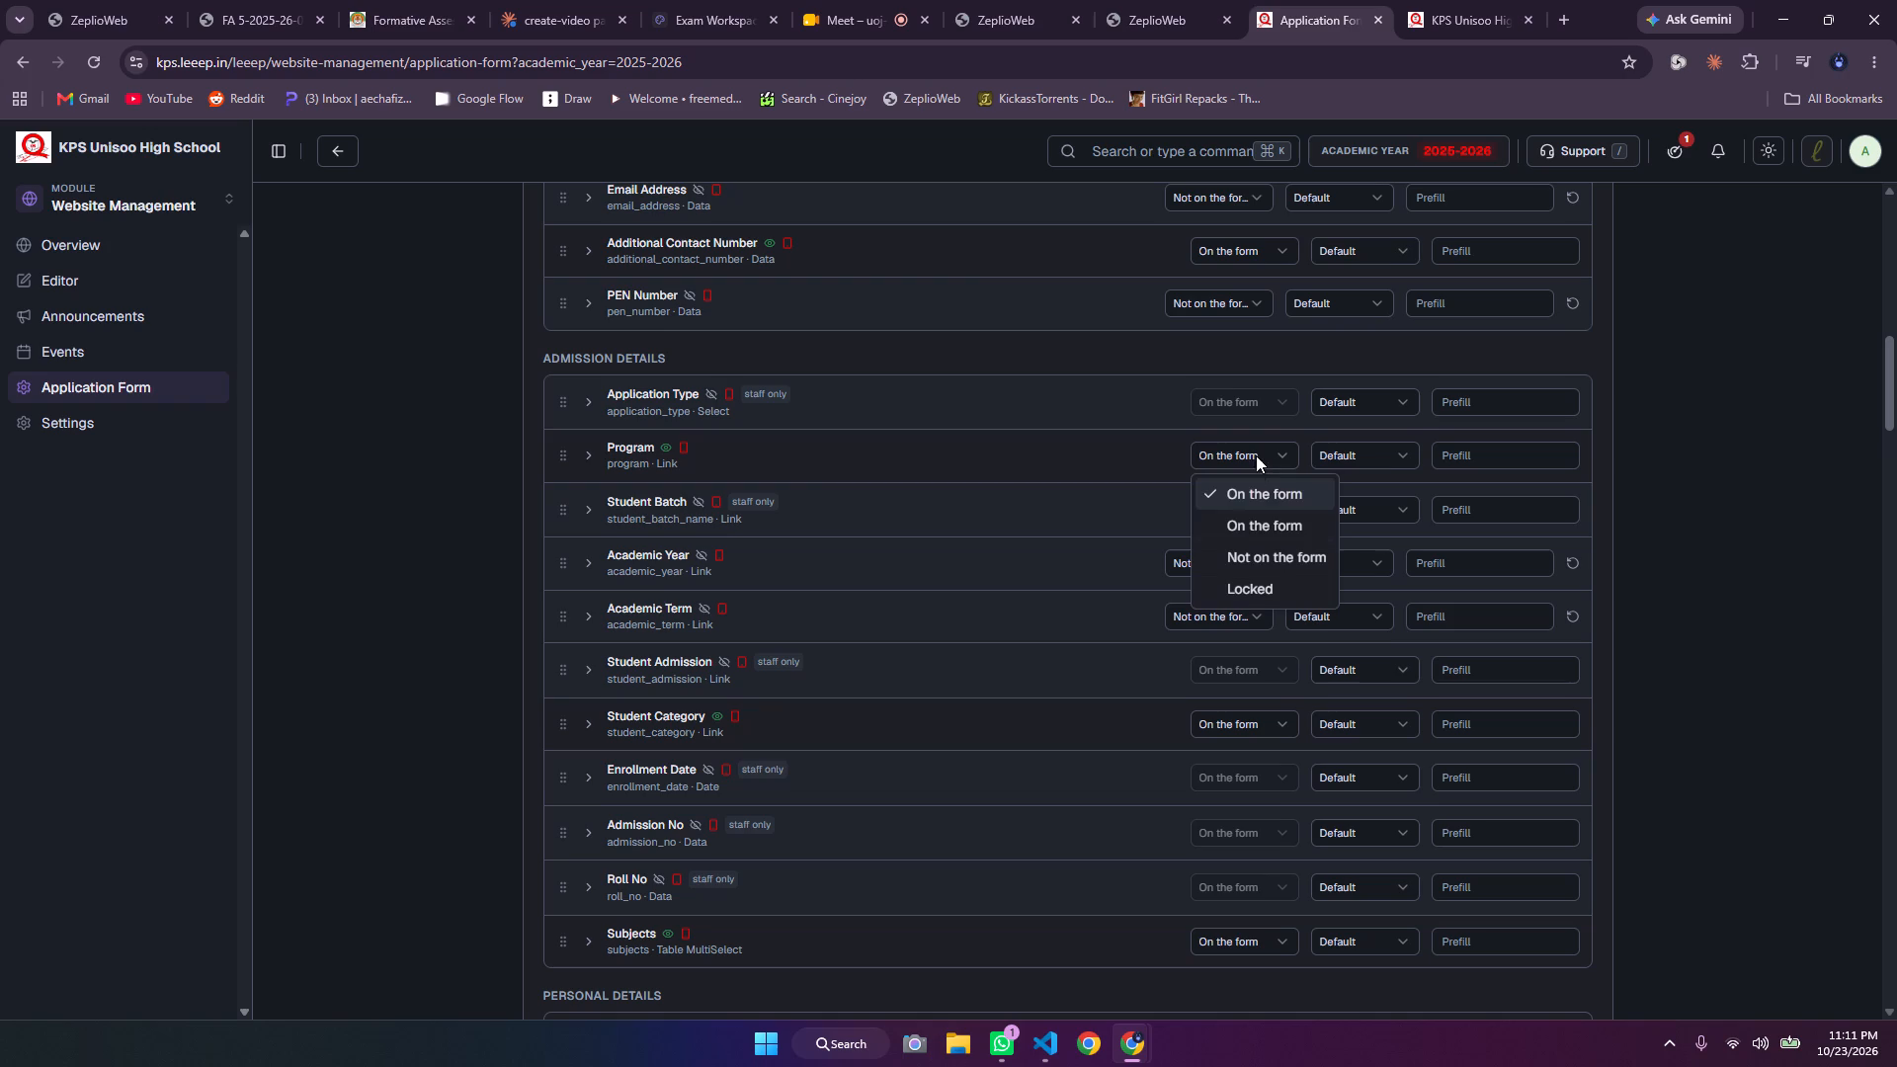
pyautogui.click(1246, 557)
pyautogui.scroll(-1, 1252, 576)
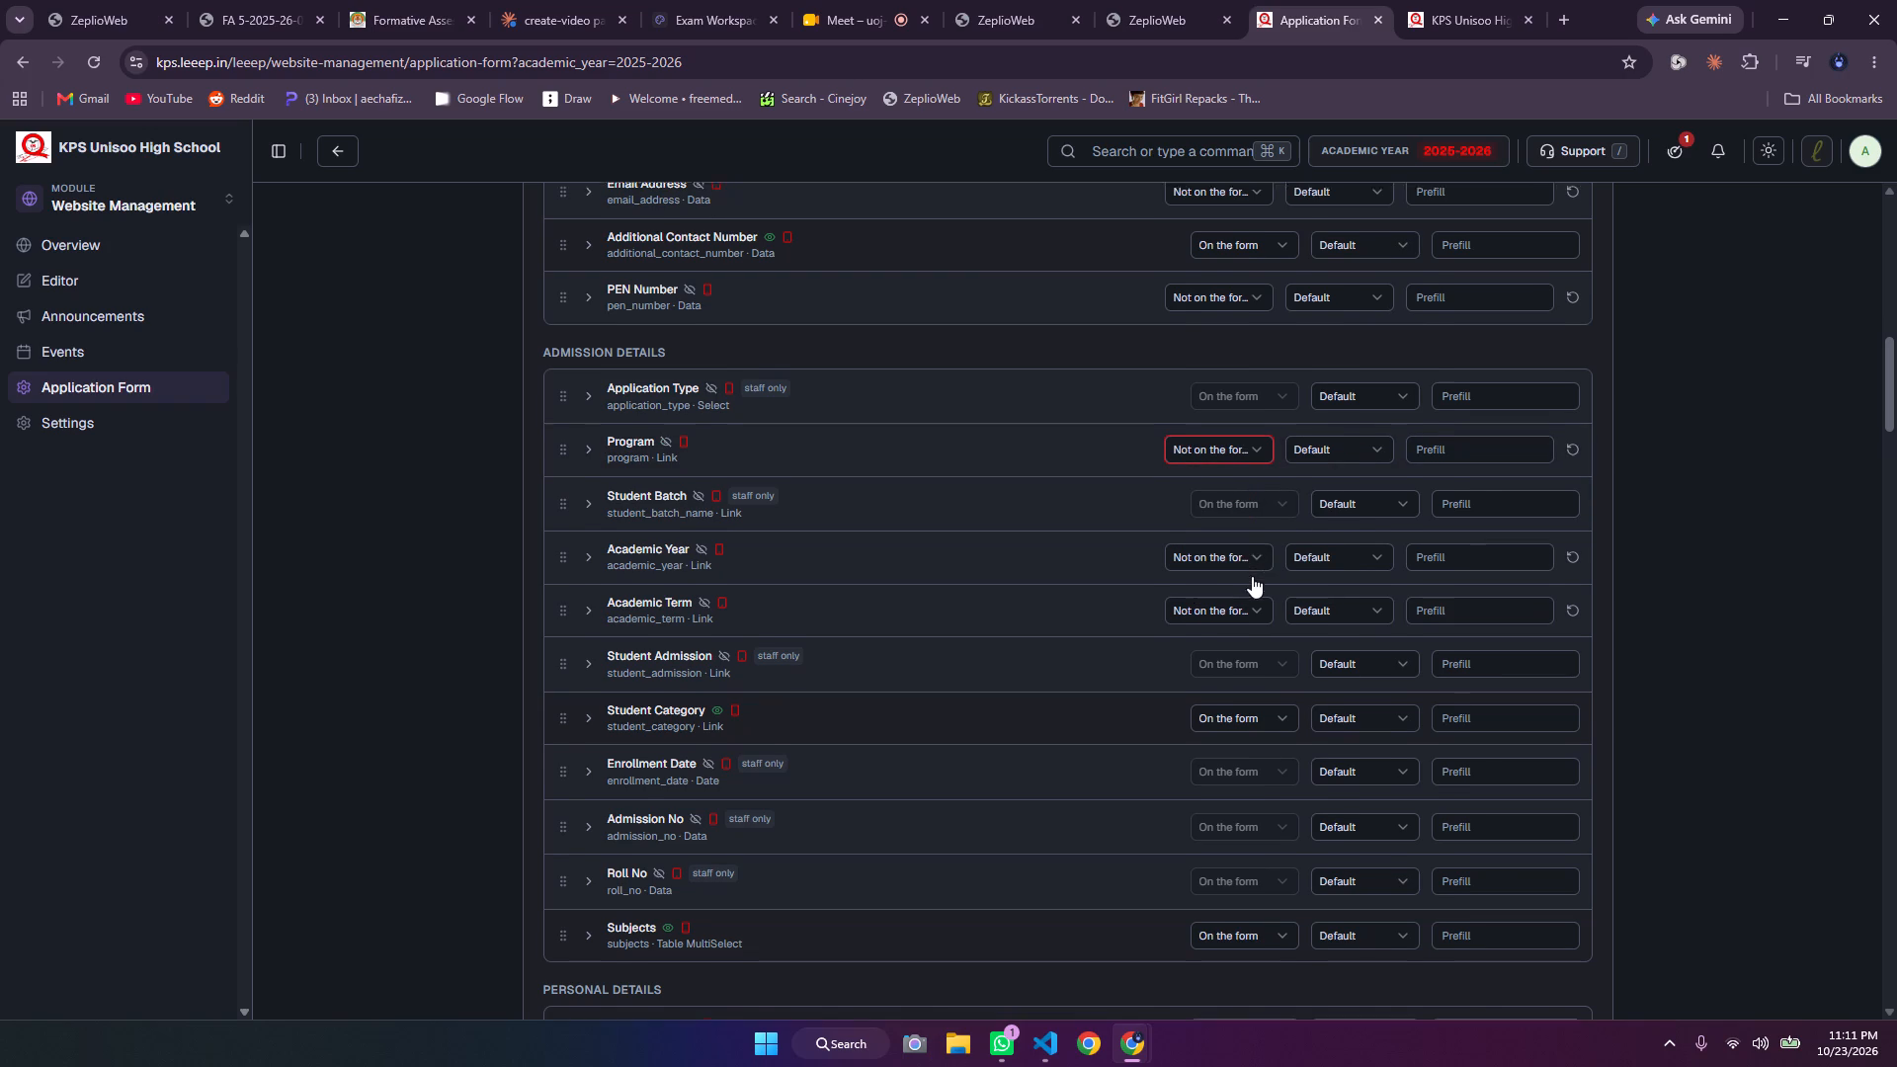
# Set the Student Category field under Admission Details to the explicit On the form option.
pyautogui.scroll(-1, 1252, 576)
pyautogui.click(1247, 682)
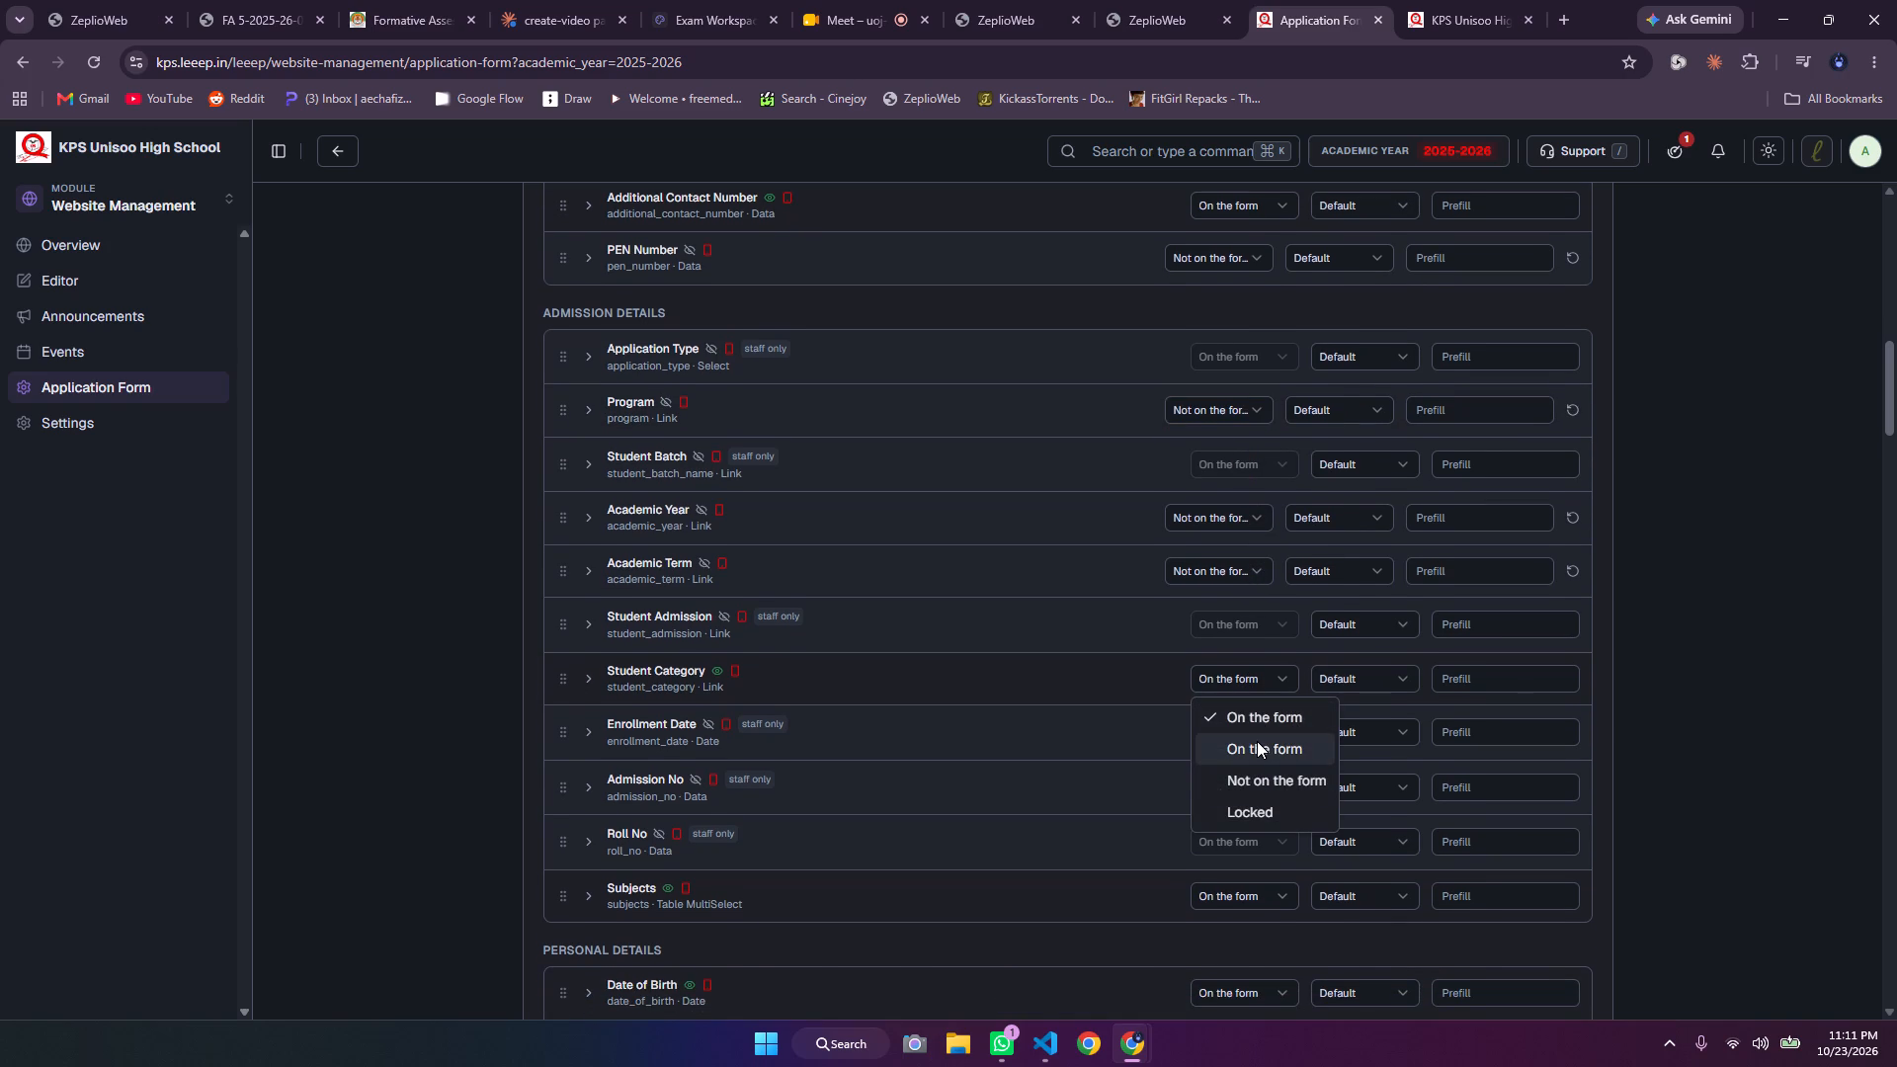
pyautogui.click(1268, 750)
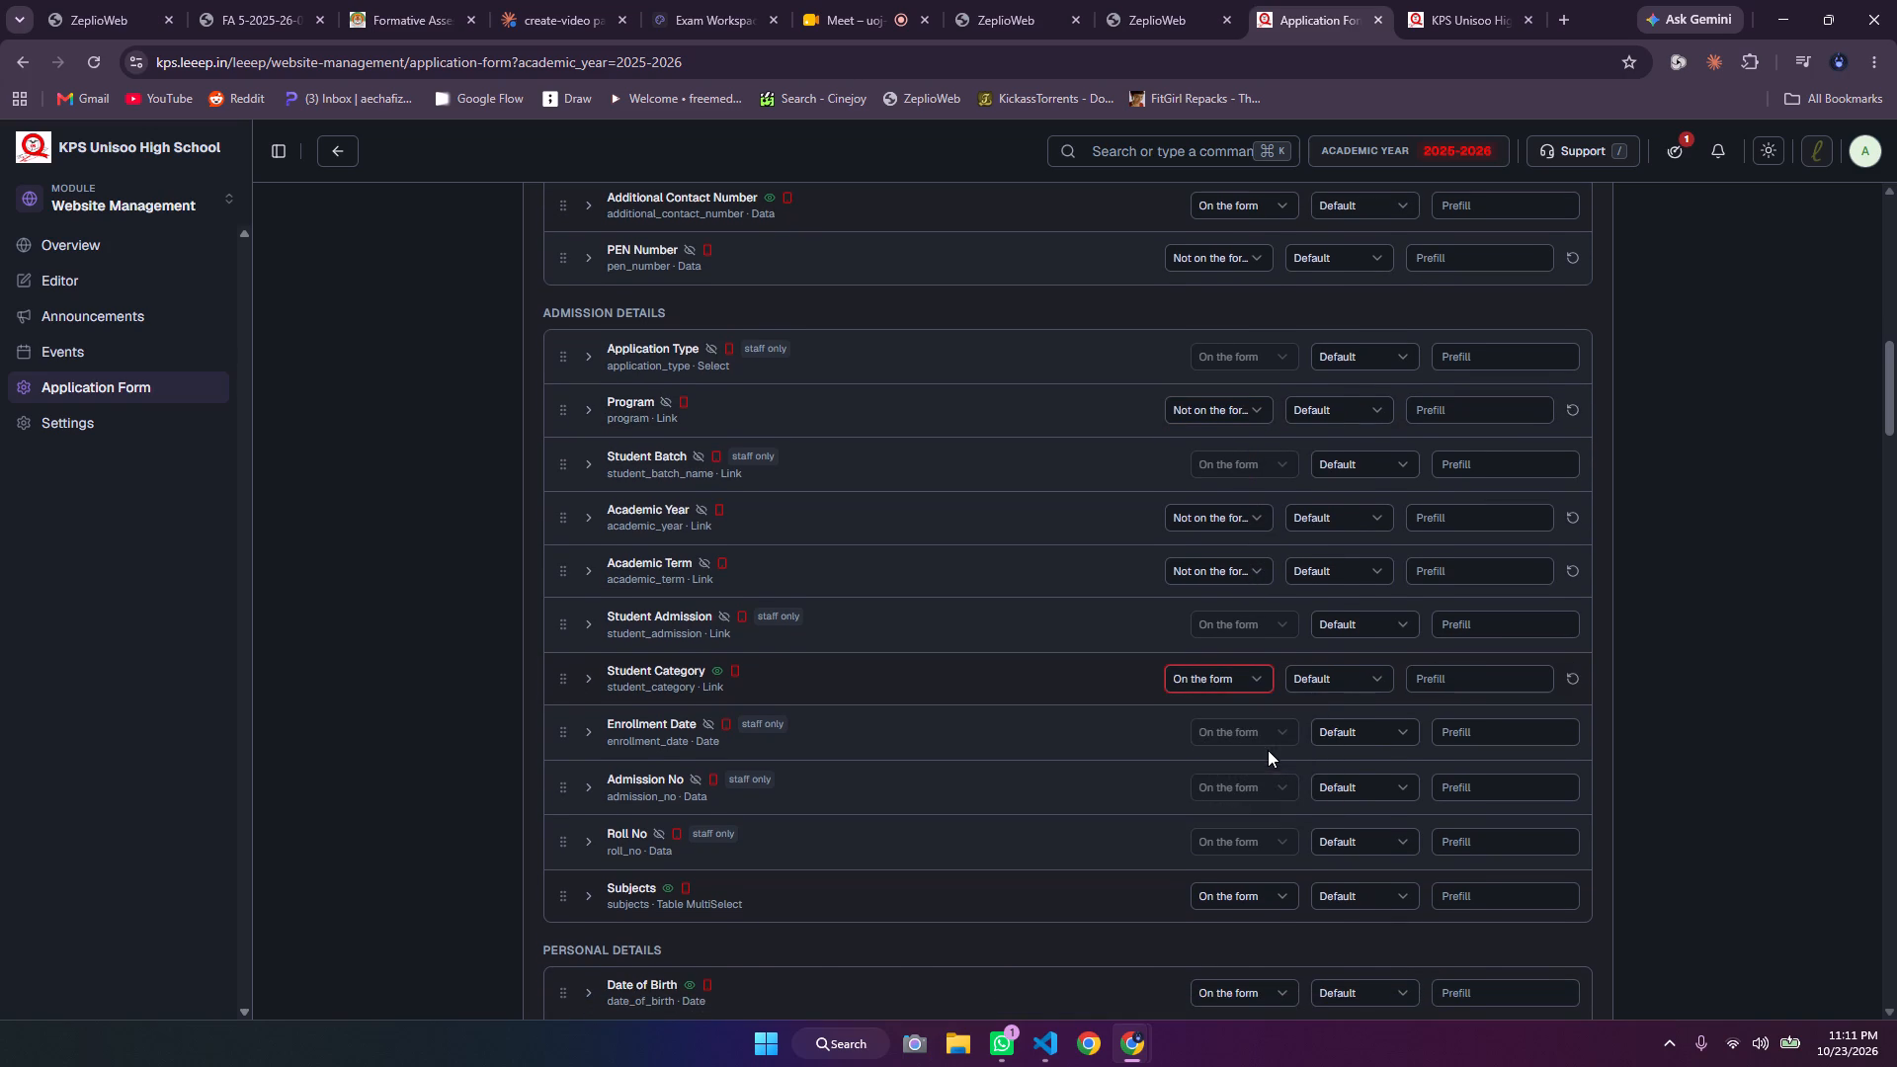
# Set the Subjects field under Admission Details to Not on the form and save the application form.
pyautogui.scroll(-1, 1239, 735)
pyautogui.click(1242, 812)
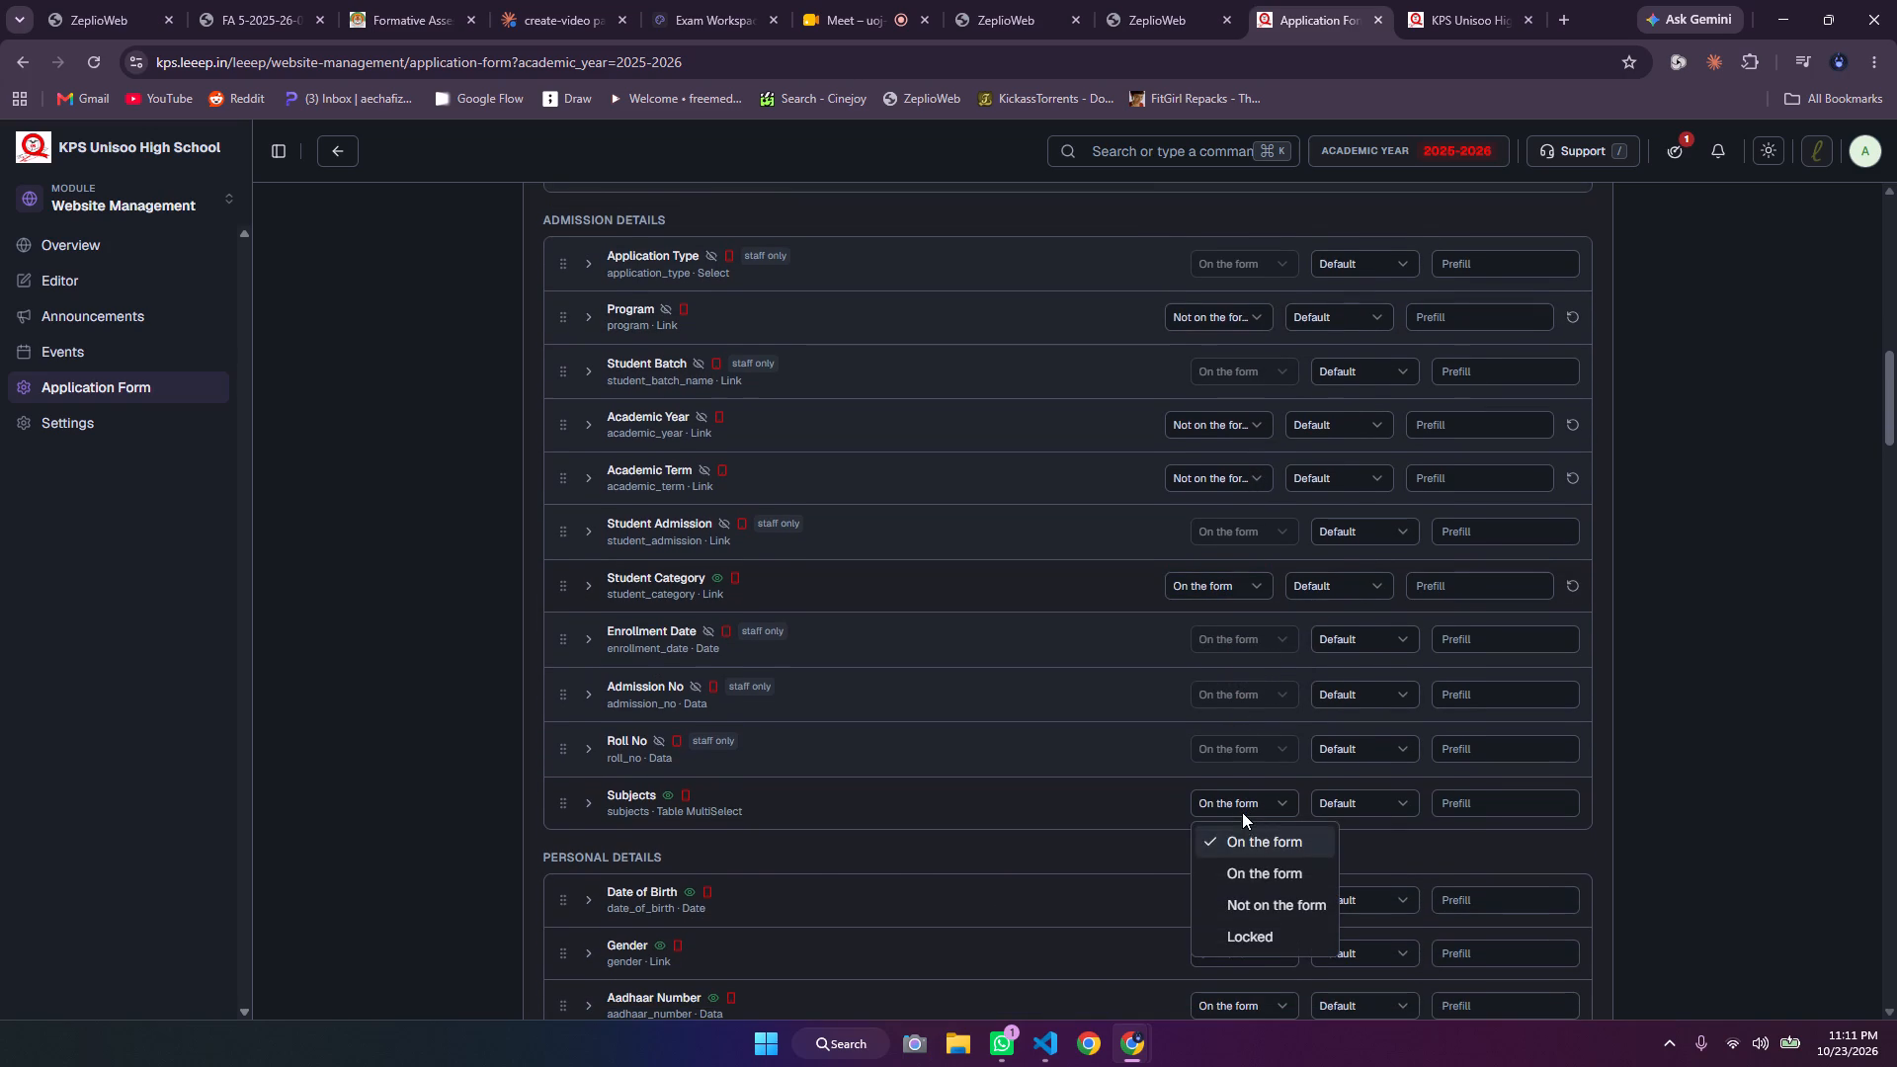
pyautogui.scroll(-1, 1252, 875)
pyautogui.scroll(-1, 1243, 758)
pyautogui.click(1268, 900)
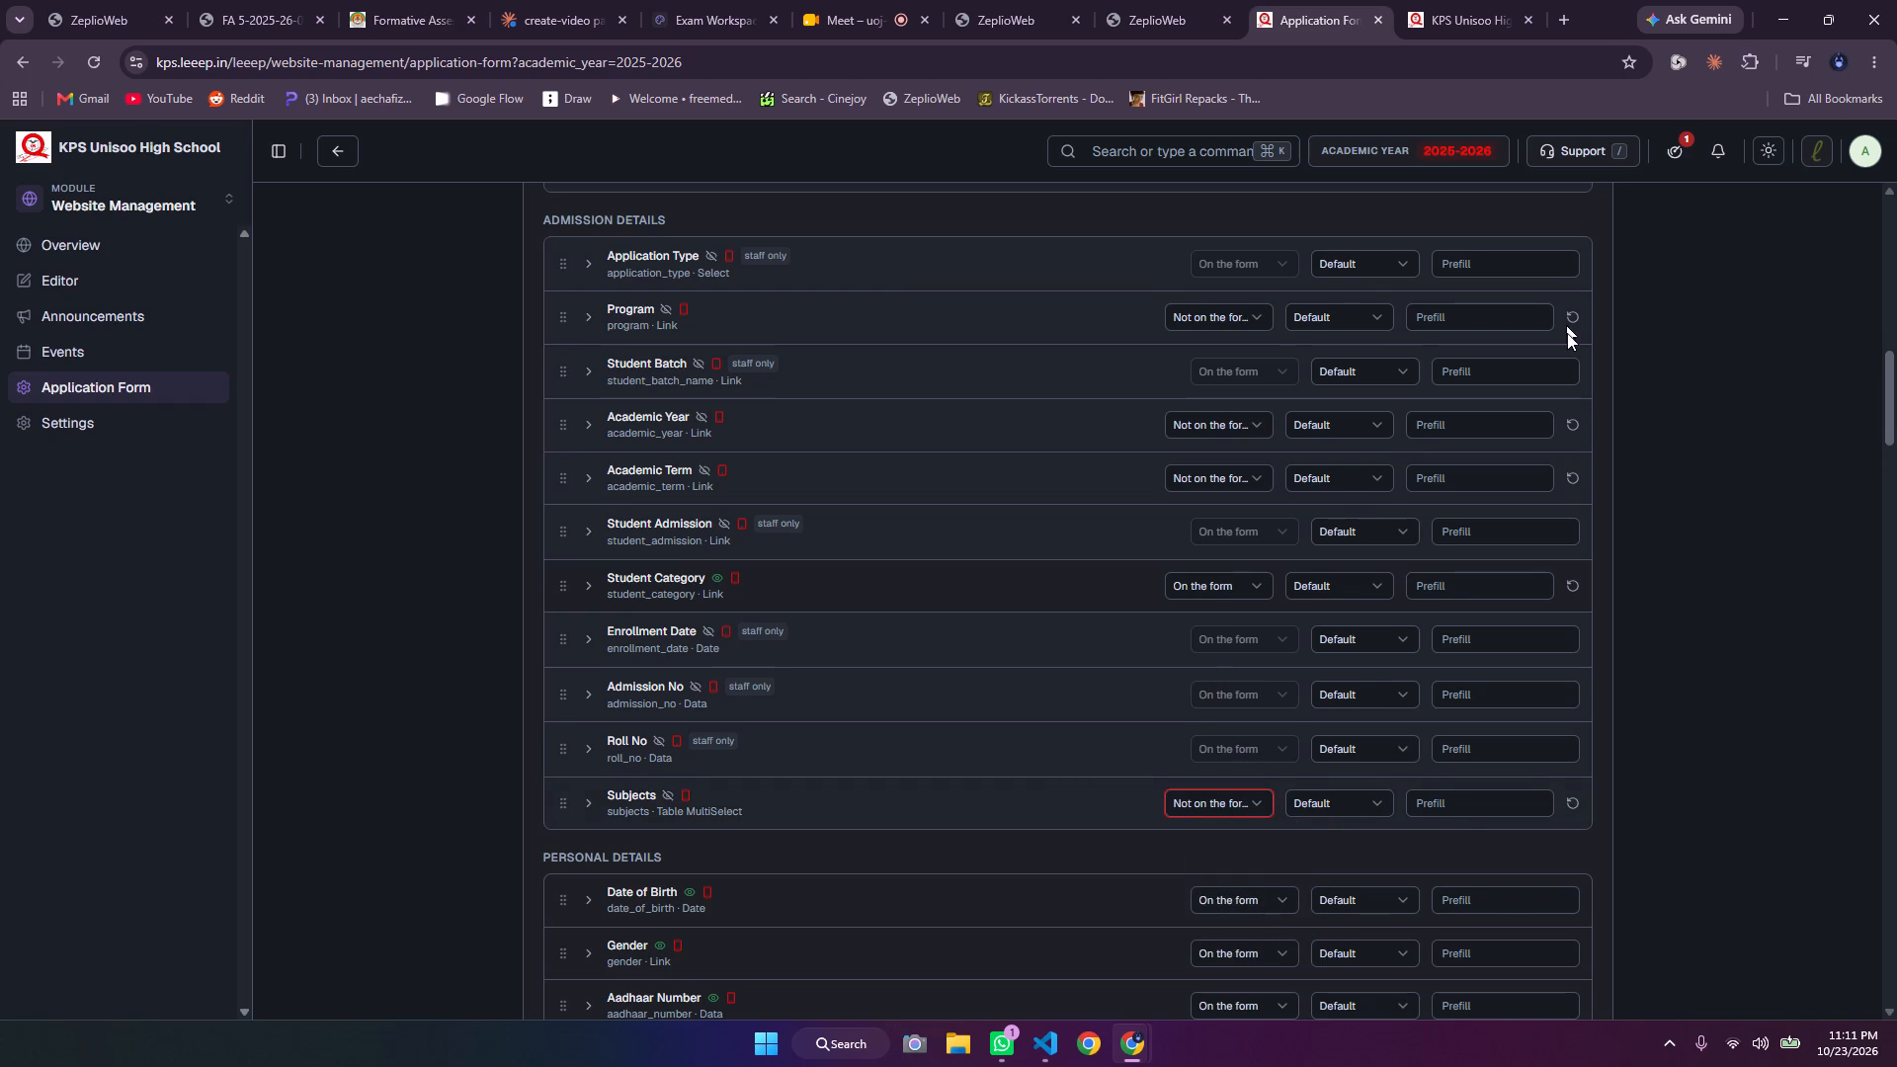
pyautogui.scroll(8, 1568, 343)
pyautogui.click(1582, 228)
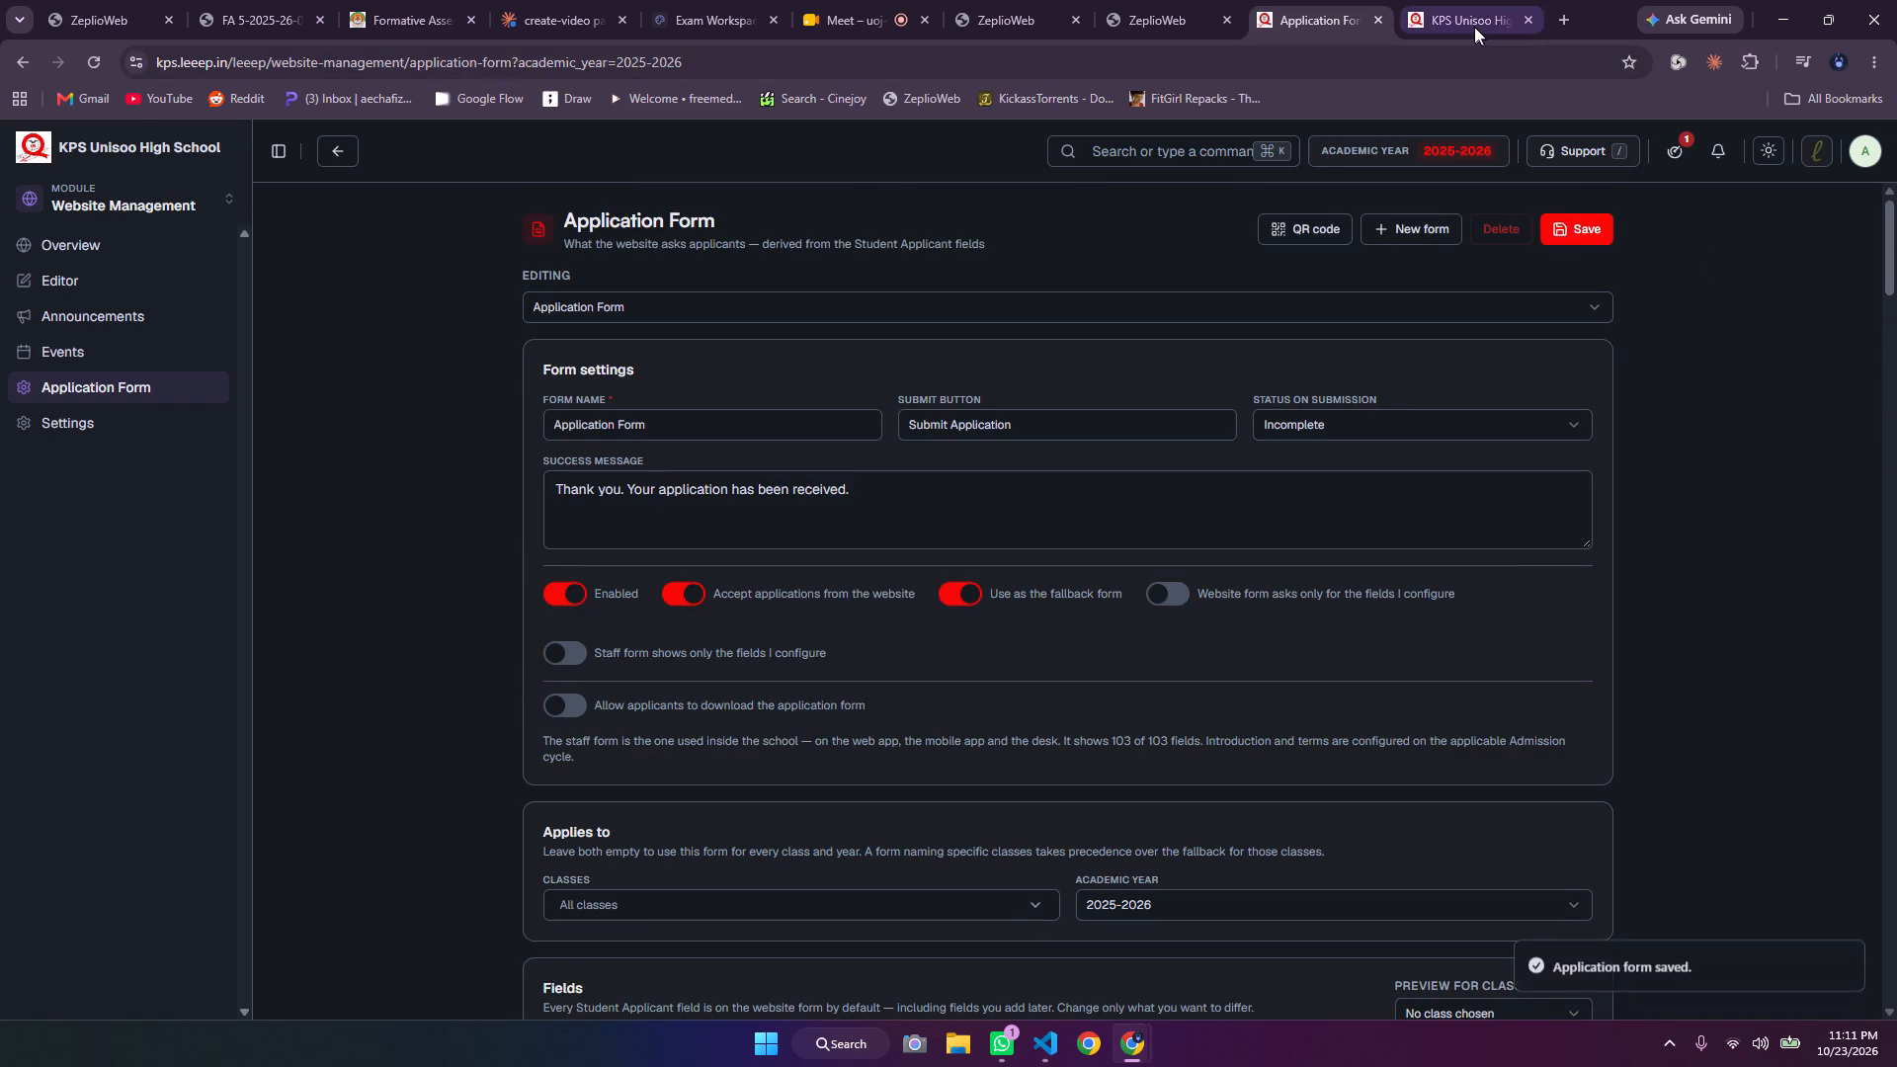
# On the public registration form, continue past Admission Details and check the Personal Details fields, including Nationality.
pyautogui.click(1474, 27)
pyautogui.click(1329, 632)
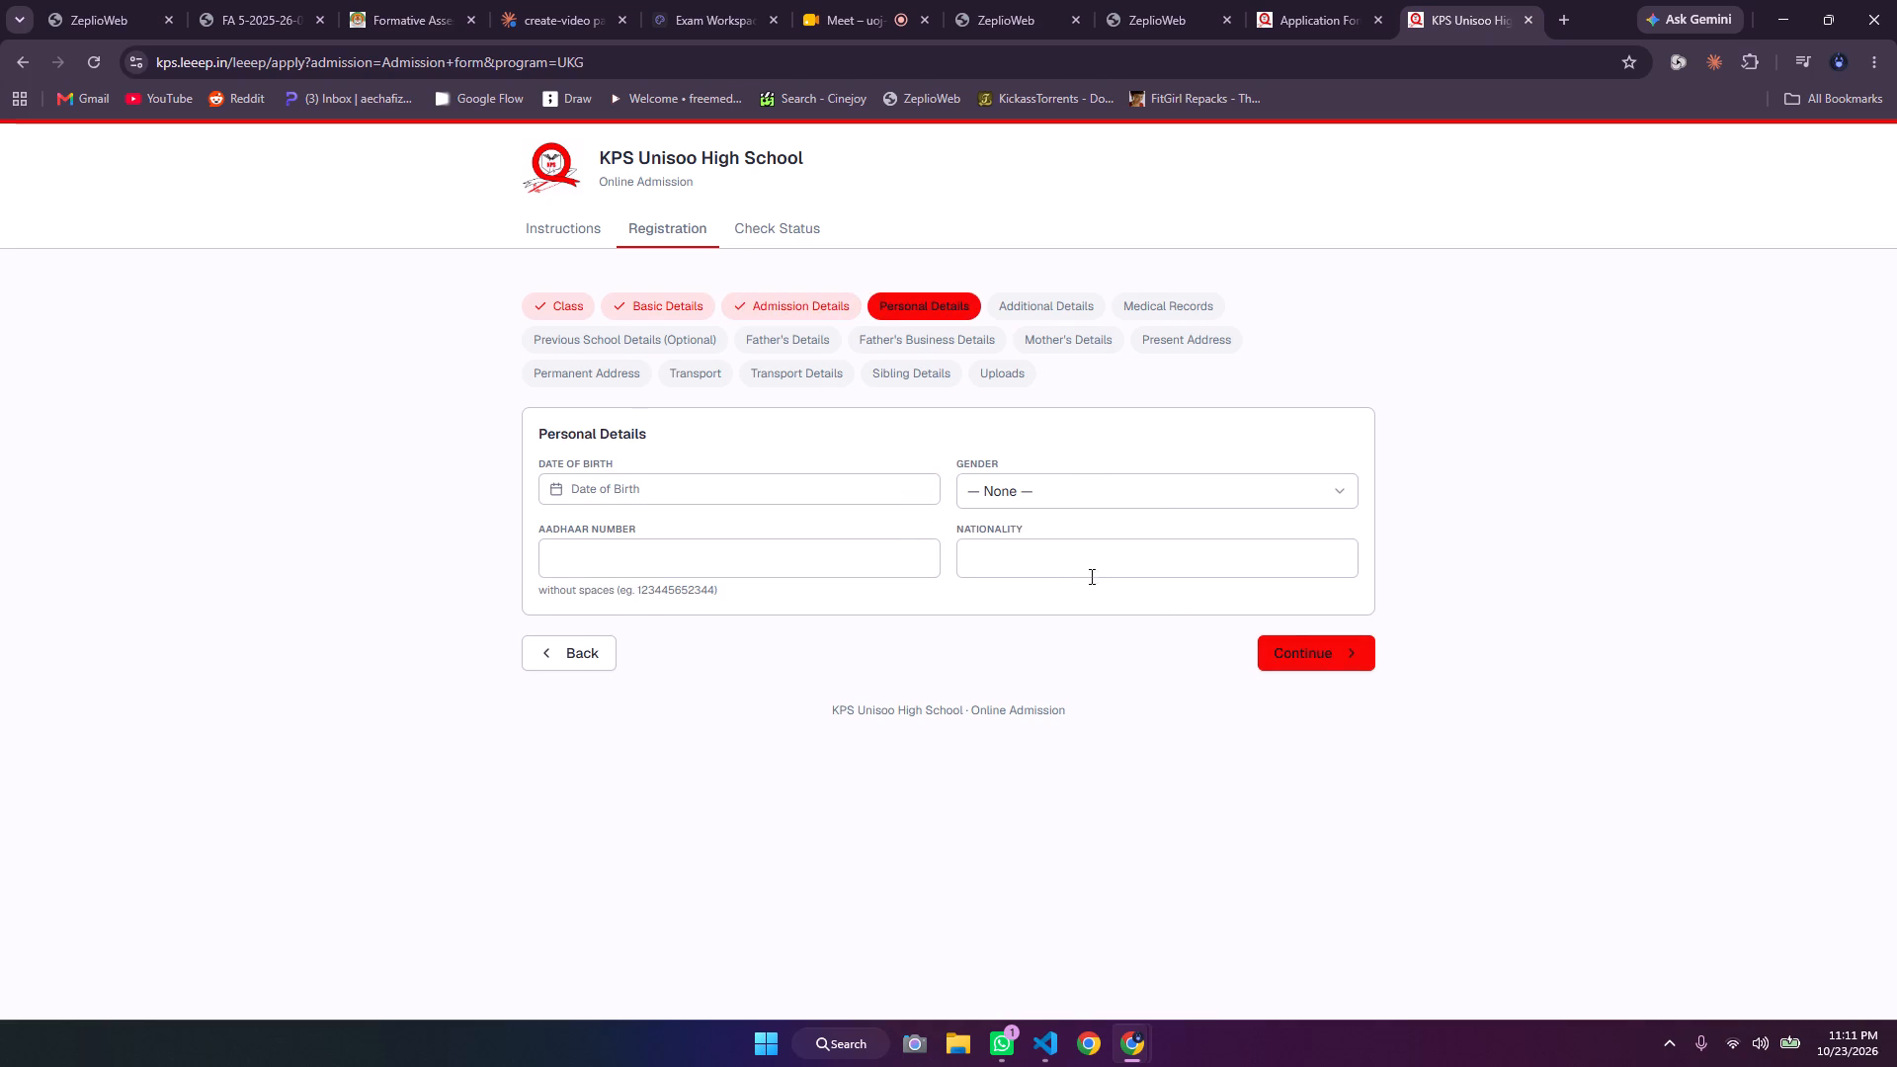
pyautogui.click(1134, 570)
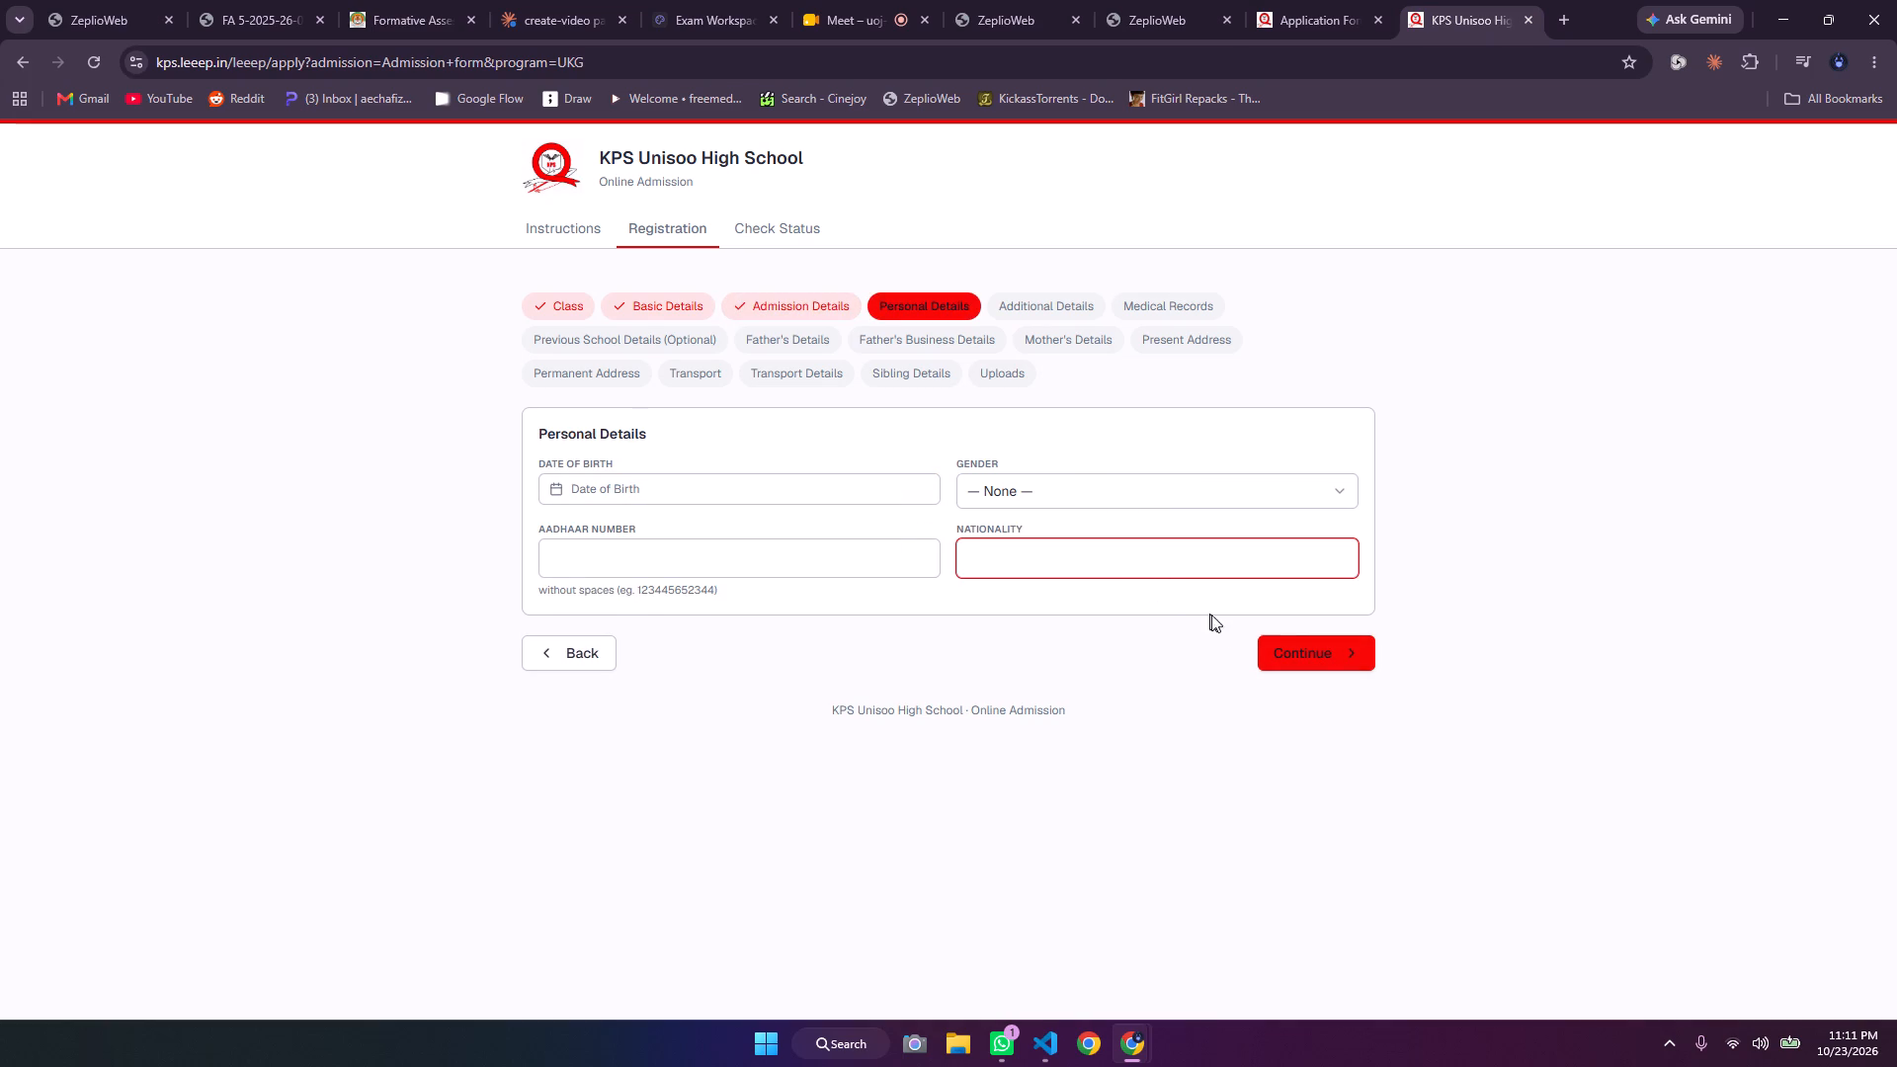
# In the form configuration, set Nationality under Personal Details to the explicit On the form option and save the form.
pyautogui.click(1296, 21)
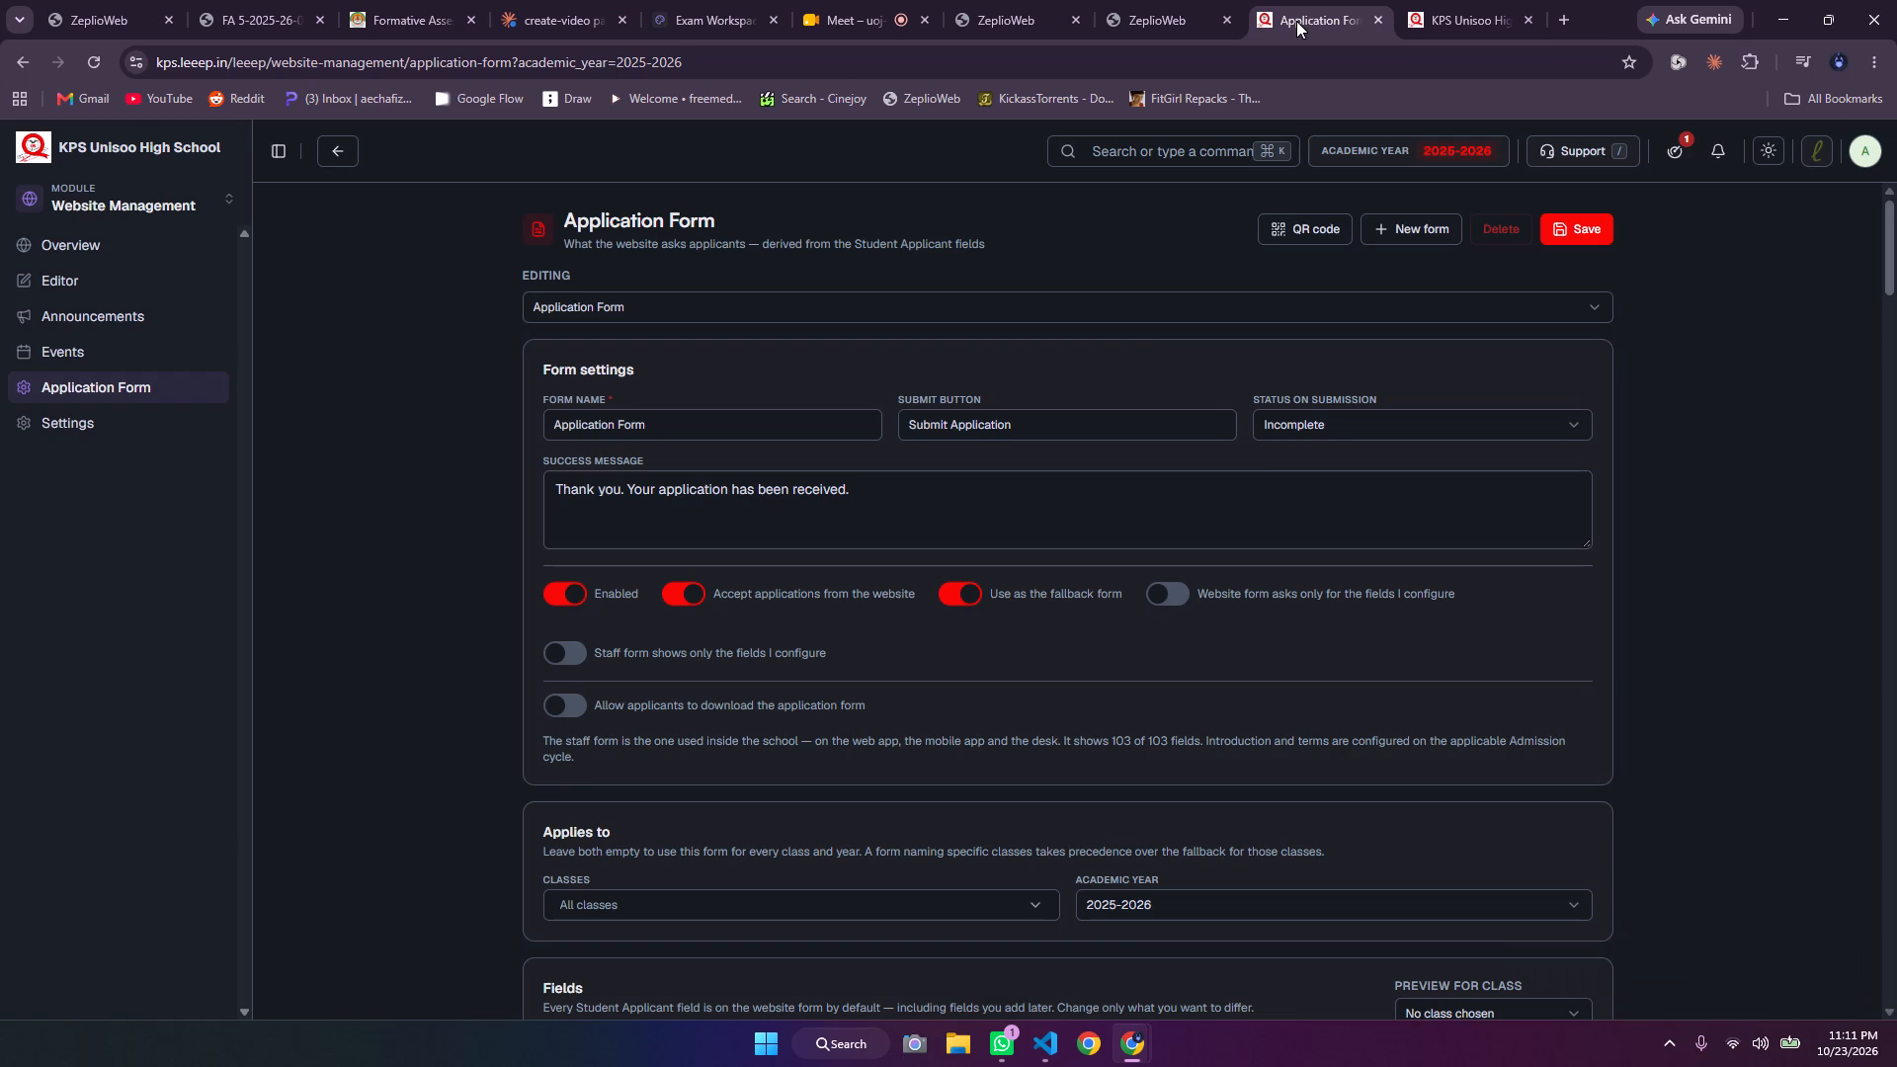
pyautogui.scroll(-6, 1261, 445)
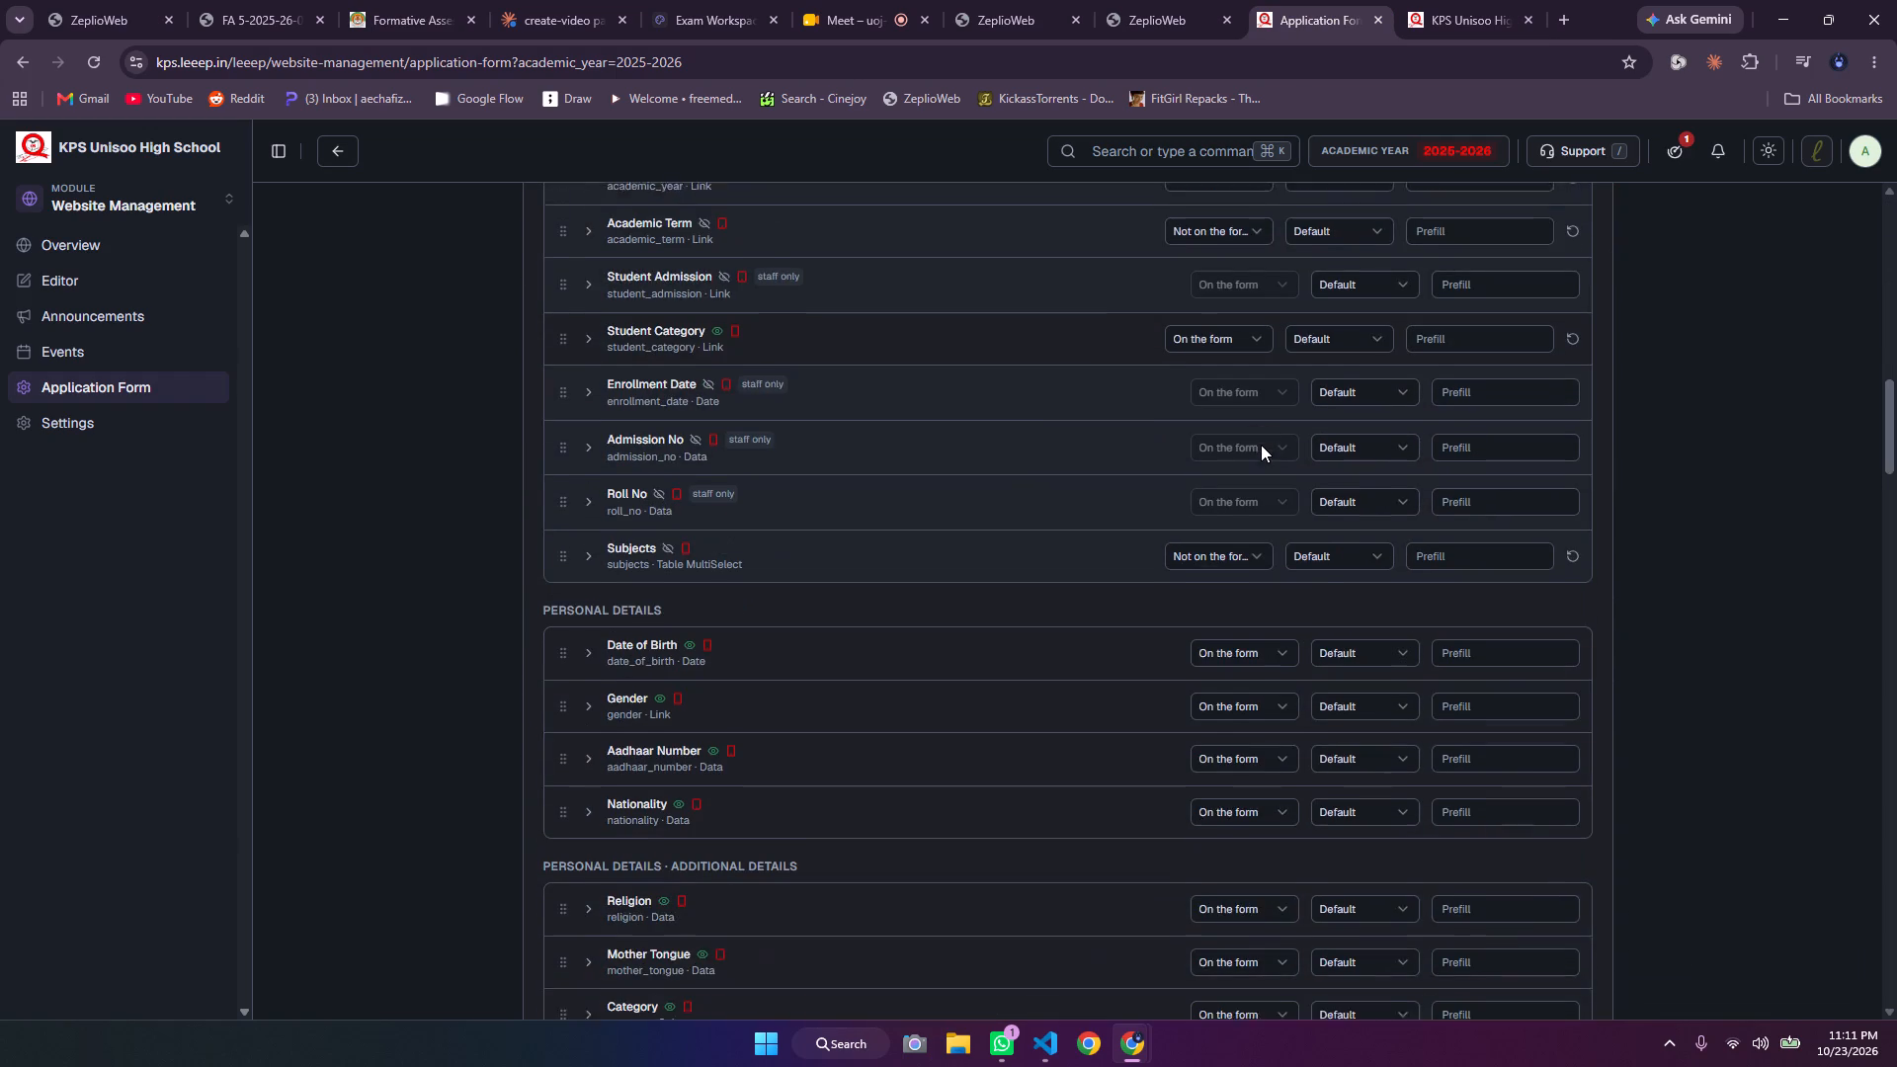
pyautogui.scroll(-3, 1261, 445)
pyautogui.scroll(-1, 1117, 686)
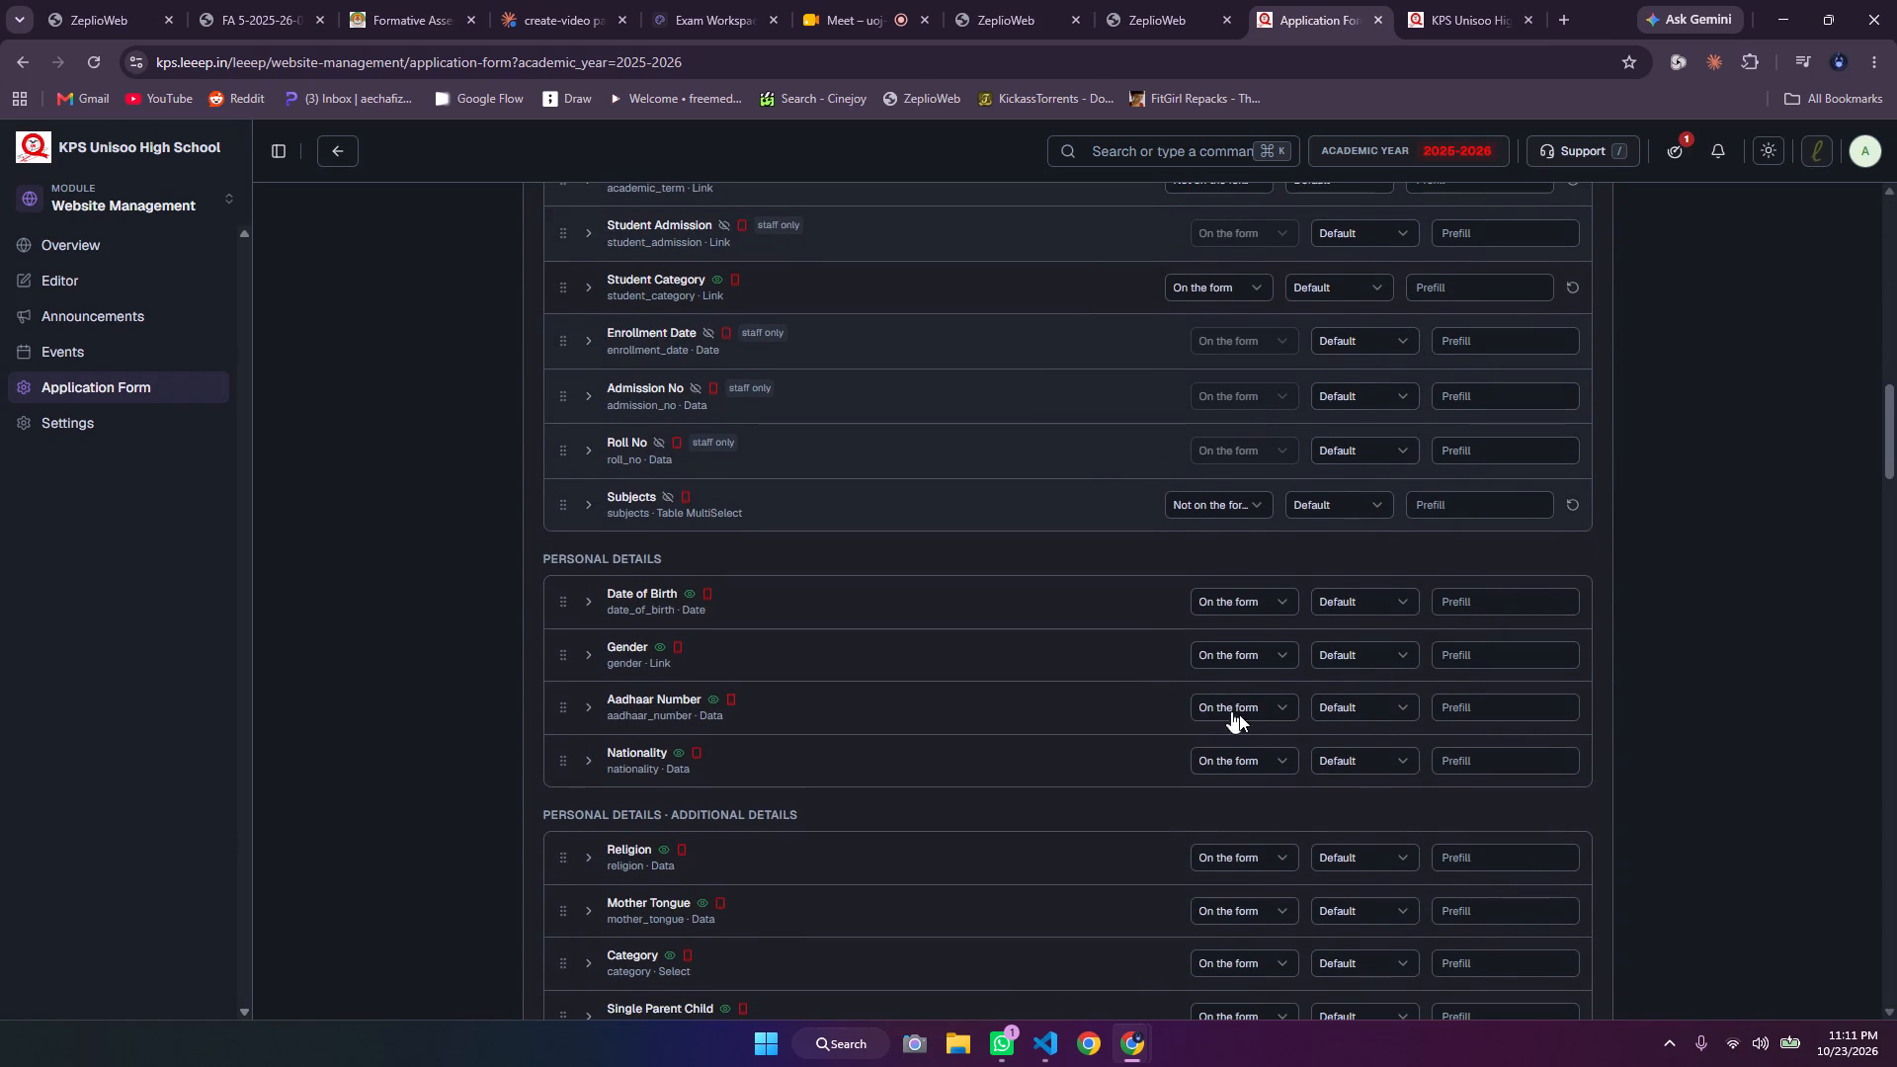
pyautogui.click(1270, 757)
pyautogui.click(1253, 846)
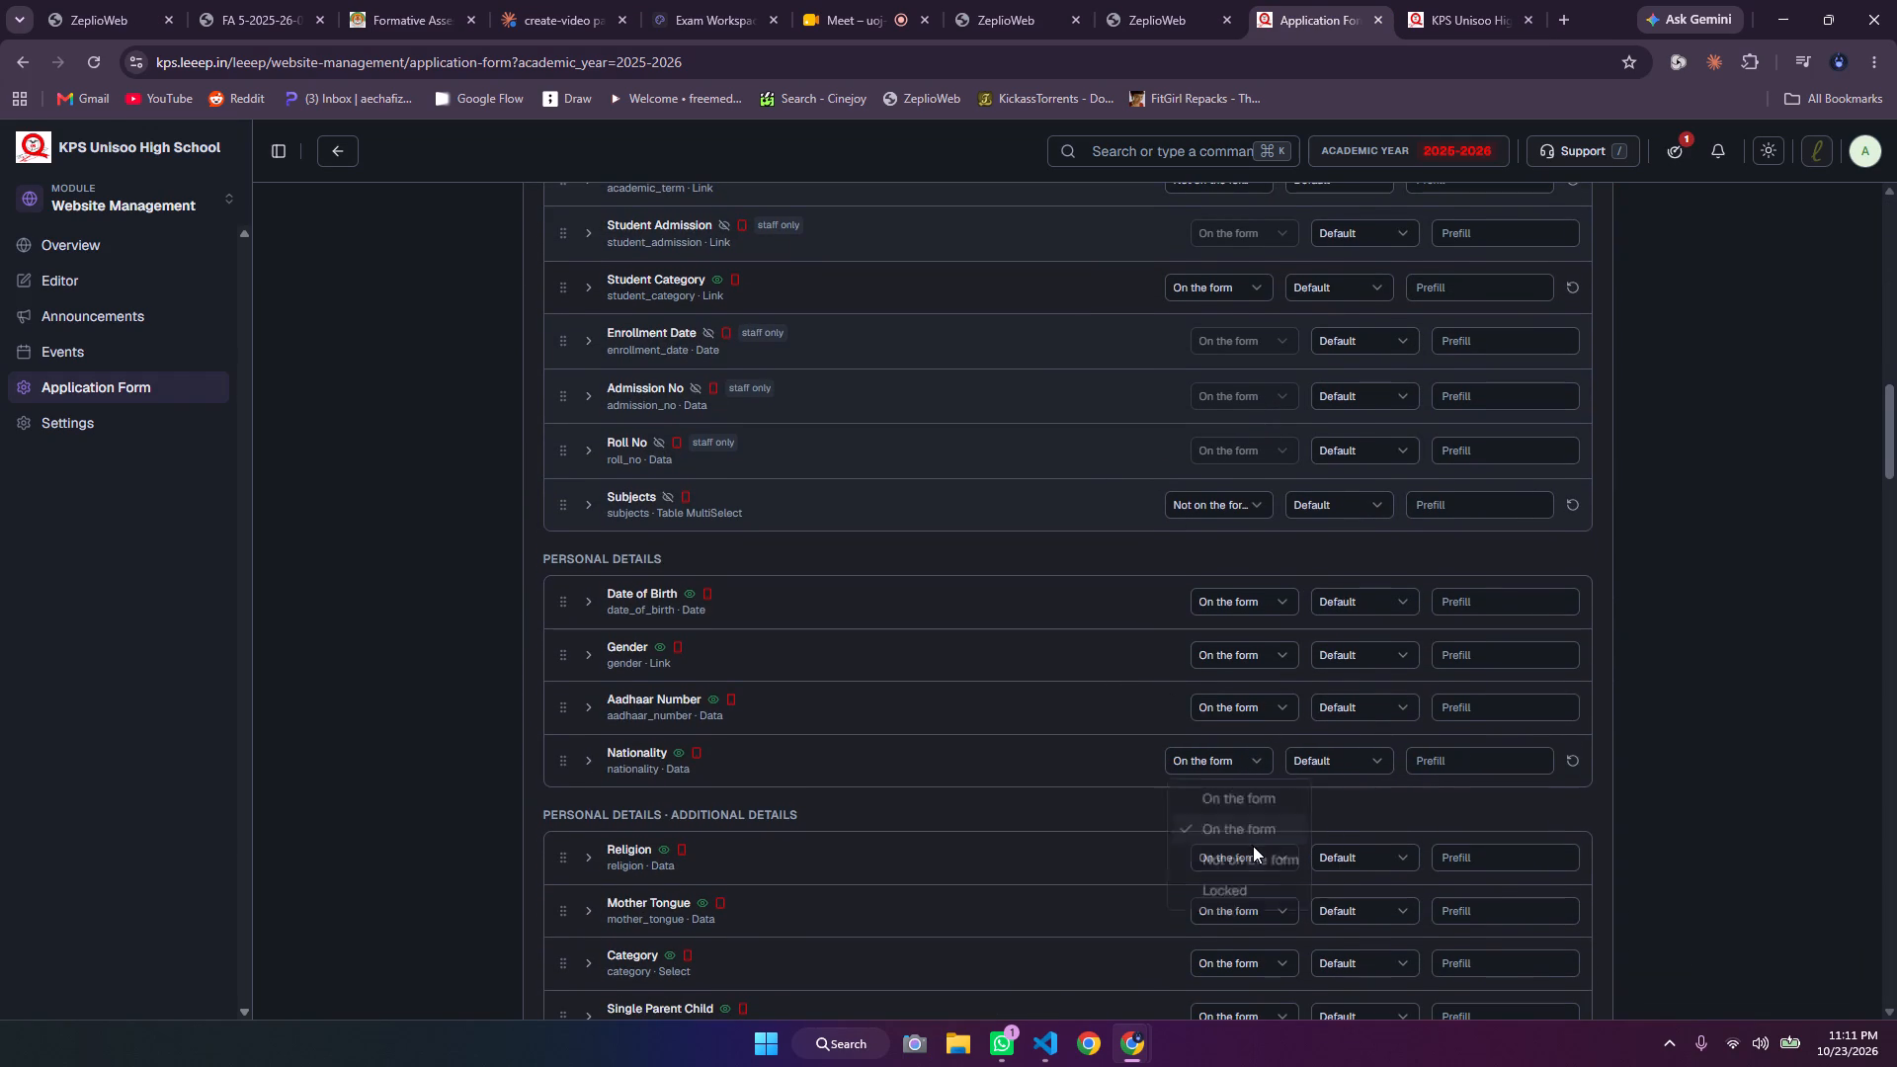
pyautogui.scroll(11, 1651, 373)
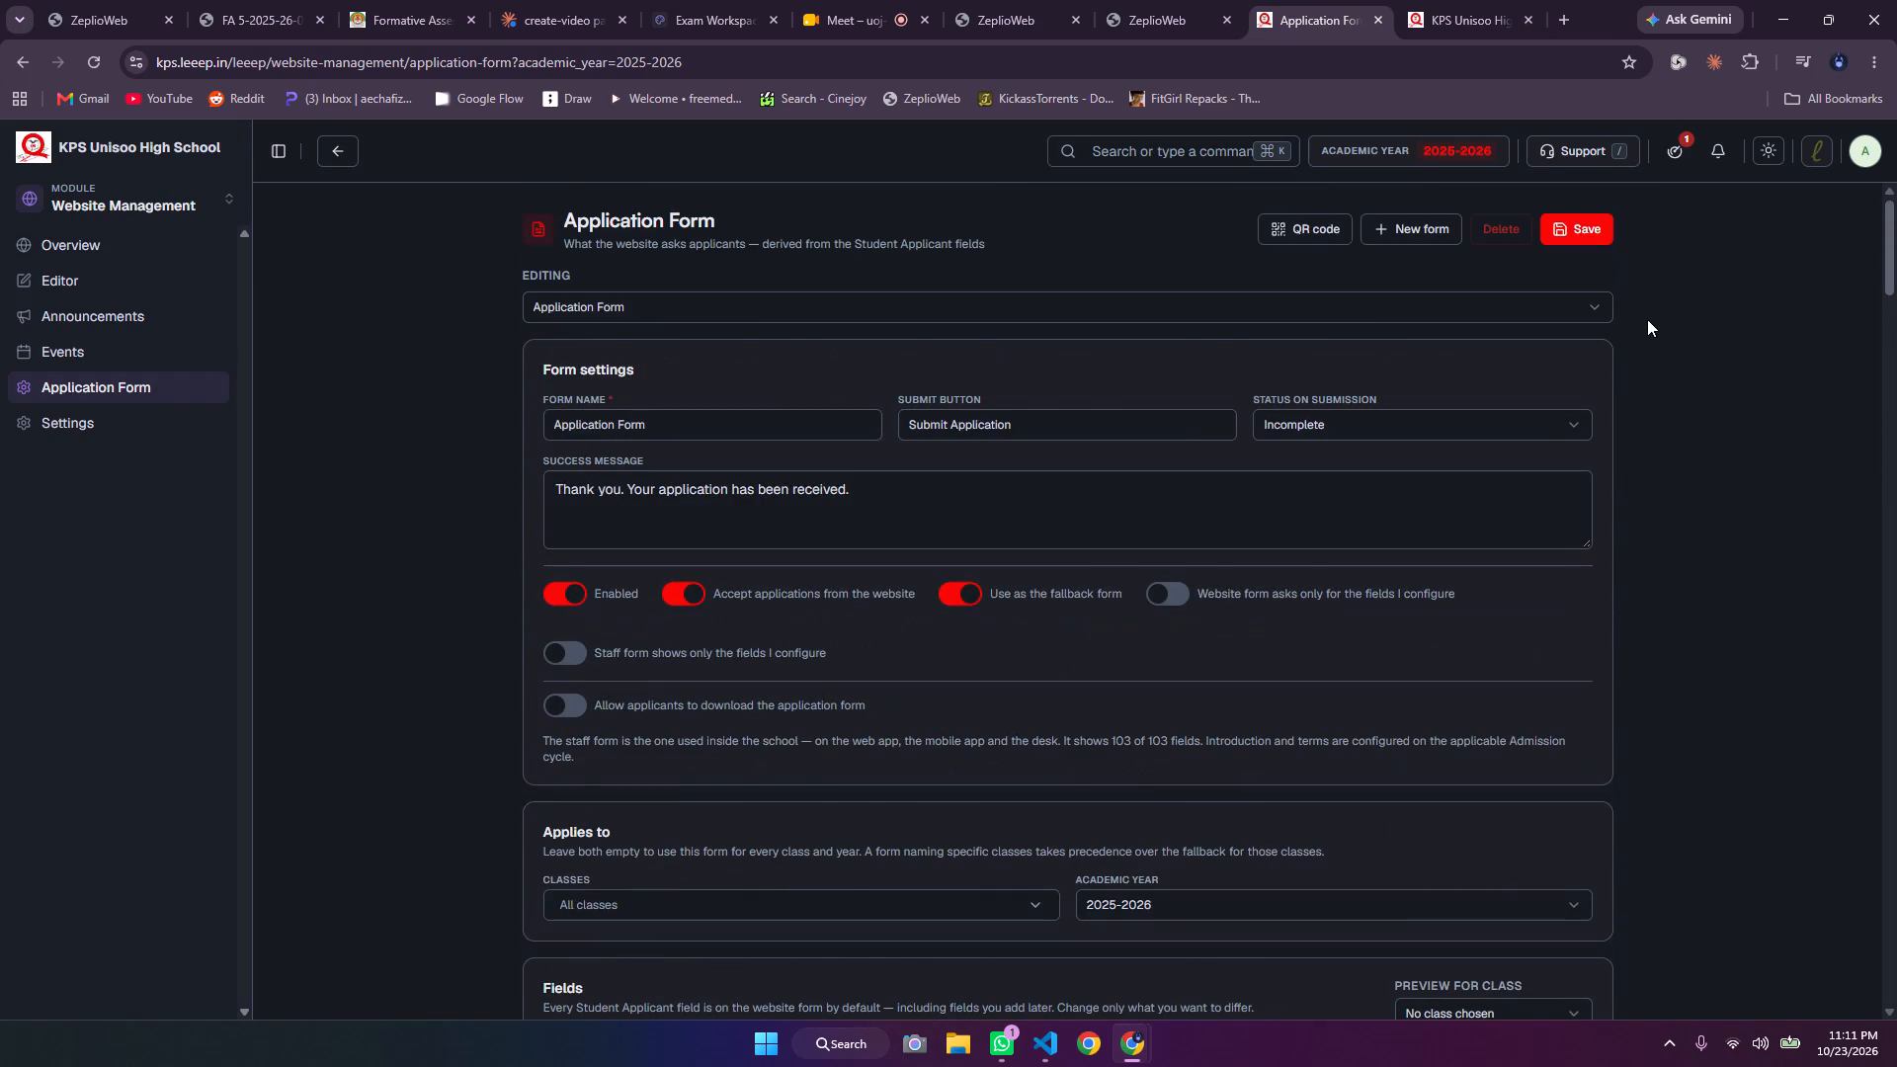
pyautogui.click(1567, 200)
pyautogui.click(1570, 224)
# On the public registration form, continue to Additional Details and check which fields it asks for.
pyautogui.click(1442, 0)
pyautogui.scroll(-1, 1360, 516)
pyautogui.click(1331, 635)
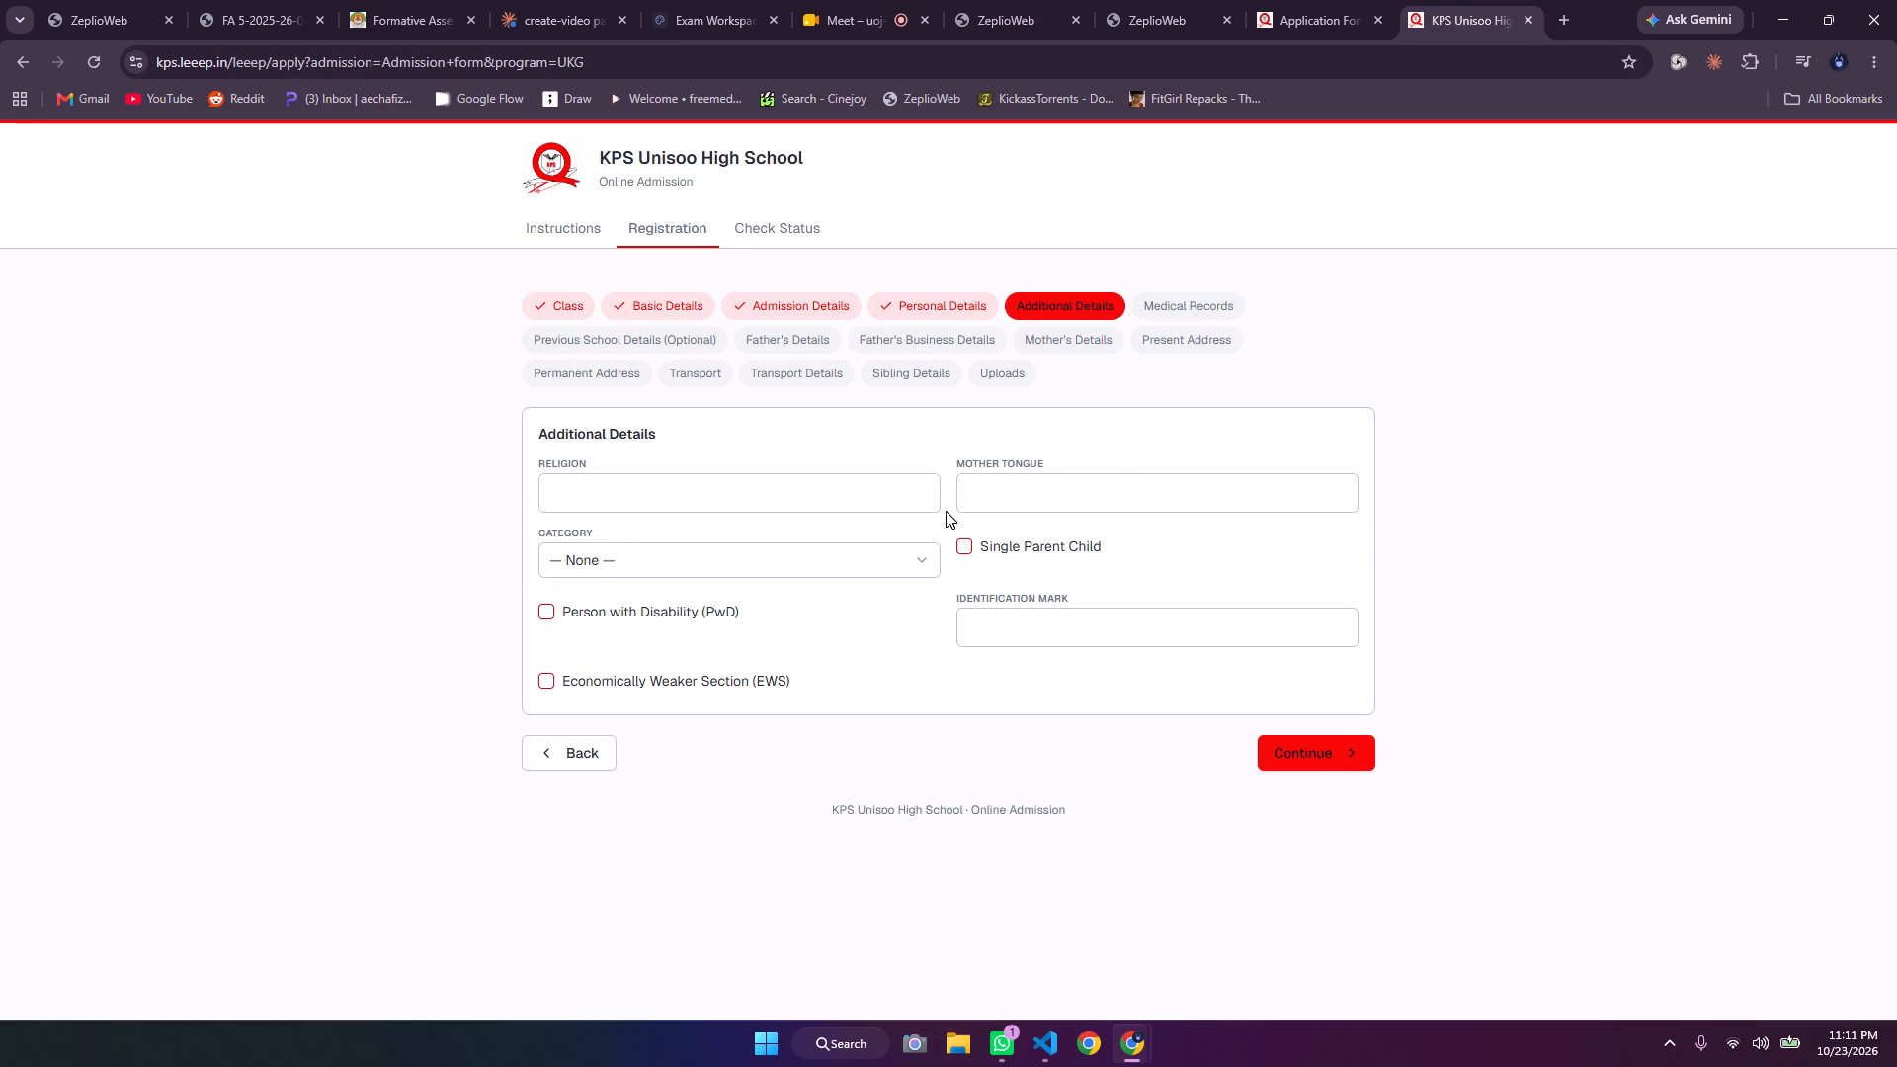
# In the form configuration's Admission Details, recheck the Program and Subjects visibility options and set Student Category to Not on the form.
pyautogui.click(1271, 0)
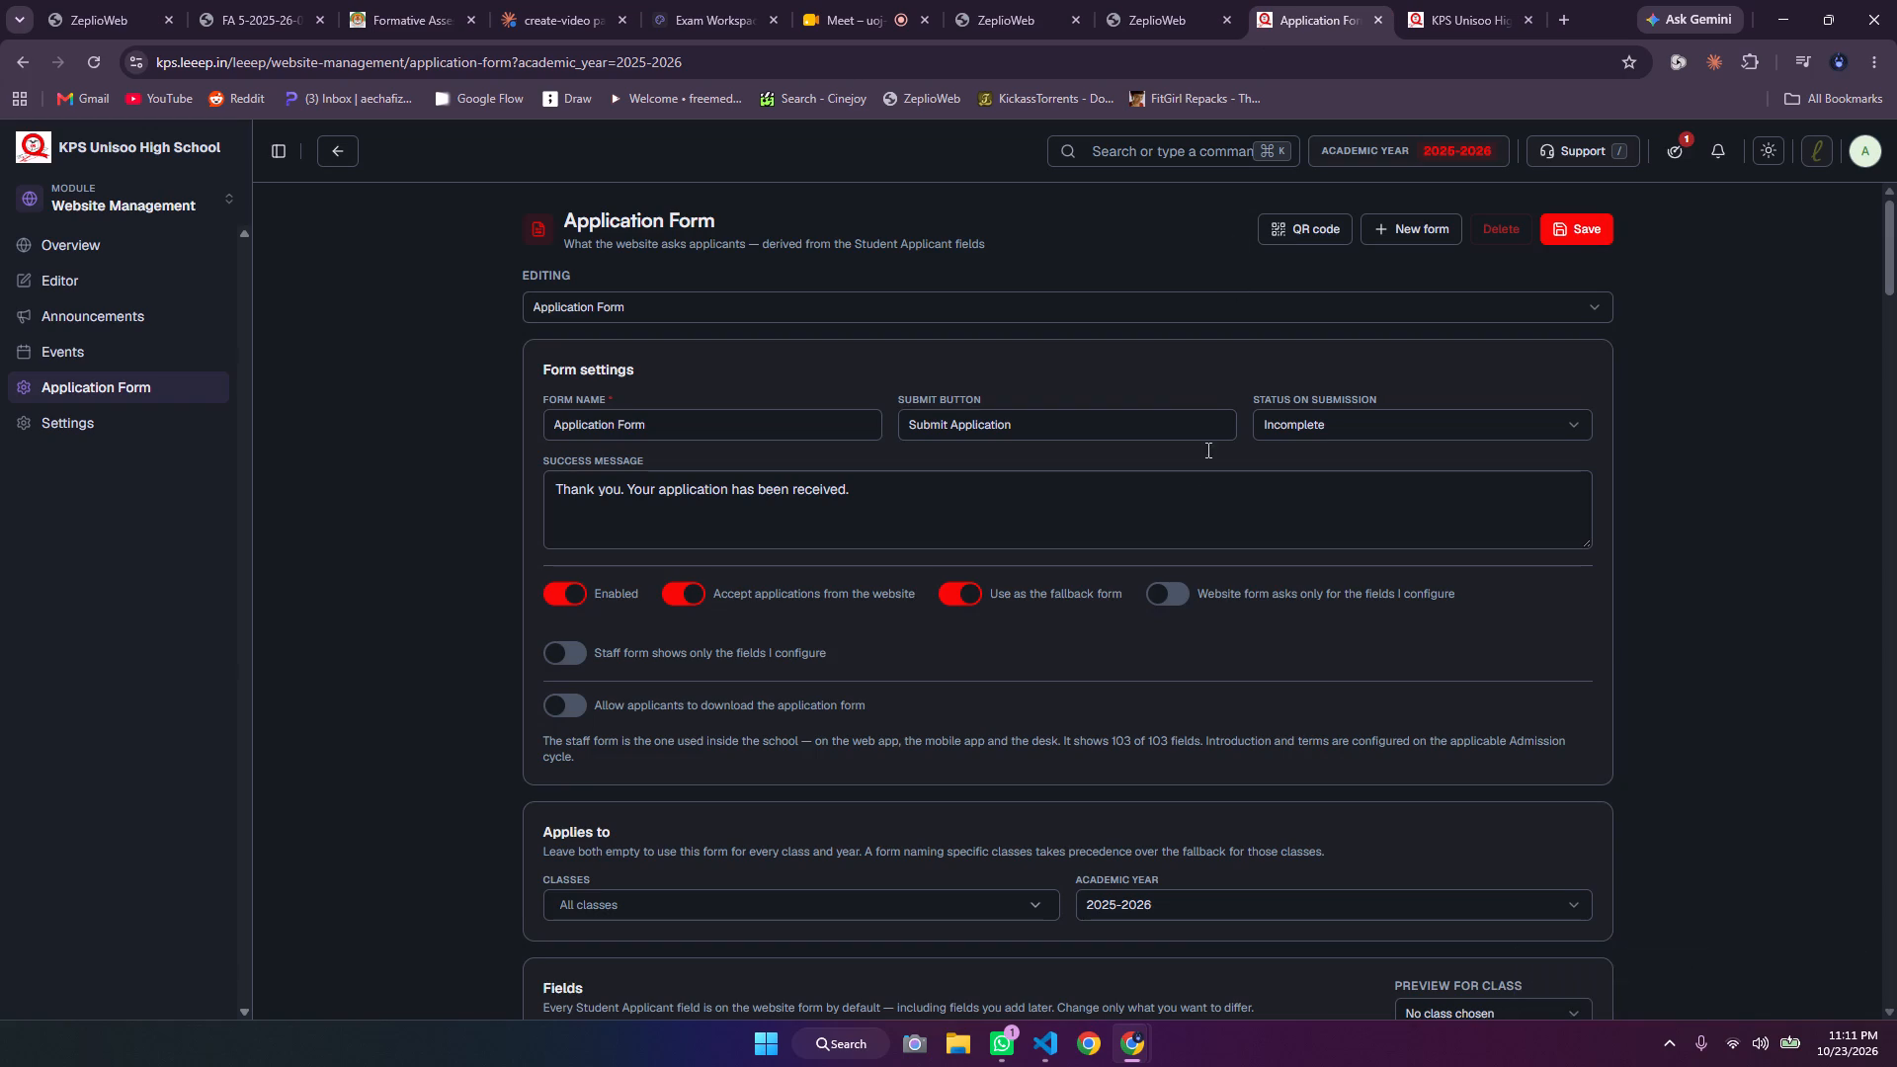
pyautogui.scroll(-9, 1203, 483)
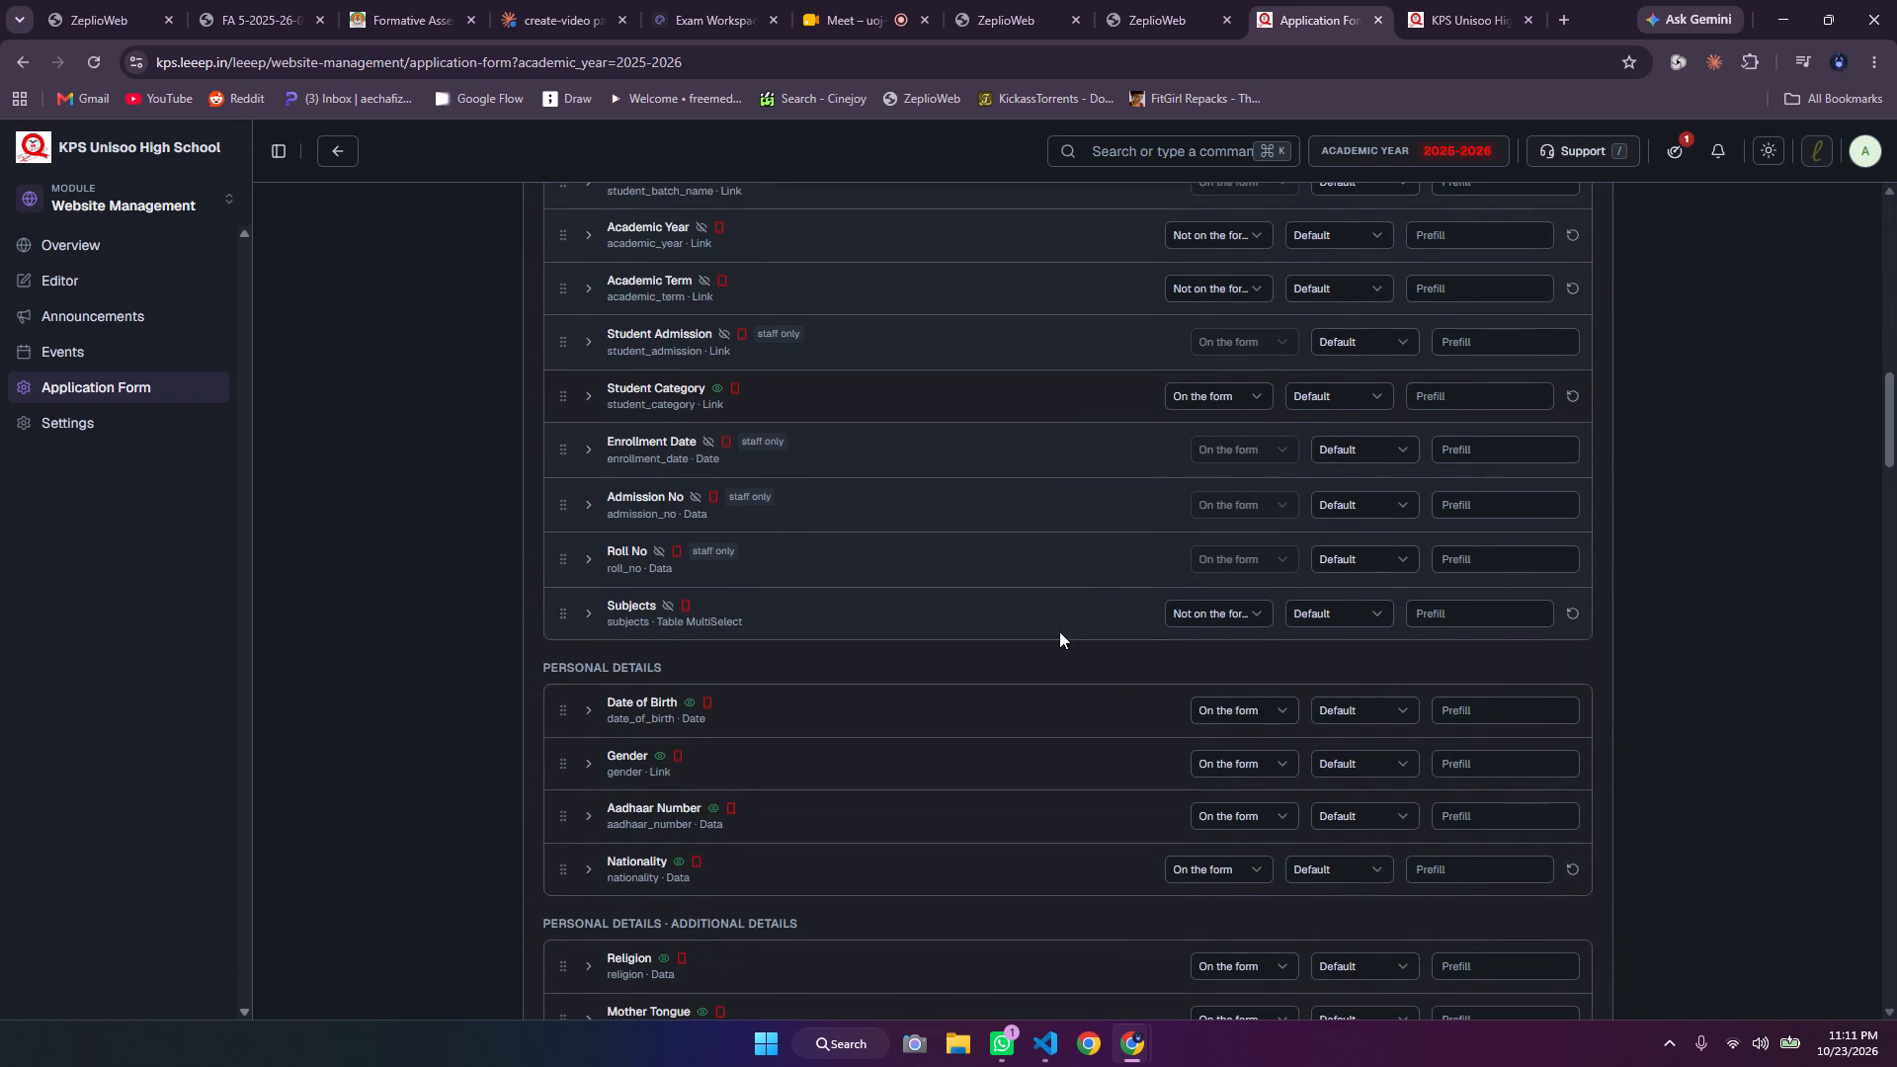
pyautogui.scroll(-1, 1122, 699)
pyautogui.scroll(3, 1203, 685)
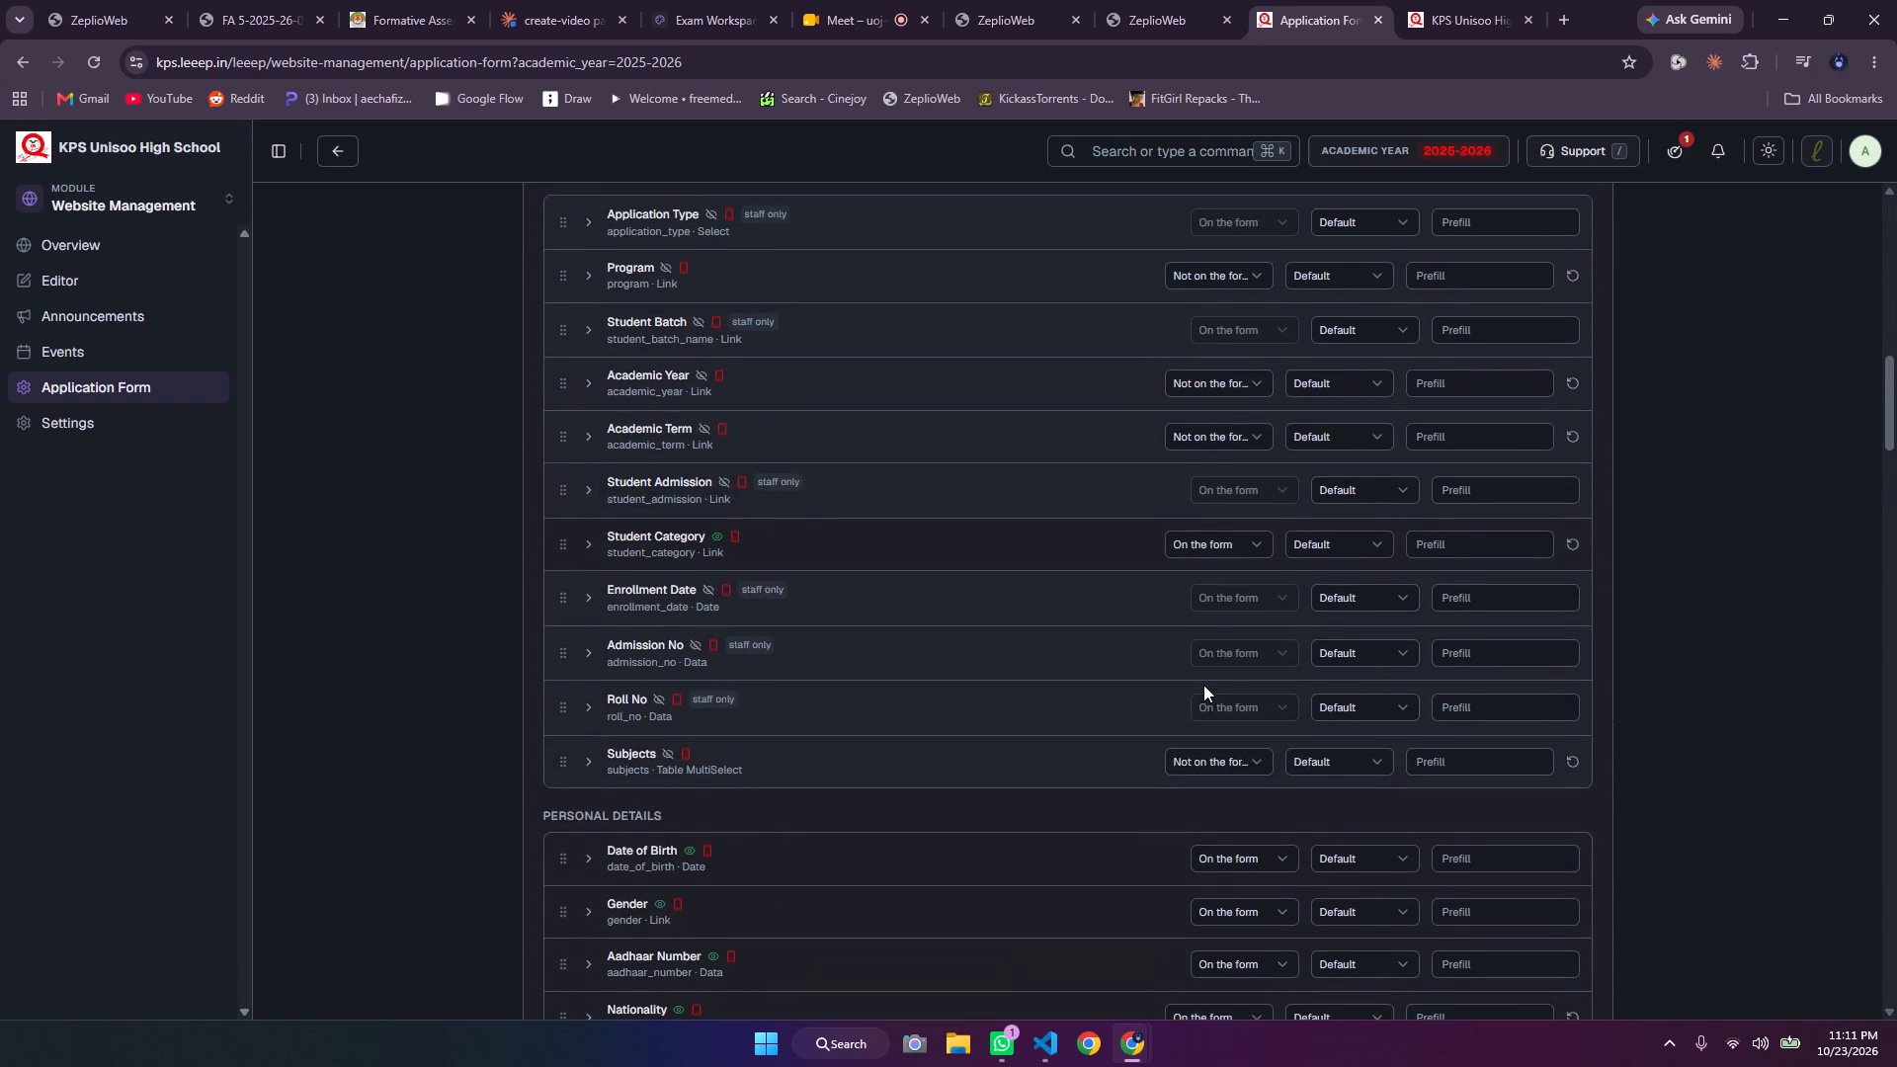
pyautogui.scroll(2, 1203, 685)
pyautogui.click(1256, 506)
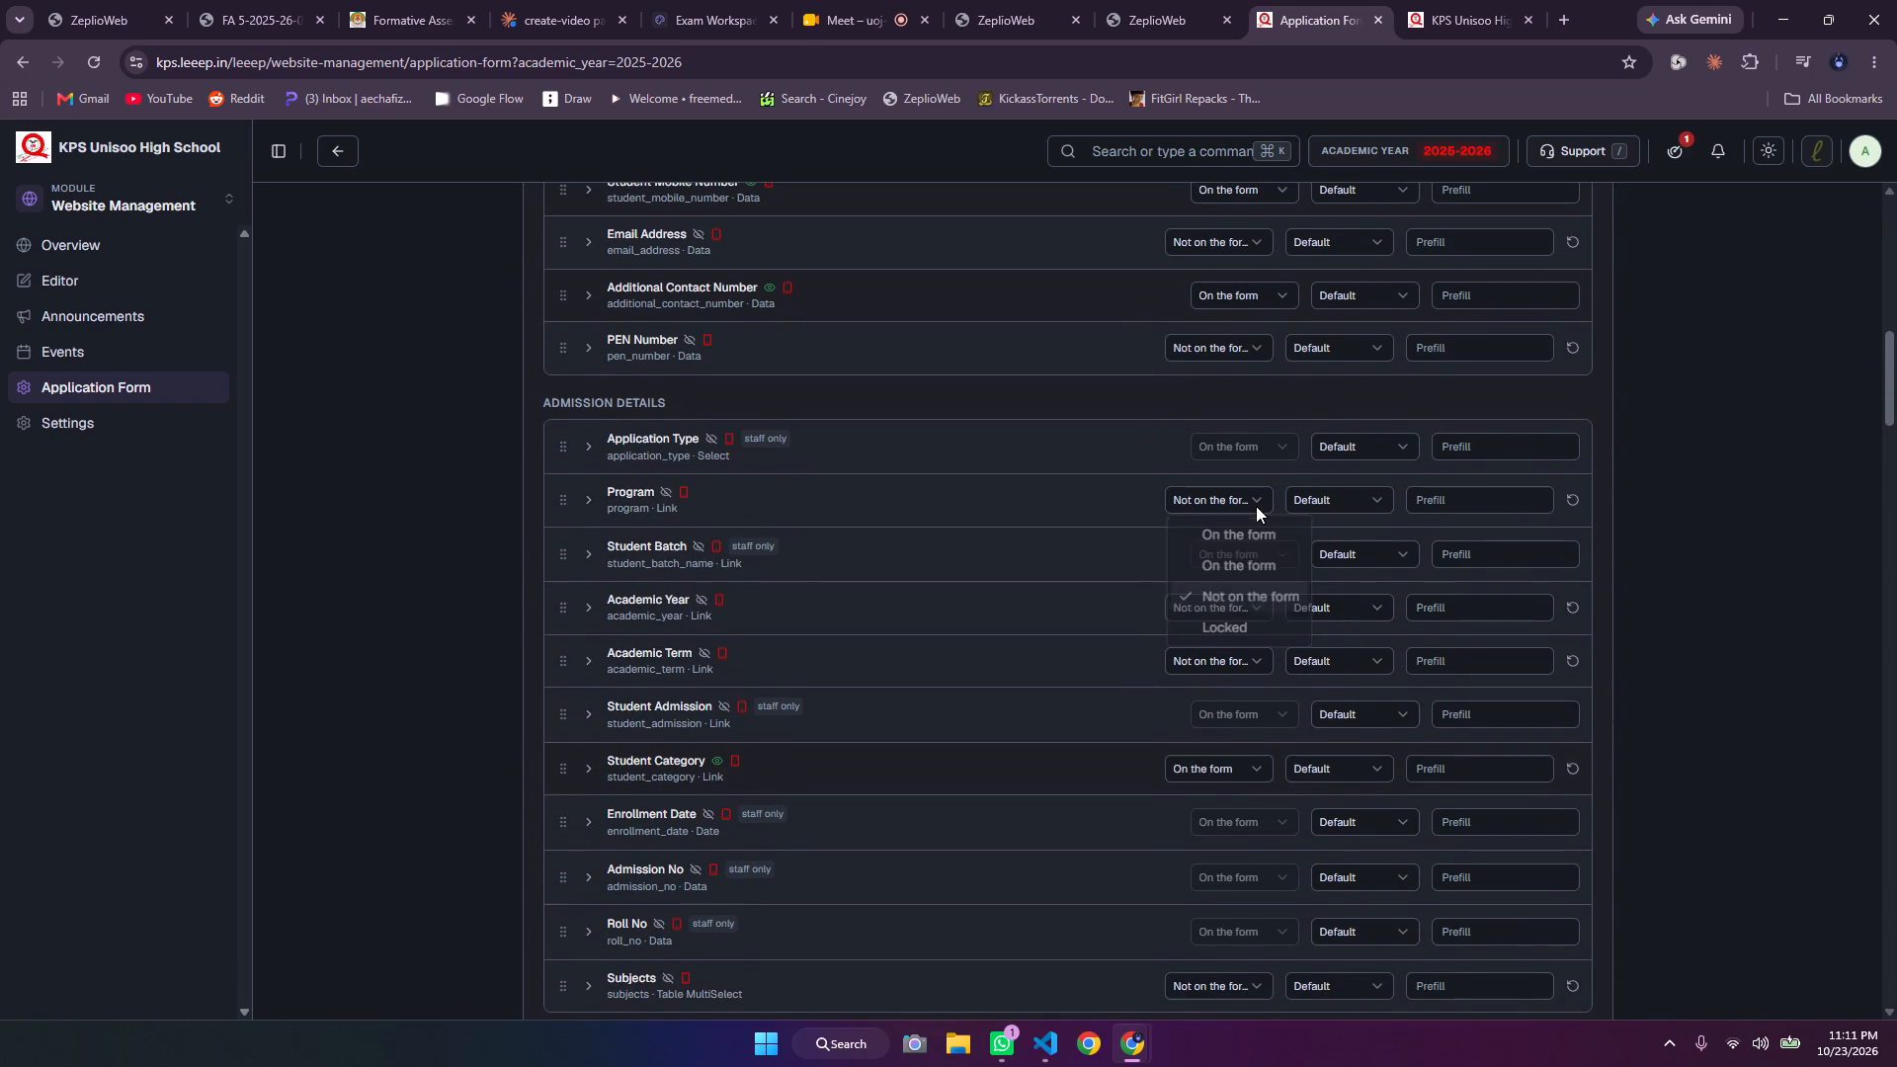
pyautogui.moveTo(1249, 578); pyautogui.dragTo(1245, 601)
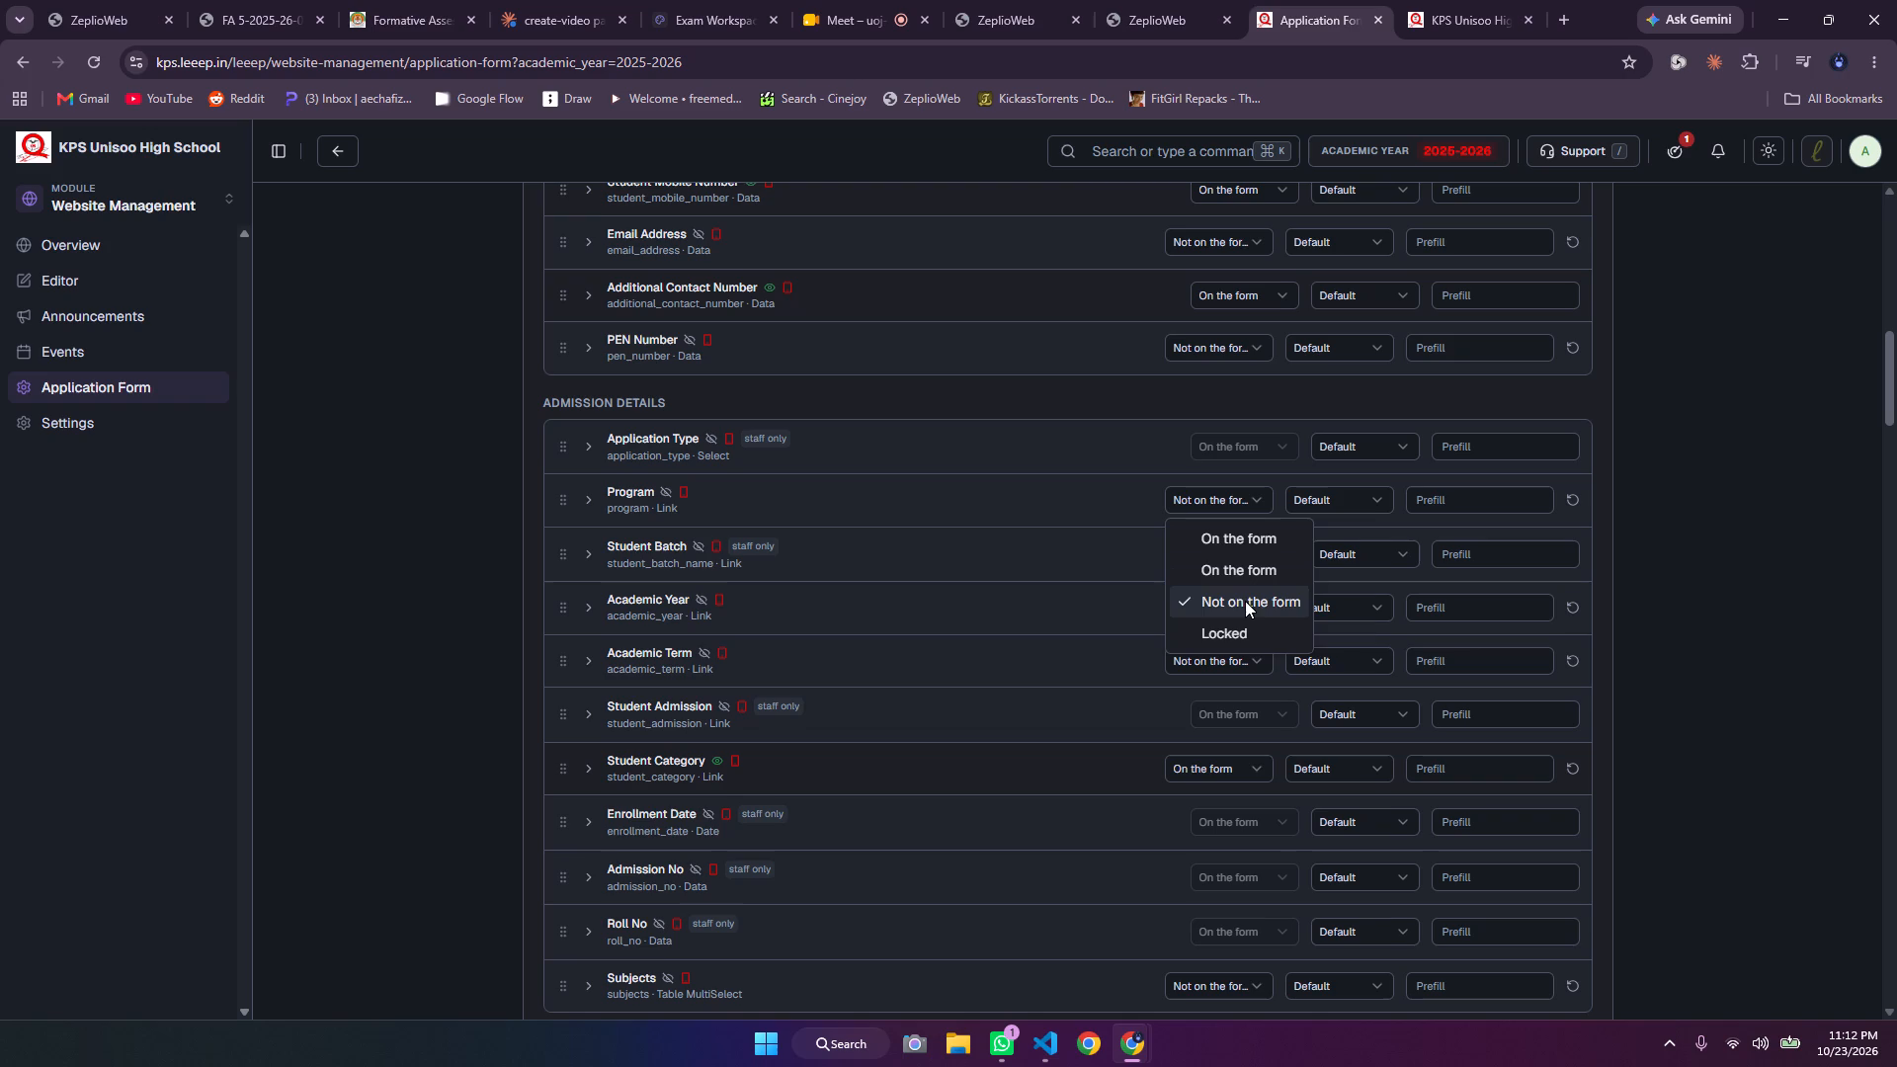
pyautogui.moveTo(1245, 601); pyautogui.dragTo(1243, 611)
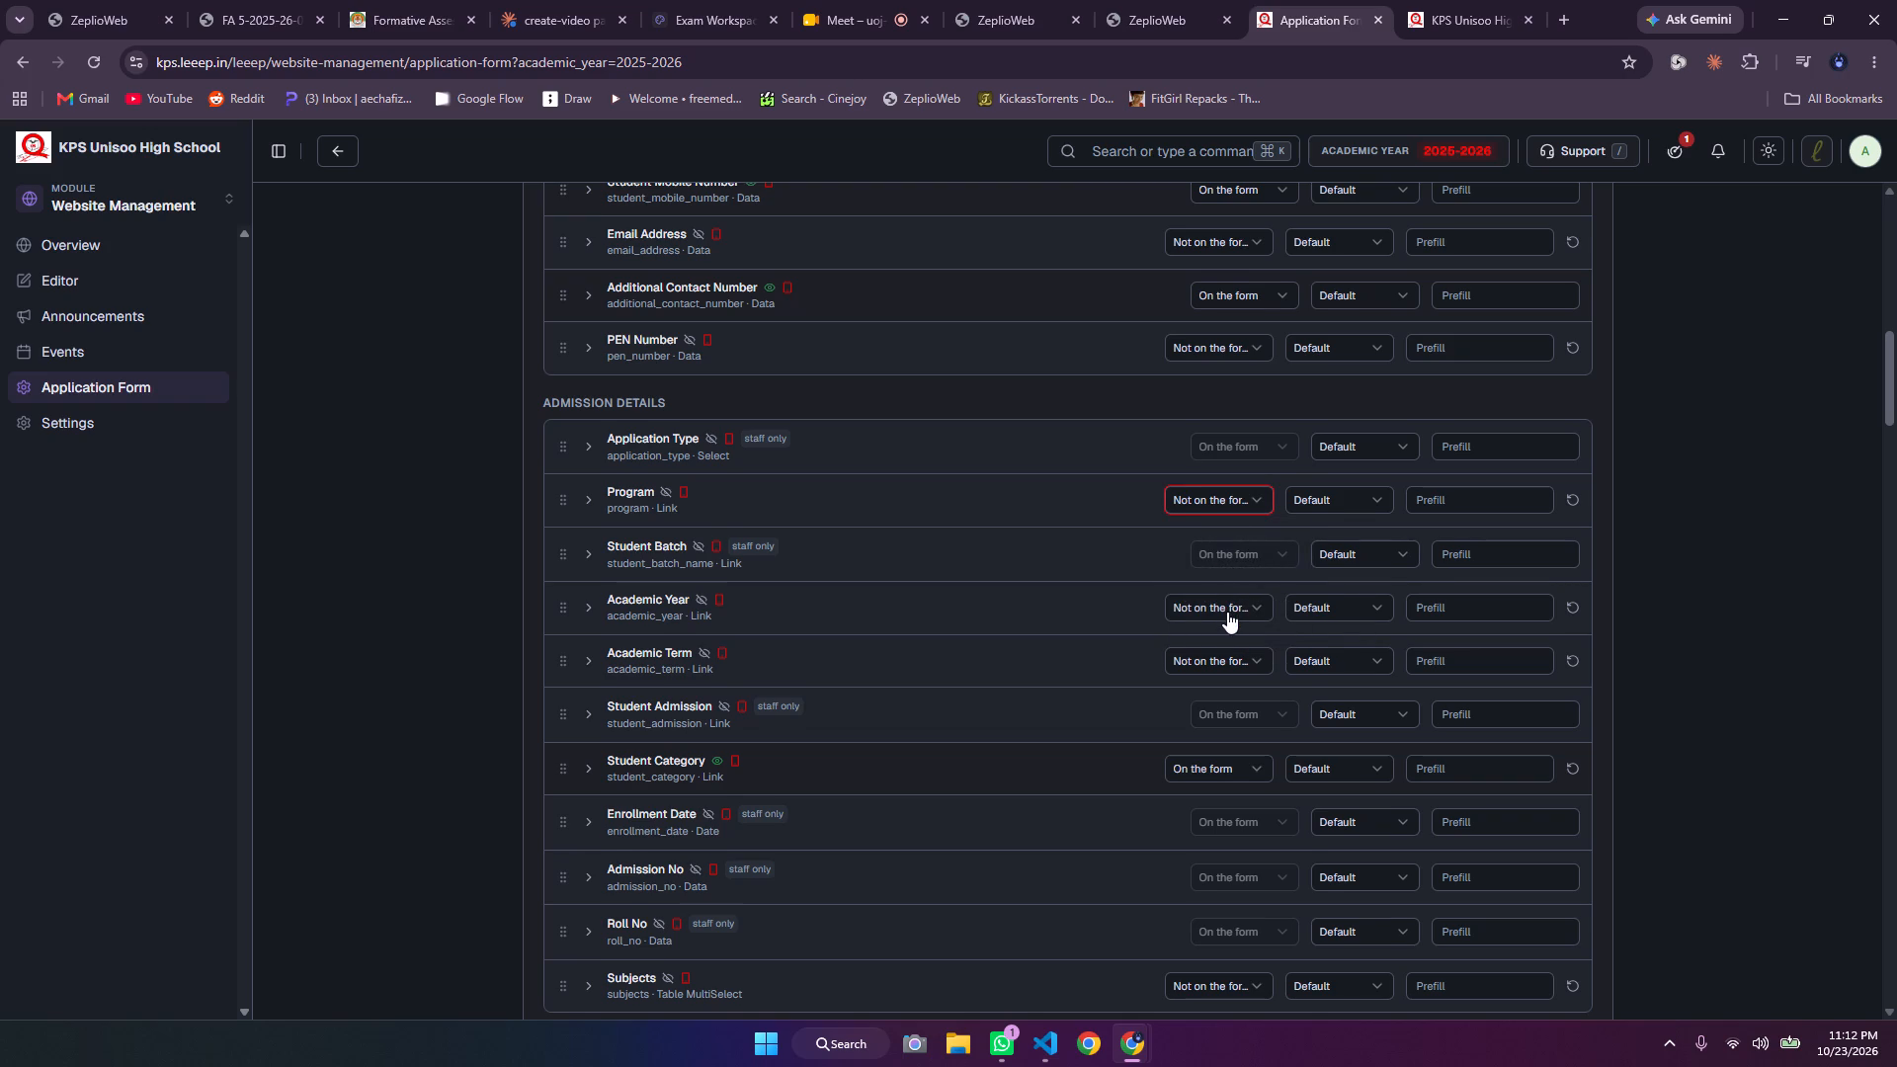
pyautogui.scroll(-1, 1227, 612)
pyautogui.click(1227, 696)
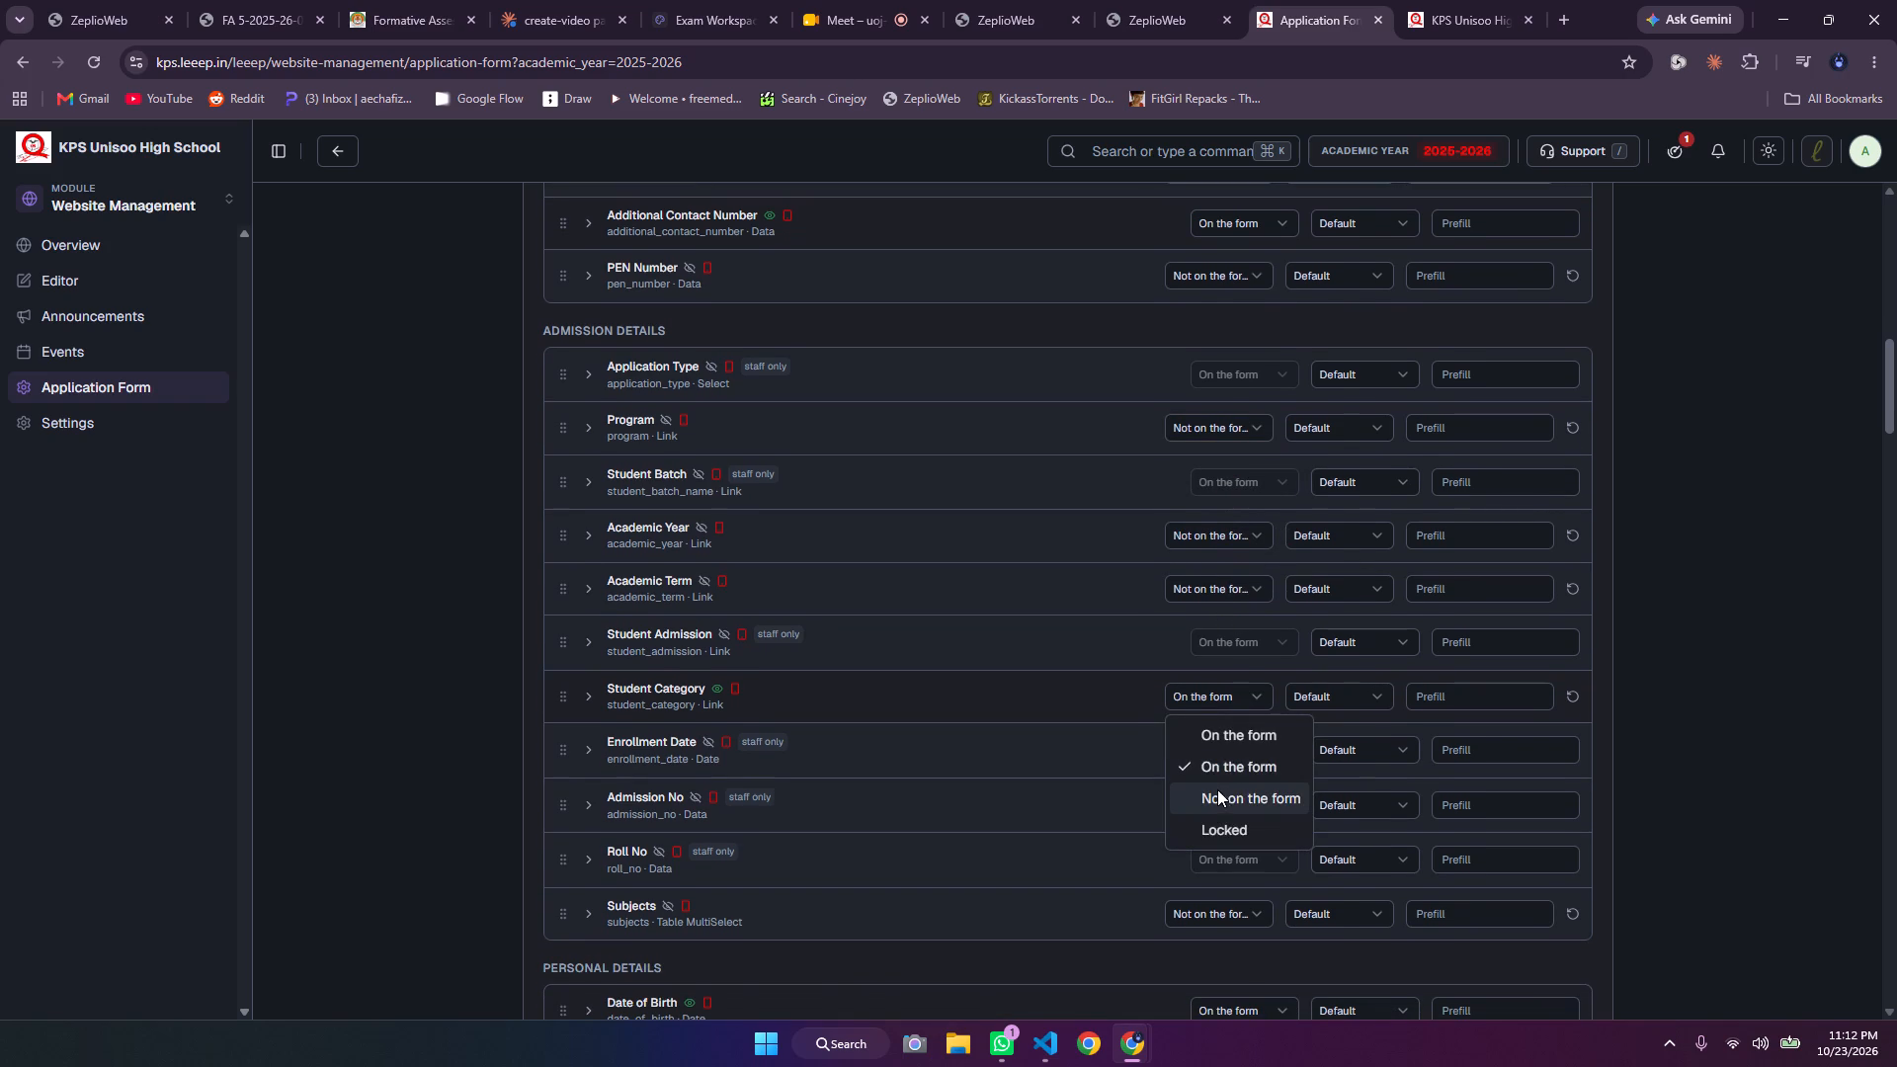
pyautogui.click(1244, 797)
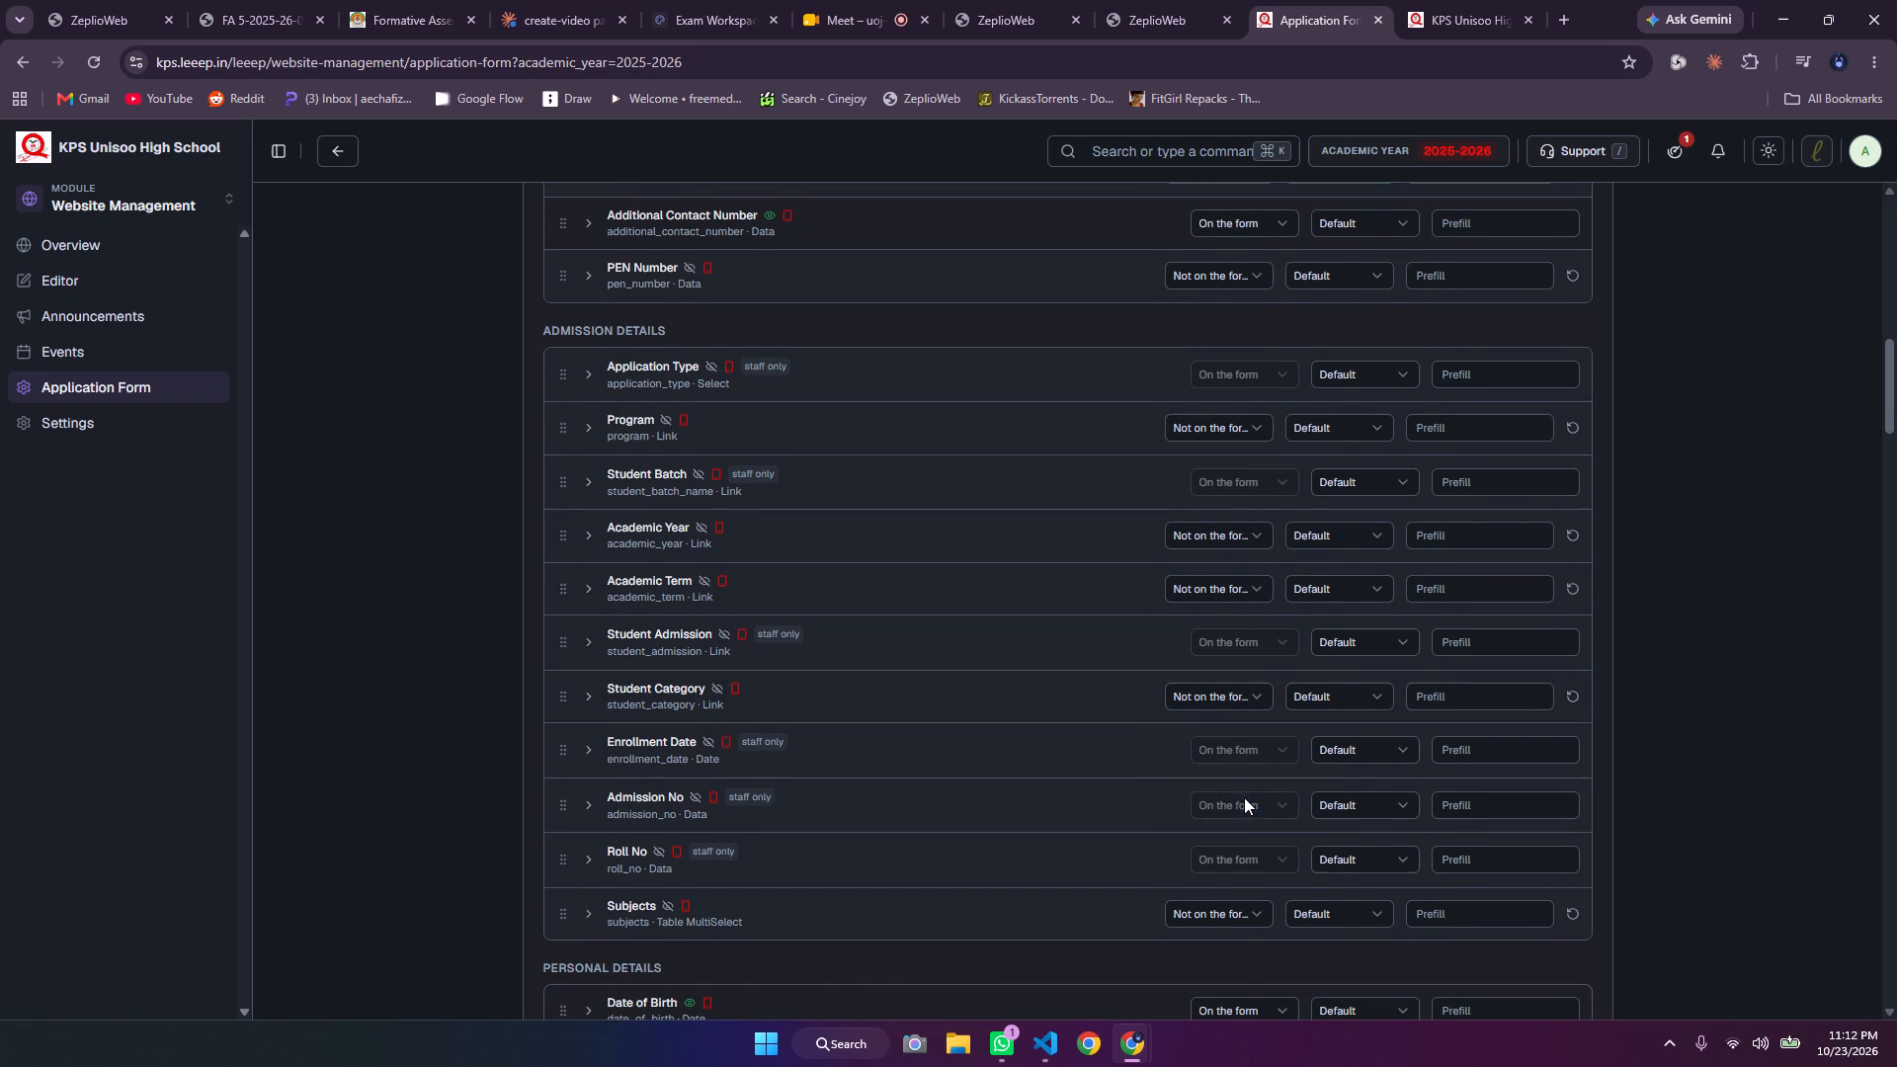
pyautogui.click(1239, 918)
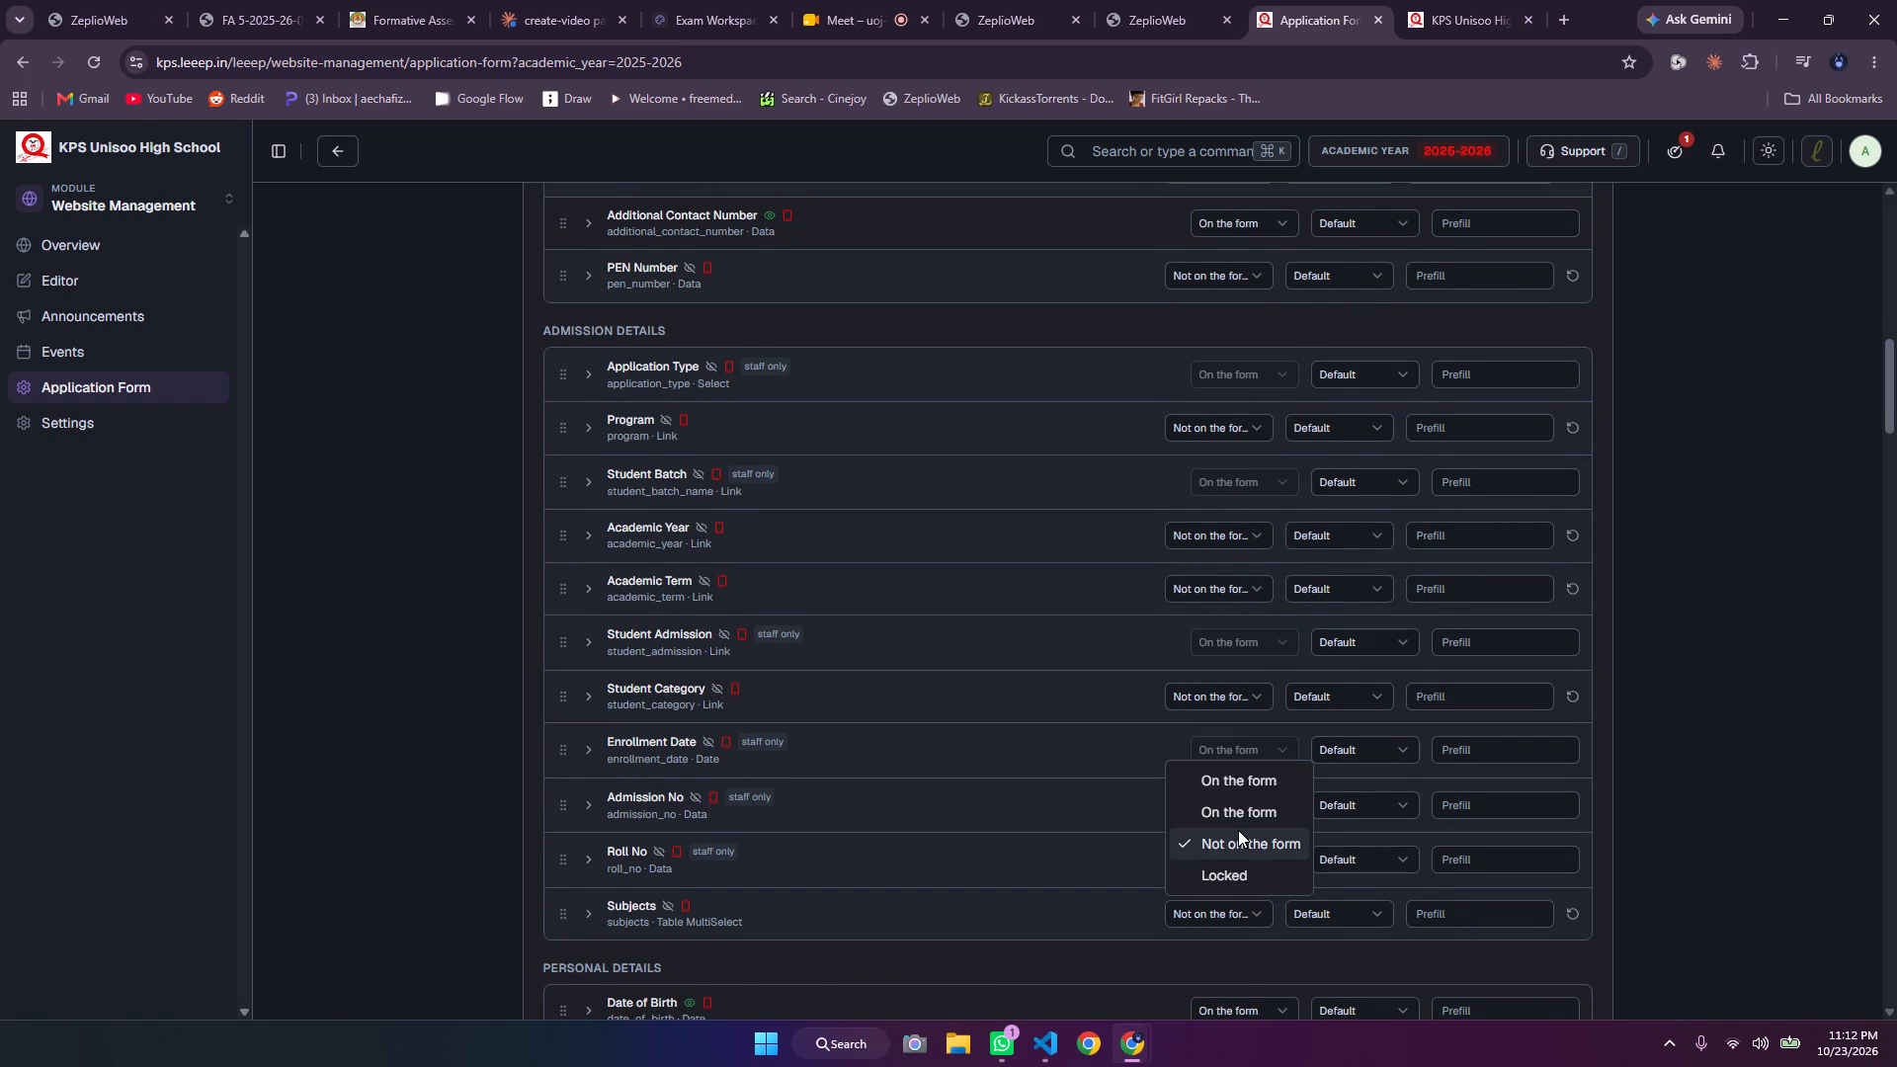
pyautogui.click(875, 319)
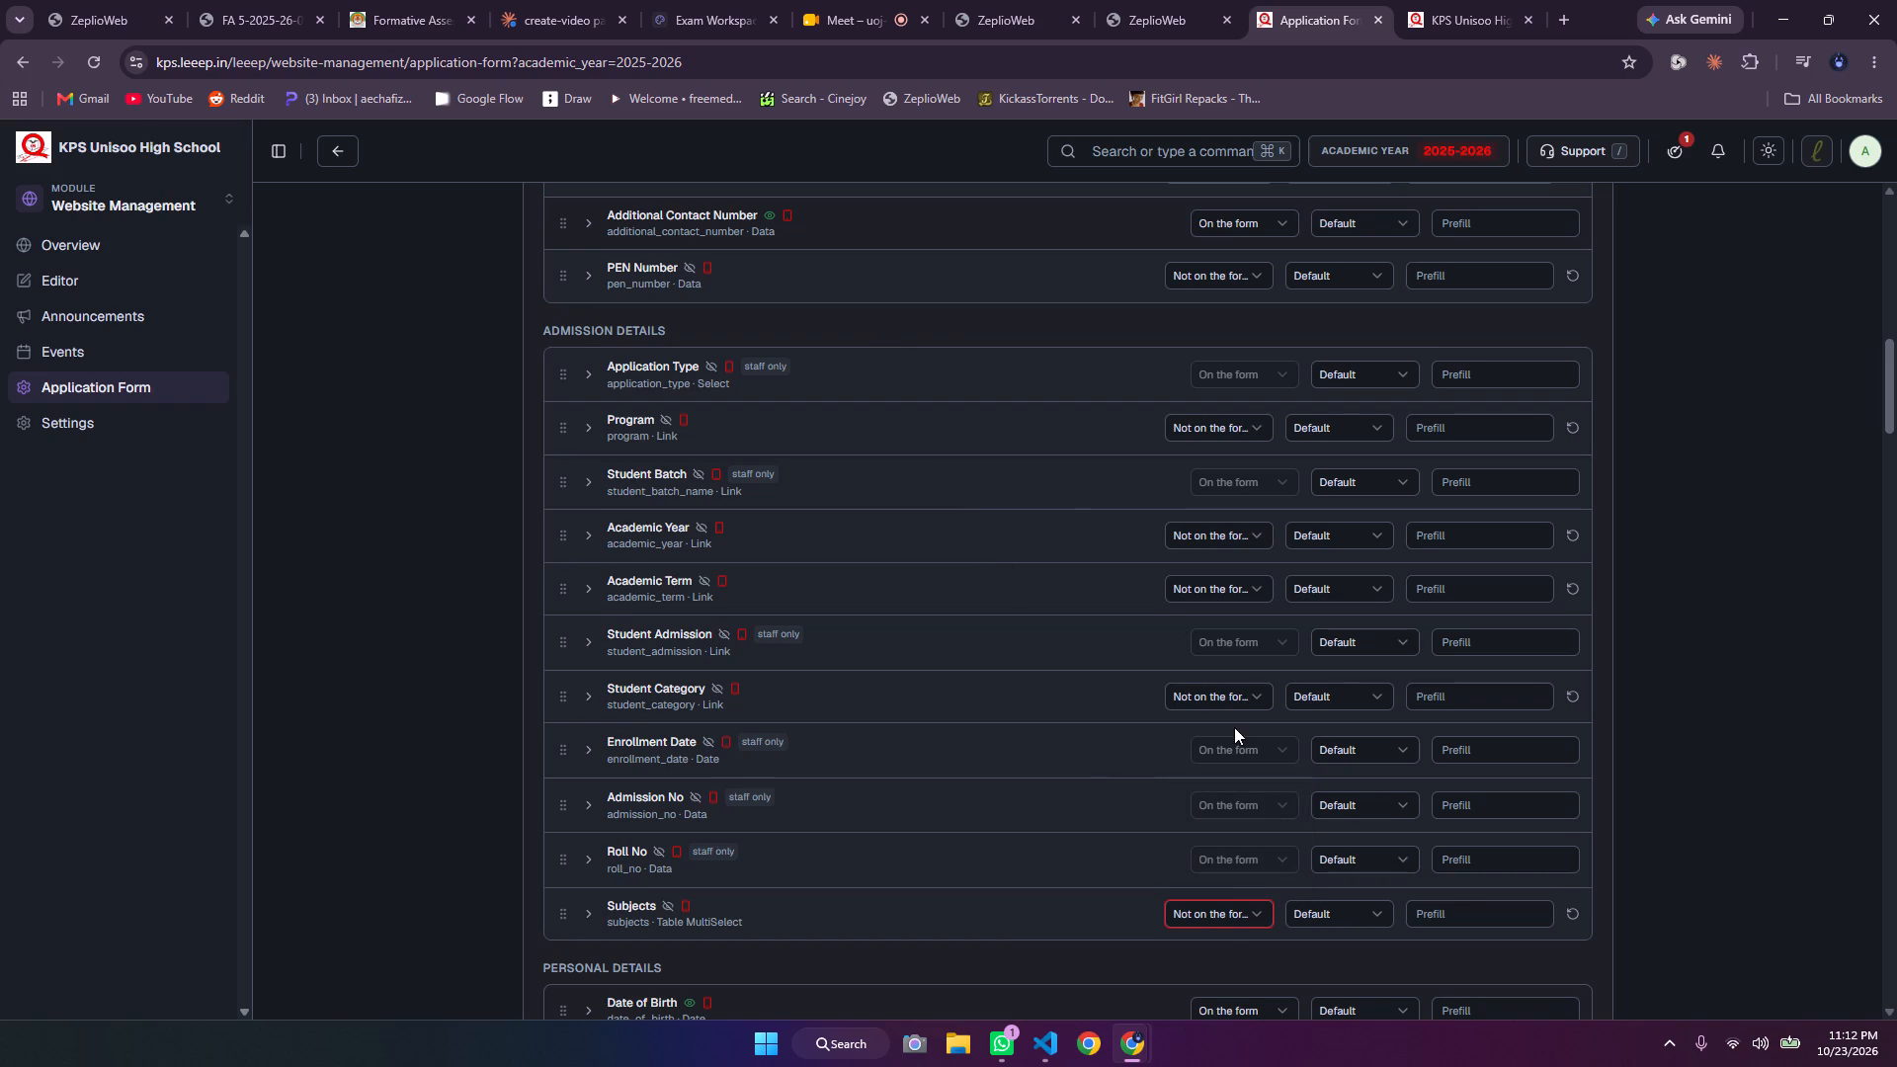
# Review the configured fields from Basic Details through Father's Details and compare them with Additional Details on the public form.
pyautogui.scroll(4, 1220, 605)
pyautogui.scroll(-1, 1220, 605)
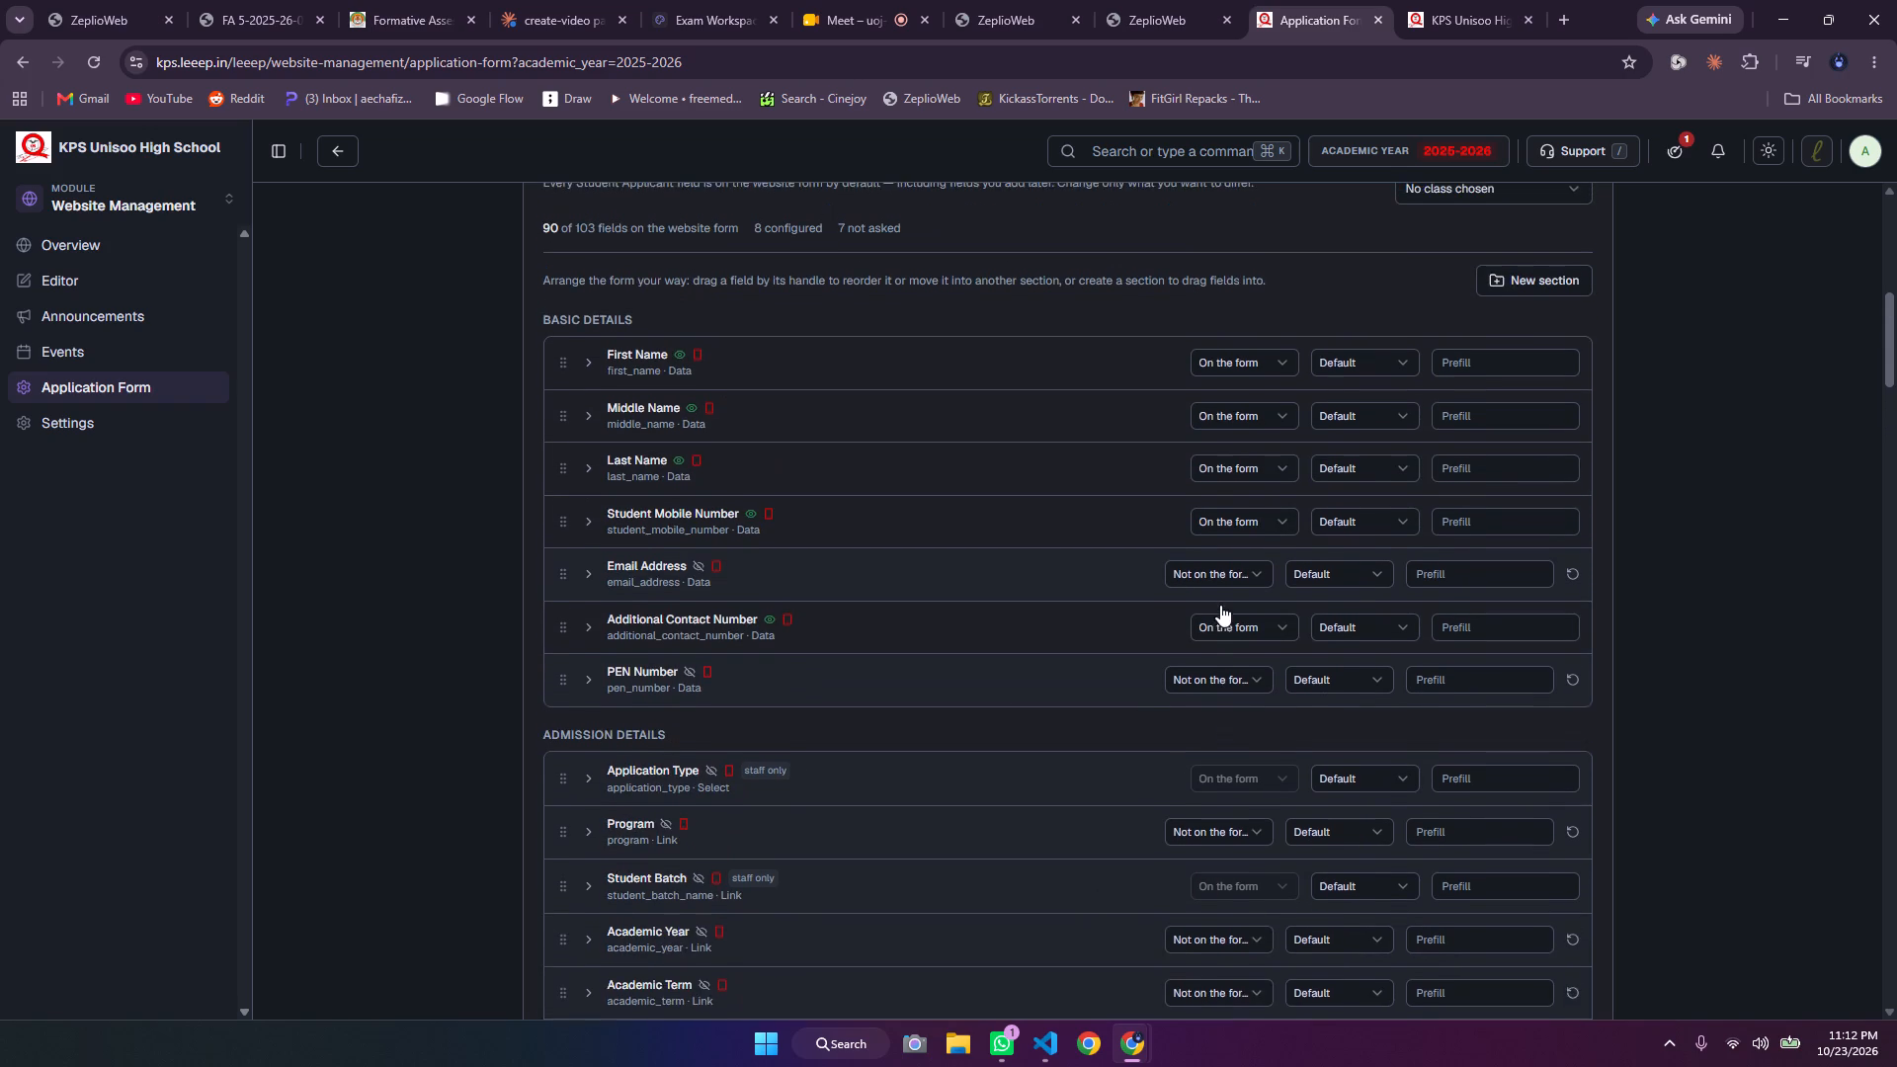
pyautogui.scroll(-6, 1220, 605)
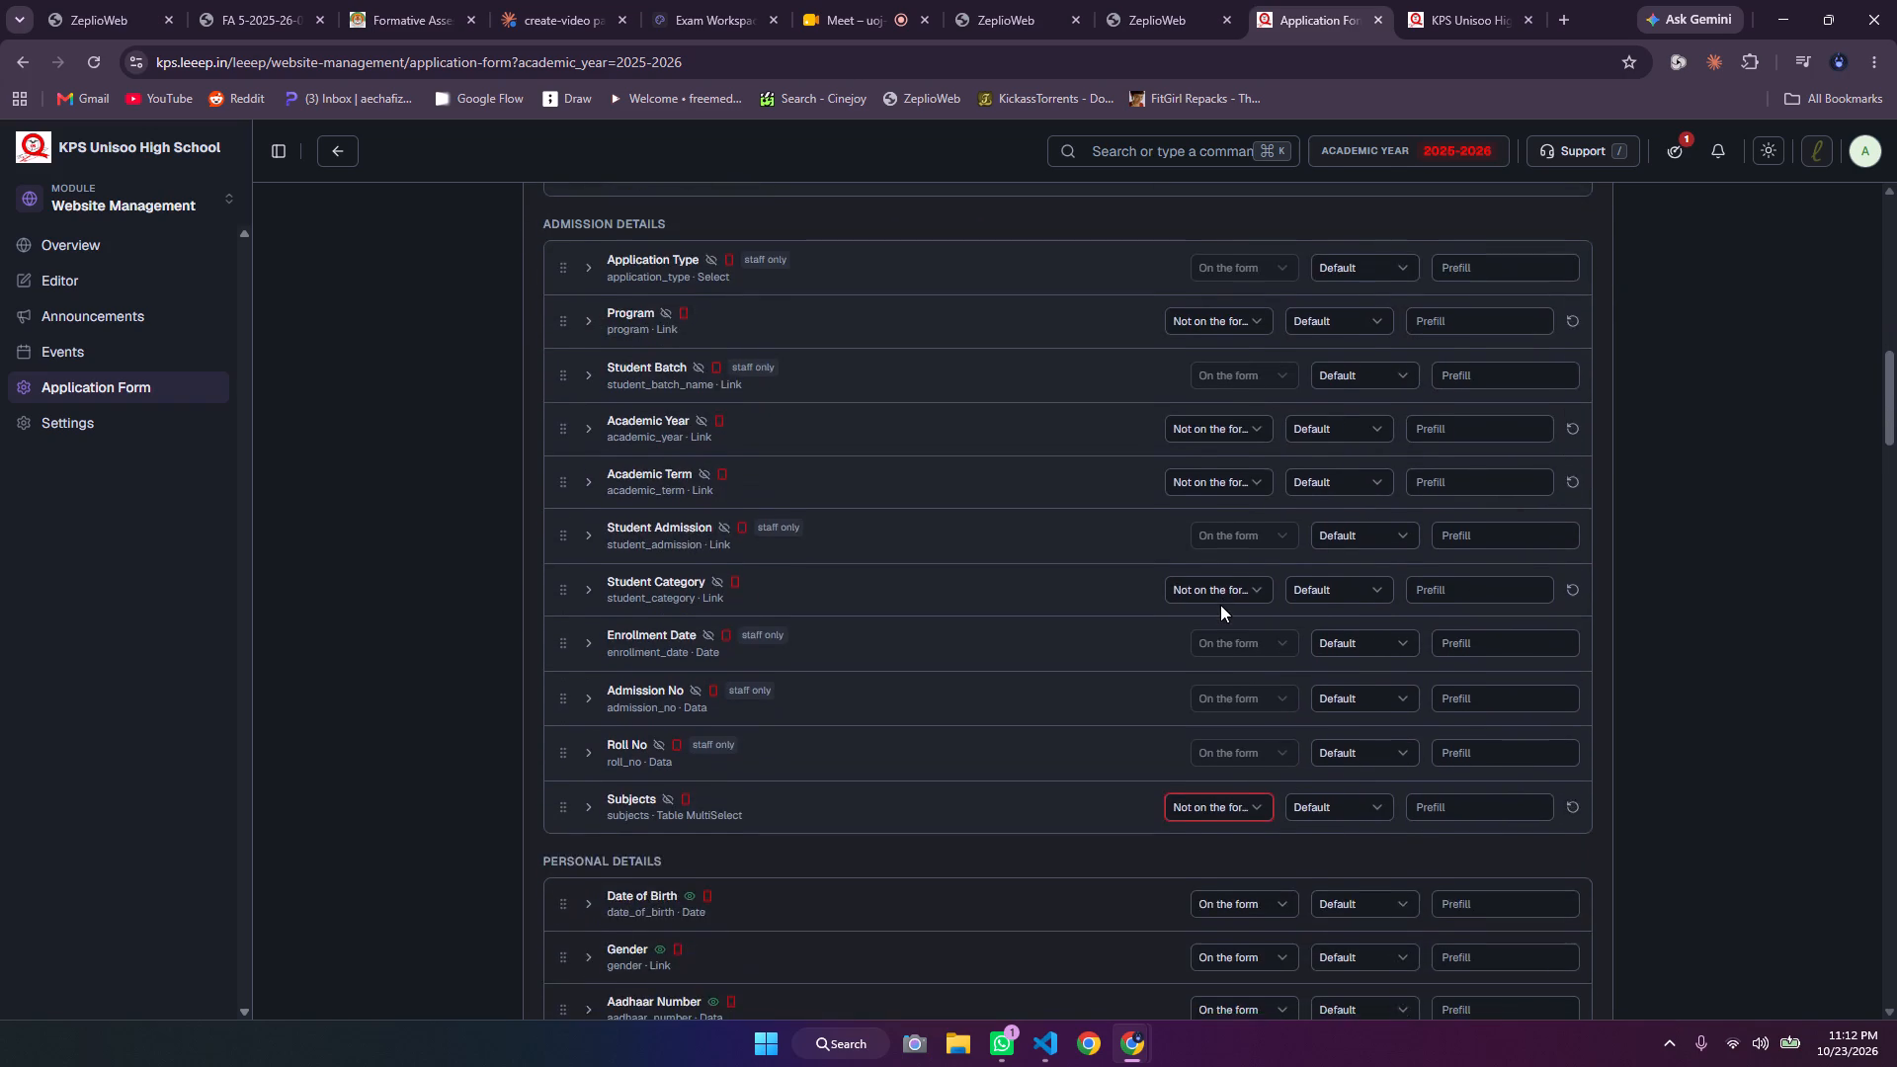
pyautogui.scroll(-6, 1220, 605)
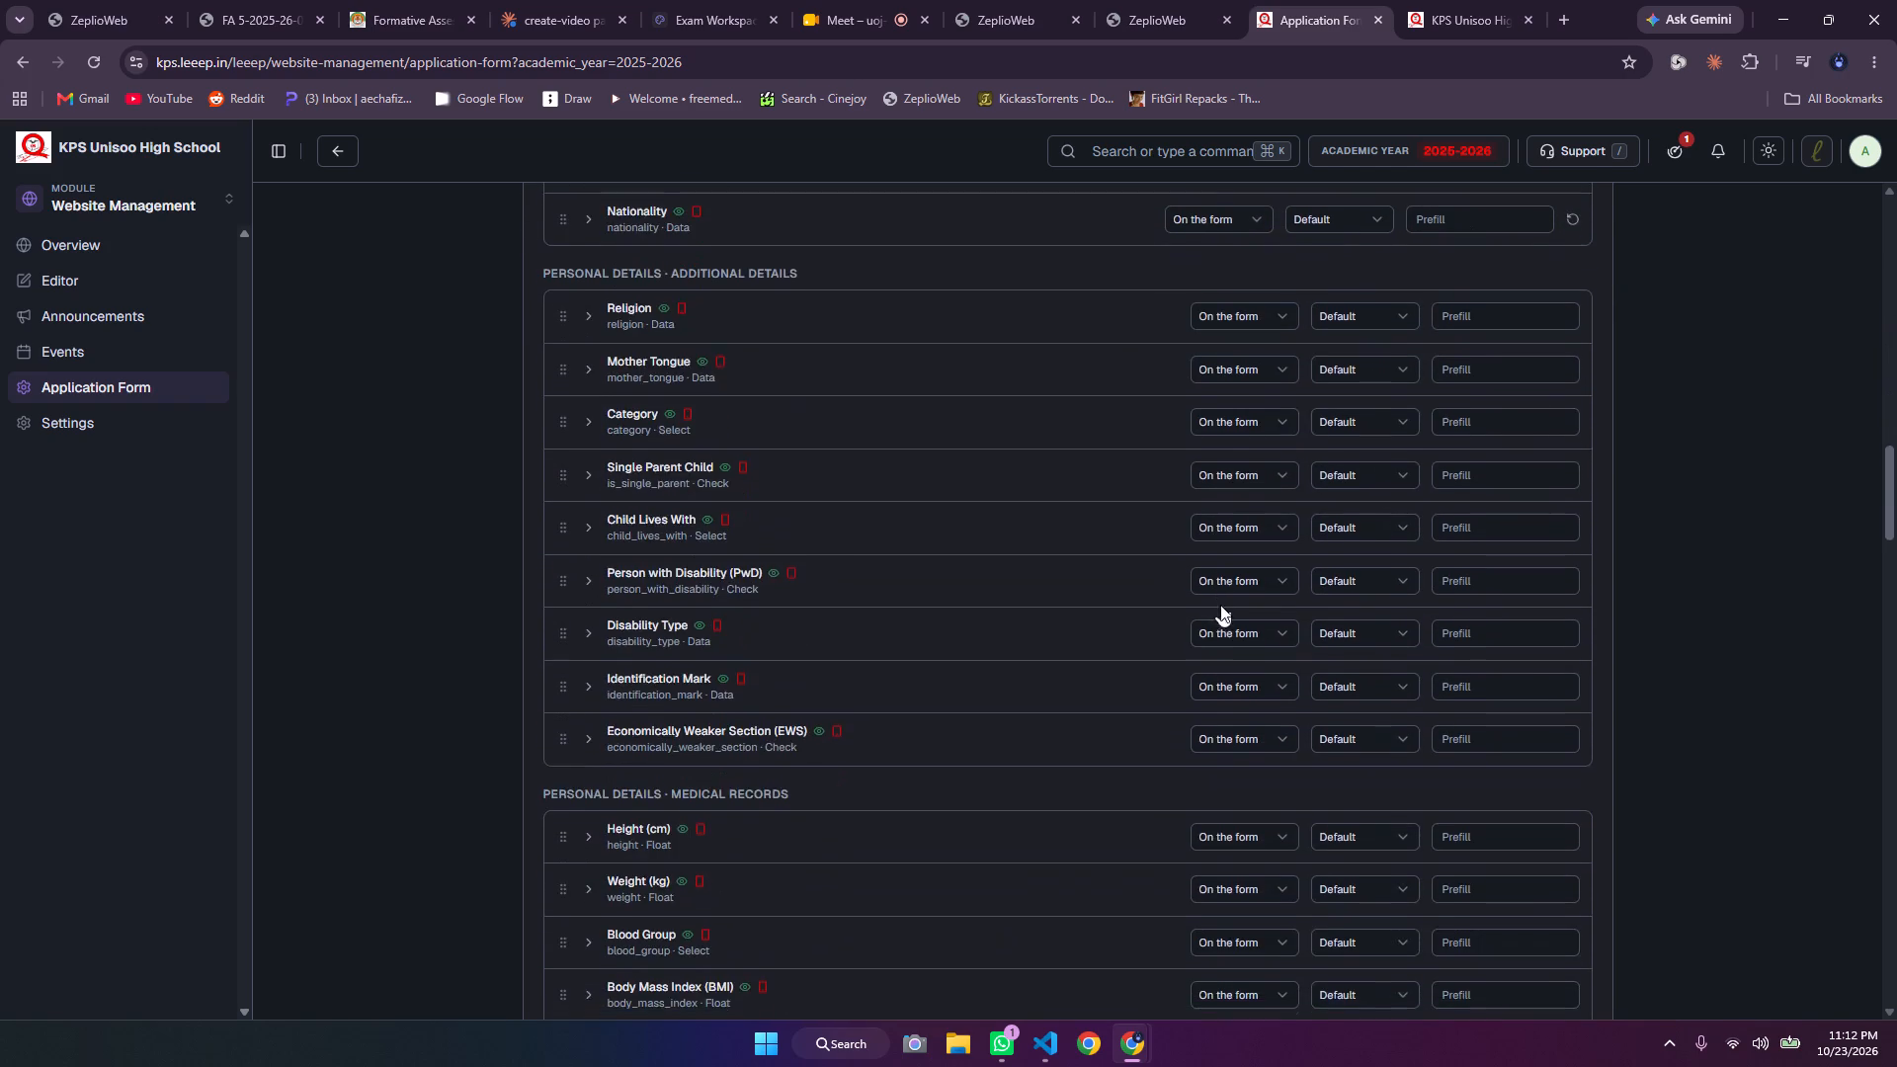
pyautogui.scroll(-6, 1220, 605)
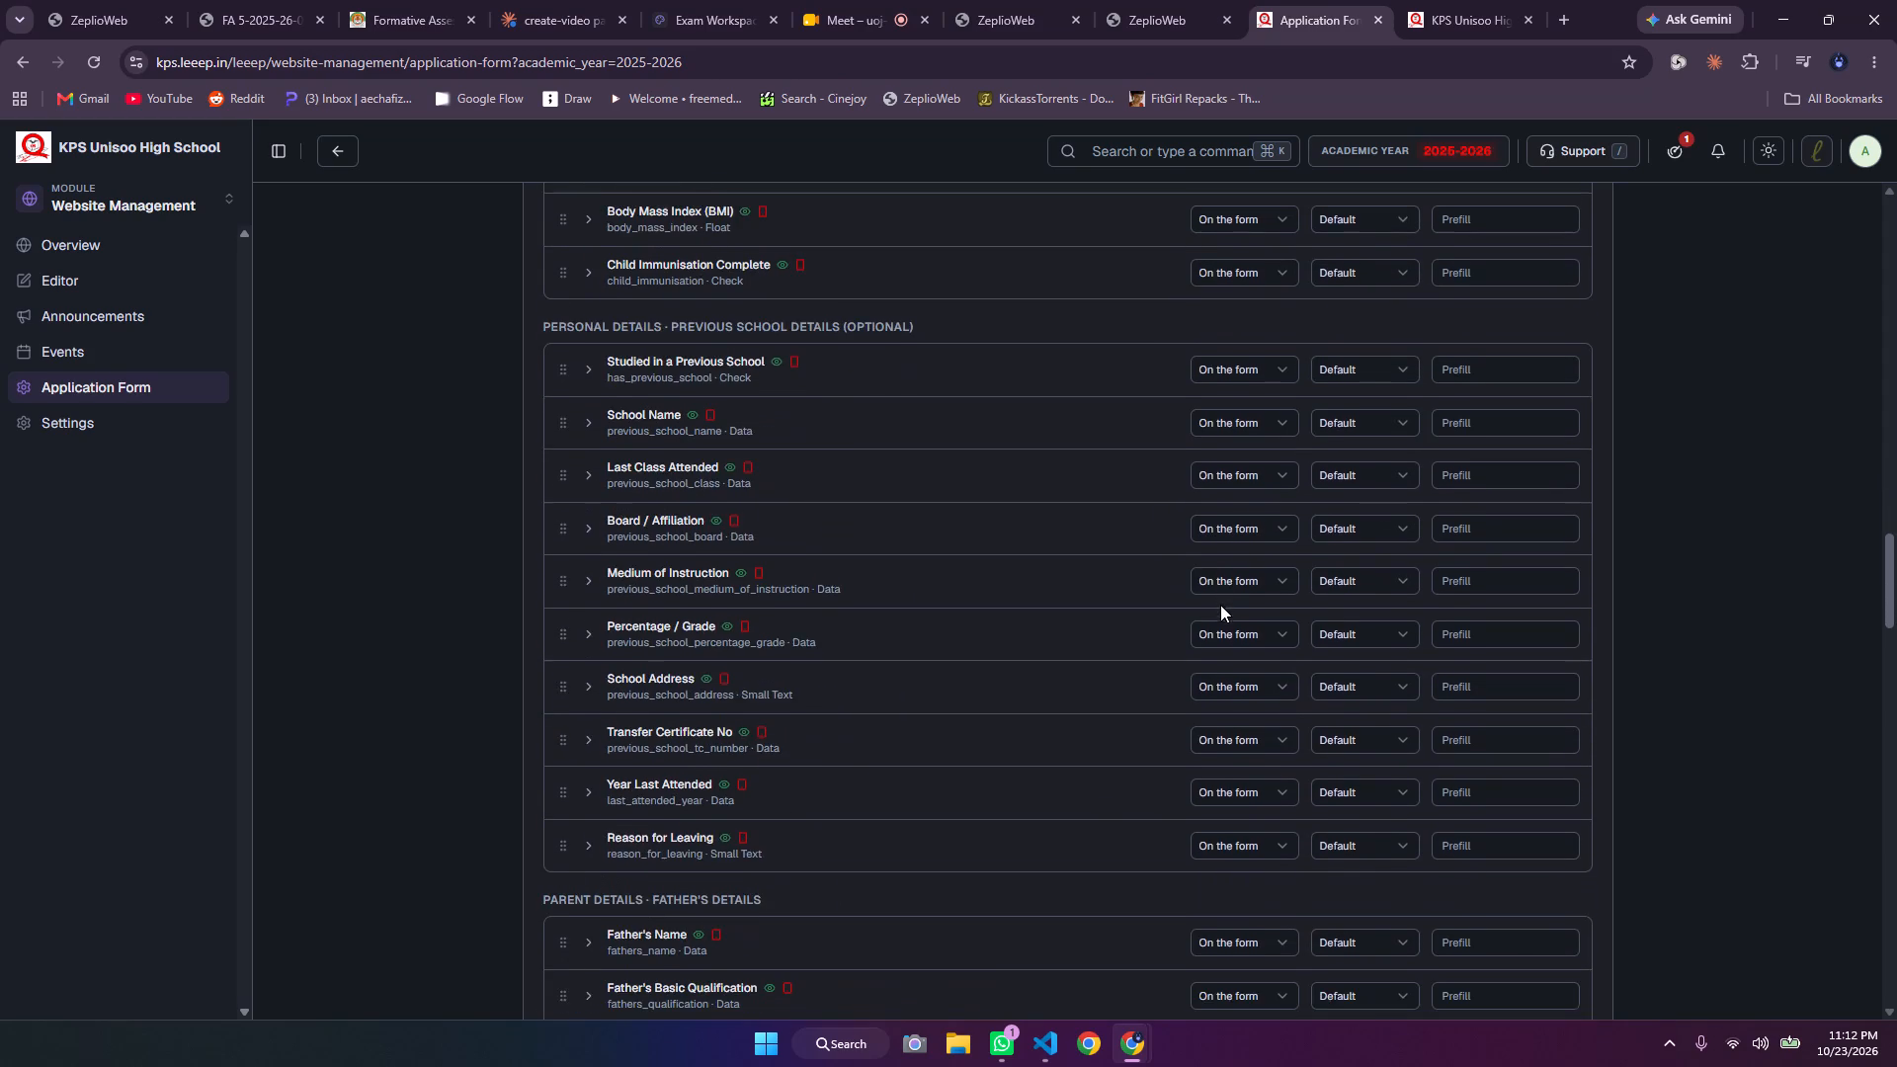
pyautogui.scroll(-4, 1220, 605)
pyautogui.scroll(1, 1220, 605)
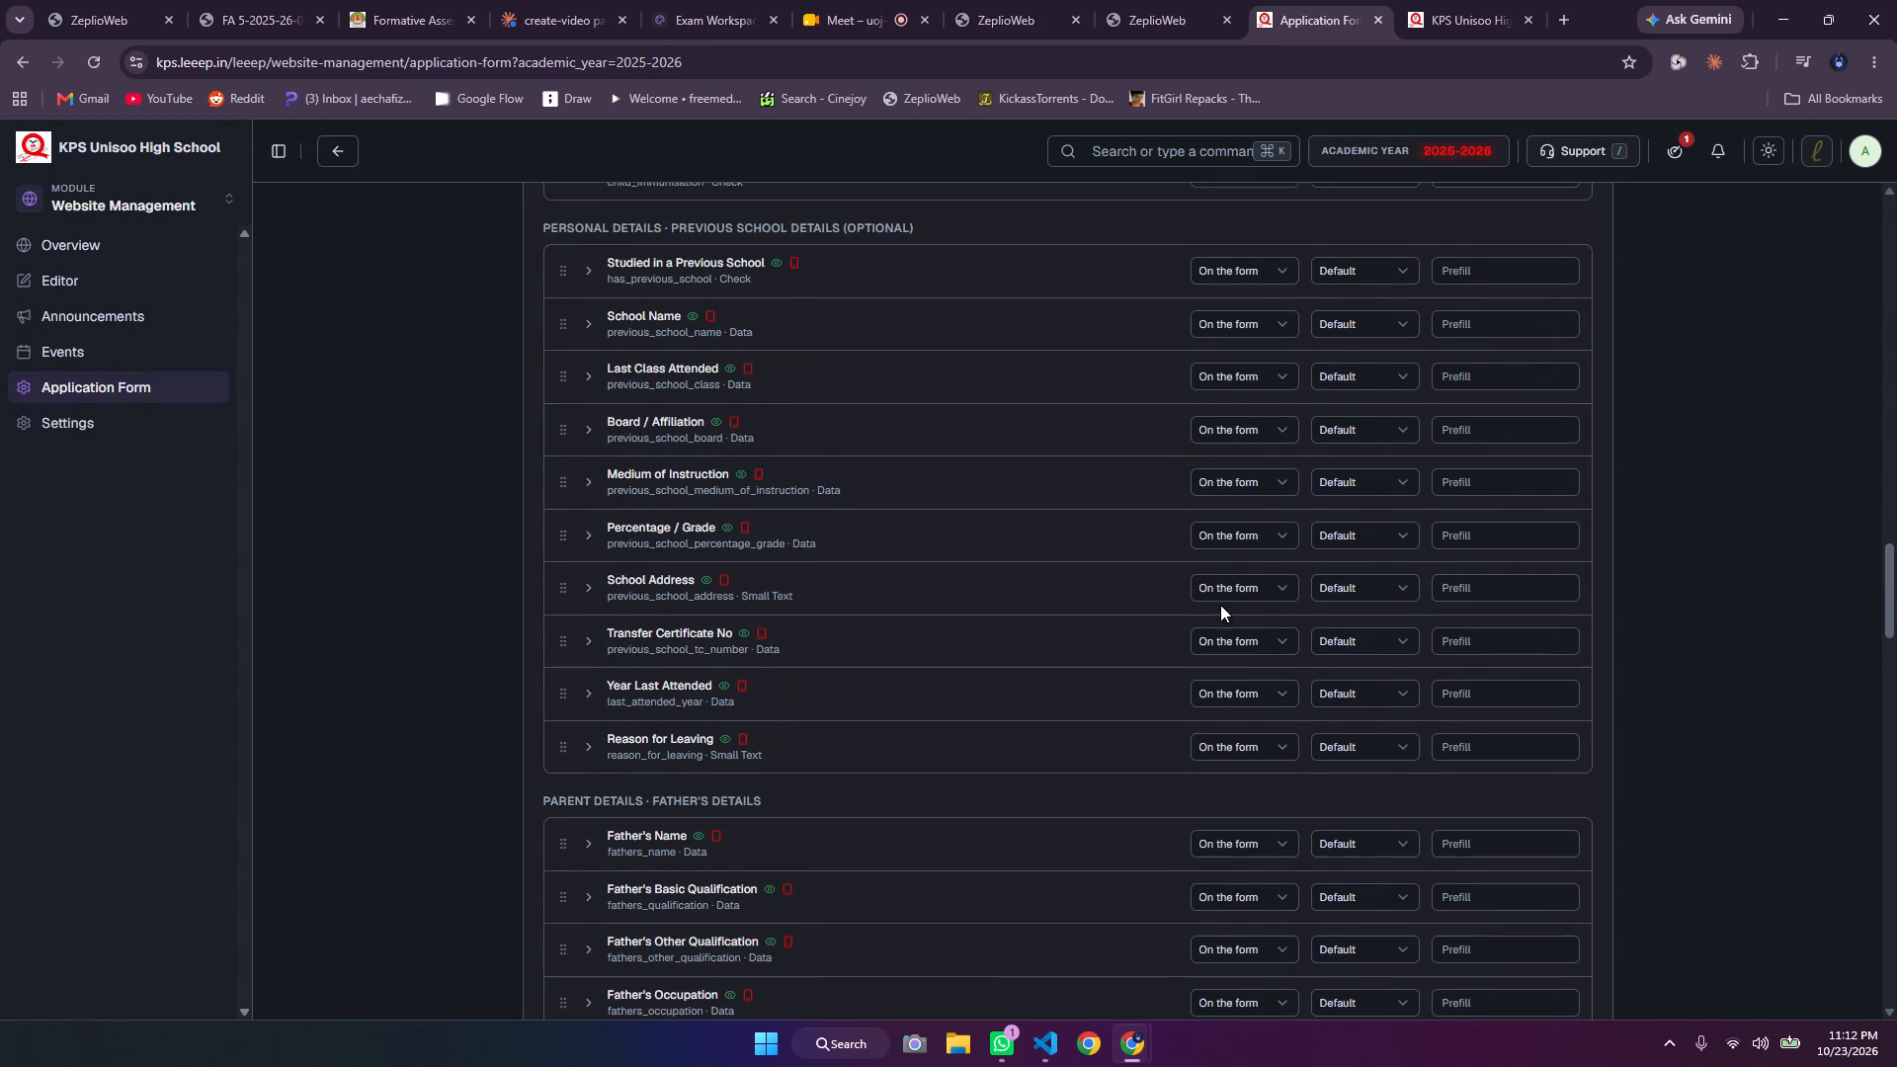
pyautogui.scroll(1, 1220, 605)
pyautogui.click(1399, 6)
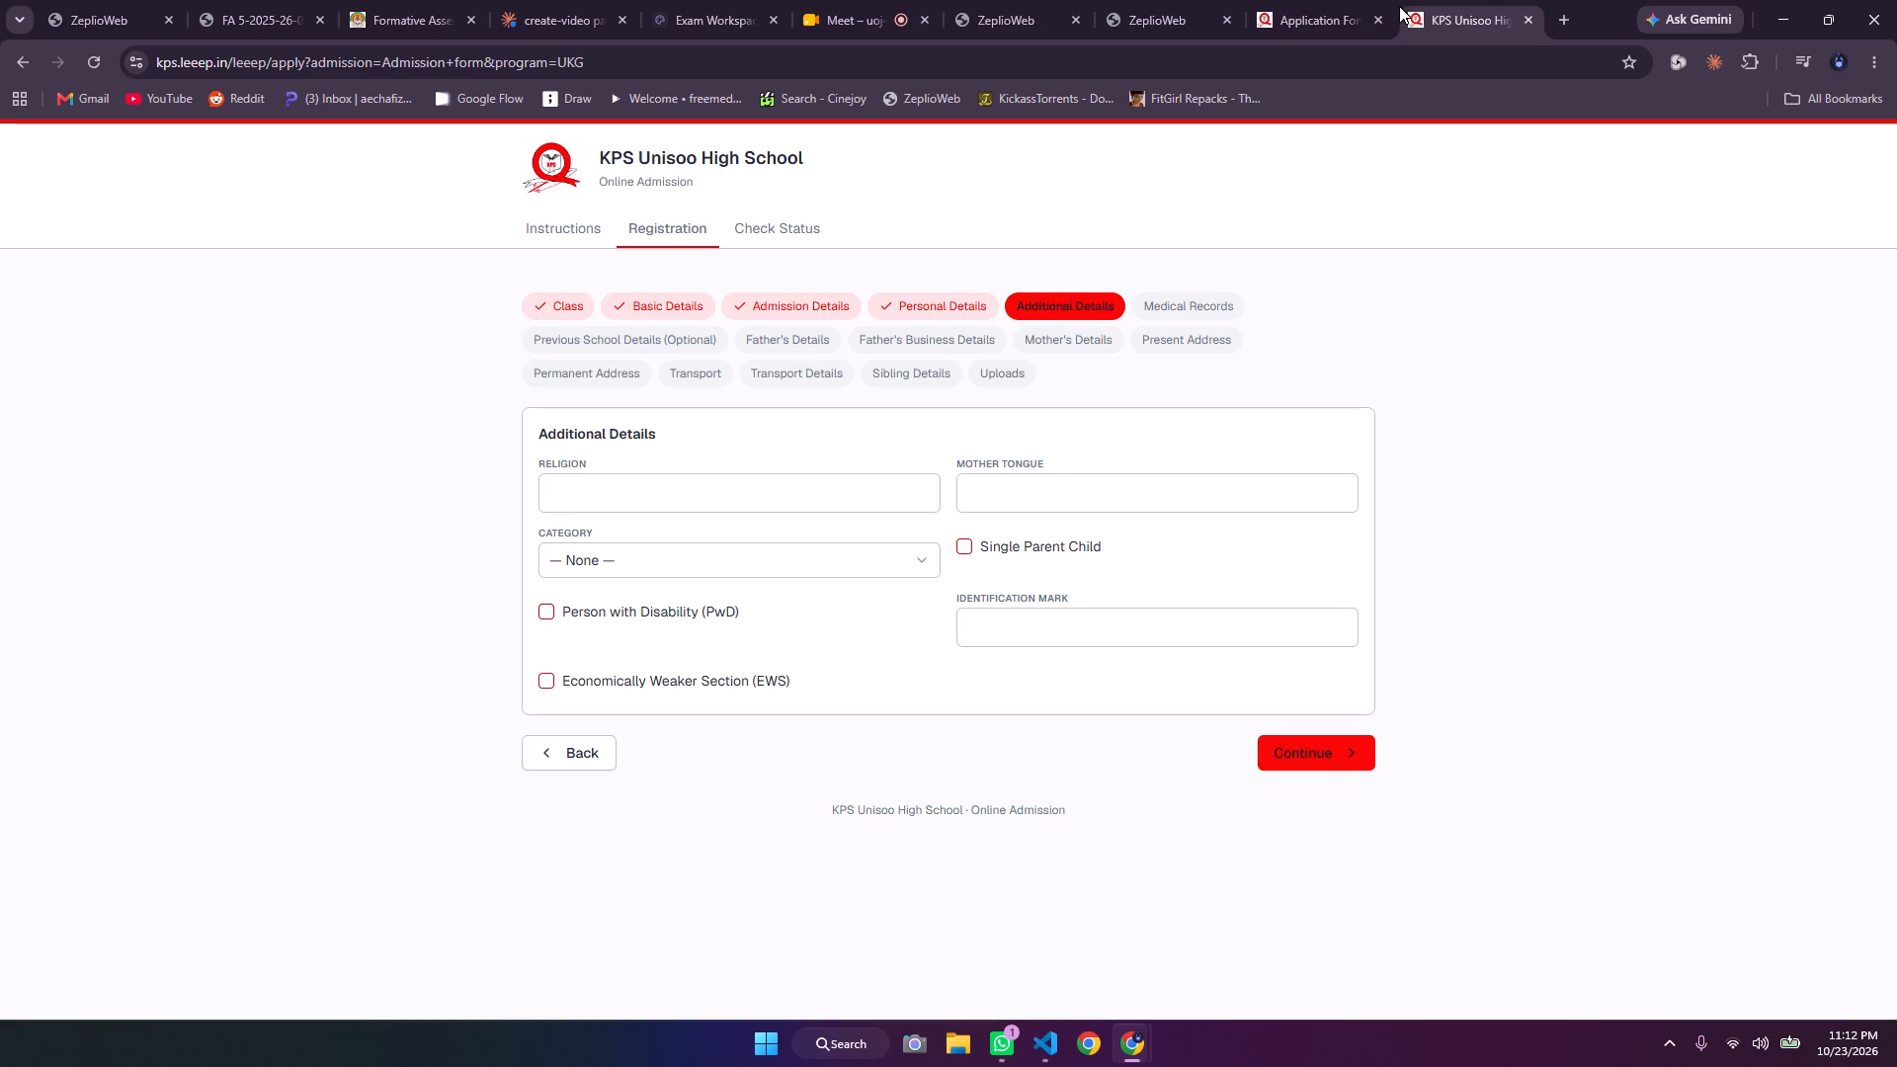
pyautogui.scroll(1, 1001, 255)
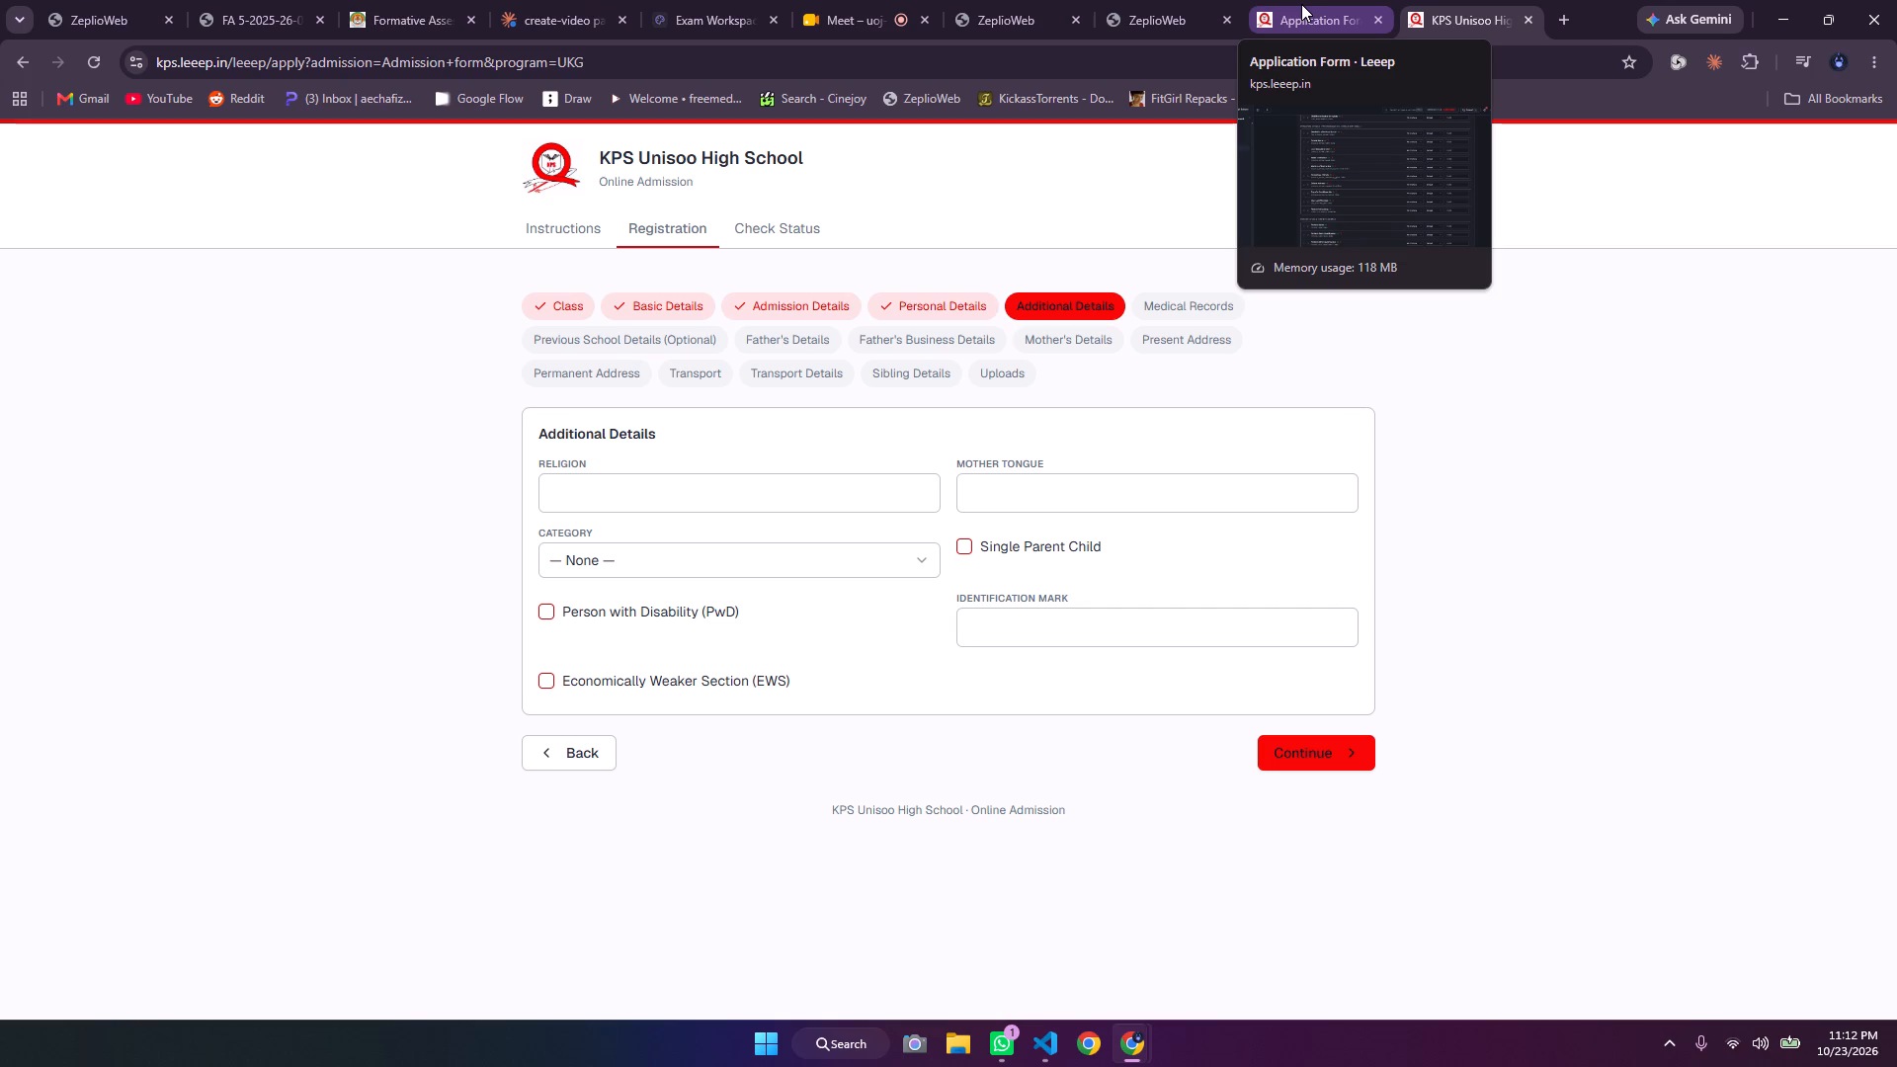
# Return to the form configuration and find the Religion field by searching the page for "reli".
pyautogui.doubleClick(1301, 4)
pyautogui.hotkey('ctrl', 'f')
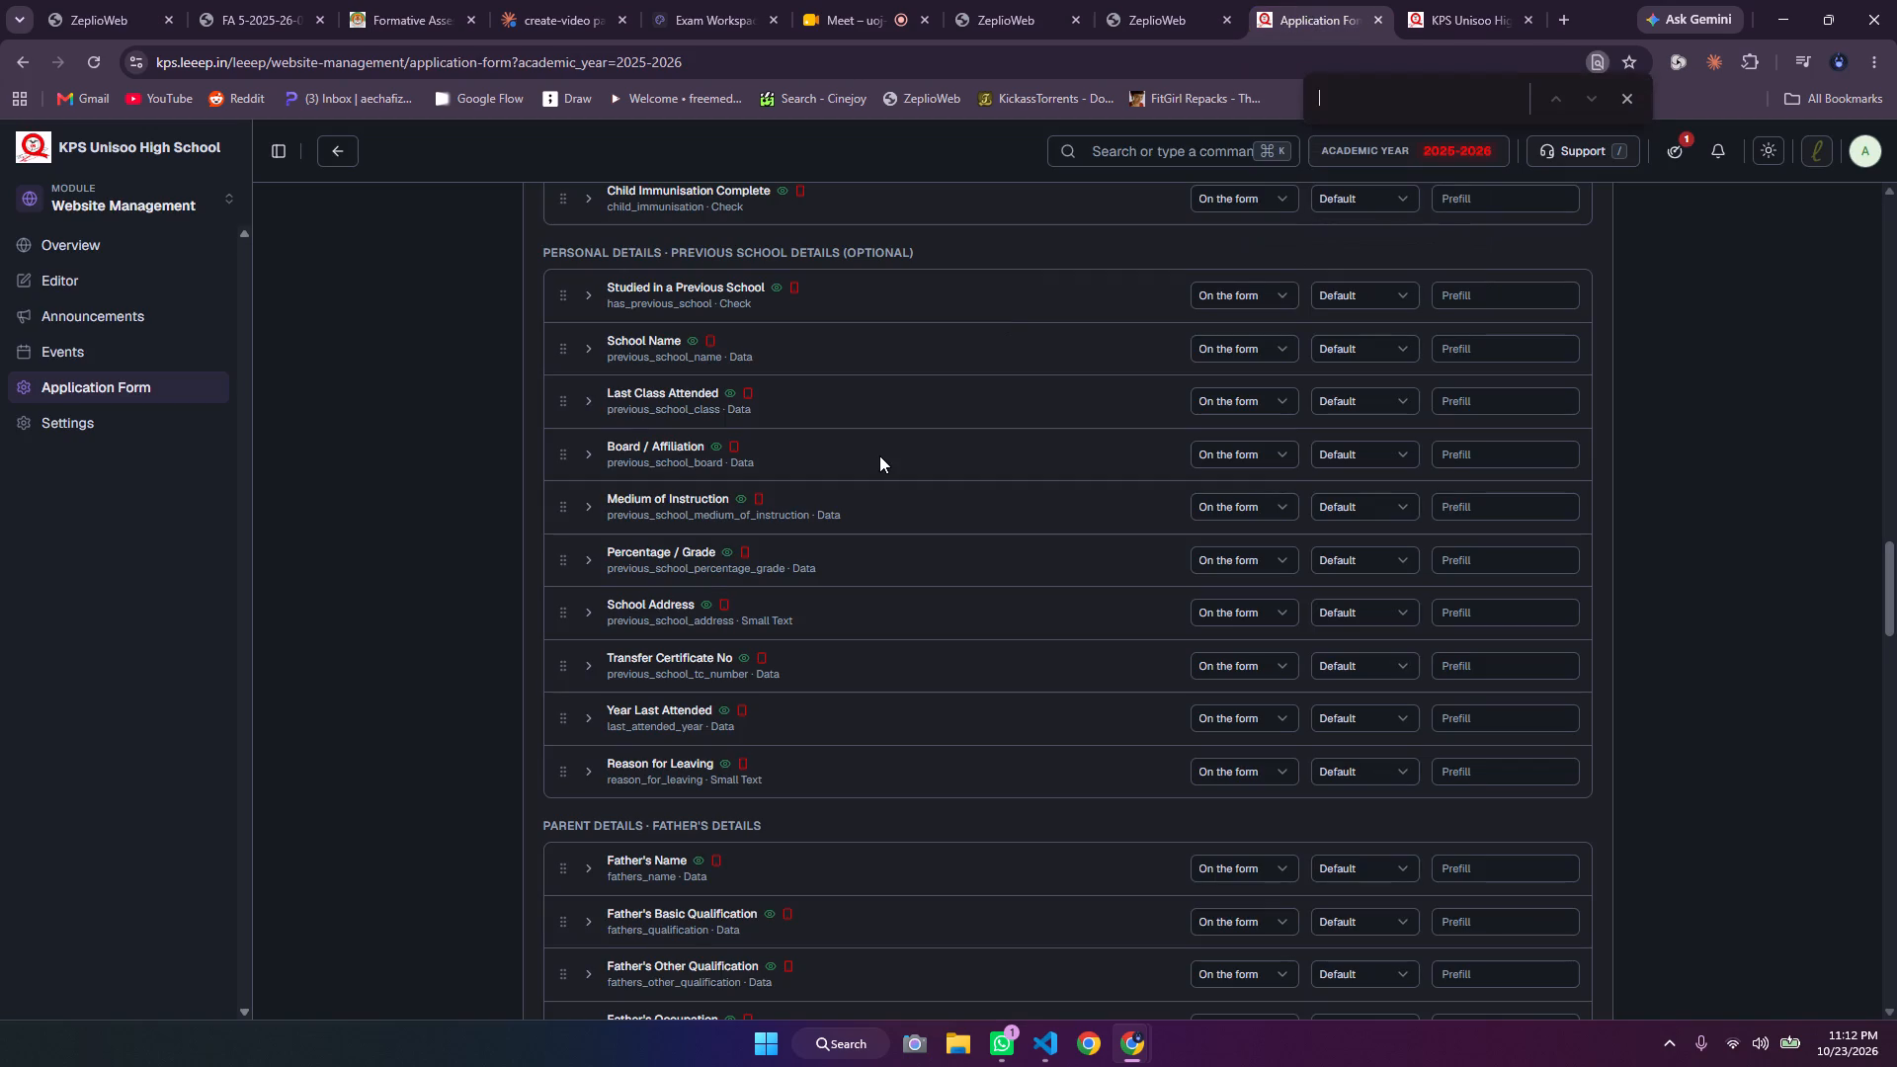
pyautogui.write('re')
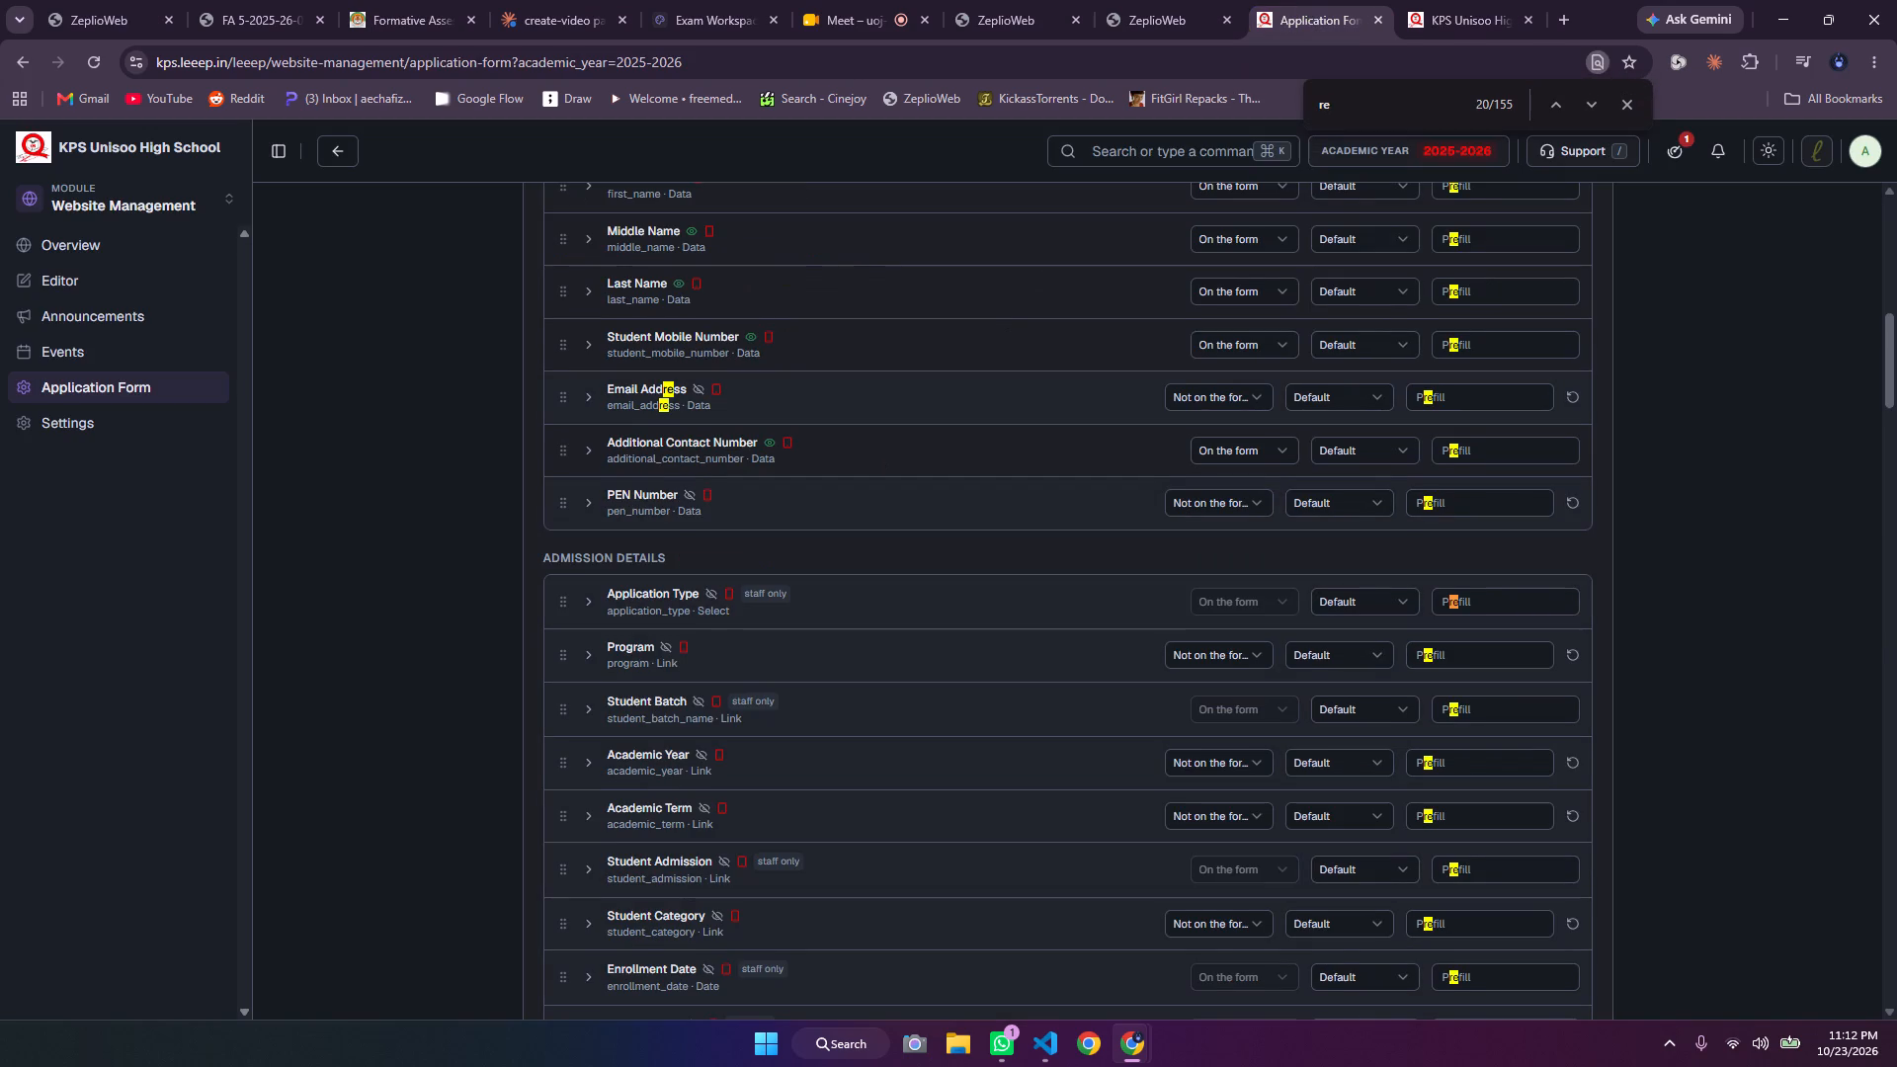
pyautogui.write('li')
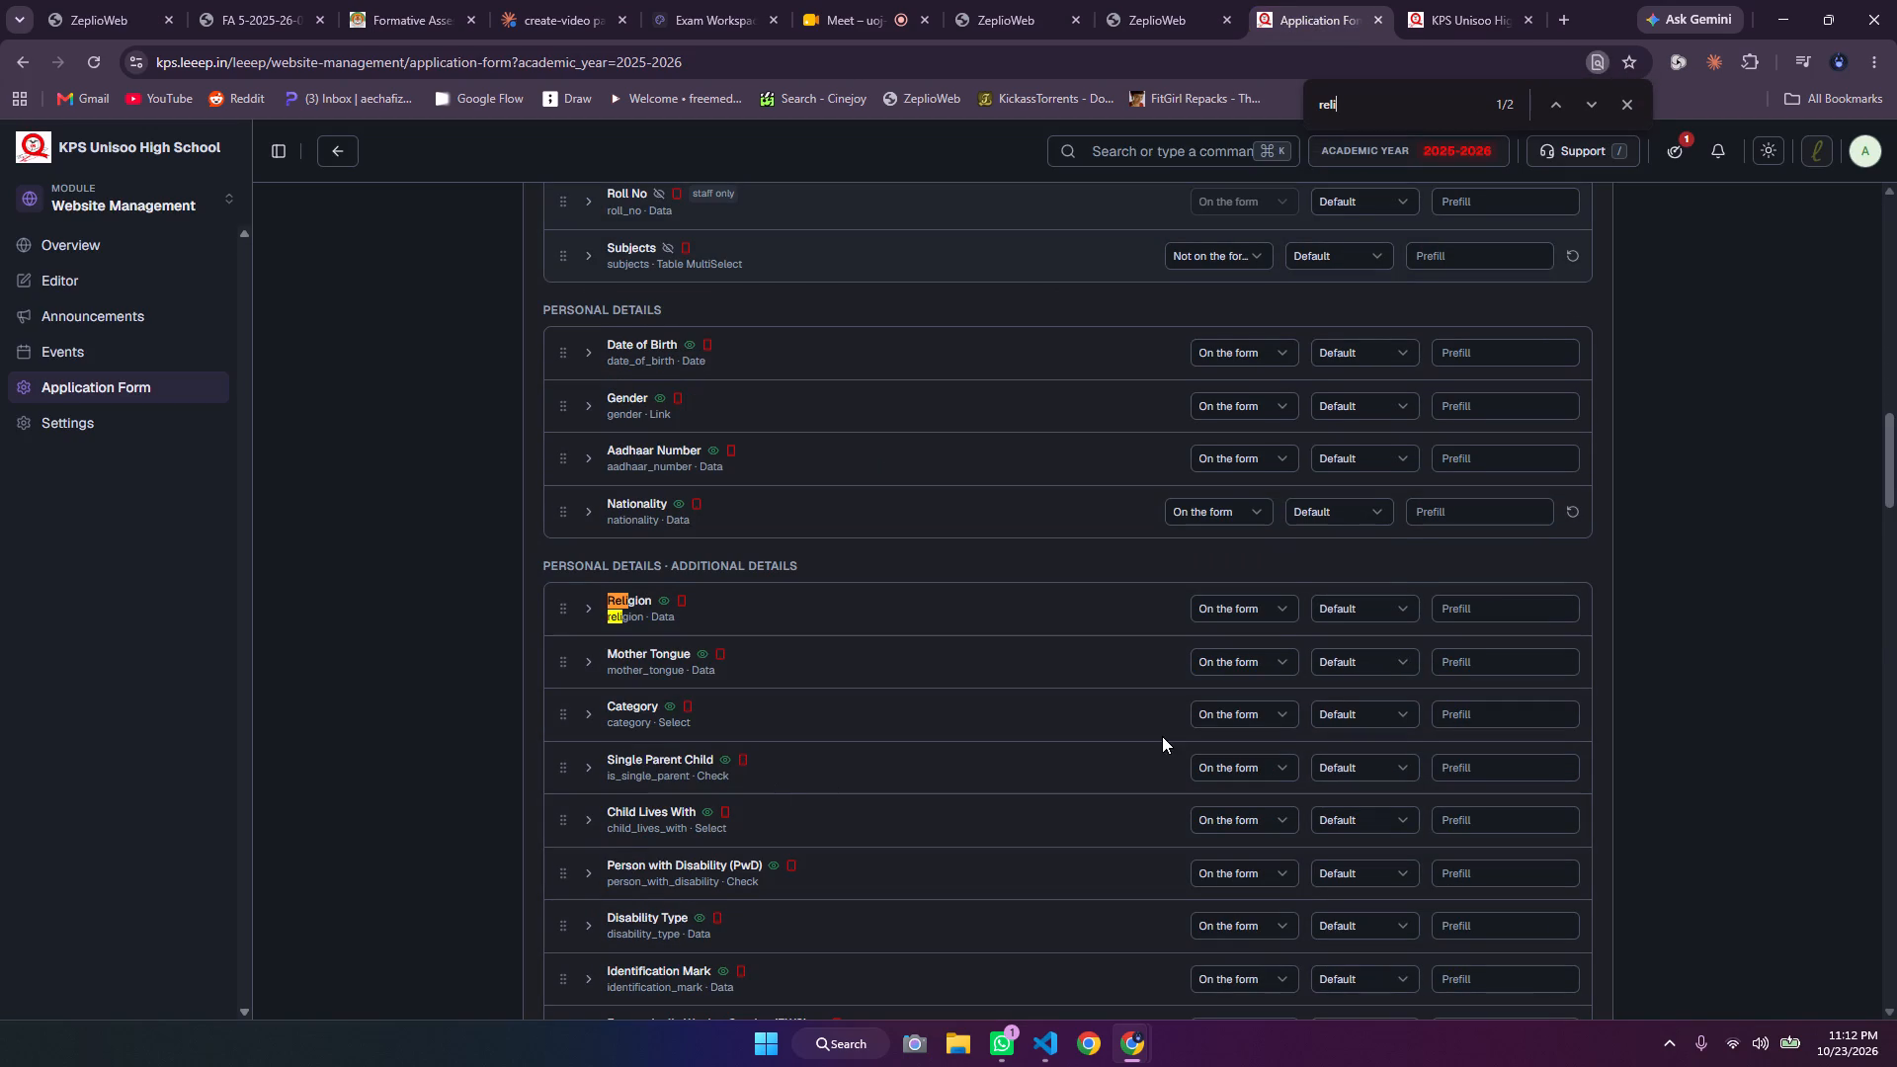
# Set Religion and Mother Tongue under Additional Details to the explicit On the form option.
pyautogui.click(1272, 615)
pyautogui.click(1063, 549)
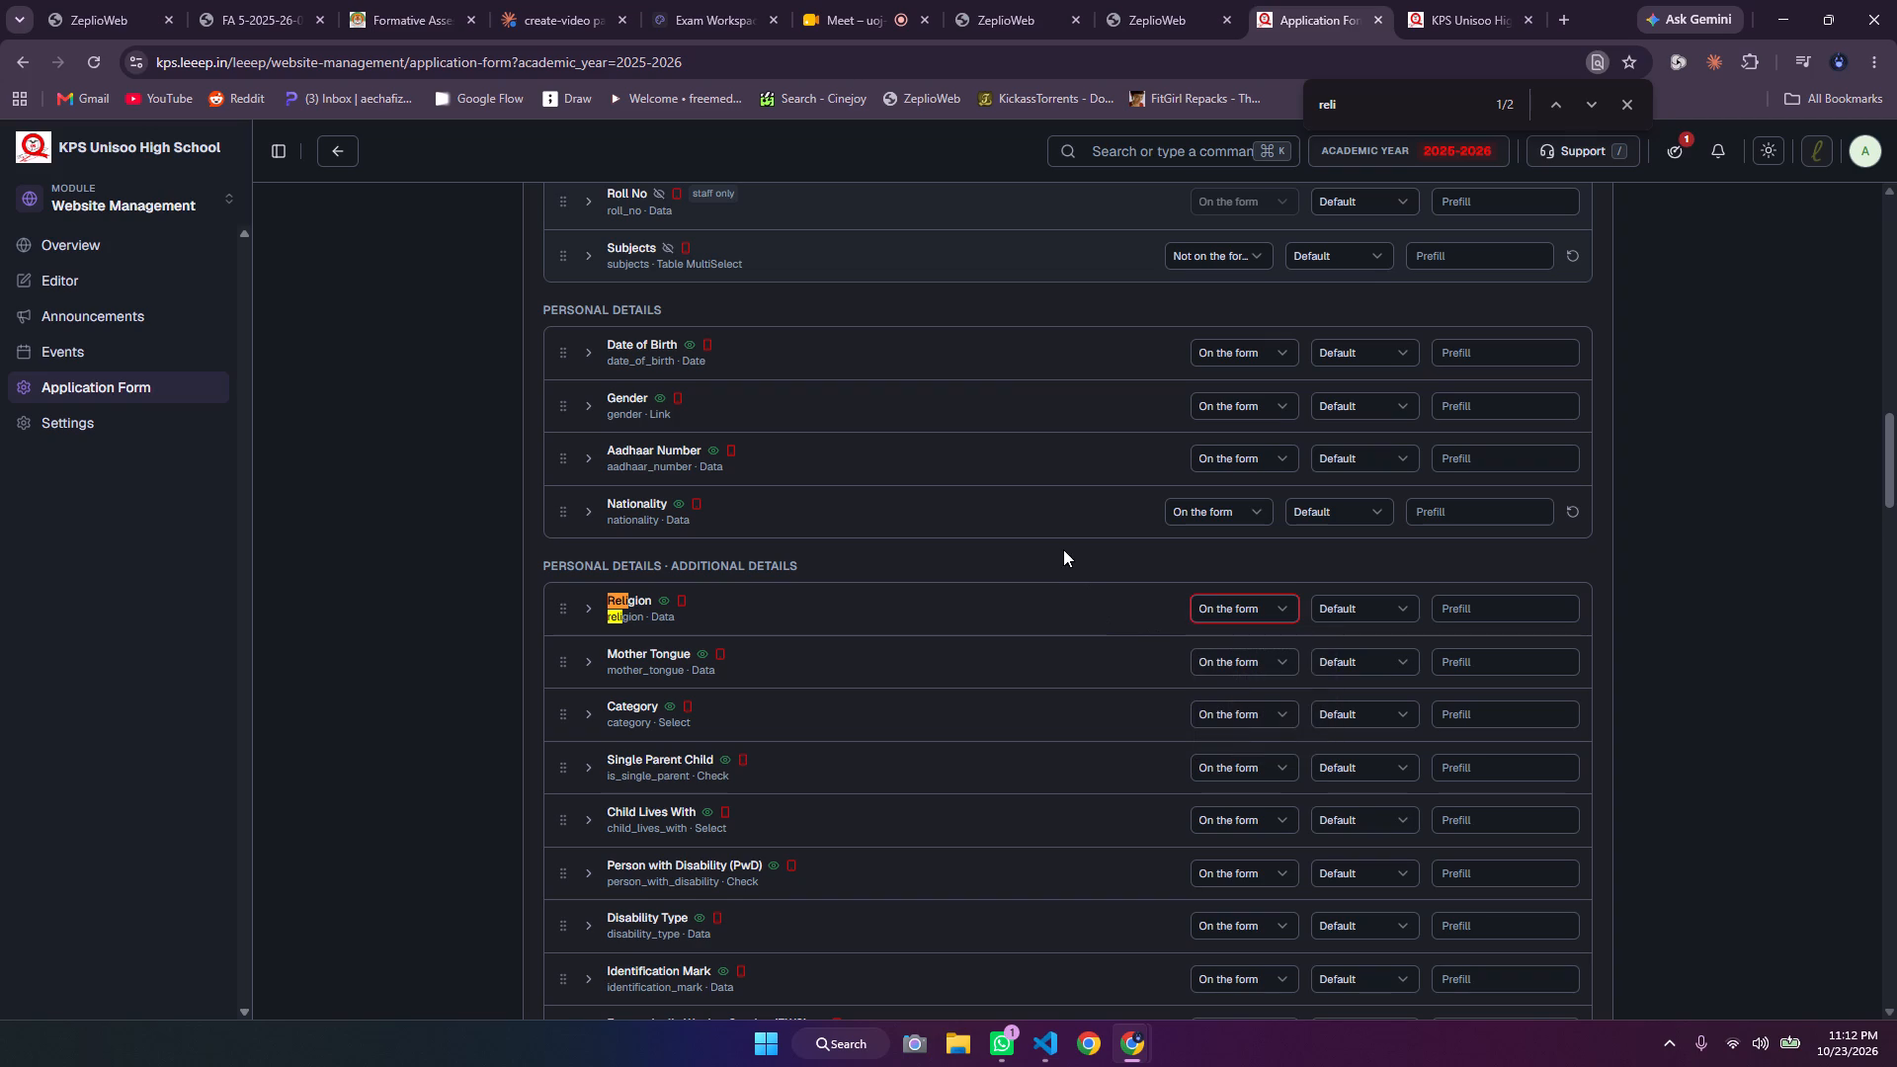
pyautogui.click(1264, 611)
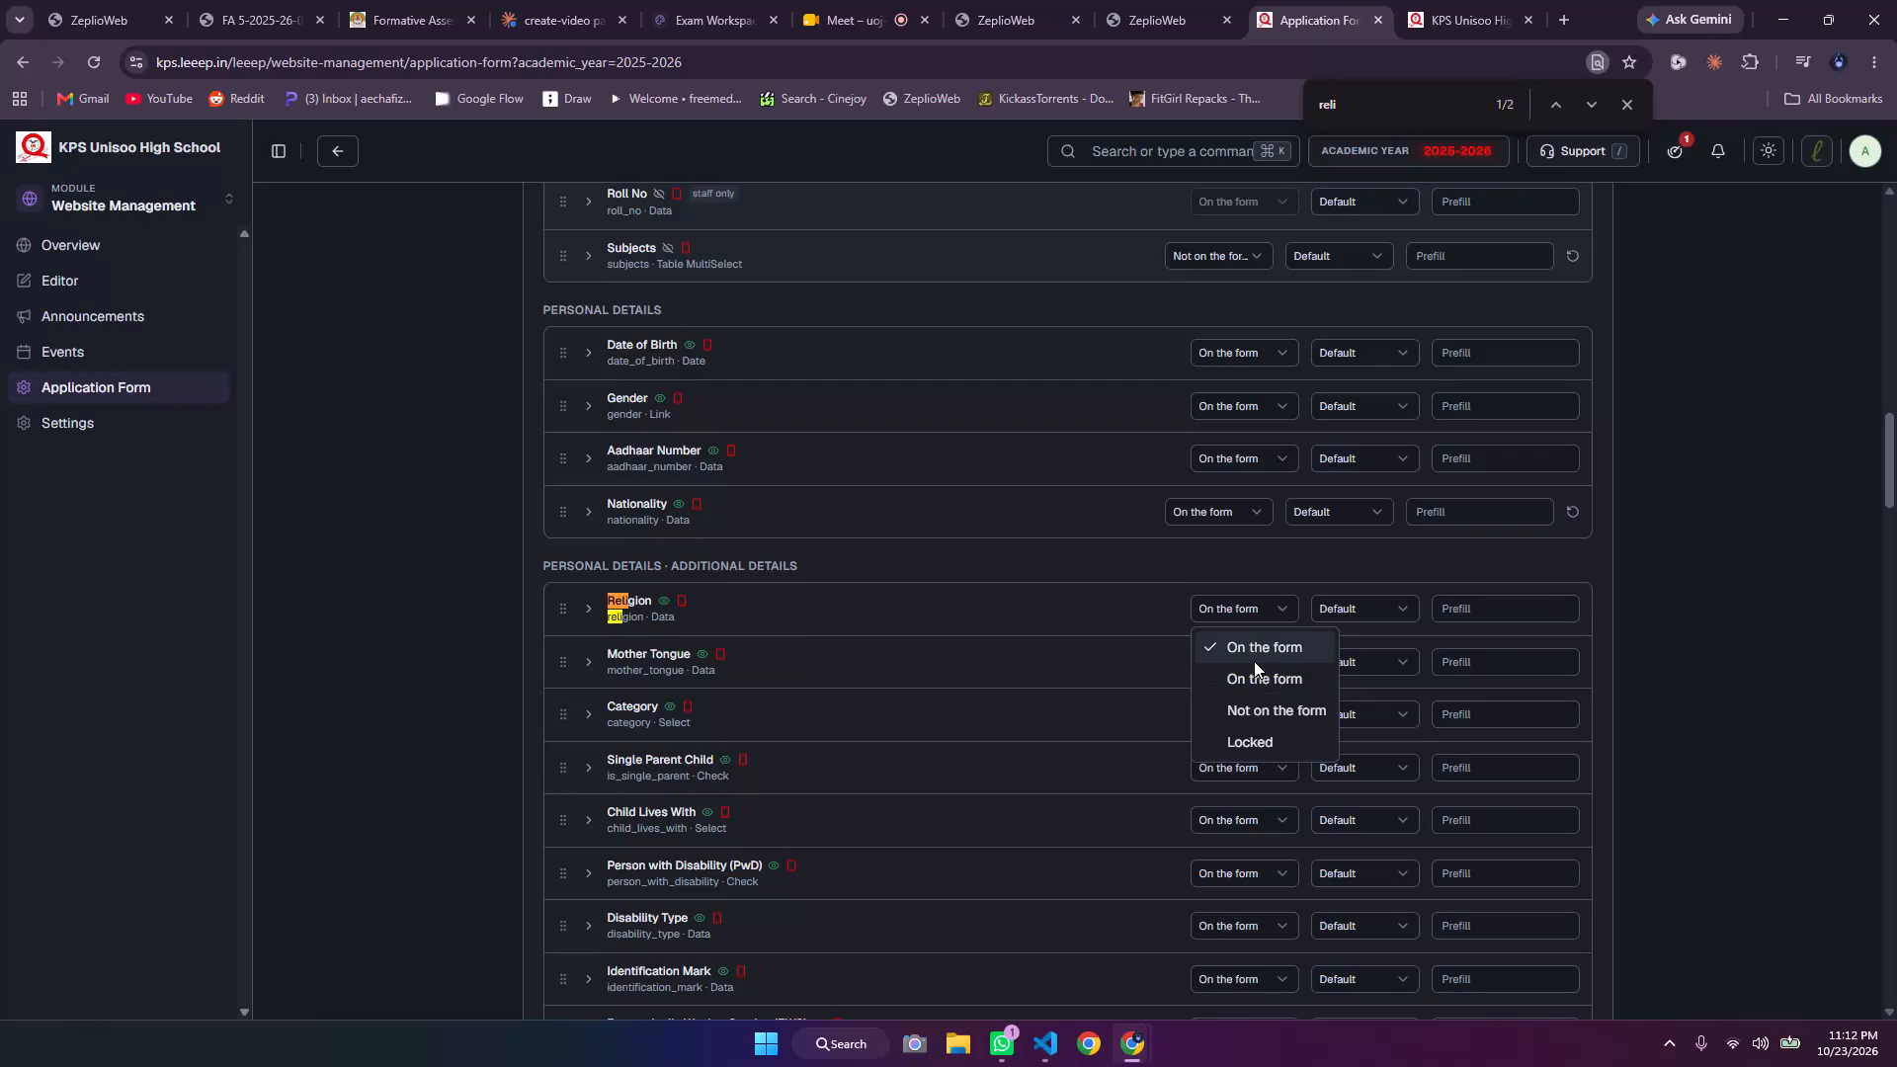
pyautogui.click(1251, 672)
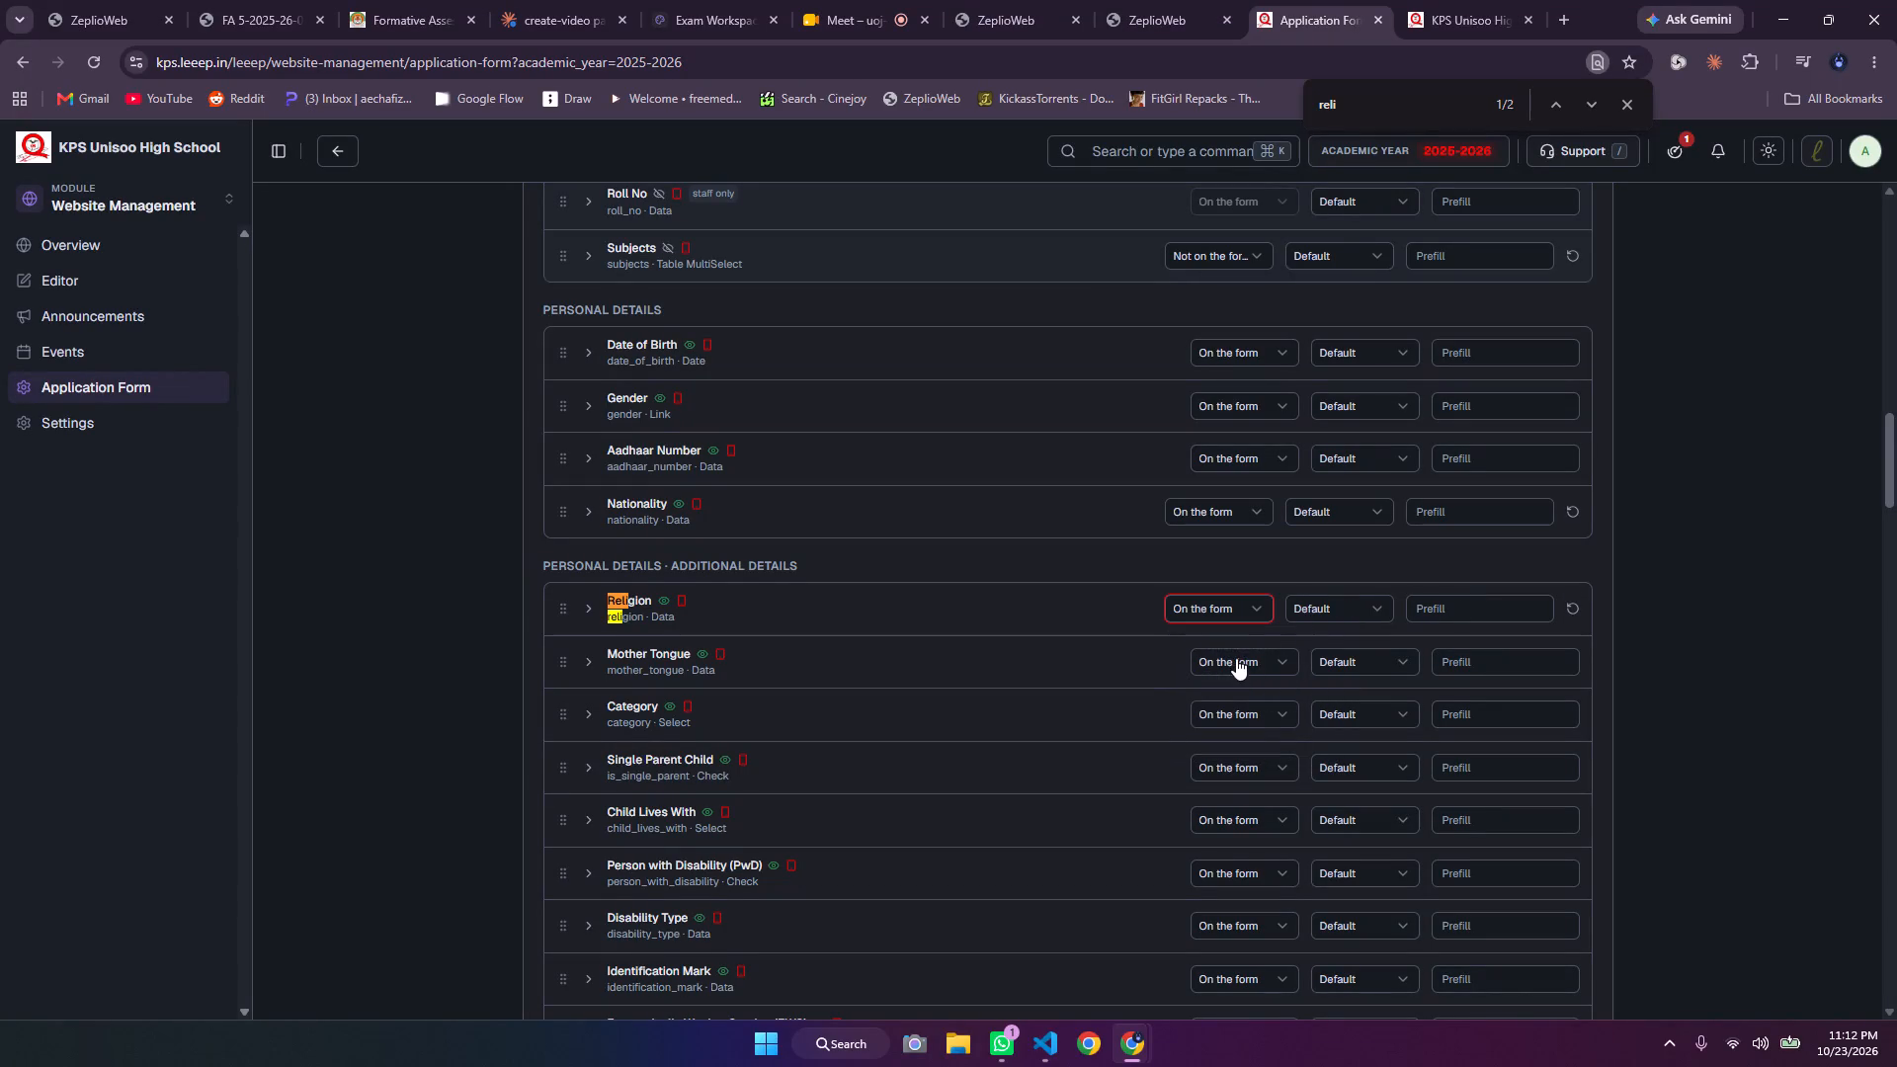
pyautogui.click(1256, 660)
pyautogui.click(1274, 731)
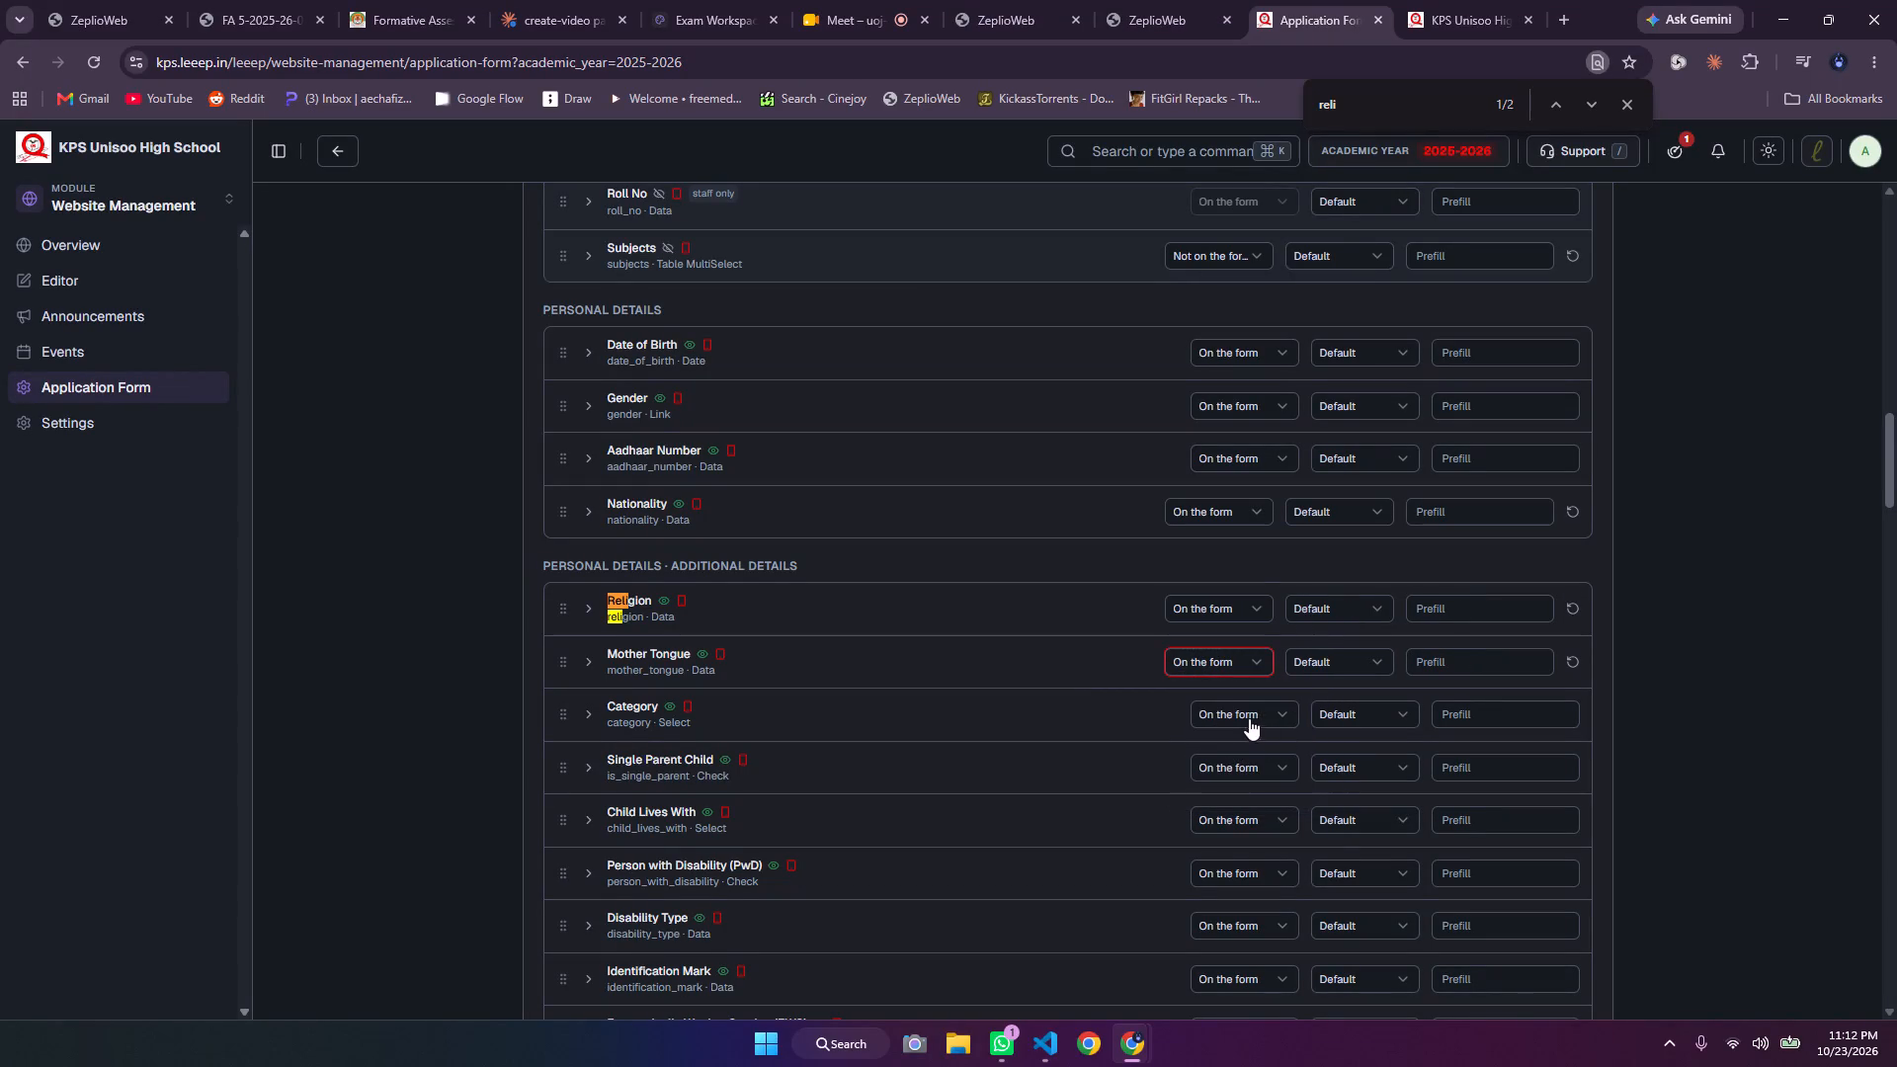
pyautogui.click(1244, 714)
# Set Religion, Mother Tongue, Category and Single Parent Child under Additional Details to Not on the form.
pyautogui.doubleClick(1236, 611)
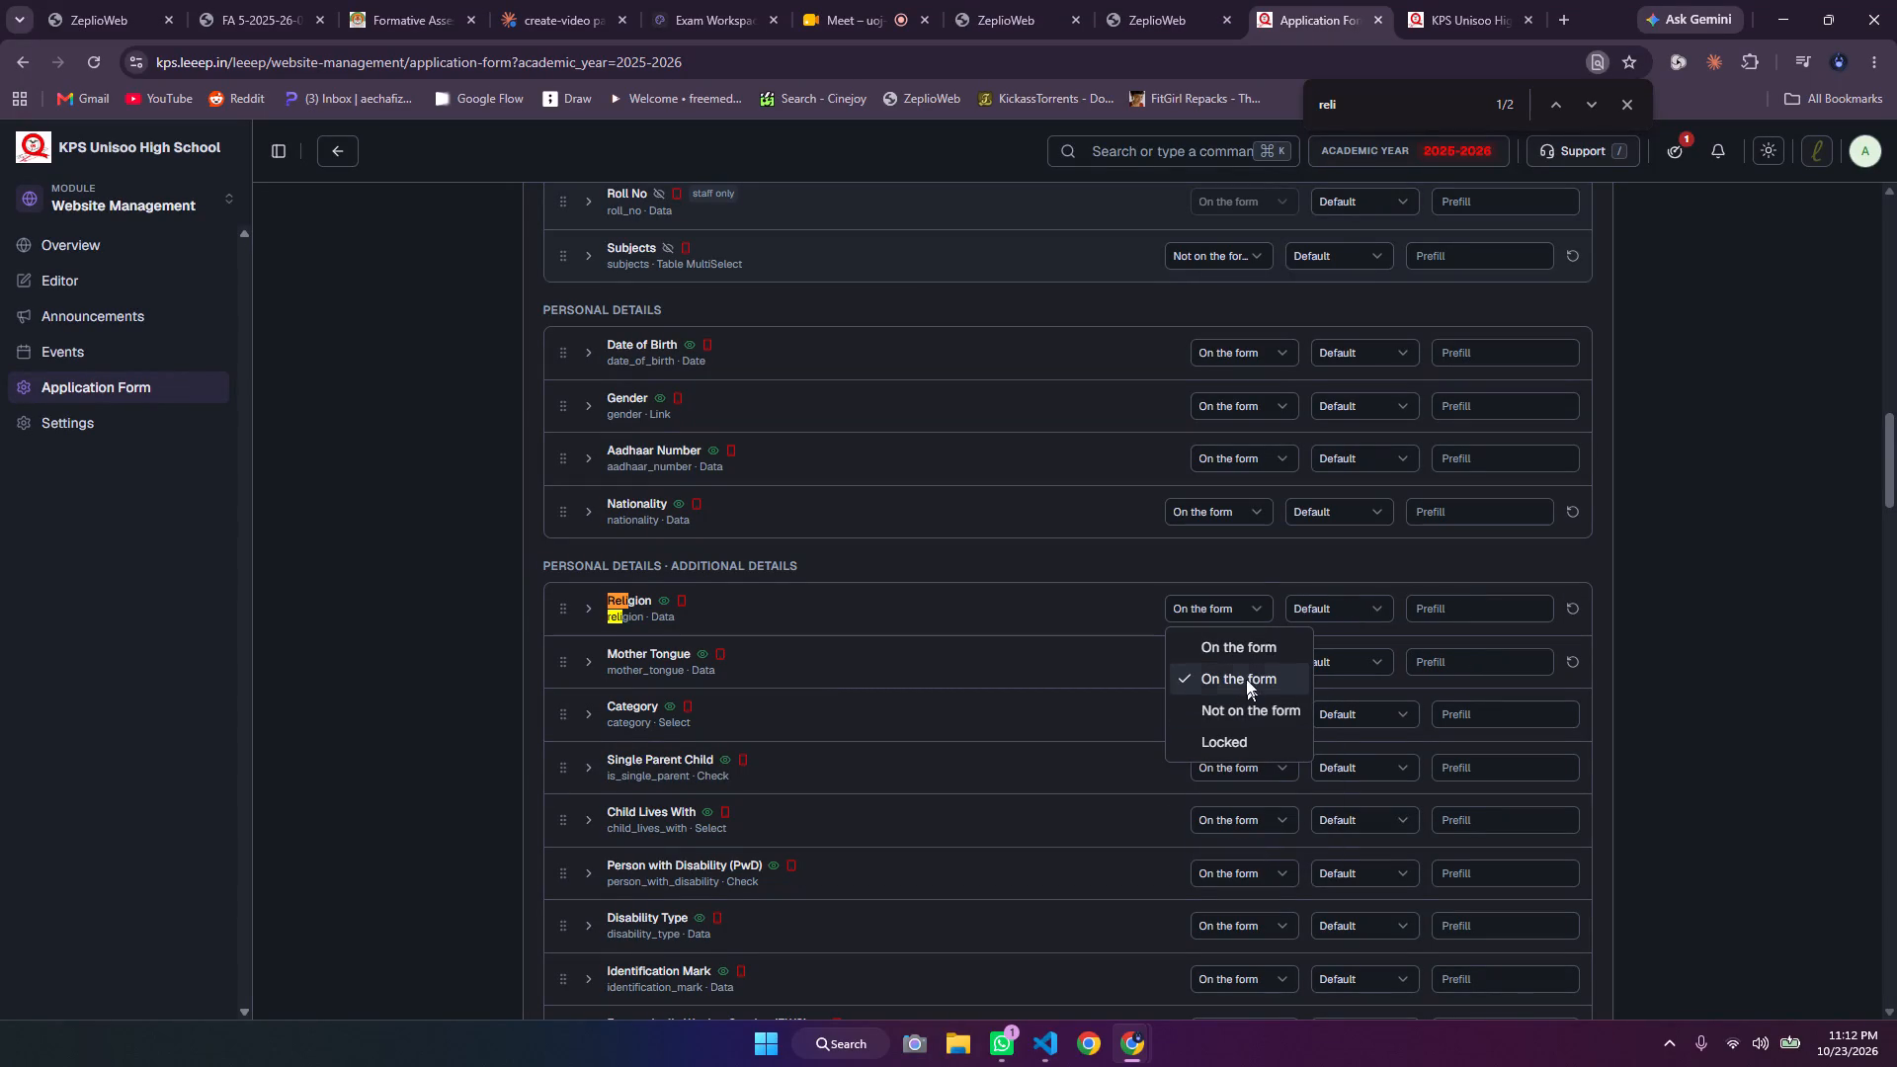
pyautogui.click(1247, 716)
pyautogui.click(1242, 674)
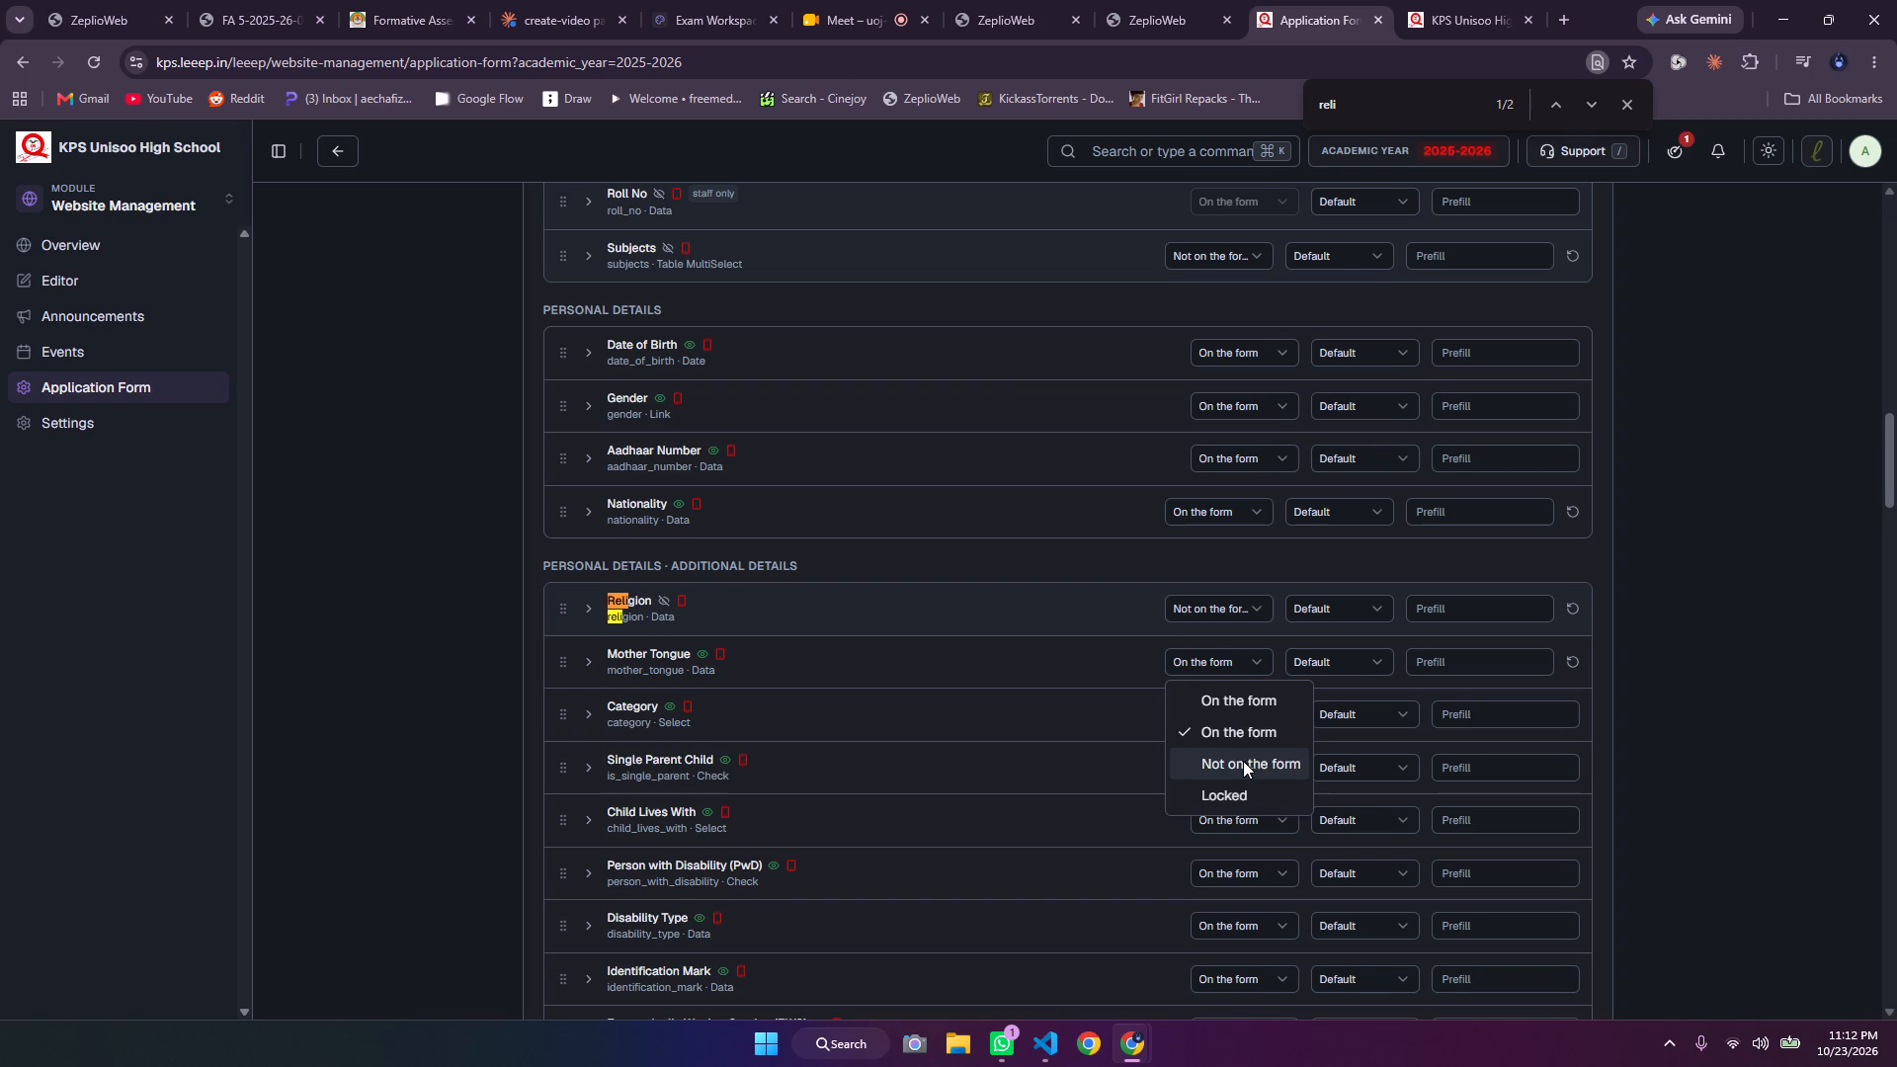
pyautogui.click(1243, 761)
pyautogui.click(1235, 720)
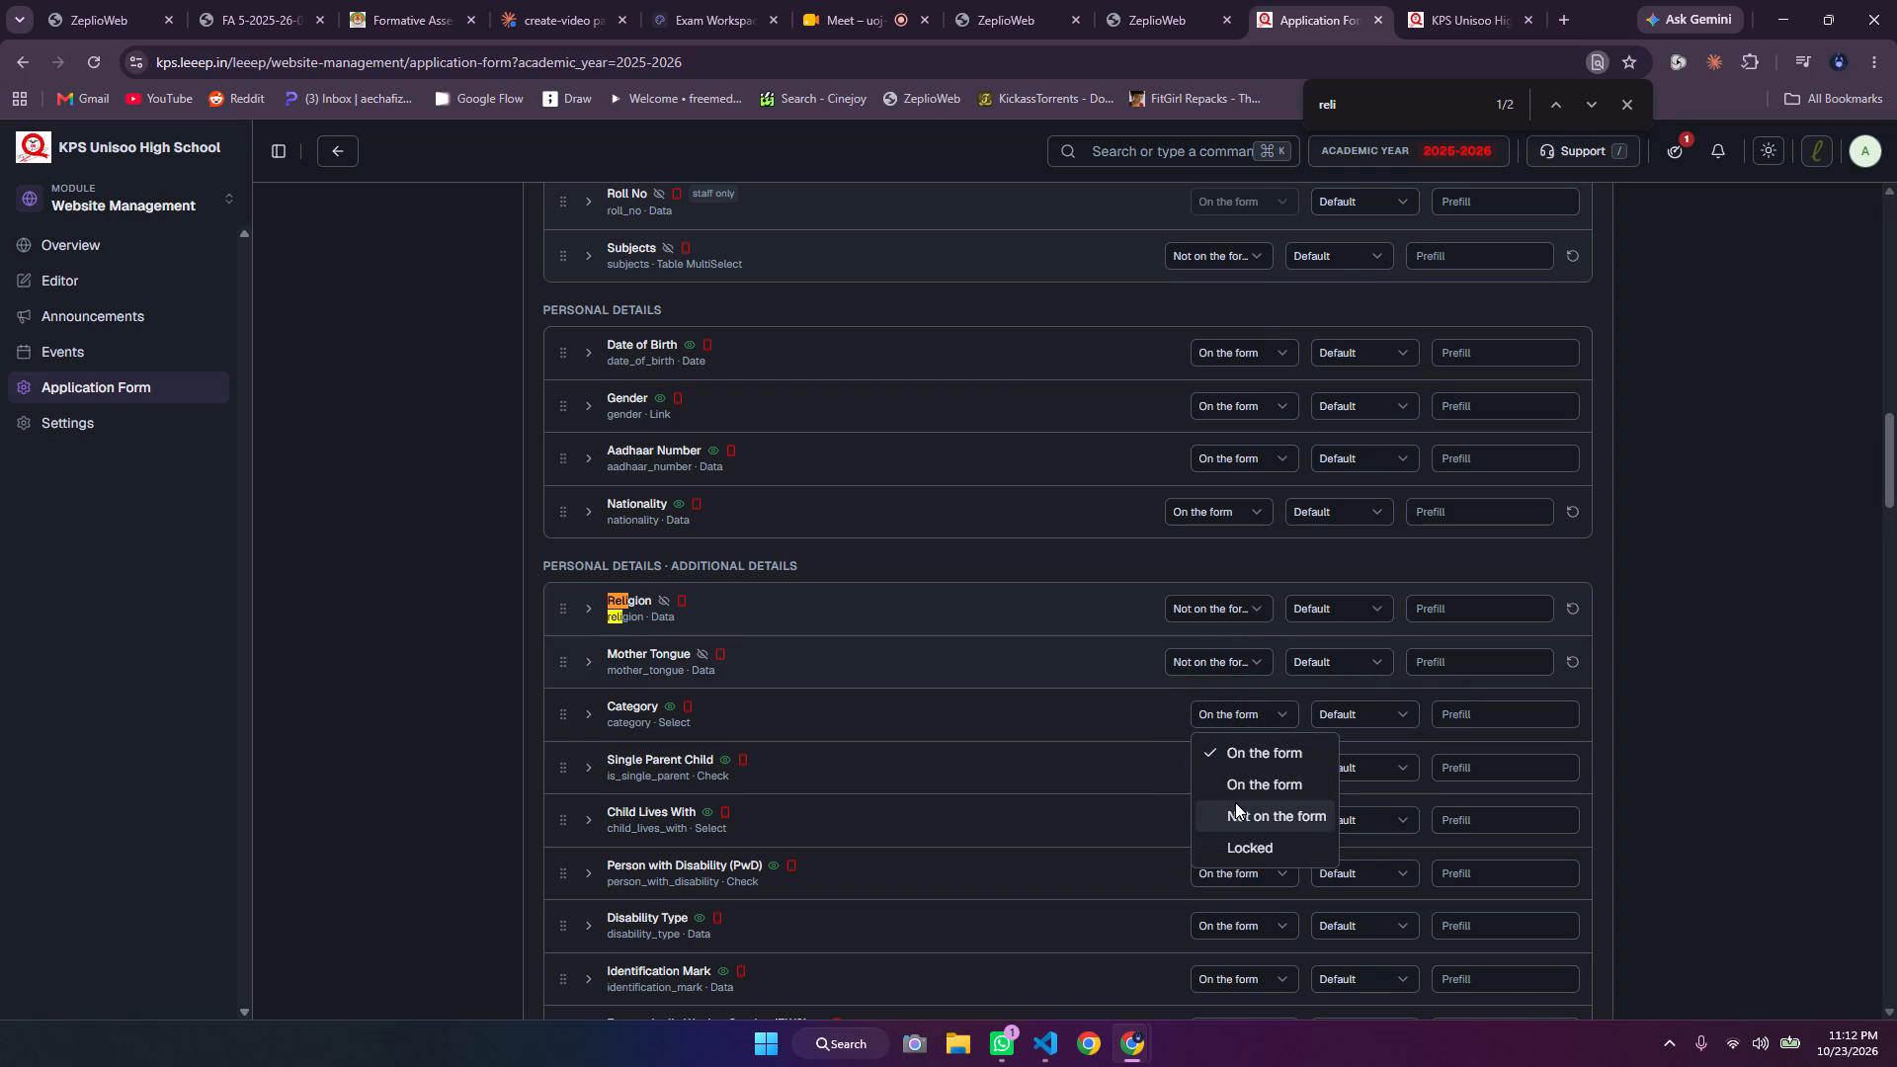
pyautogui.click(1235, 802)
pyautogui.click(1237, 759)
pyautogui.click(1252, 872)
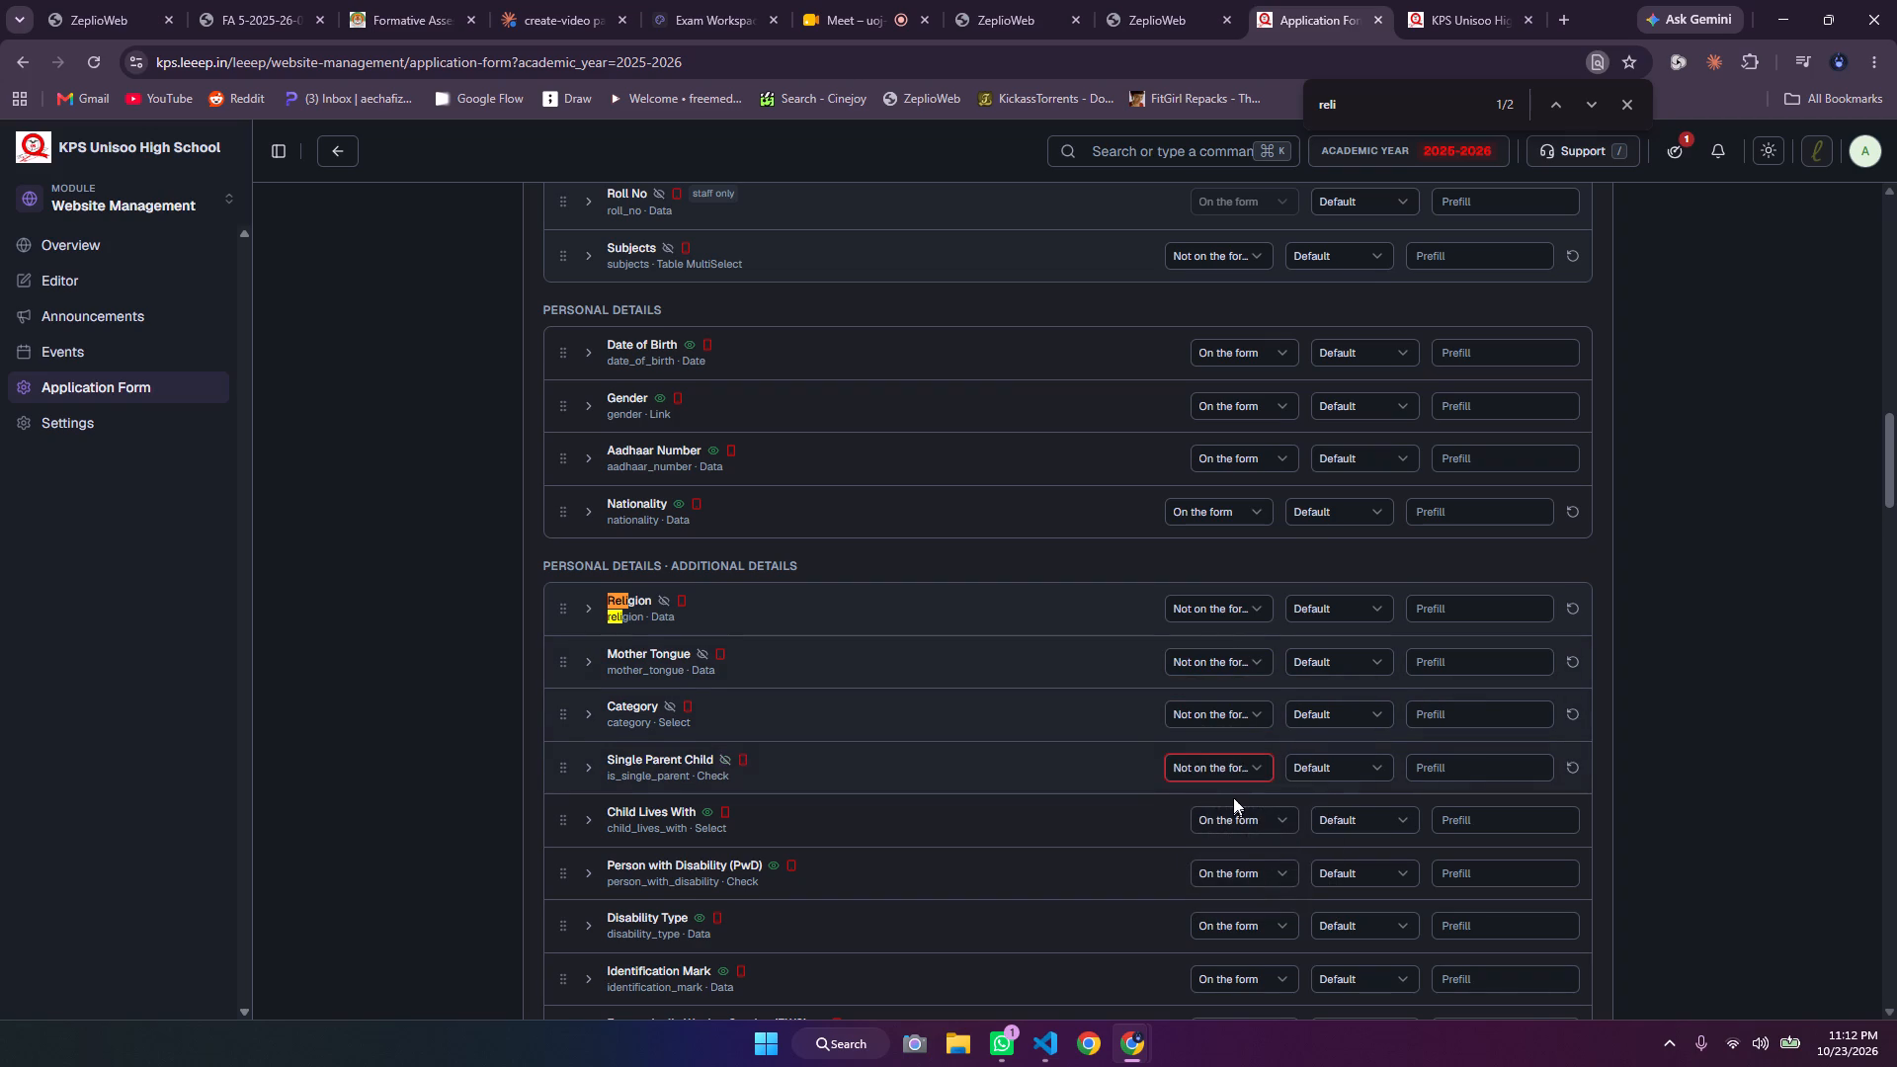
# Set Child Lives With, Person with Disability, Disability Type, Identification Mark and Economically Weaker Section under Additional Details to Not on the form.
pyautogui.scroll(-1, 1232, 796)
pyautogui.click(1242, 736)
pyautogui.click(1255, 827)
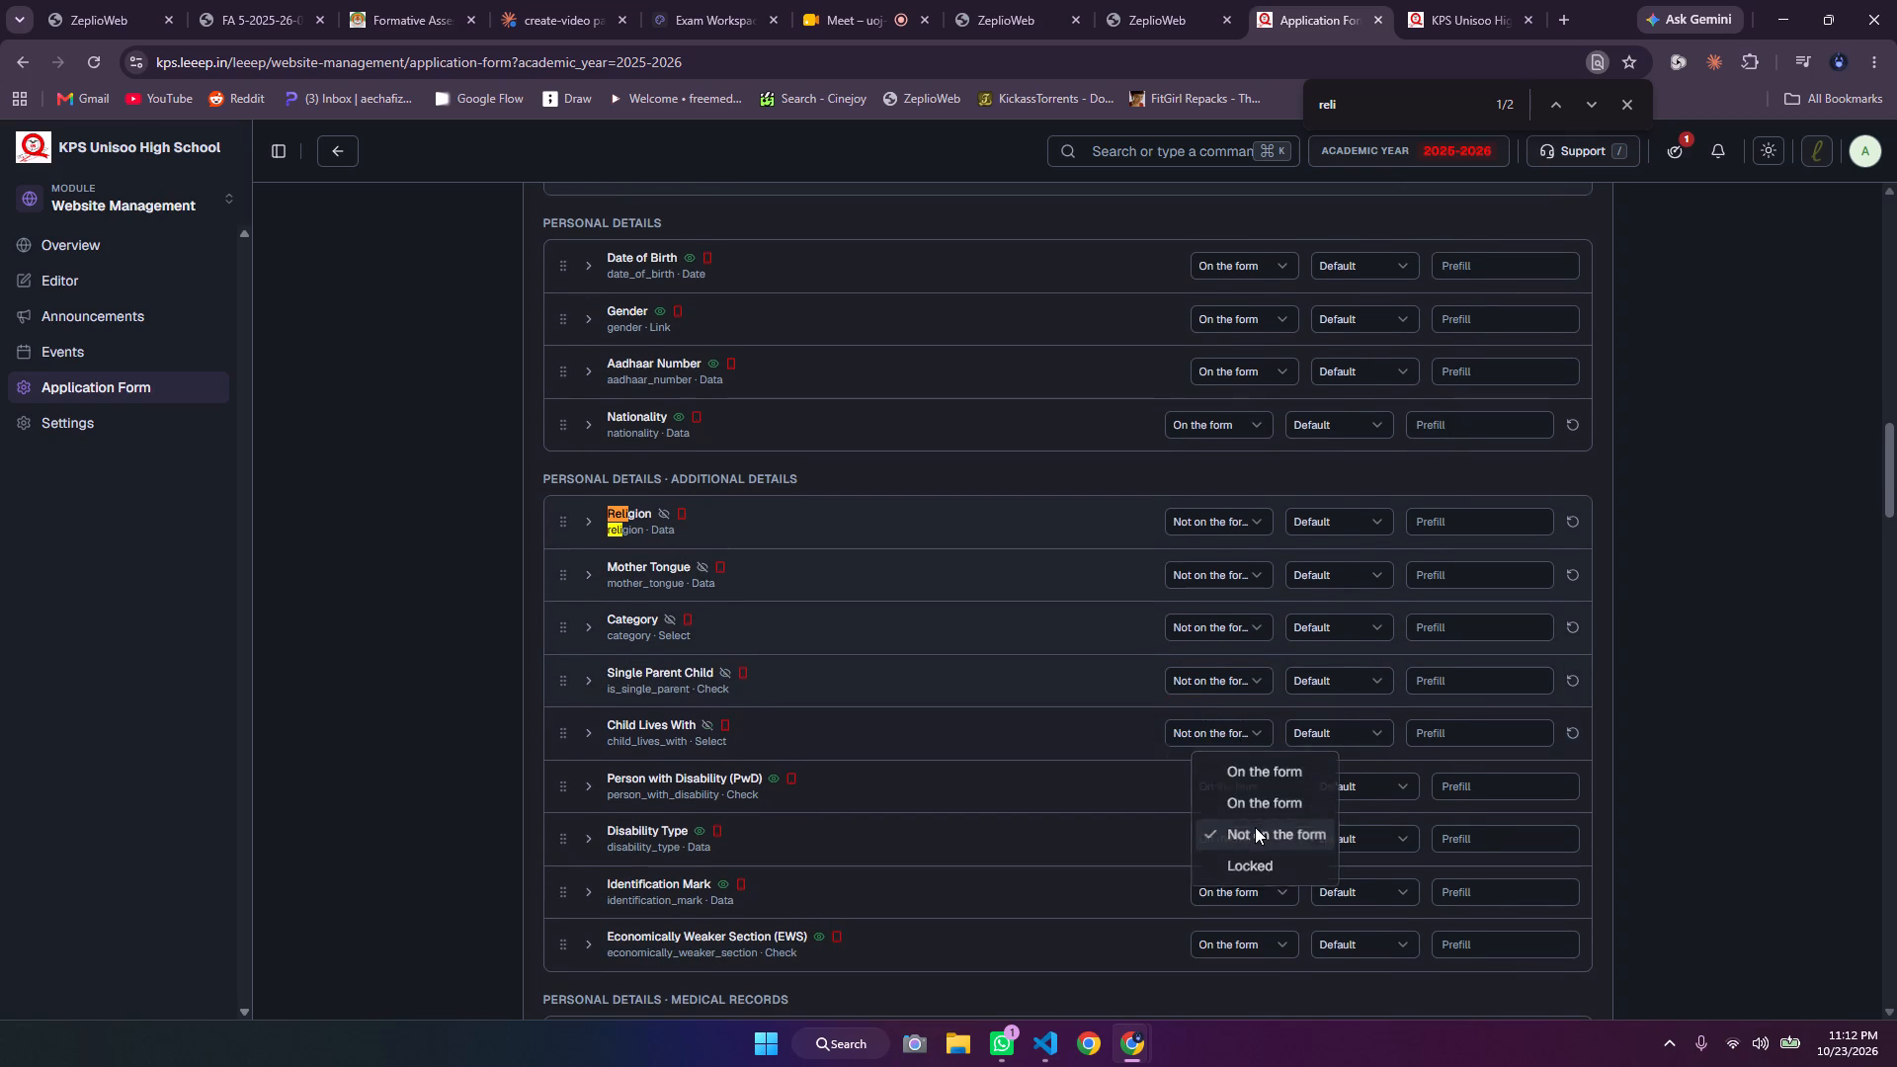
pyautogui.click(1248, 788)
pyautogui.click(1255, 886)
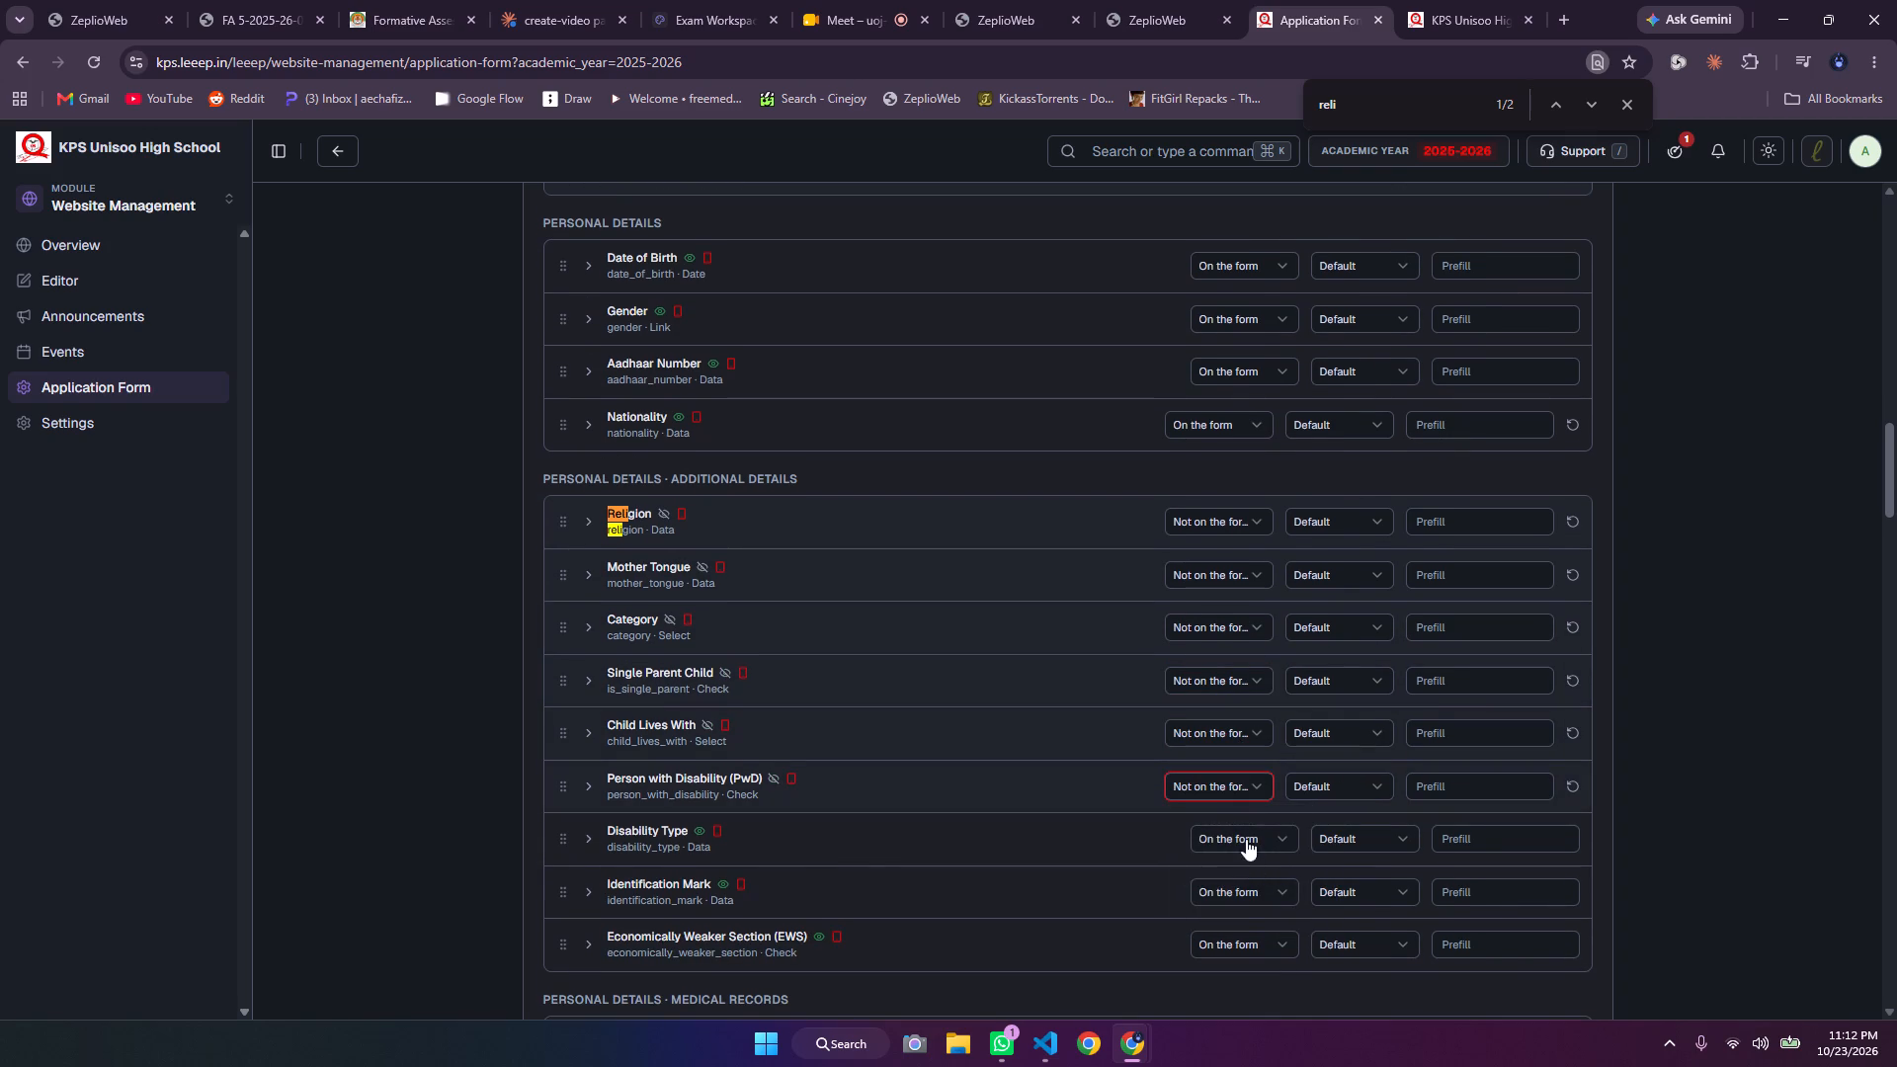
pyautogui.click(1246, 839)
pyautogui.click(1253, 937)
pyautogui.click(1245, 899)
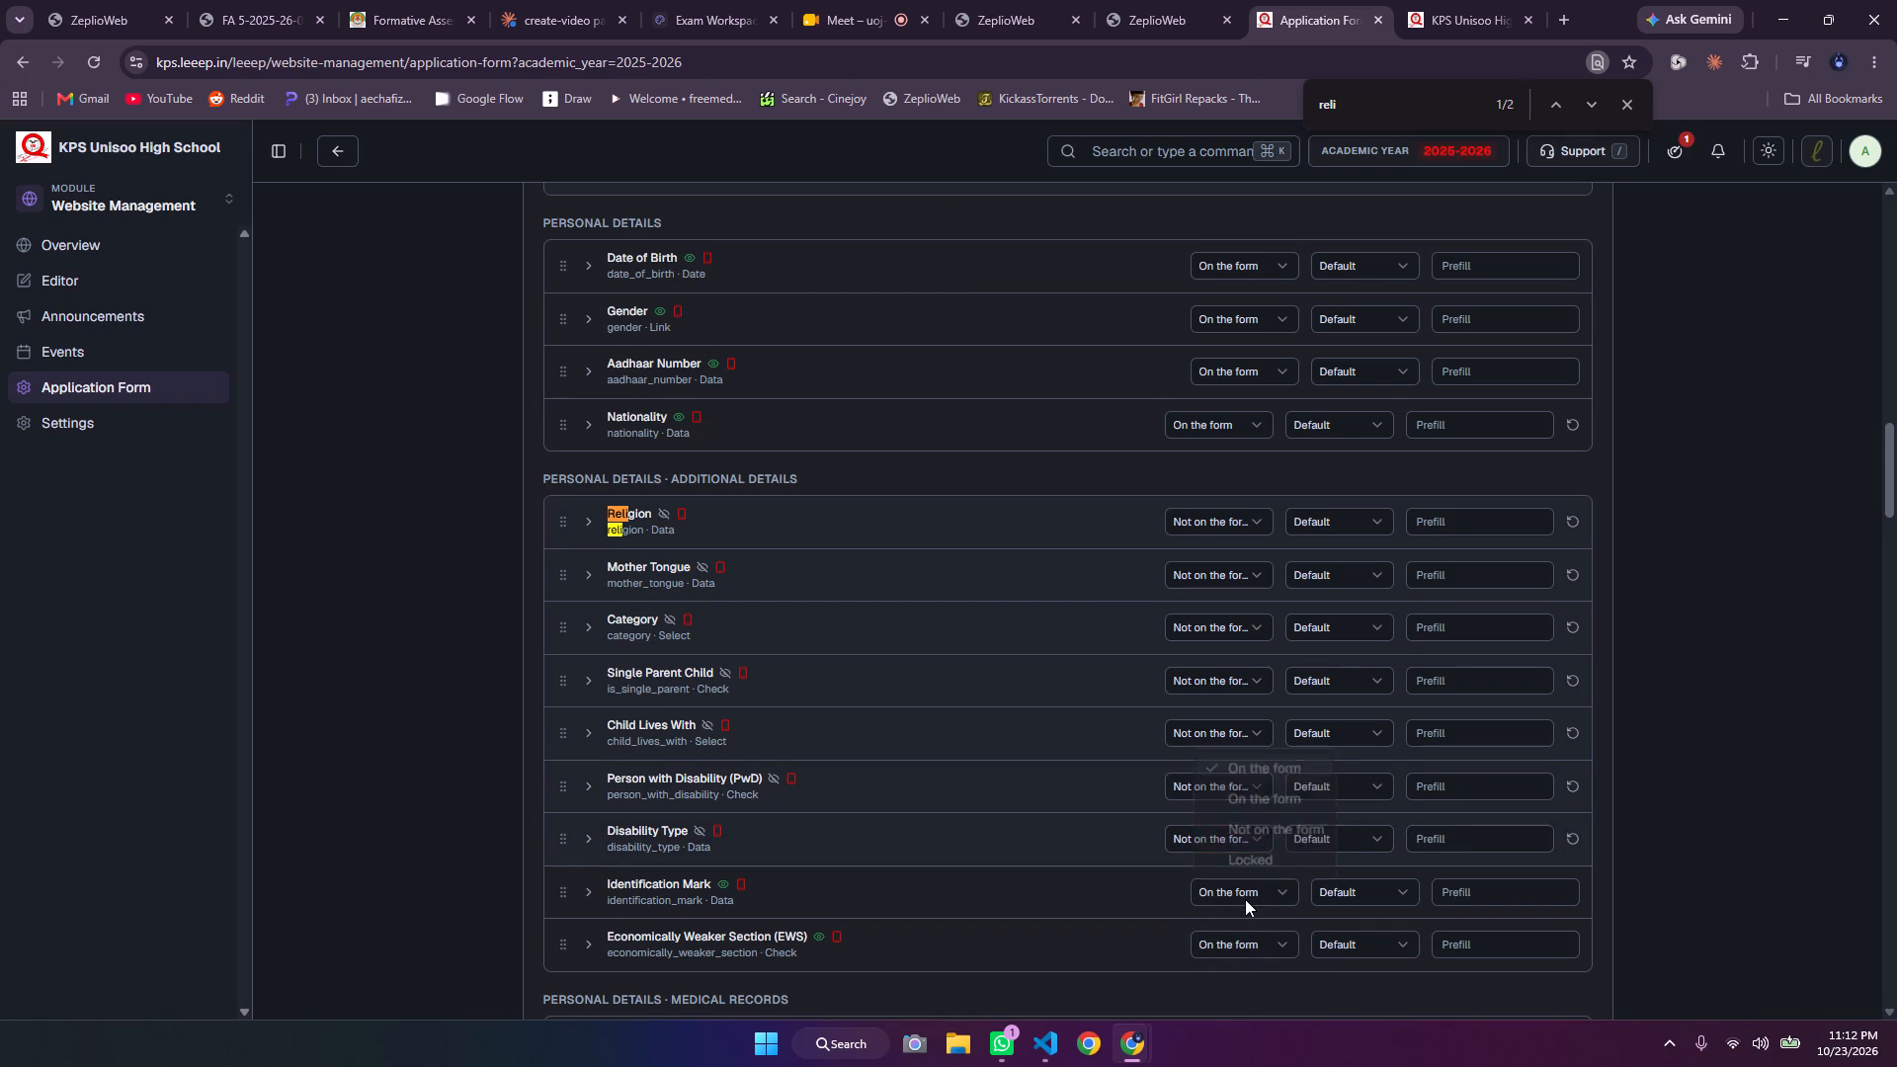
pyautogui.click(1249, 811)
pyautogui.scroll(-2, 1249, 811)
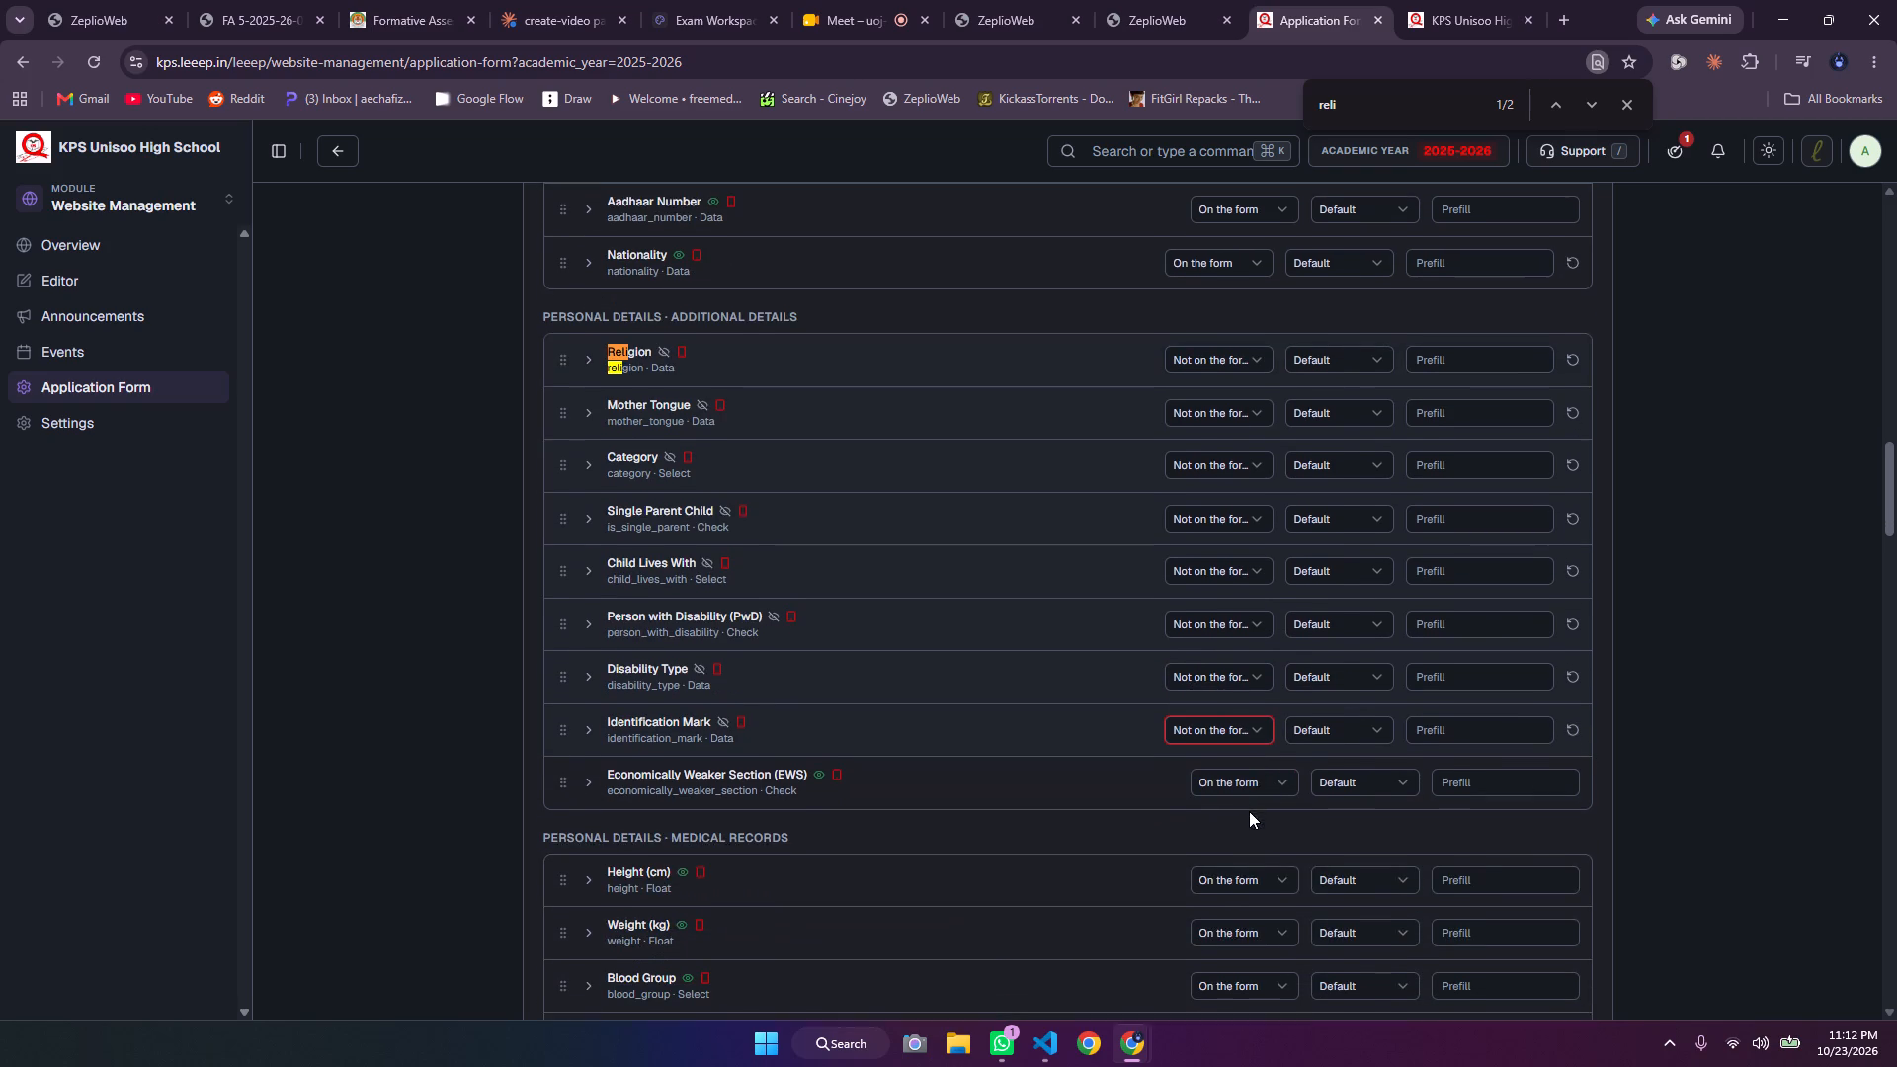
pyautogui.click(1244, 755)
pyautogui.click(1296, 868)
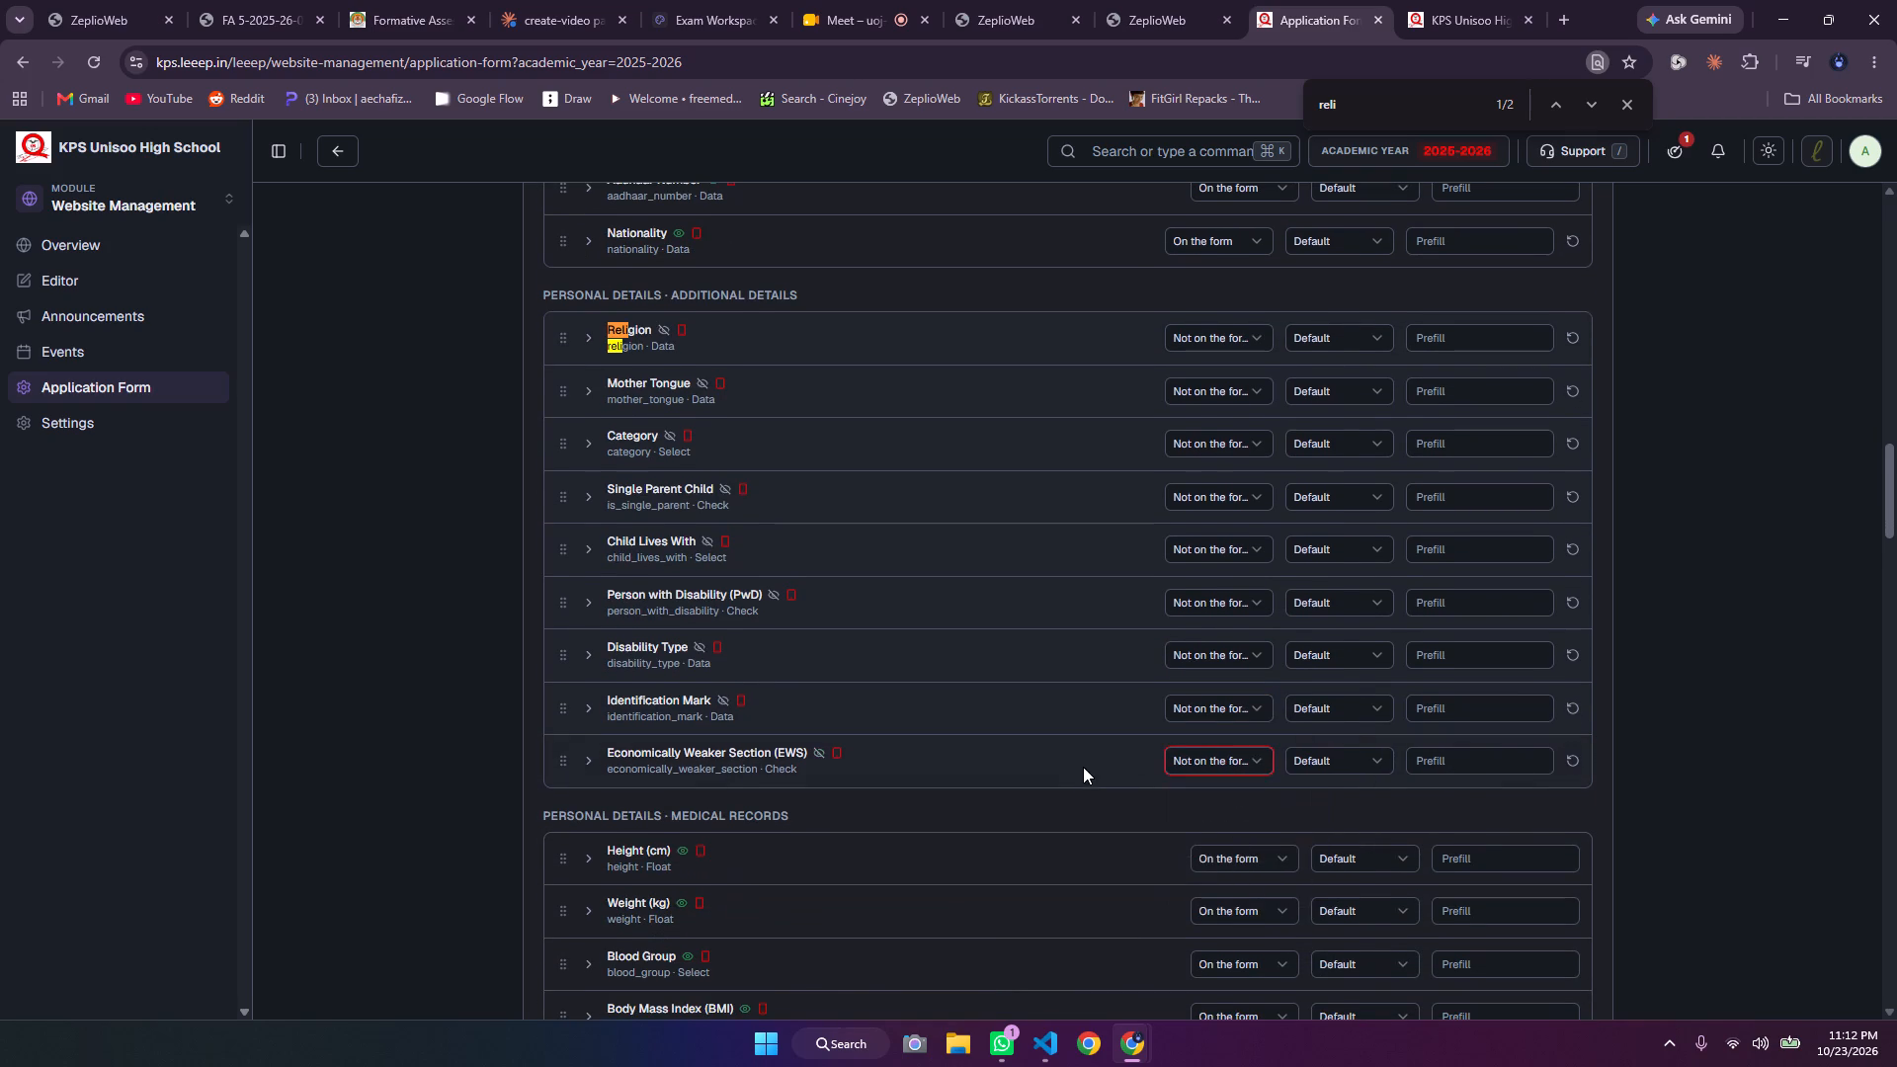
# Set Height, Weight, Blood Group, Body Mass Index and Child Immunisation Complete under Medical Records to Not on the form.
pyautogui.scroll(-3, 1067, 761)
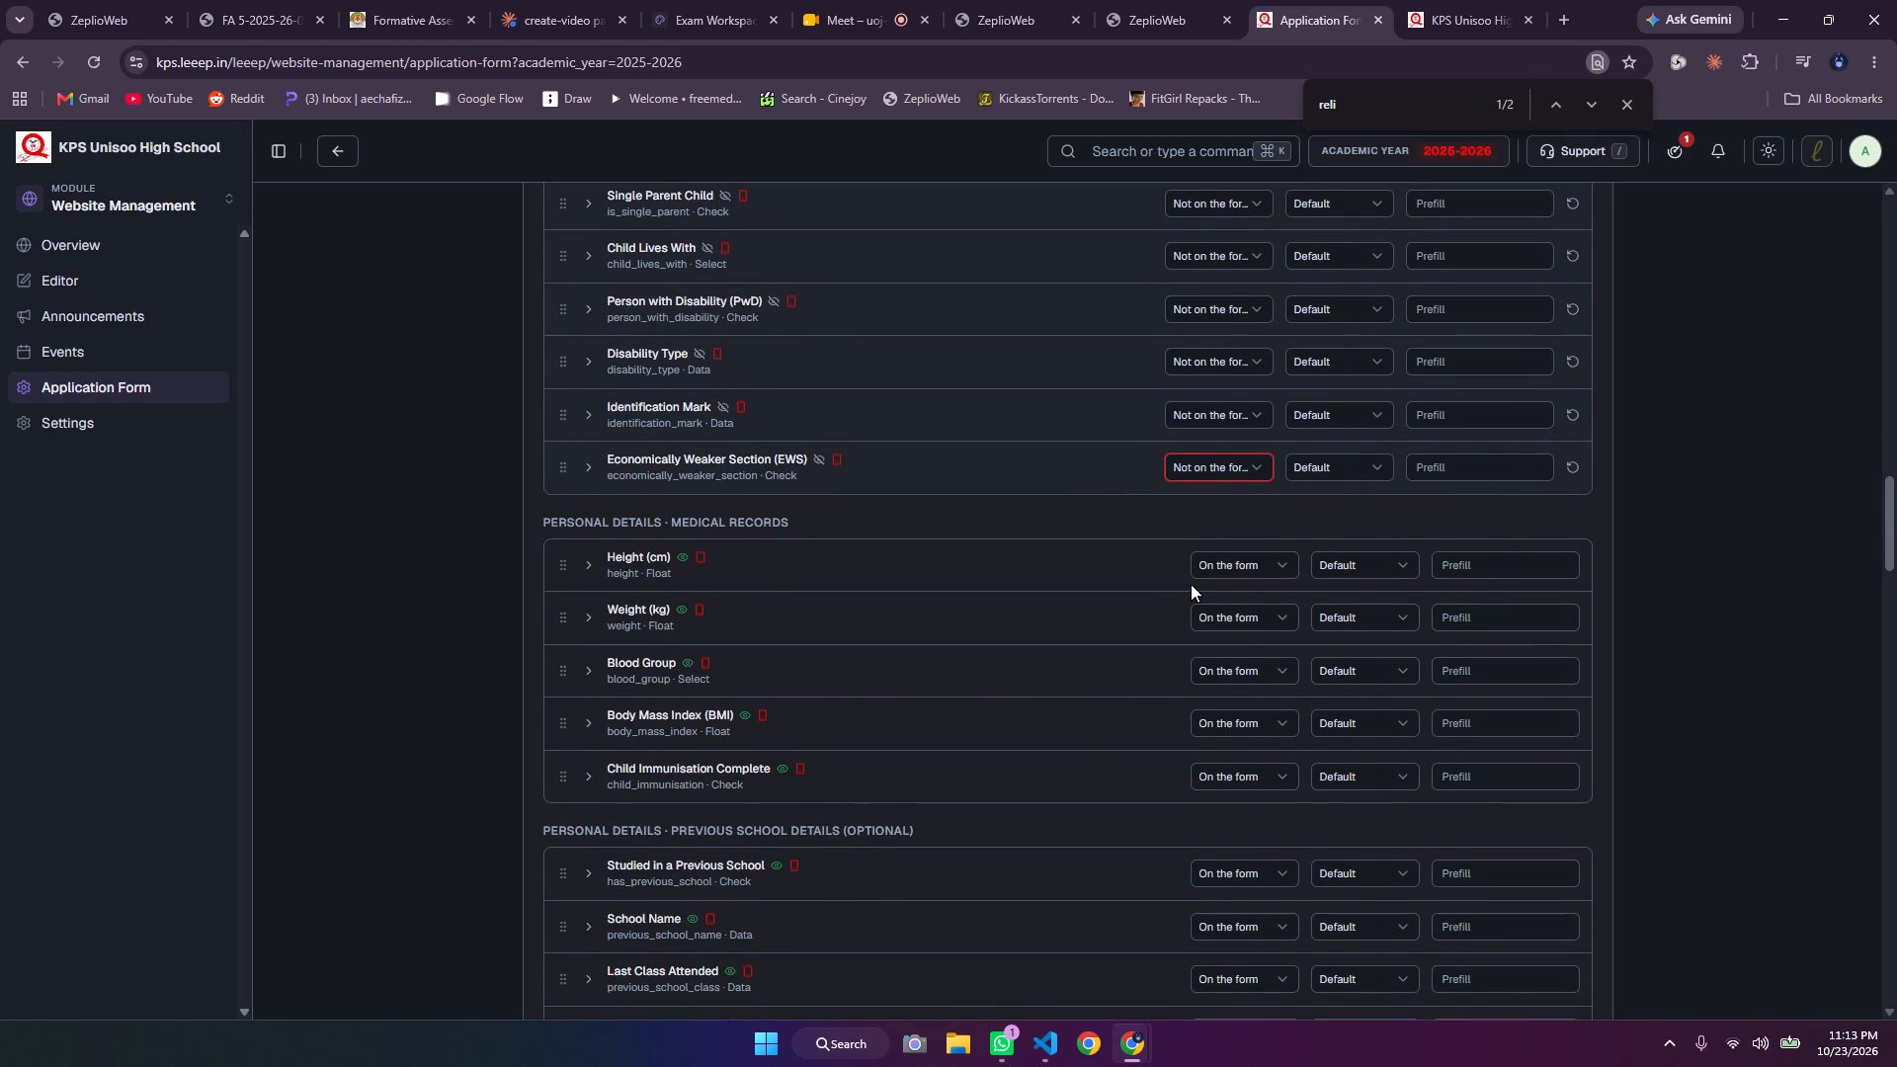
pyautogui.click(1263, 555)
pyautogui.click(1246, 665)
pyautogui.click(1246, 617)
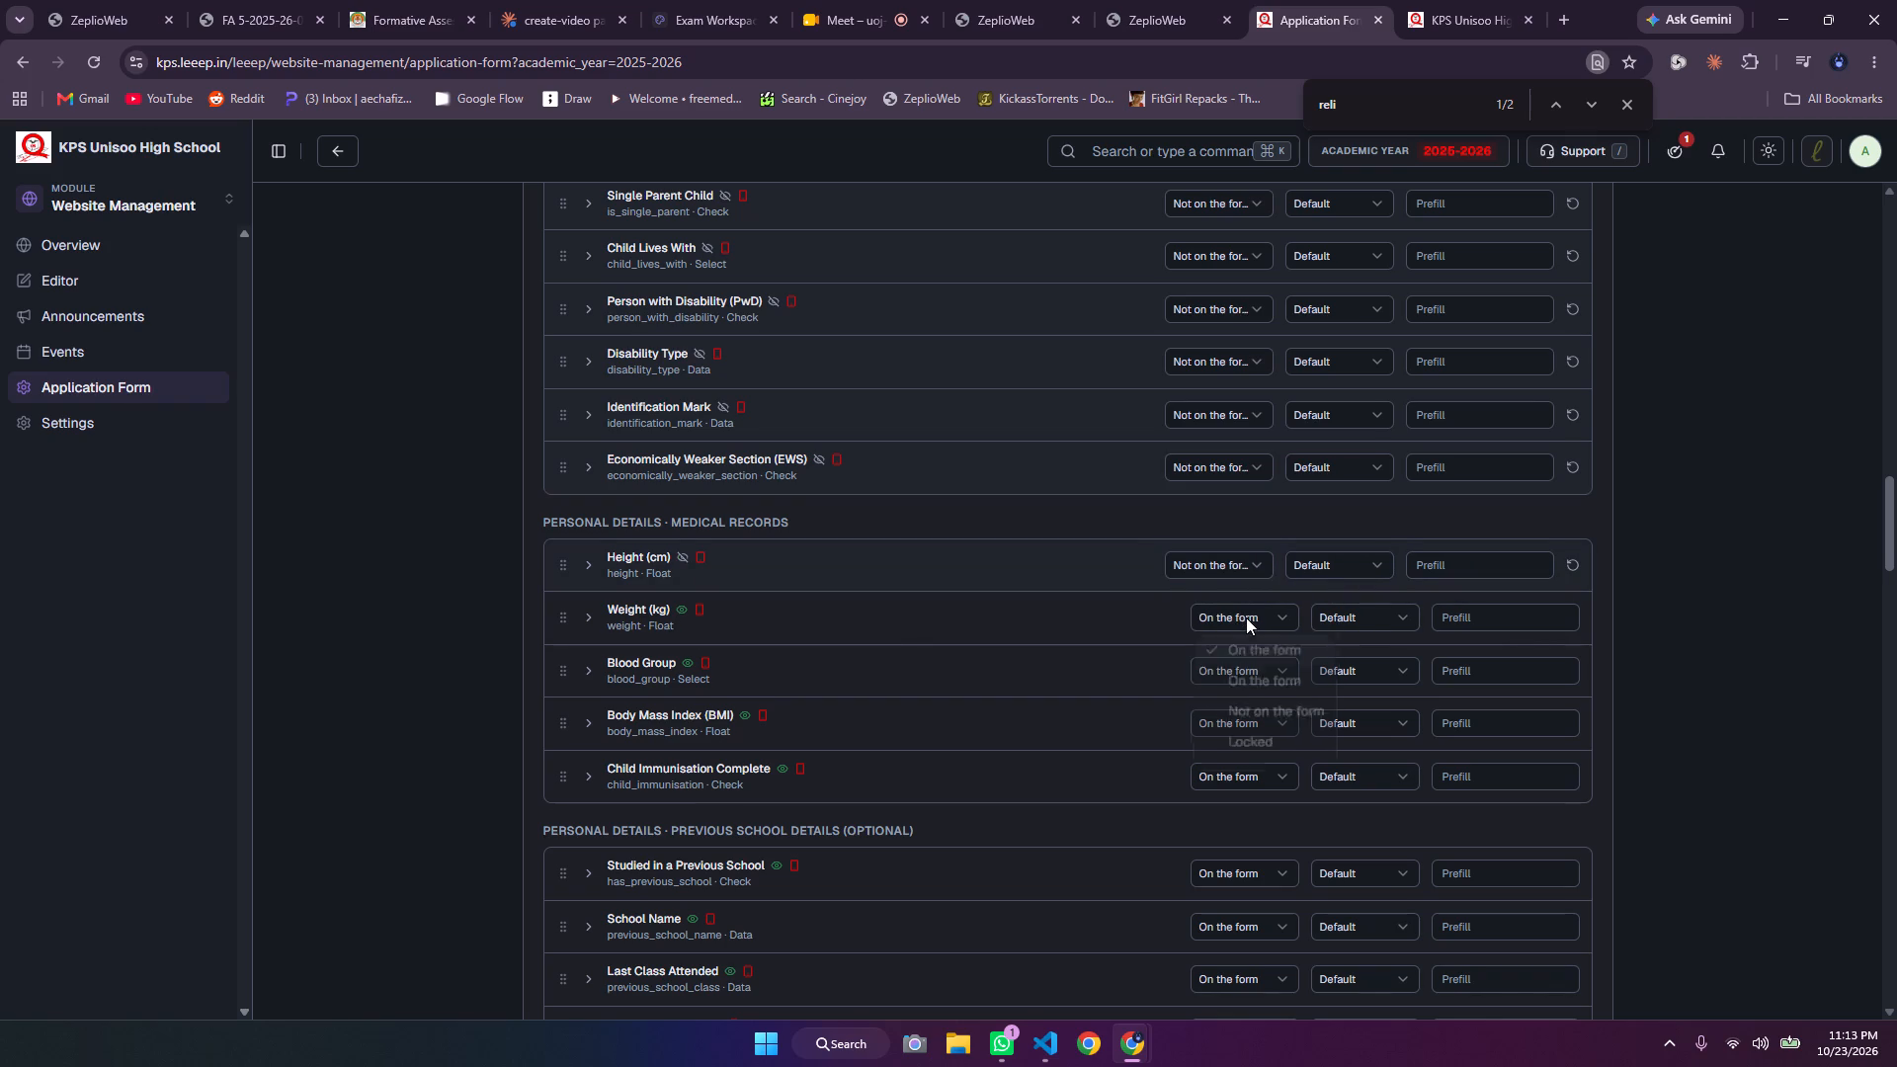
pyautogui.click(1254, 717)
pyautogui.click(1250, 675)
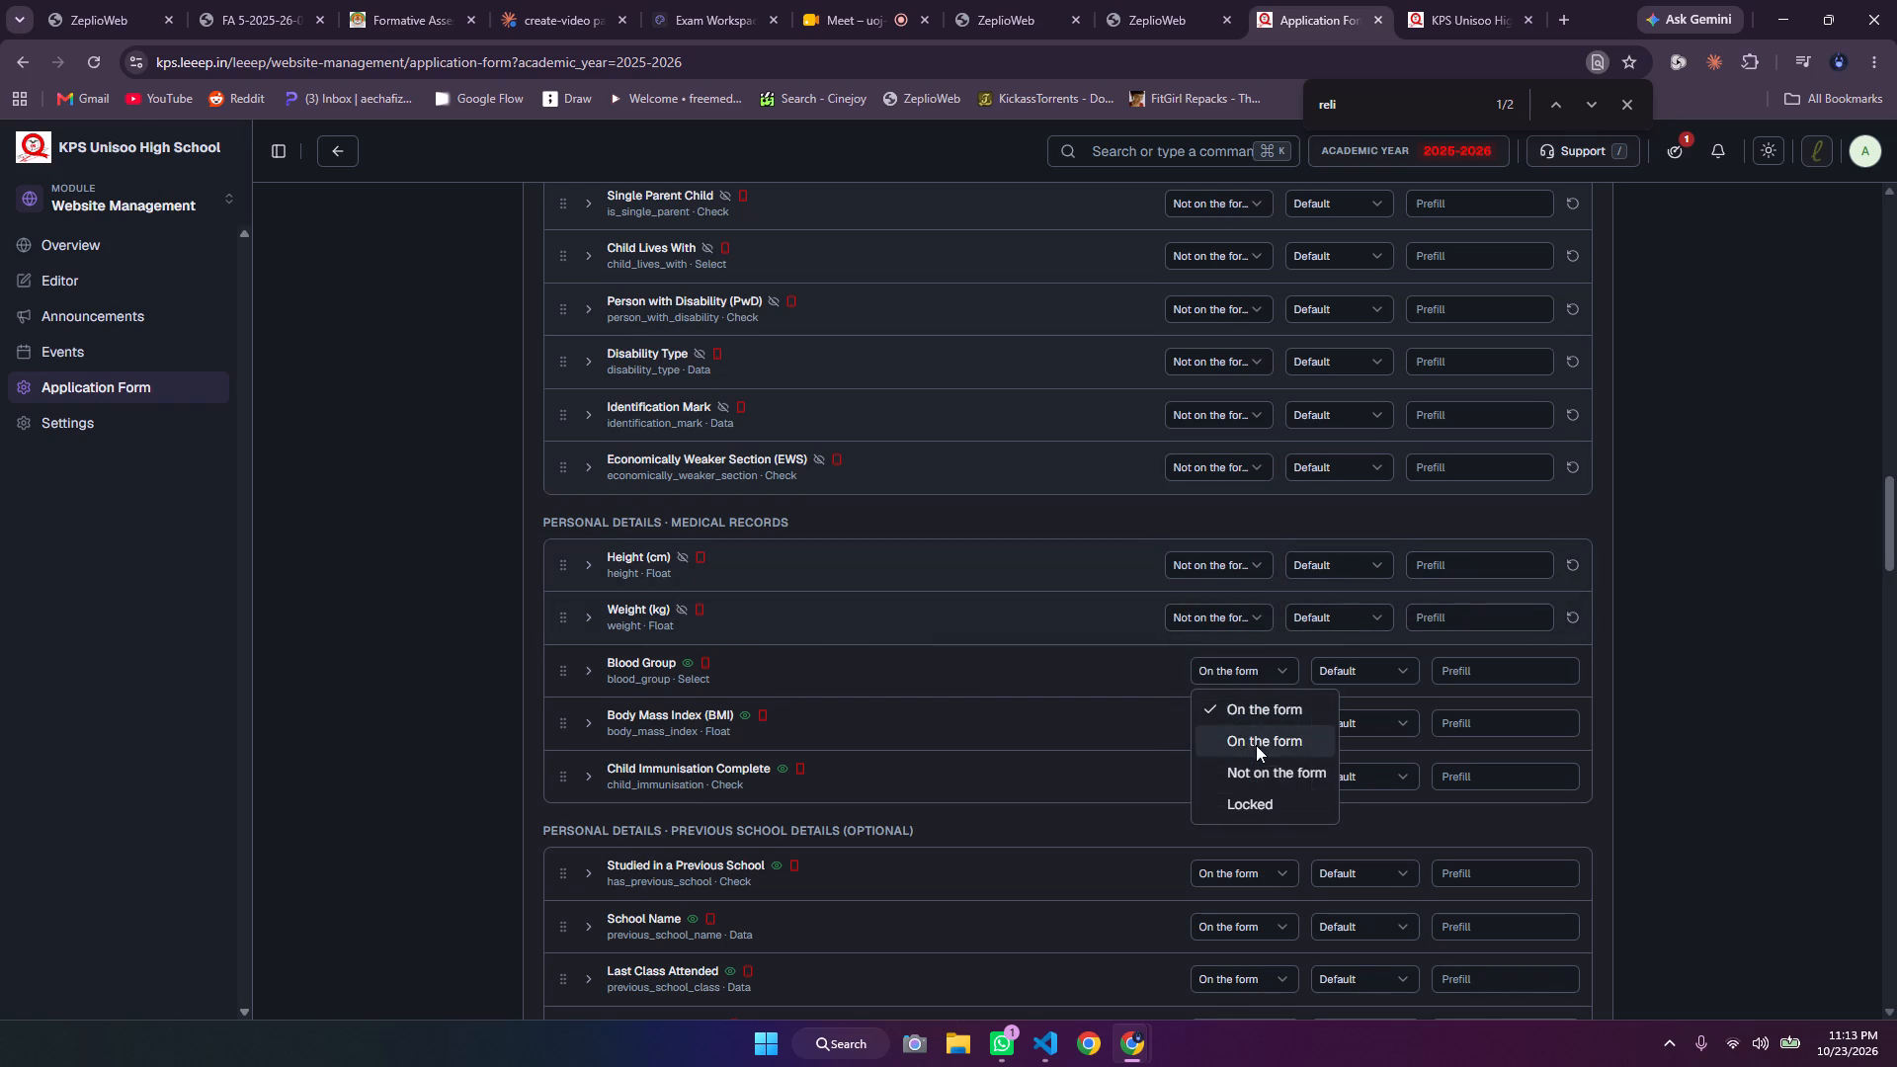
pyautogui.click(1260, 767)
pyautogui.click(1256, 726)
pyautogui.click(1252, 821)
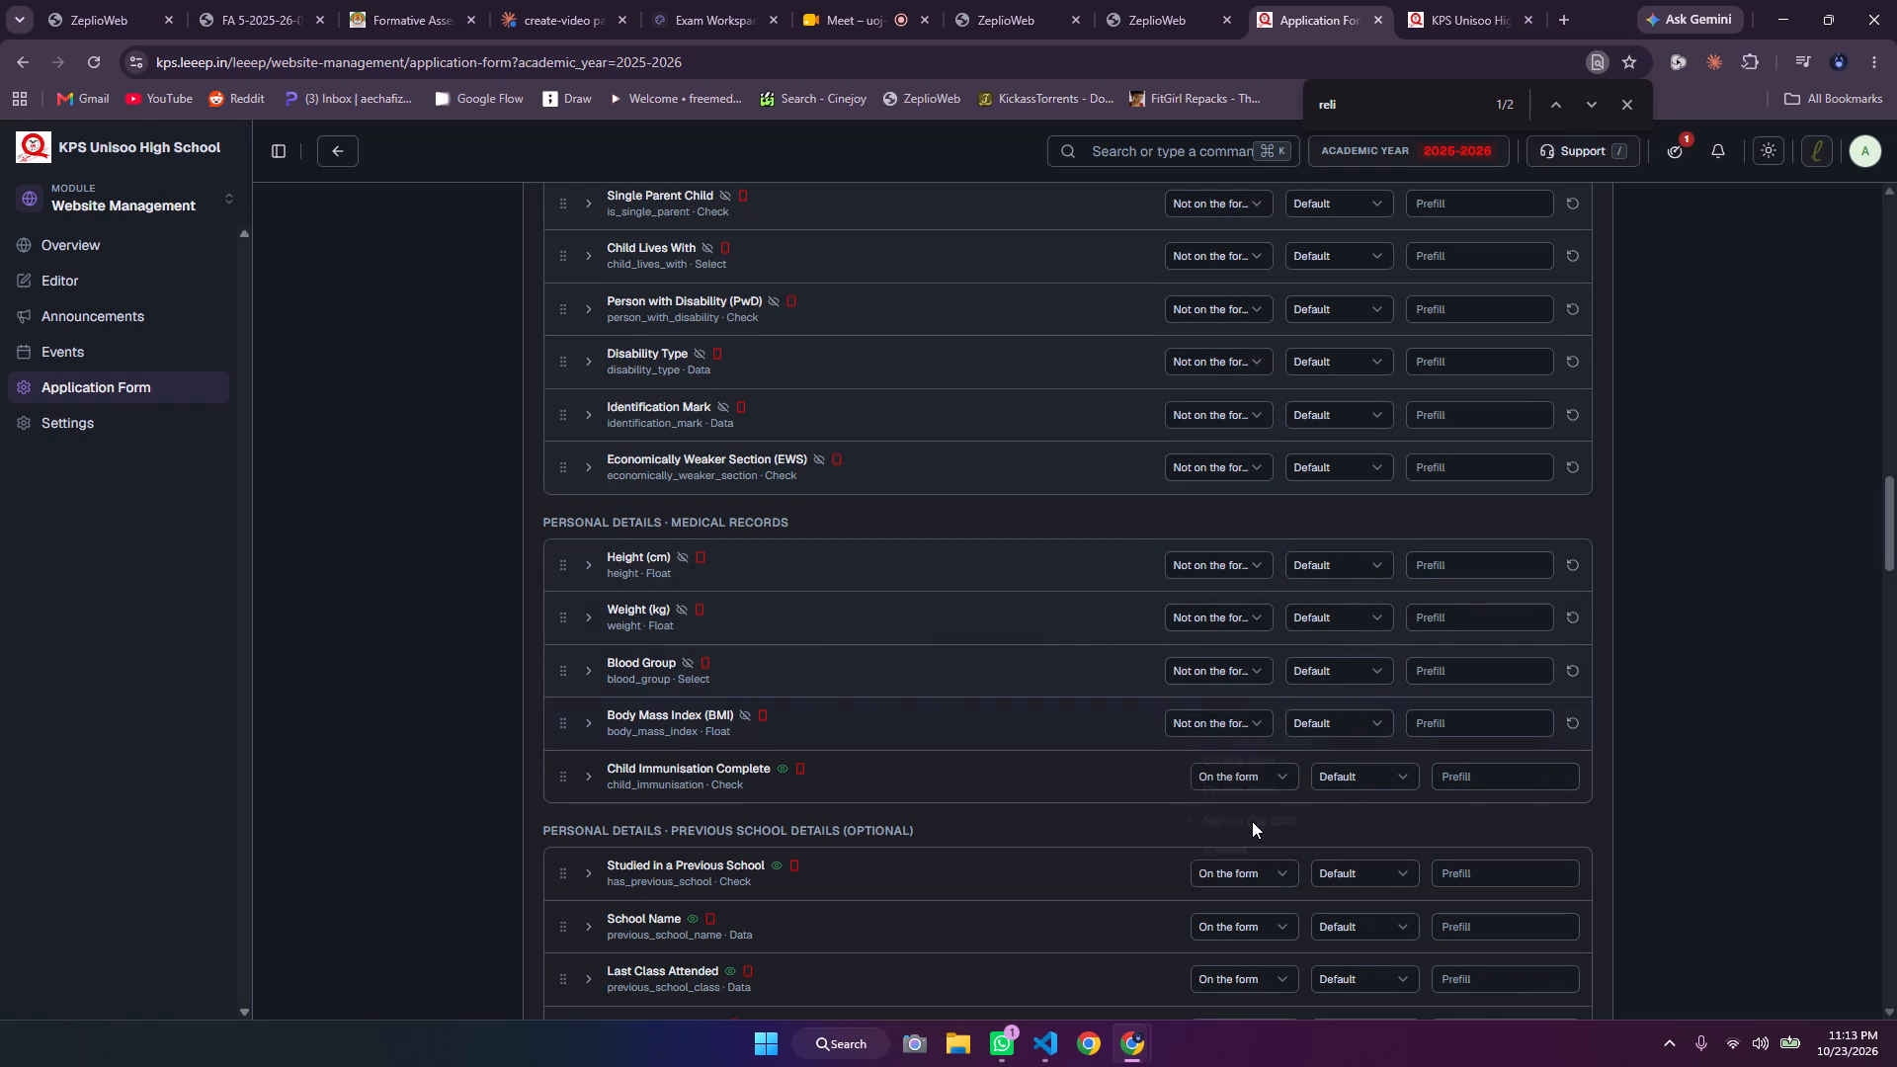
pyautogui.click(1244, 784)
pyautogui.click(1257, 878)
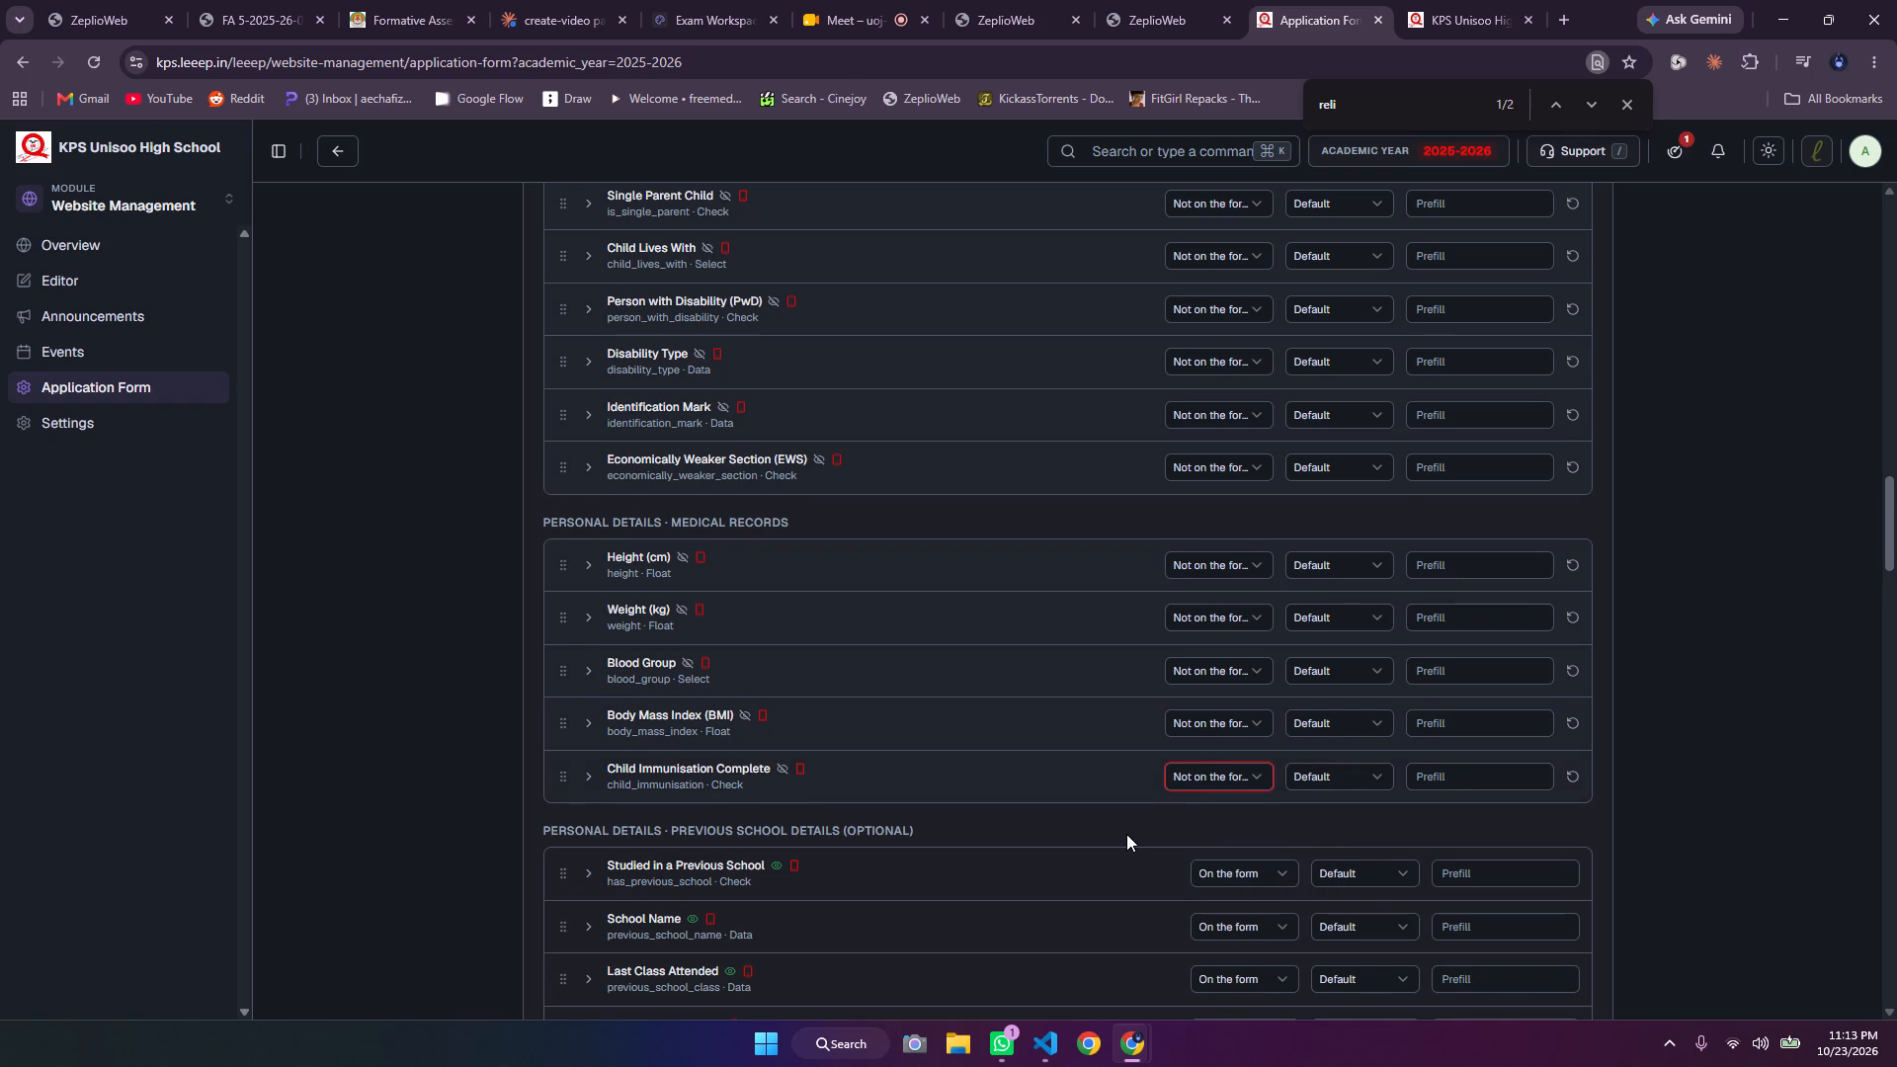
# Review the Previous School Details fields and the Studied in a Previous School visibility options, checking the sections on the public registration form.
pyautogui.scroll(-2, 1126, 834)
pyautogui.scroll(-1, 1038, 693)
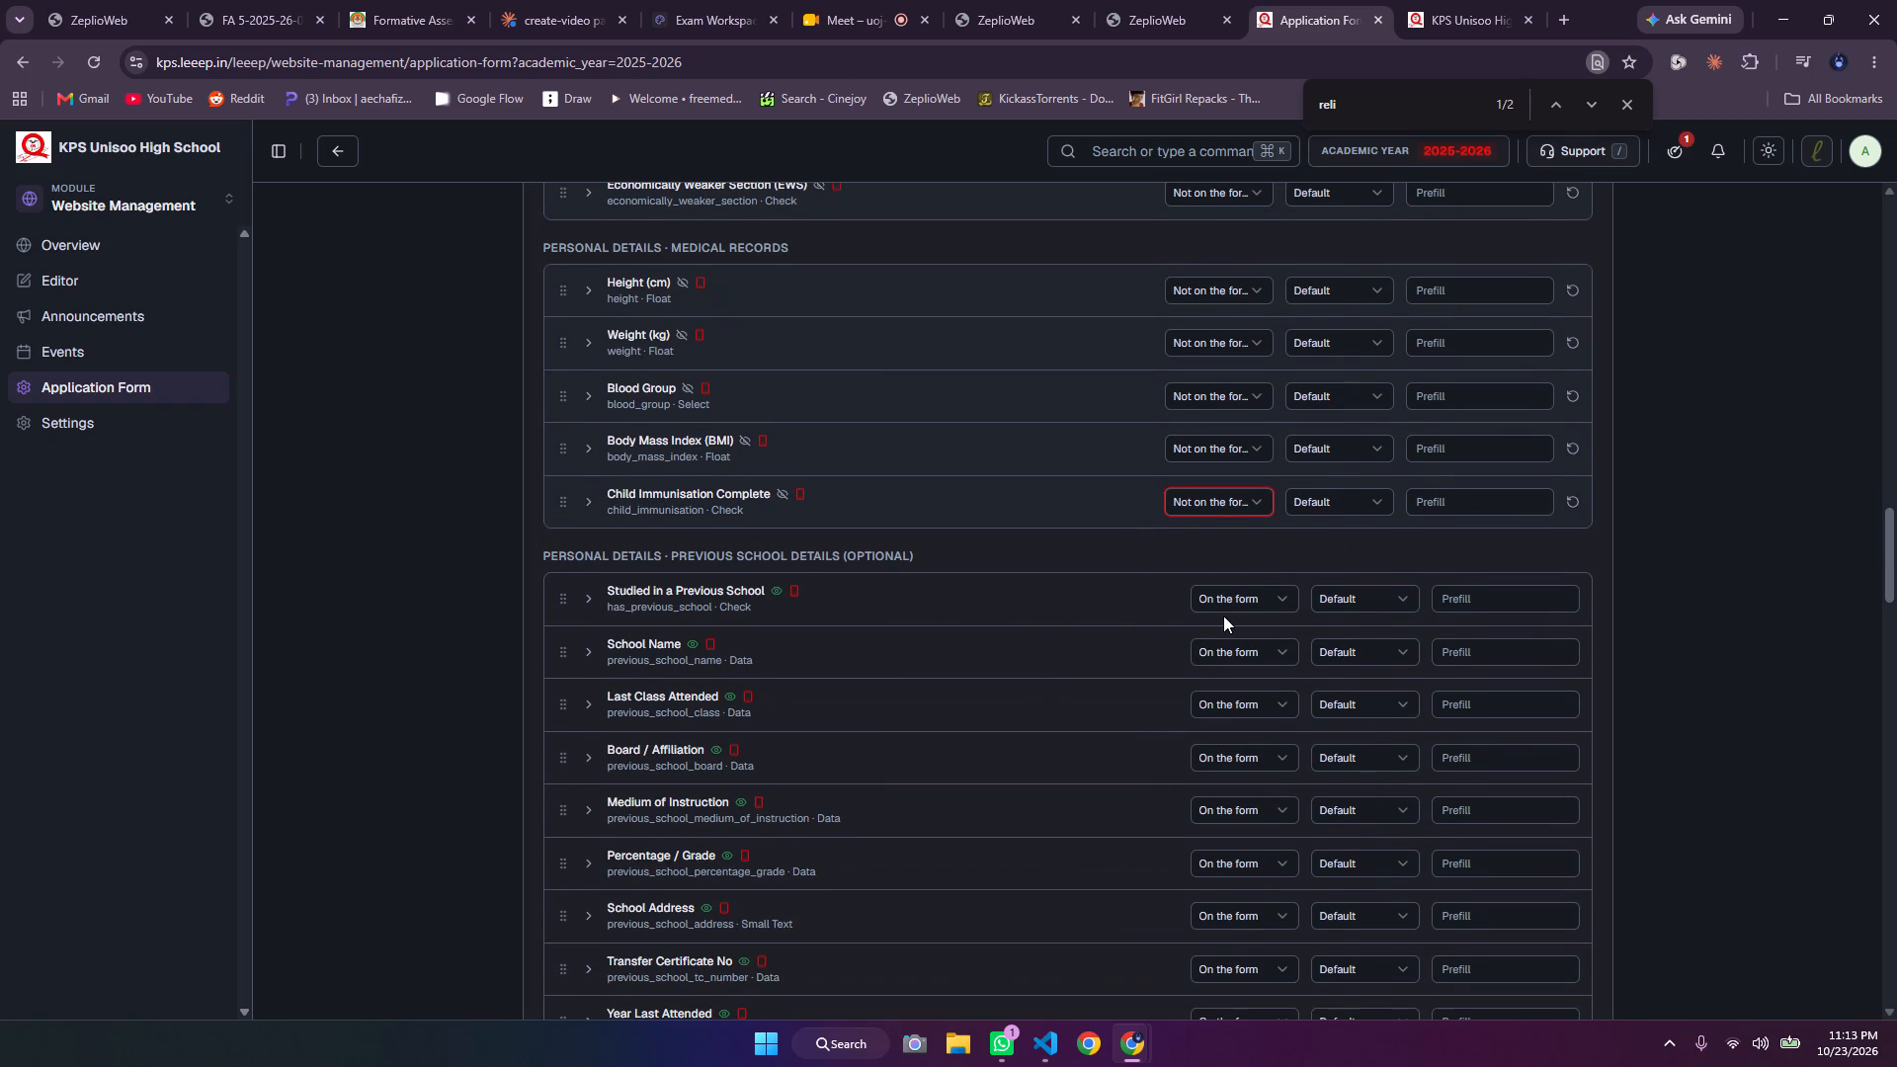
pyautogui.click(1250, 600)
pyautogui.click(1161, 532)
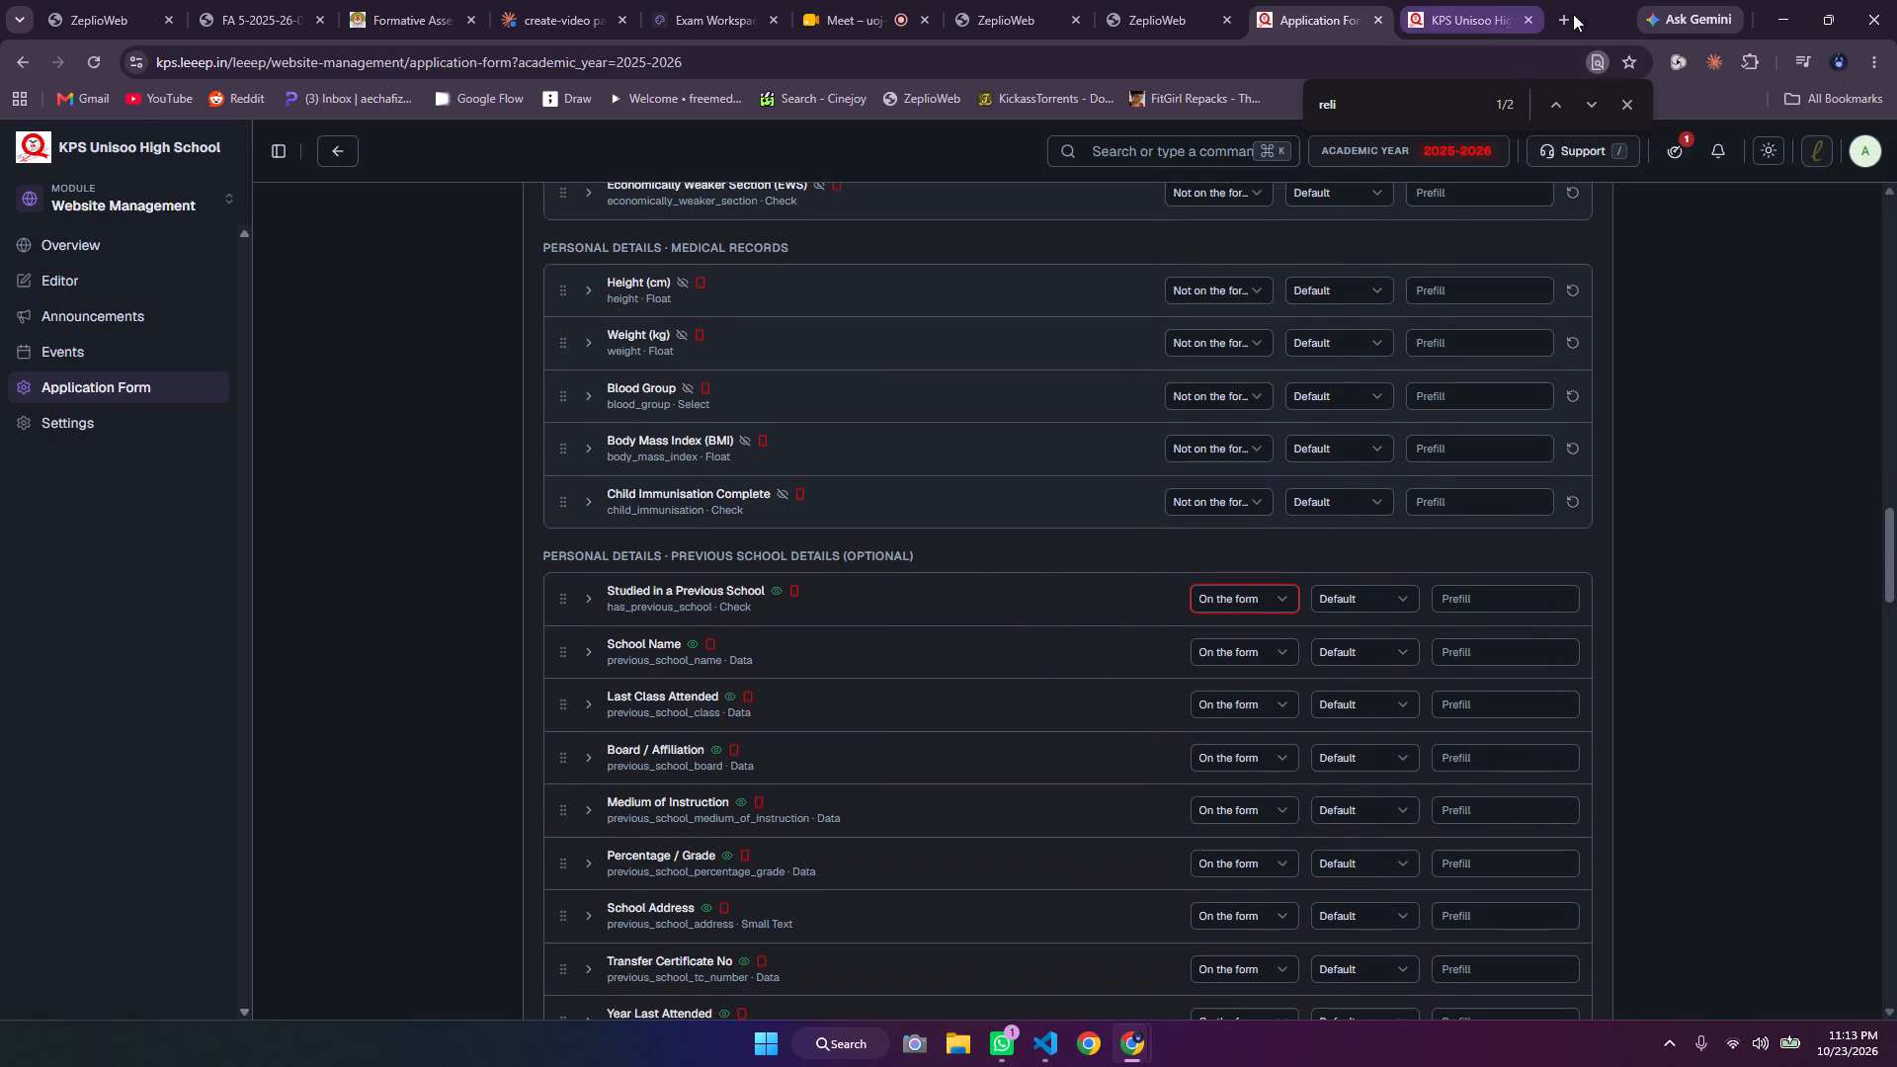
pyautogui.click(1629, 106)
pyautogui.click(1442, 7)
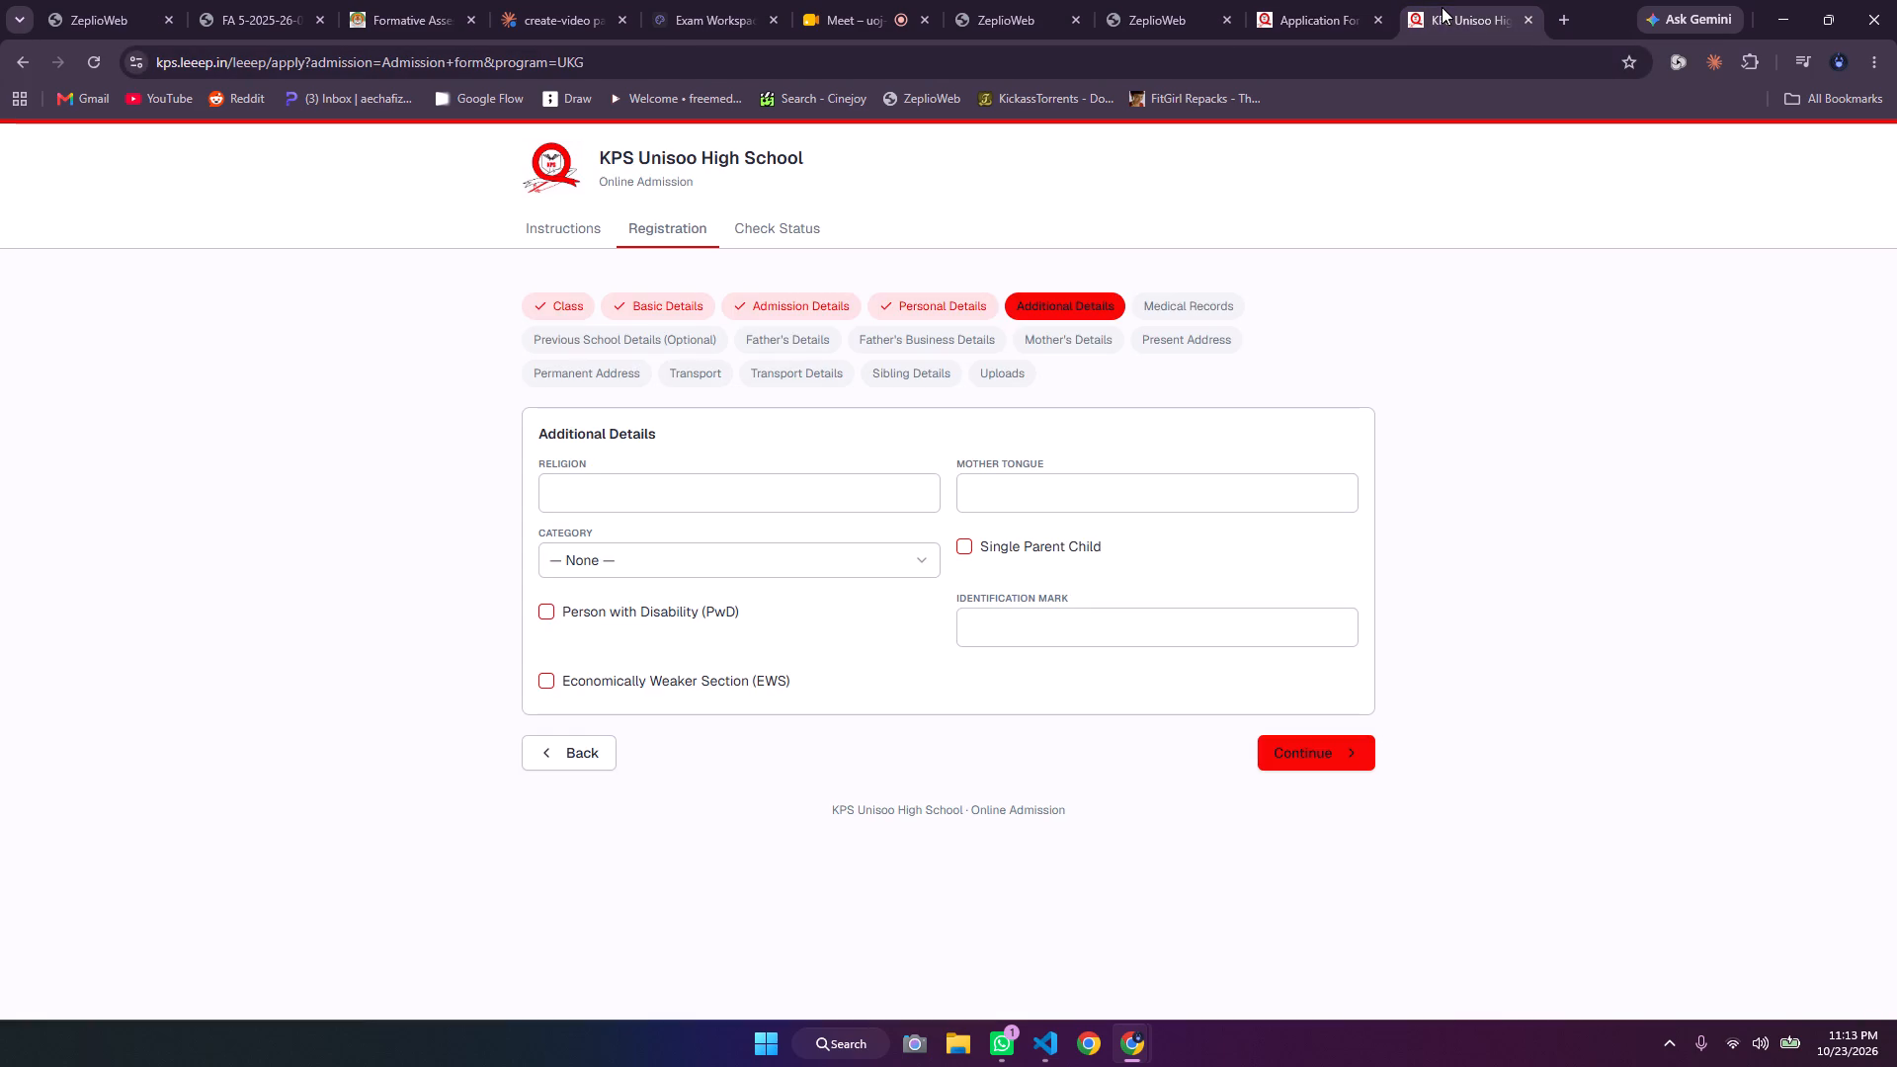
pyautogui.click(1351, 0)
pyautogui.scroll(-1, 1149, 663)
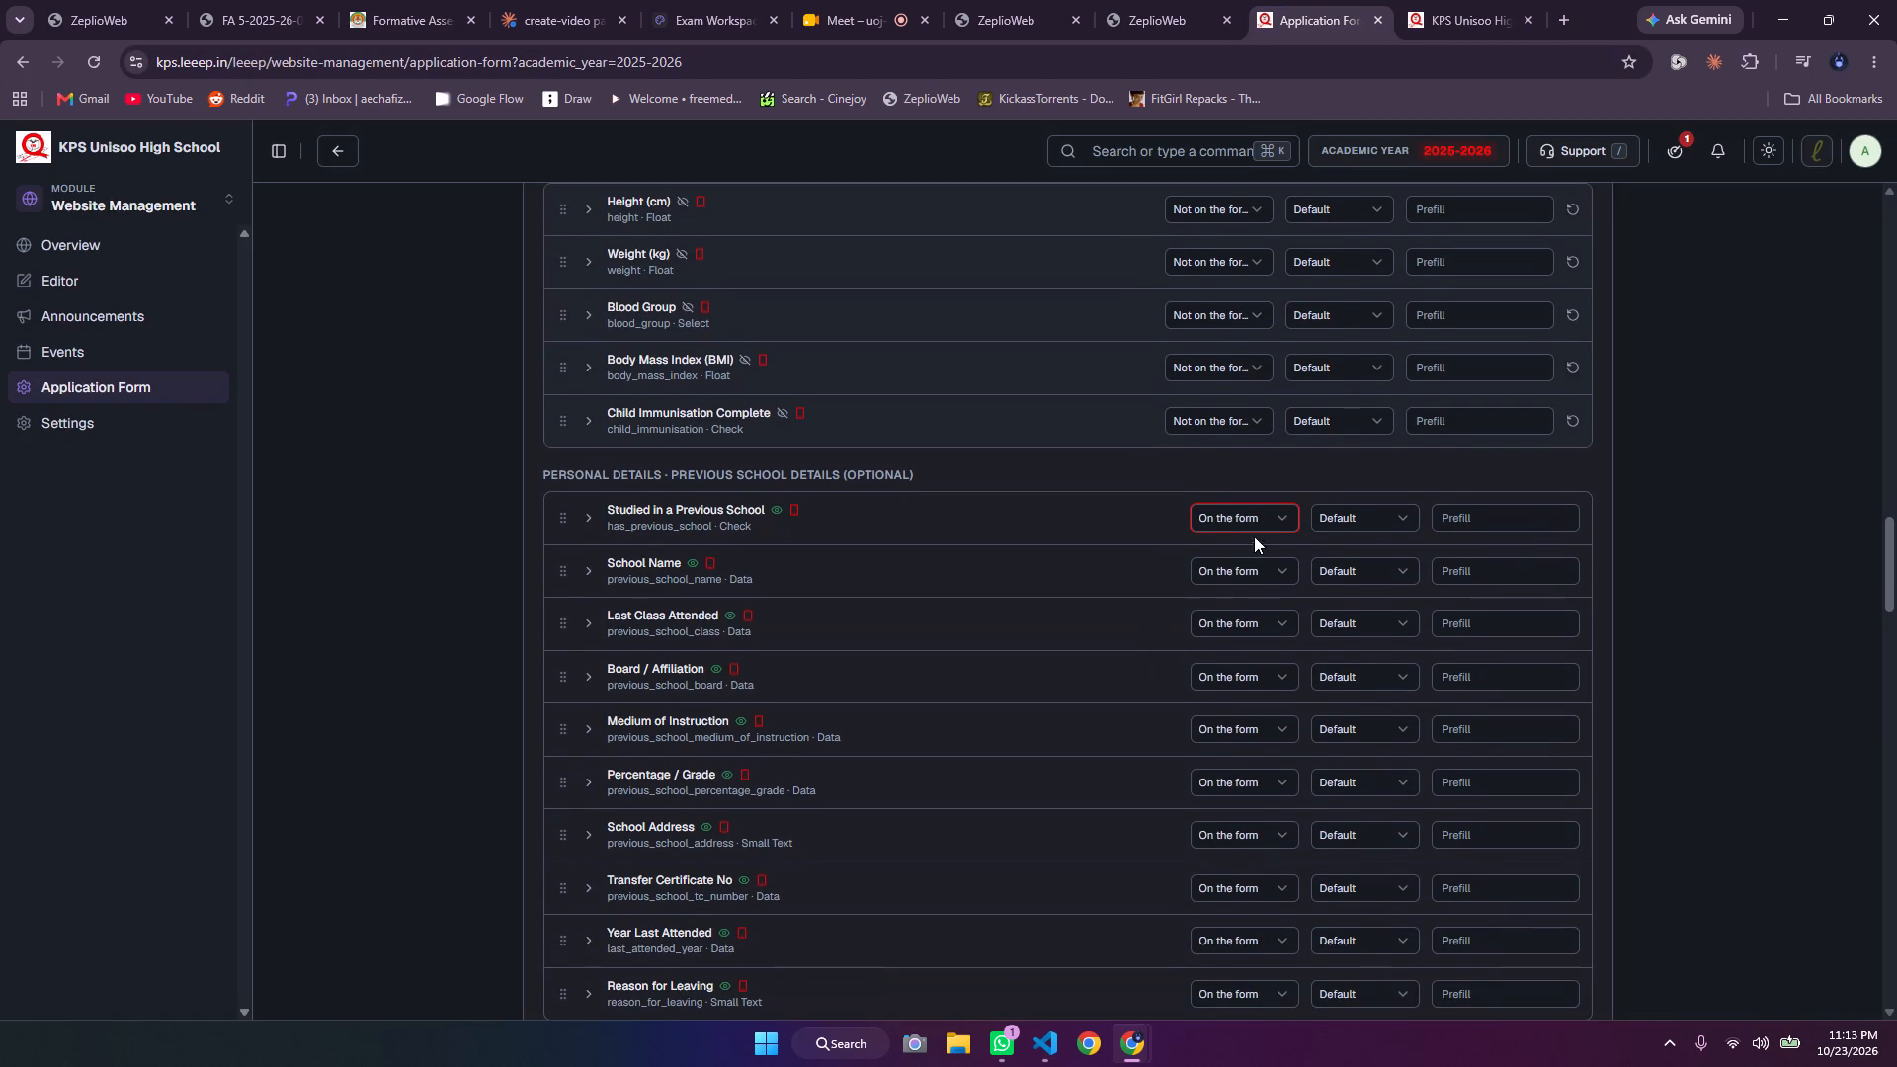
pyautogui.click(1259, 518)
pyautogui.click(1144, 517)
pyautogui.scroll(-3, 1144, 517)
pyautogui.scroll(1, 1144, 517)
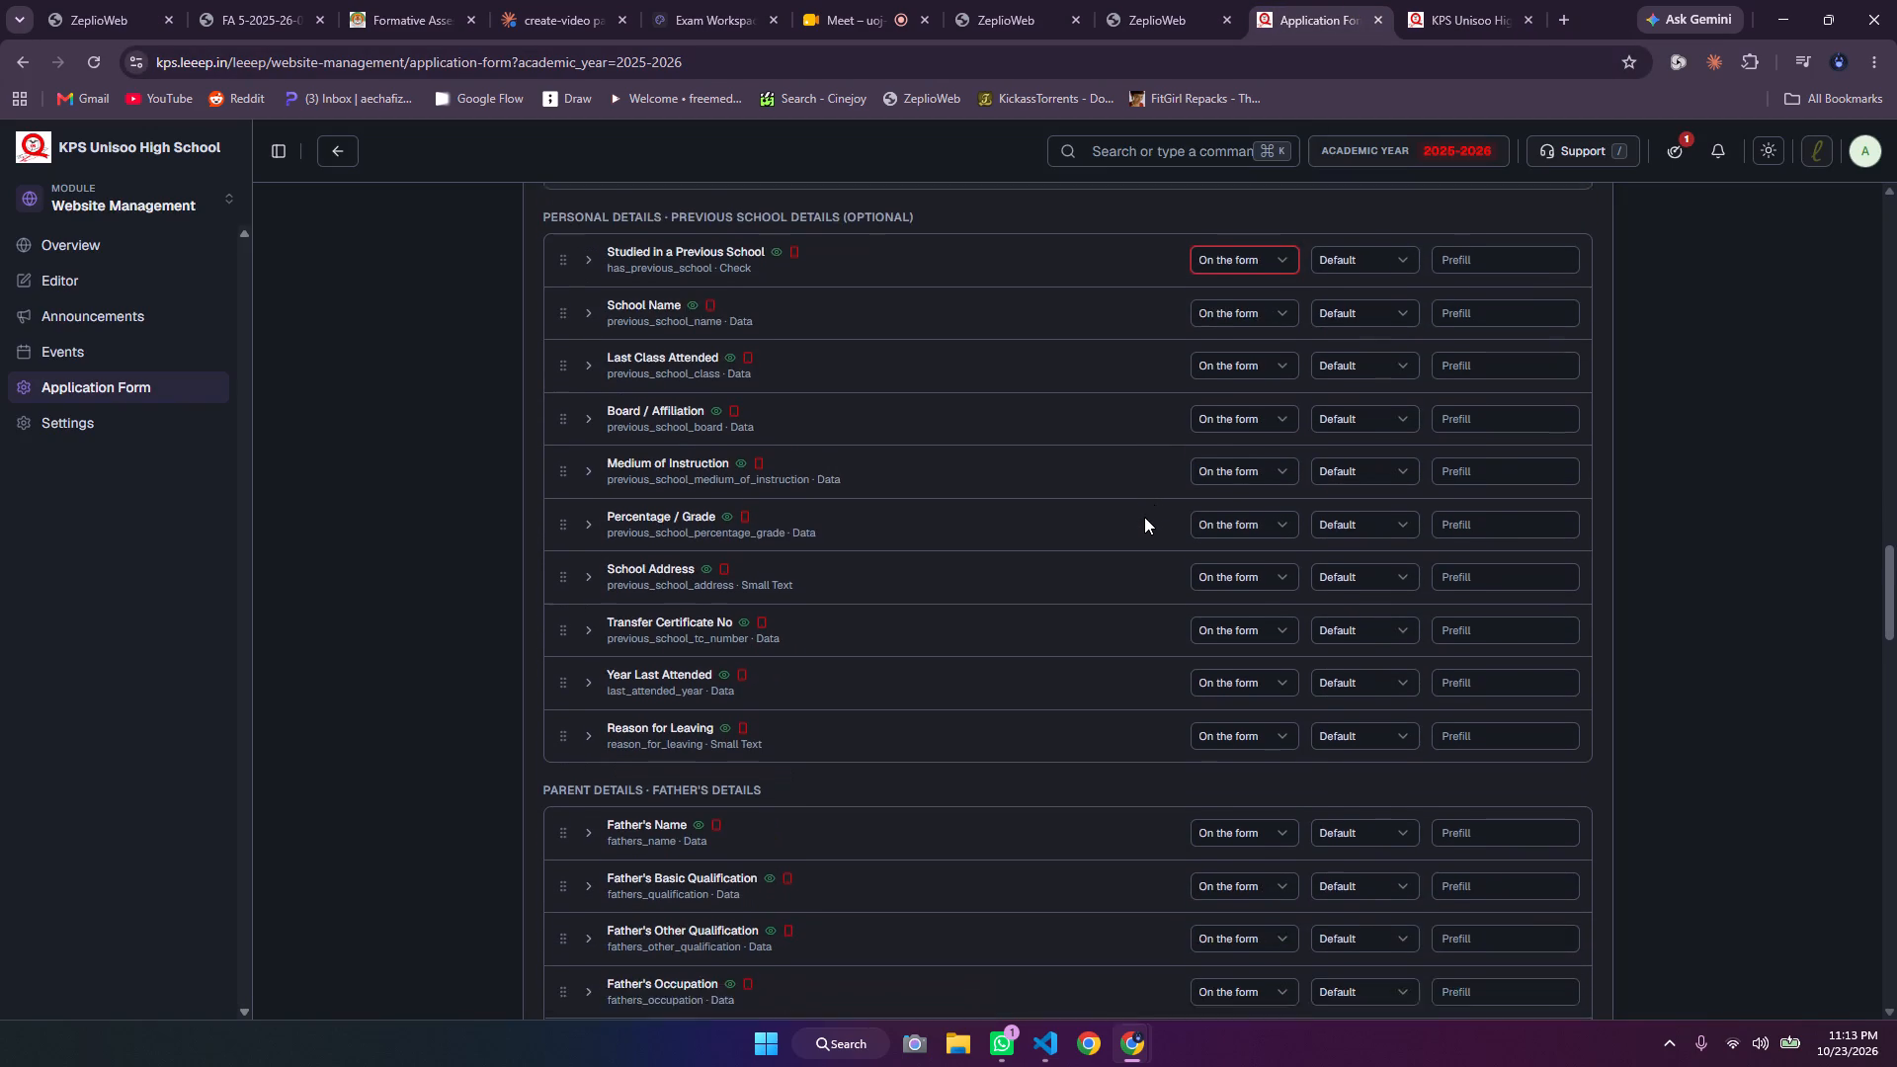
pyautogui.scroll(1, 1144, 517)
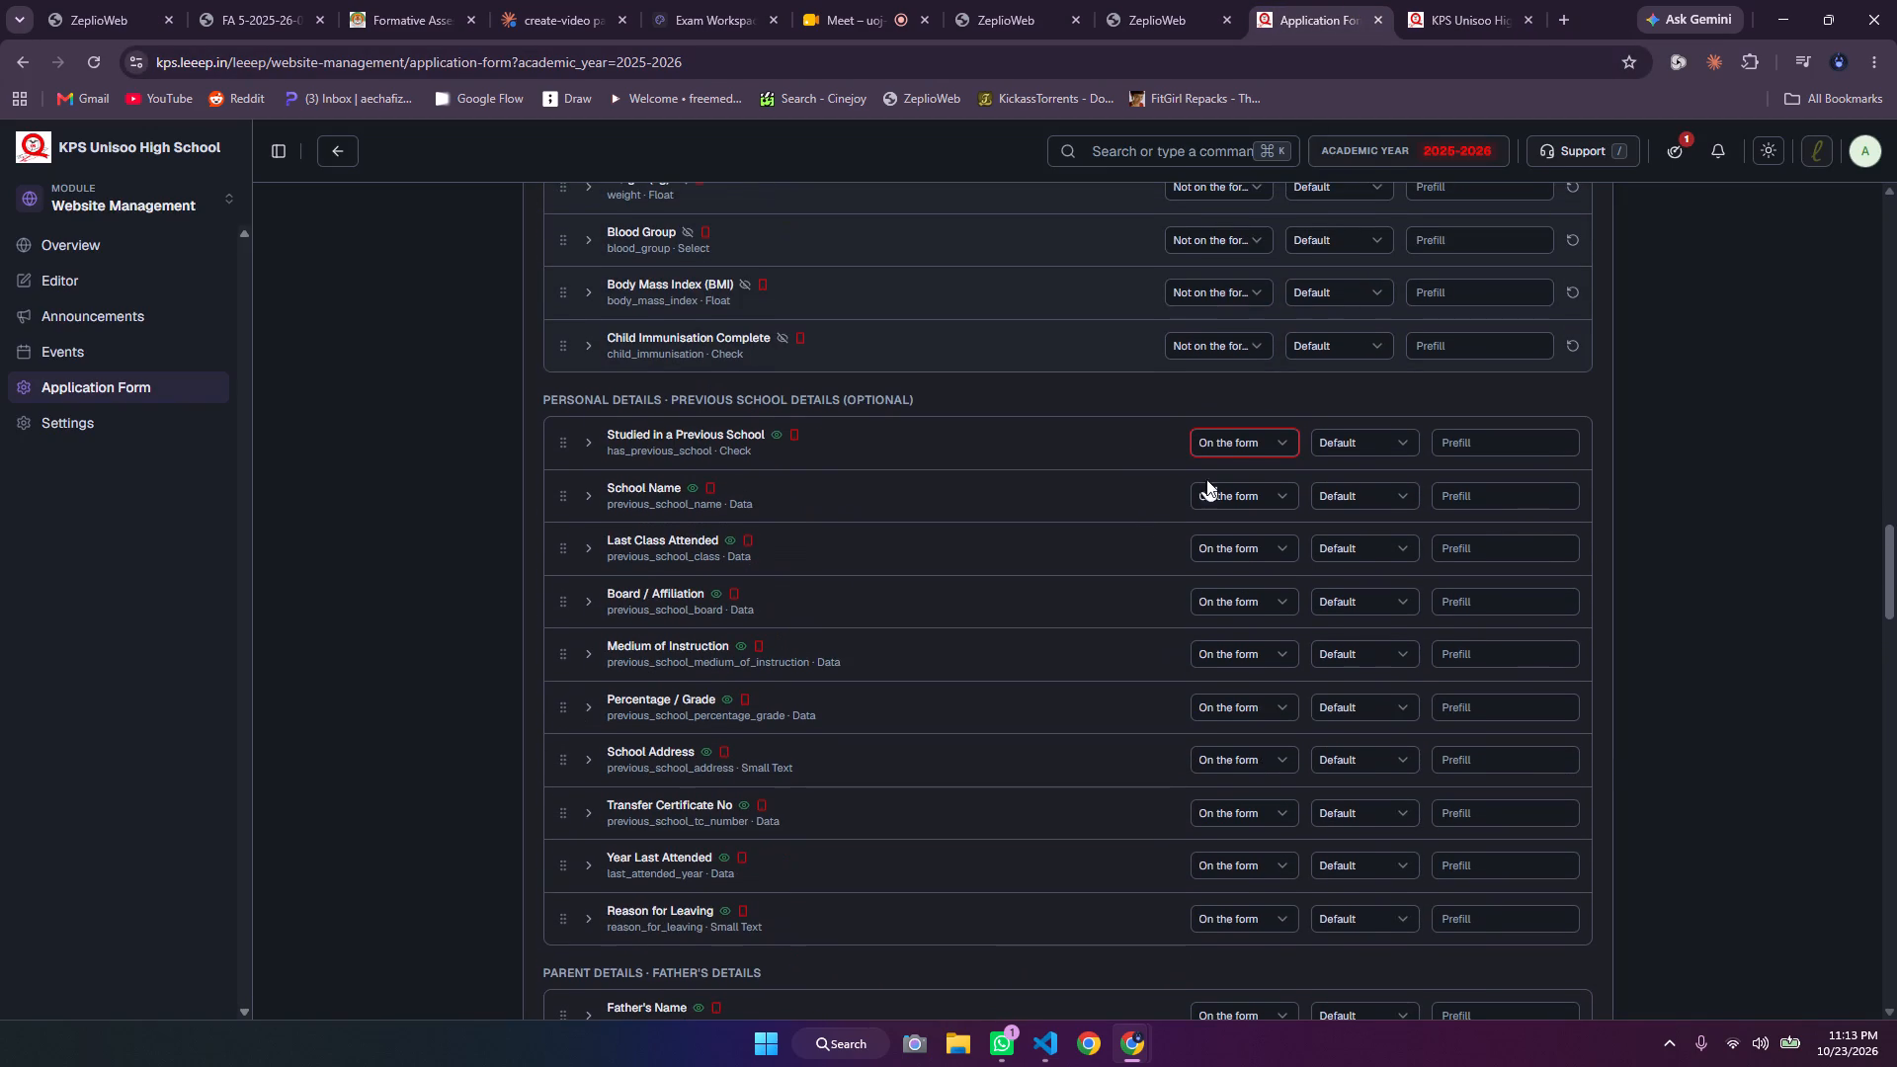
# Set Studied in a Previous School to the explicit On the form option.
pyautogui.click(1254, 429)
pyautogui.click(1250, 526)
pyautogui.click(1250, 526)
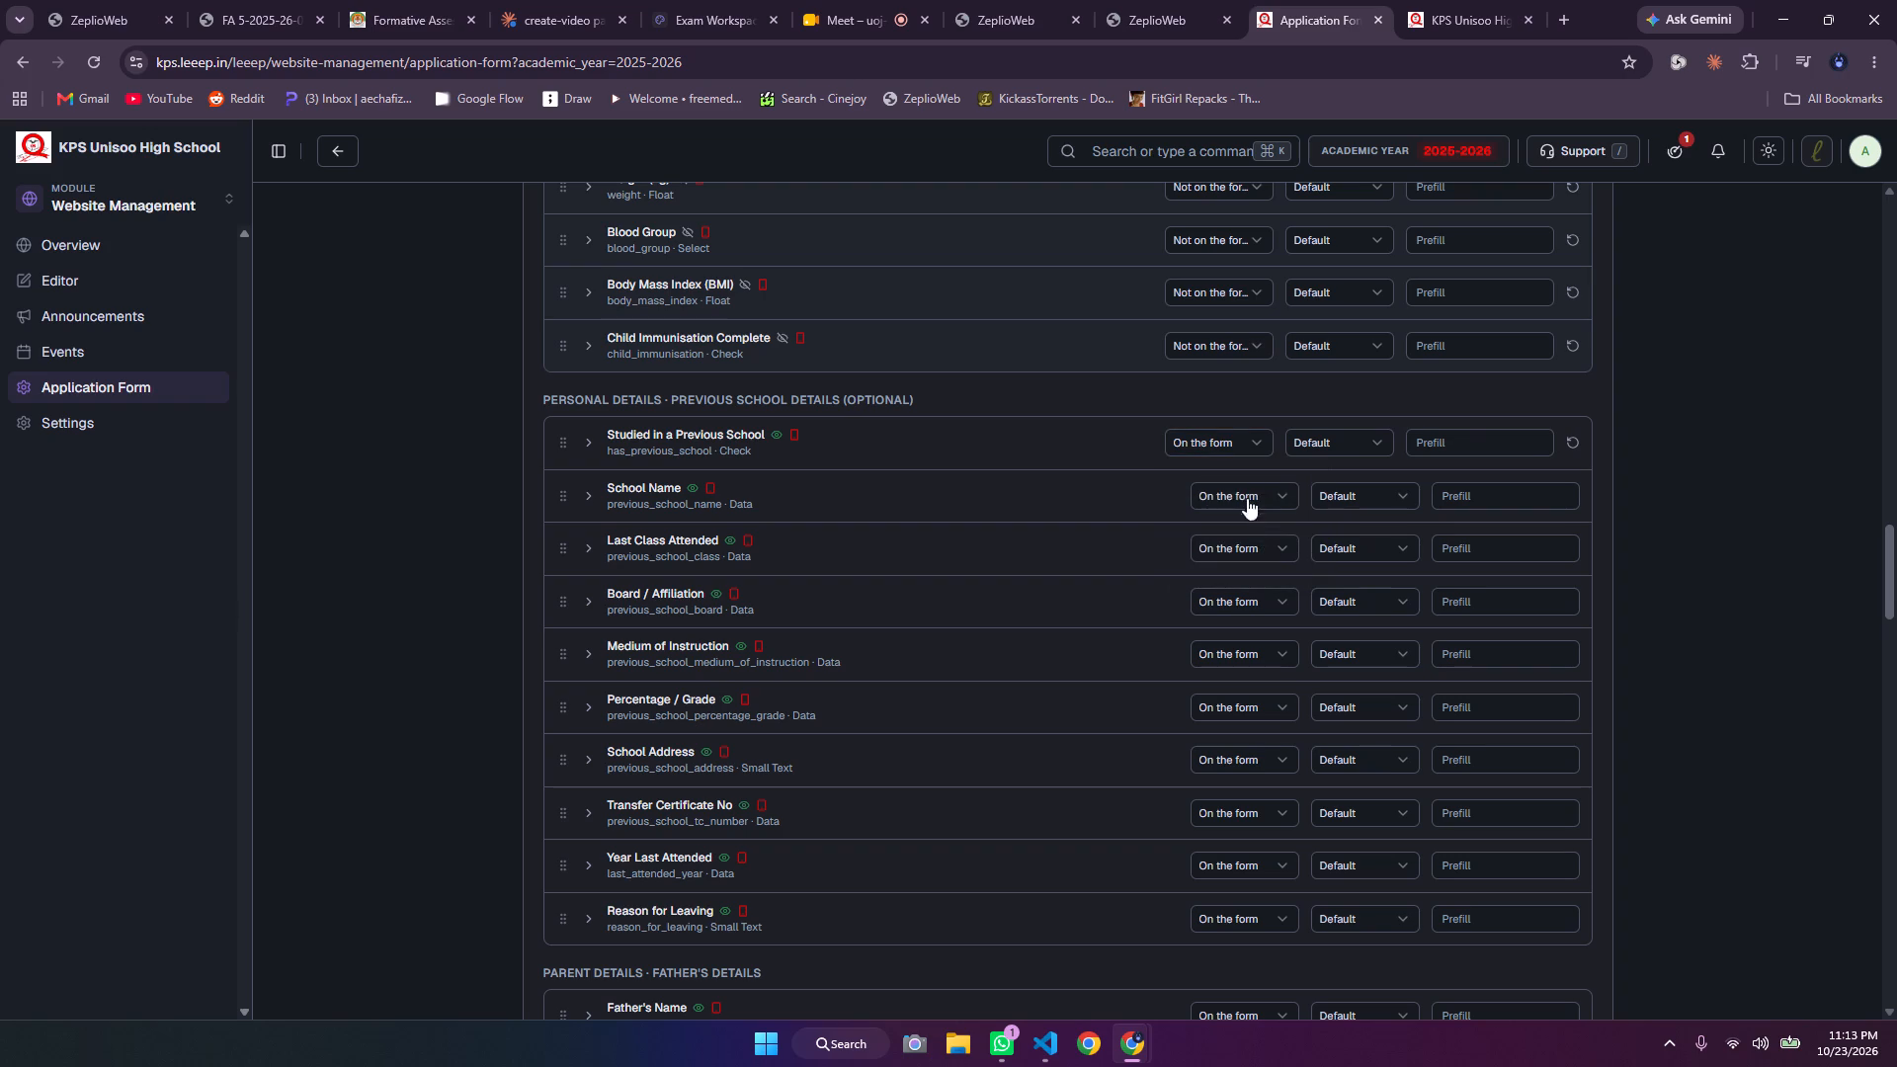
# Set Studied in a Previous School, School Name, Last Class Attended, Board / Affiliation and Medium of Instruction to Not on the form.
pyautogui.click(1239, 441)
pyautogui.click(1238, 536)
pyautogui.click(1228, 491)
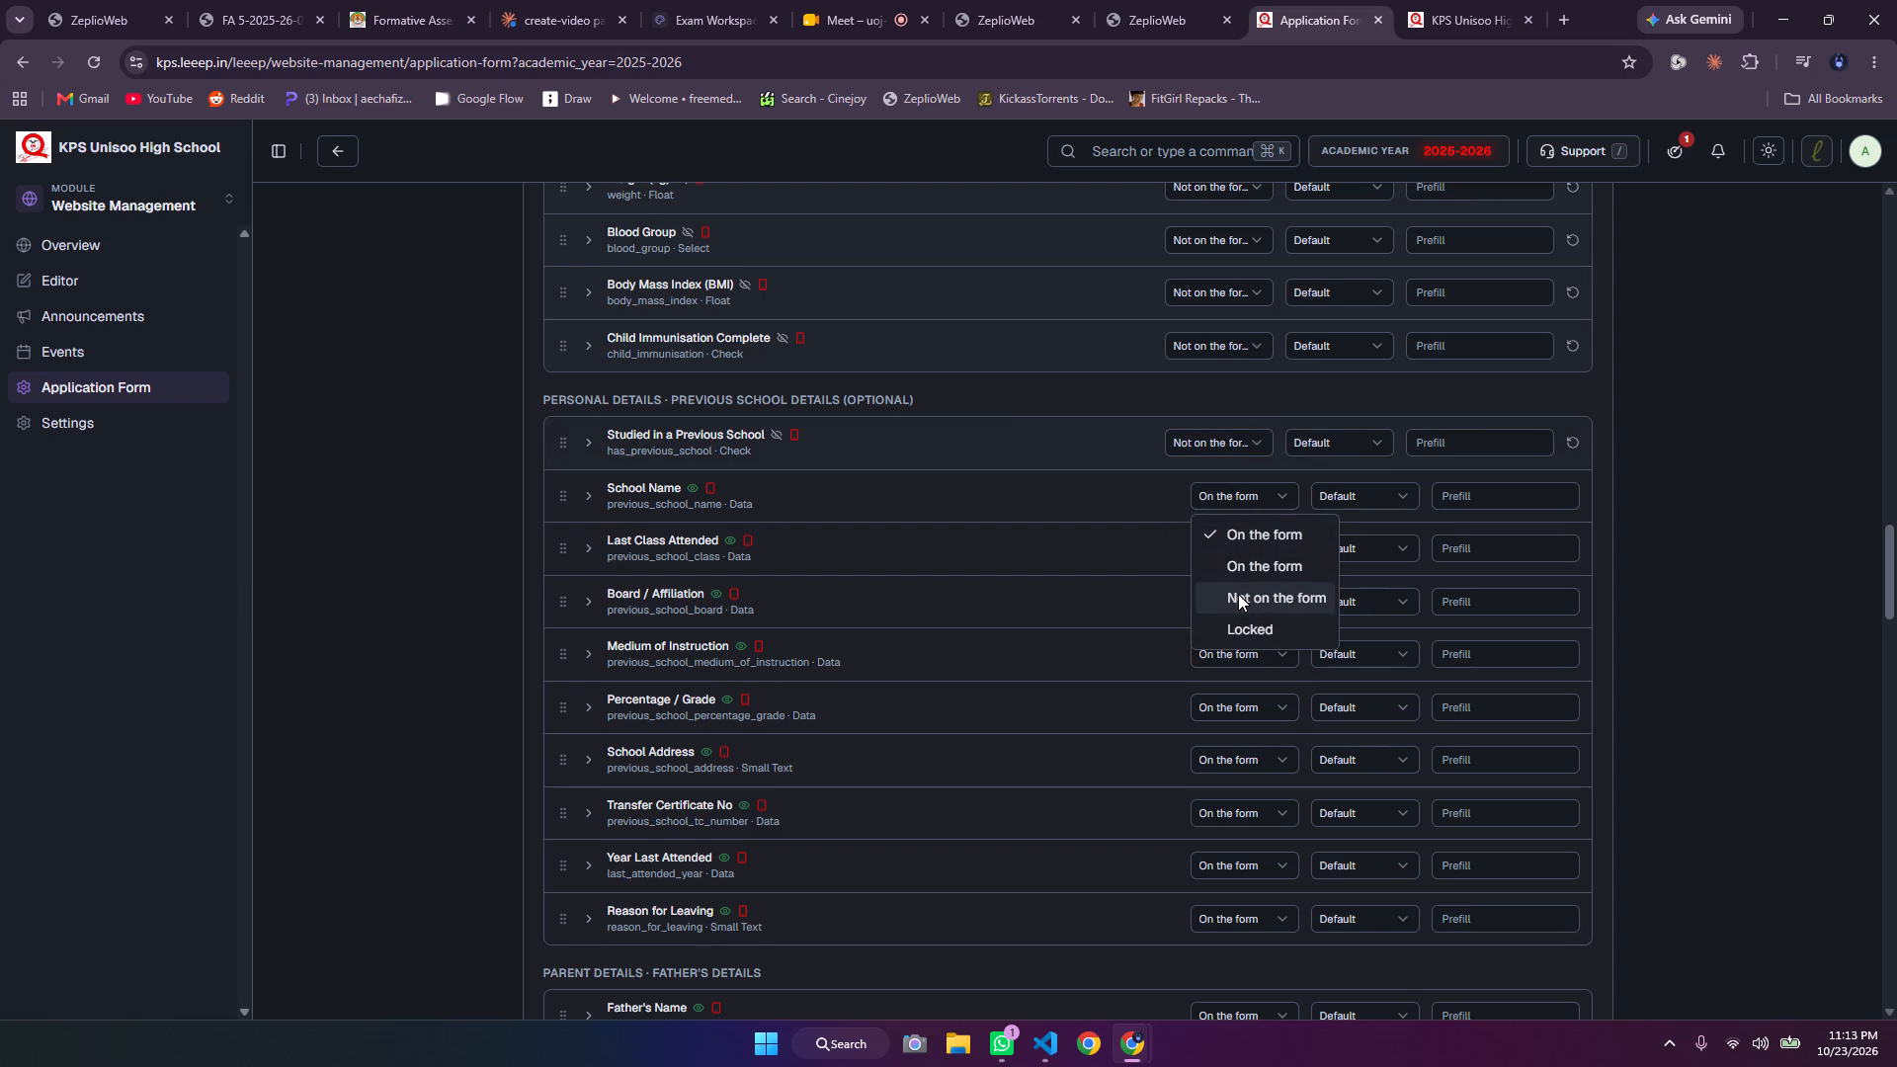
pyautogui.click(1238, 593)
pyautogui.click(1249, 544)
pyautogui.click(1259, 638)
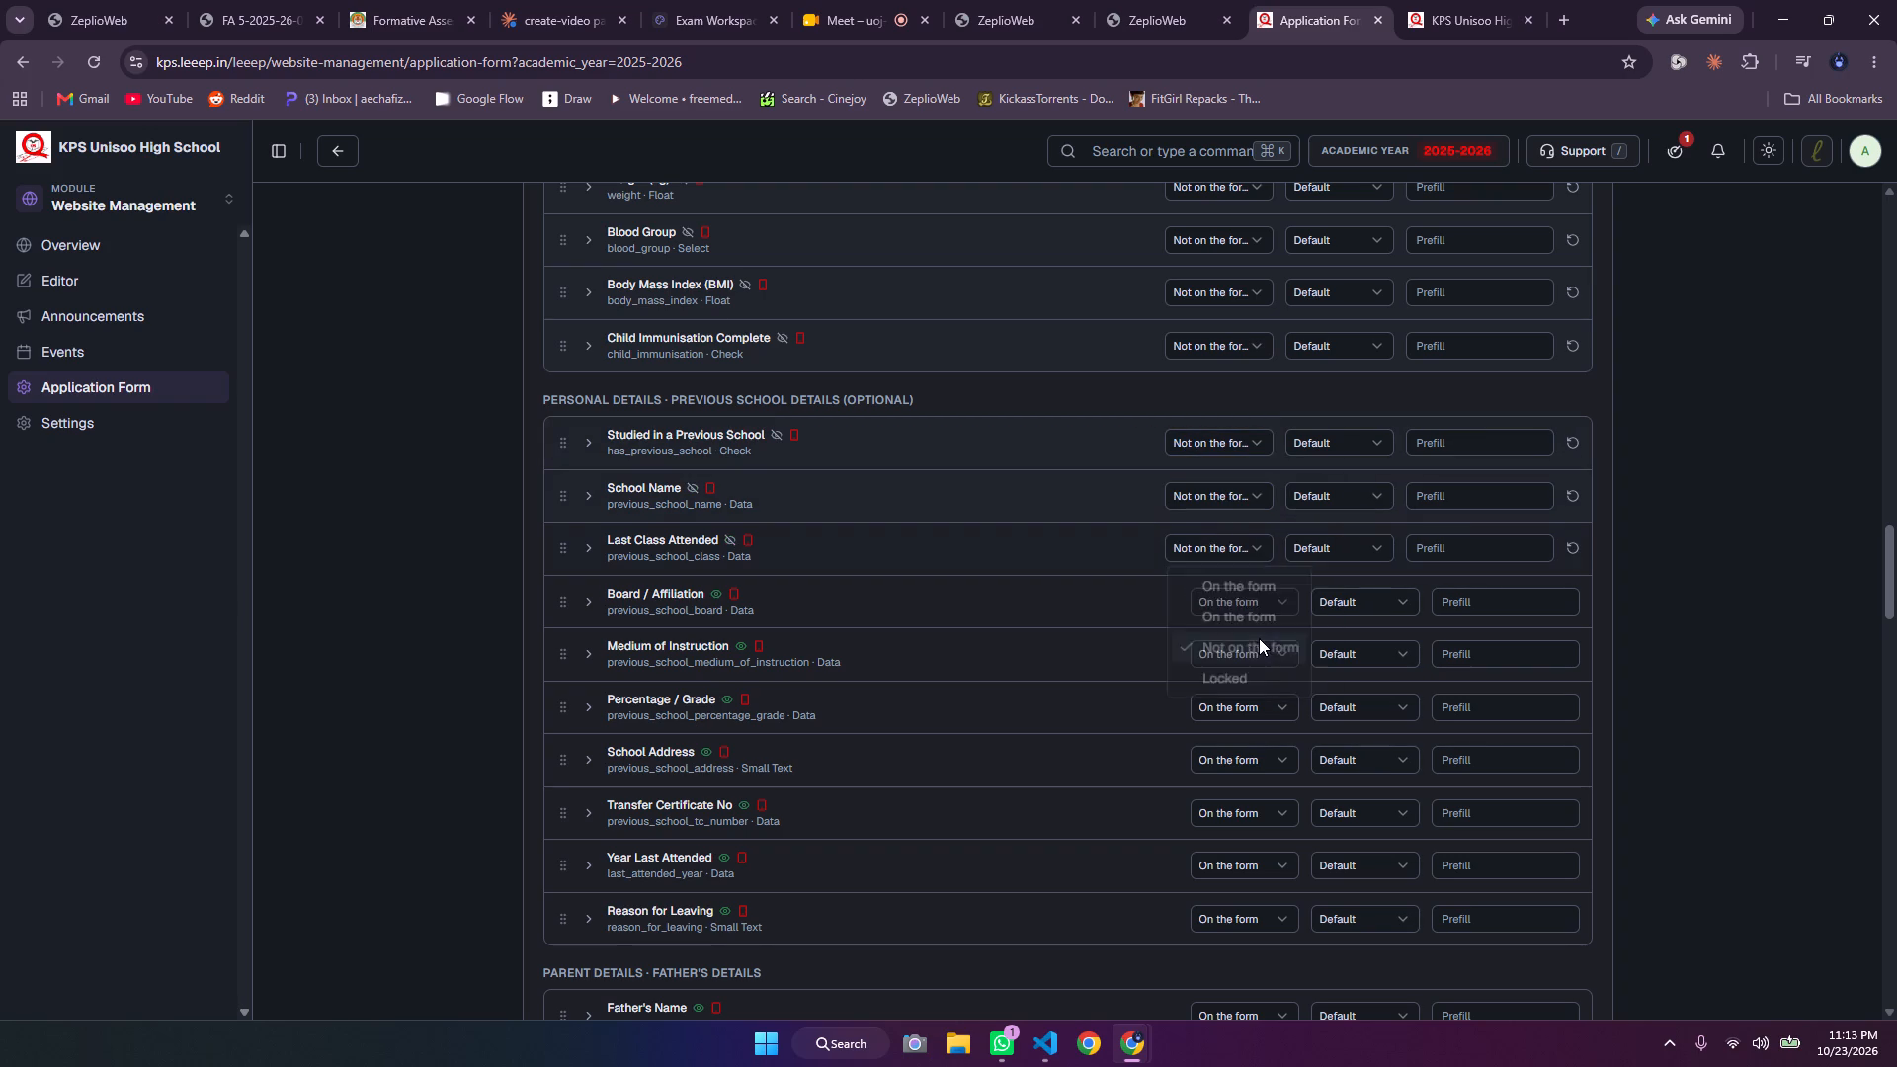
pyautogui.click(1255, 611)
pyautogui.click(1256, 698)
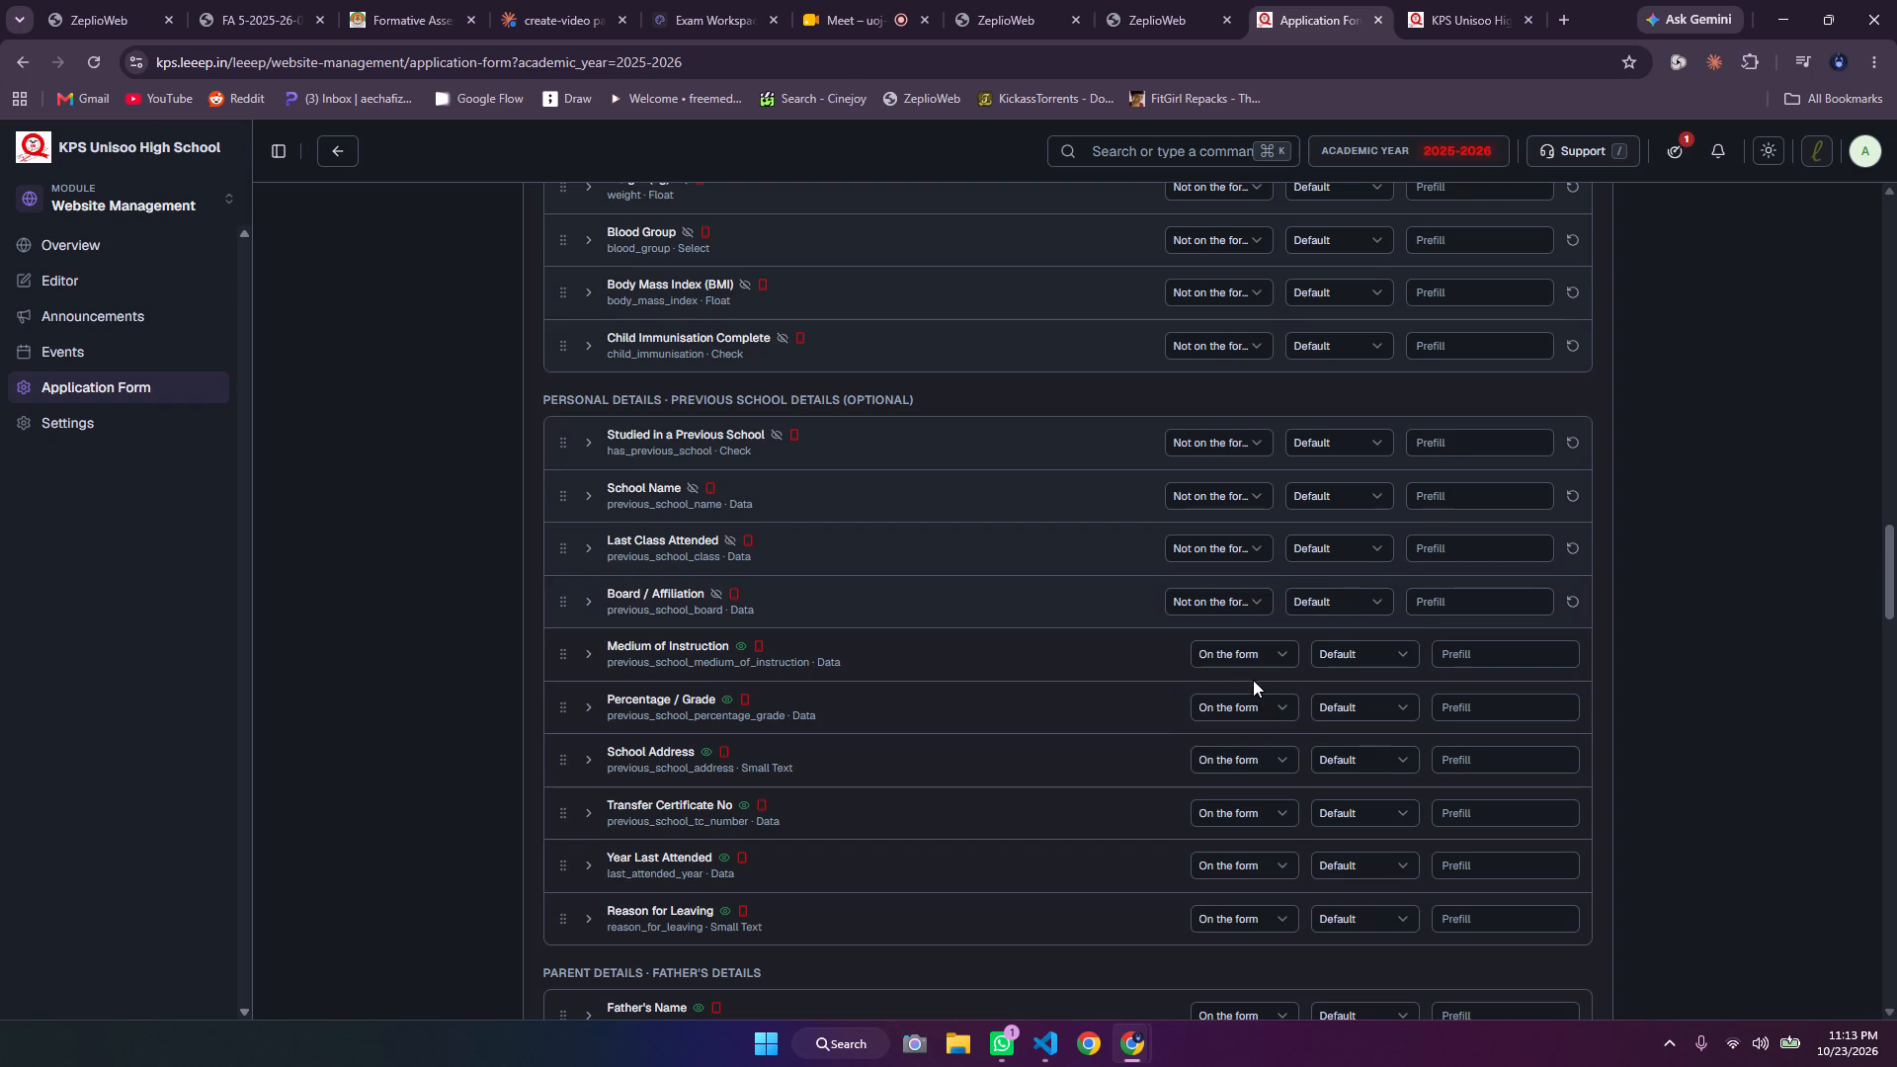
pyautogui.click(1246, 649)
pyautogui.click(1249, 751)
# Set Percentage / Grade, School Address, Transfer Certificate No, Year Last Attended and Reason for Leaving under Previous School Details to Not on the form.
pyautogui.click(1245, 715)
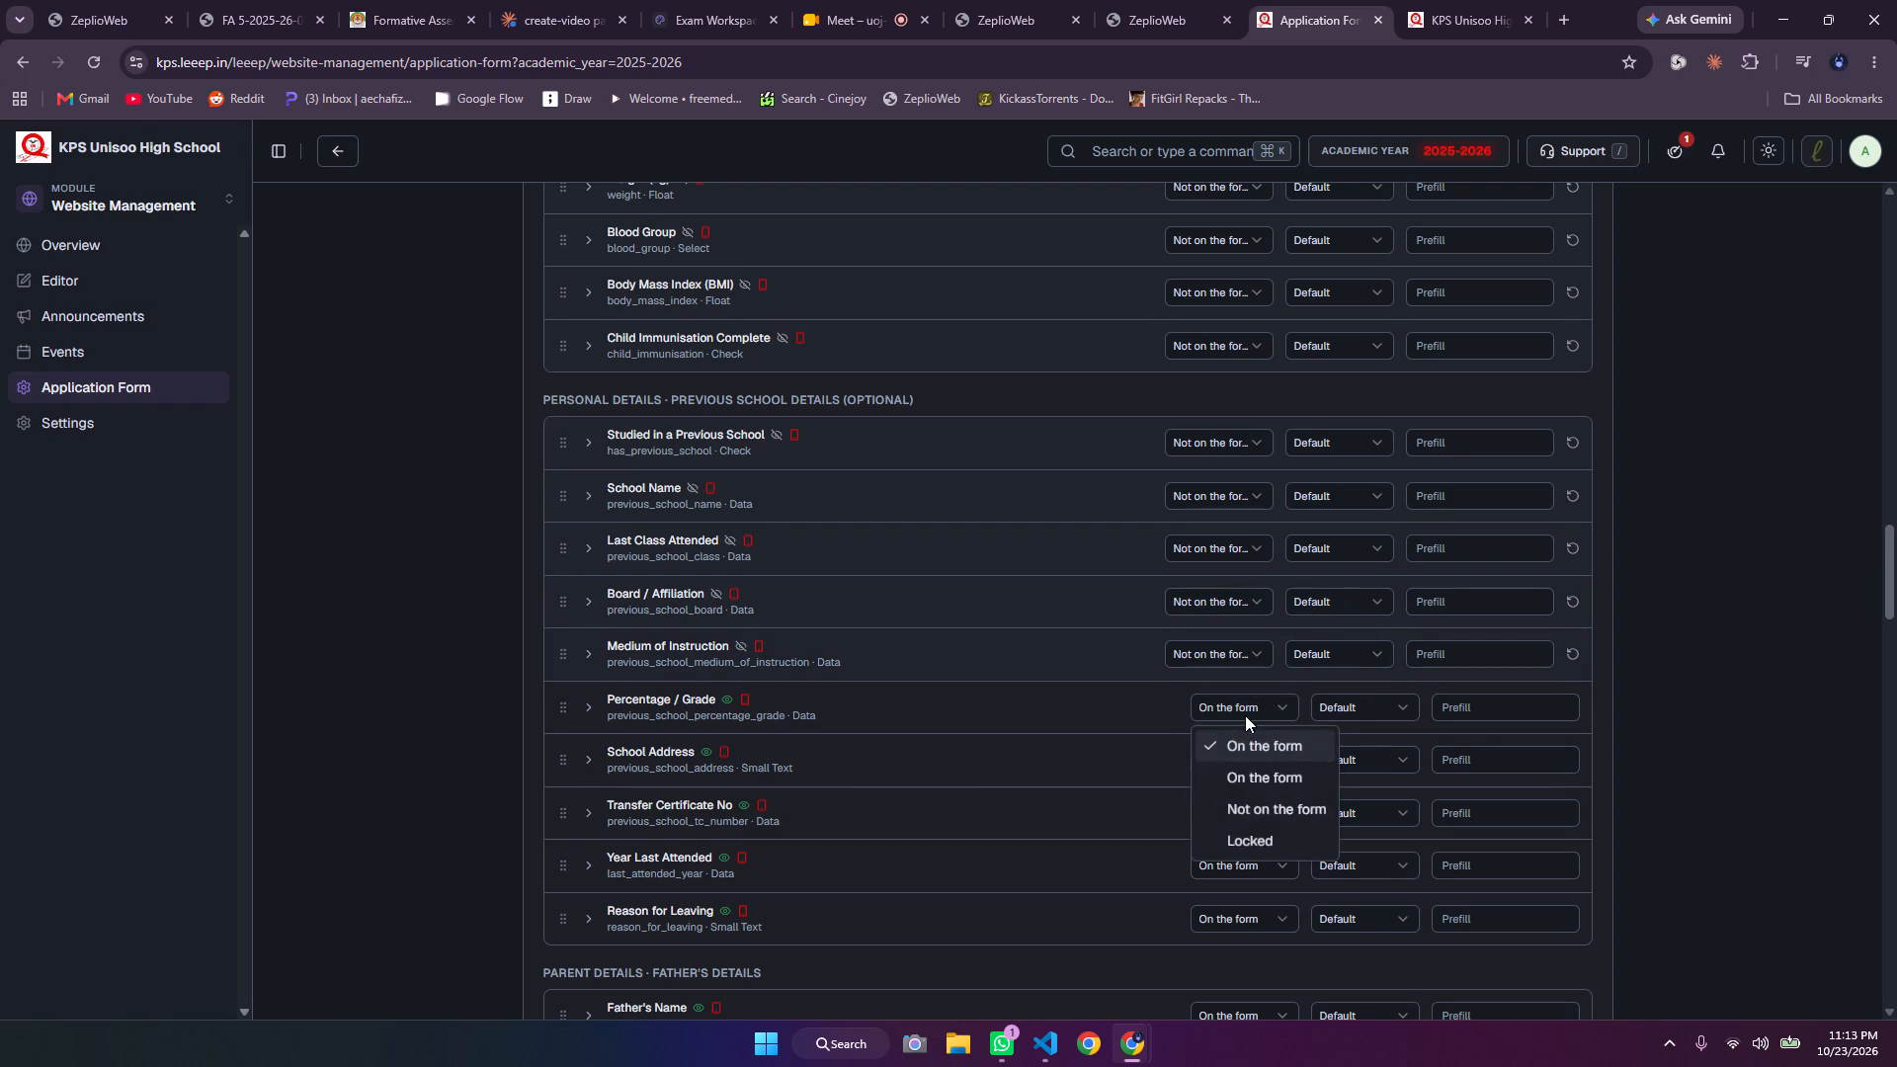
pyautogui.click(1252, 803)
pyautogui.click(1237, 758)
pyautogui.click(1248, 851)
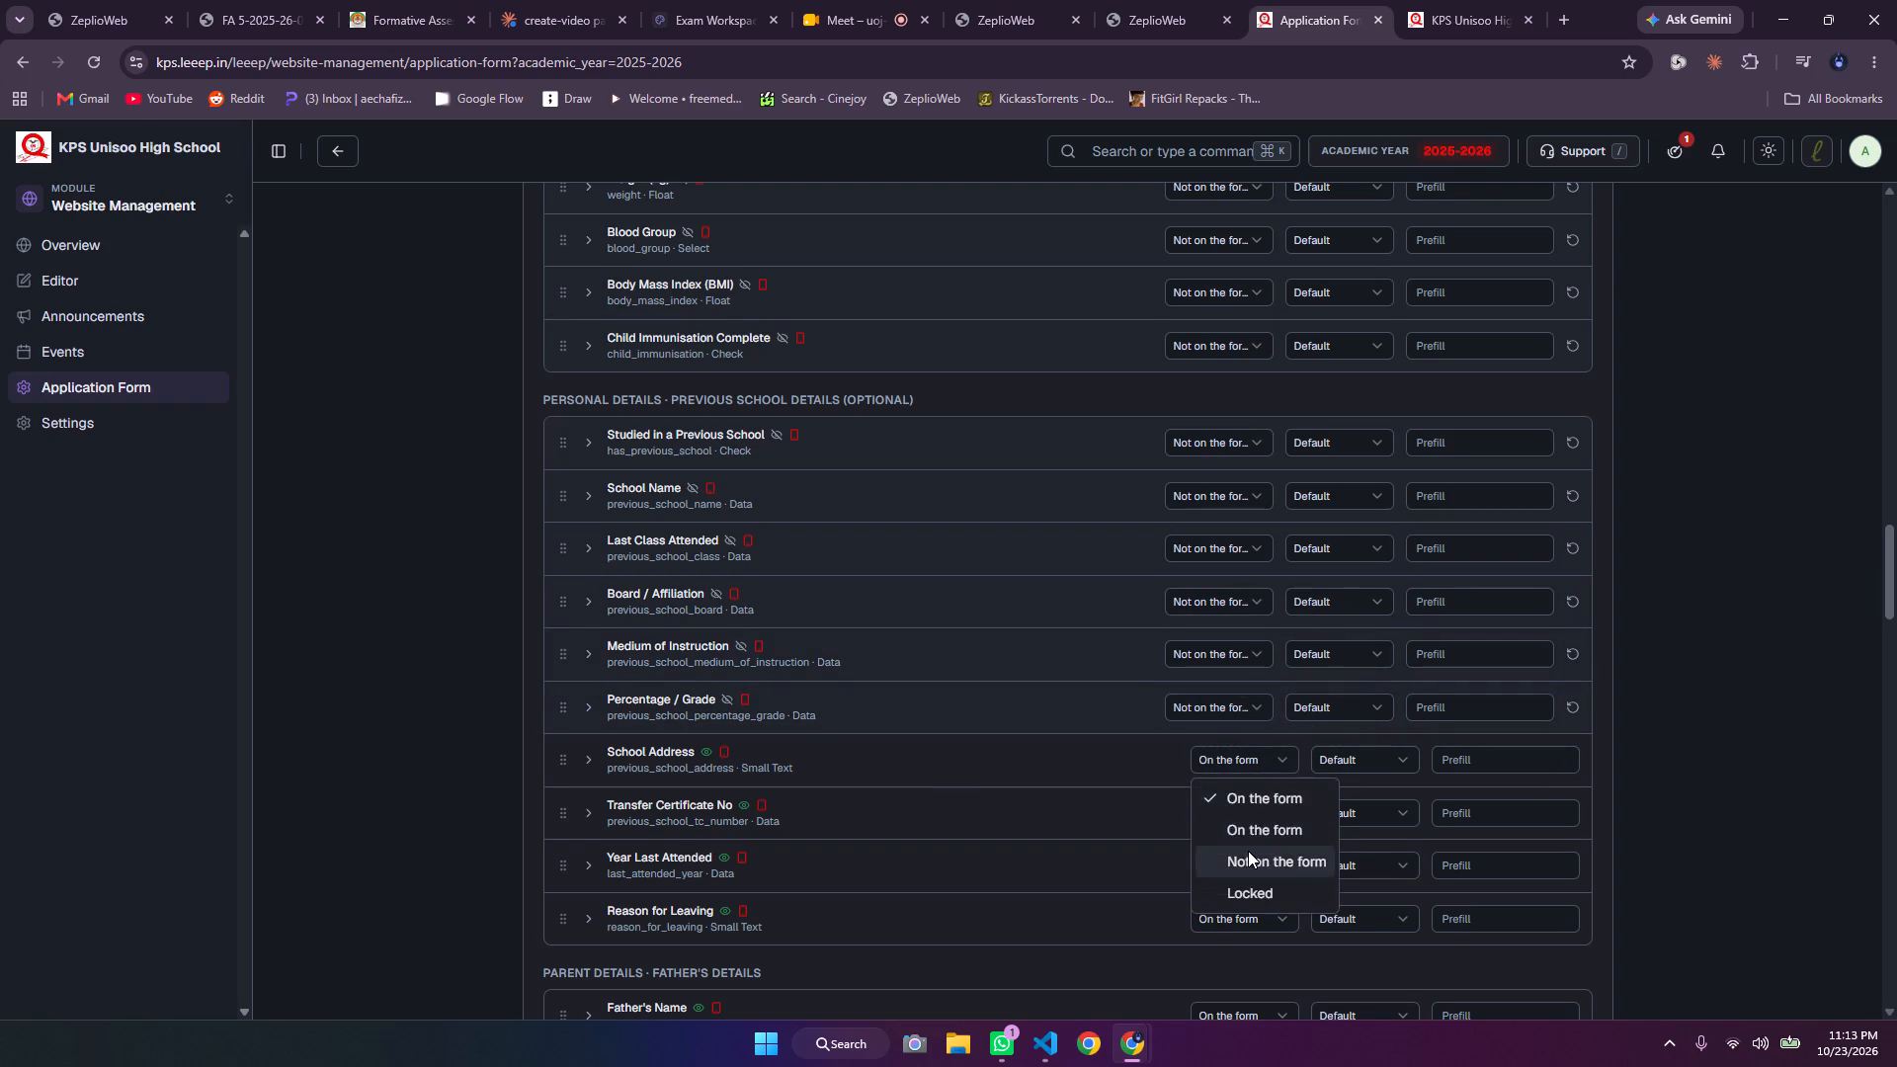
pyautogui.click(1242, 814)
pyautogui.click(1271, 922)
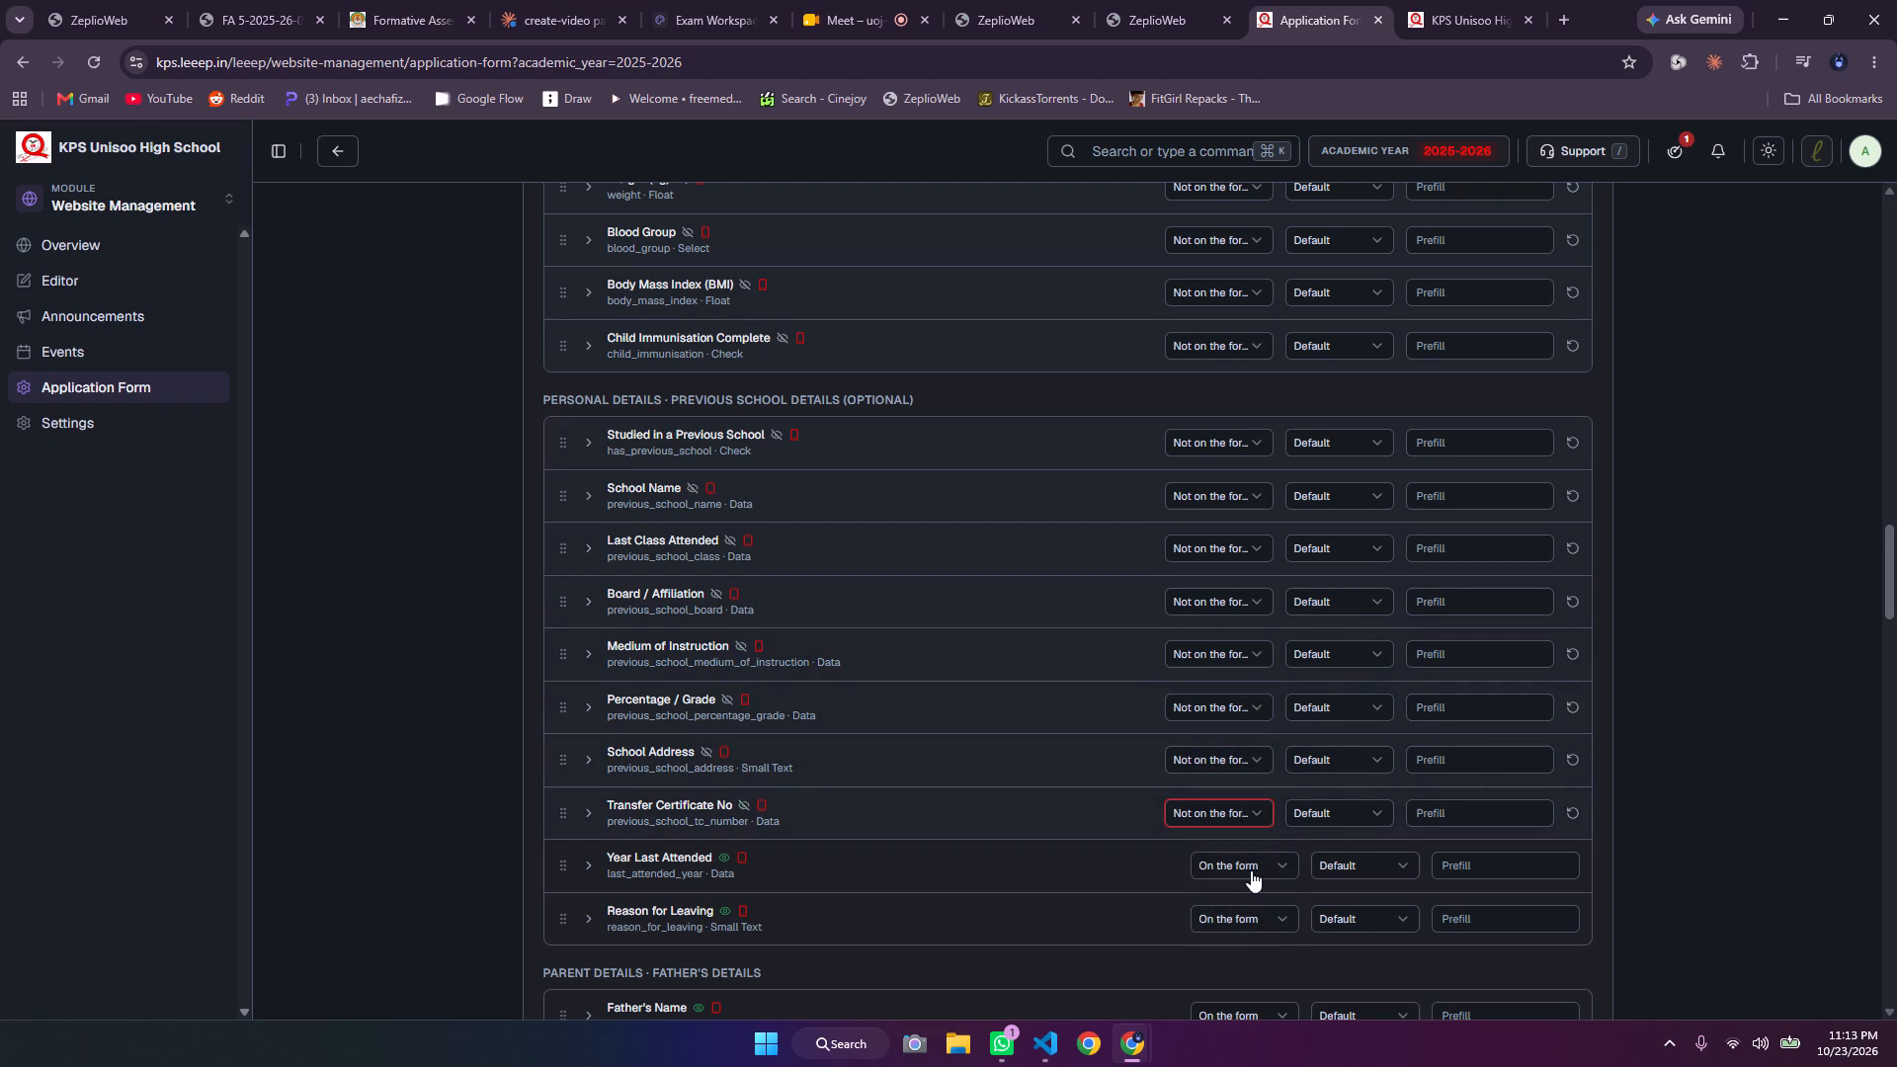
pyautogui.click(1251, 870)
pyautogui.click(1268, 789)
pyautogui.click(1251, 912)
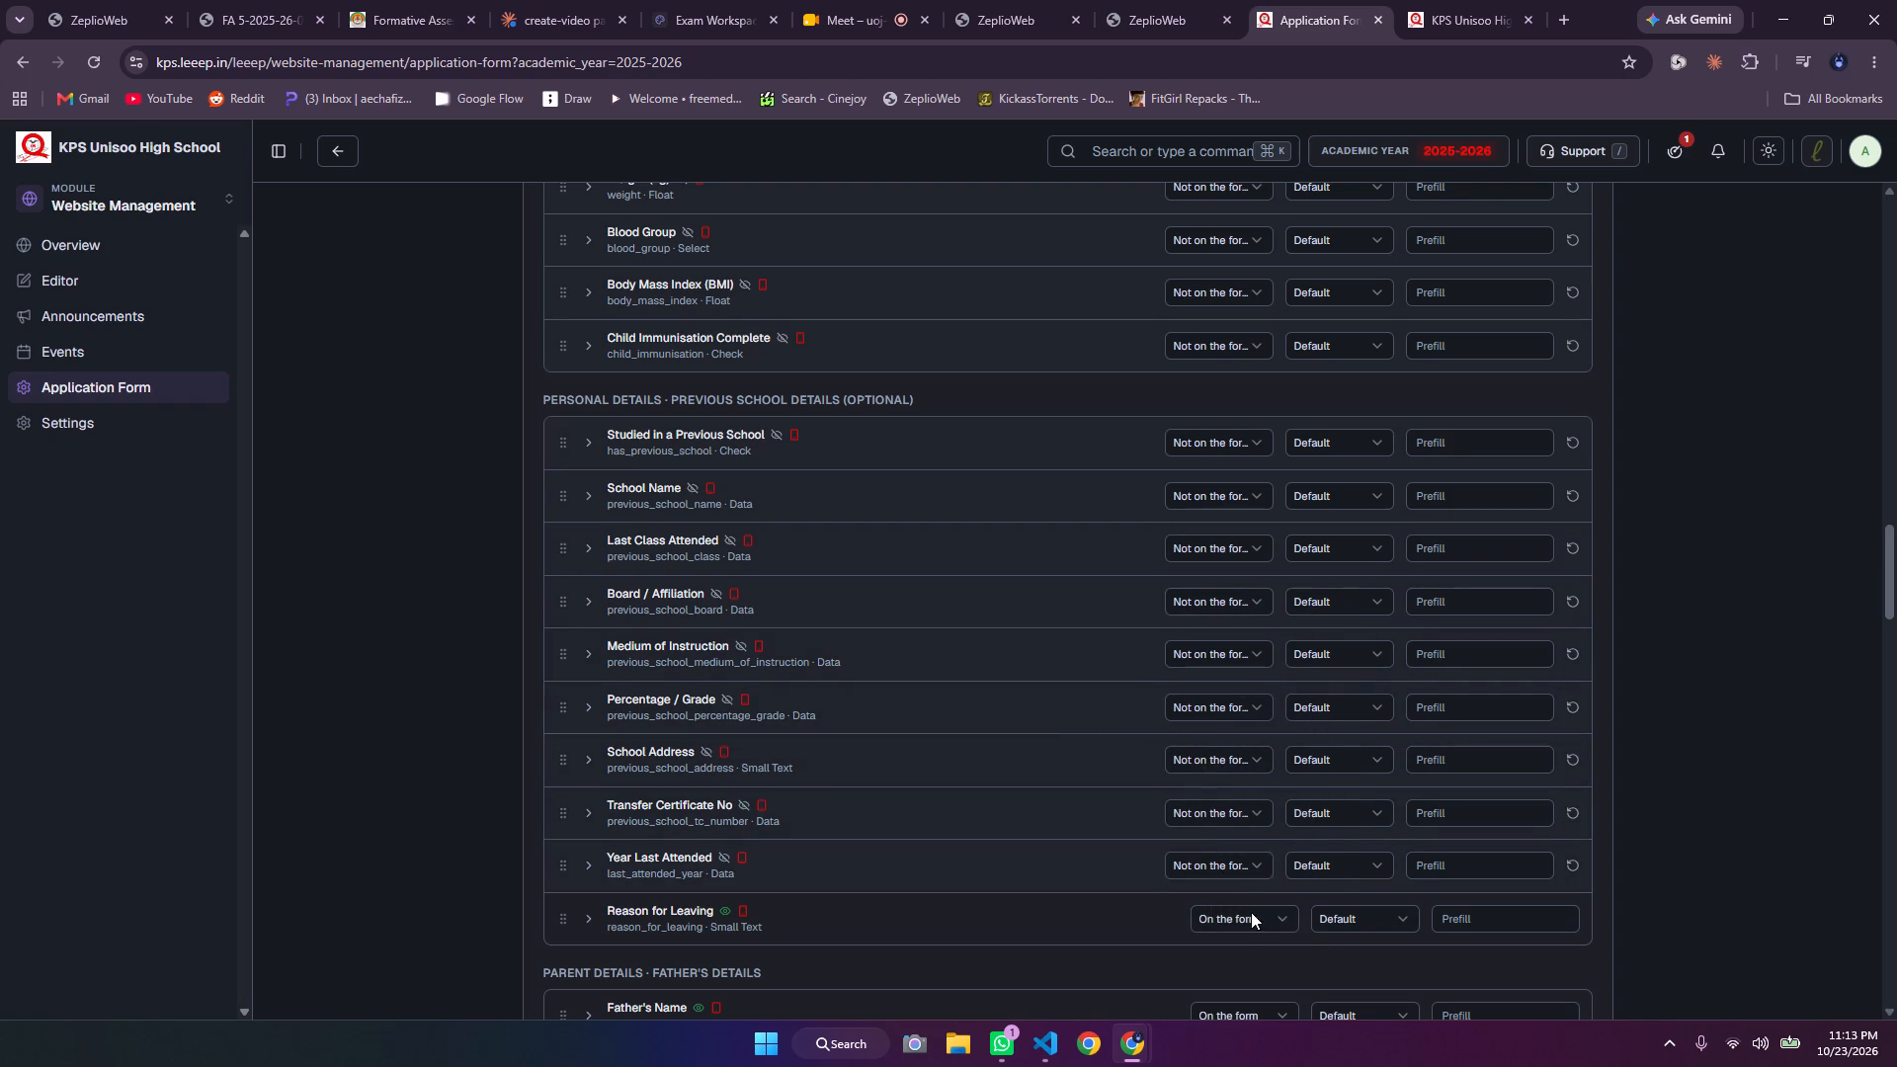
pyautogui.click(1258, 859)
# Set Father's Basic Qualification, Other Qualification, Occupation, Department, Designation and Work Organization Name under Father's Details to Not on the form.
pyautogui.scroll(-3, 1258, 859)
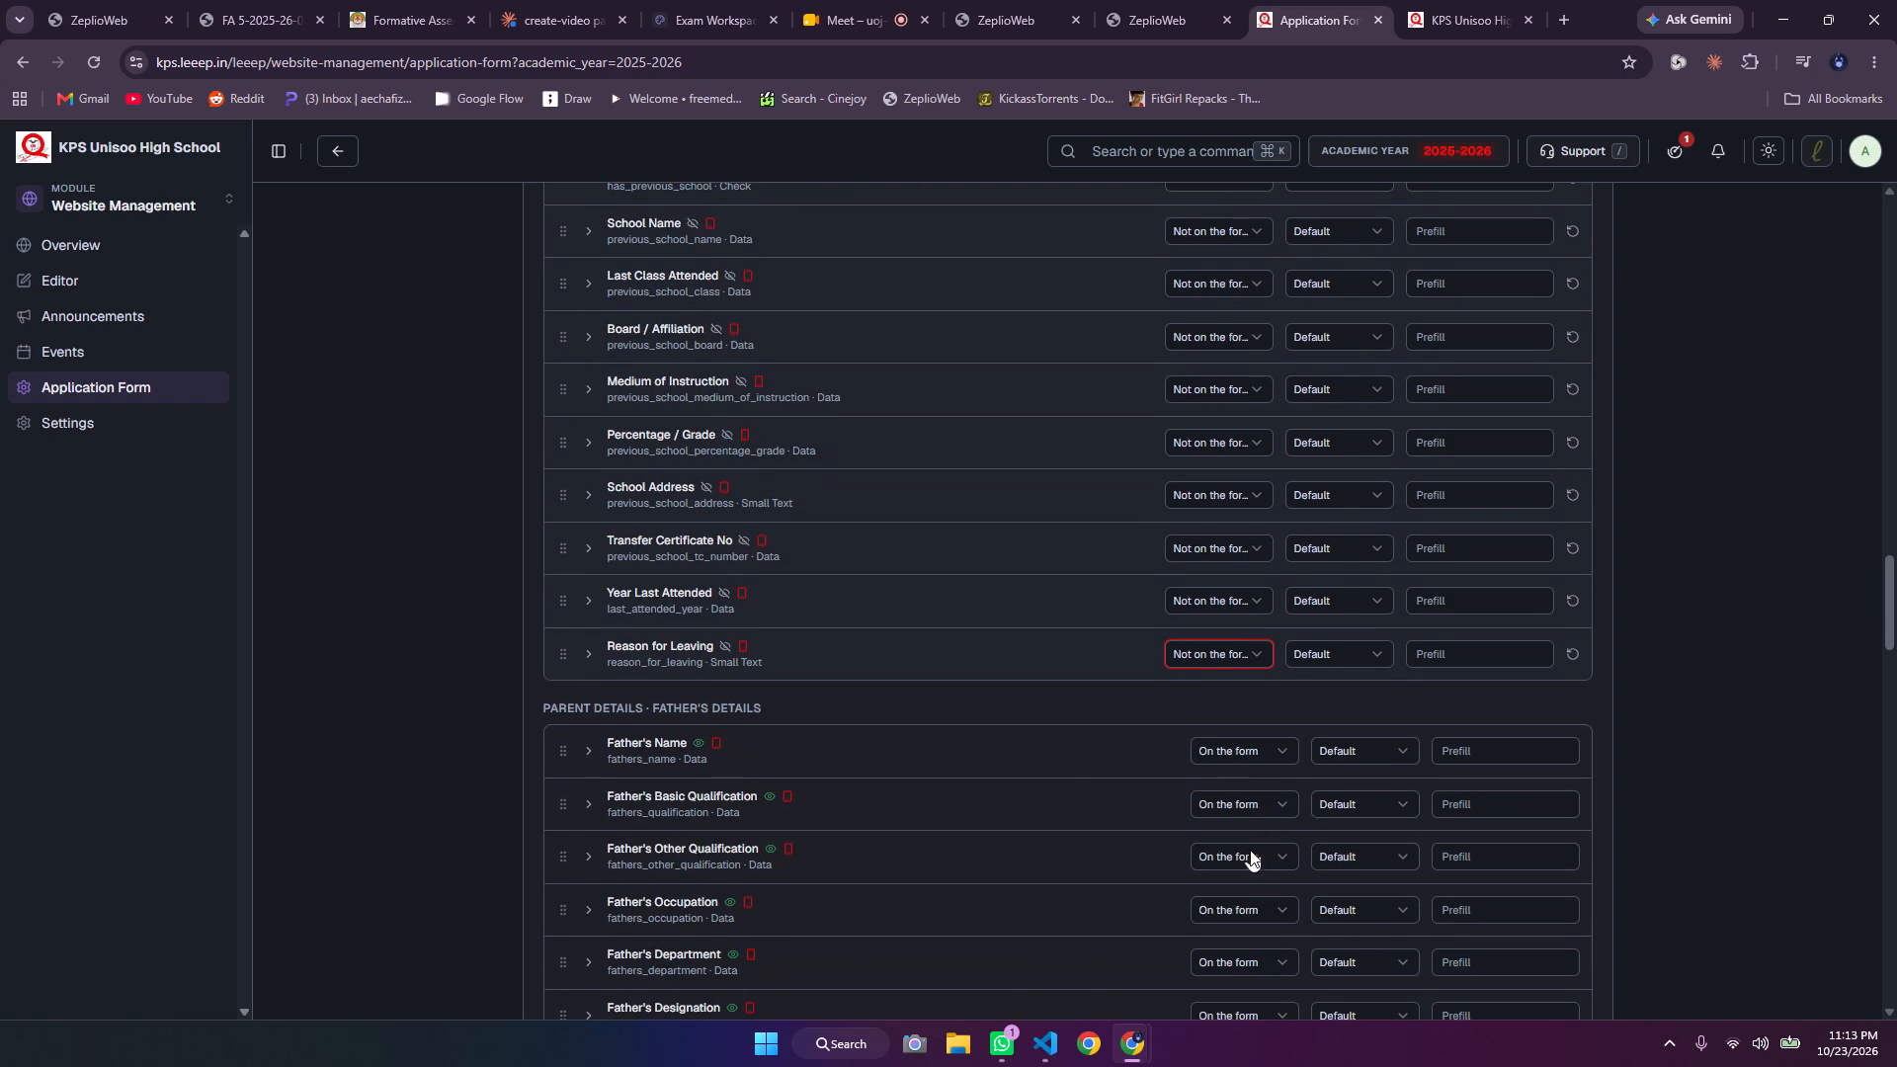
pyautogui.click(1098, 698)
pyautogui.scroll(-2, 1098, 698)
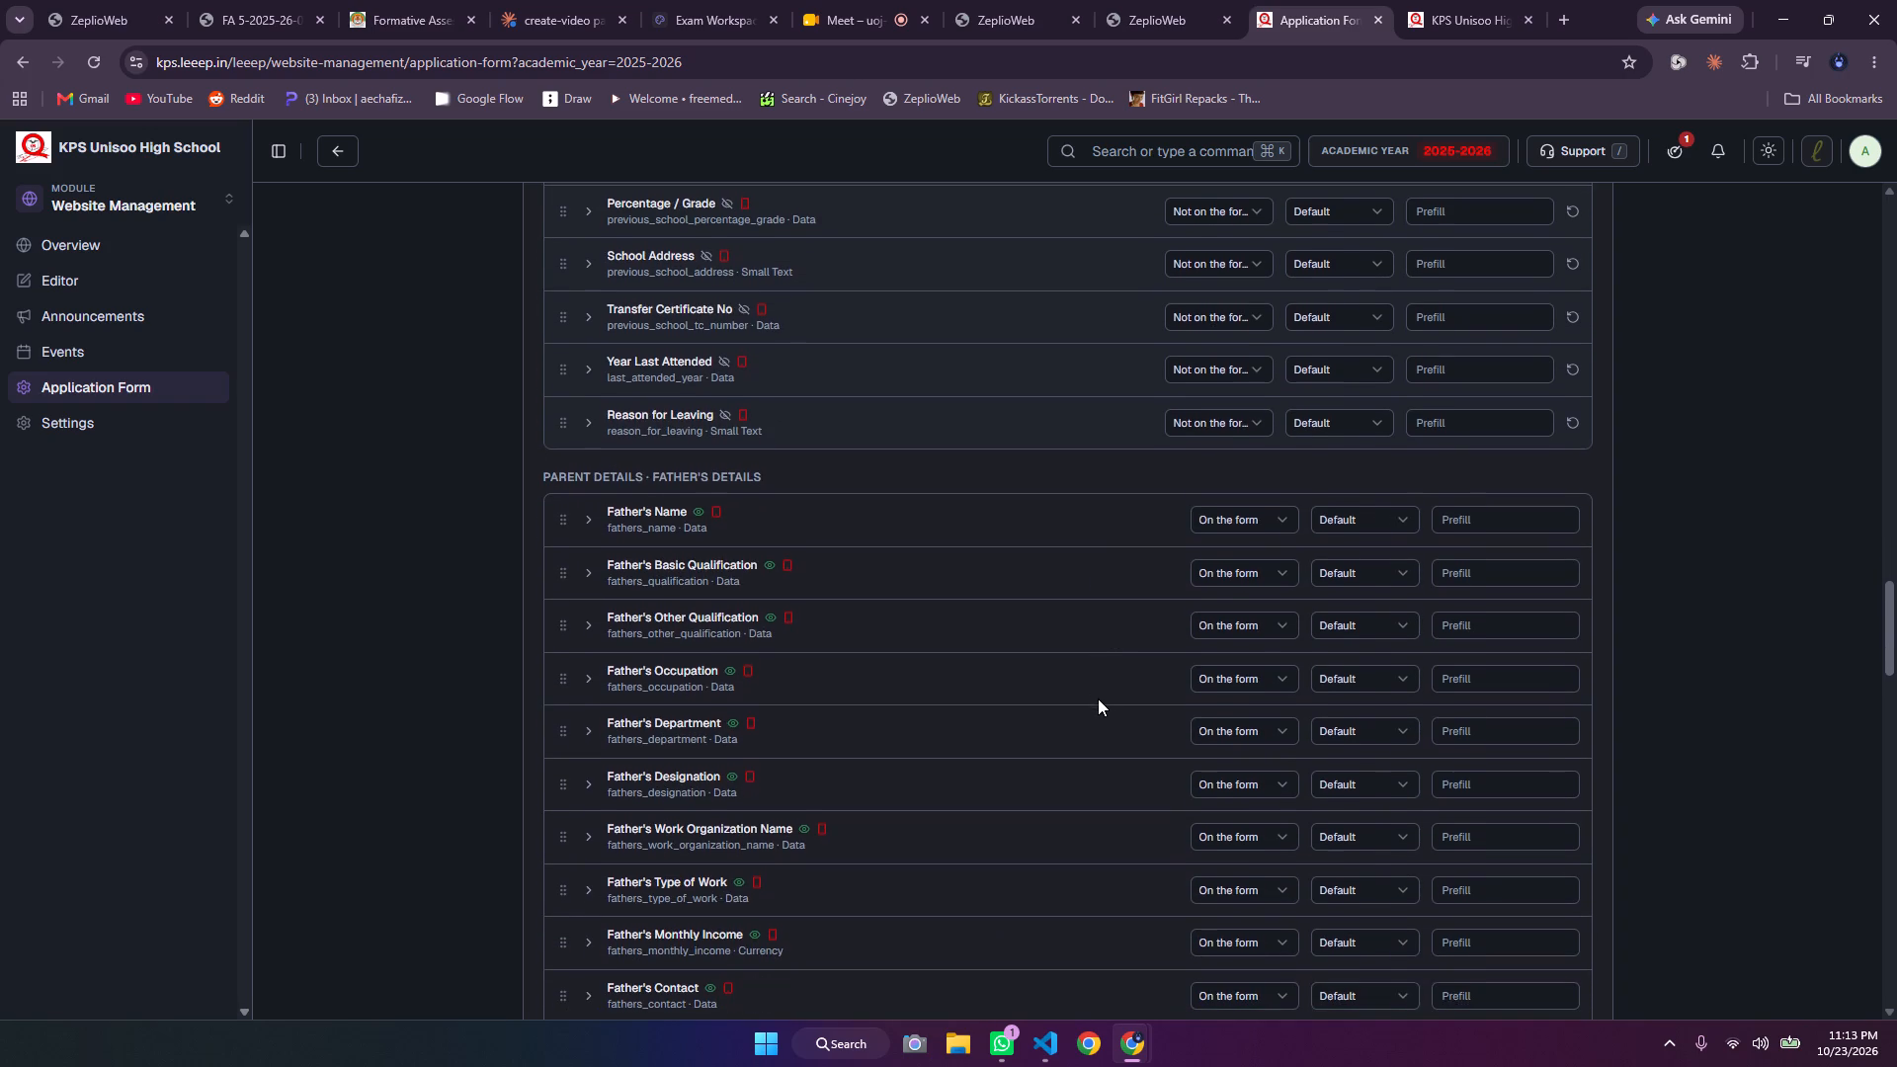
pyautogui.scroll(-1, 1117, 610)
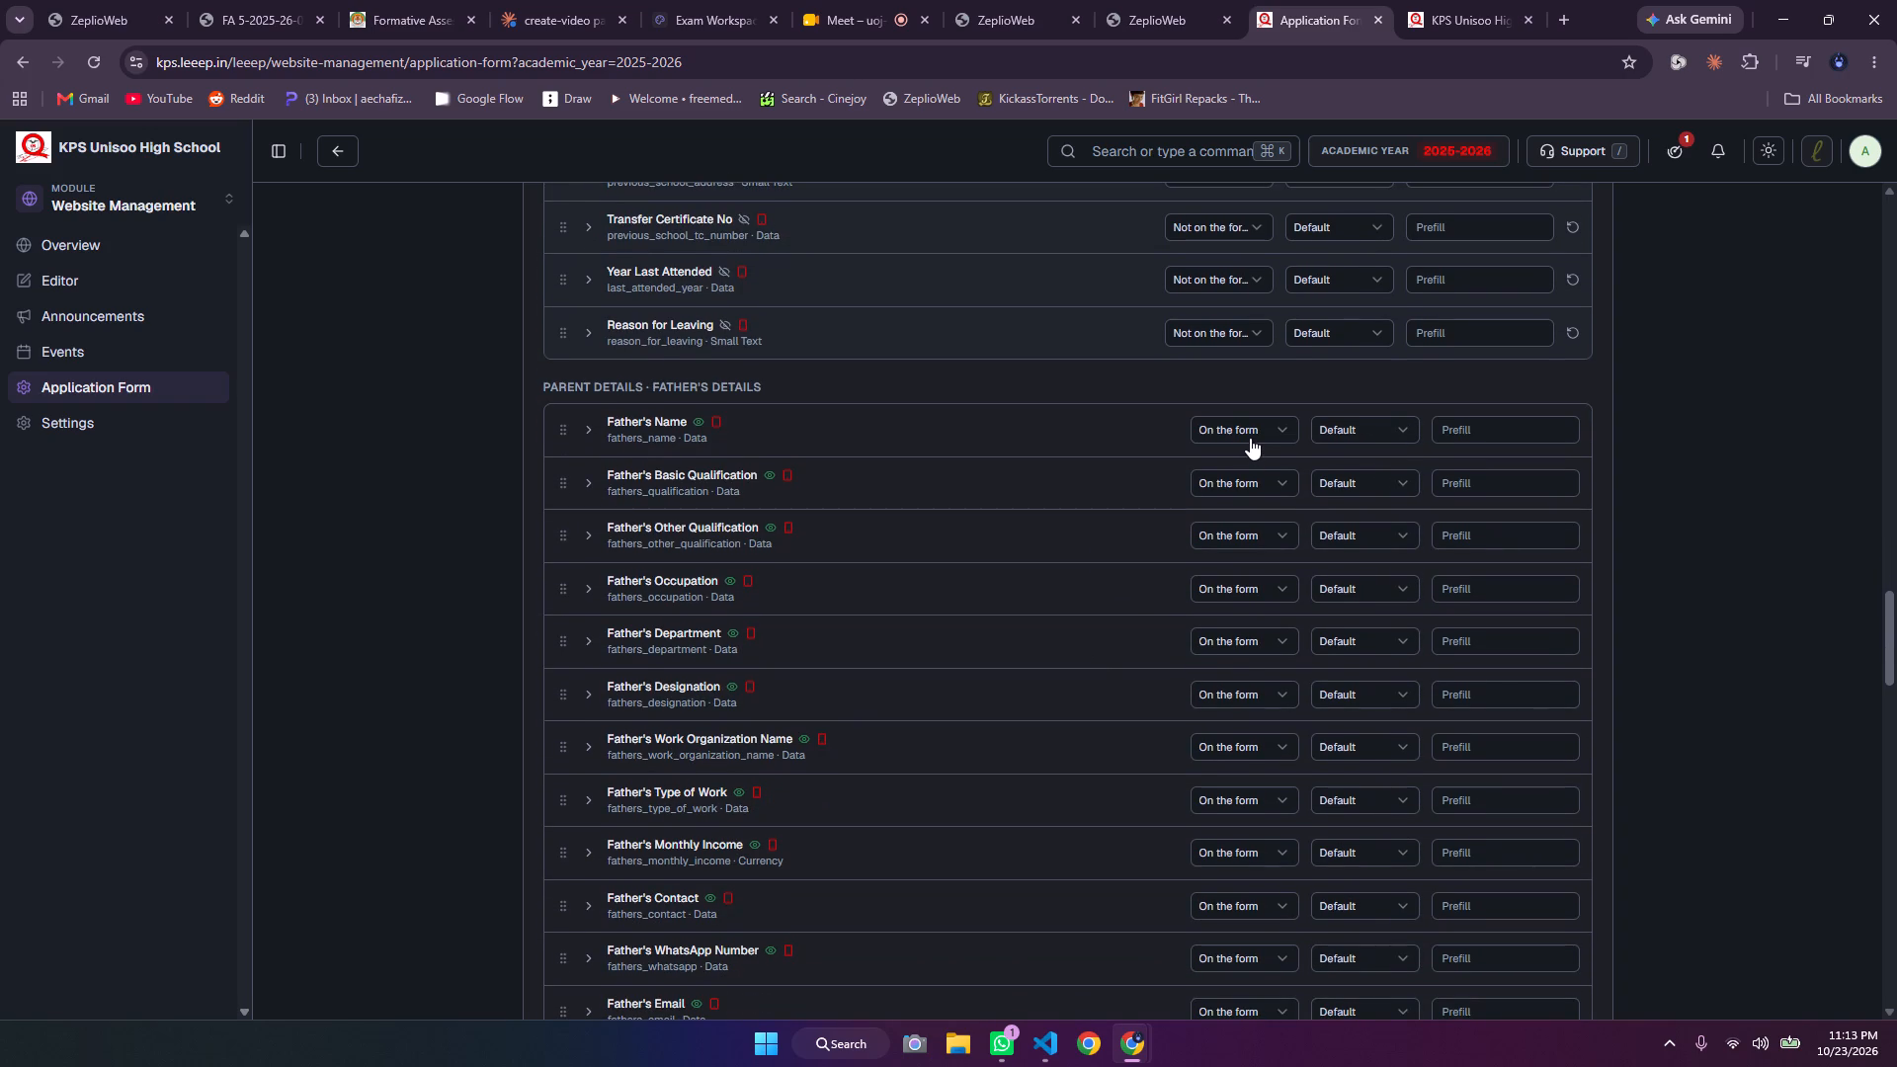
pyautogui.click(1252, 469)
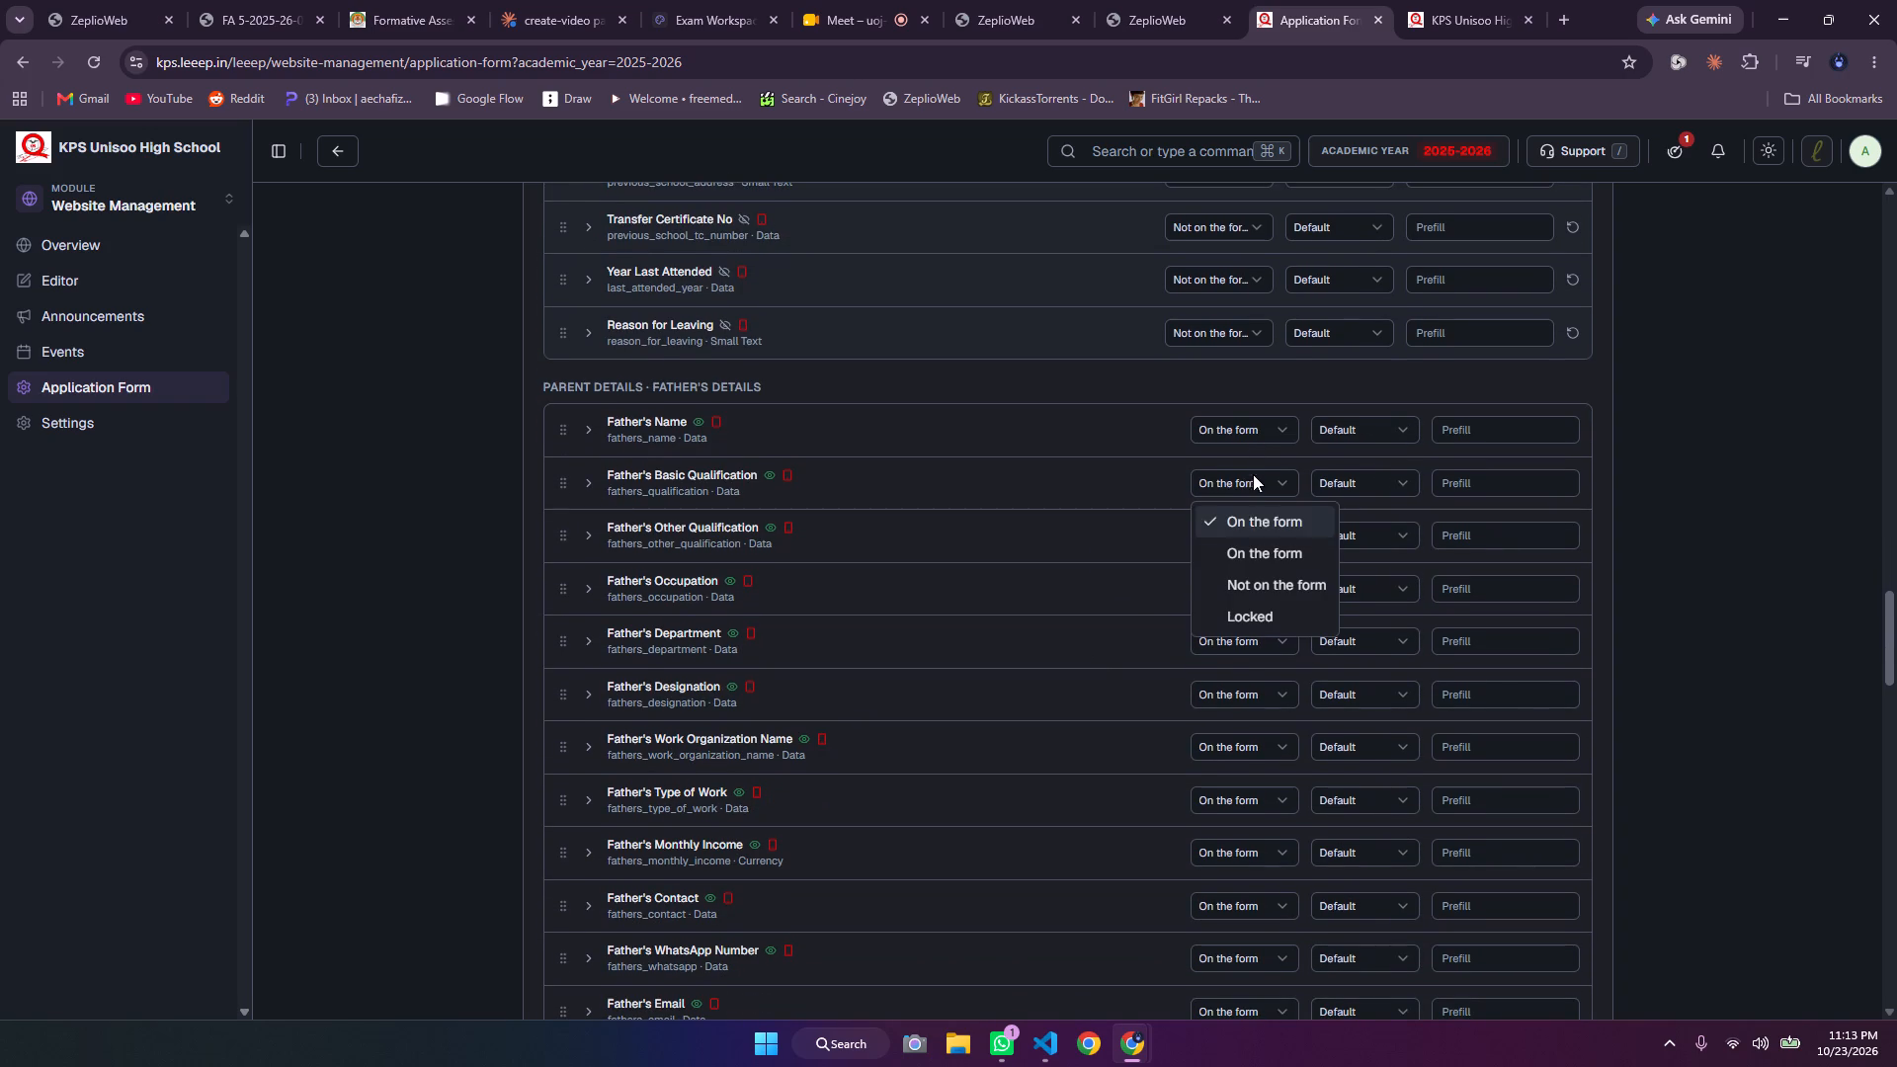
pyautogui.click(1273, 575)
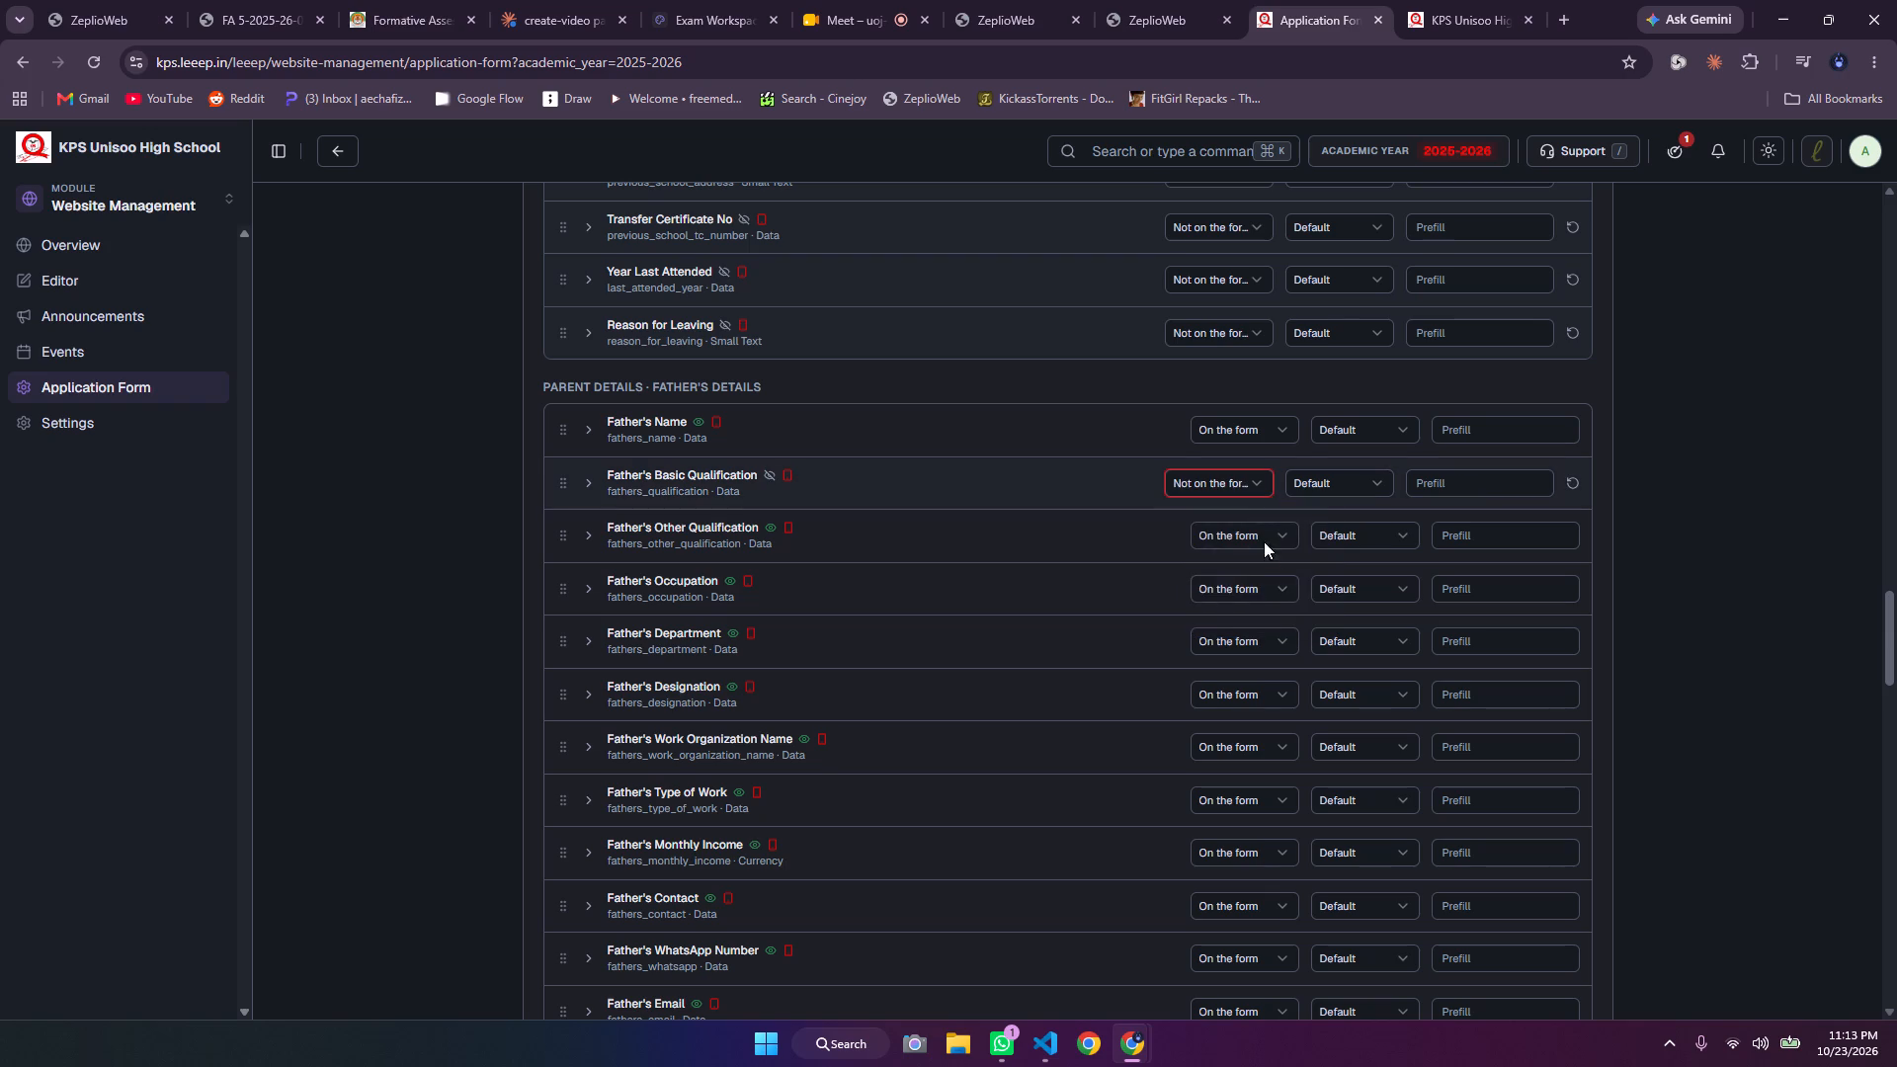
pyautogui.click(1264, 540)
pyautogui.click(1253, 637)
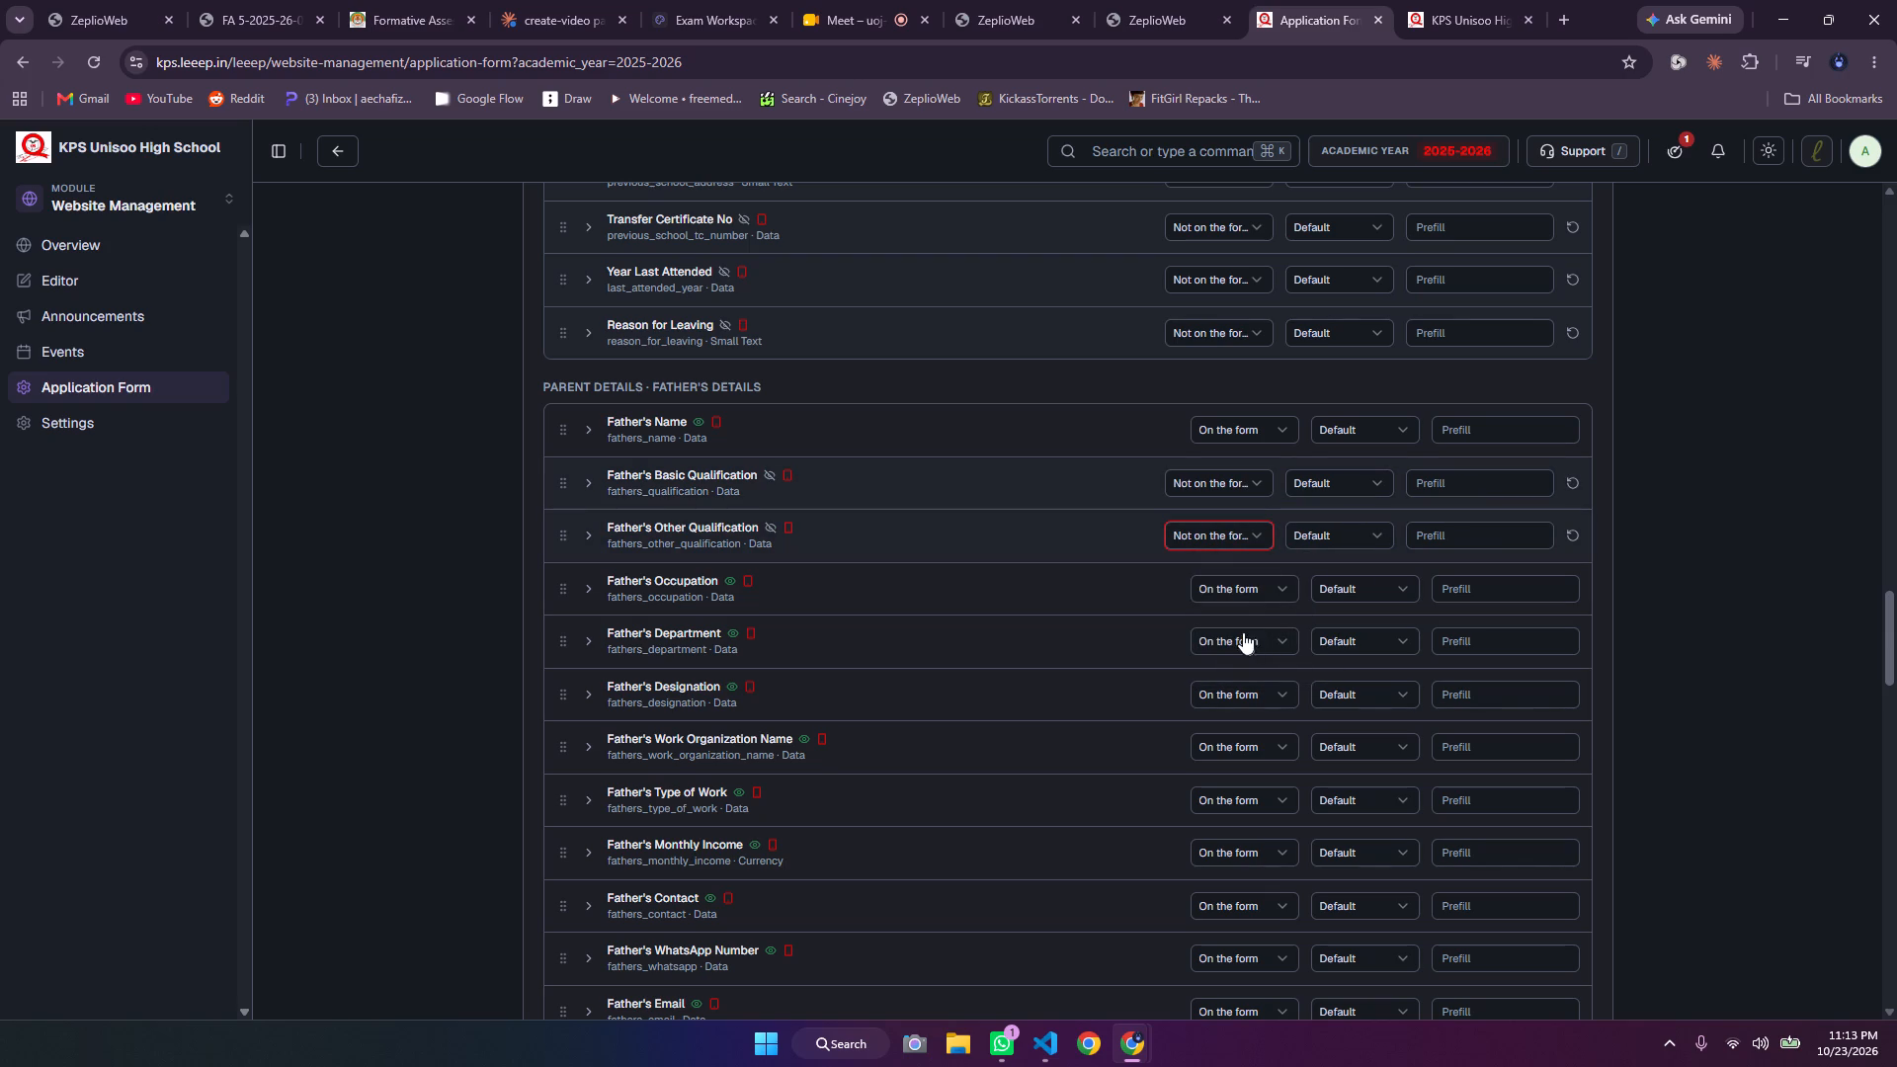
pyautogui.click(1242, 595)
pyautogui.click(1258, 679)
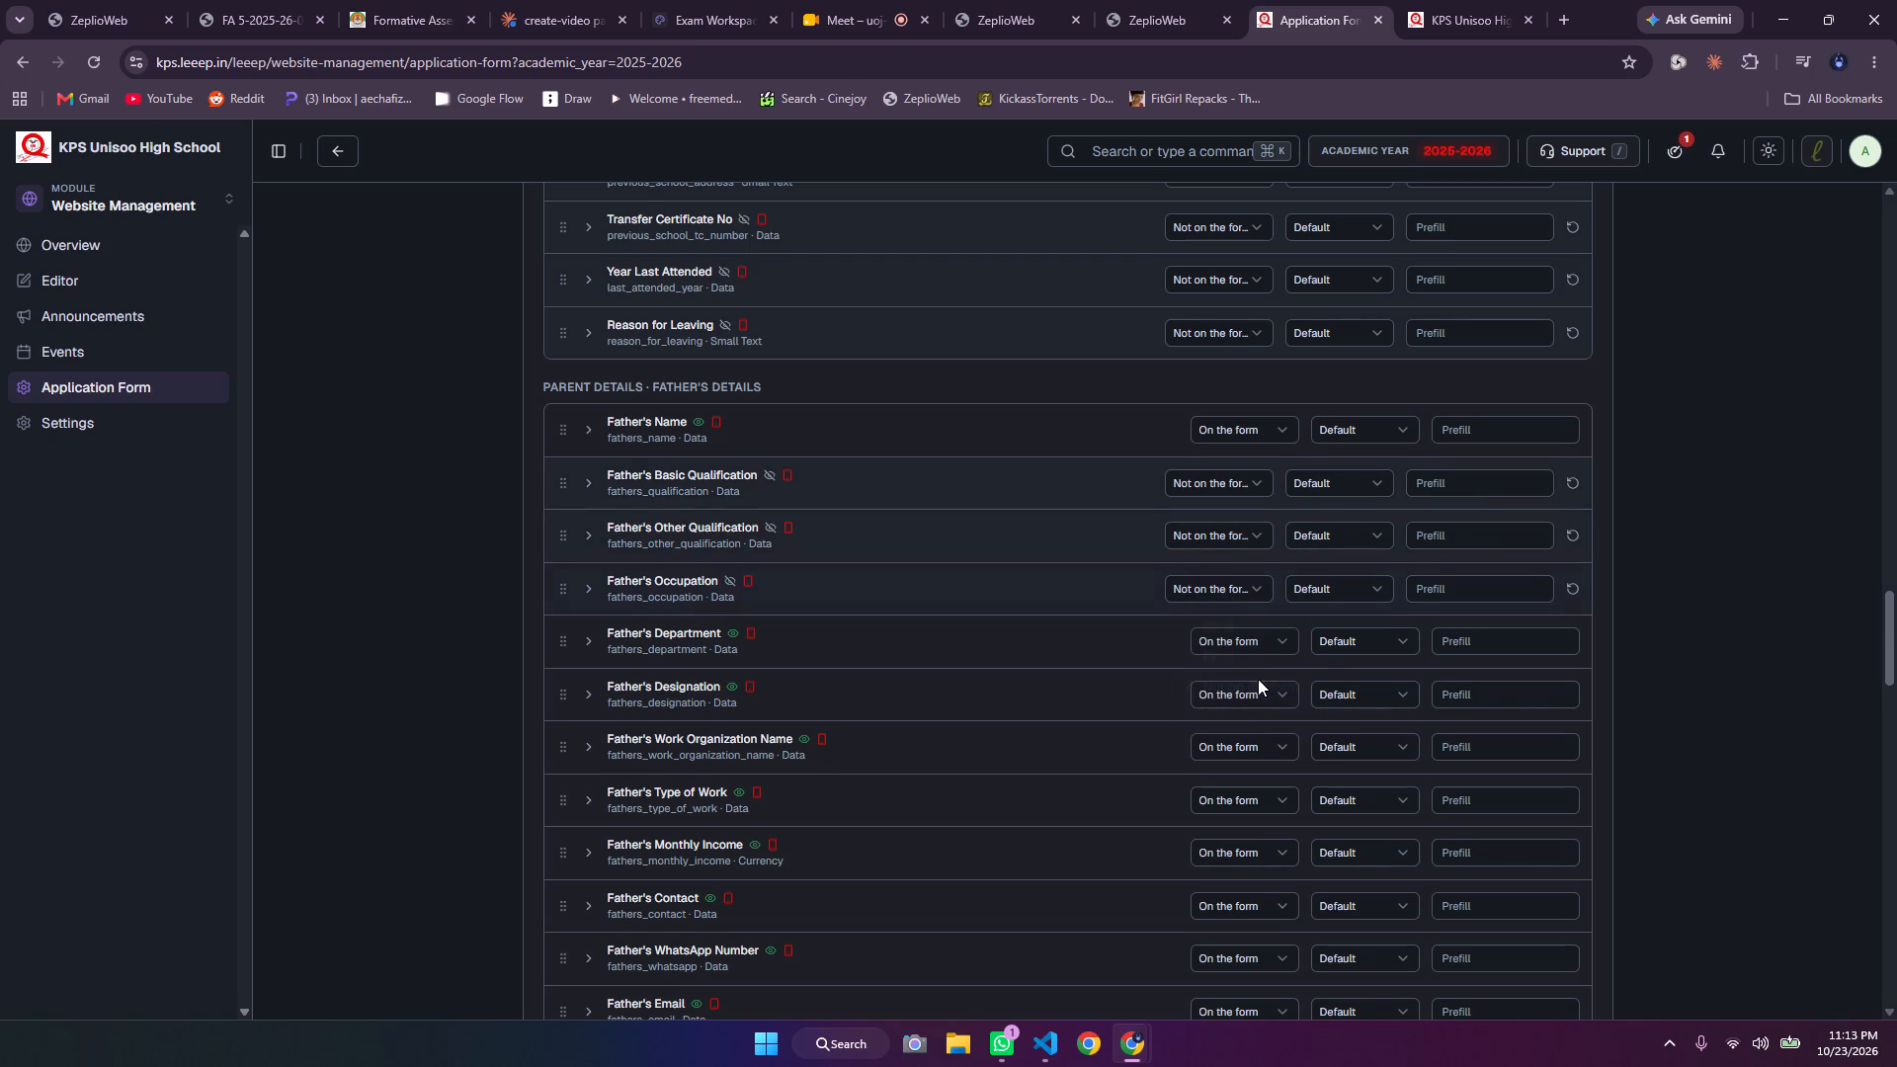
pyautogui.click(1248, 636)
pyautogui.click(1251, 747)
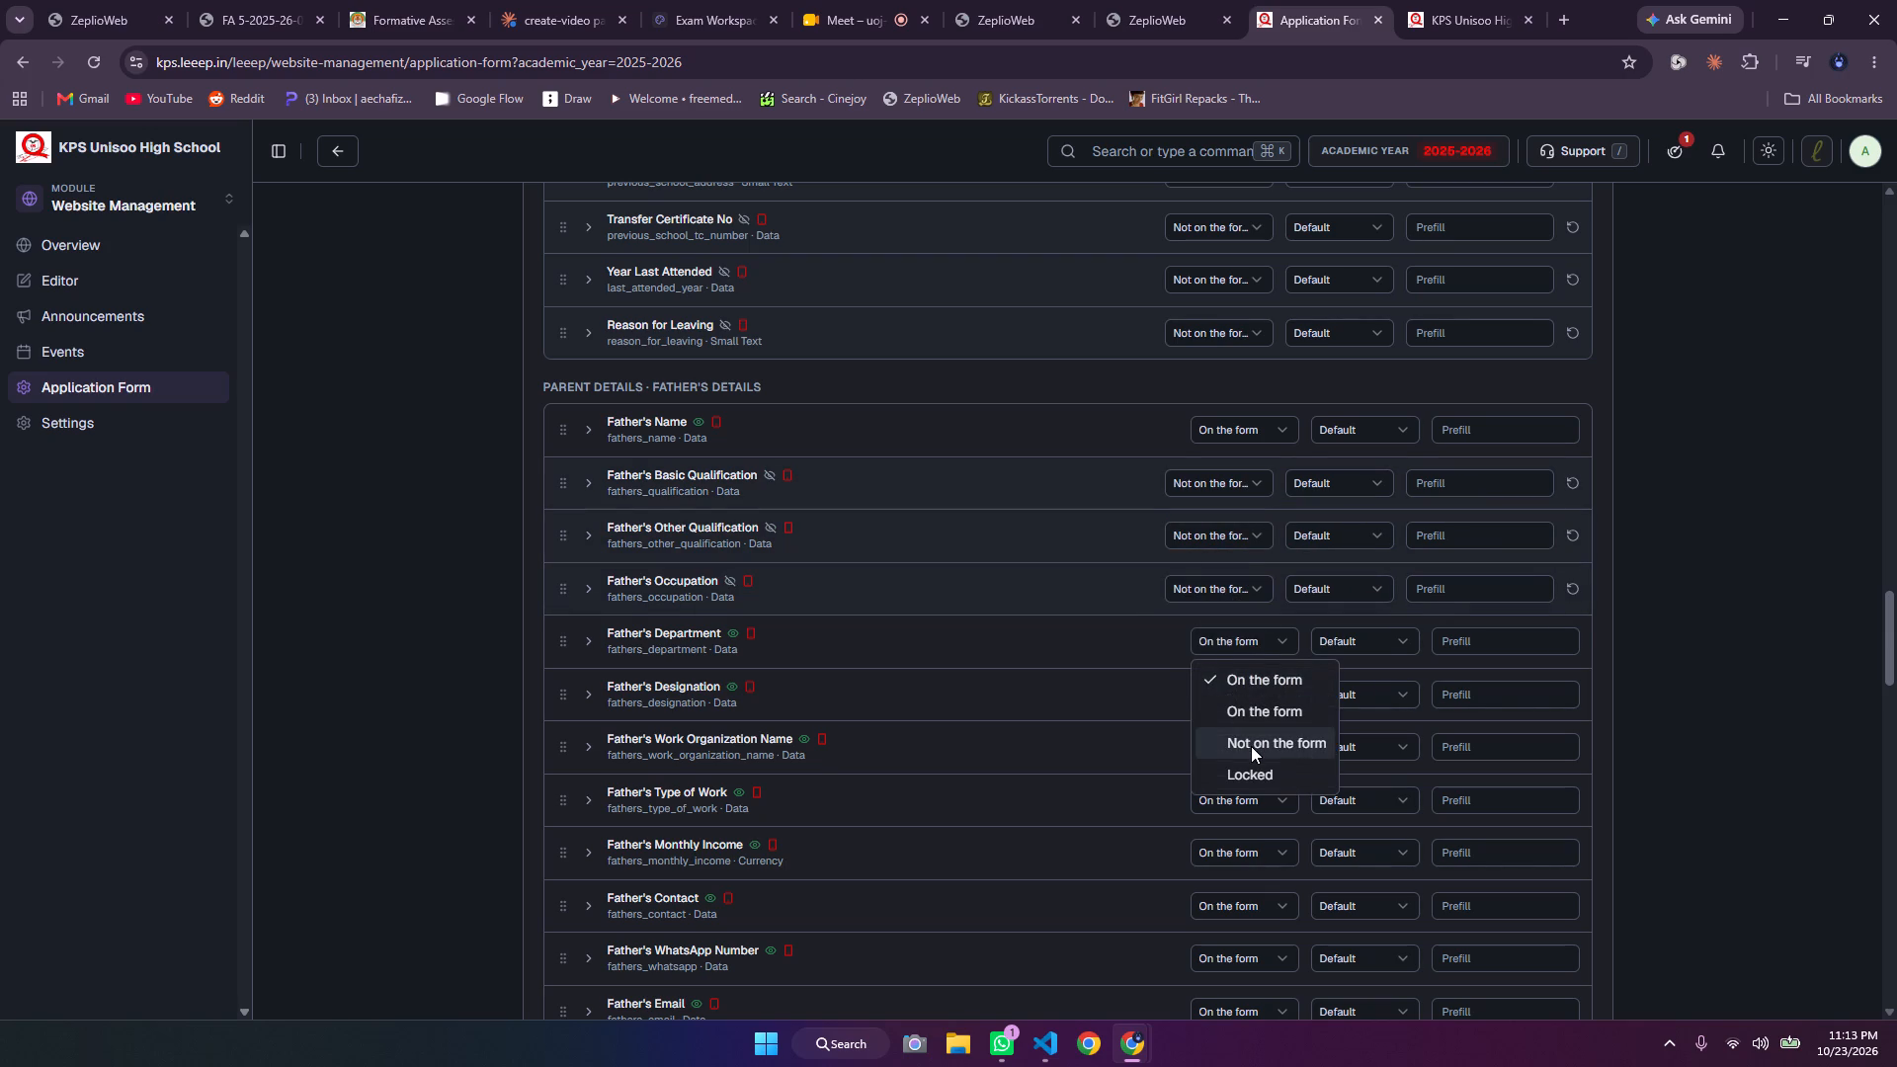
pyautogui.click(1241, 707)
pyautogui.click(1250, 792)
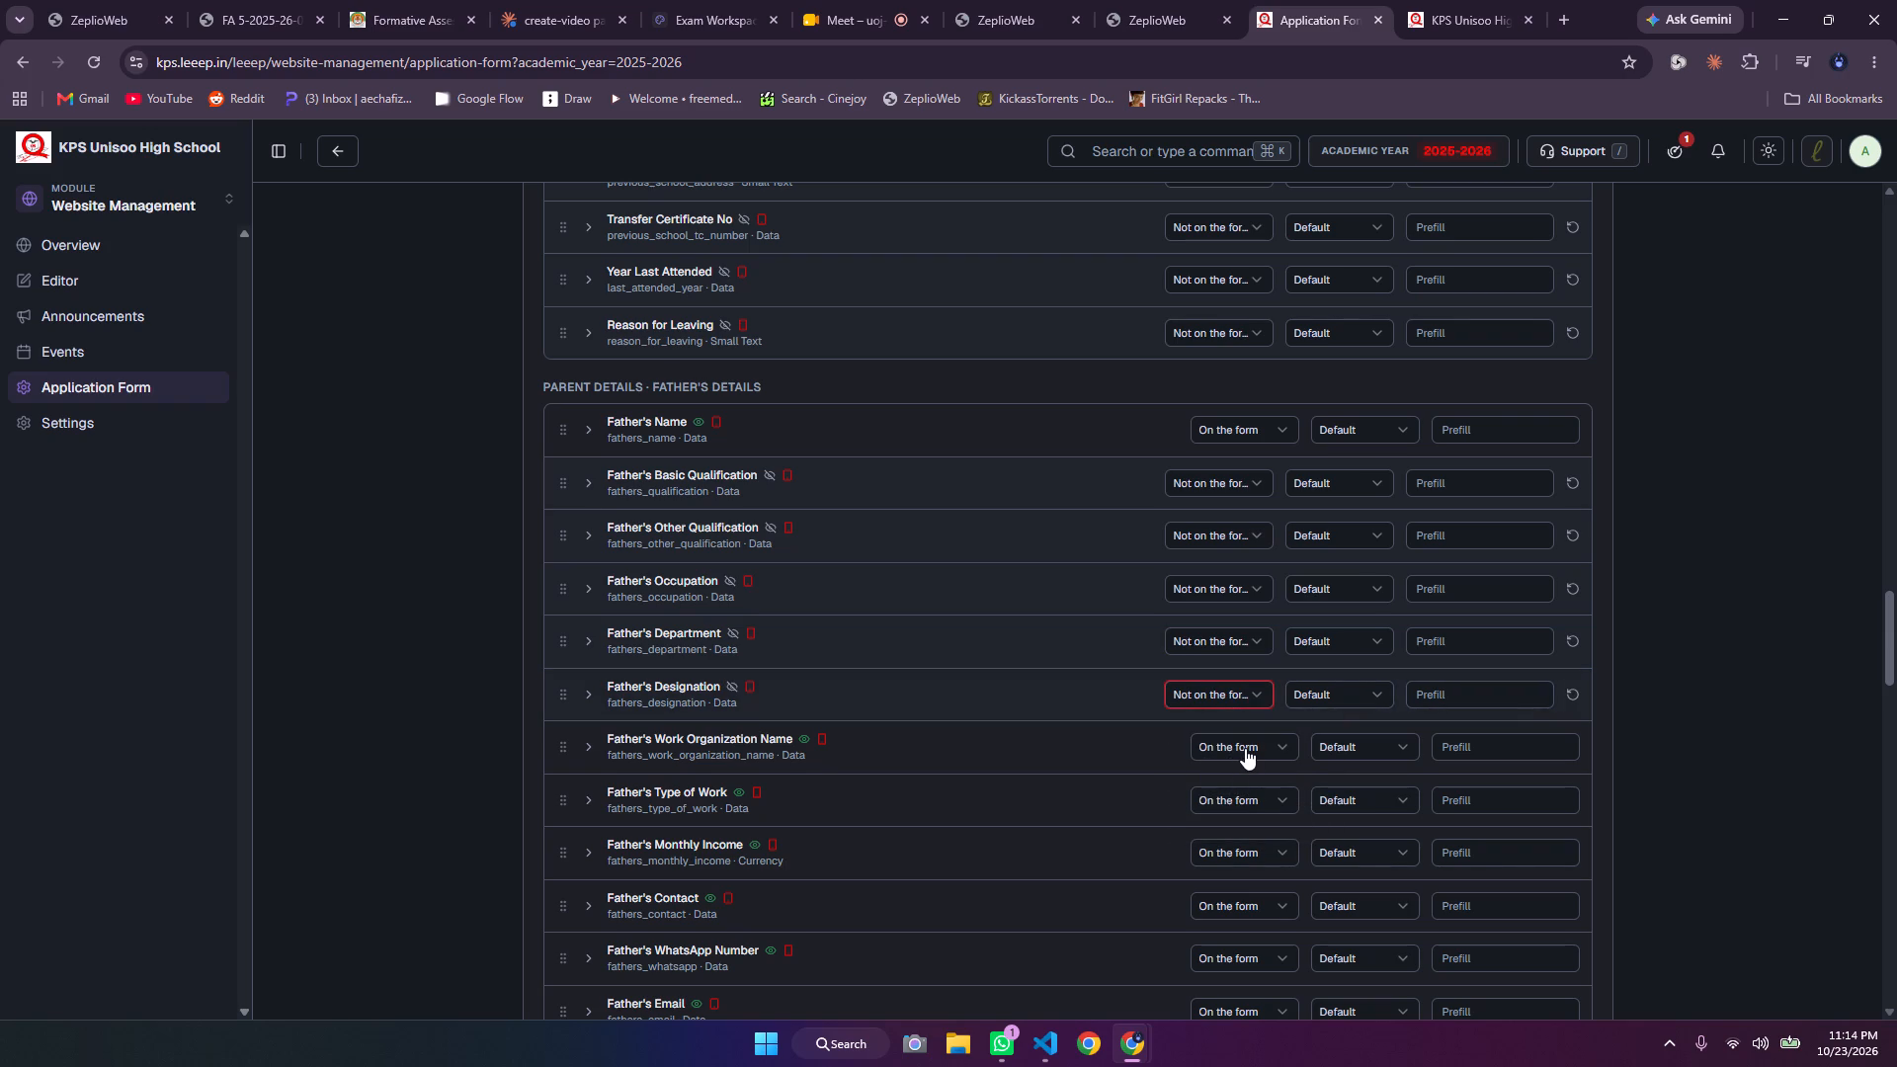
pyautogui.click(1245, 748)
pyautogui.click(1257, 849)
# Open the form visibility options for Father's Type of Work.
pyautogui.scroll(-1, 1257, 849)
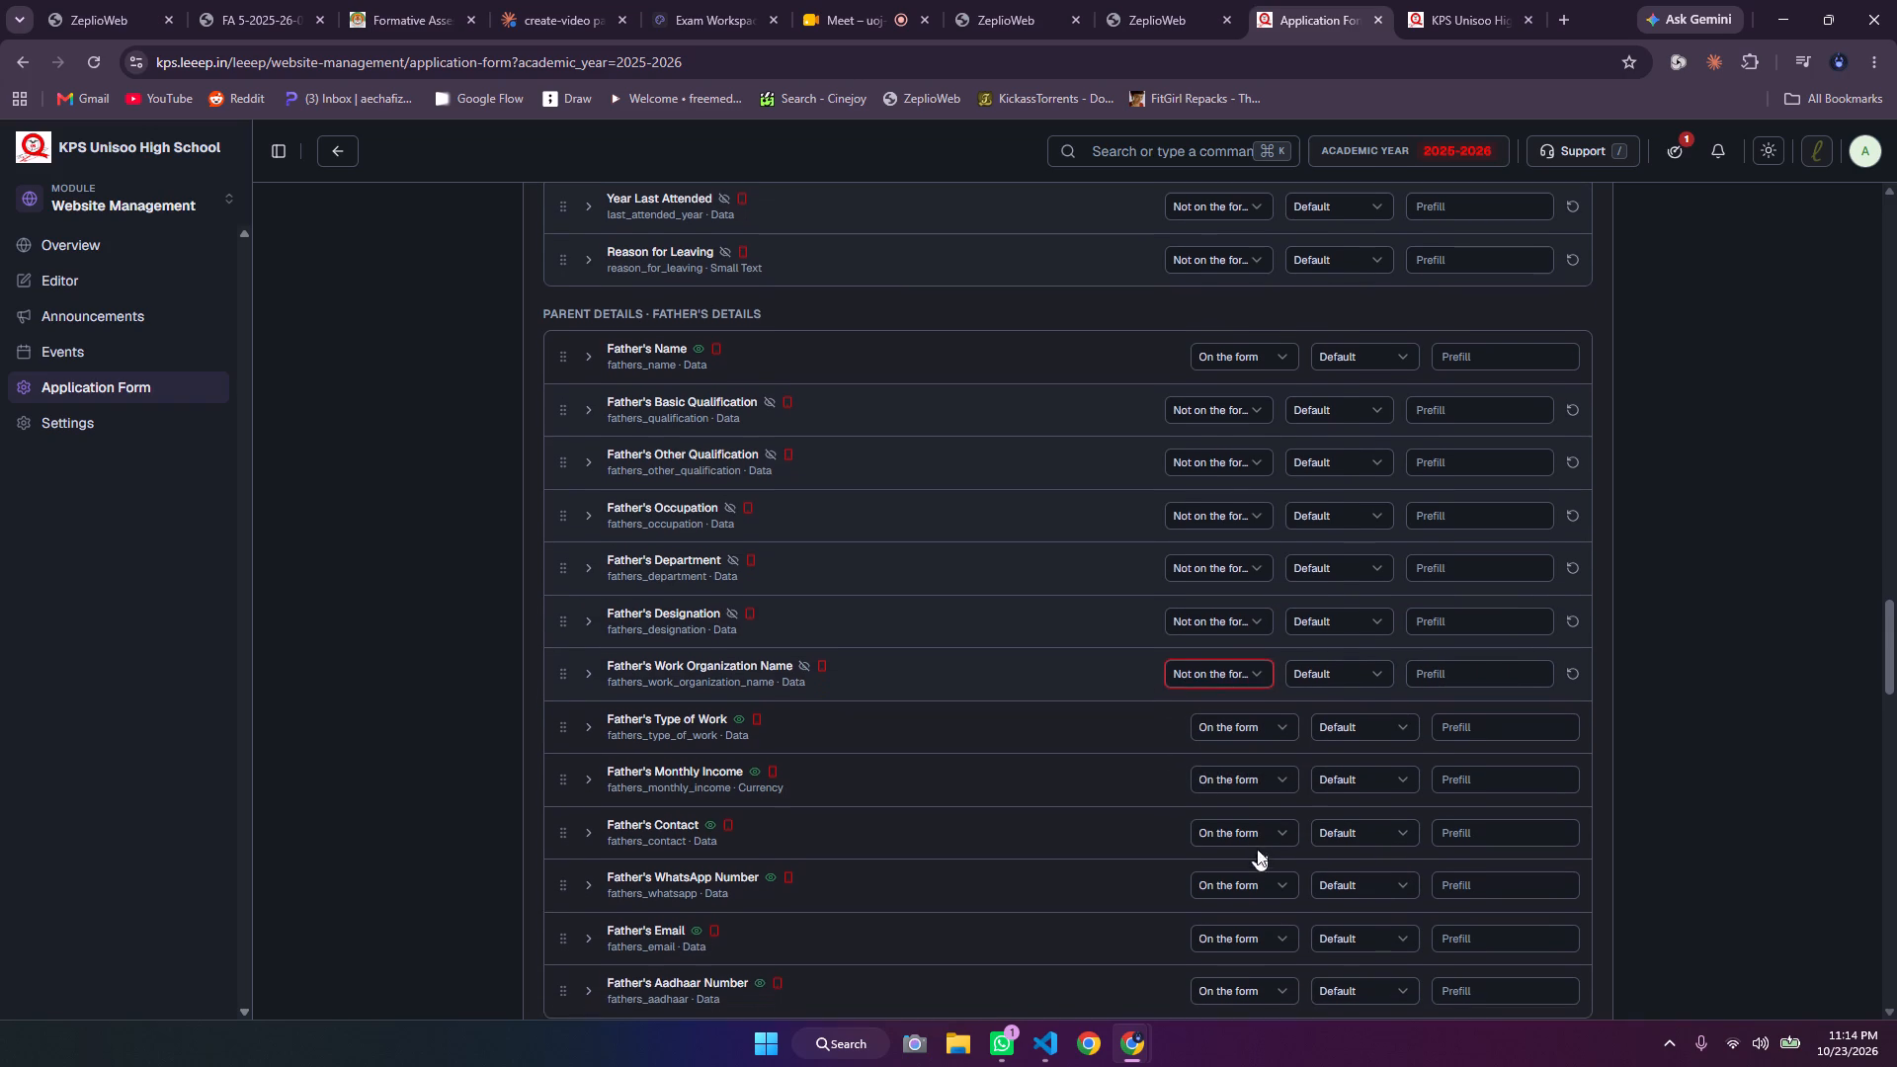
pyautogui.click(1259, 723)
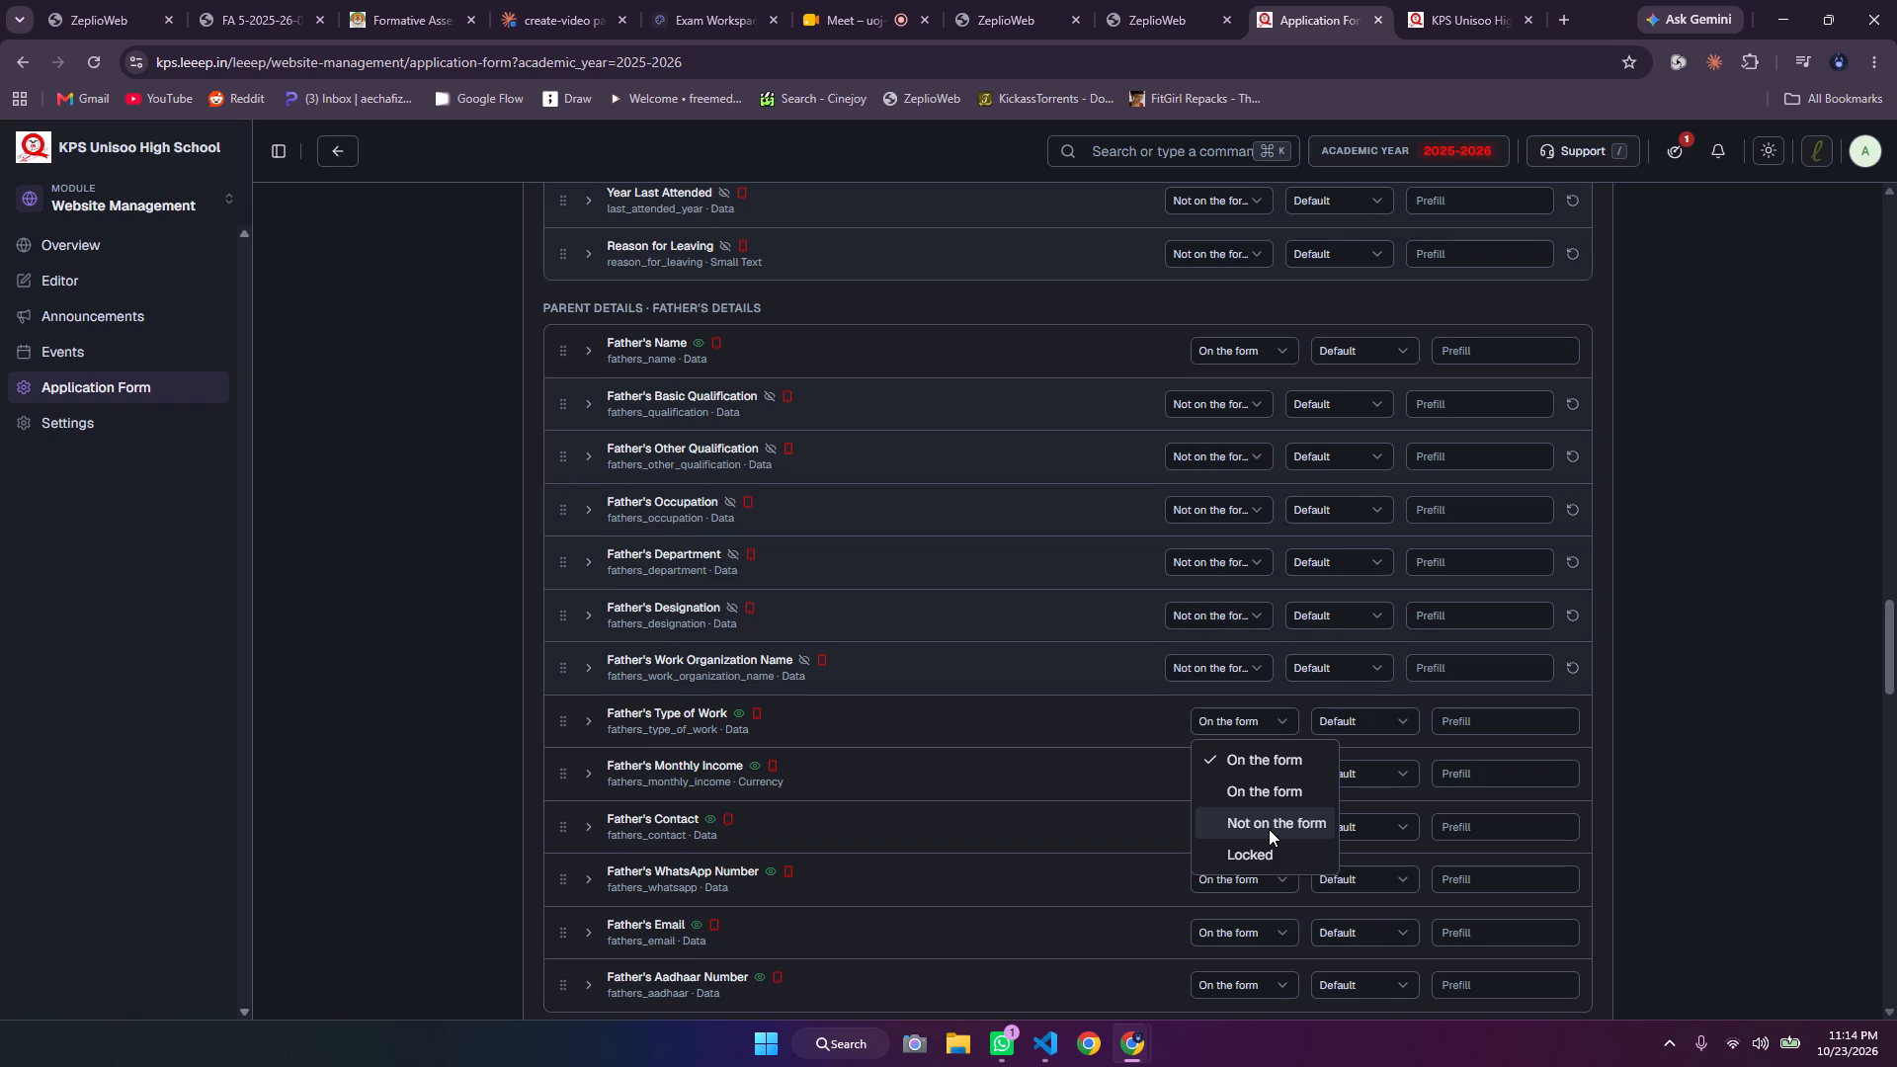
# Set Father's Type of Work and Father's Monthly Income under Father's Details to Not on the form.
pyautogui.click(1259, 832)
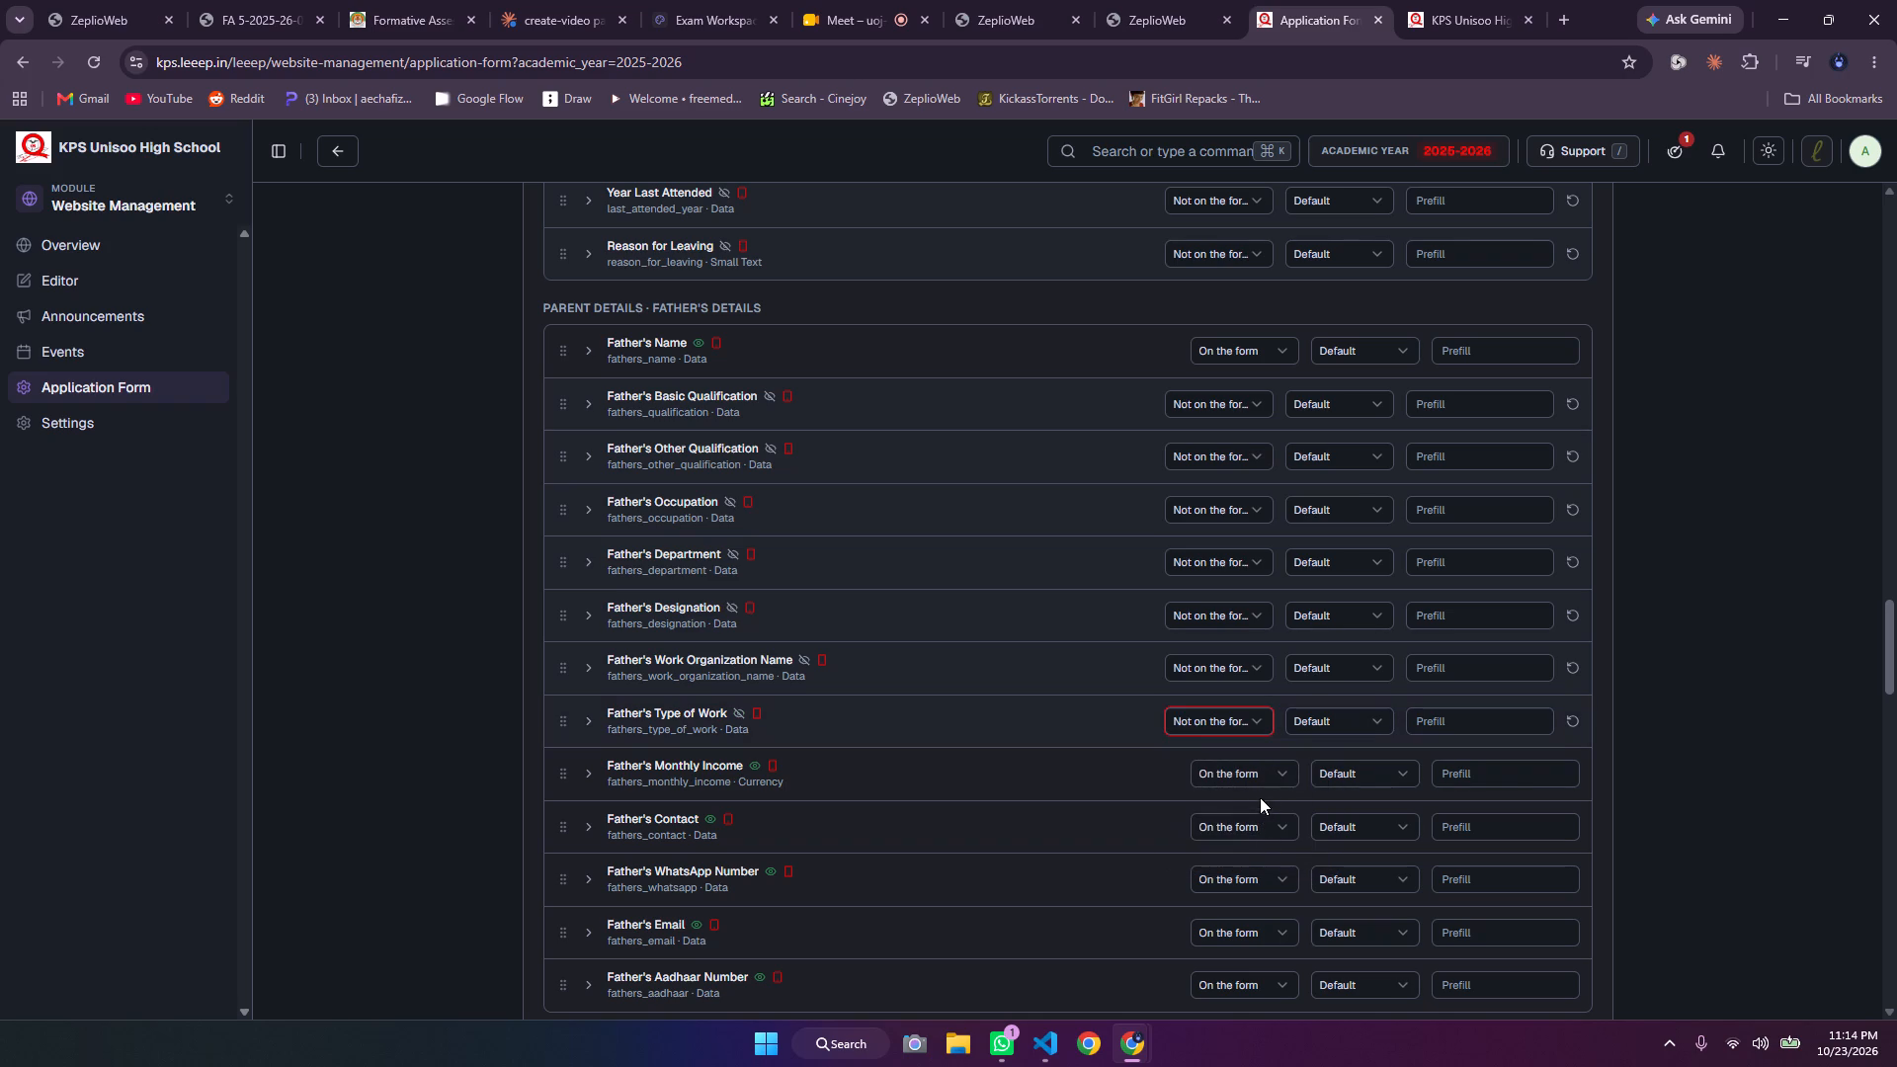
pyautogui.click(1282, 780)
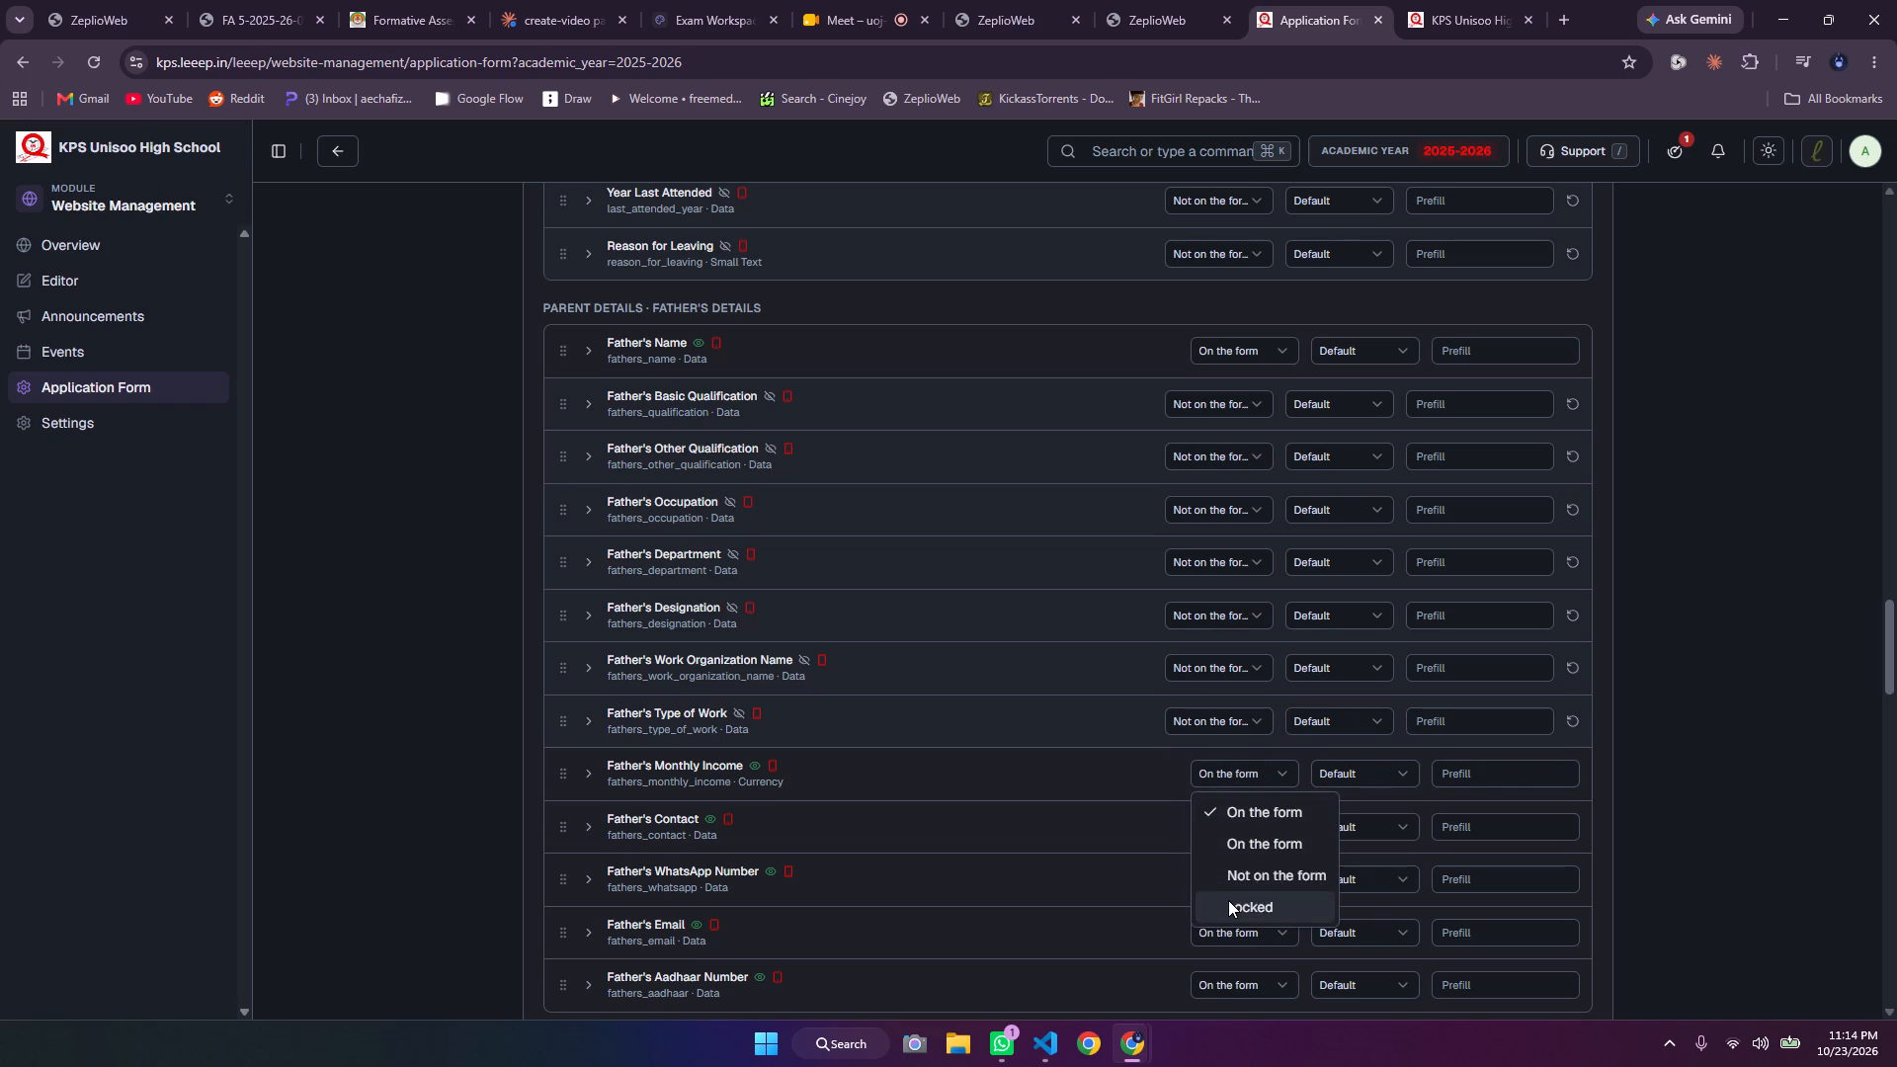
pyautogui.moveTo(1228, 901); pyautogui.dragTo(1258, 855)
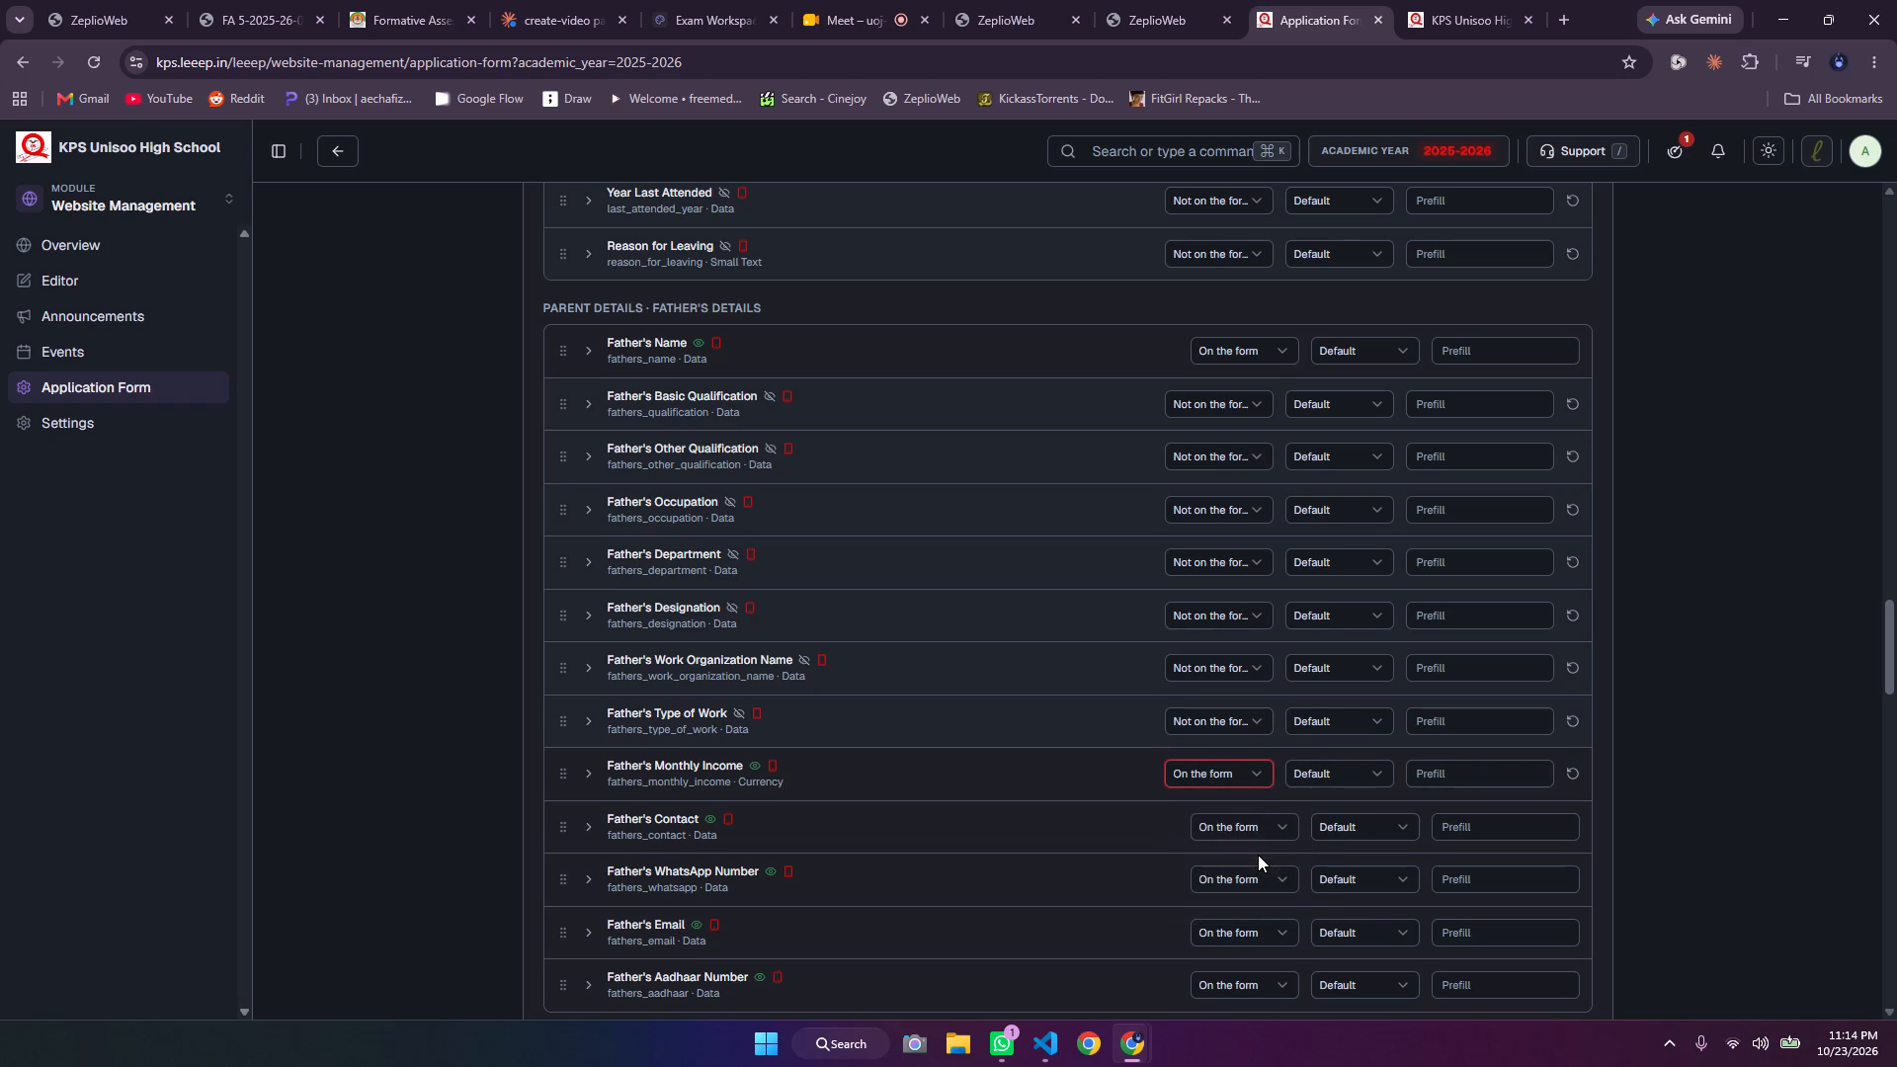
pyautogui.click(1249, 777)
pyautogui.click(1246, 868)
# Set Father's Contact, WhatsApp Number, Email and Aadhaar Number under Father's Details to Not on the form.
pyautogui.scroll(-1, 1218, 816)
pyautogui.click(1262, 742)
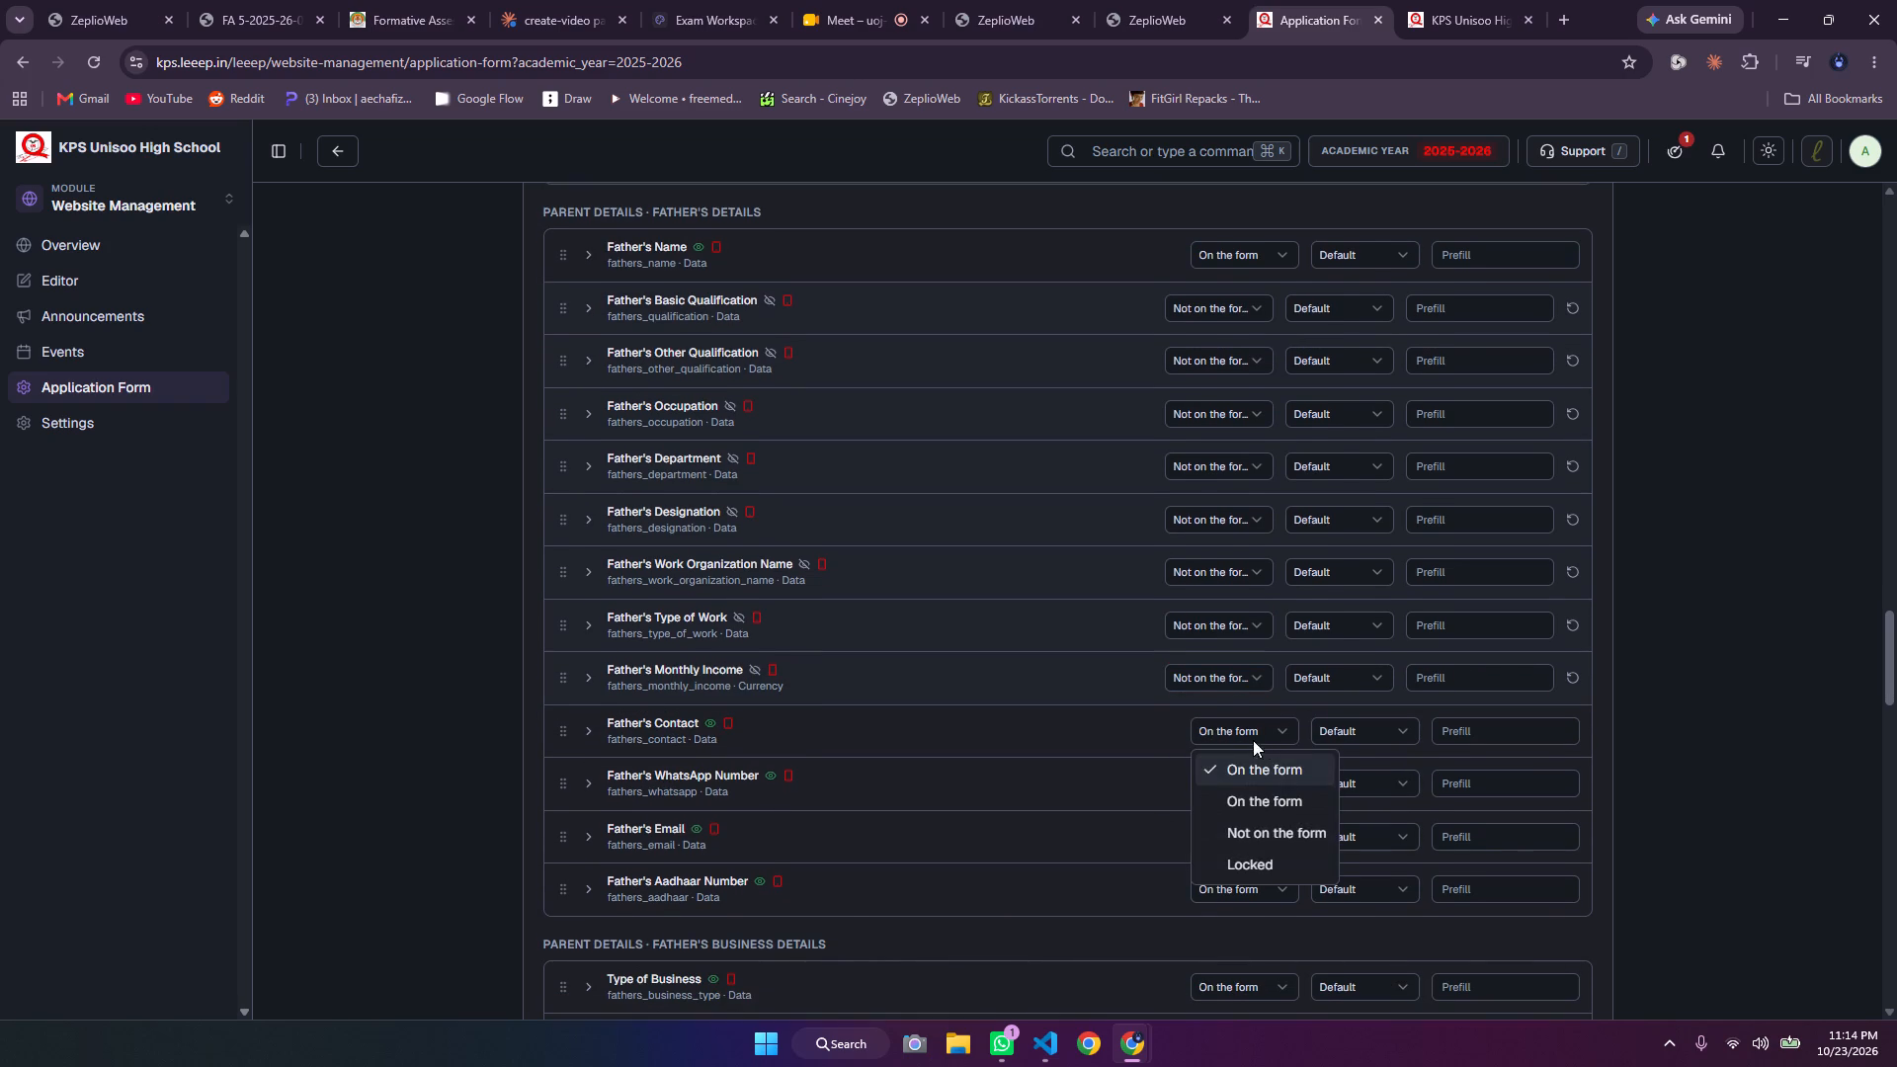
pyautogui.click(1243, 732)
pyautogui.scroll(-1, 1238, 796)
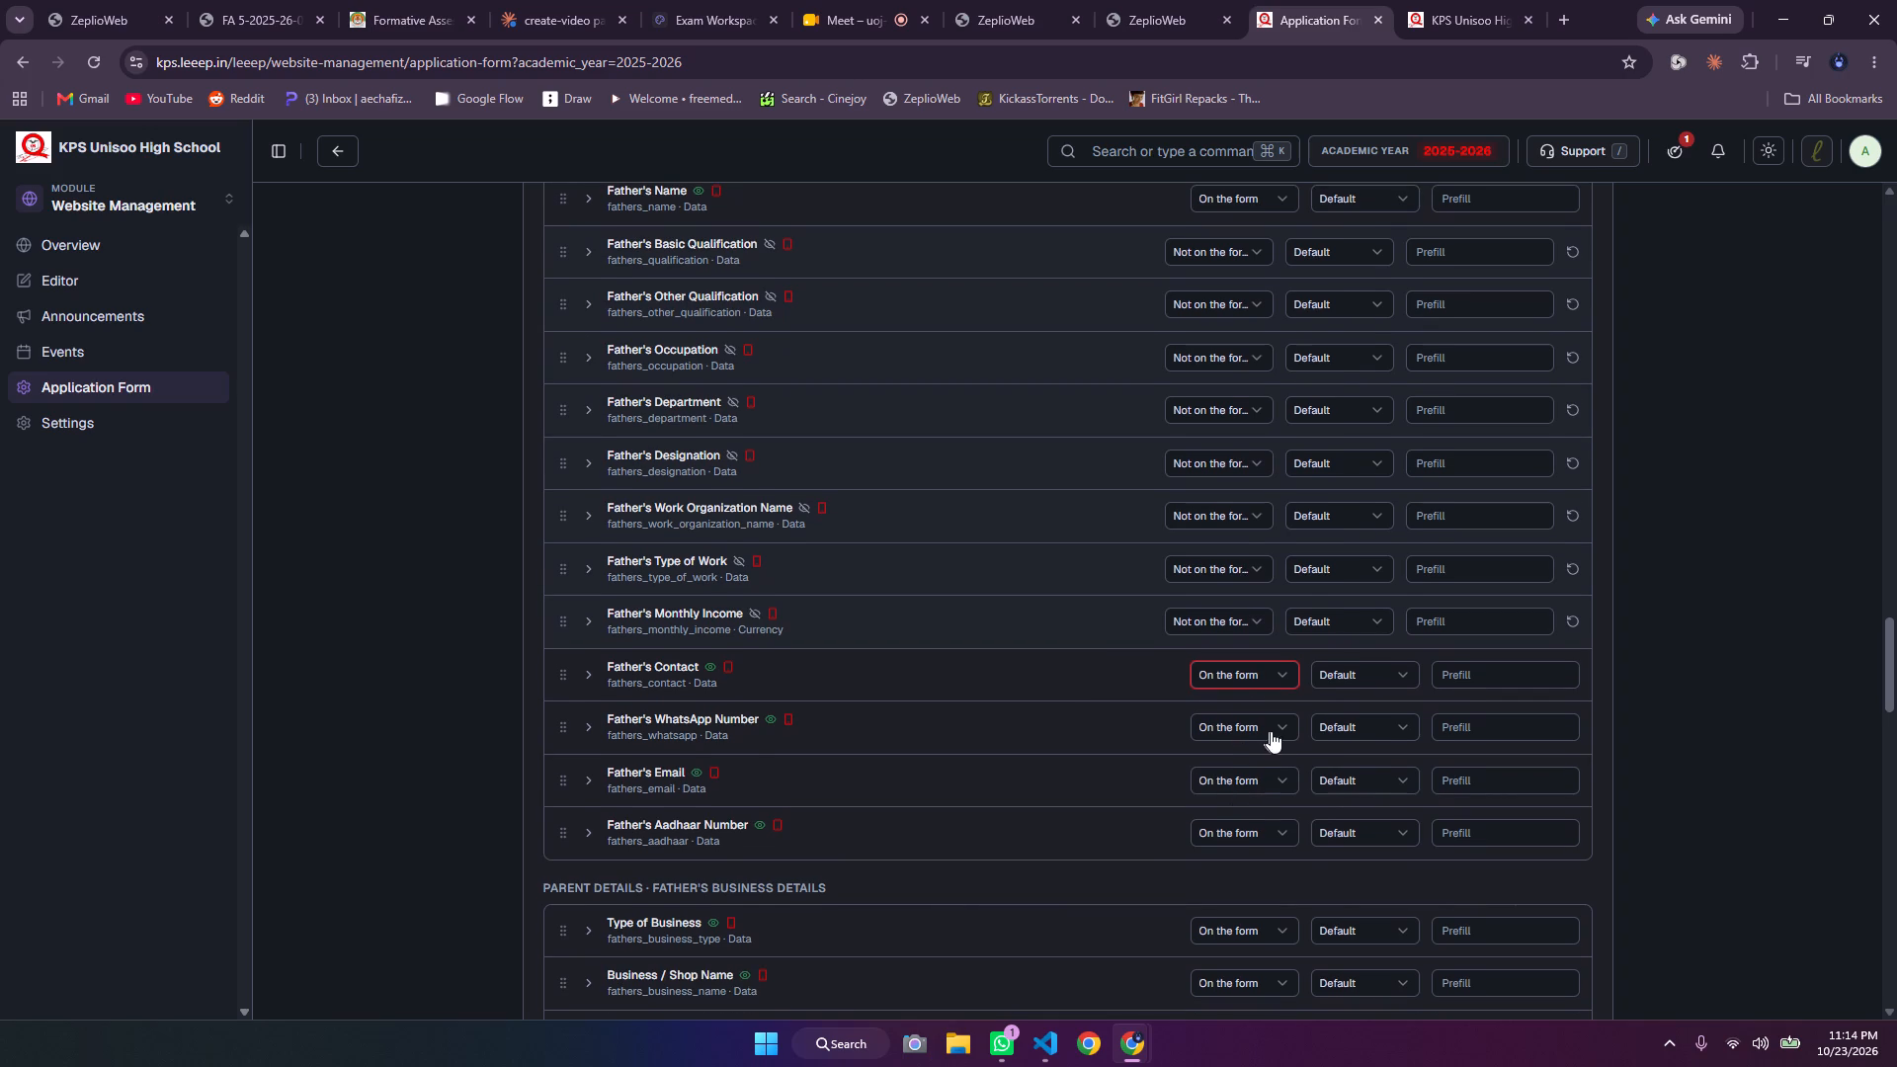
pyautogui.click(1269, 724)
pyautogui.click(1261, 841)
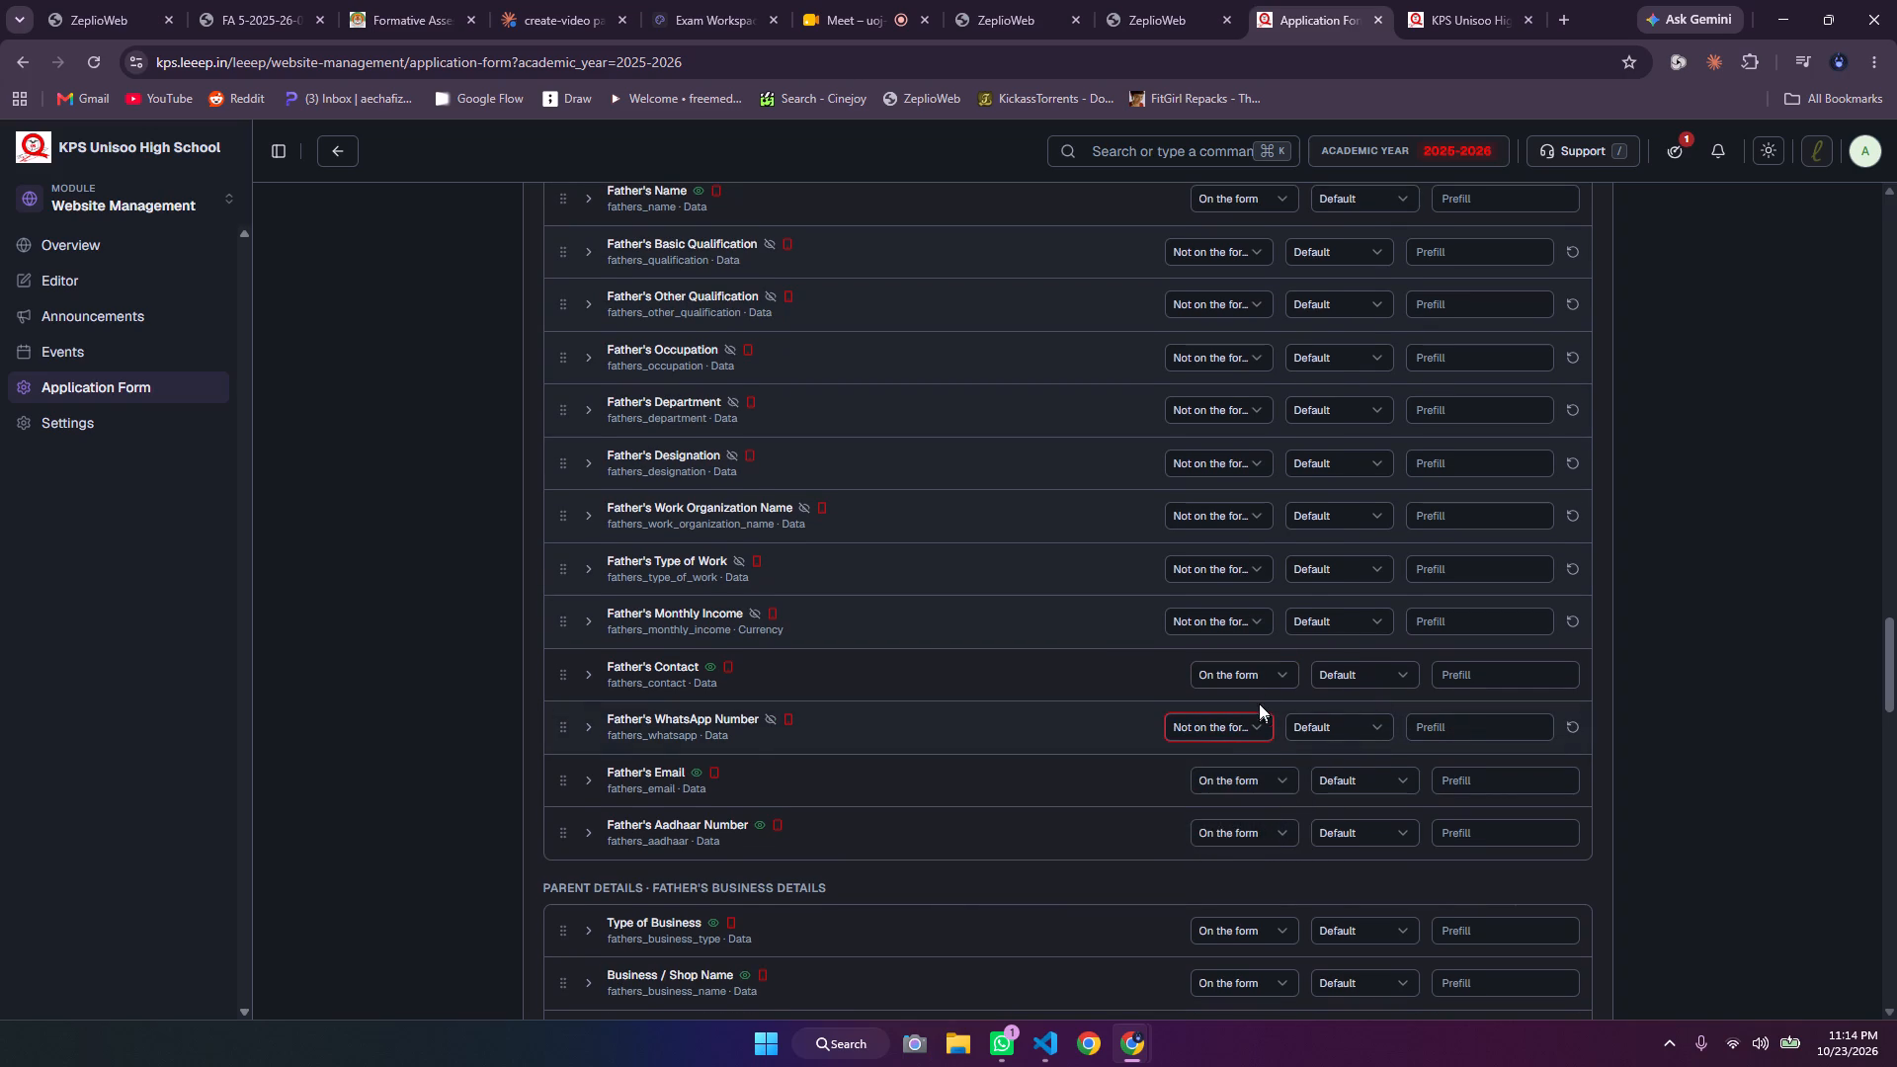
pyautogui.click(1255, 681)
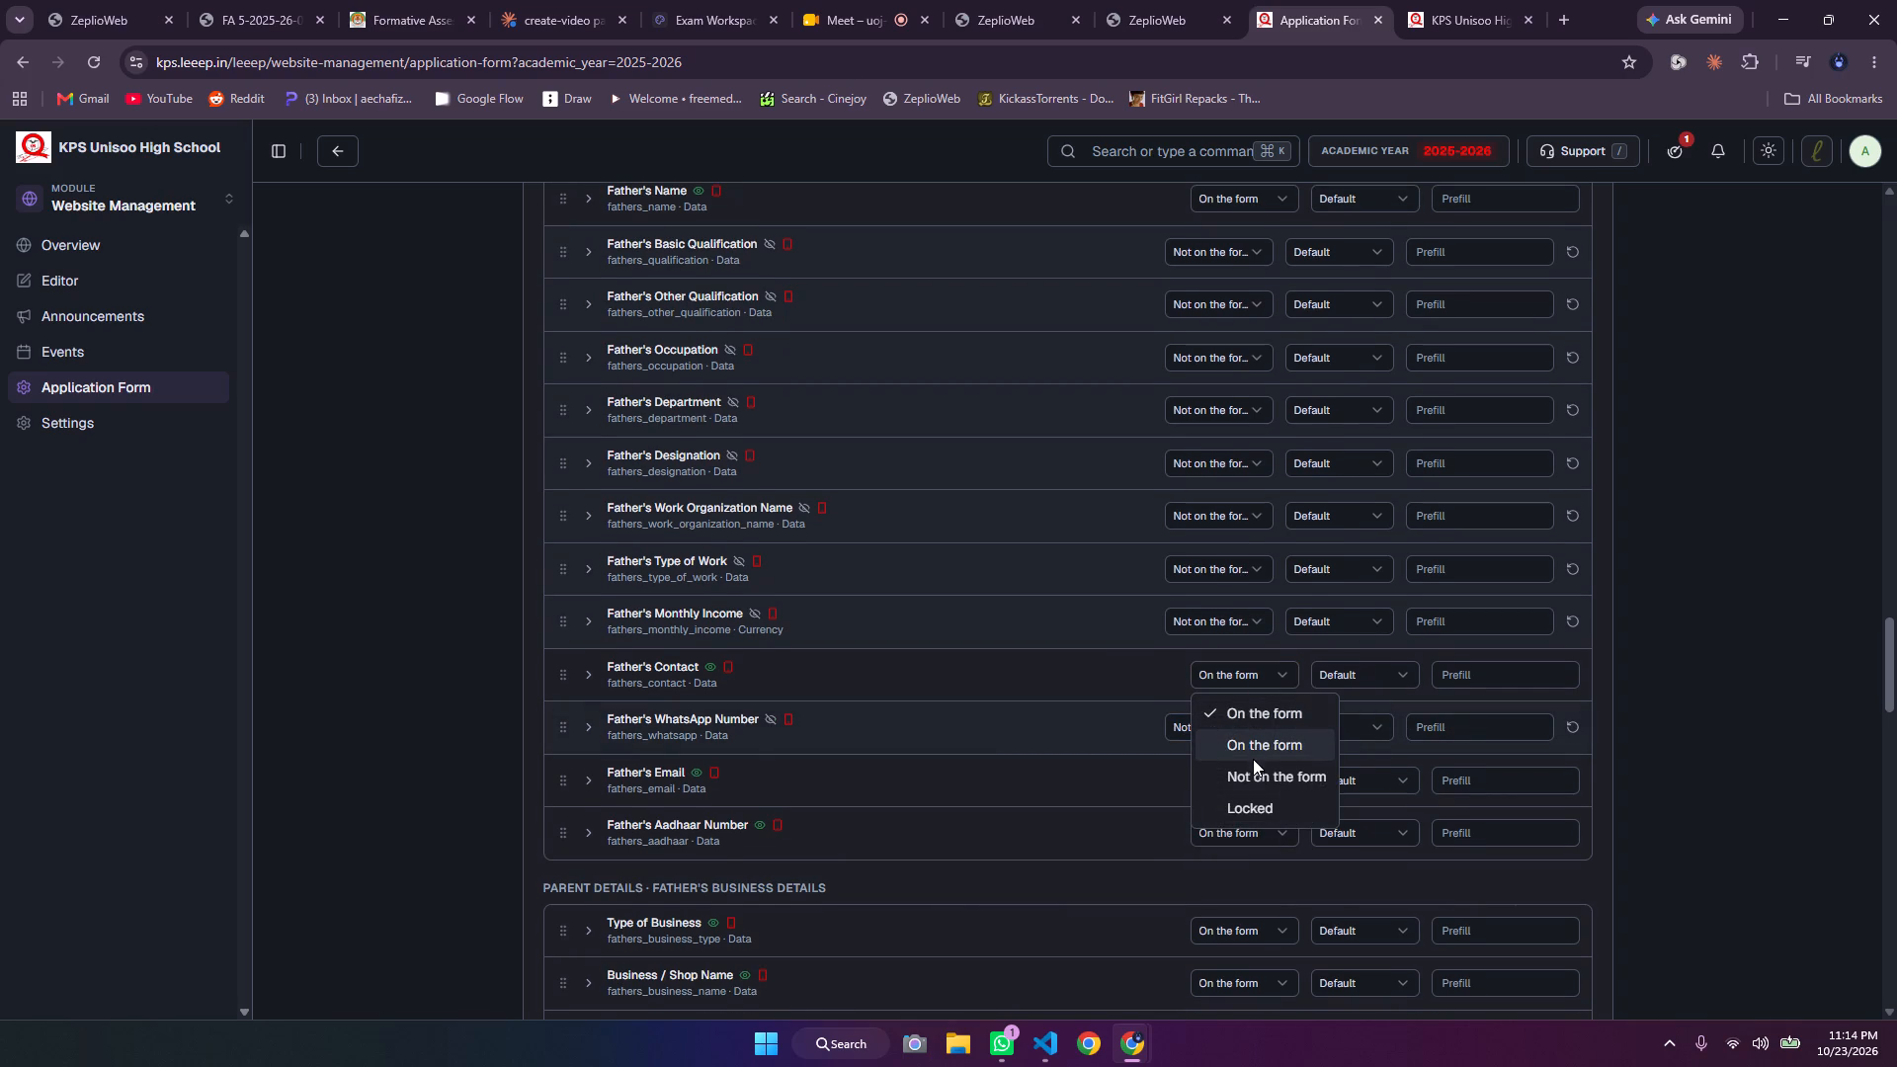
pyautogui.click(1256, 769)
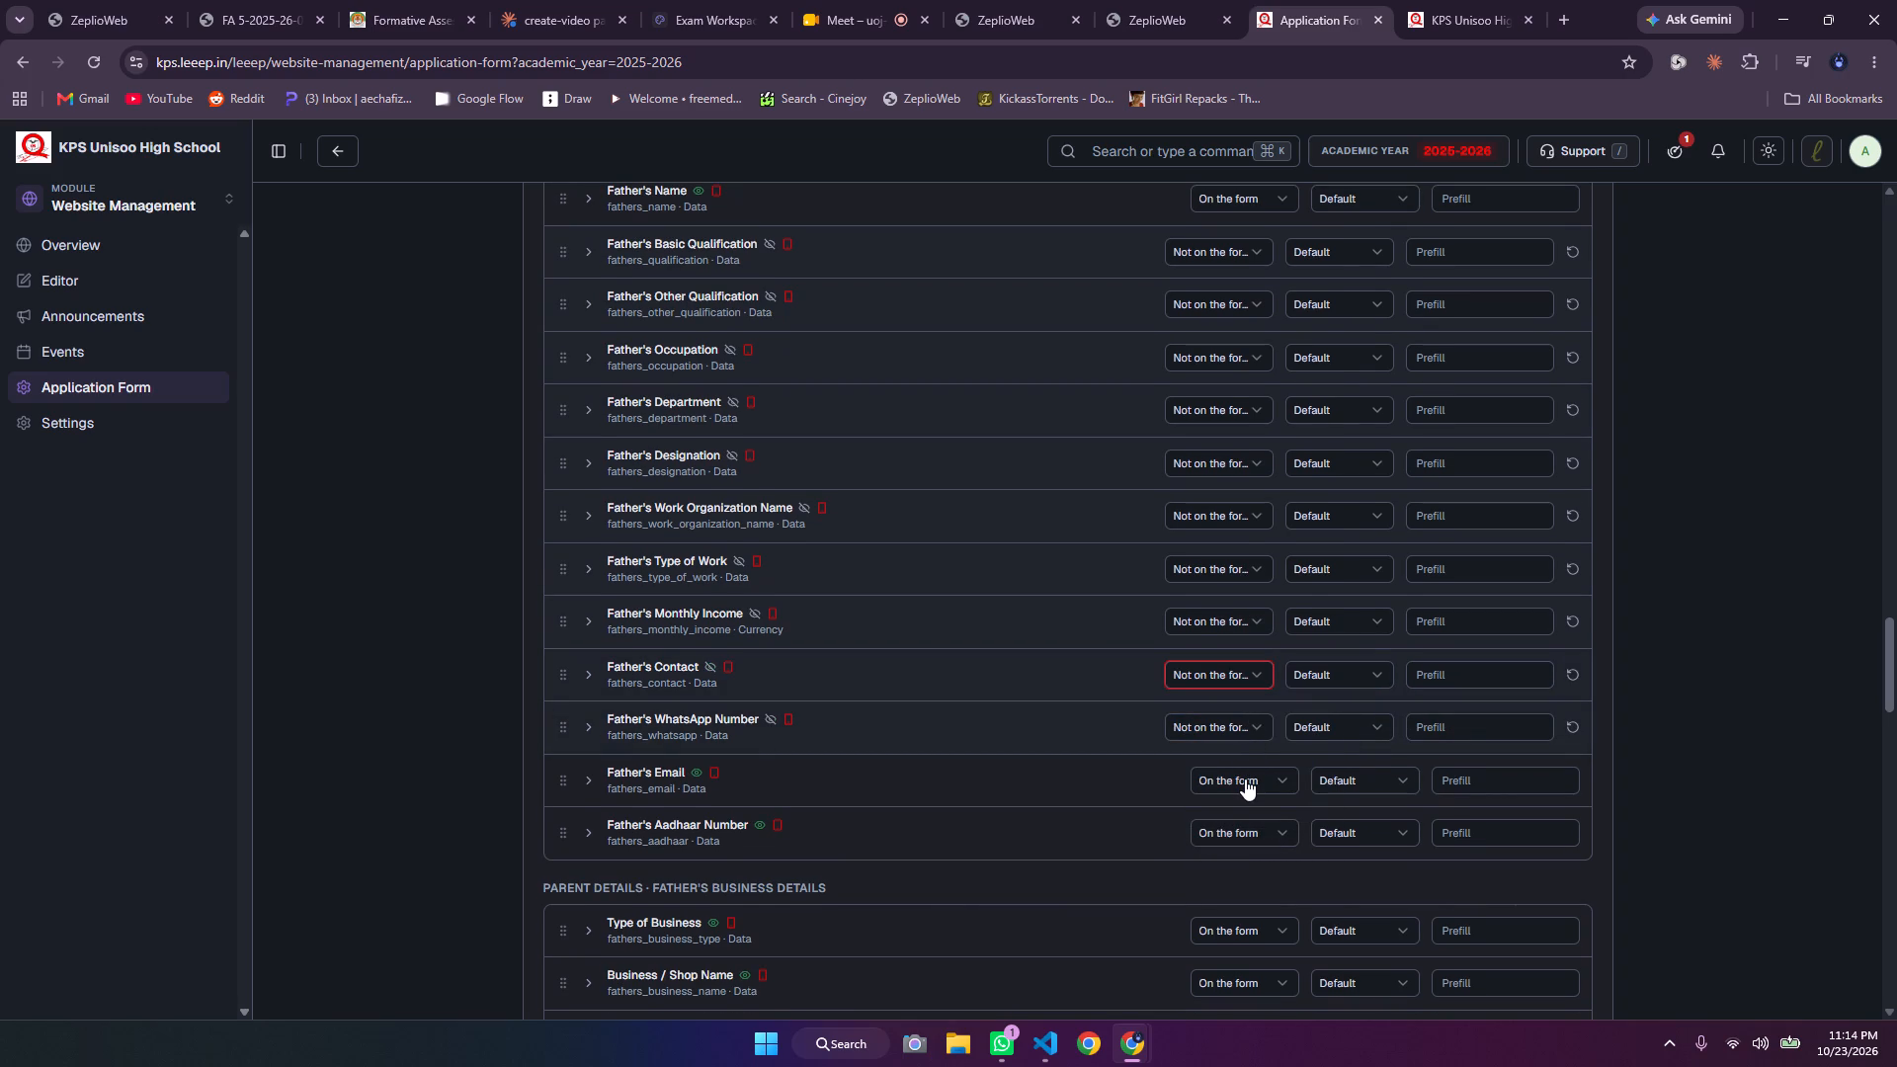
pyautogui.click(1245, 779)
pyautogui.click(1267, 880)
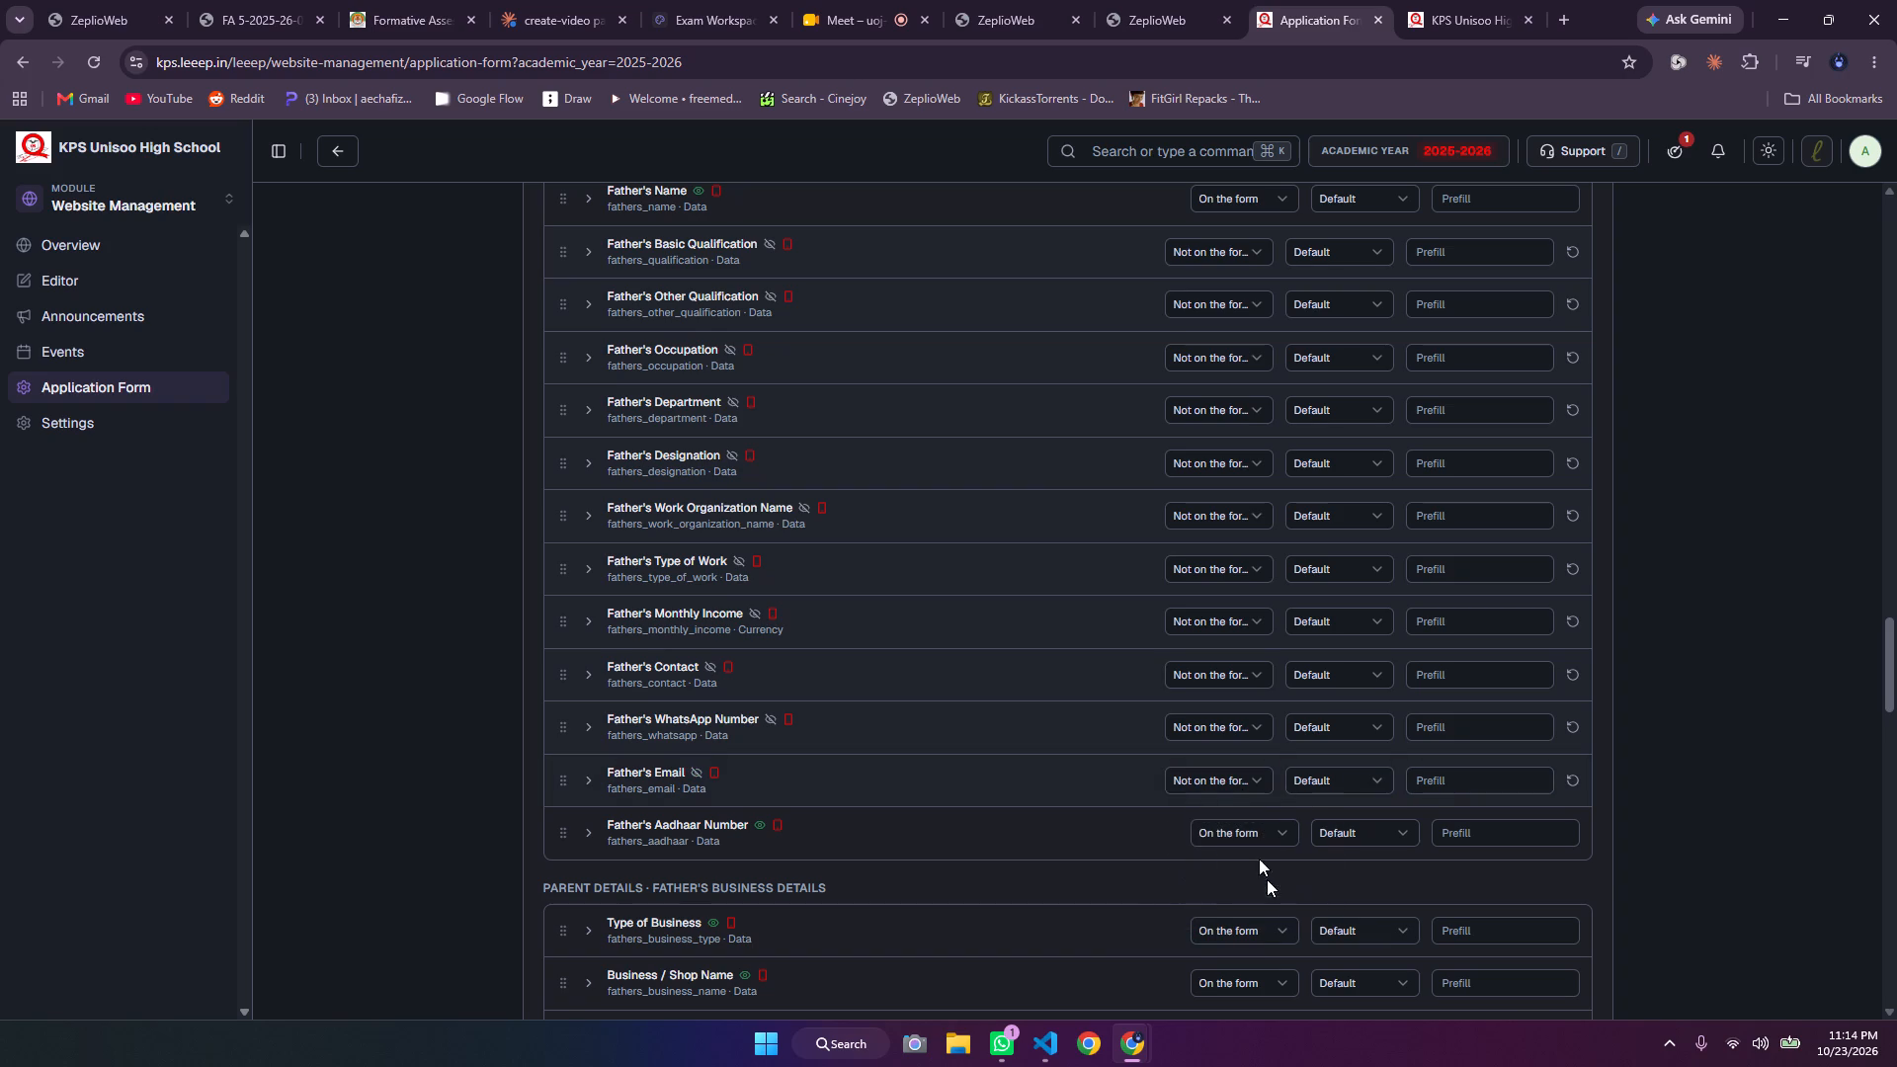
pyautogui.click(1250, 822)
pyautogui.click(1266, 926)
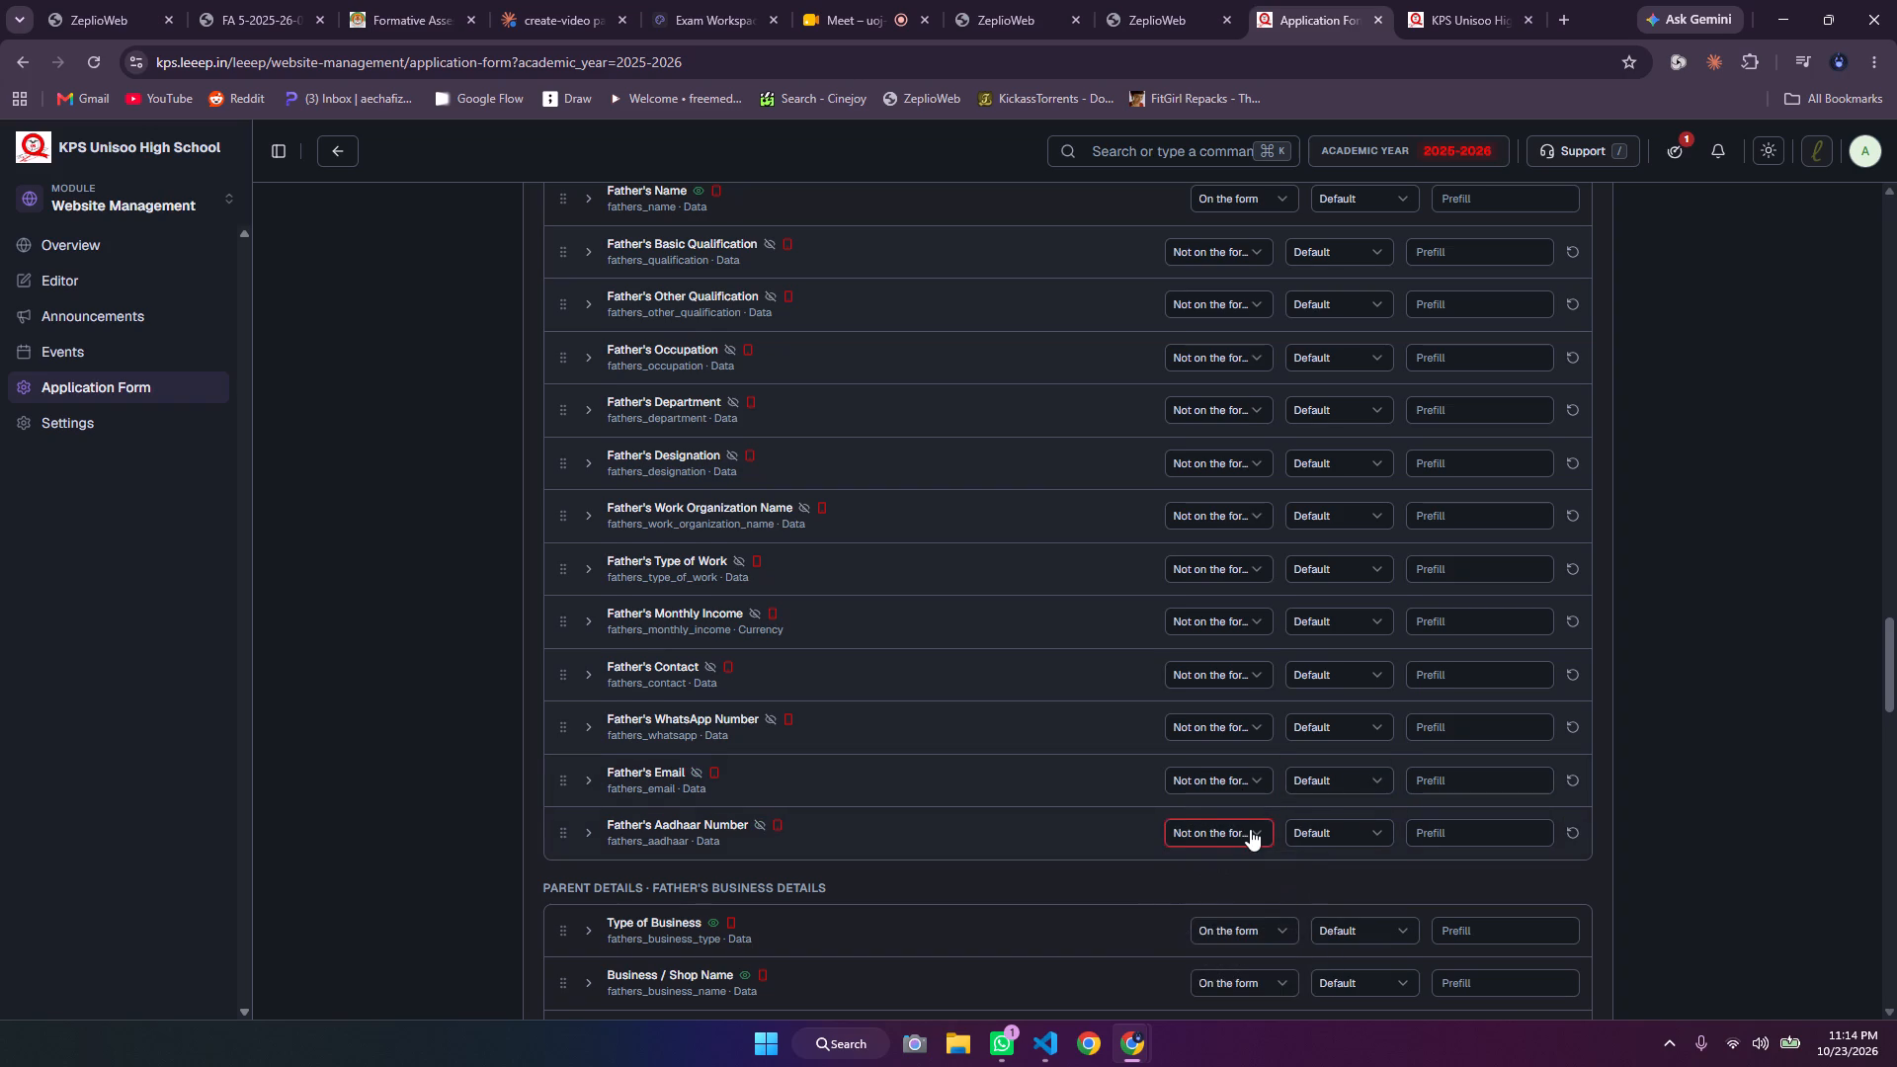
# Set Type of Business, Business / Shop Name, Business Location, Business Role and Business Monthly Income under Father's Business Details to Not on the form.
pyautogui.scroll(-2, 1250, 829)
pyautogui.scroll(-1, 1044, 666)
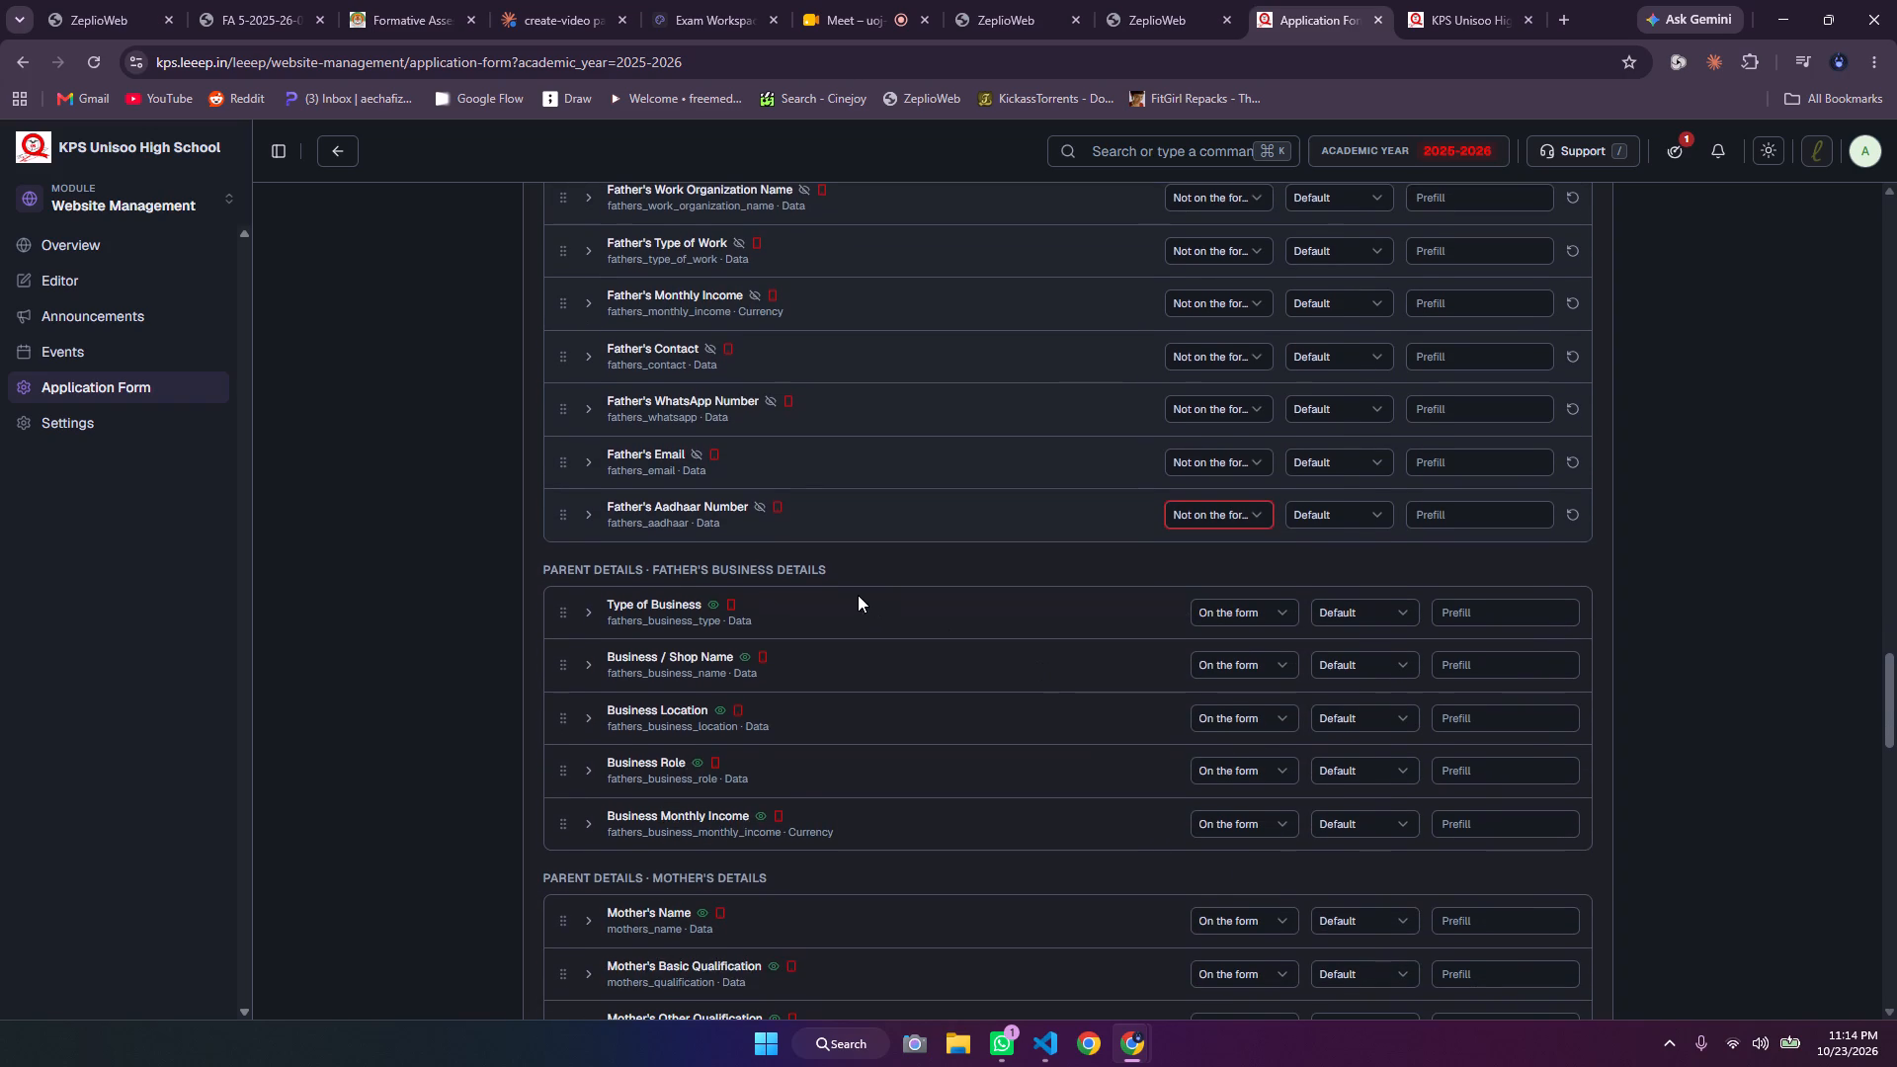
pyautogui.scroll(-1, 864, 588)
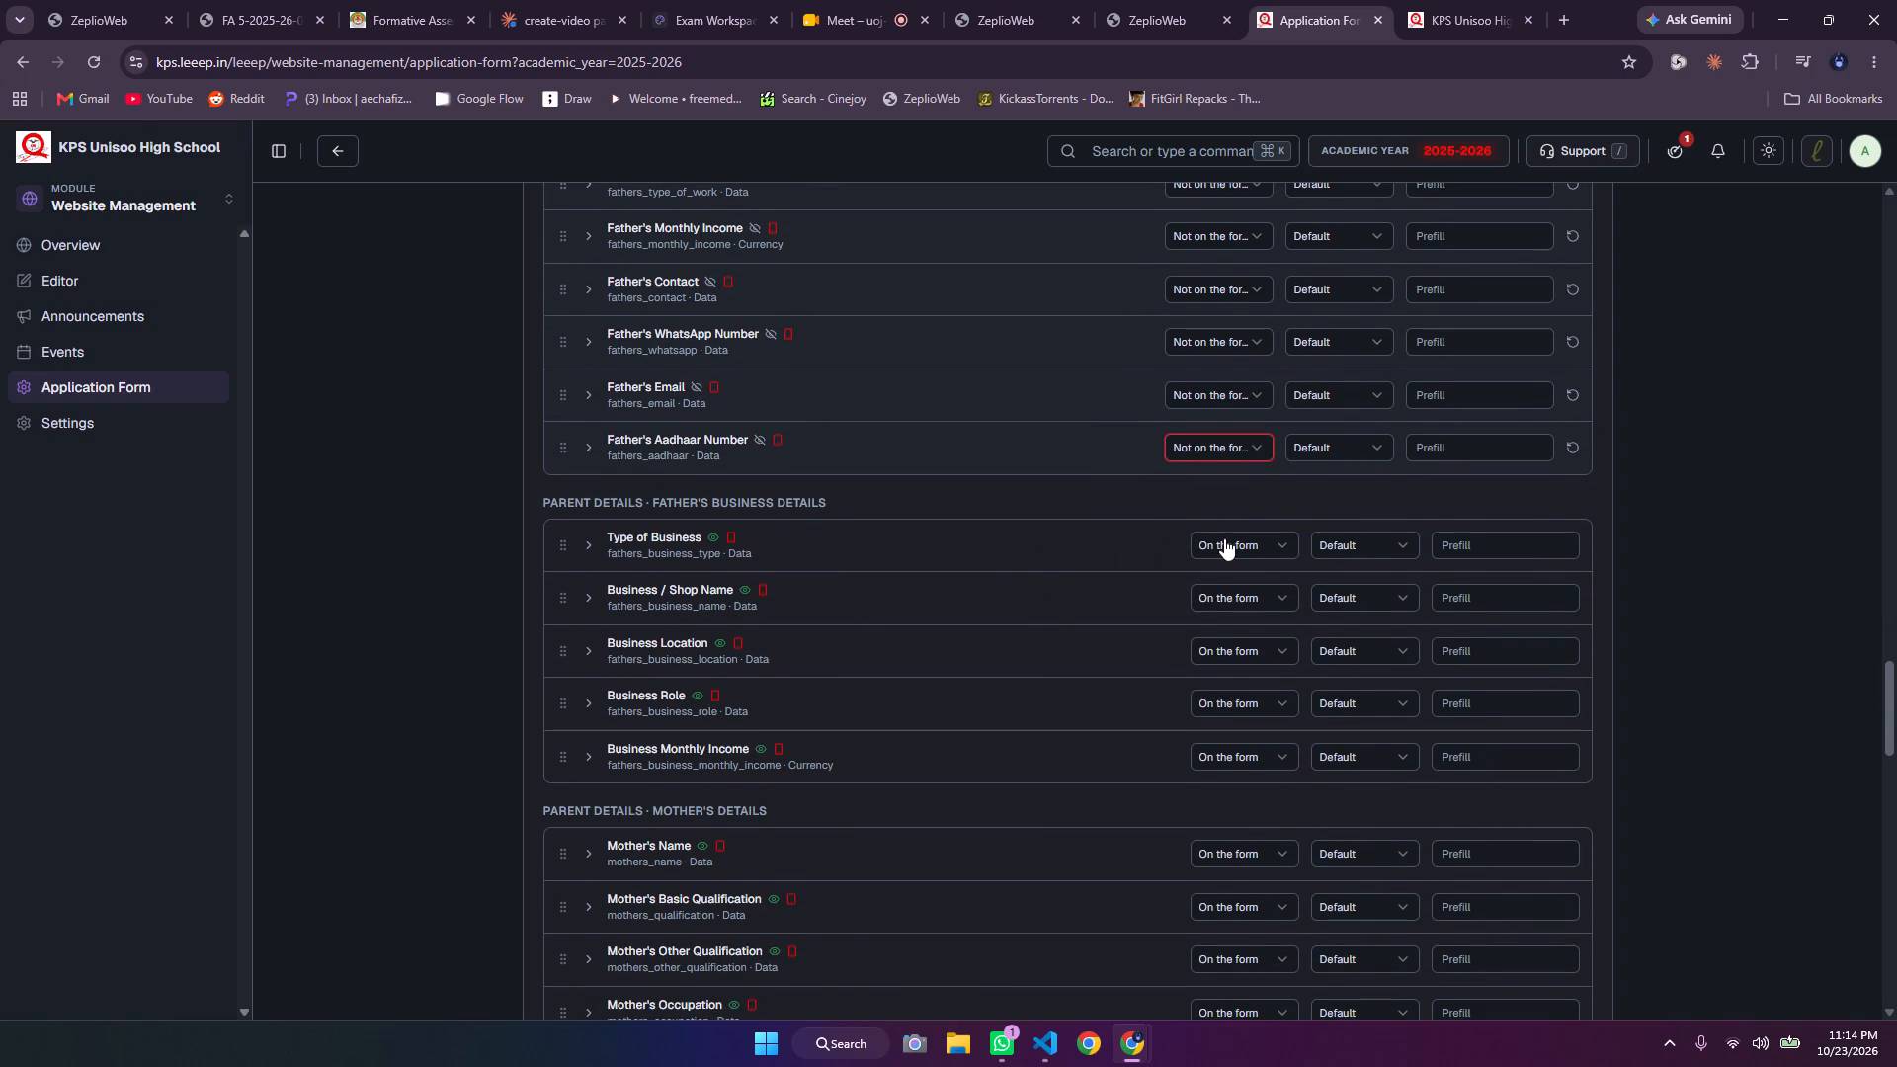
pyautogui.click(1224, 540)
pyautogui.click(1239, 644)
pyautogui.click(1239, 603)
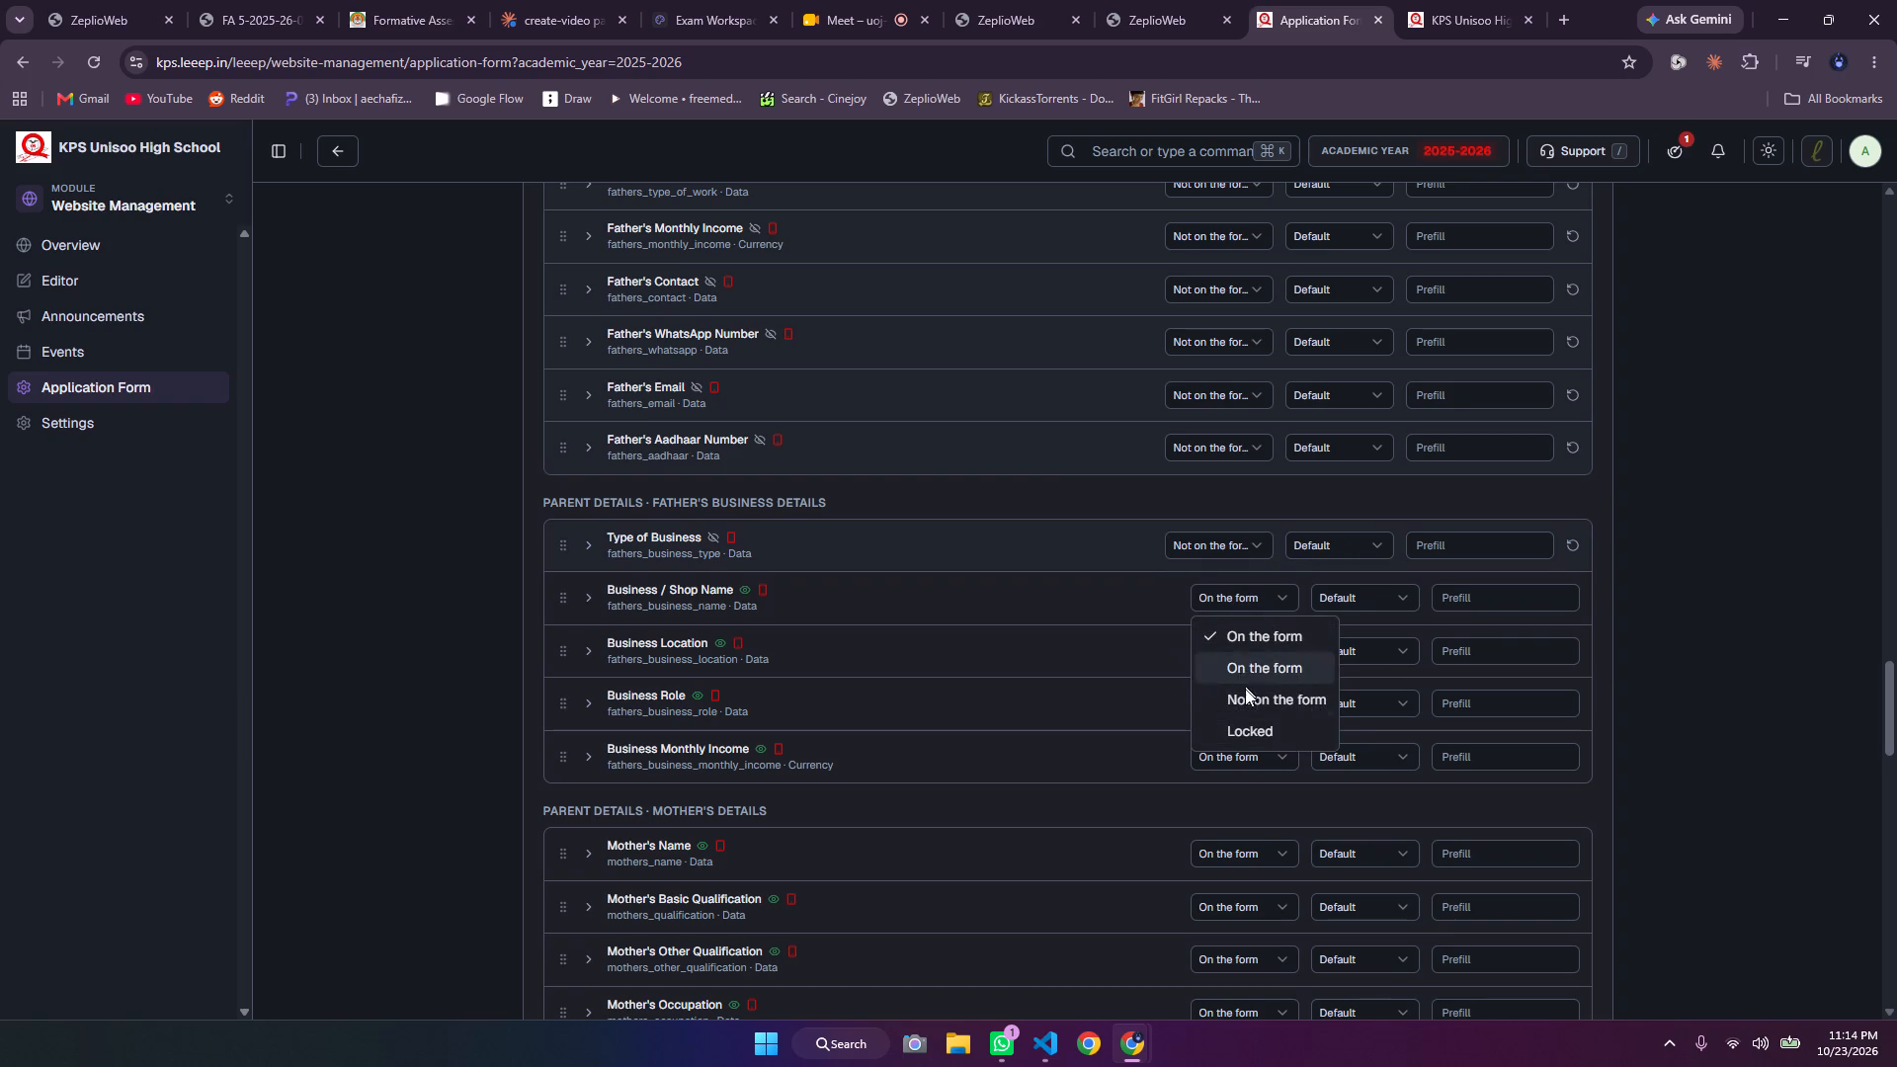
pyautogui.click(1247, 707)
pyautogui.click(1249, 647)
pyautogui.click(1264, 749)
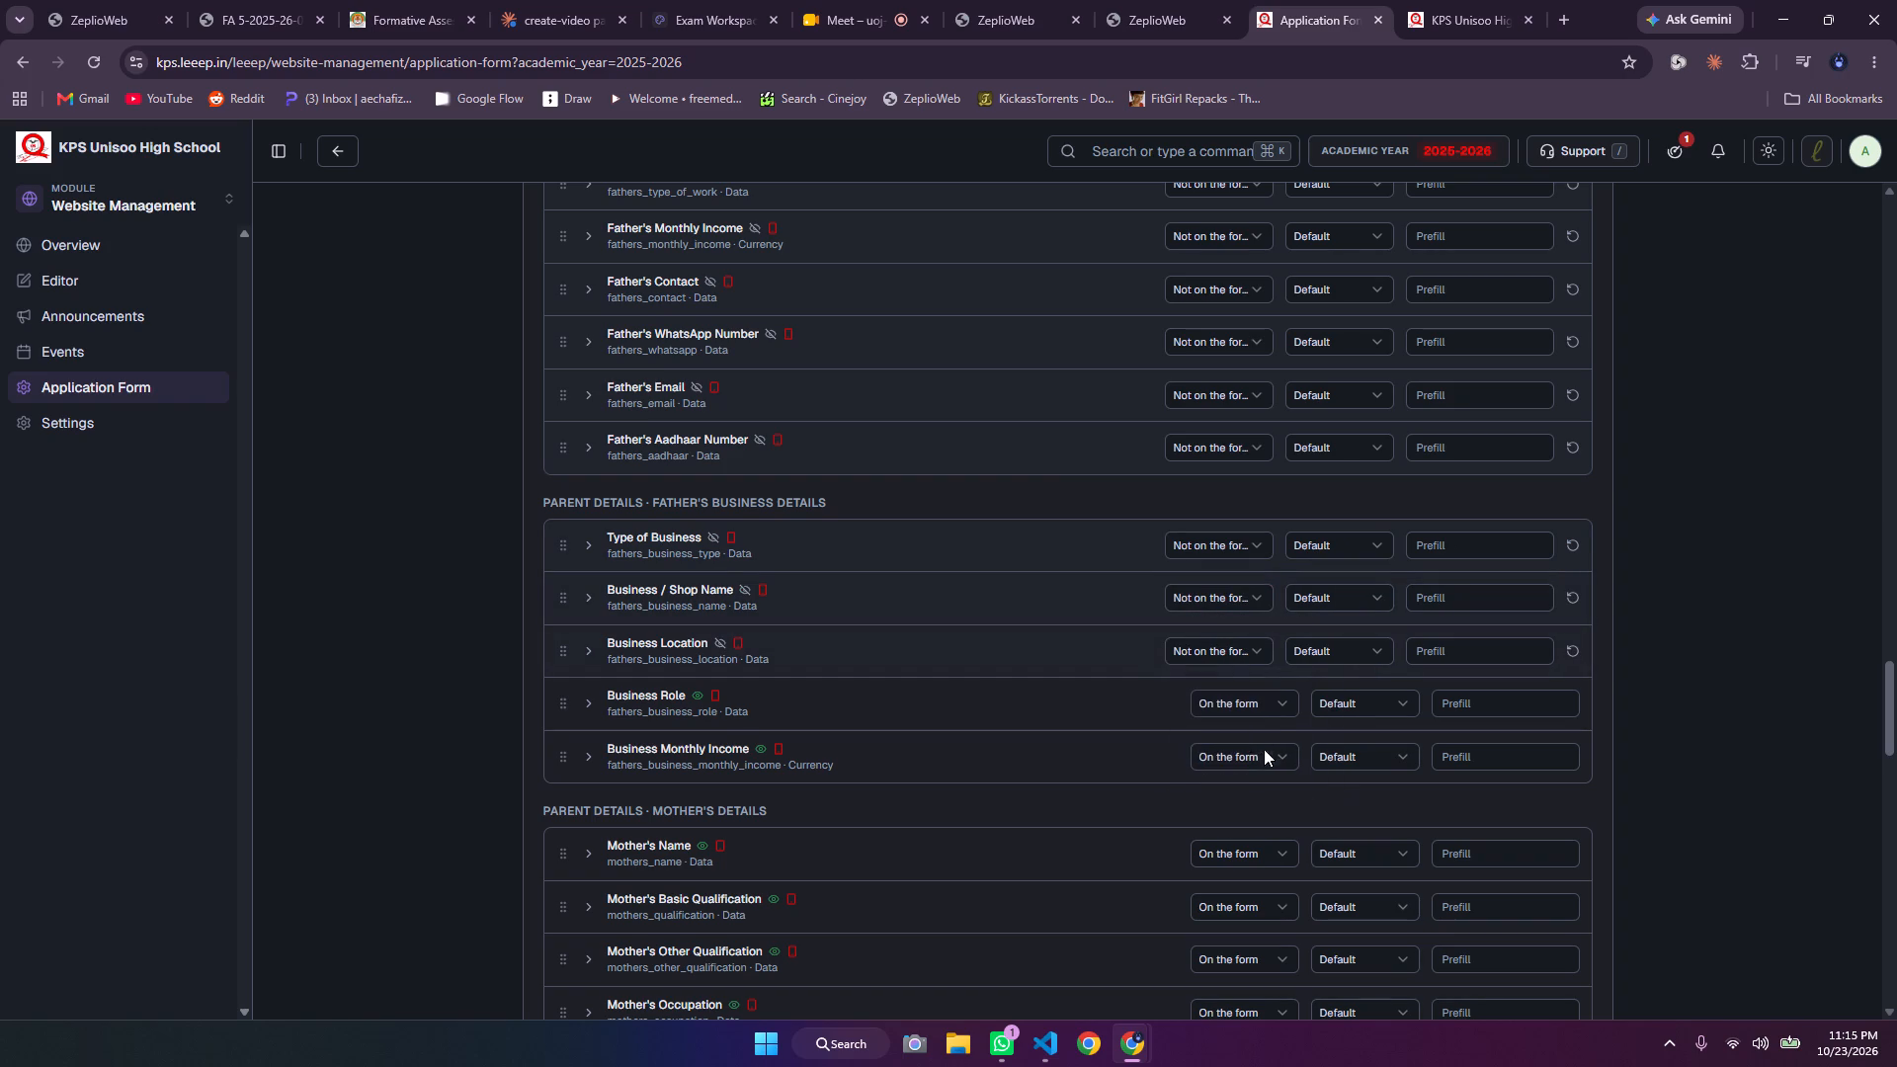
pyautogui.click(1250, 714)
pyautogui.click(1264, 805)
pyautogui.click(1252, 744)
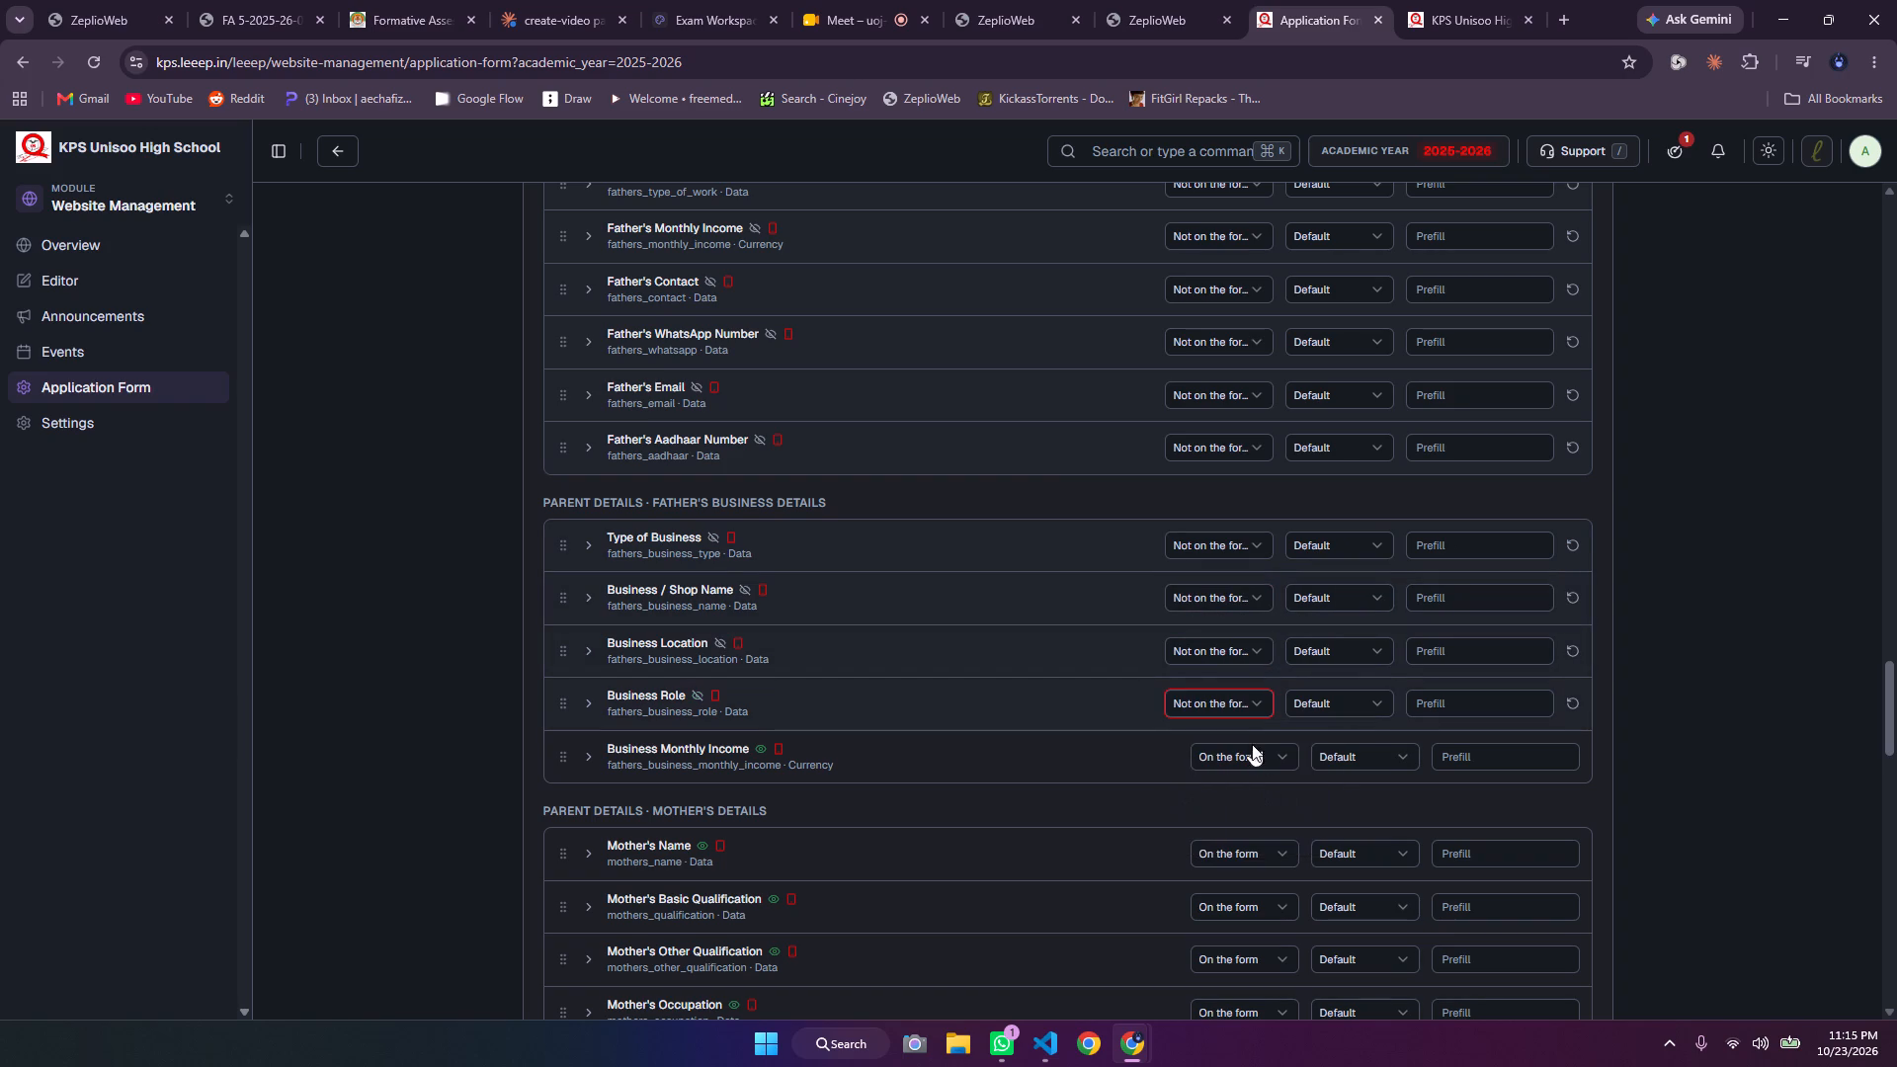
pyautogui.click(1268, 846)
# Review the fields under Mother's Details and the form visibility options for Mother's Name.
pyautogui.scroll(-1, 1196, 713)
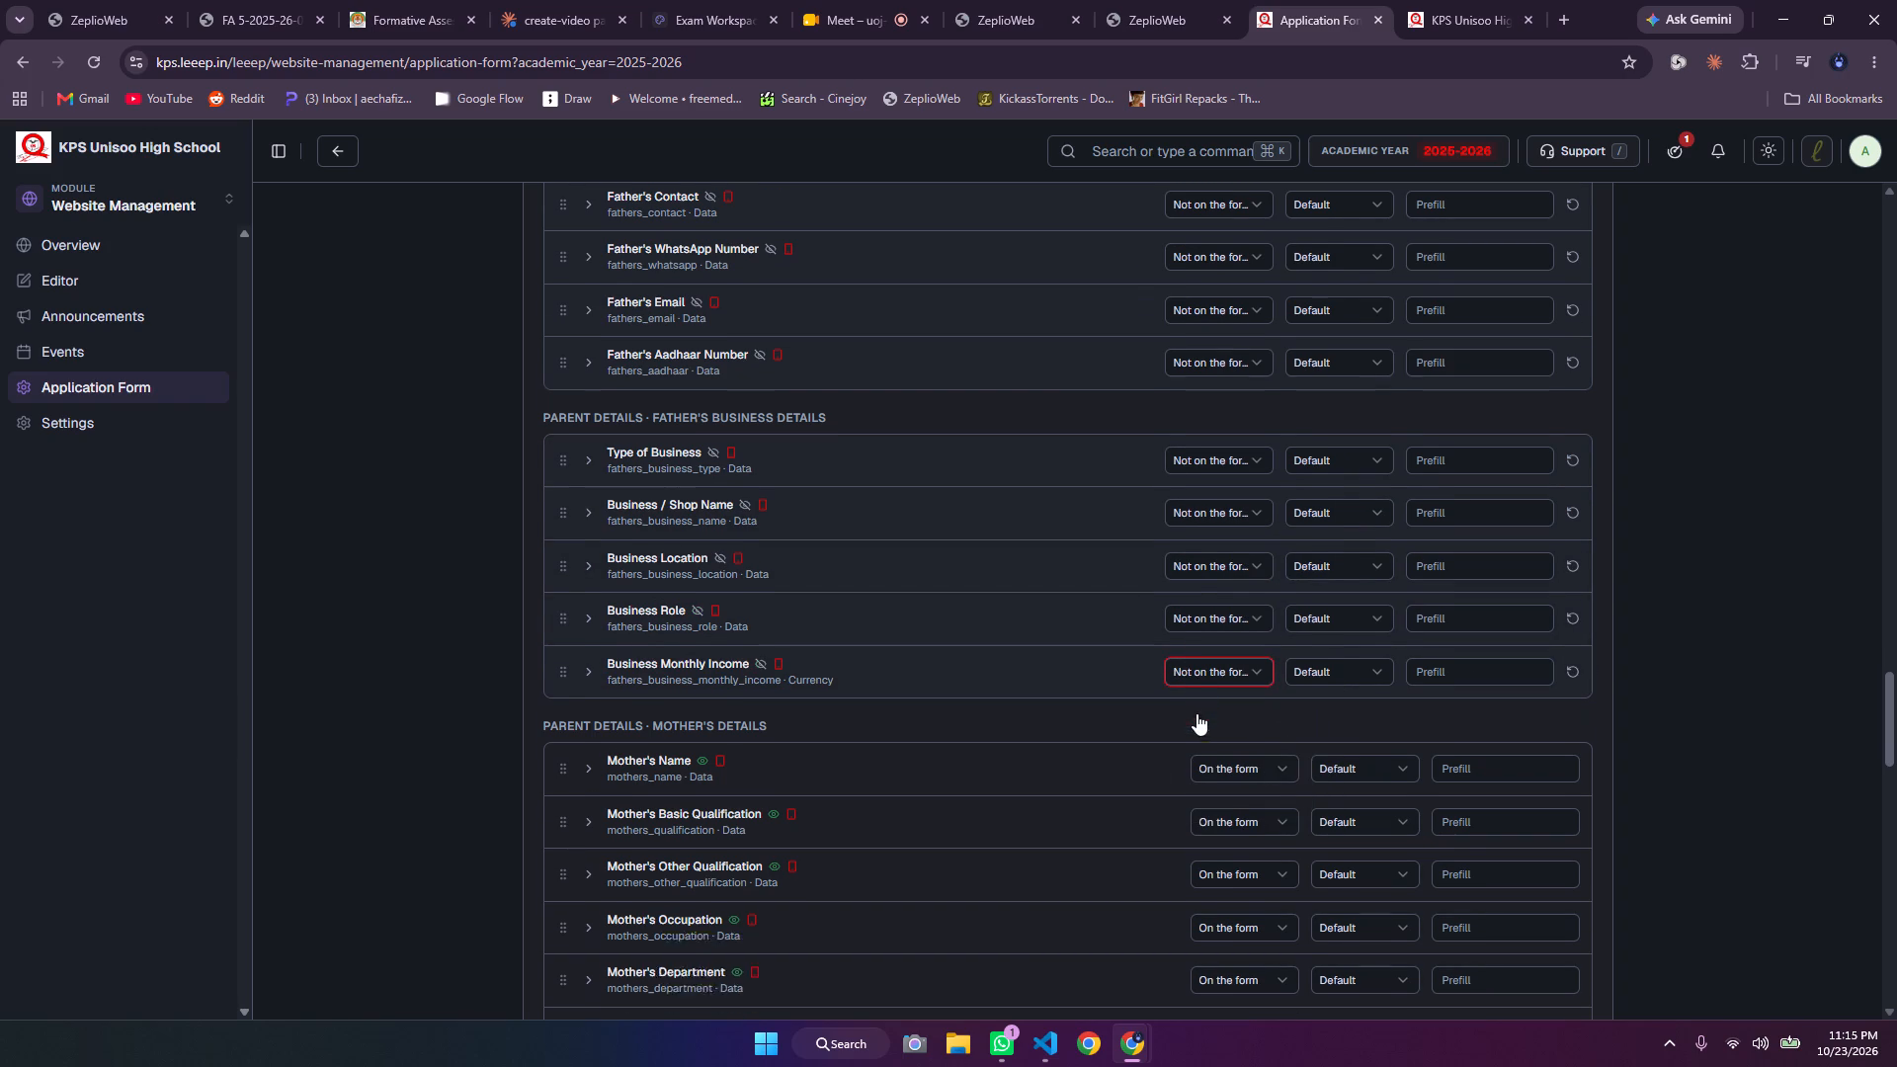
pyautogui.scroll(-2, 1196, 713)
pyautogui.click(1156, 532)
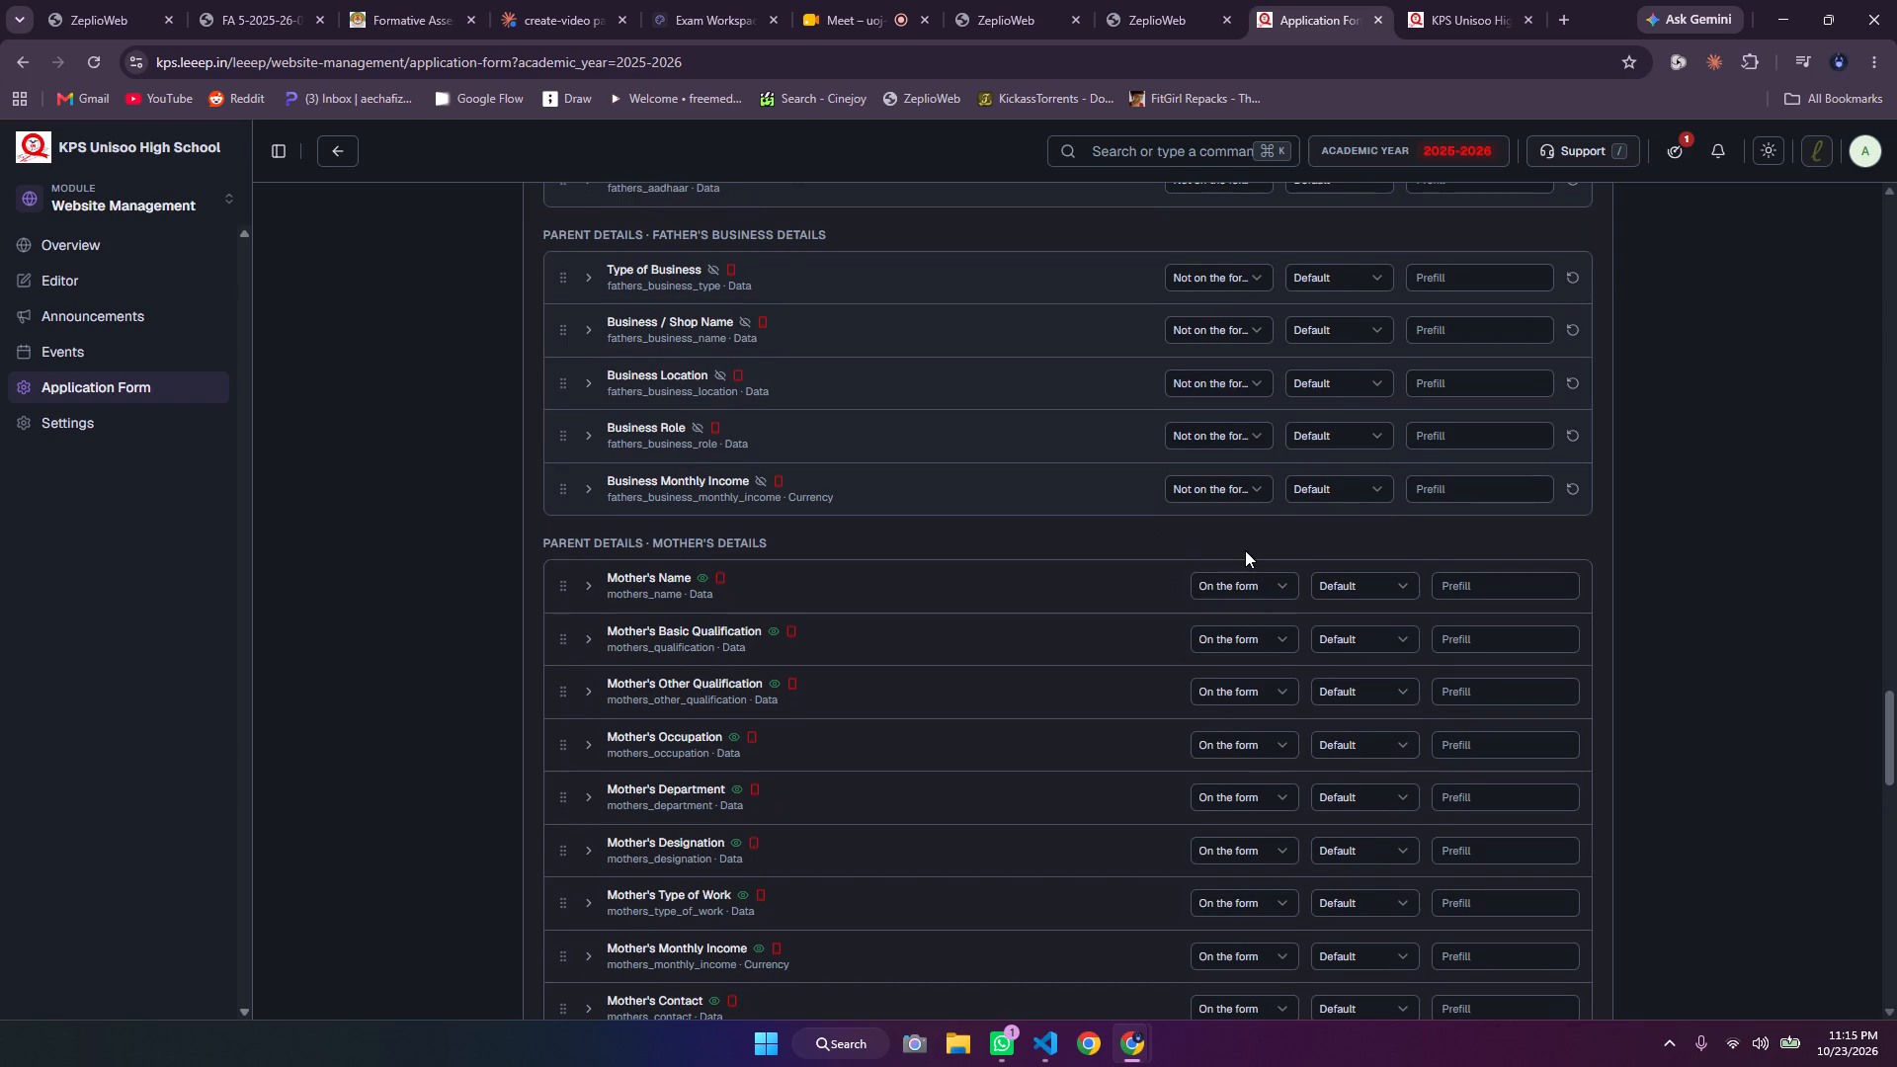
pyautogui.scroll(-1, 1245, 550)
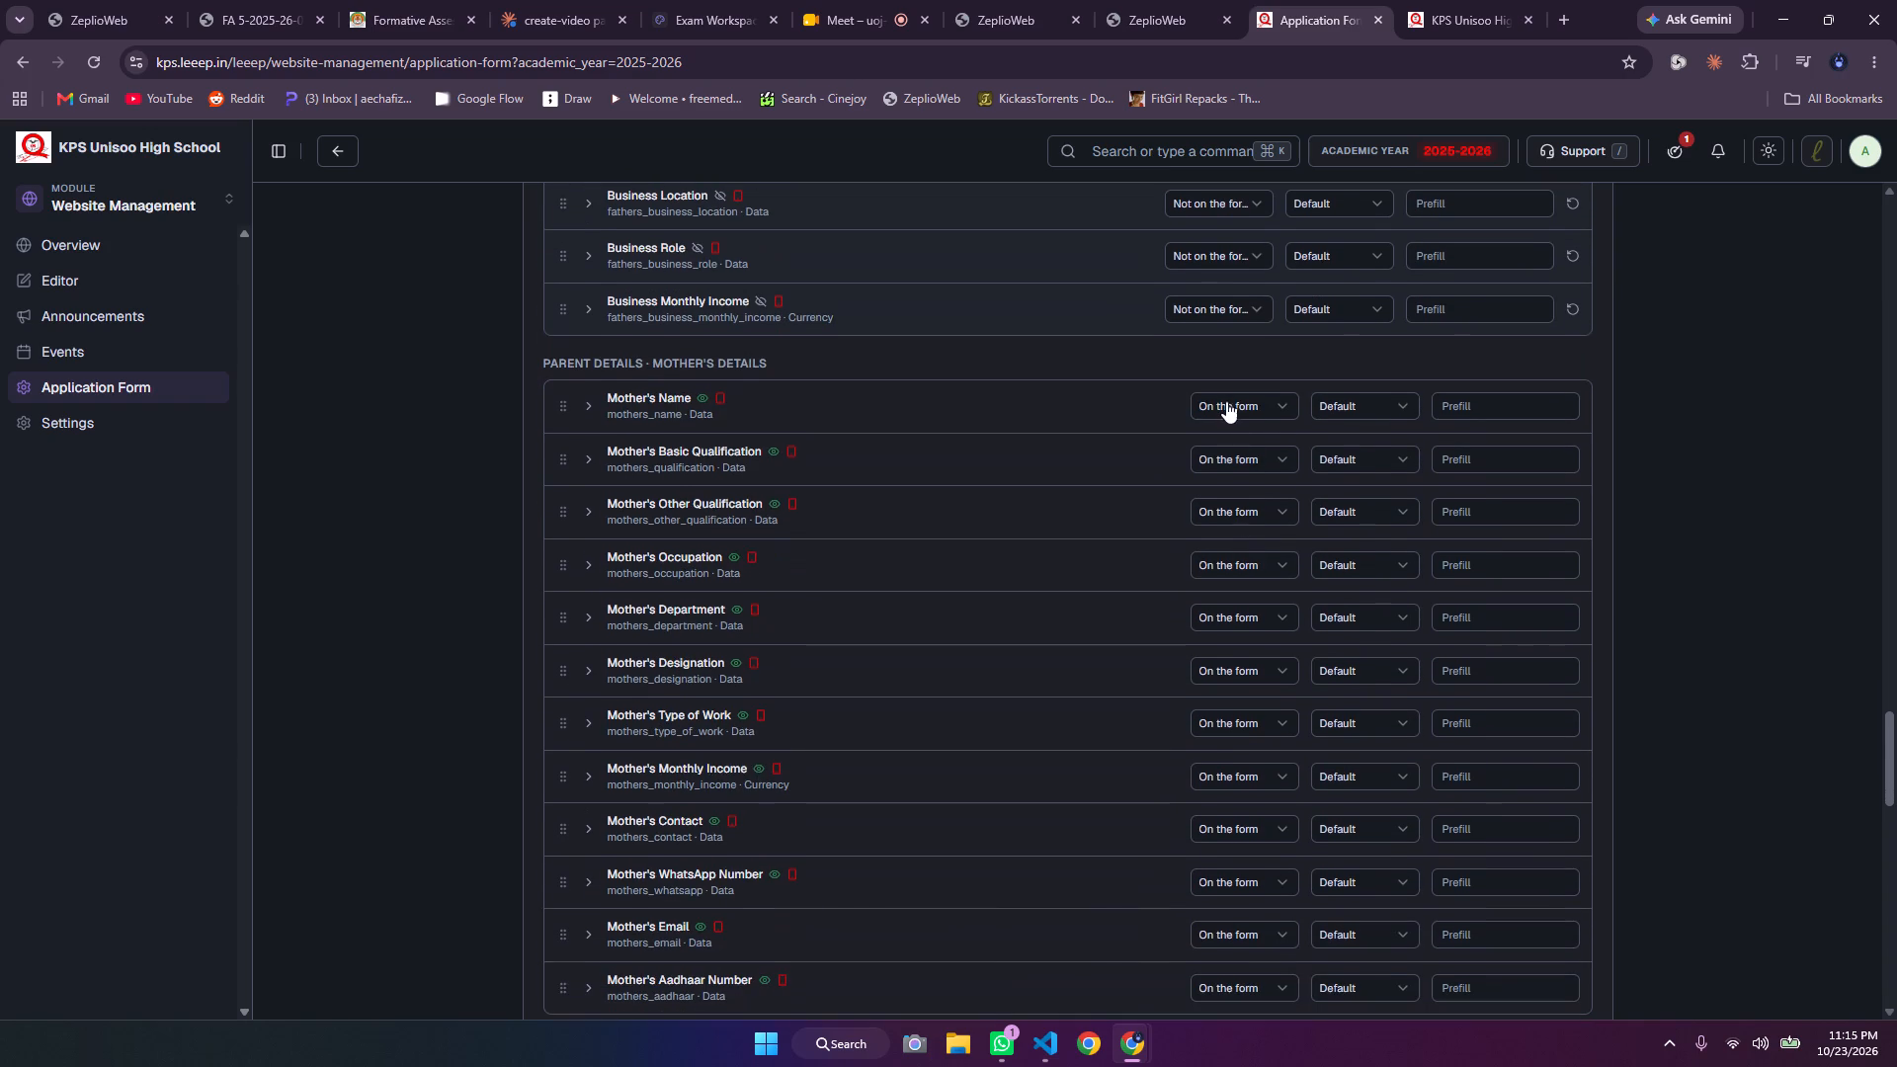
pyautogui.scroll(-1, 1219, 402)
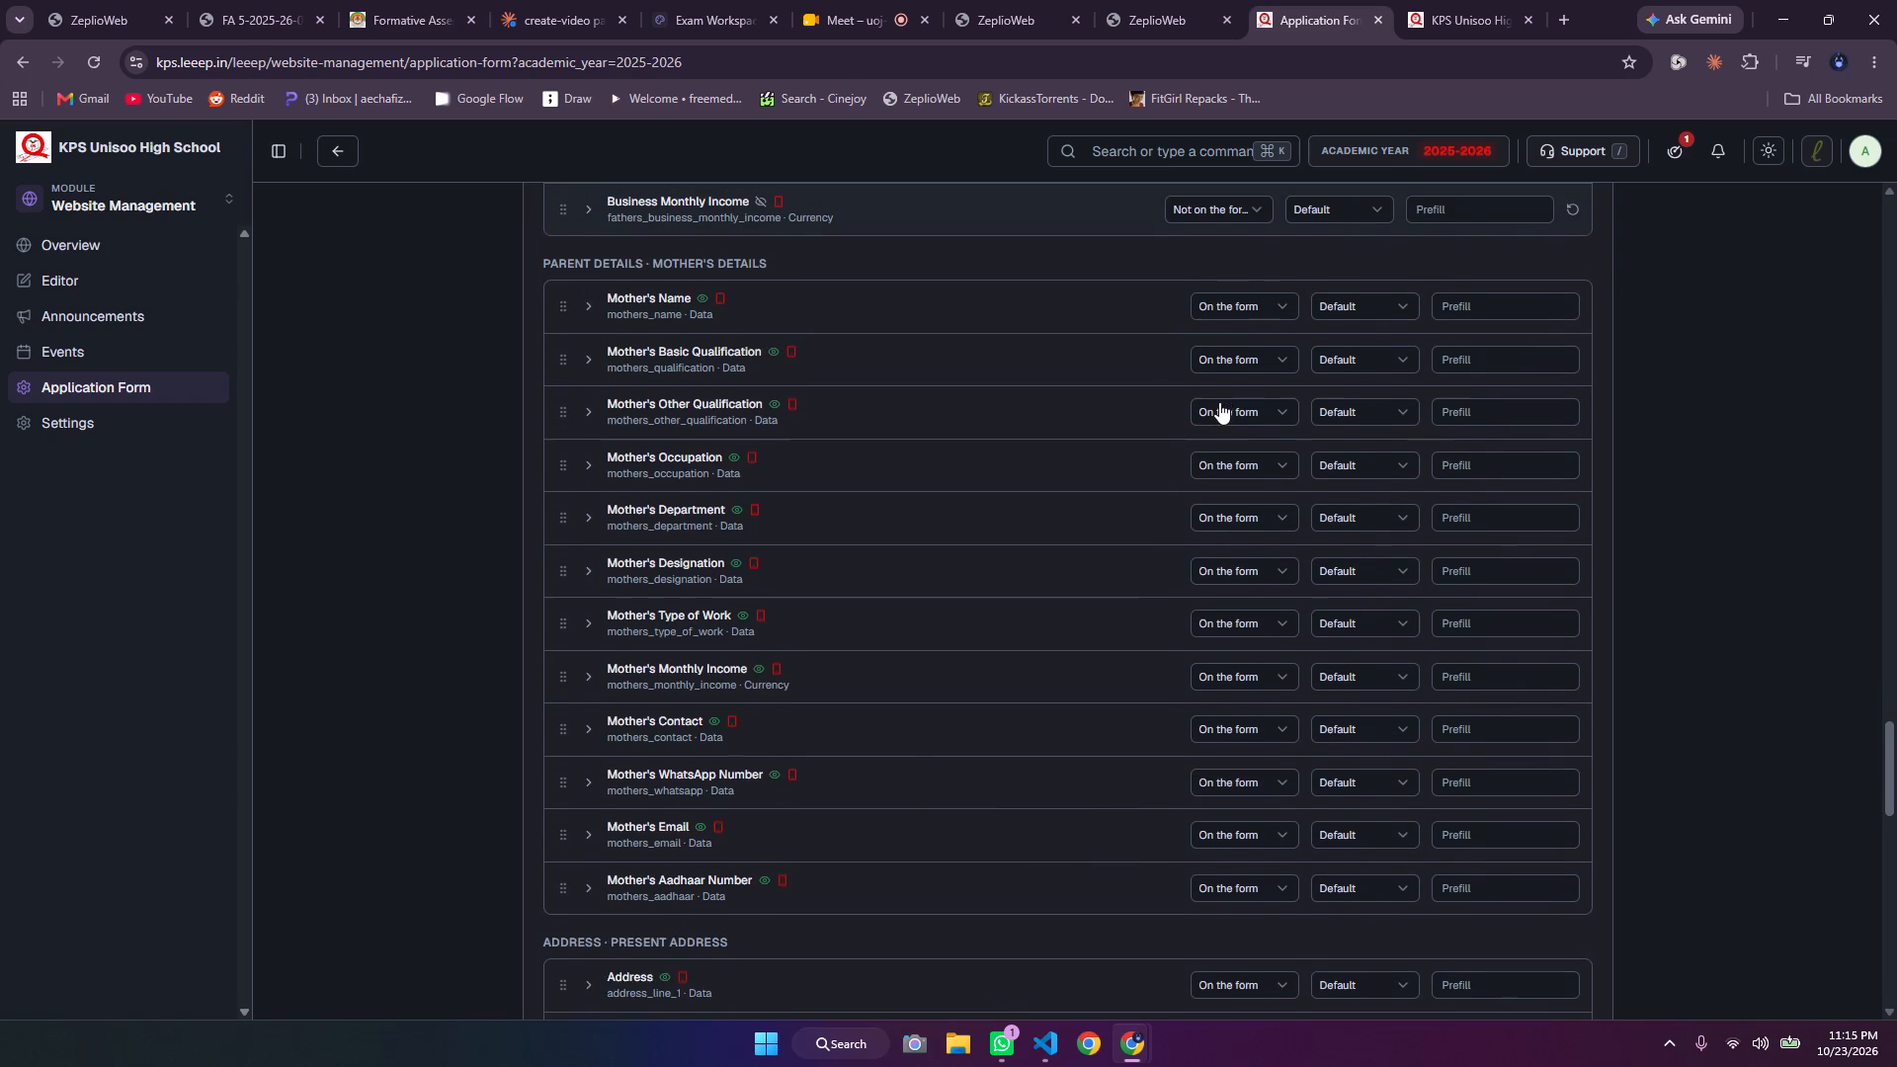
pyautogui.scroll(-1, 1219, 402)
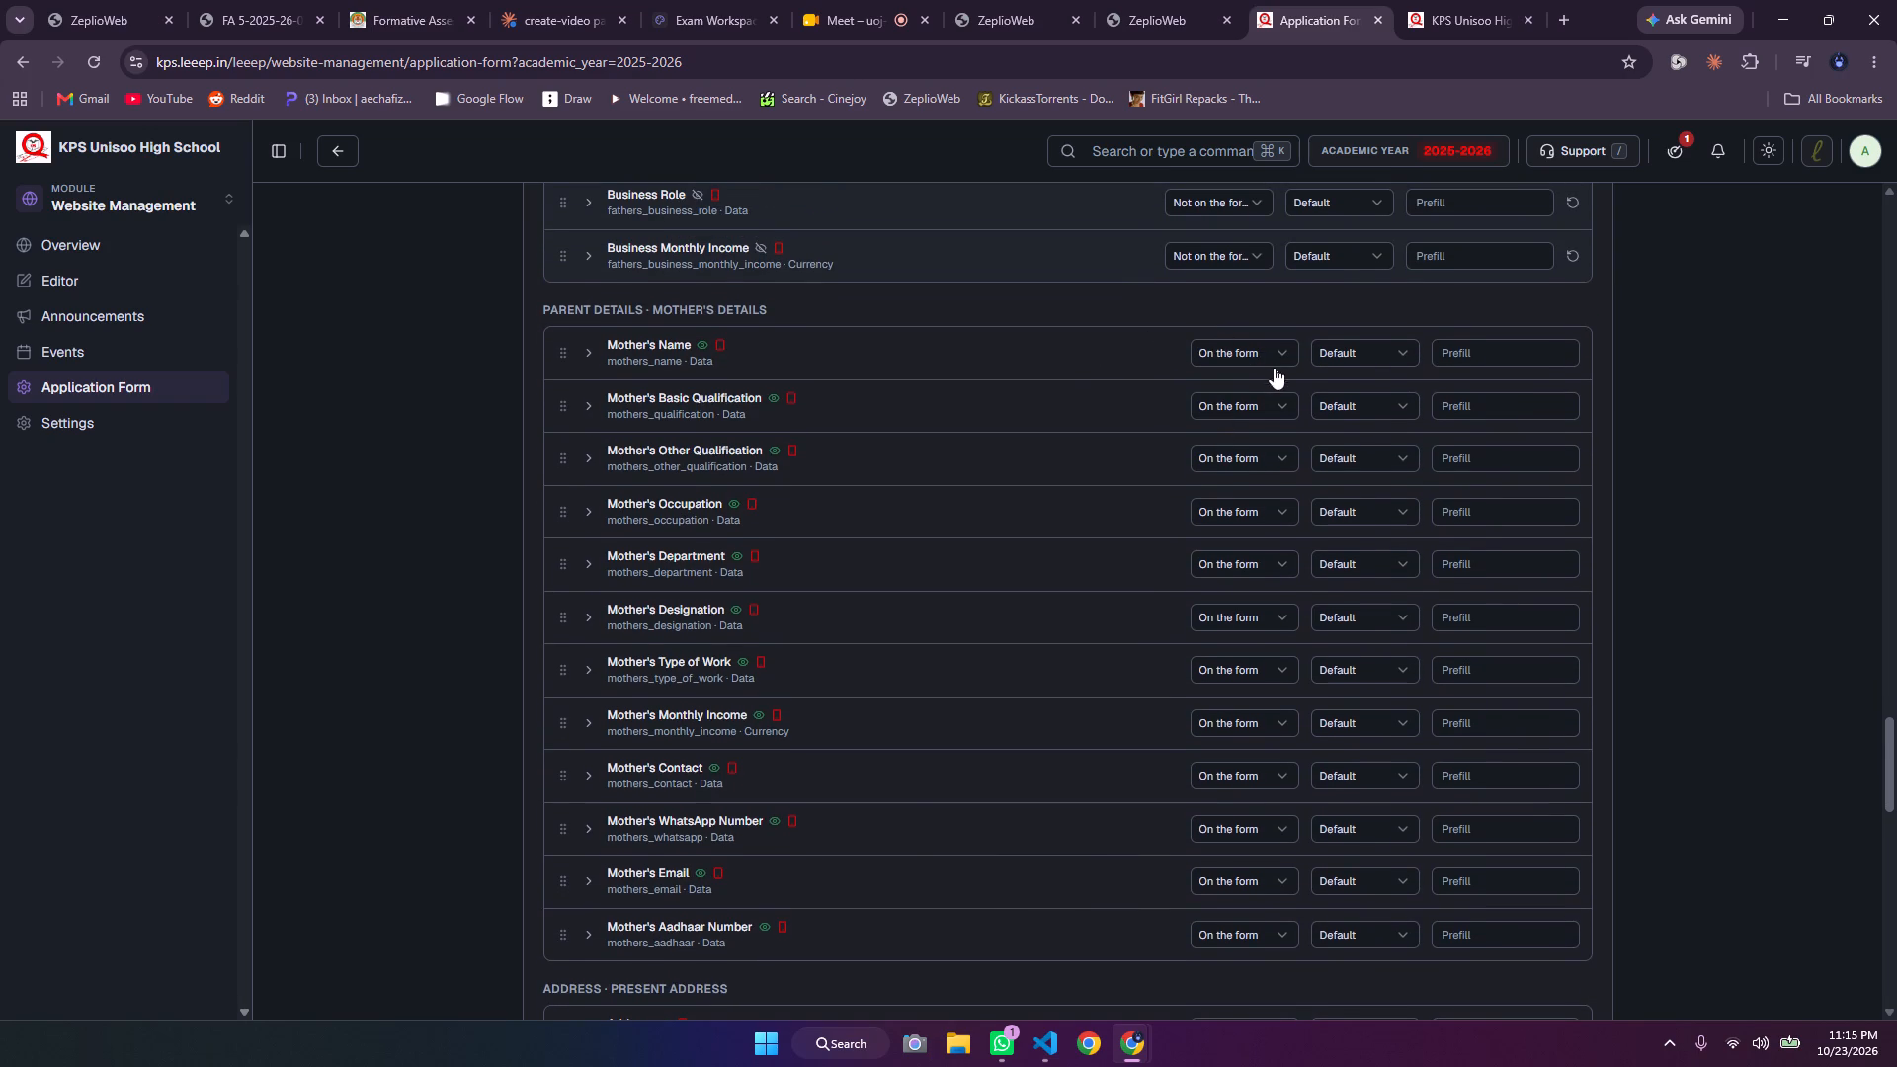
pyautogui.click(1269, 359)
pyautogui.click(1237, 310)
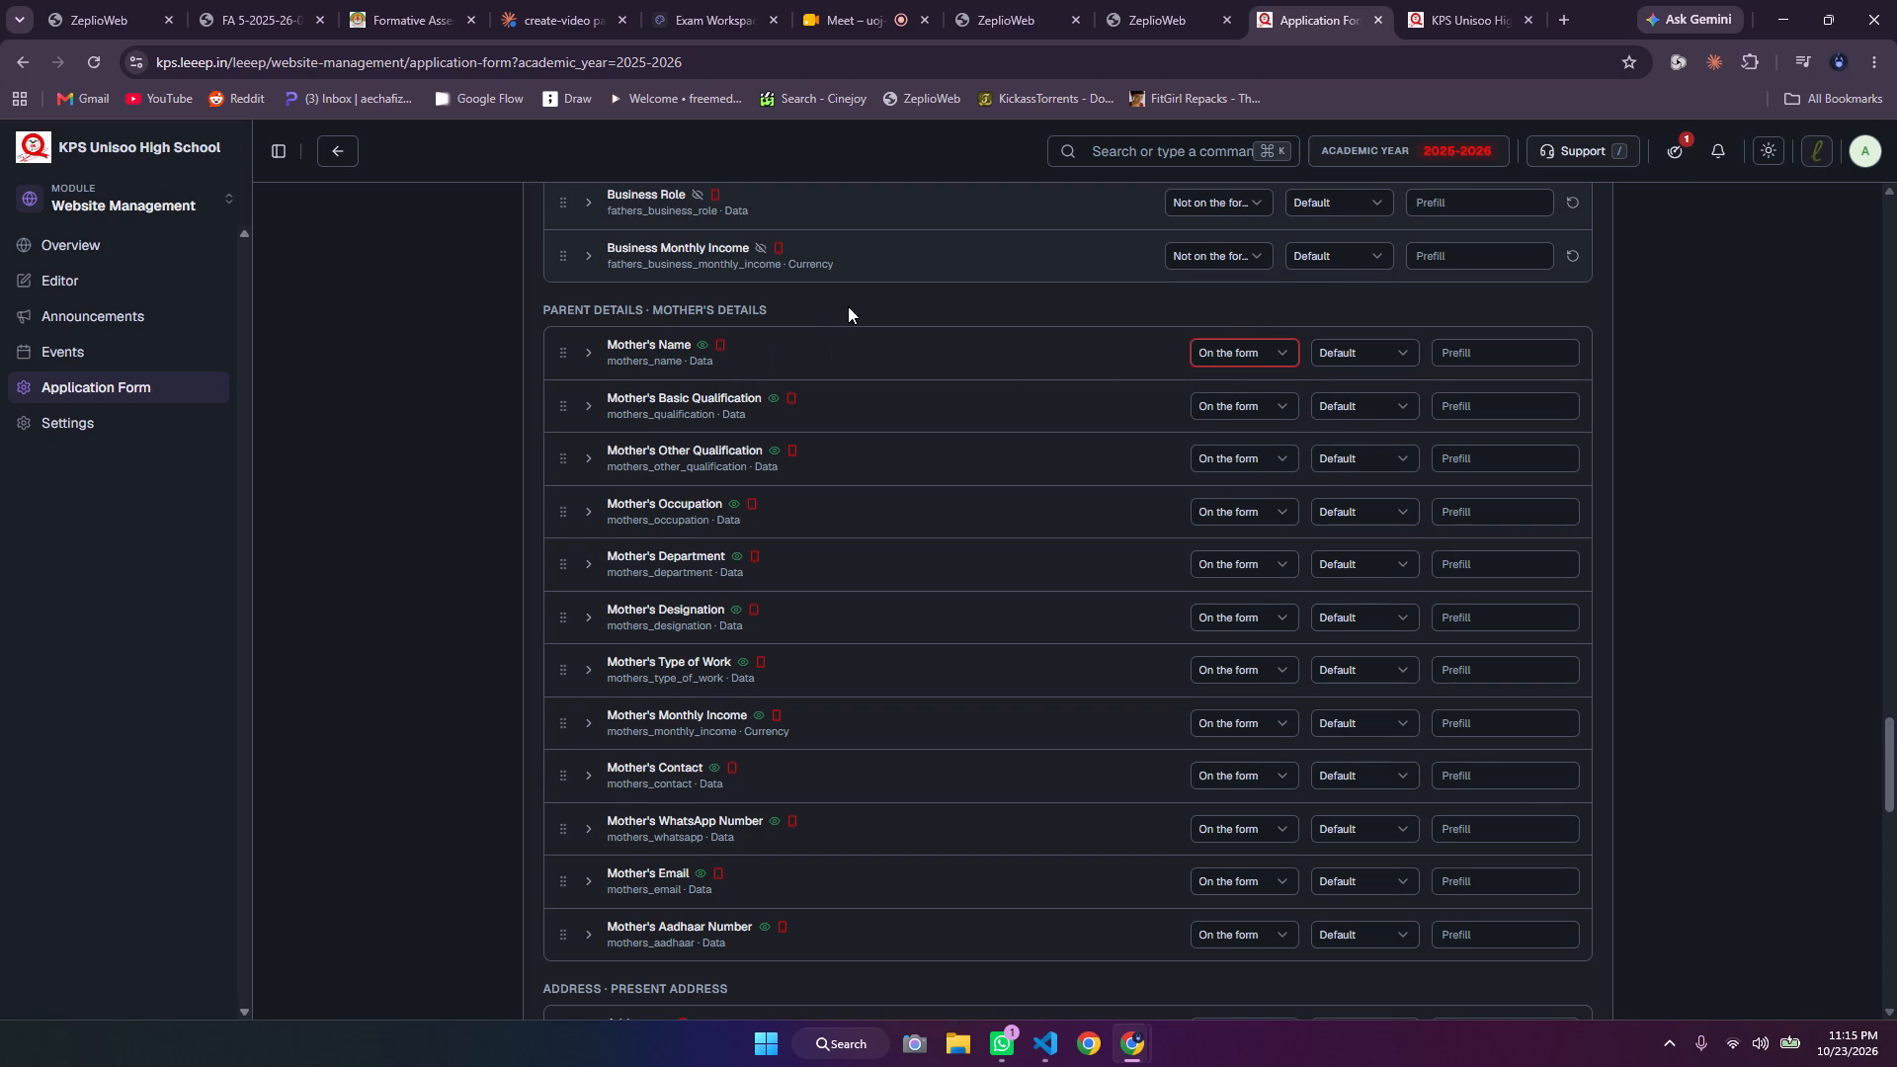
pyautogui.click(1266, 350)
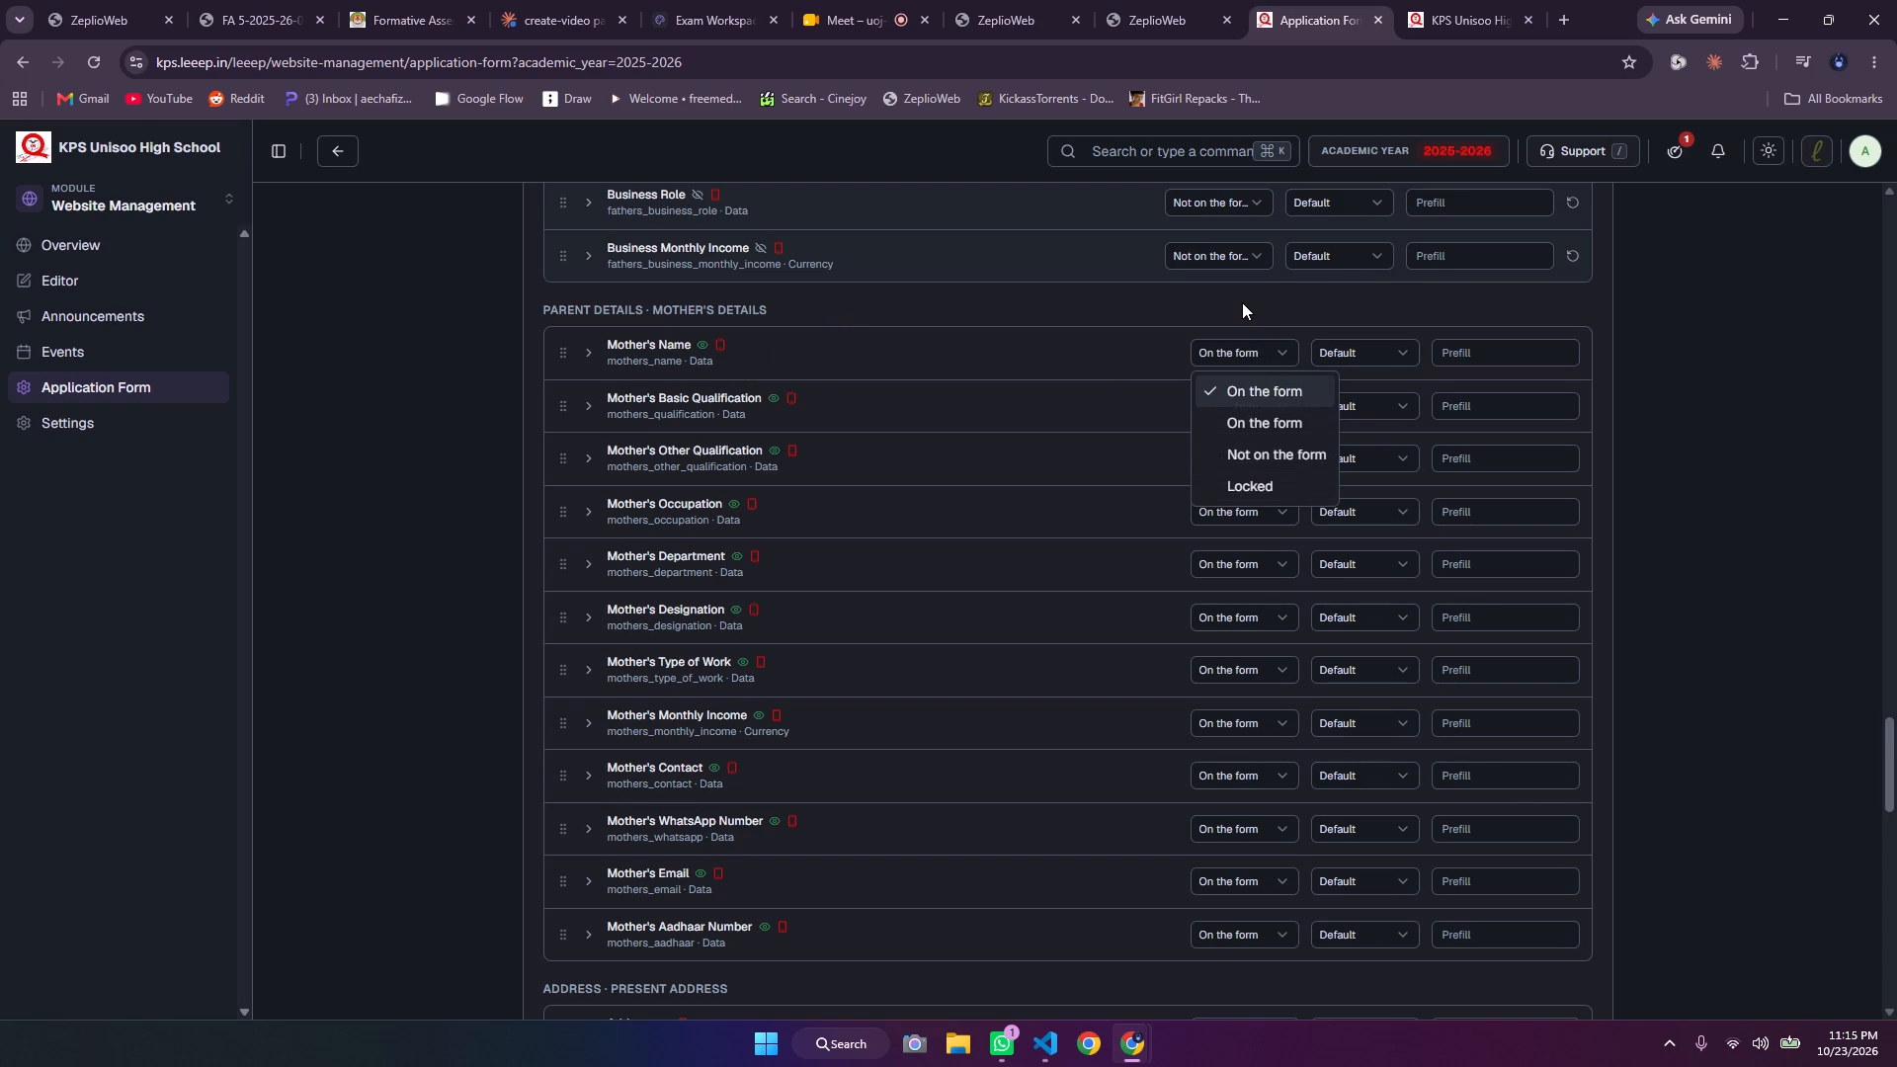
pyautogui.click(1242, 302)
pyautogui.click(1269, 358)
pyautogui.click(1232, 282)
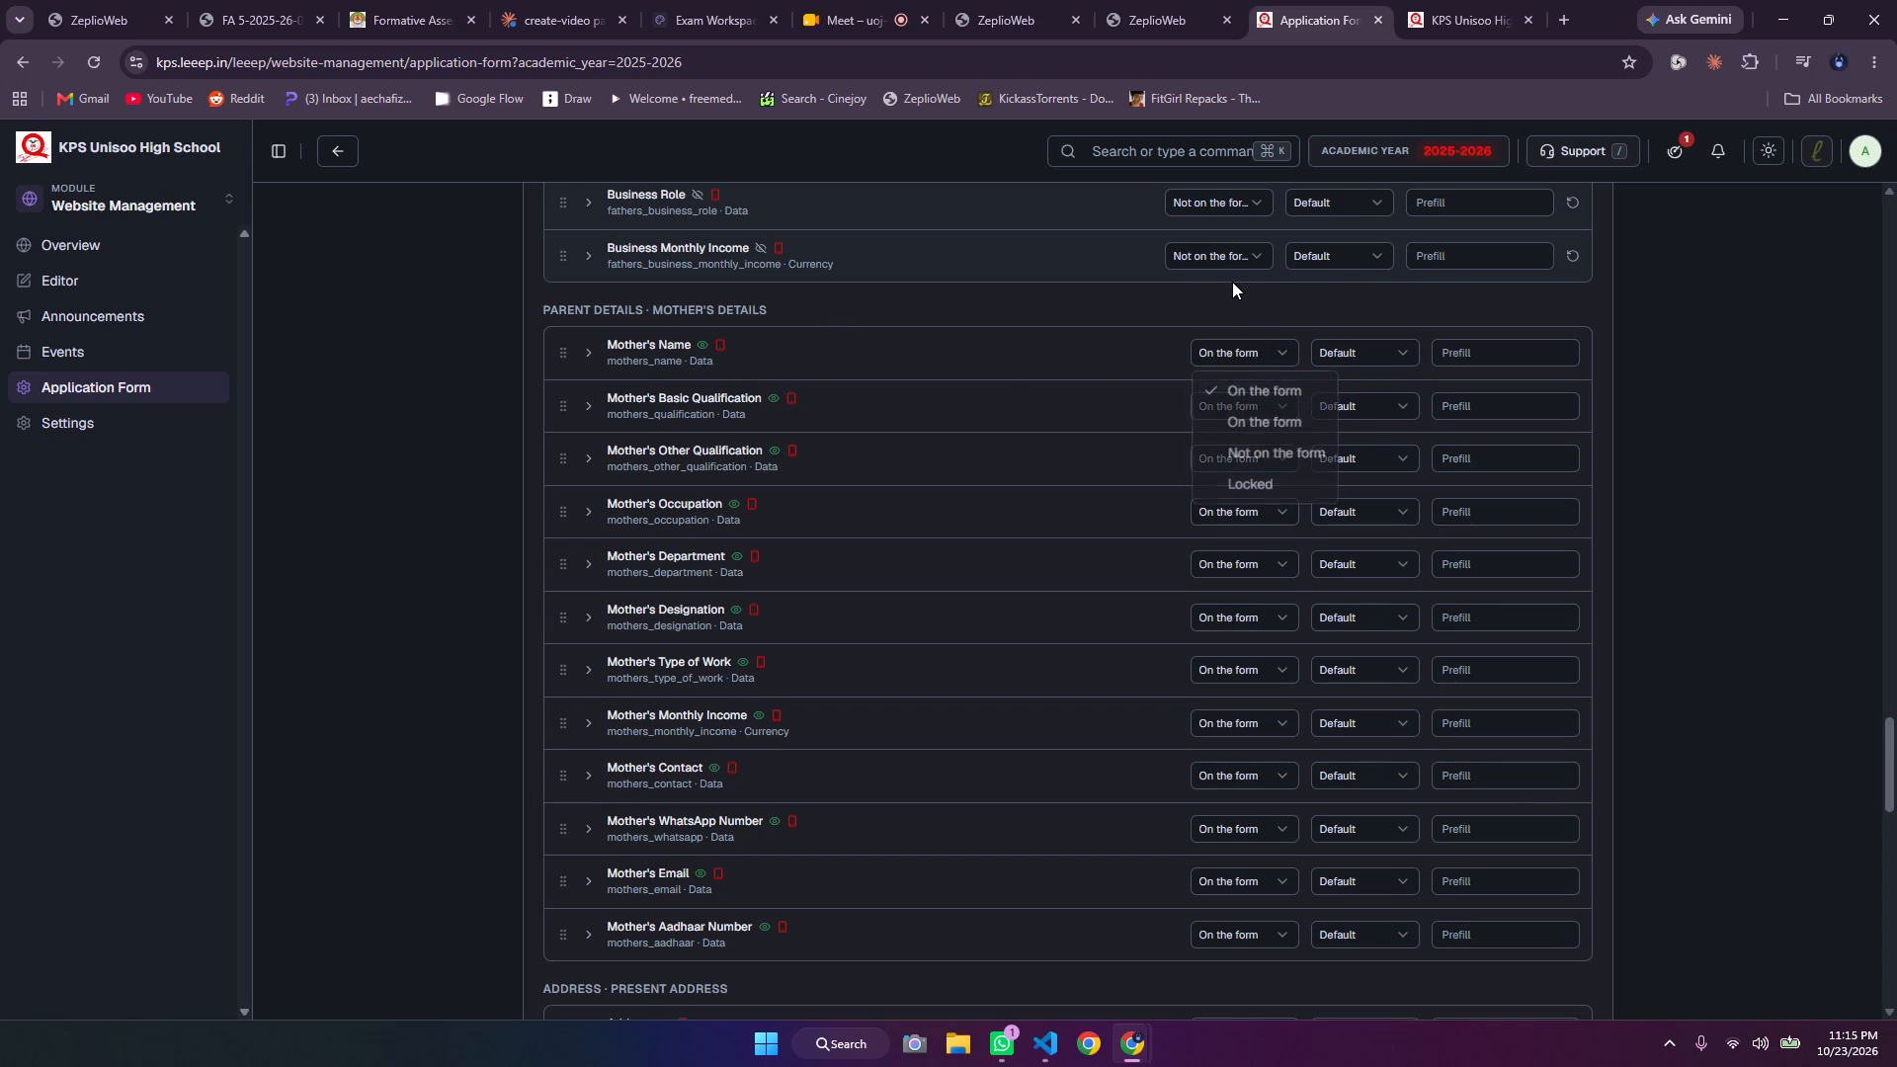
pyautogui.click(1266, 354)
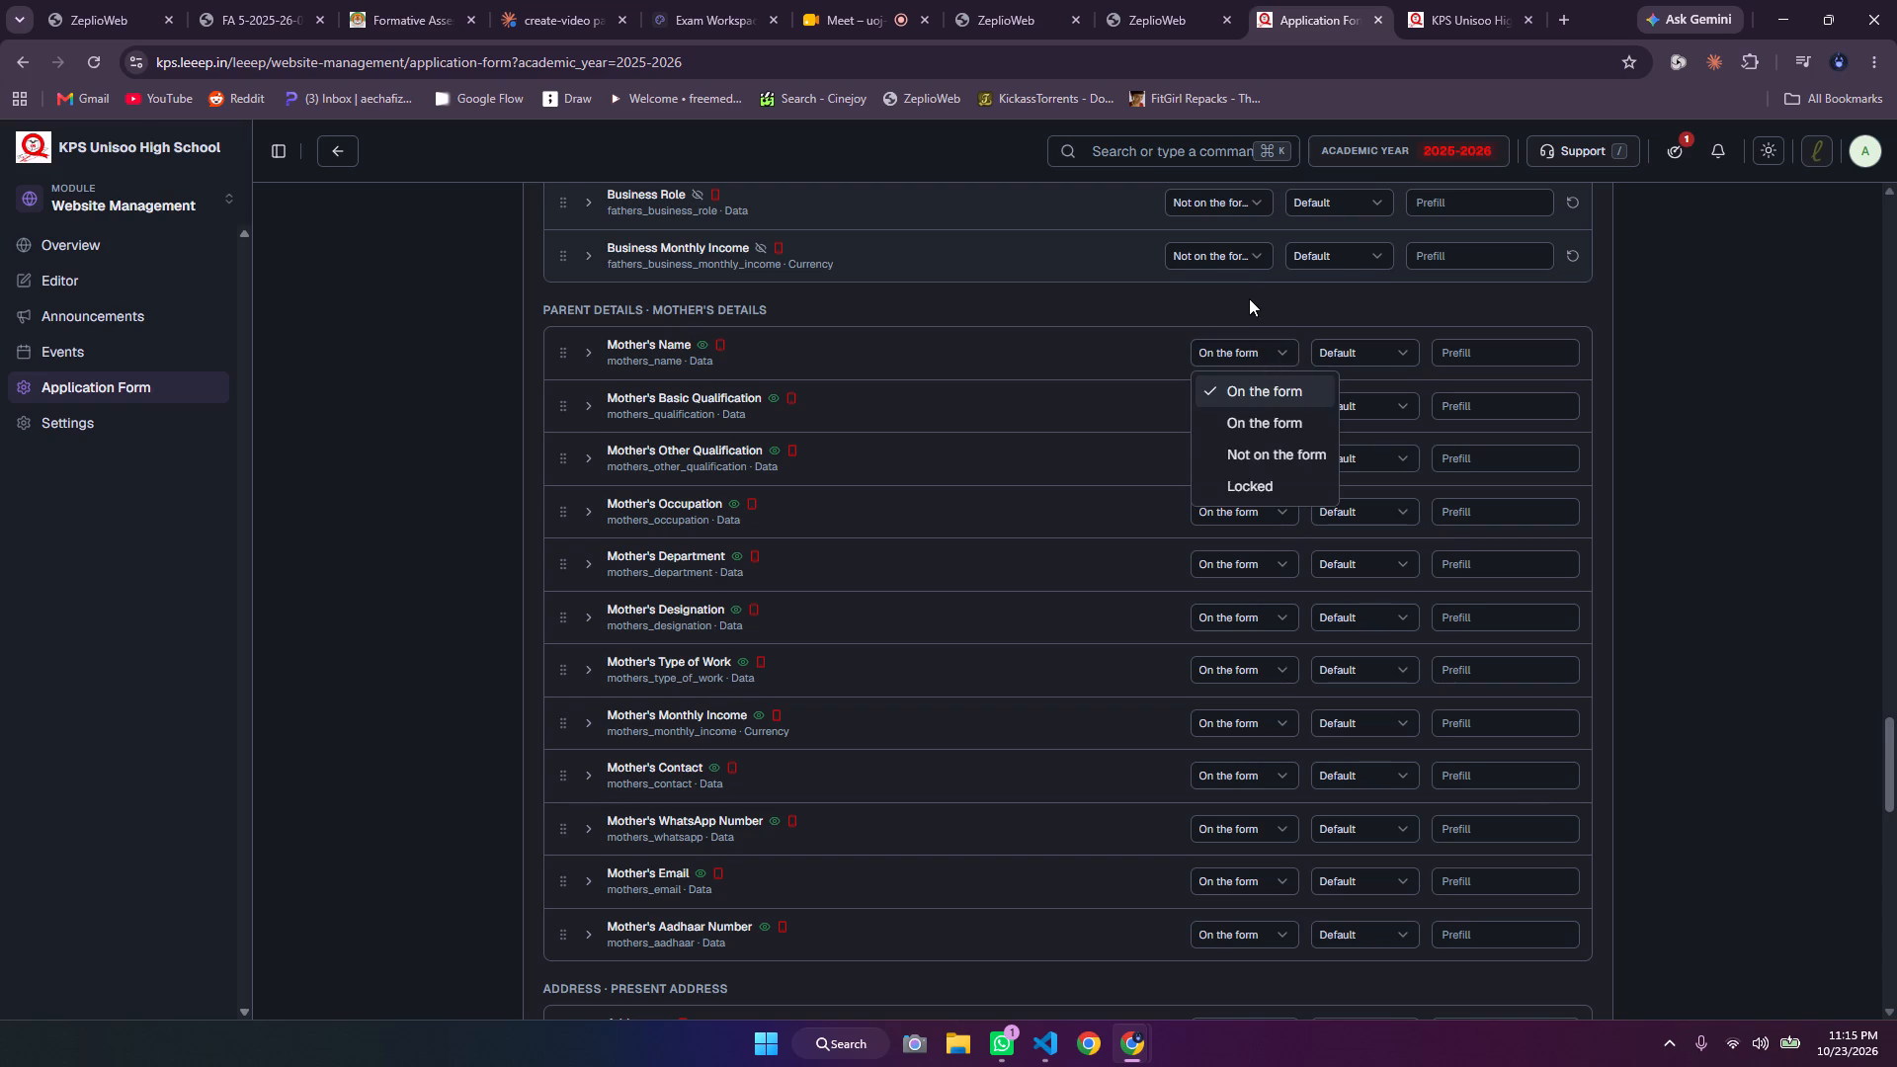
pyautogui.click(1248, 297)
pyautogui.scroll(-1, 1270, 371)
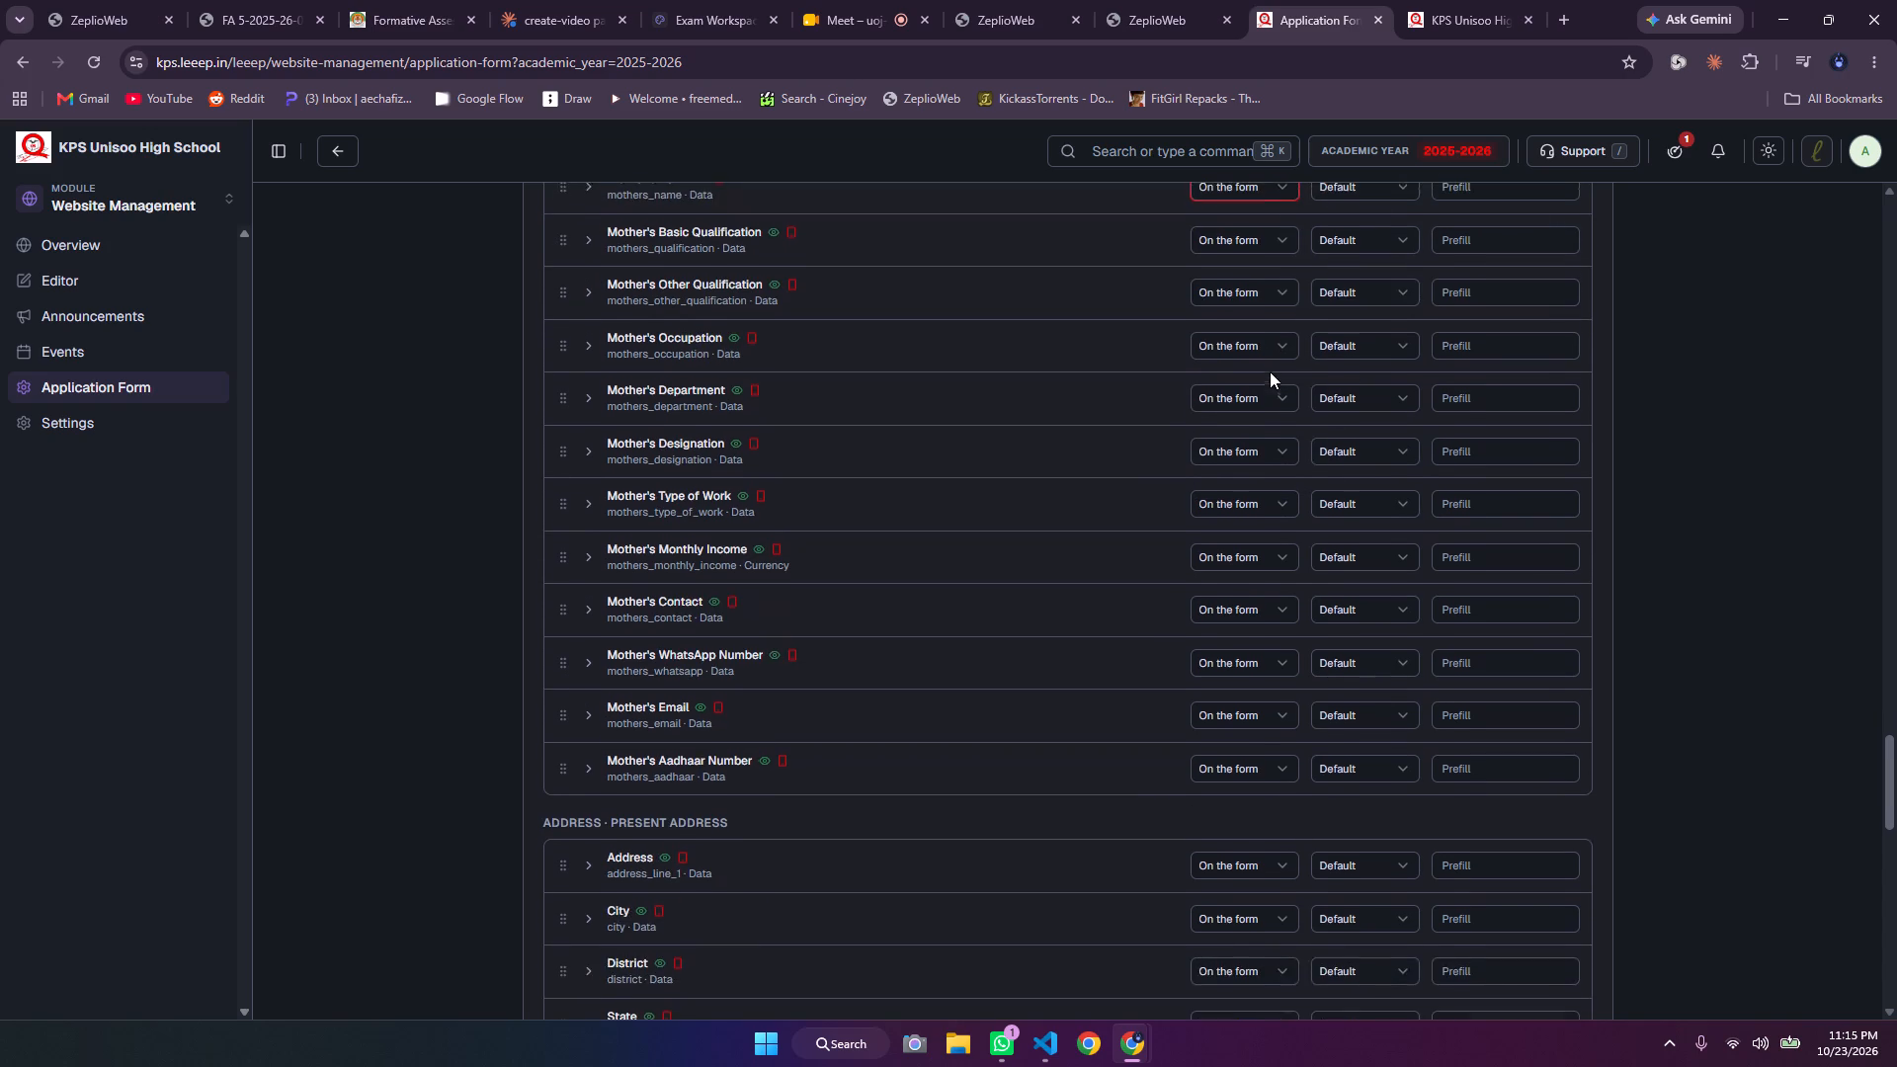
# Examine the Mother's Details fields, checking the visibility and requirement options of Mother's Name and the visibility options of Mother's Department.
pyautogui.scroll(-1, 1270, 371)
pyautogui.scroll(1, 1270, 371)
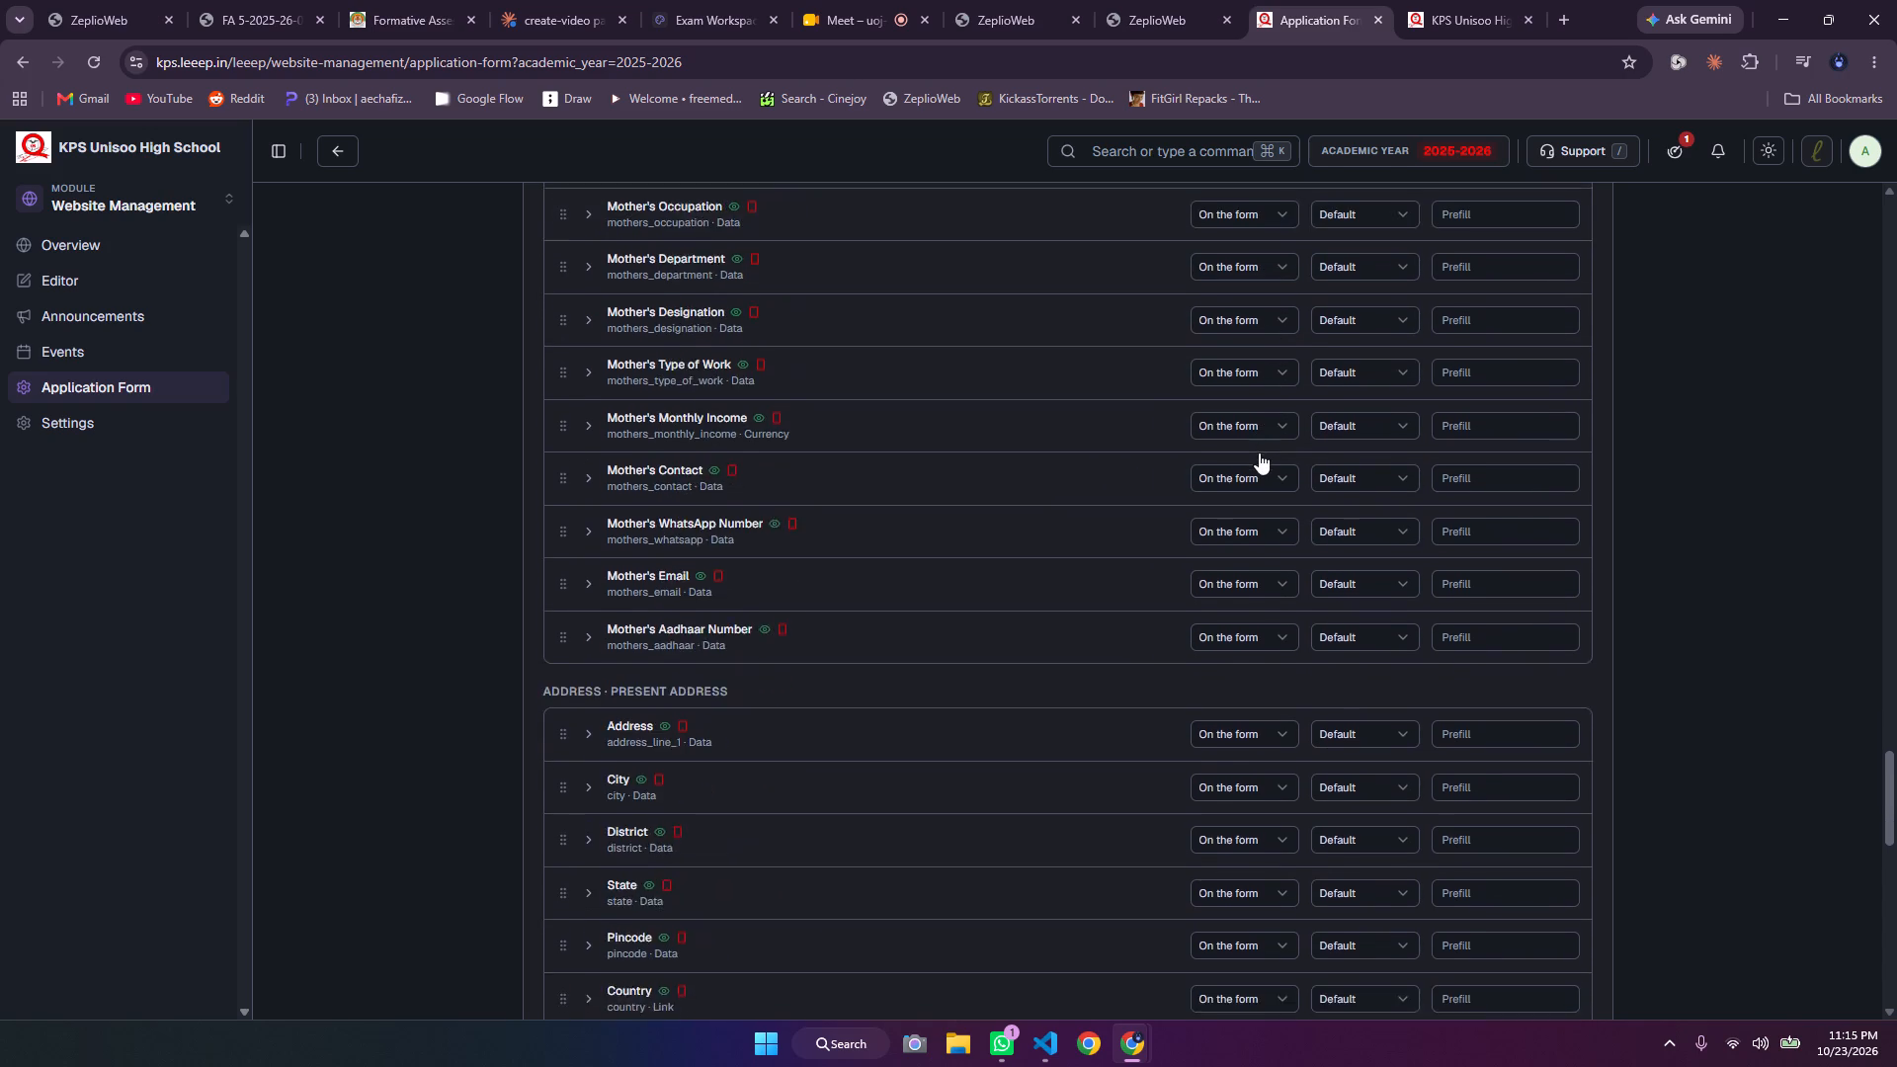
pyautogui.scroll(1, 1259, 452)
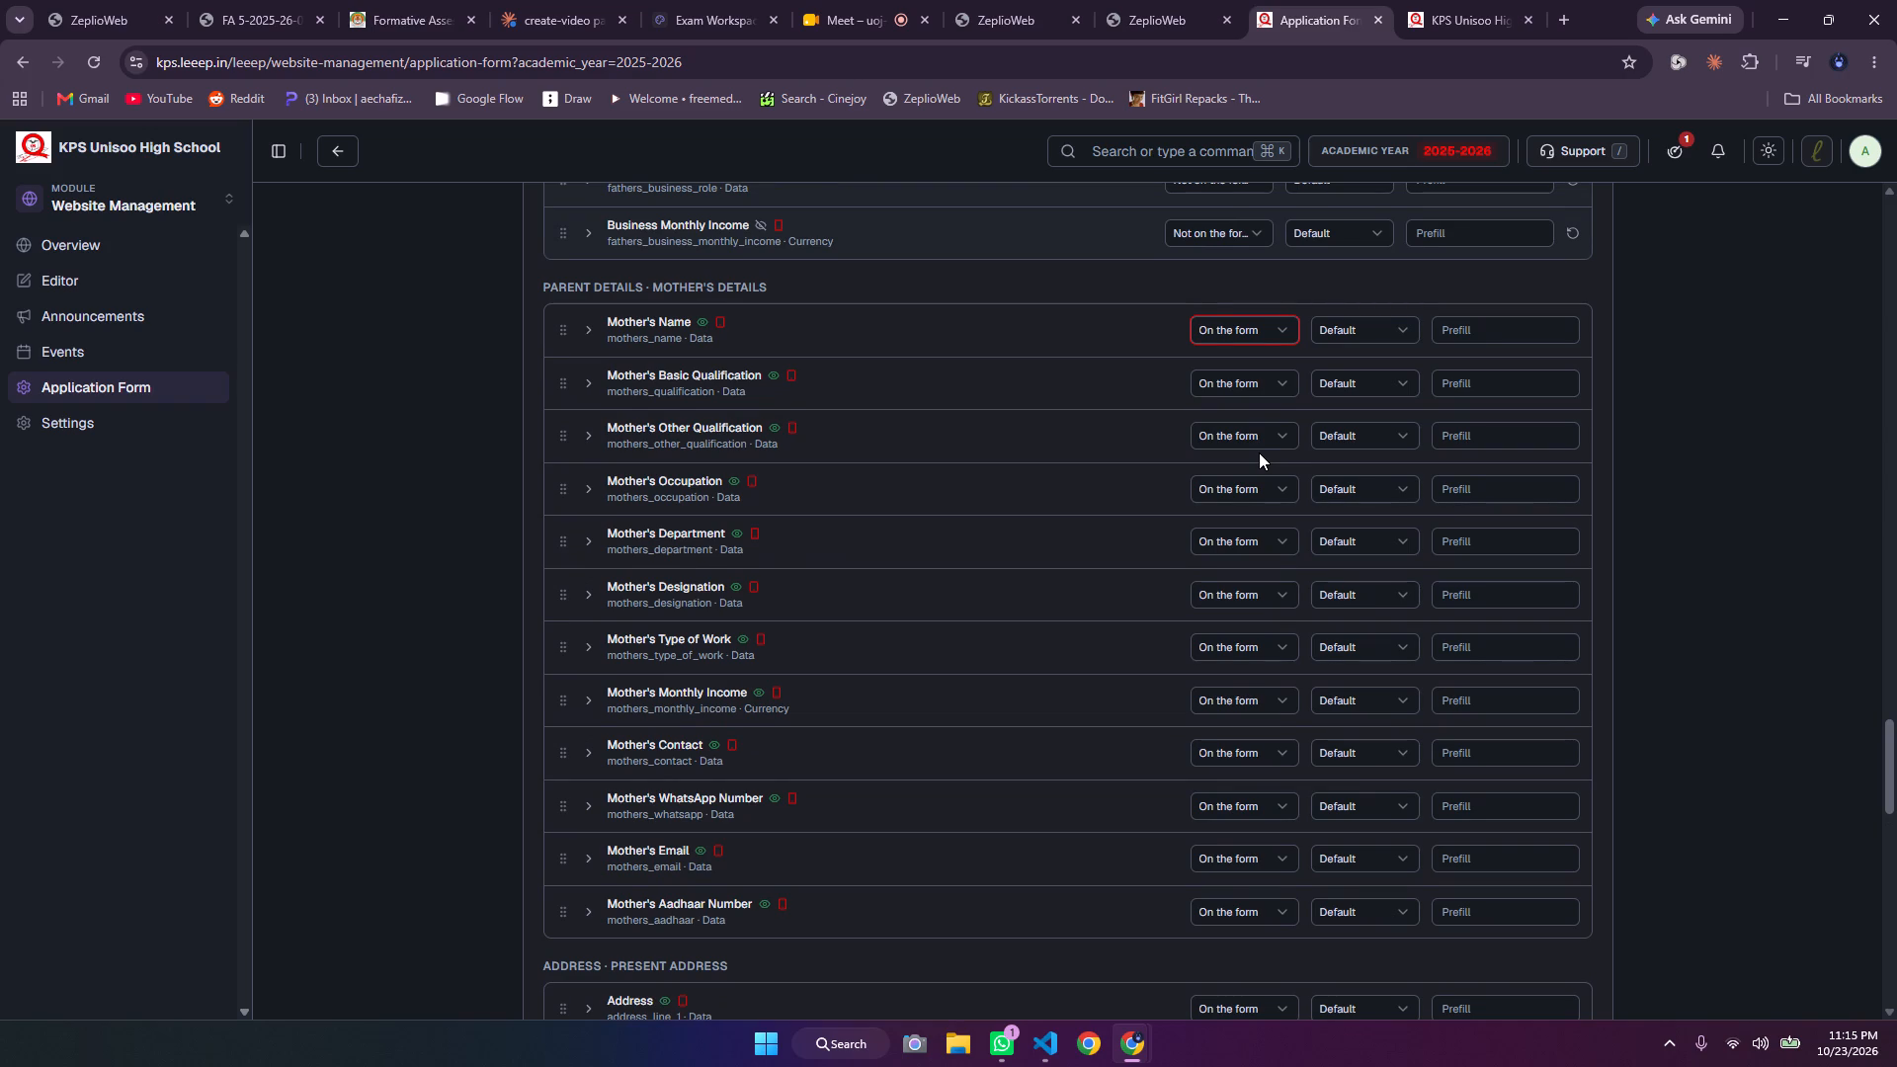
pyautogui.click(1260, 317)
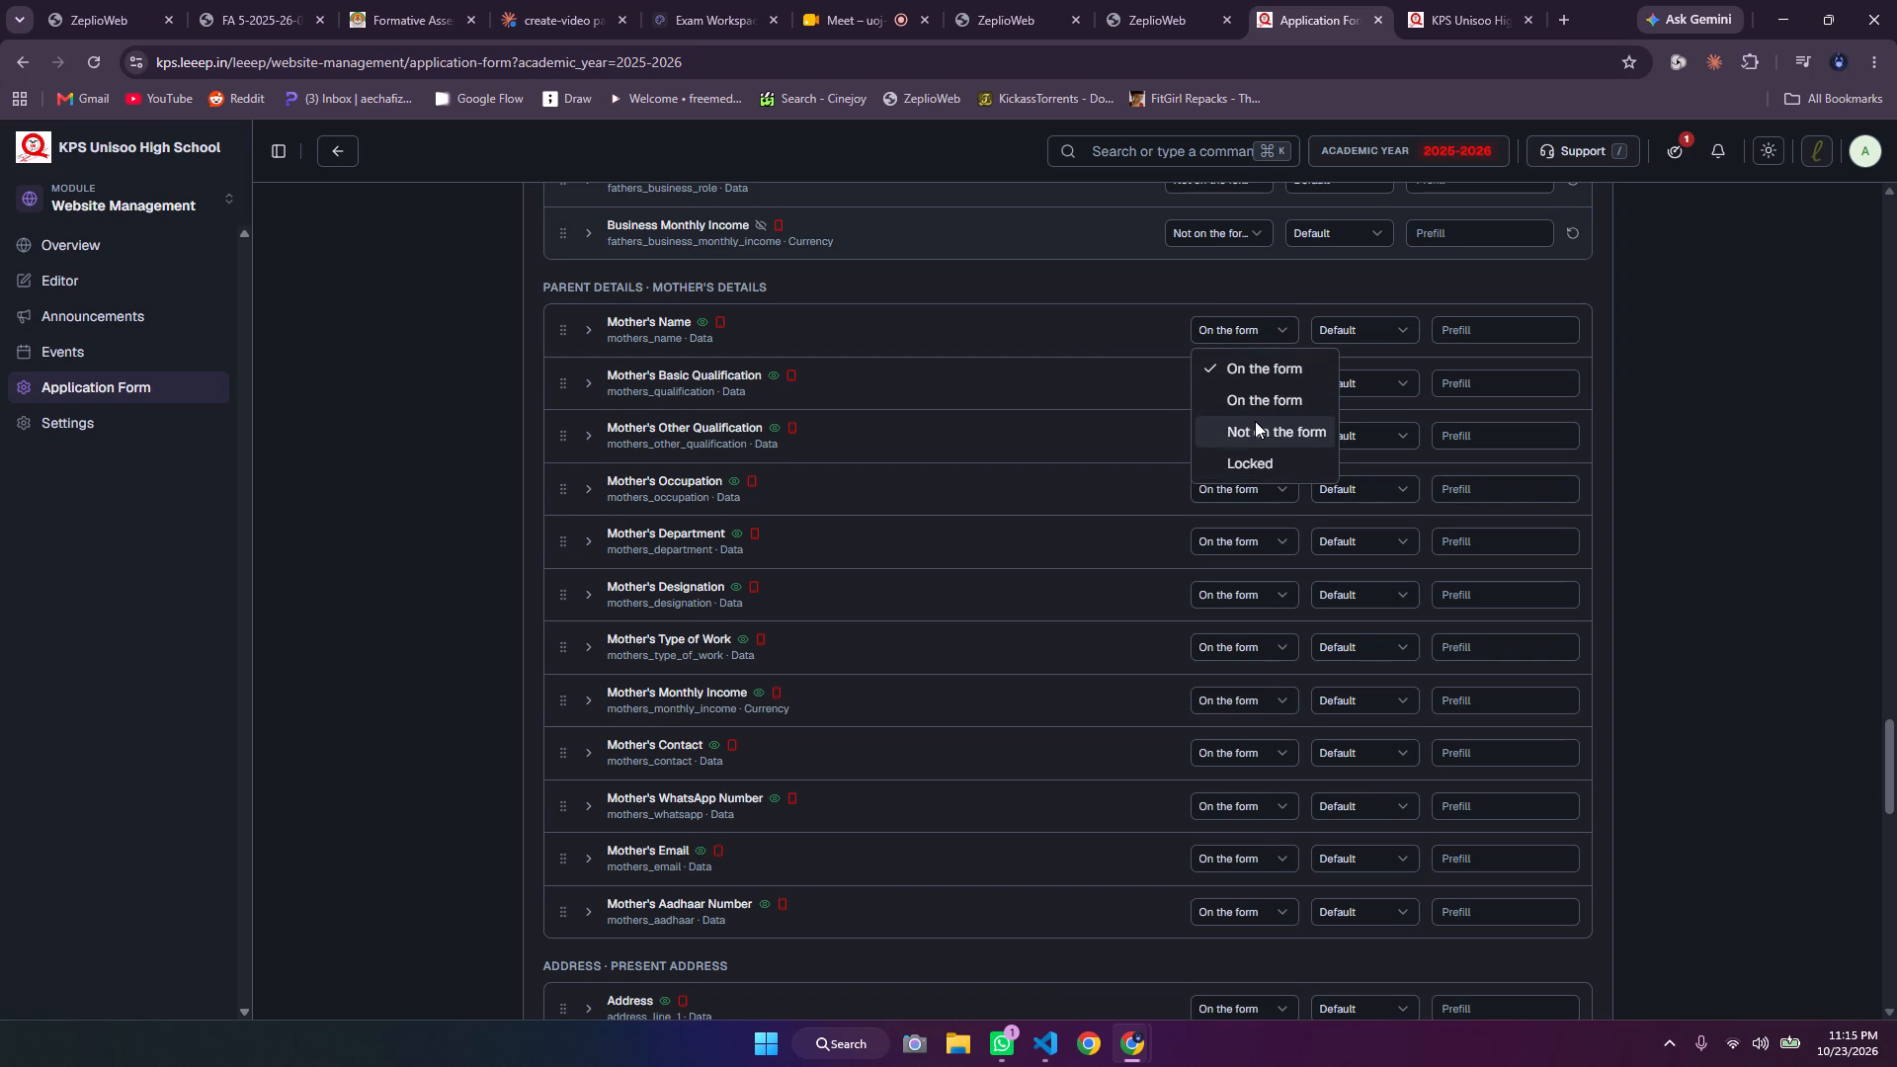
pyautogui.click(1151, 369)
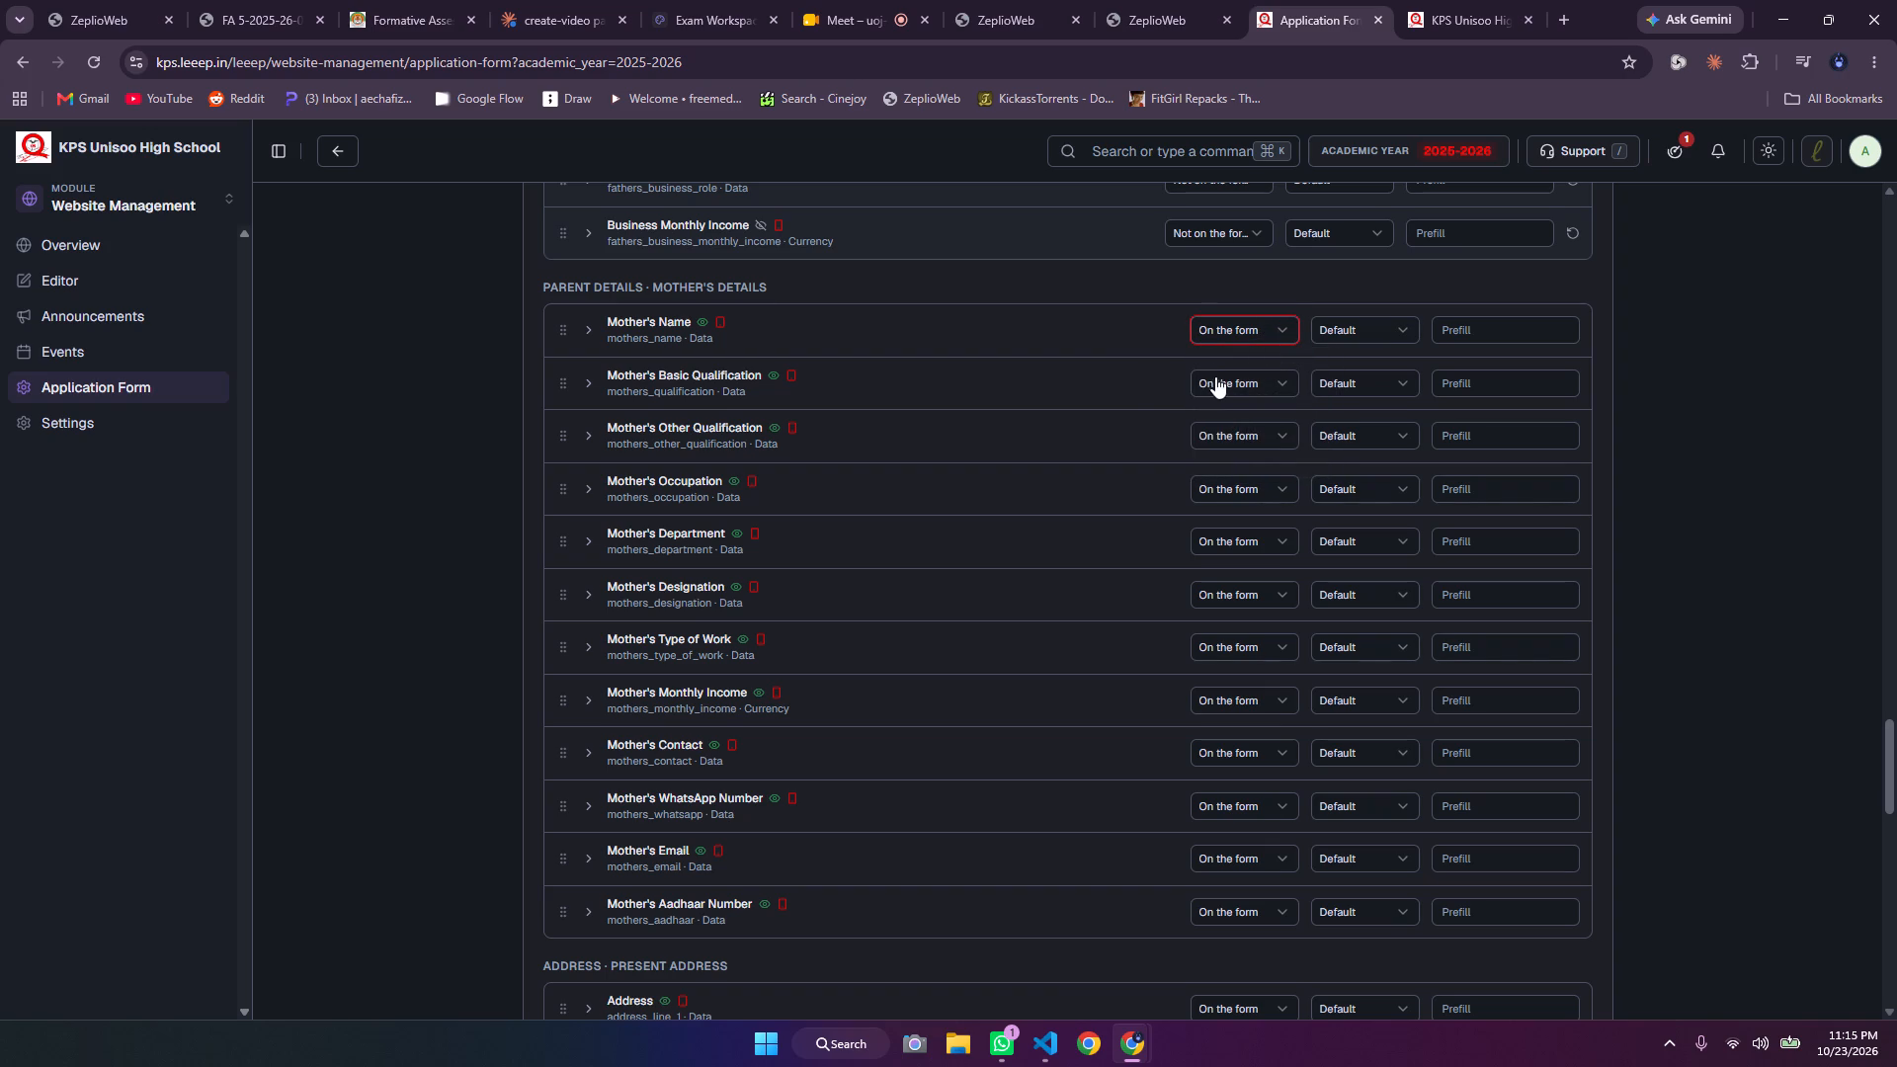
pyautogui.click(1346, 320)
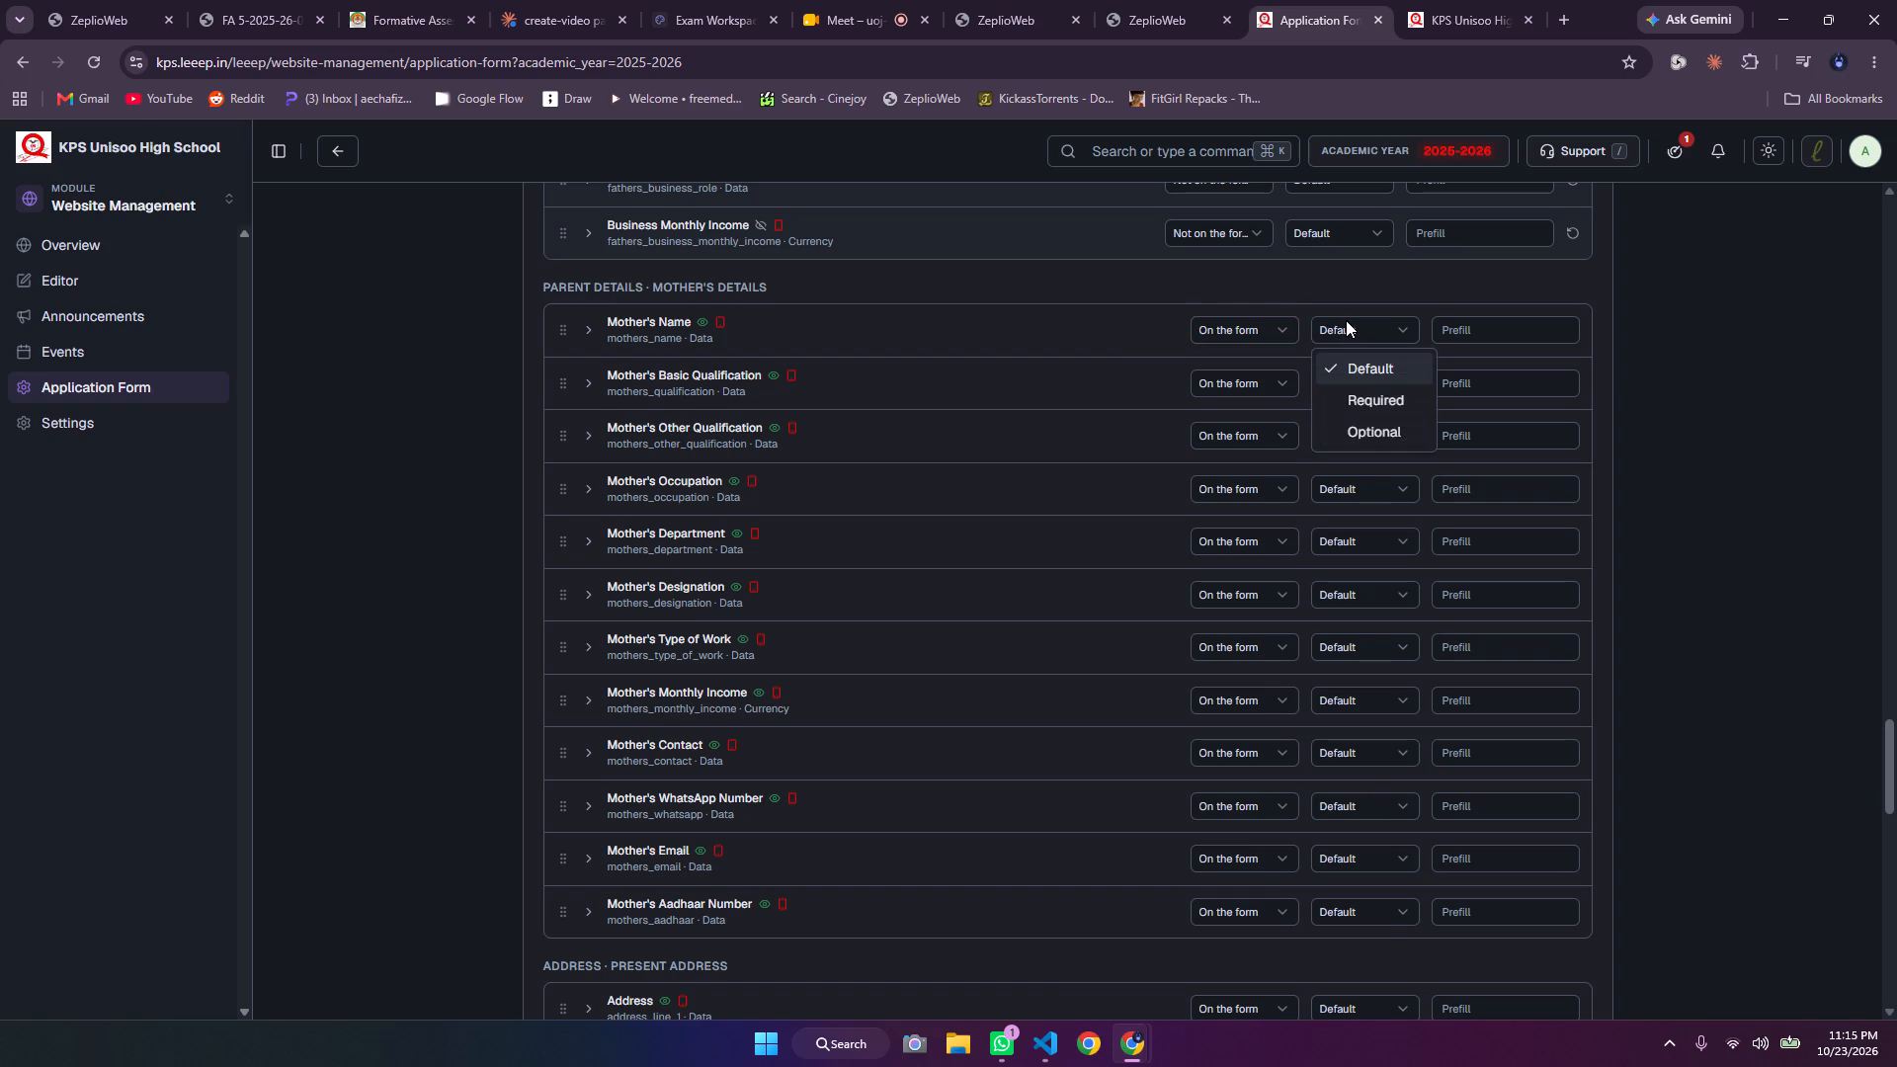
pyautogui.click(1276, 331)
pyautogui.click(1276, 331)
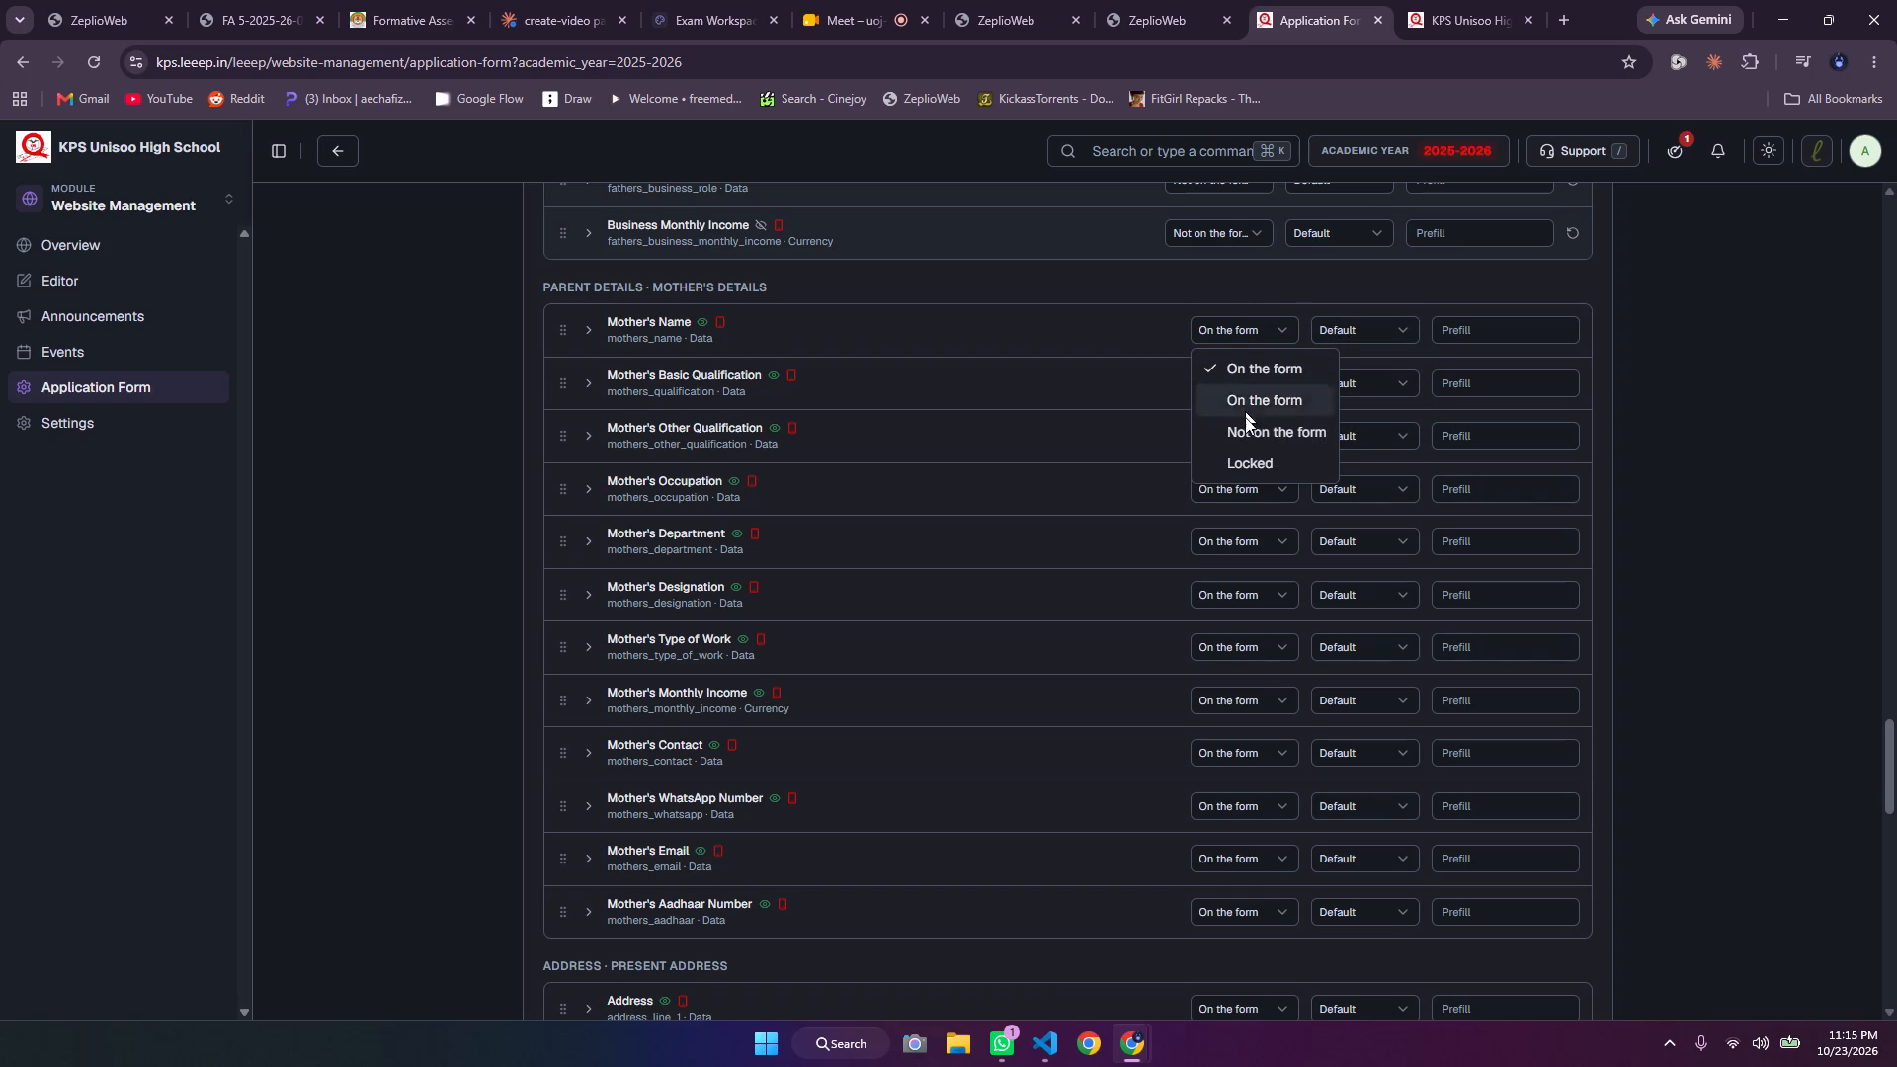
pyautogui.moveTo(1247, 520); pyautogui.dragTo(1257, 561)
pyautogui.click(1246, 529)
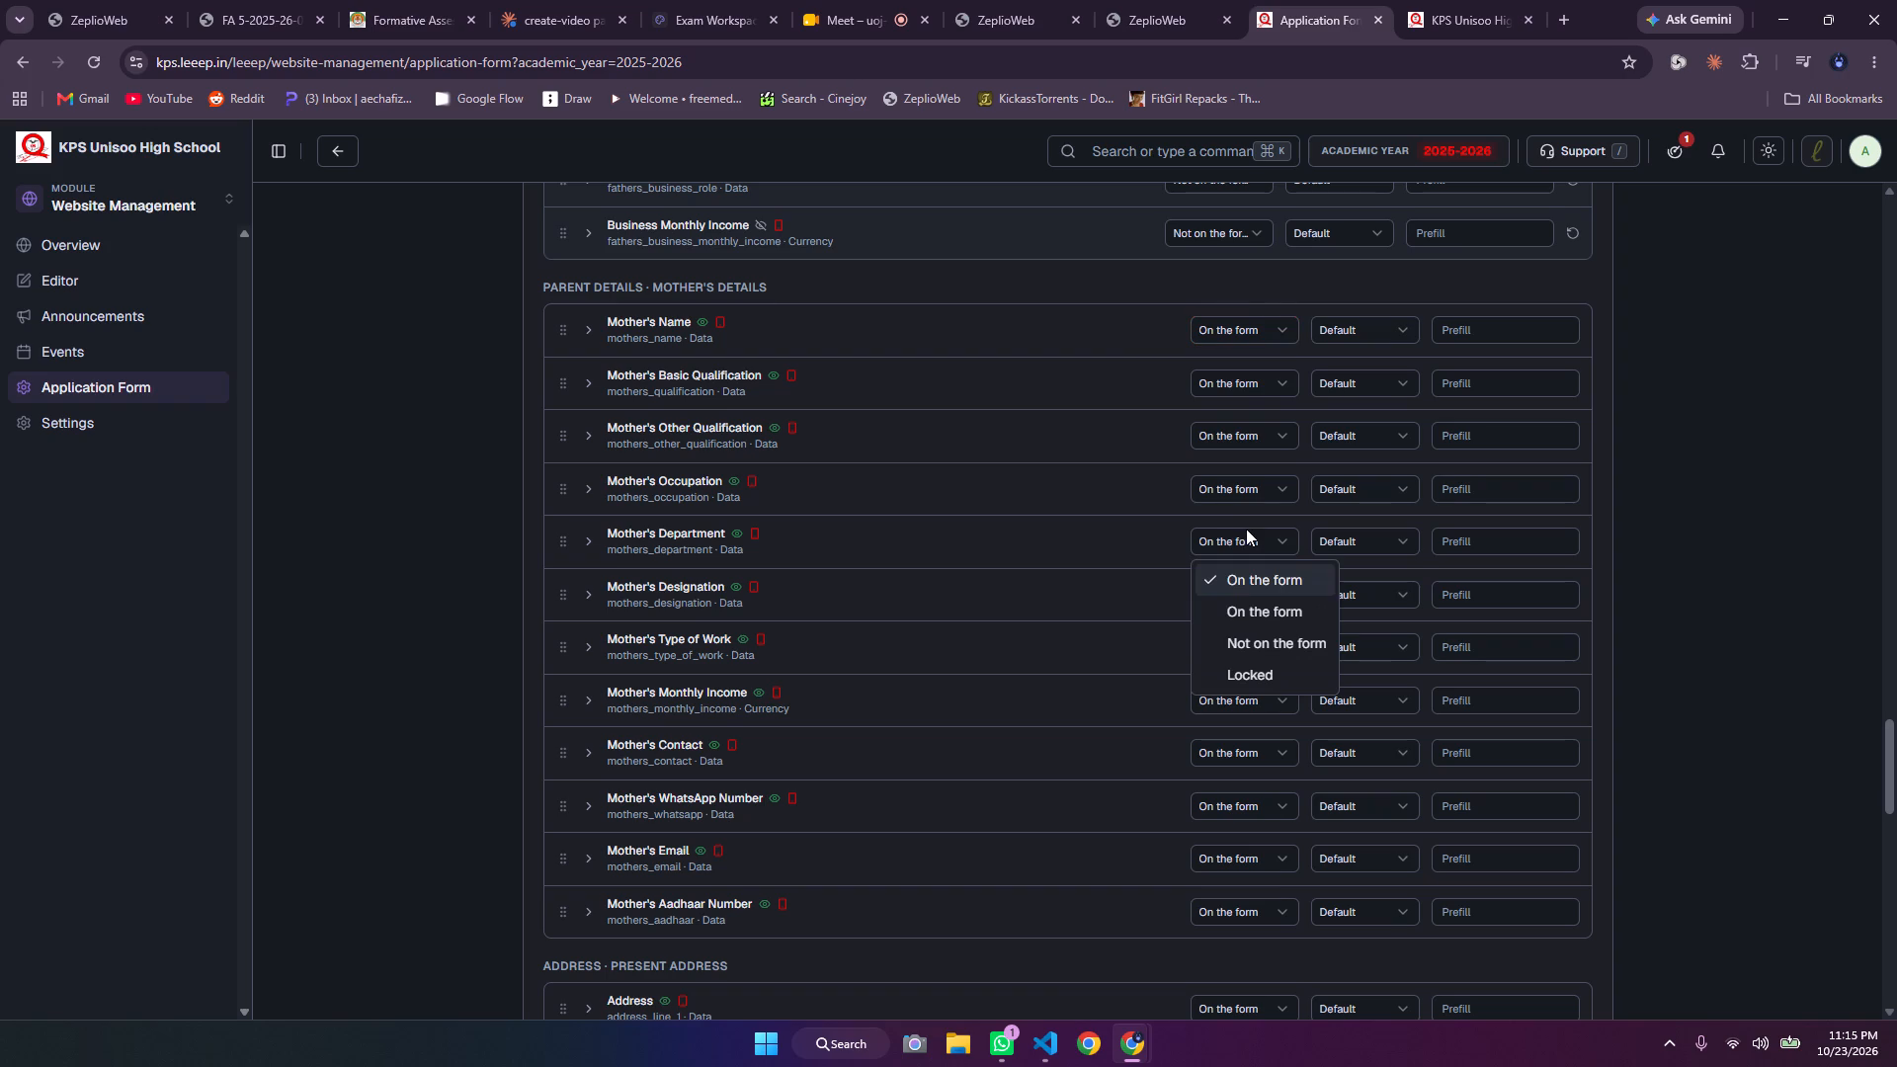
pyautogui.click(1257, 329)
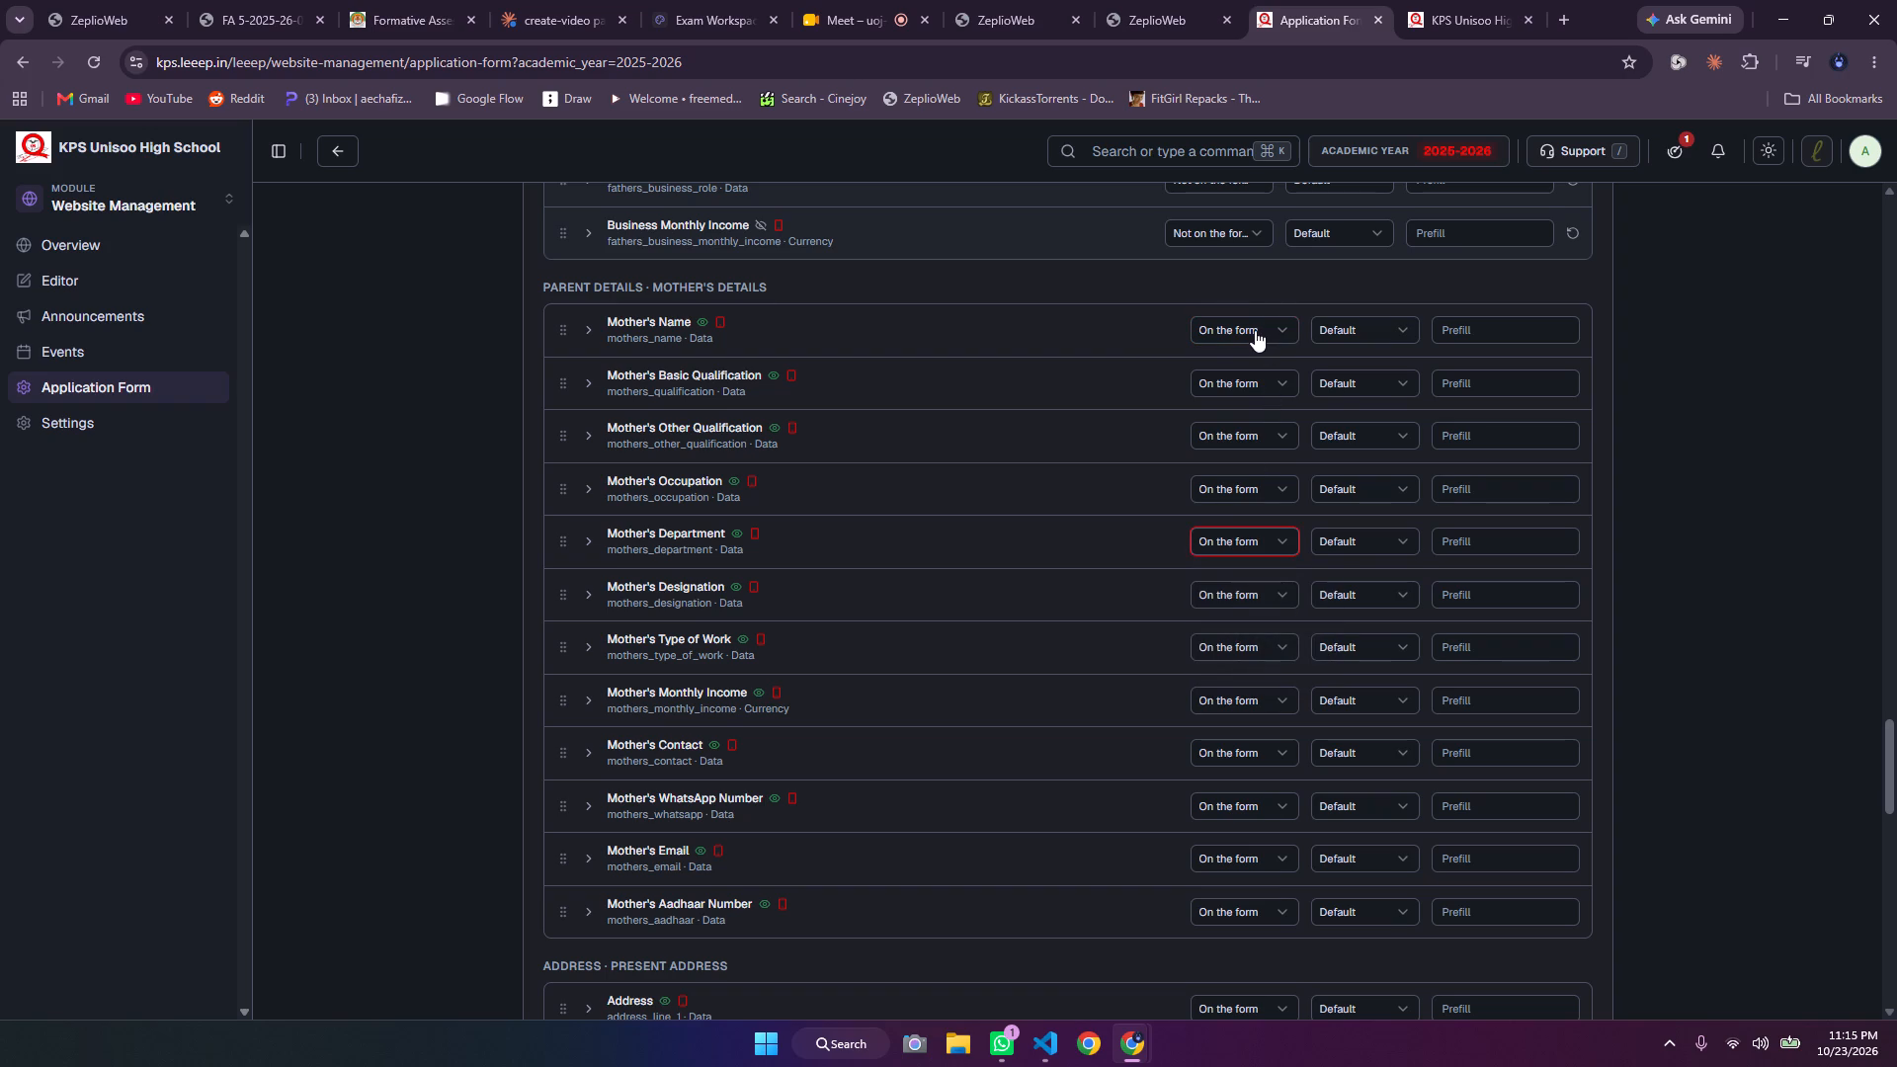
pyautogui.click(1255, 330)
pyautogui.click(1242, 337)
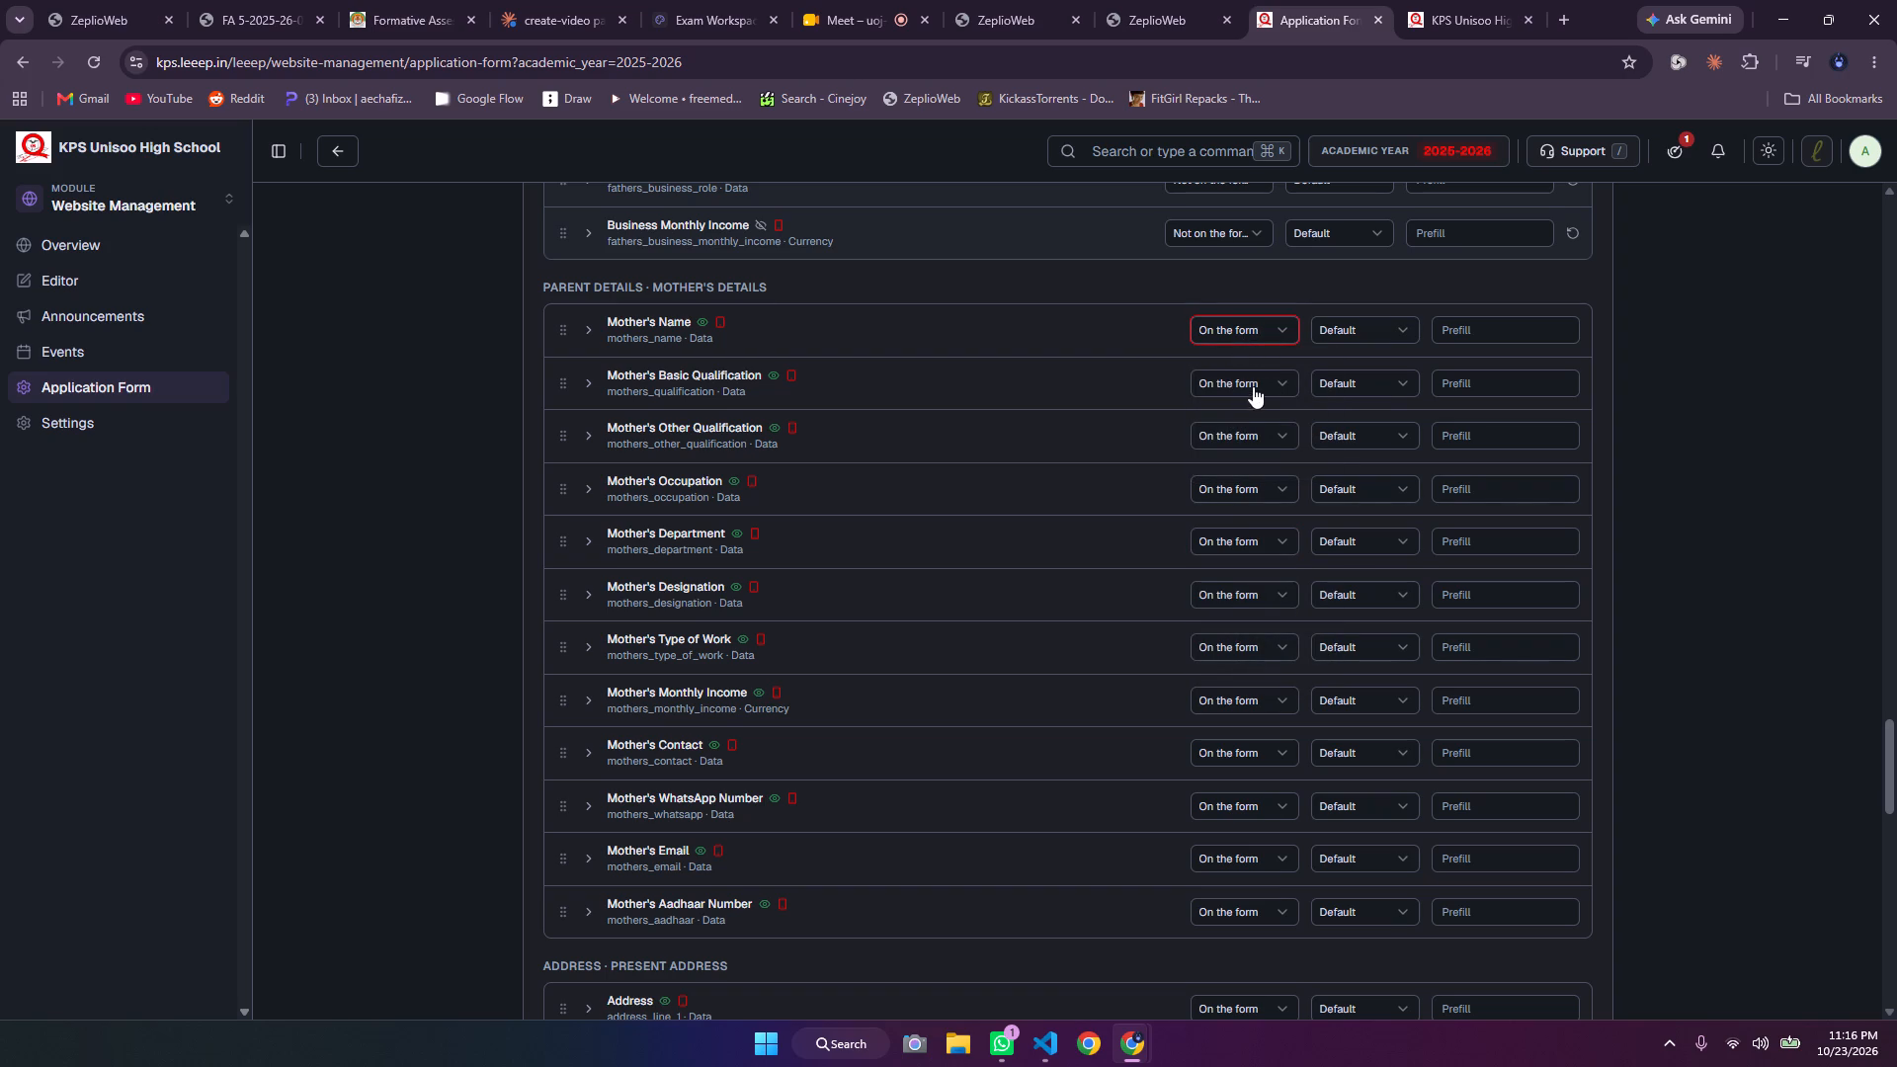
# Set Mother's Basic Qualification, Other Qualification, Occupation, Department and Designation under Mother's Details to Not on the form.
pyautogui.click(1252, 375)
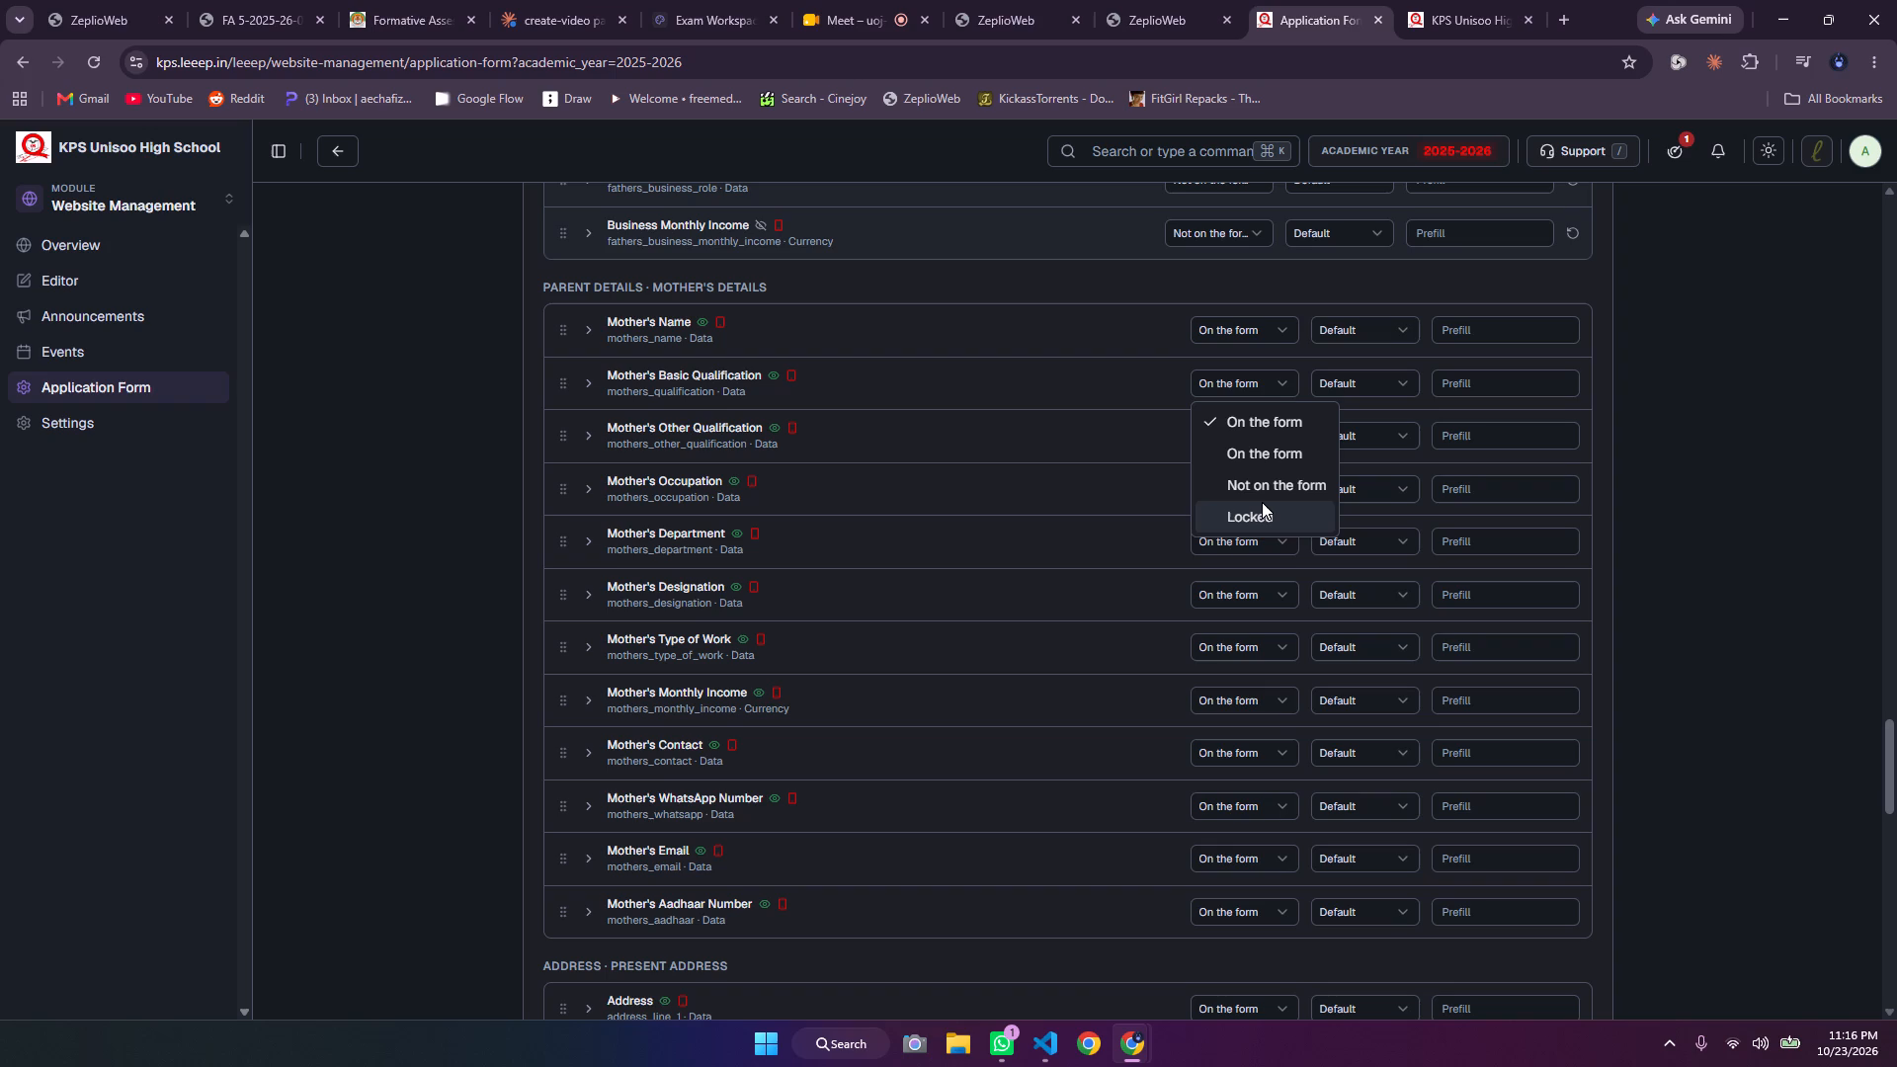
pyautogui.click(1266, 480)
pyautogui.click(1256, 451)
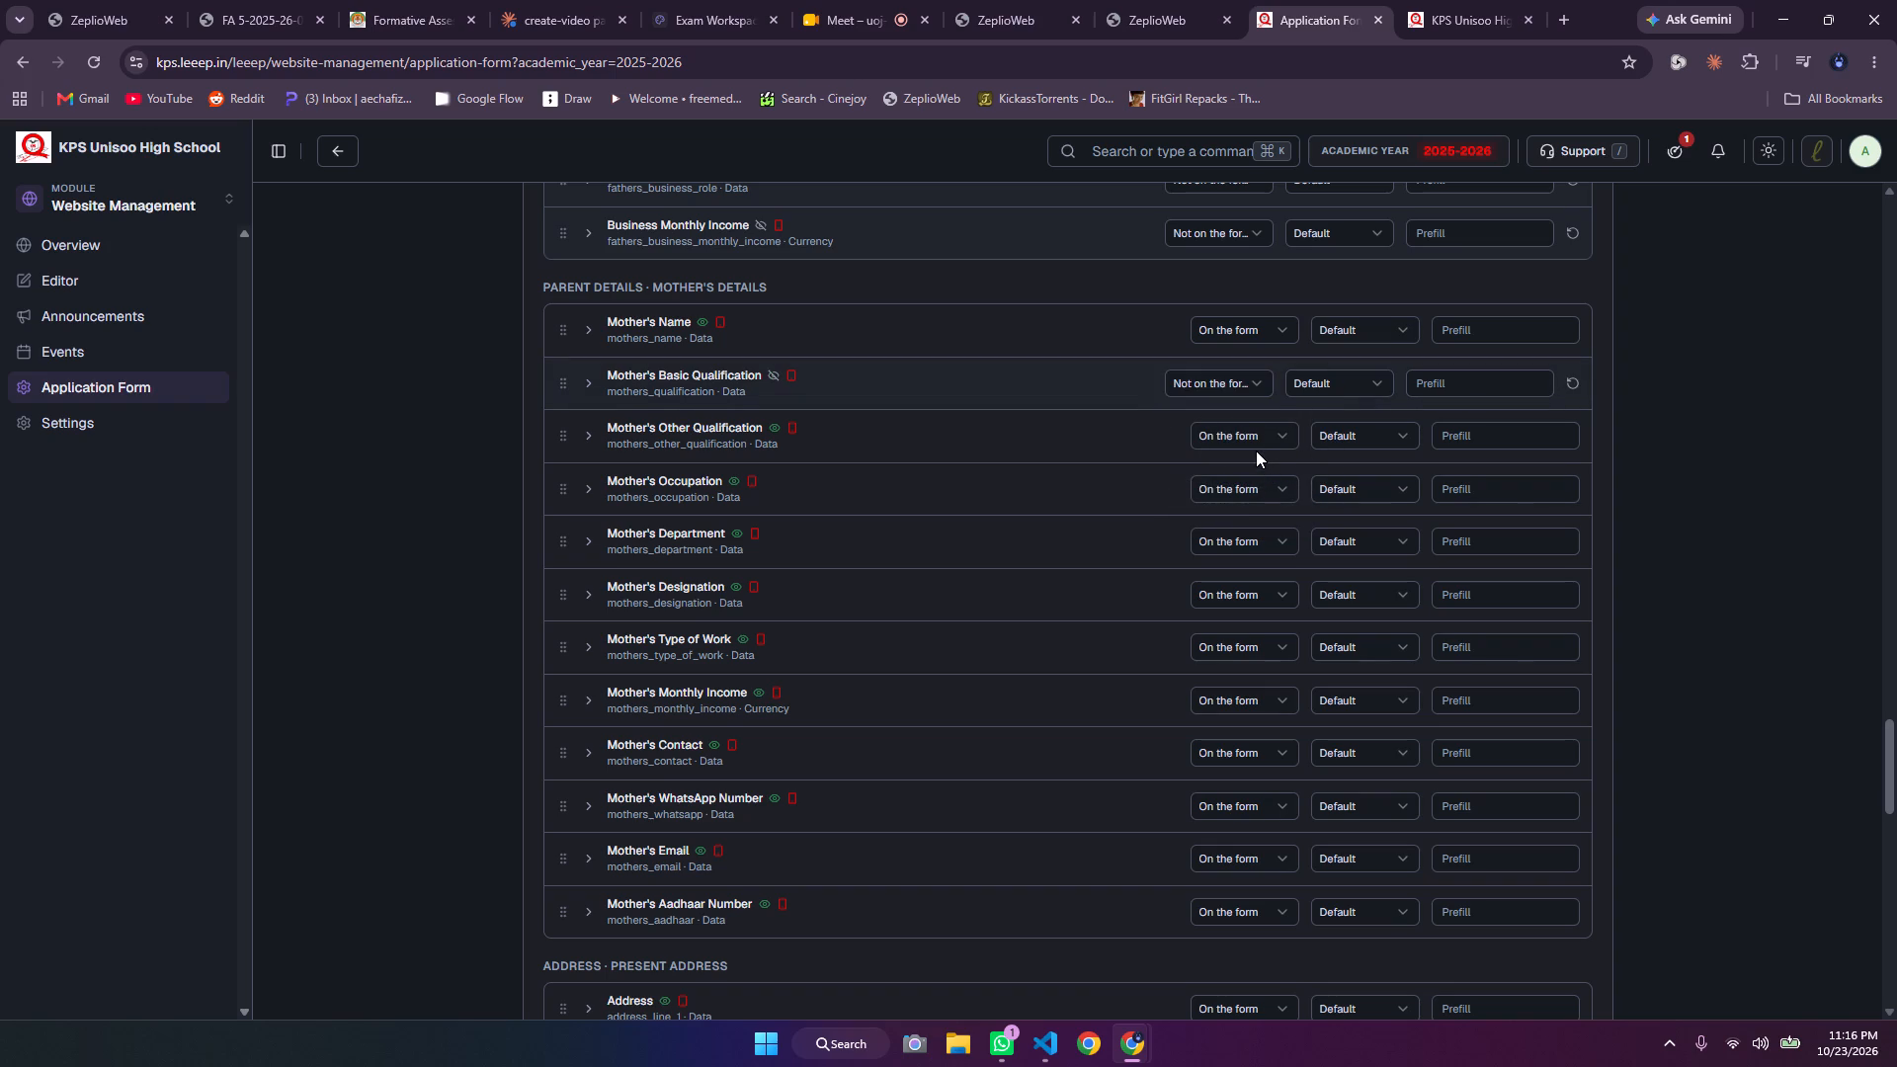
pyautogui.click(1245, 419)
pyautogui.click(1245, 425)
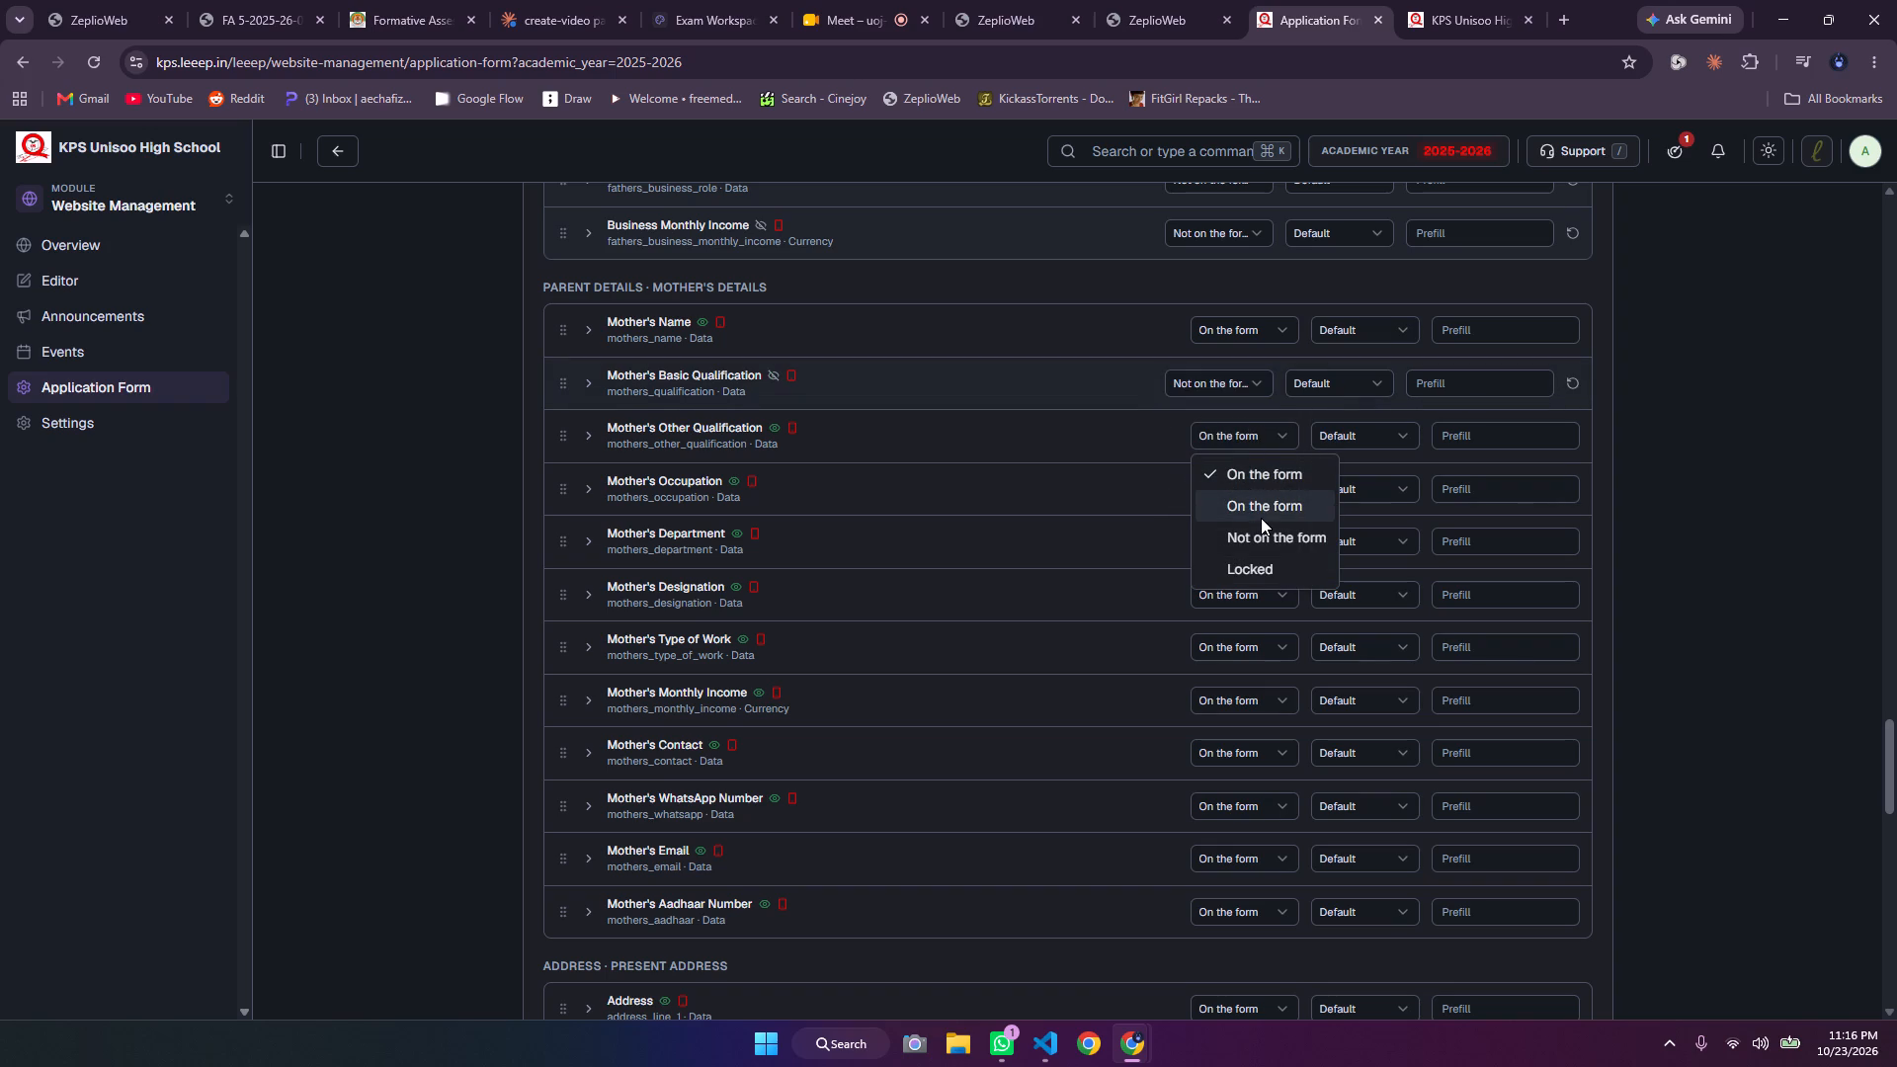
pyautogui.click(1264, 543)
pyautogui.click(1254, 496)
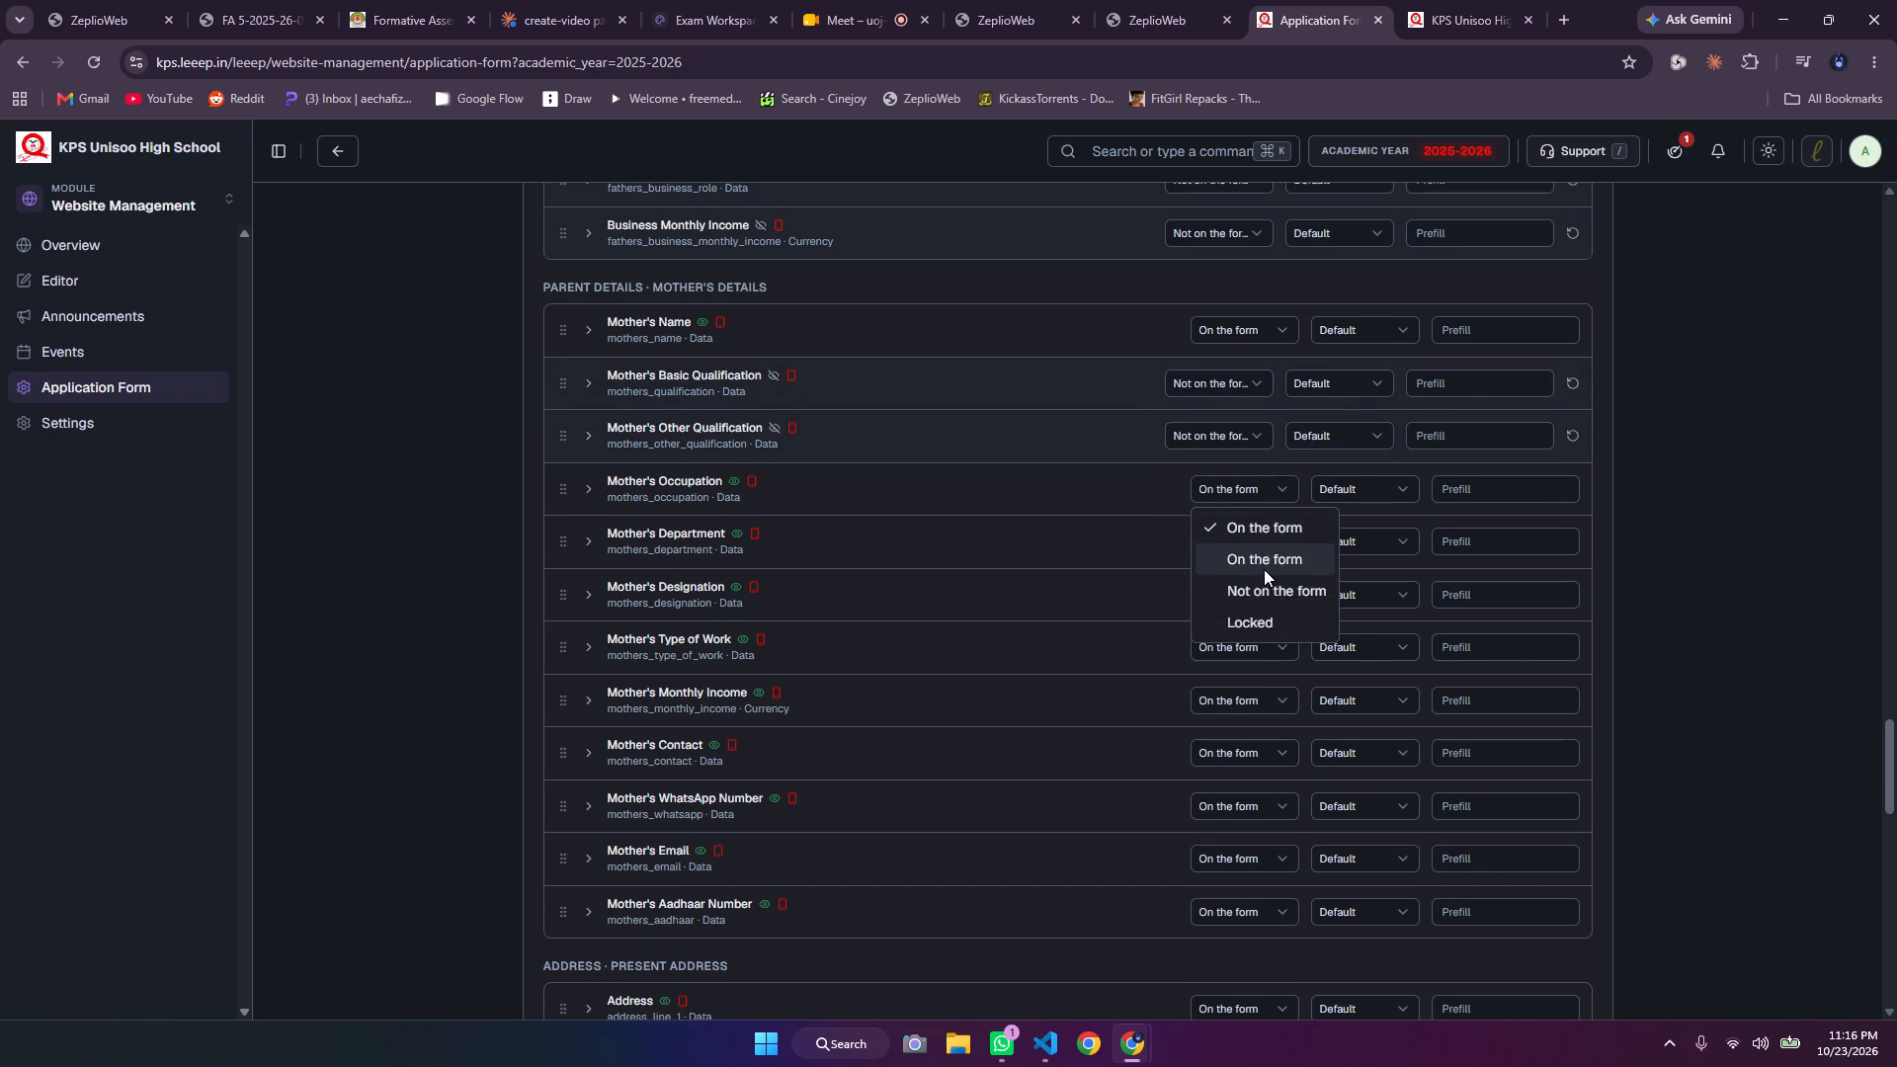
pyautogui.moveTo(1264, 573); pyautogui.dragTo(1266, 593)
pyautogui.click(1245, 534)
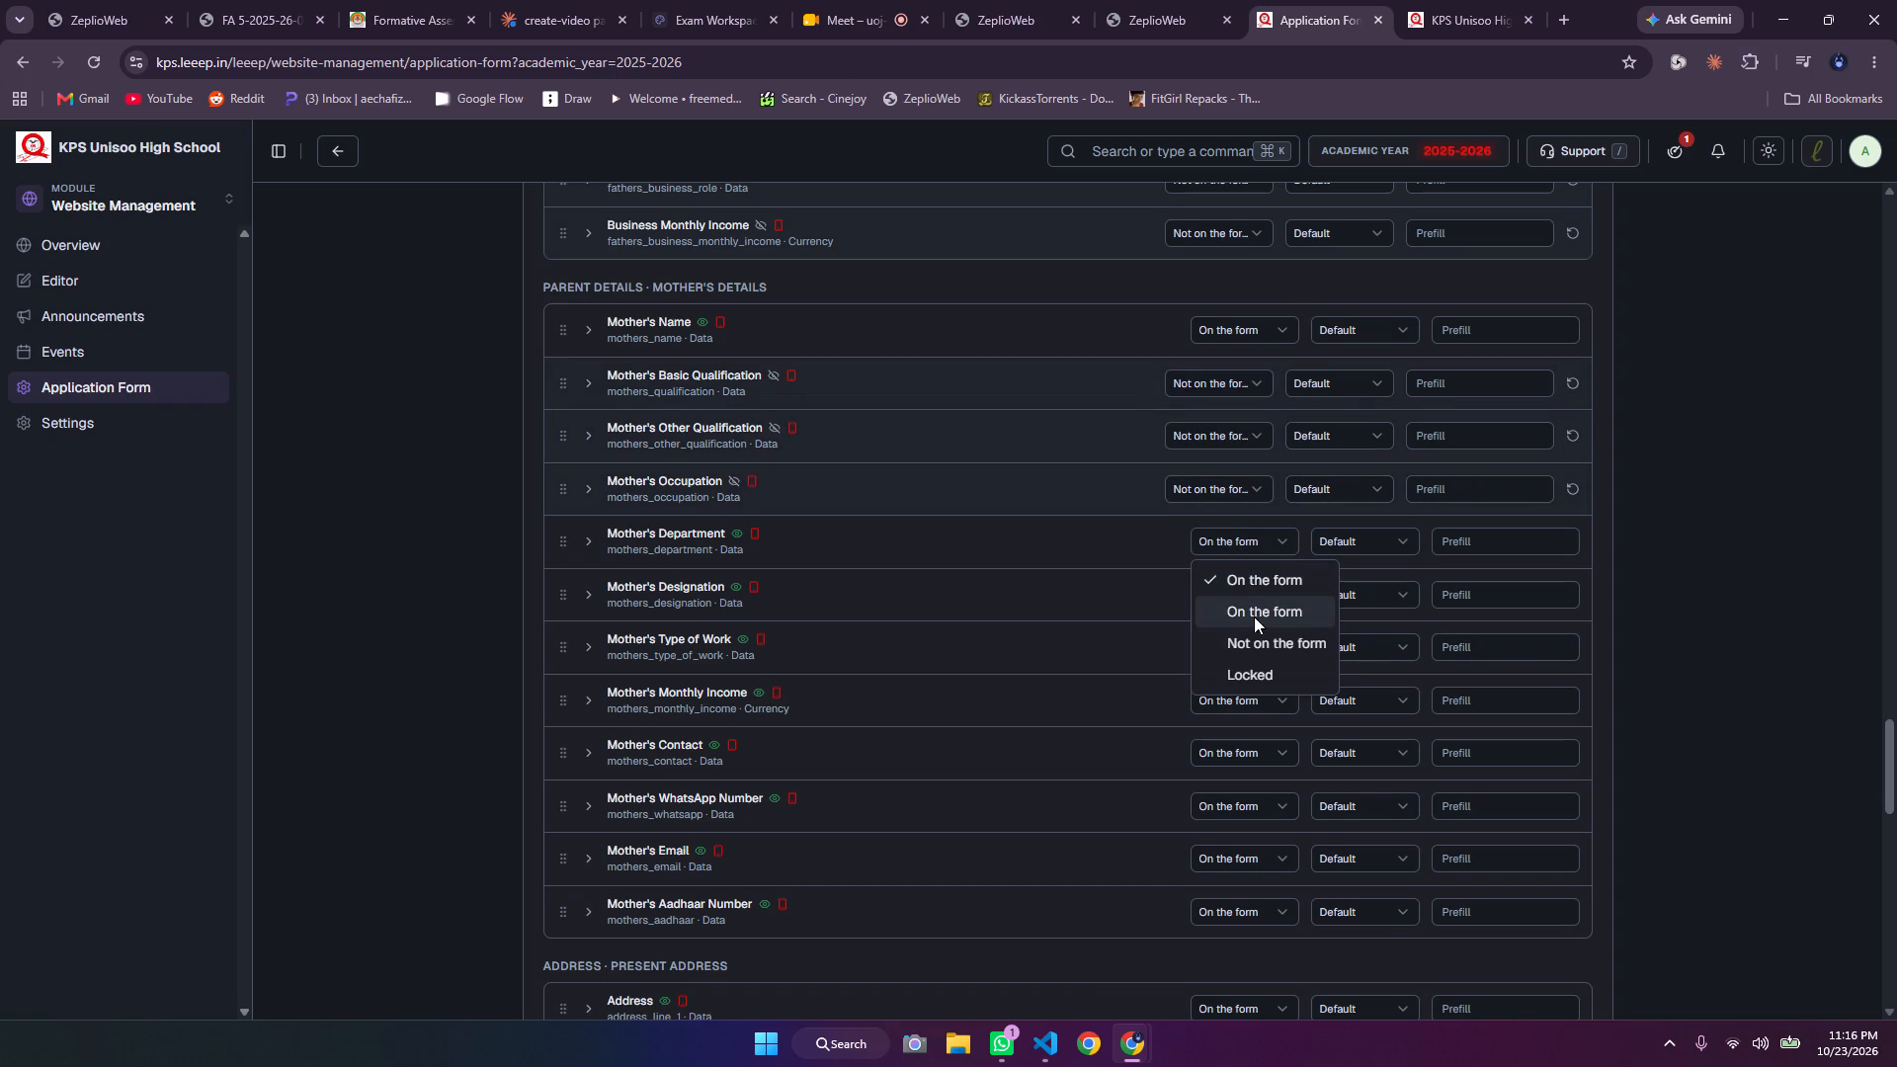
pyautogui.click(1257, 632)
pyautogui.click(1245, 603)
pyautogui.click(1262, 708)
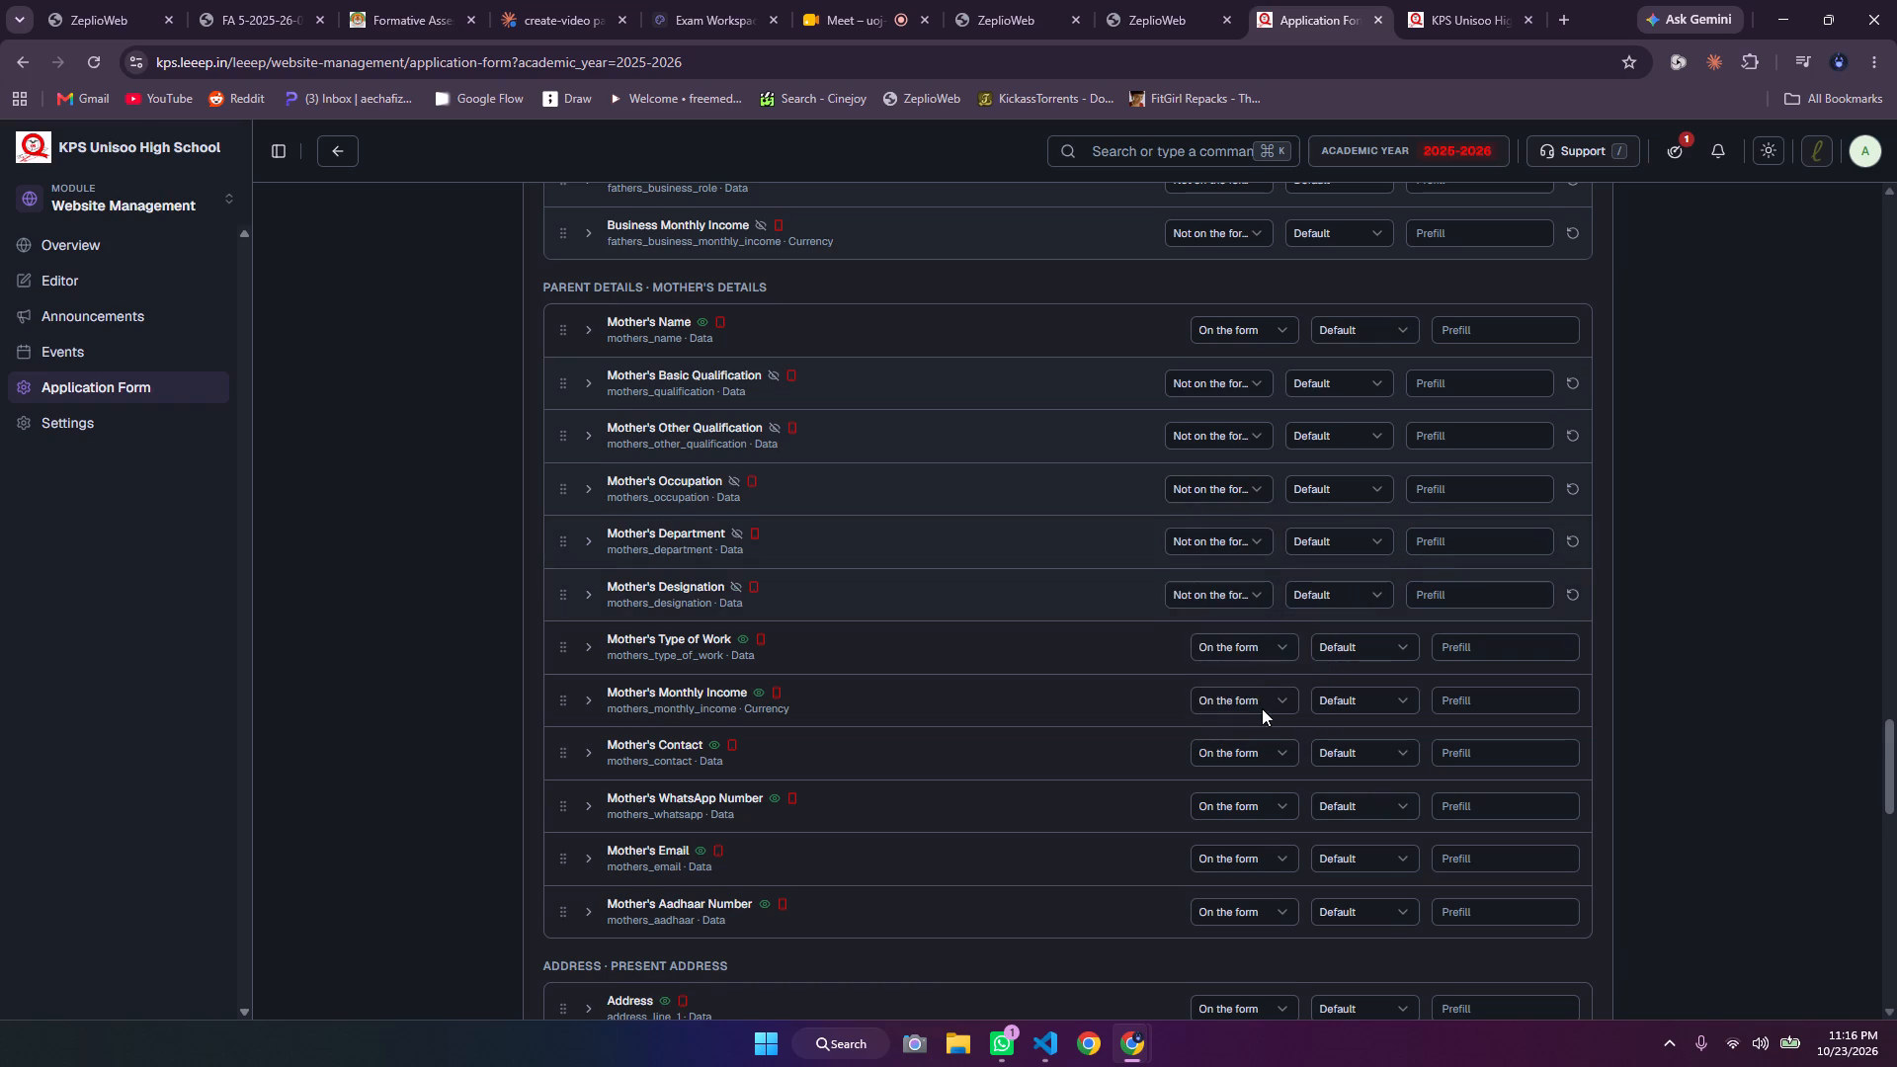
# Set Mother's Type of Work, Monthly Income, Contact, WhatsApp Number, Email and Aadhaar Number under Mother's Details to Not on the form.
pyautogui.click(1248, 639)
pyautogui.click(1267, 738)
pyautogui.click(1241, 702)
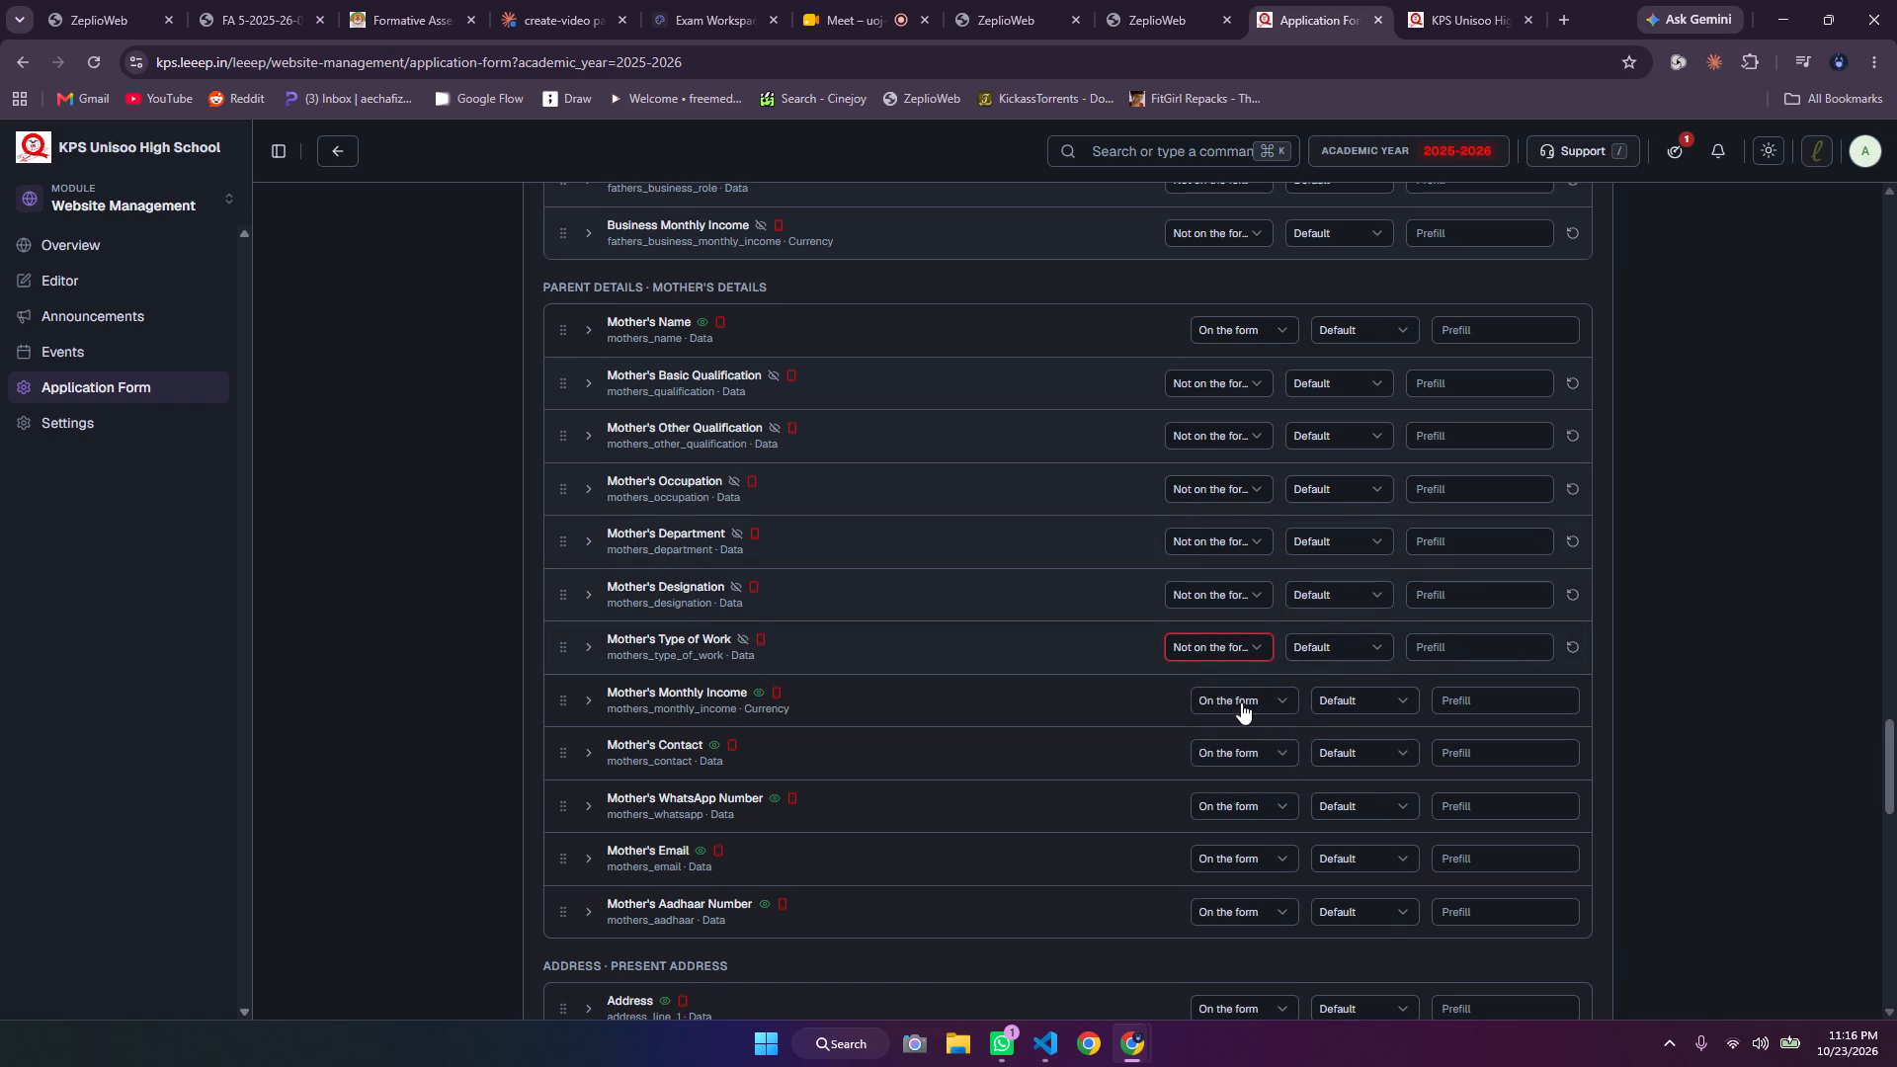
pyautogui.click(1254, 793)
pyautogui.click(1244, 755)
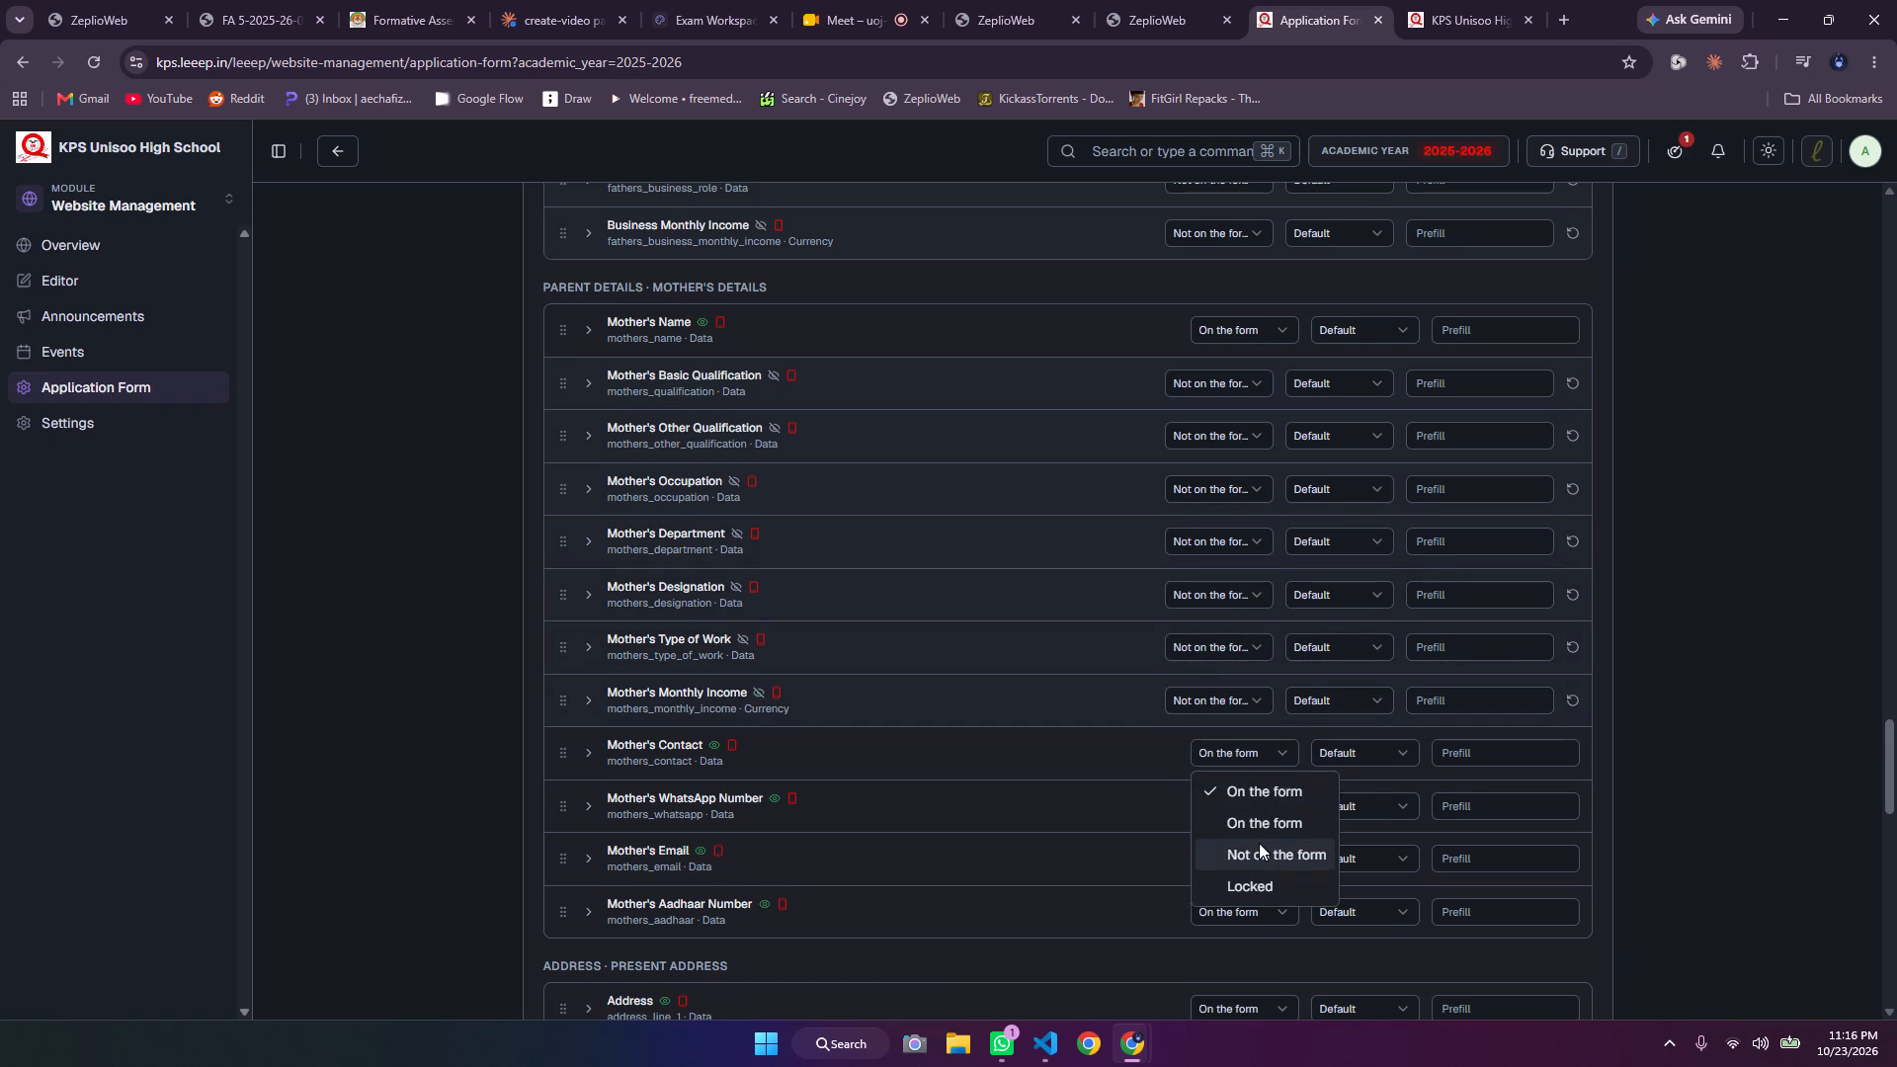
pyautogui.click(1259, 844)
pyautogui.click(1256, 814)
pyautogui.click(1261, 903)
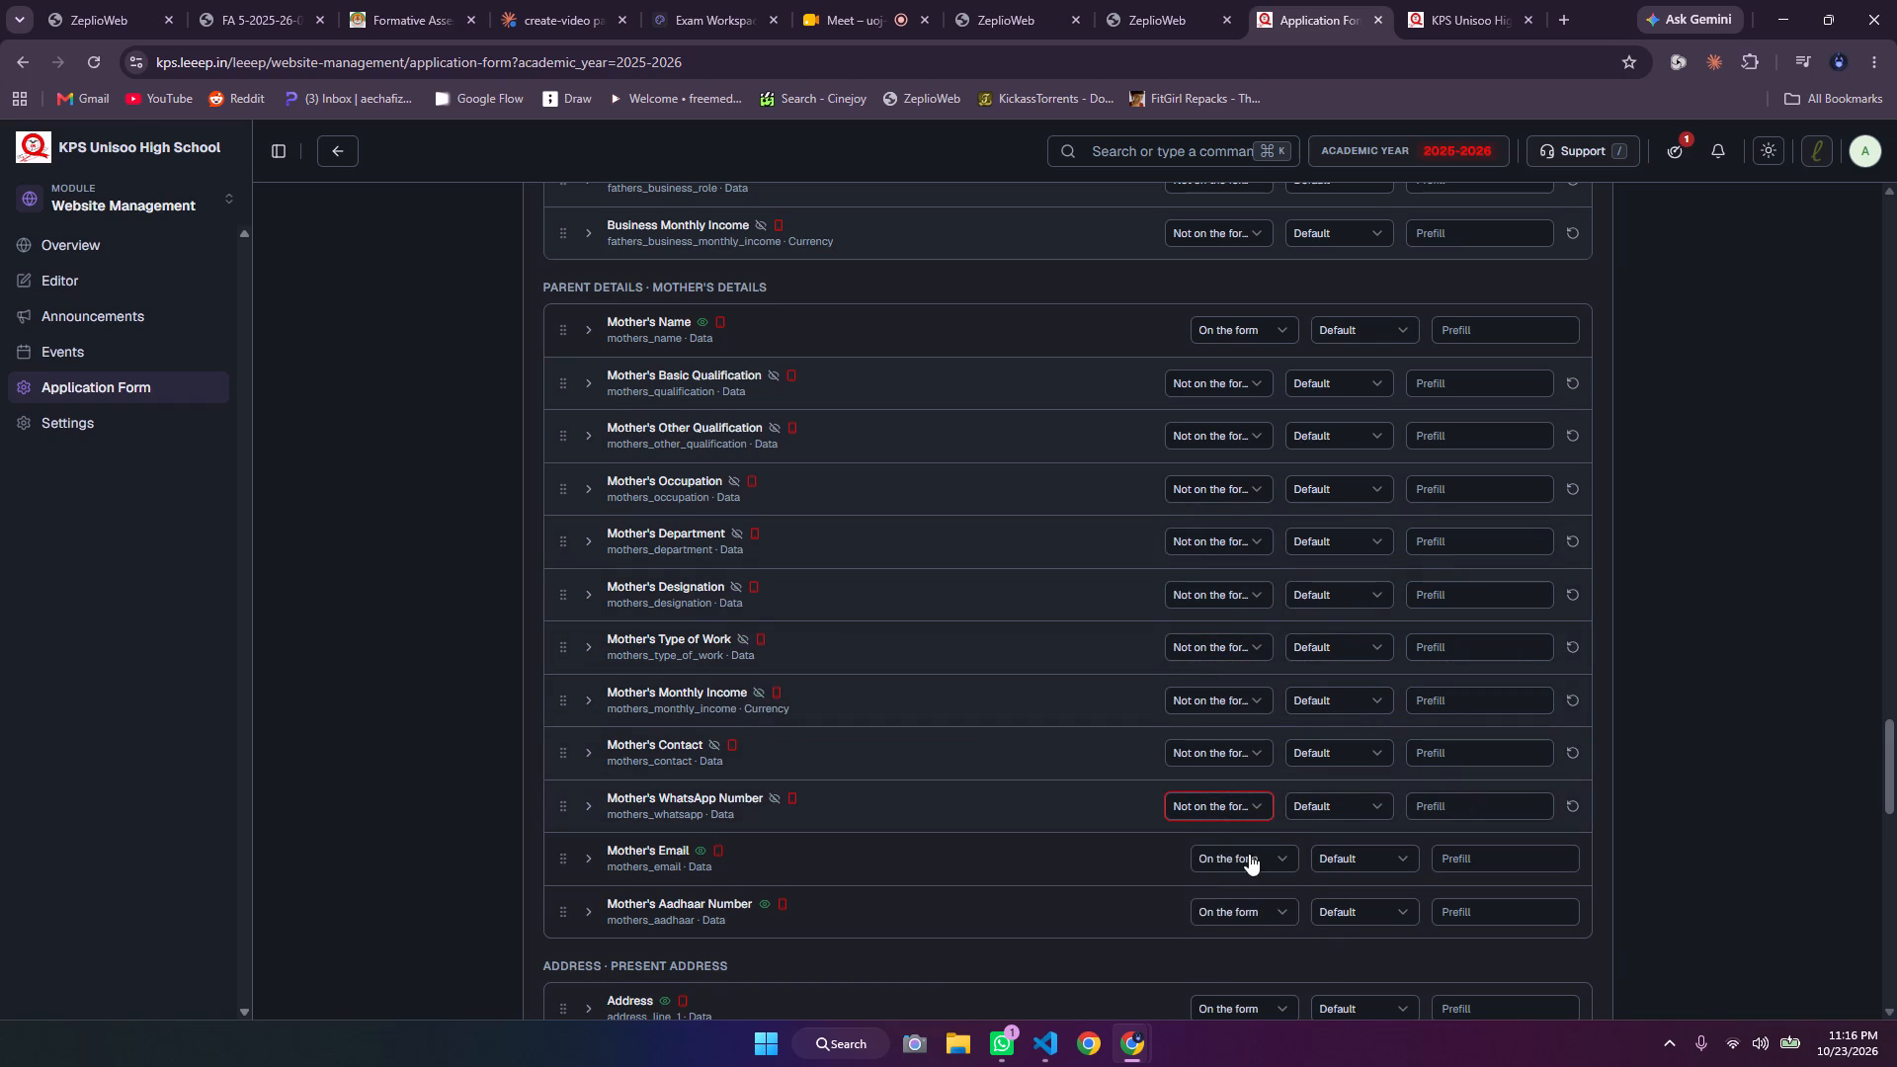
pyautogui.click(1248, 854)
pyautogui.click(1260, 946)
pyautogui.click(1252, 903)
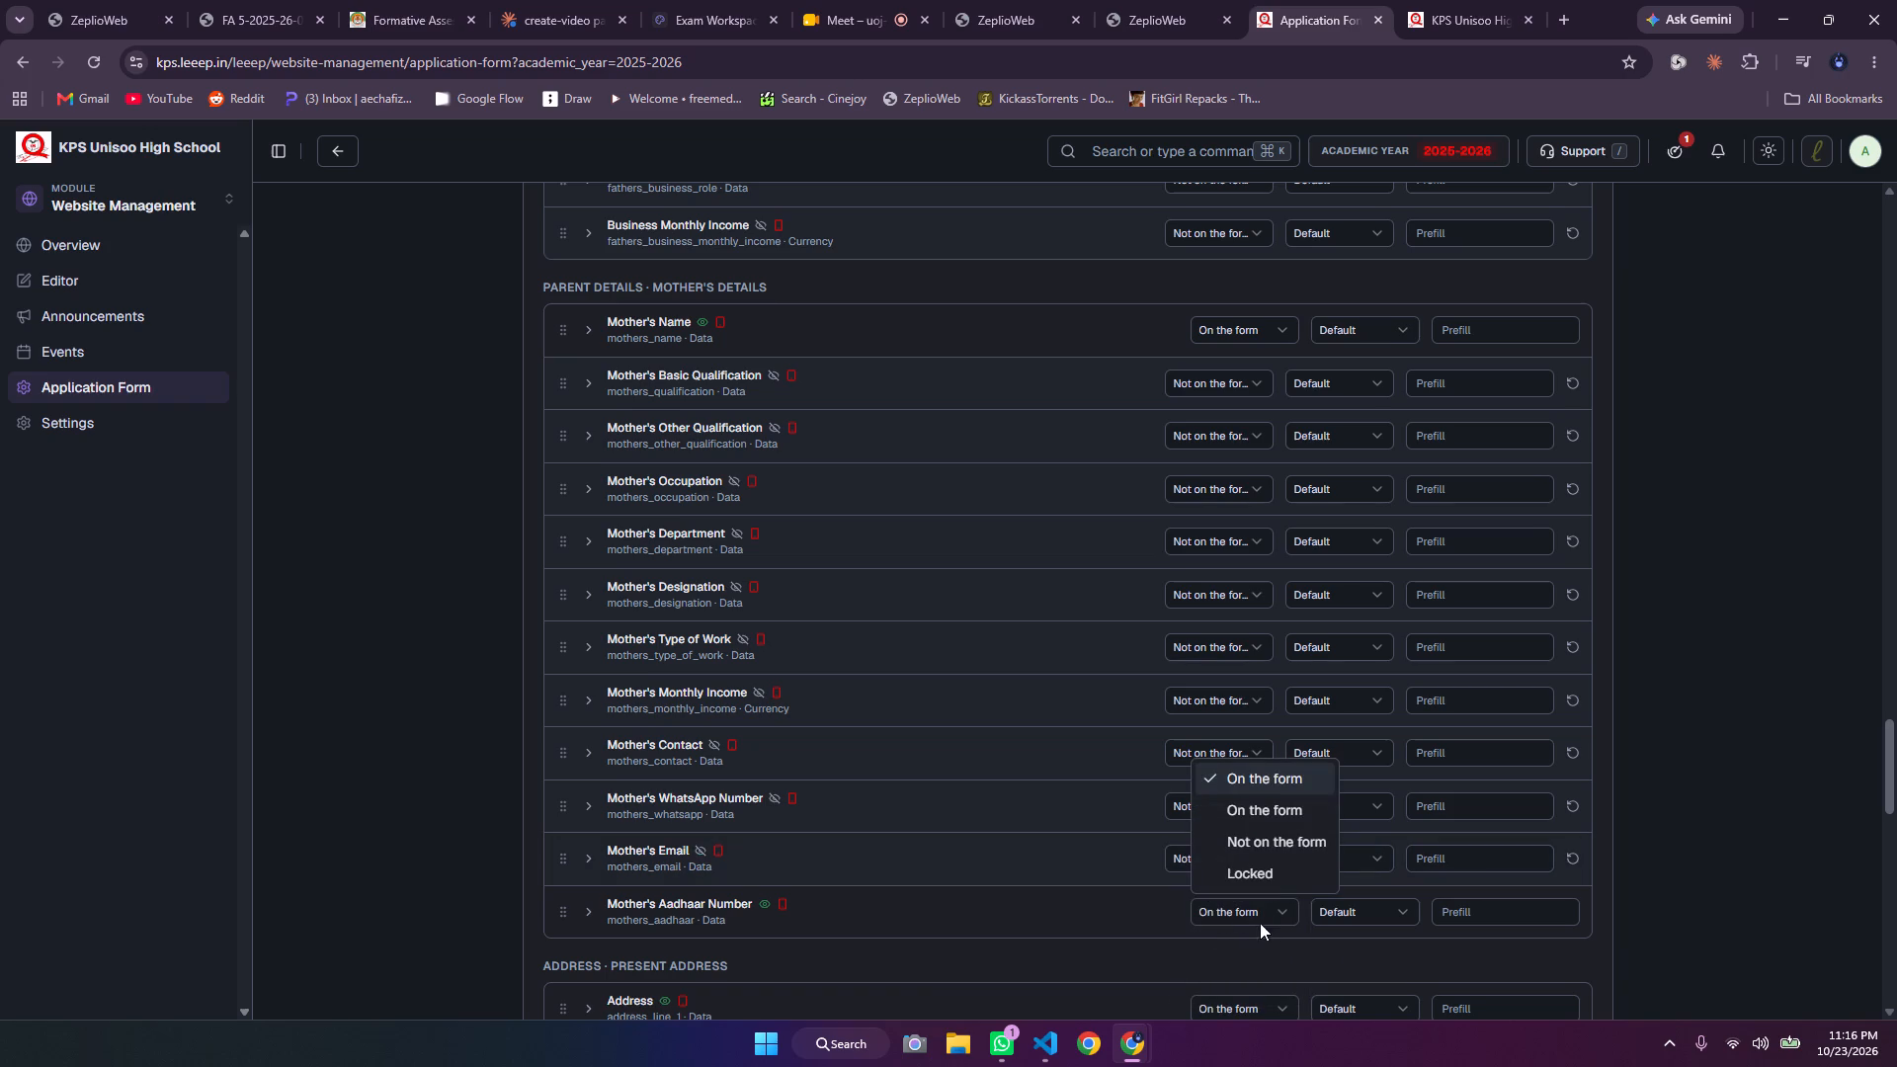
pyautogui.click(1261, 827)
# Set City under Present Address to Not on the form.
pyautogui.scroll(-4, 1261, 827)
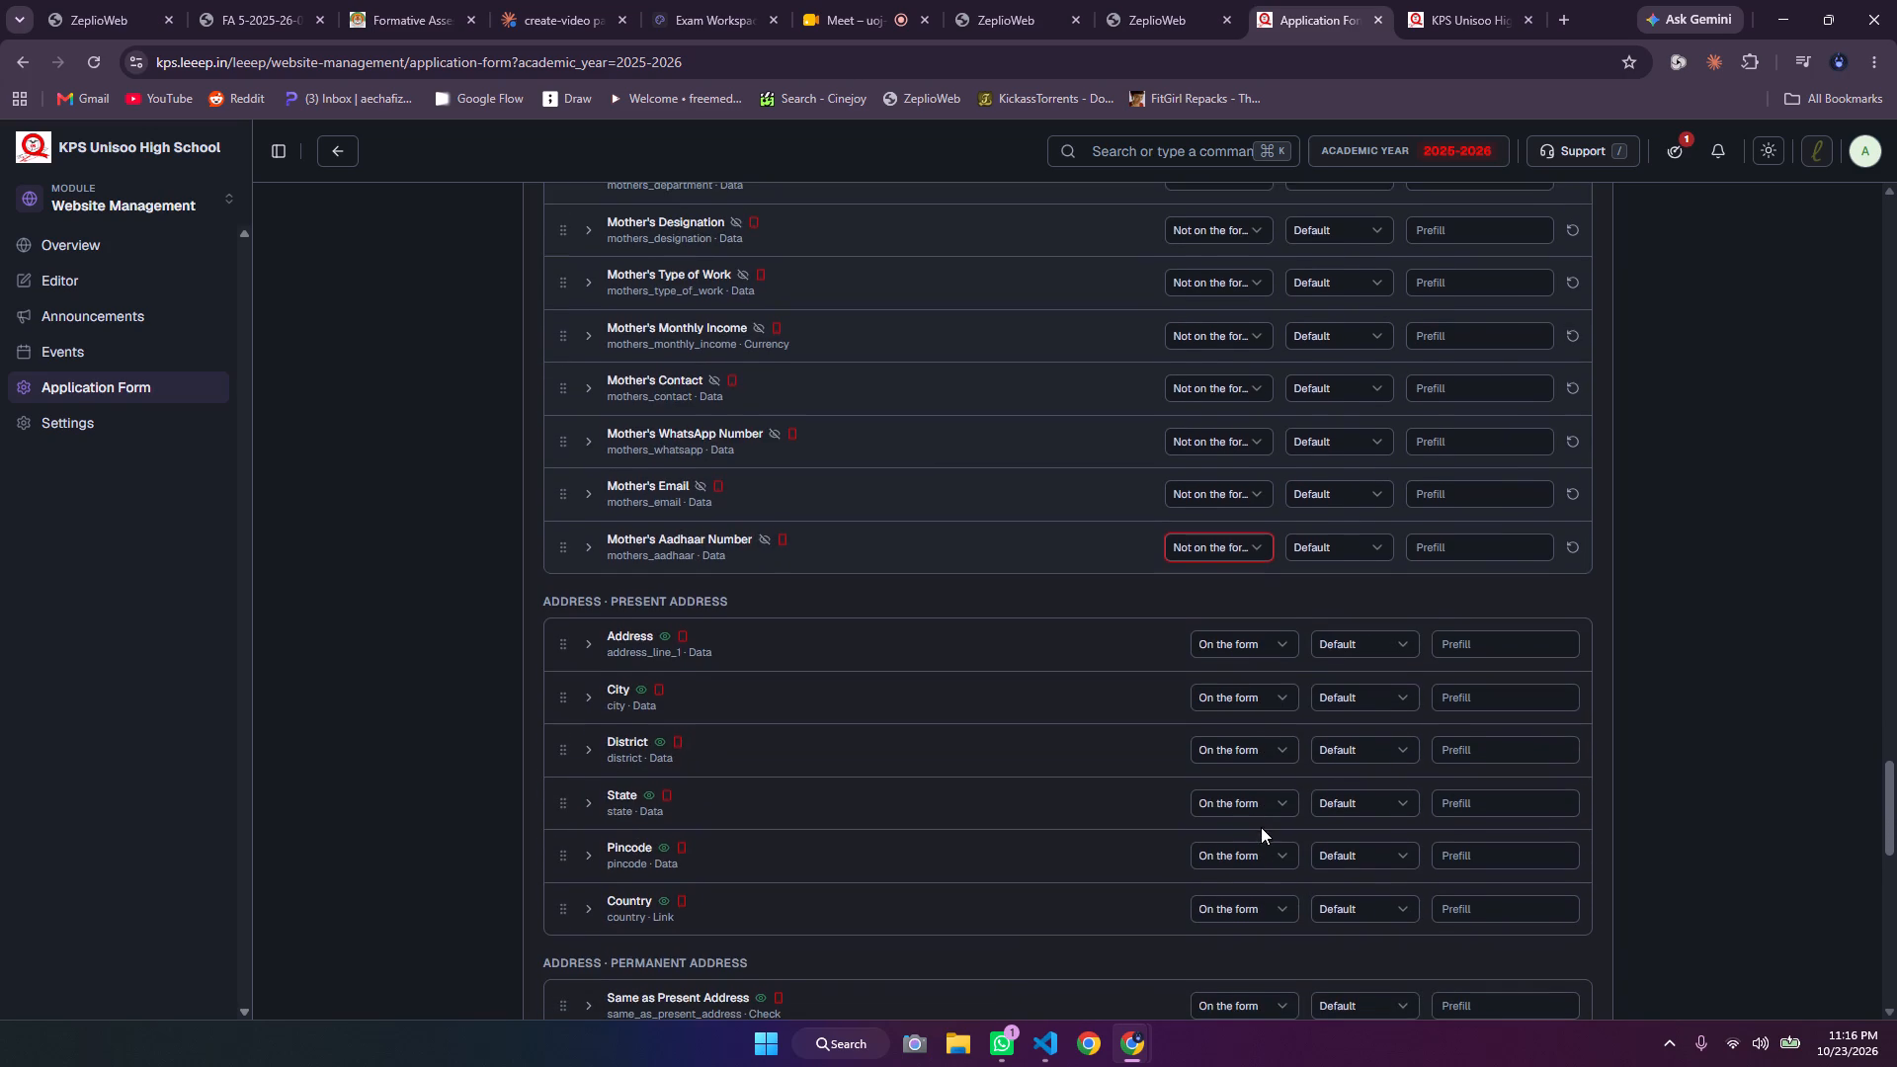
pyautogui.scroll(-1, 1149, 686)
pyautogui.click(1247, 589)
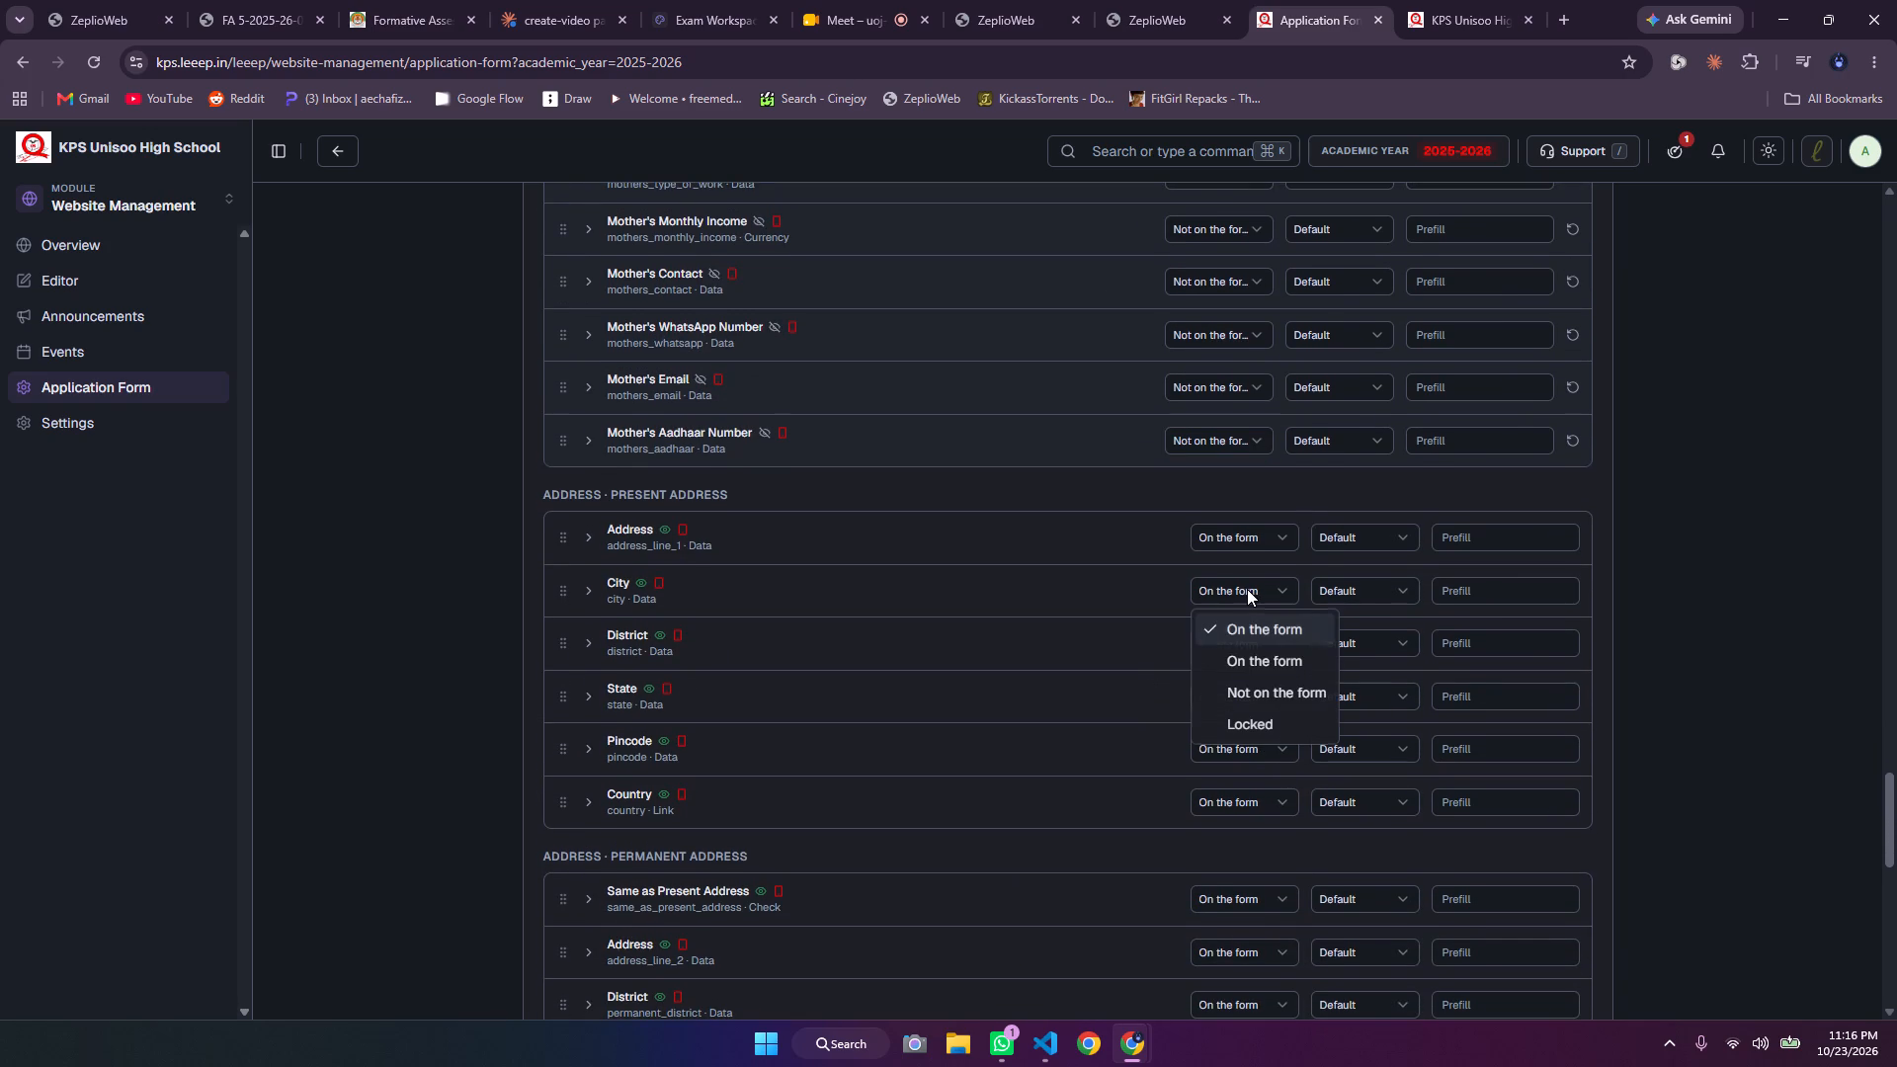
pyautogui.click(1281, 696)
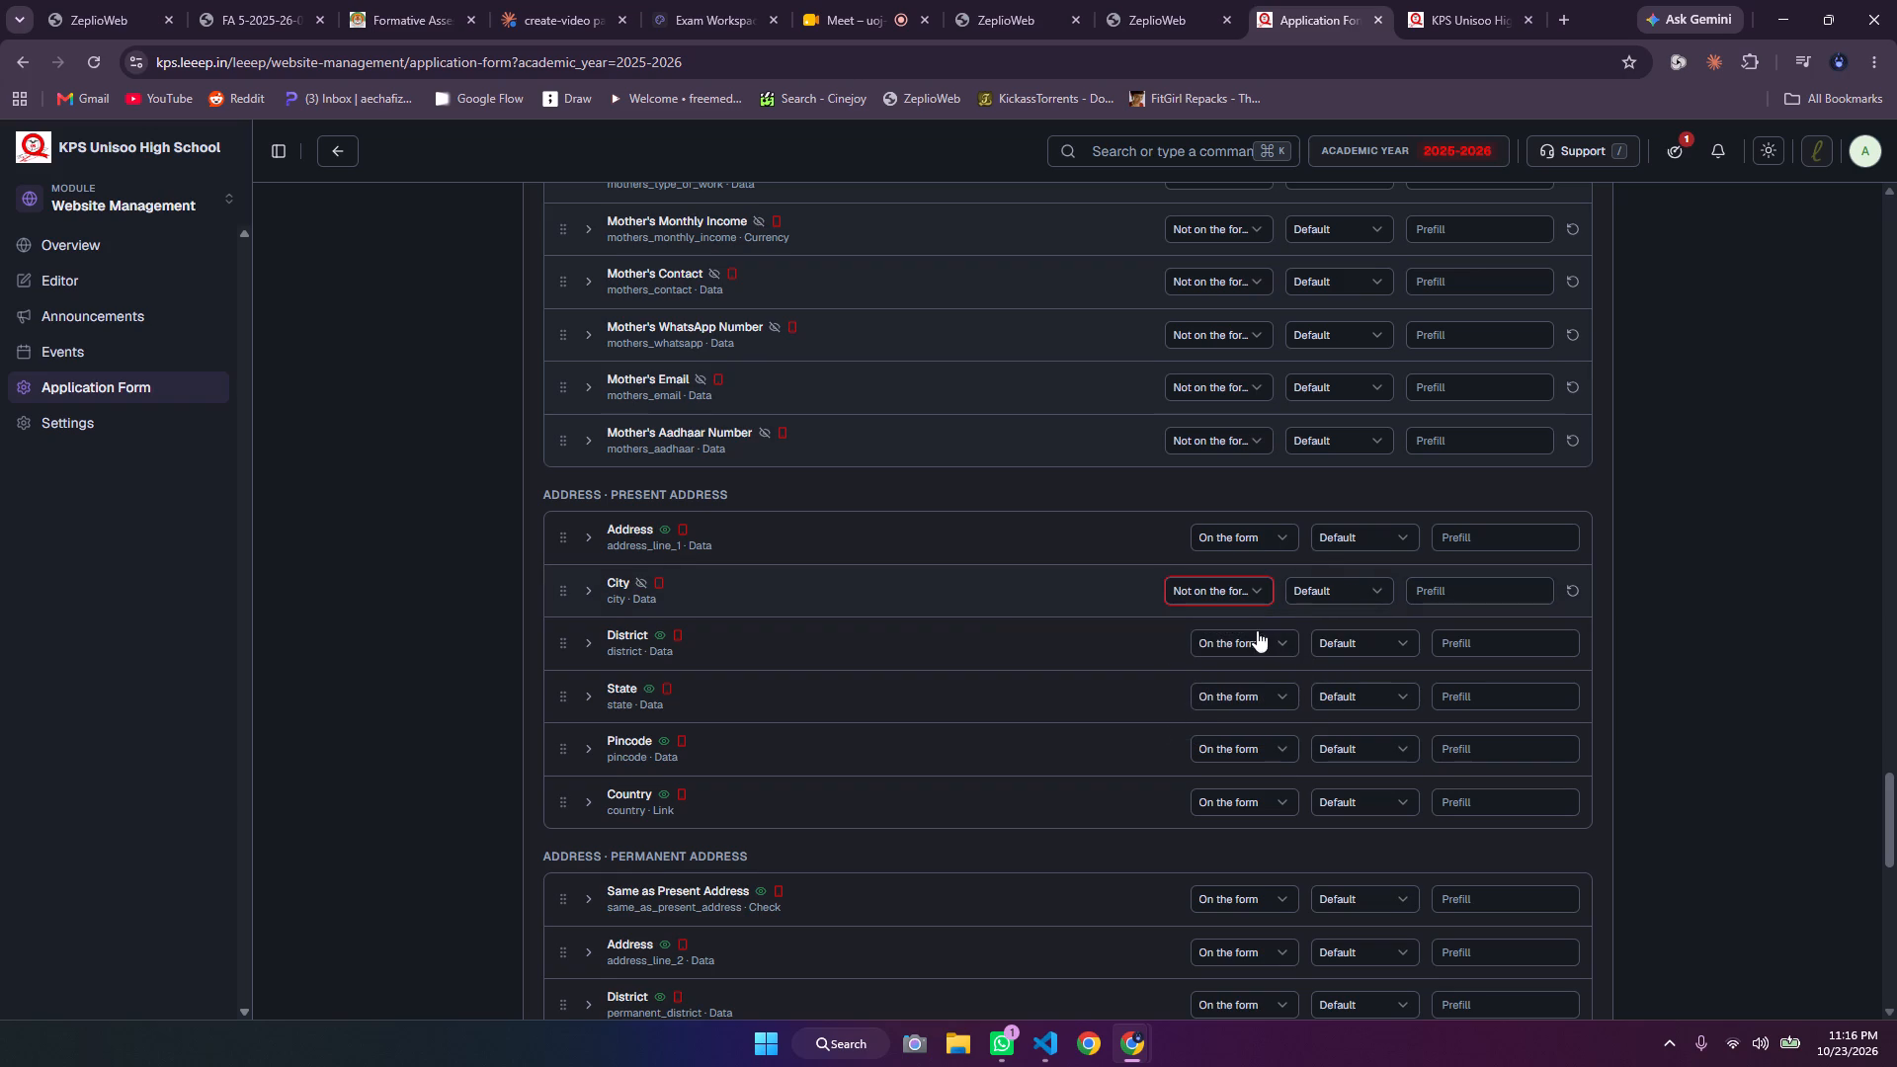
# Set District, State, Pincode, Country and Address under Present Address to Not on the form.
pyautogui.click(1257, 630)
pyautogui.click(1258, 742)
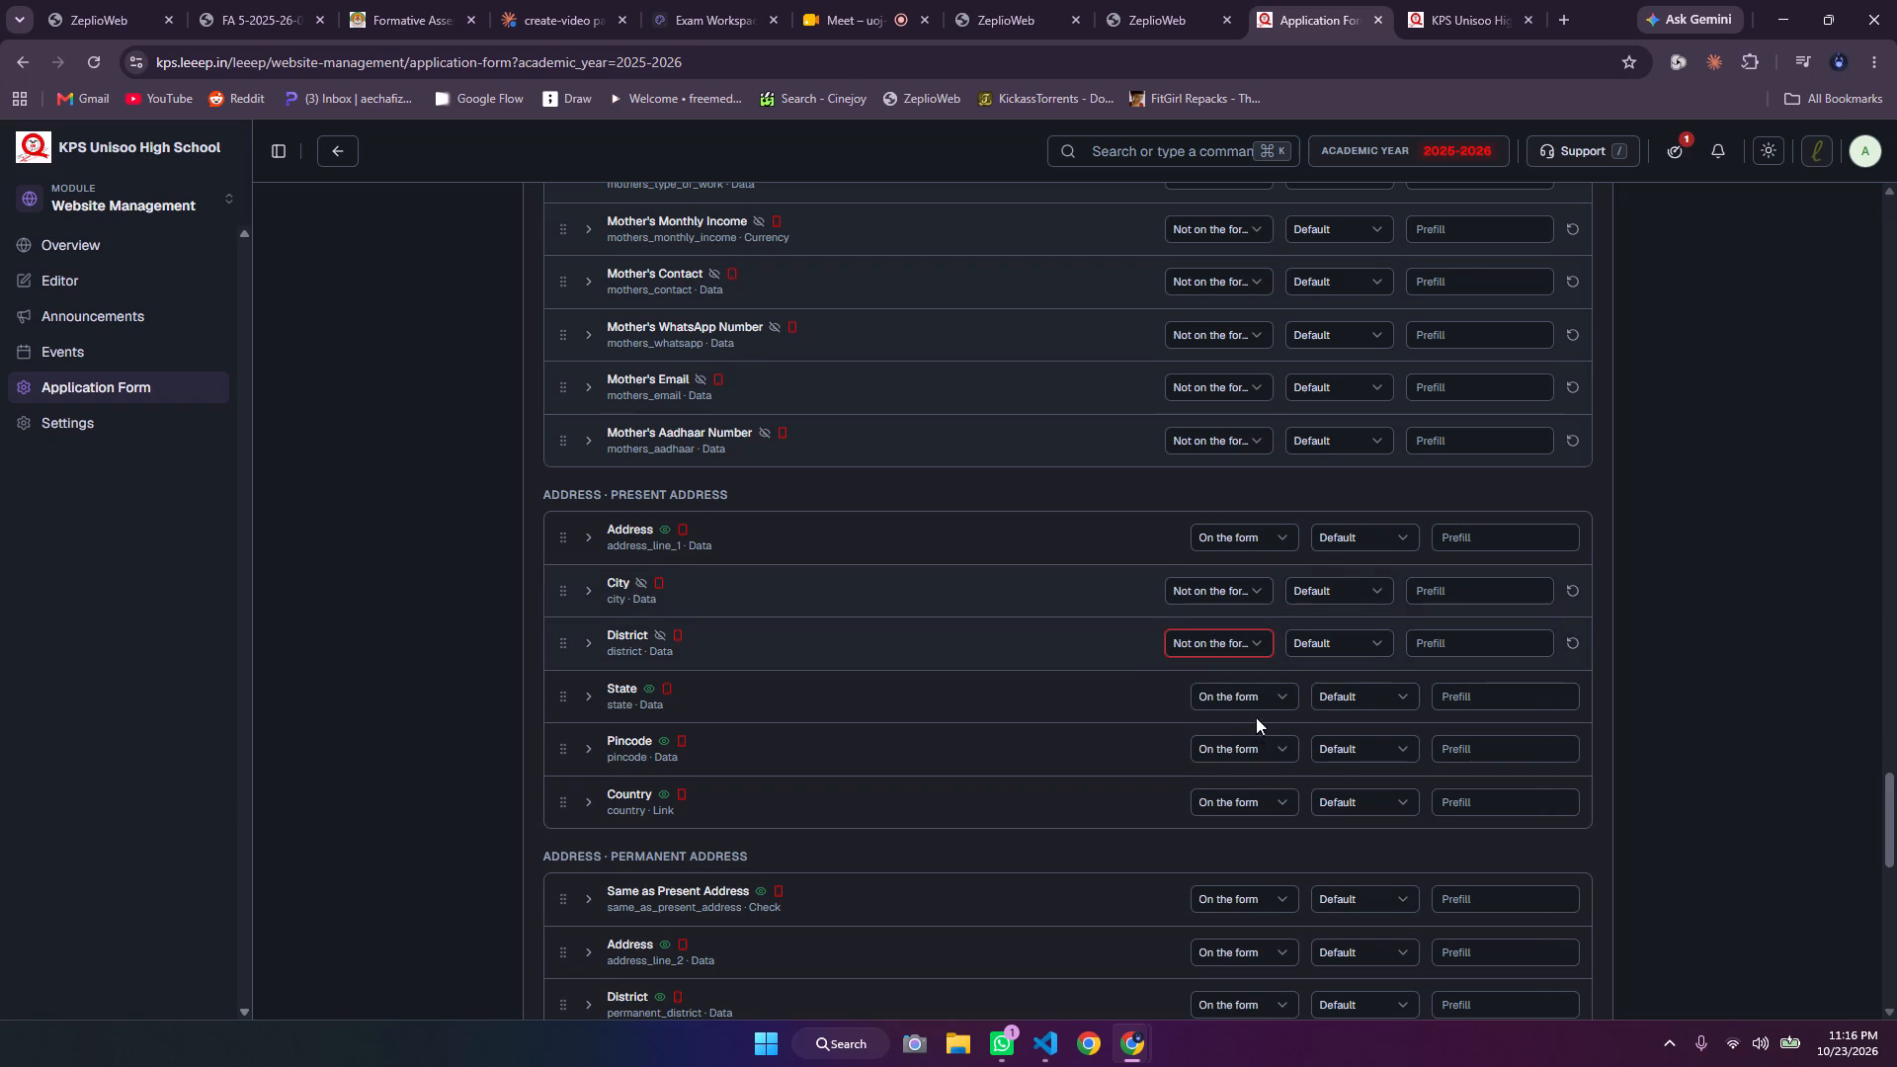
pyautogui.click(1257, 704)
pyautogui.click(1256, 798)
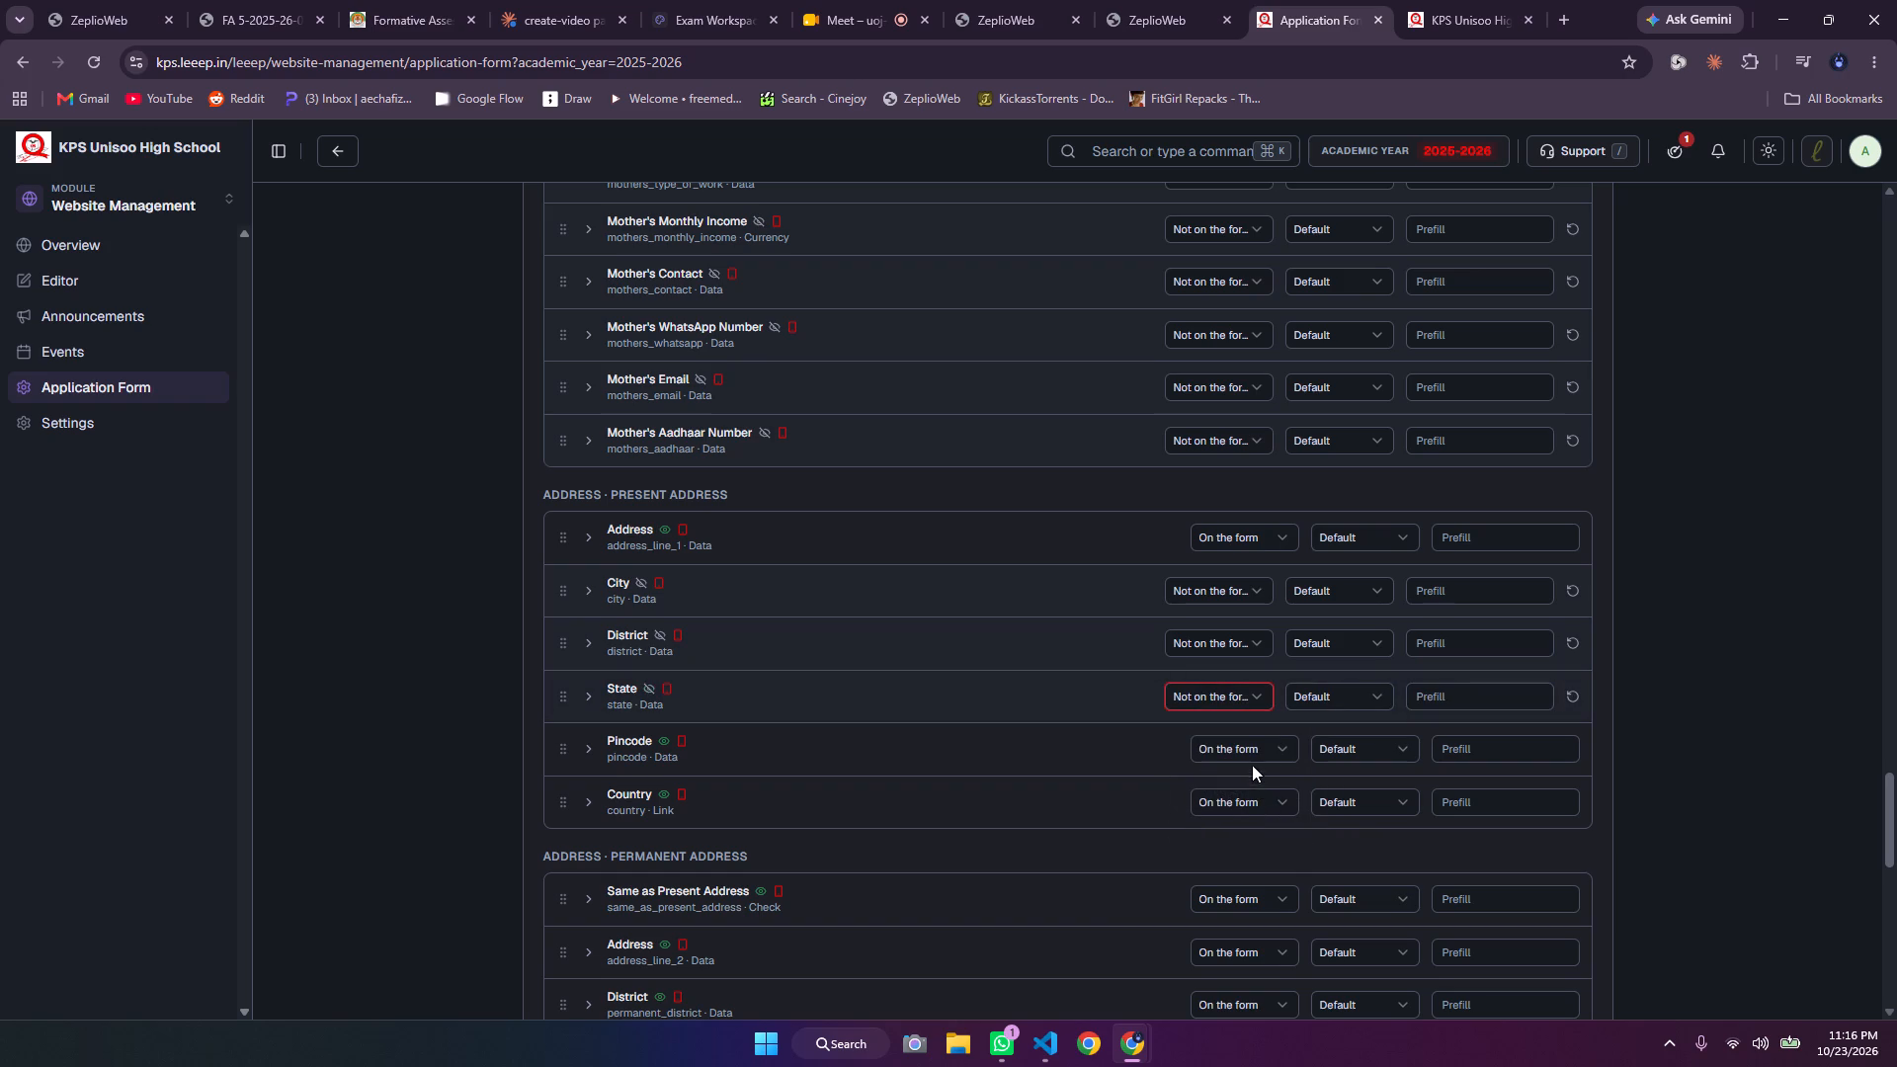
pyautogui.click(1252, 759)
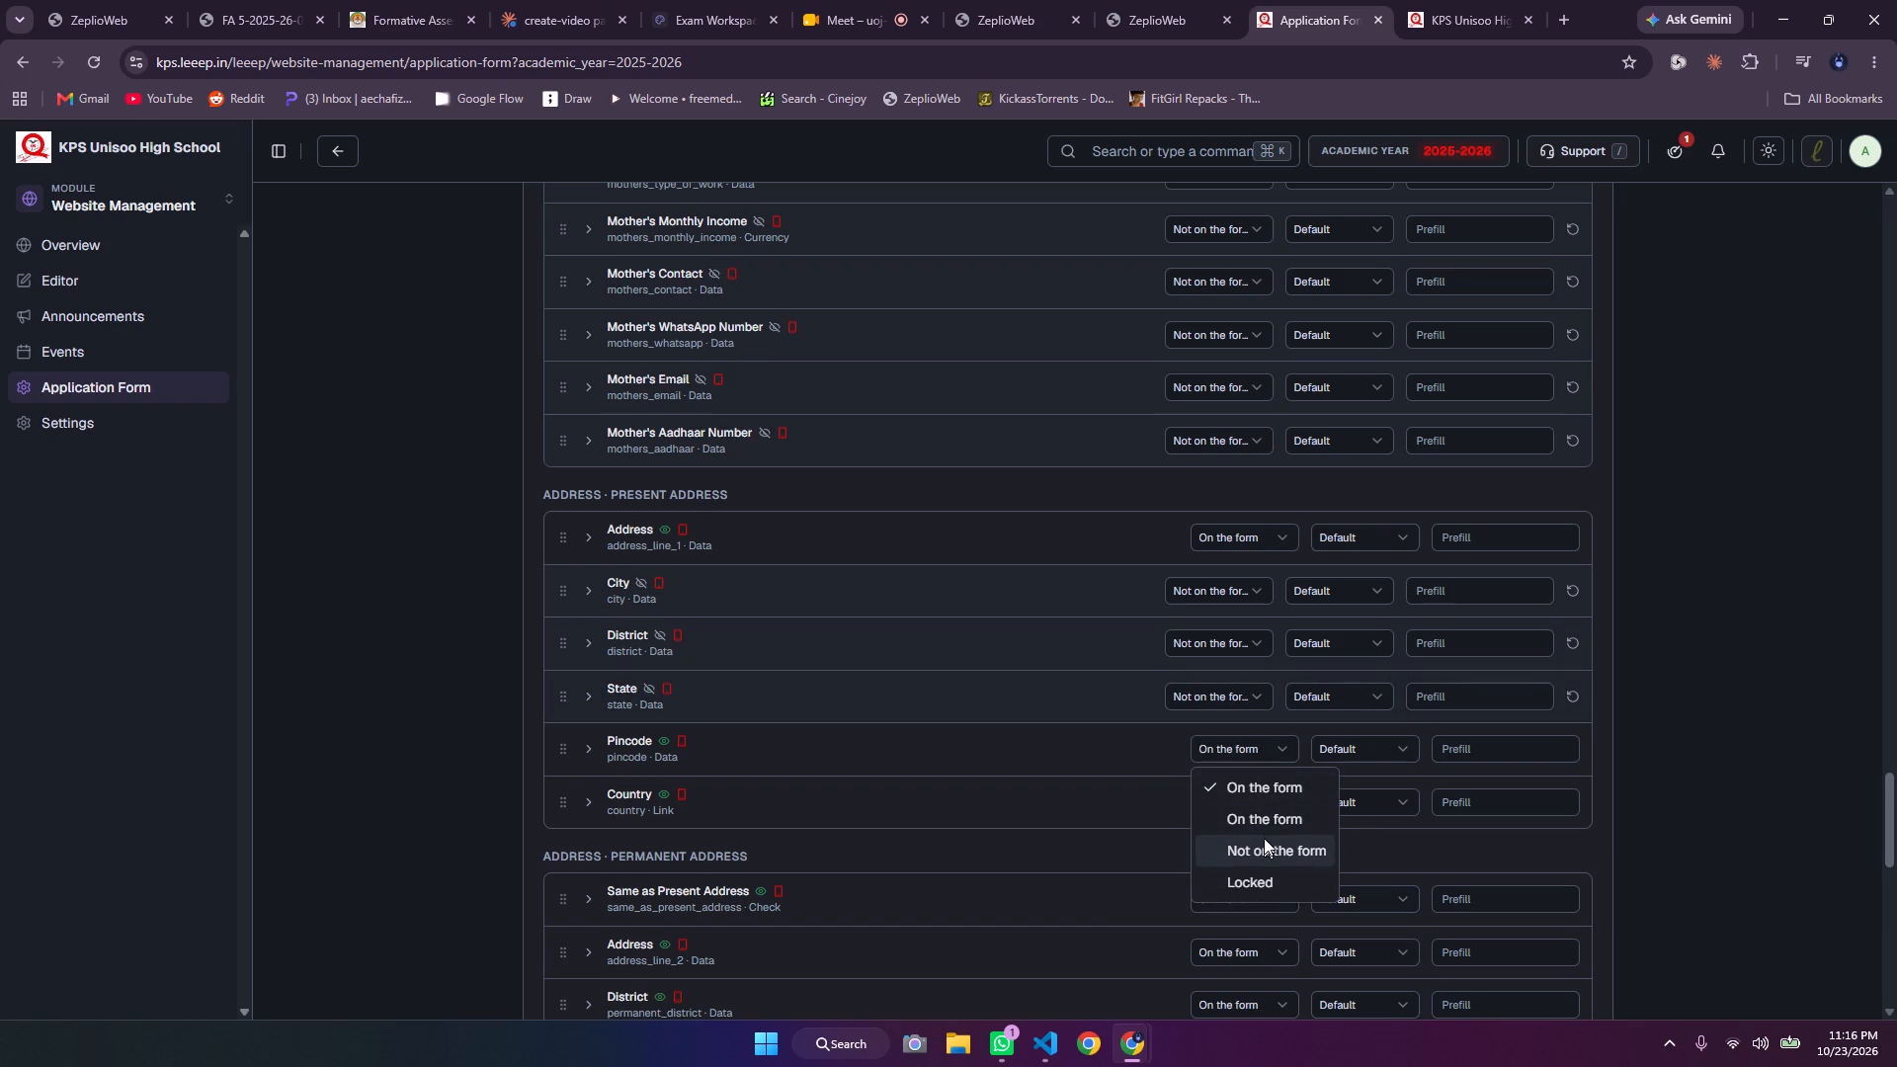
pyautogui.click(1264, 841)
pyautogui.click(1261, 798)
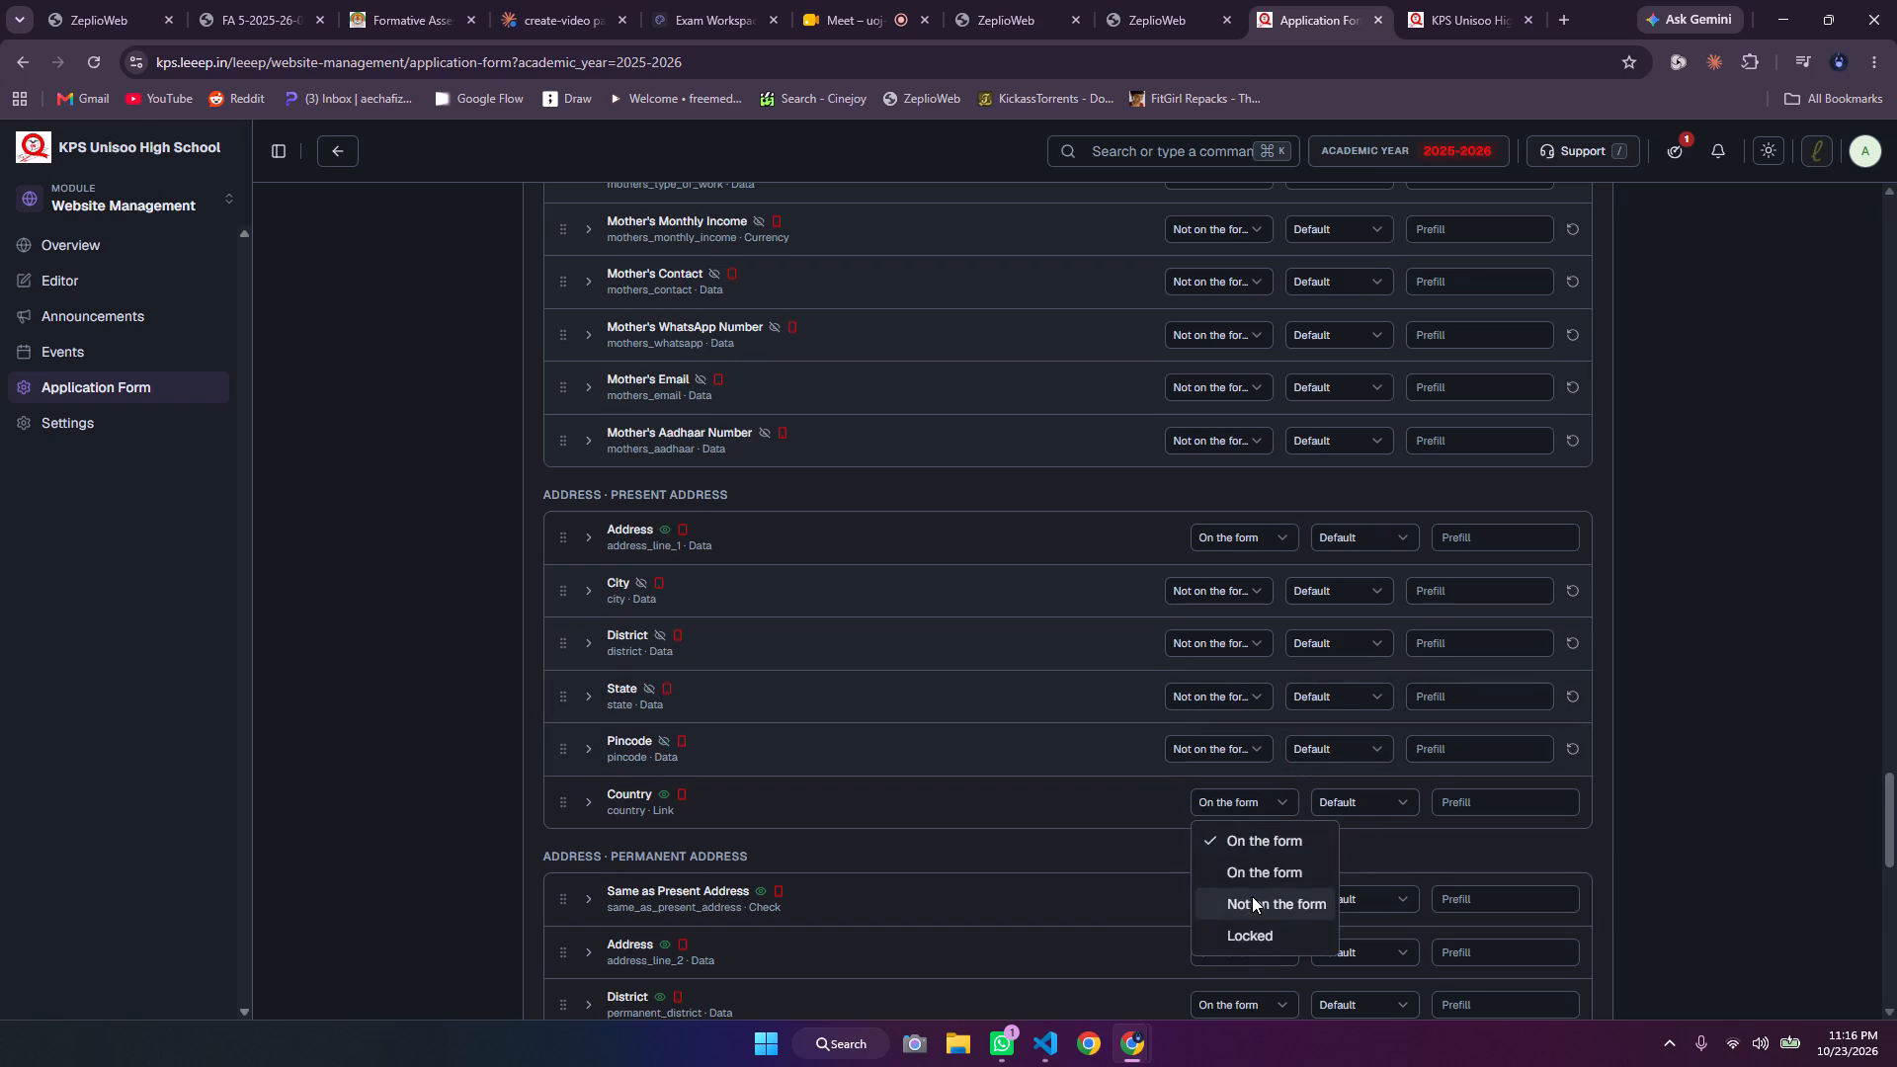
pyautogui.click(1252, 899)
pyautogui.scroll(-3, 1252, 899)
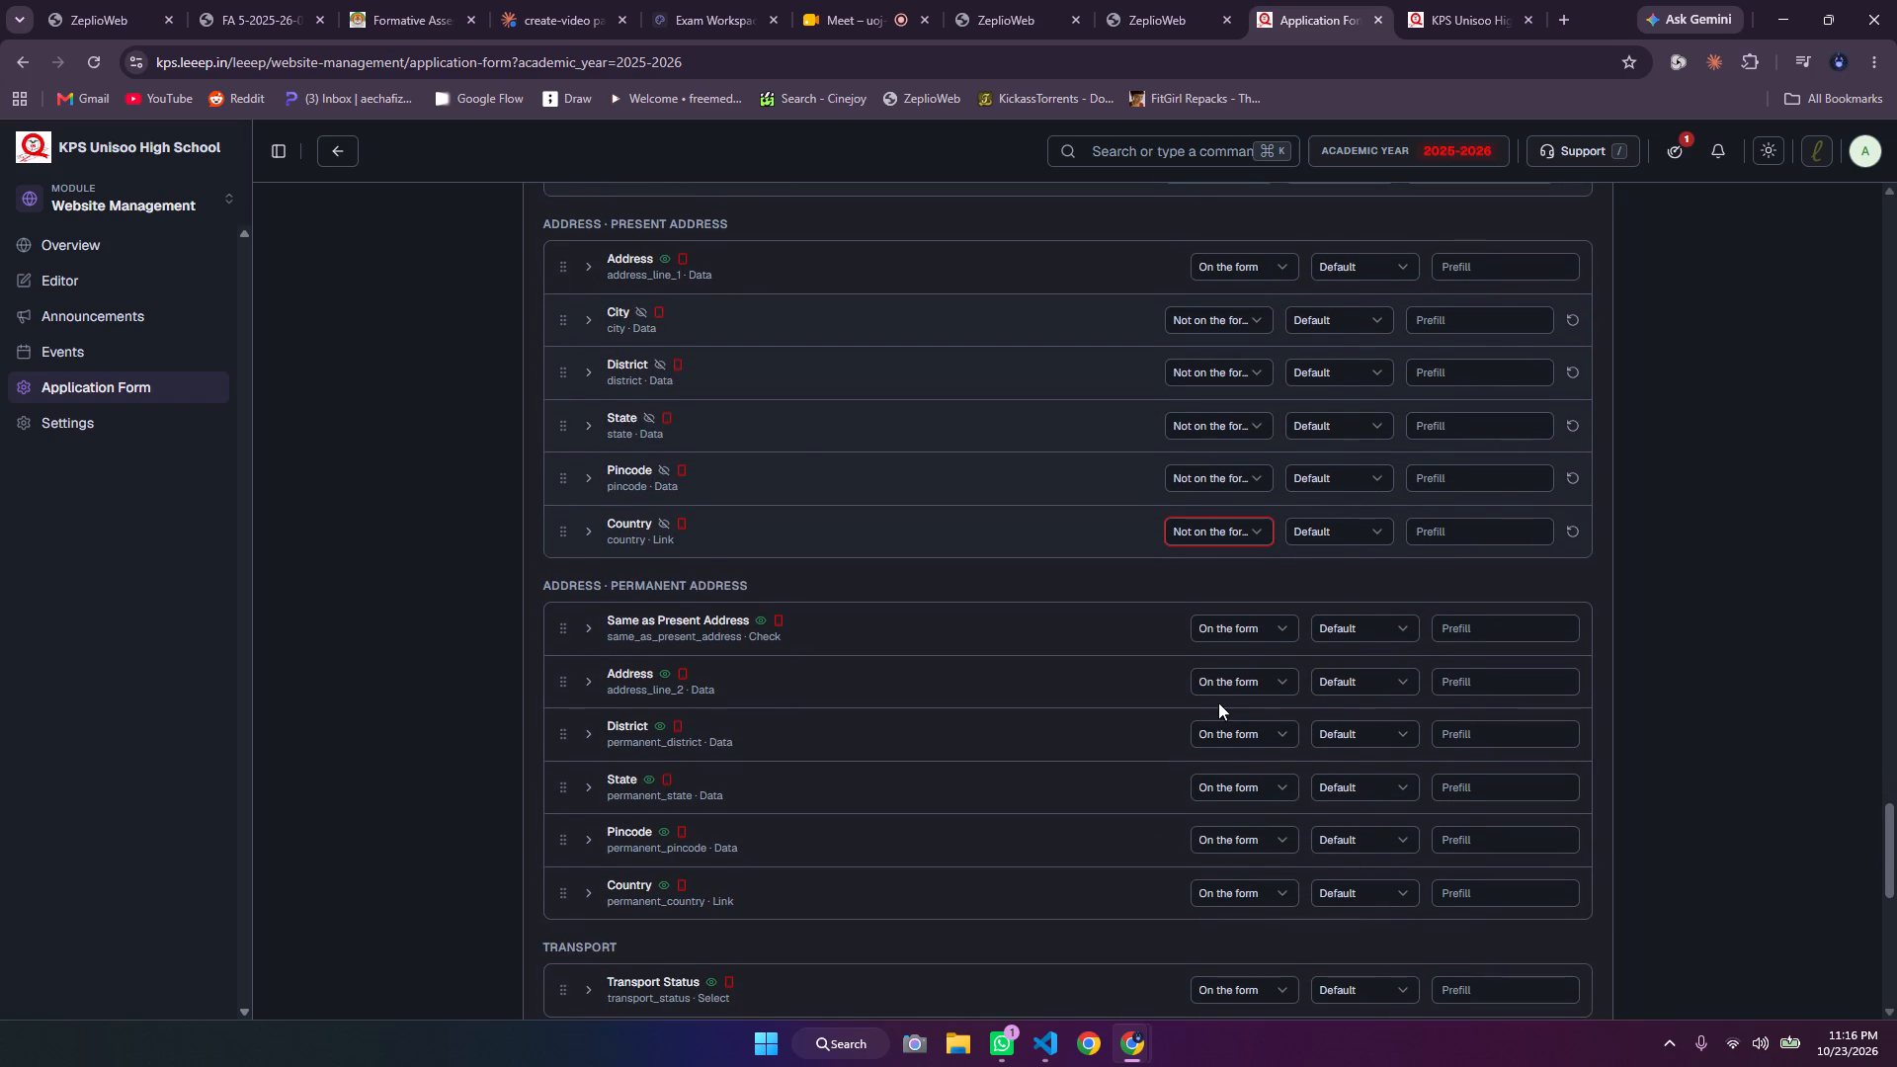
pyautogui.click(1253, 616)
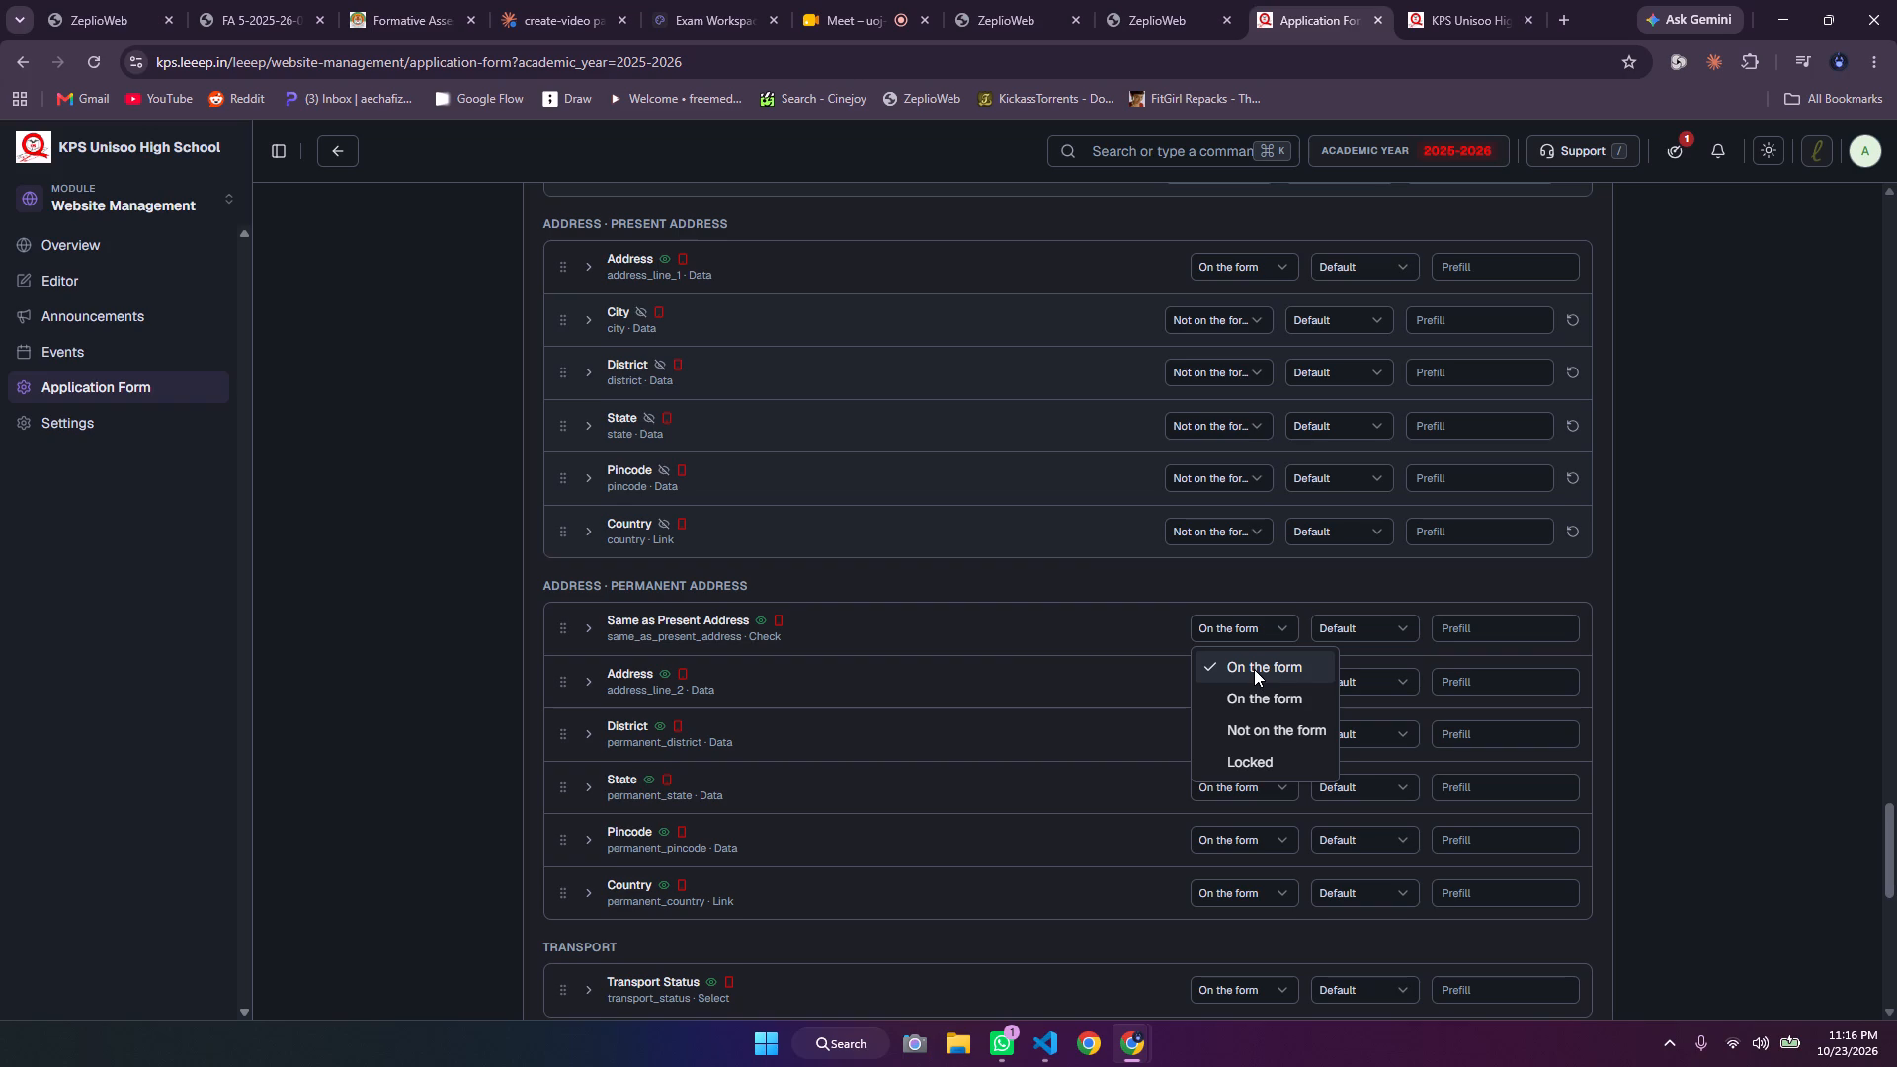
pyautogui.click(1256, 269)
pyautogui.click(1256, 269)
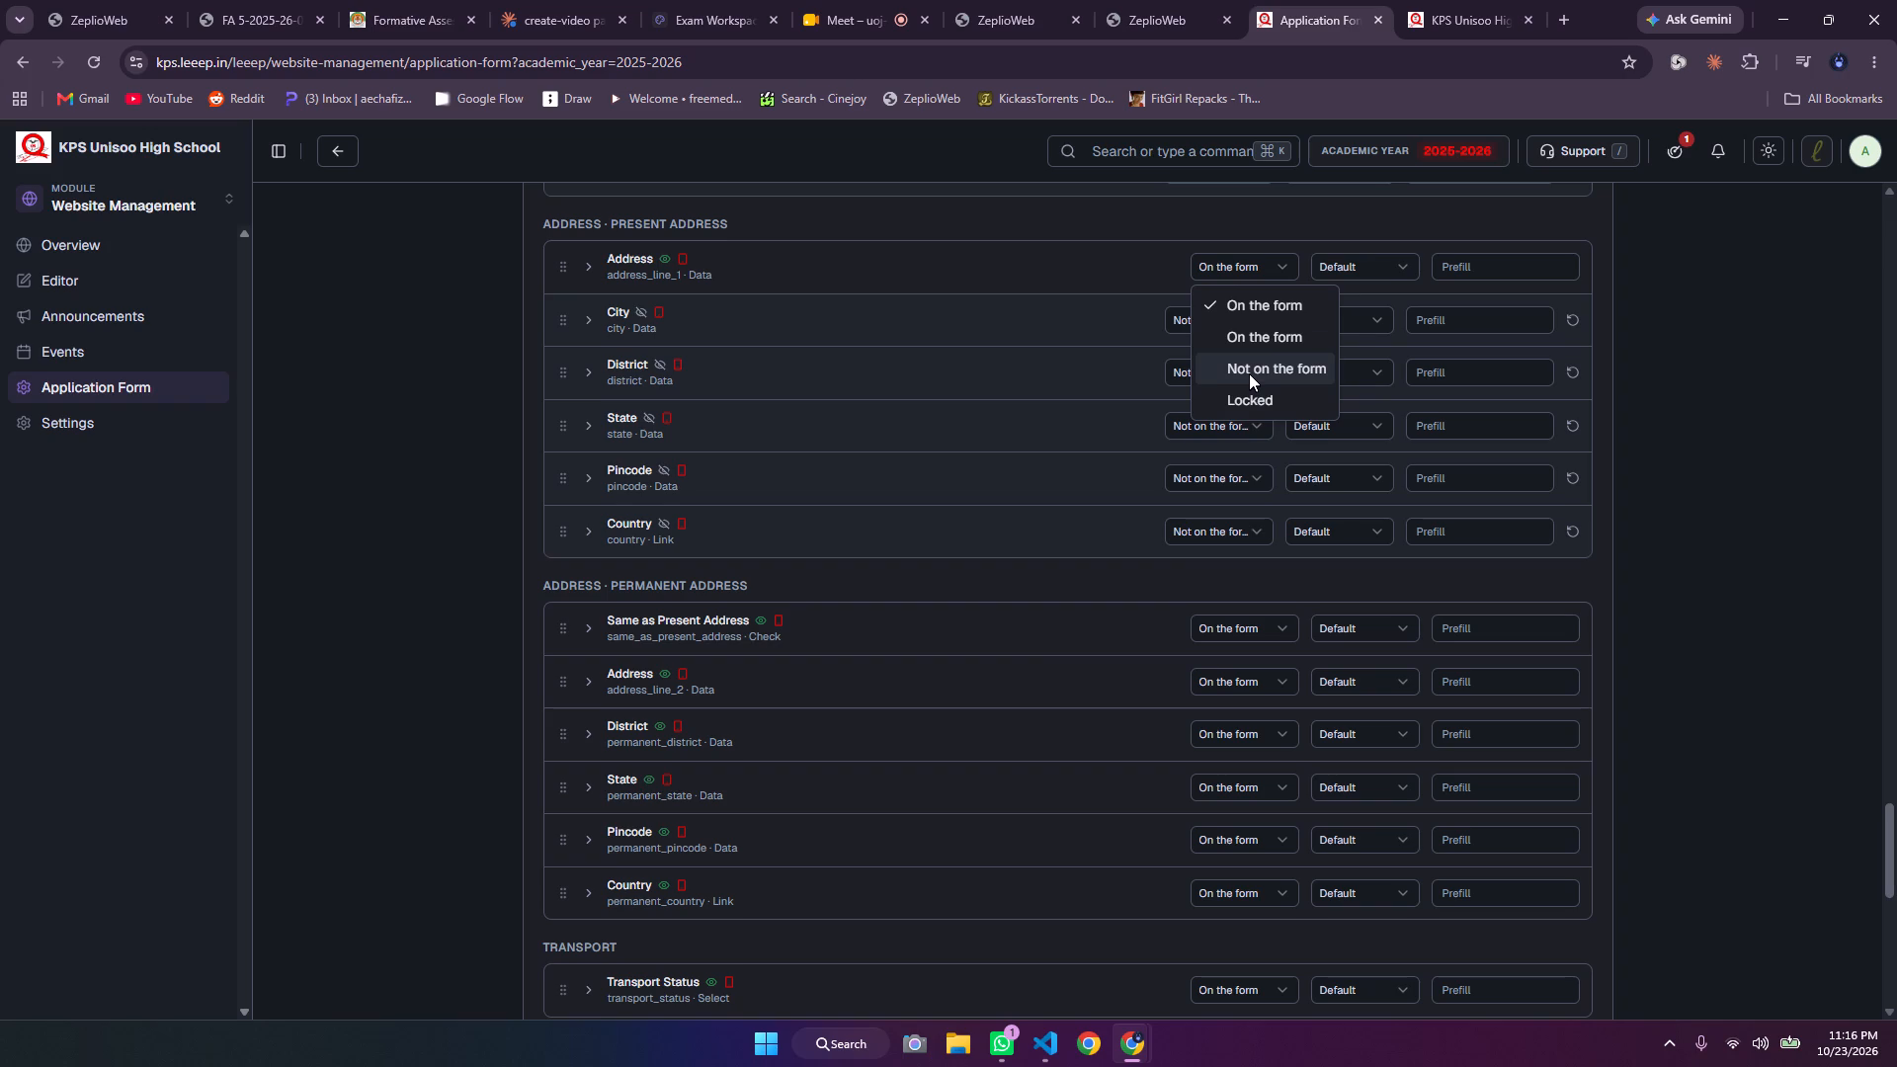
pyautogui.click(1249, 373)
# Set Same as Present Address under Permanent Address to Not on the form.
pyautogui.click(1237, 648)
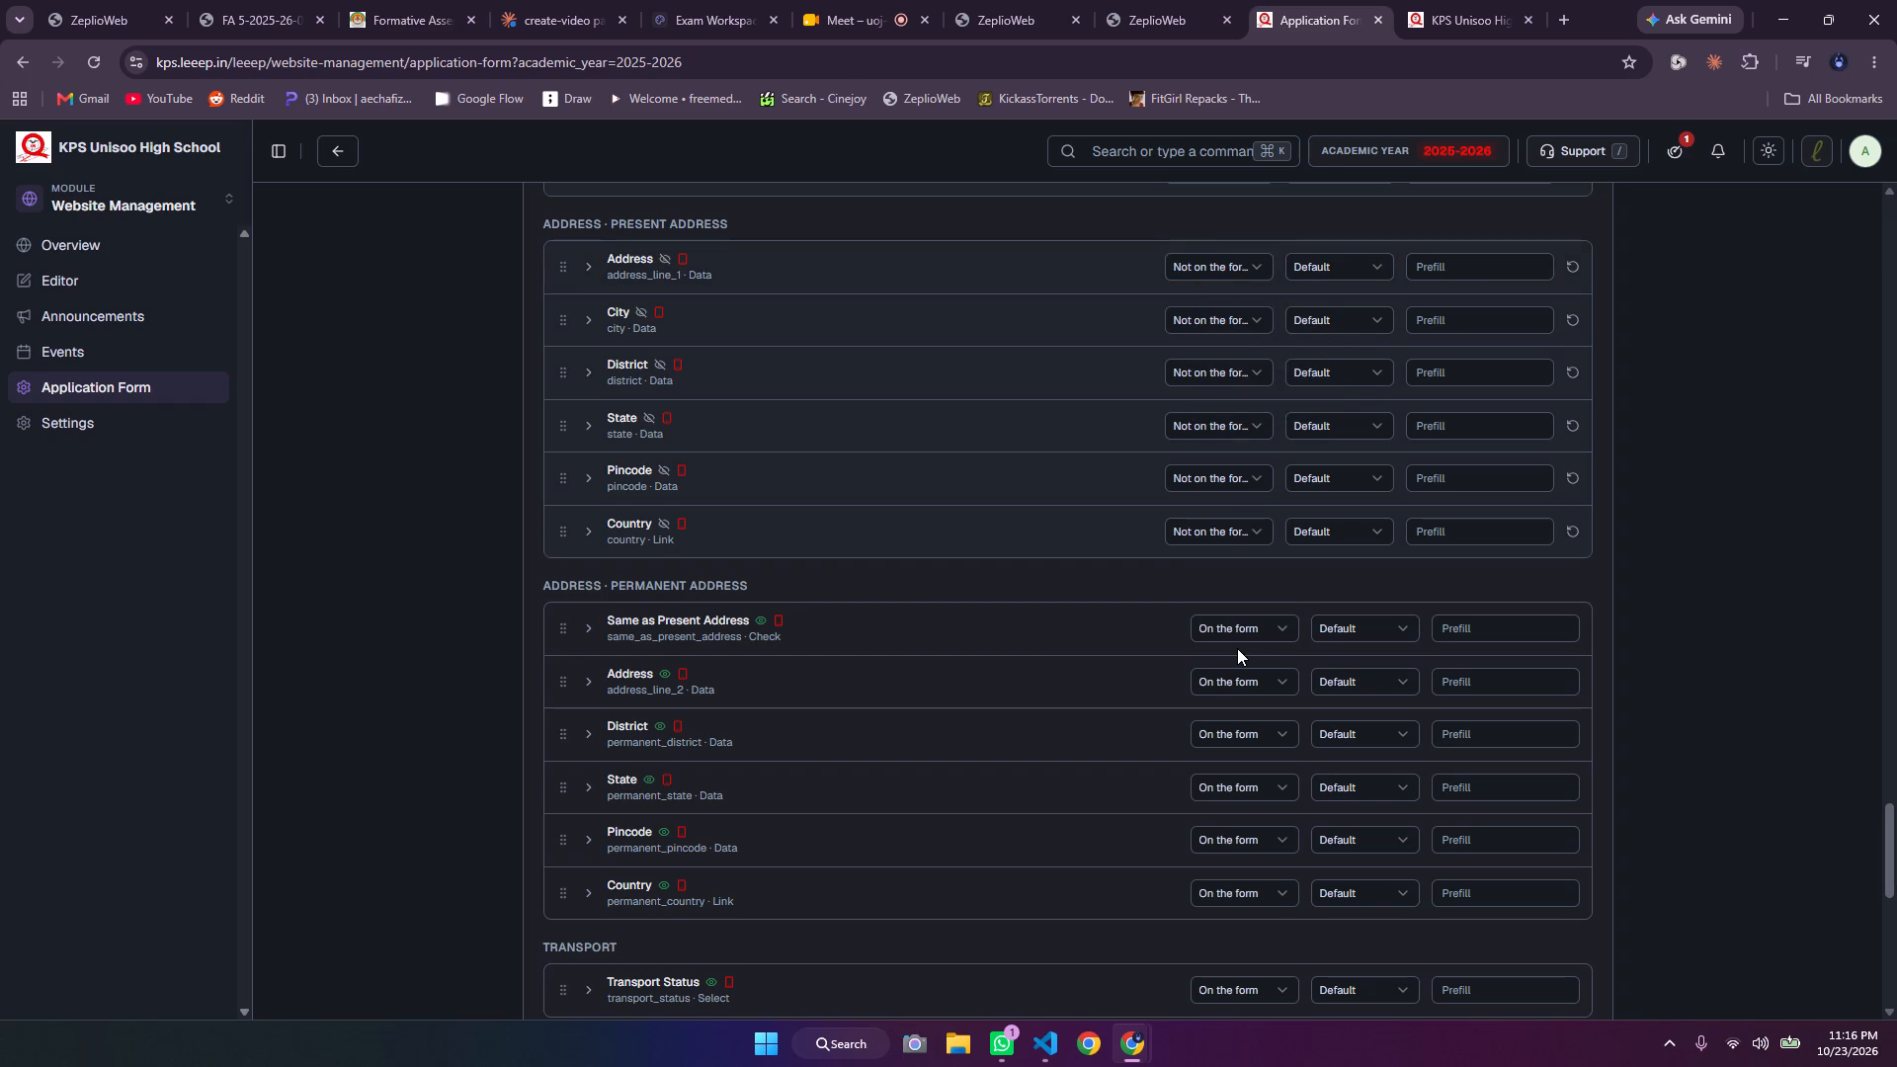
pyautogui.click(1238, 632)
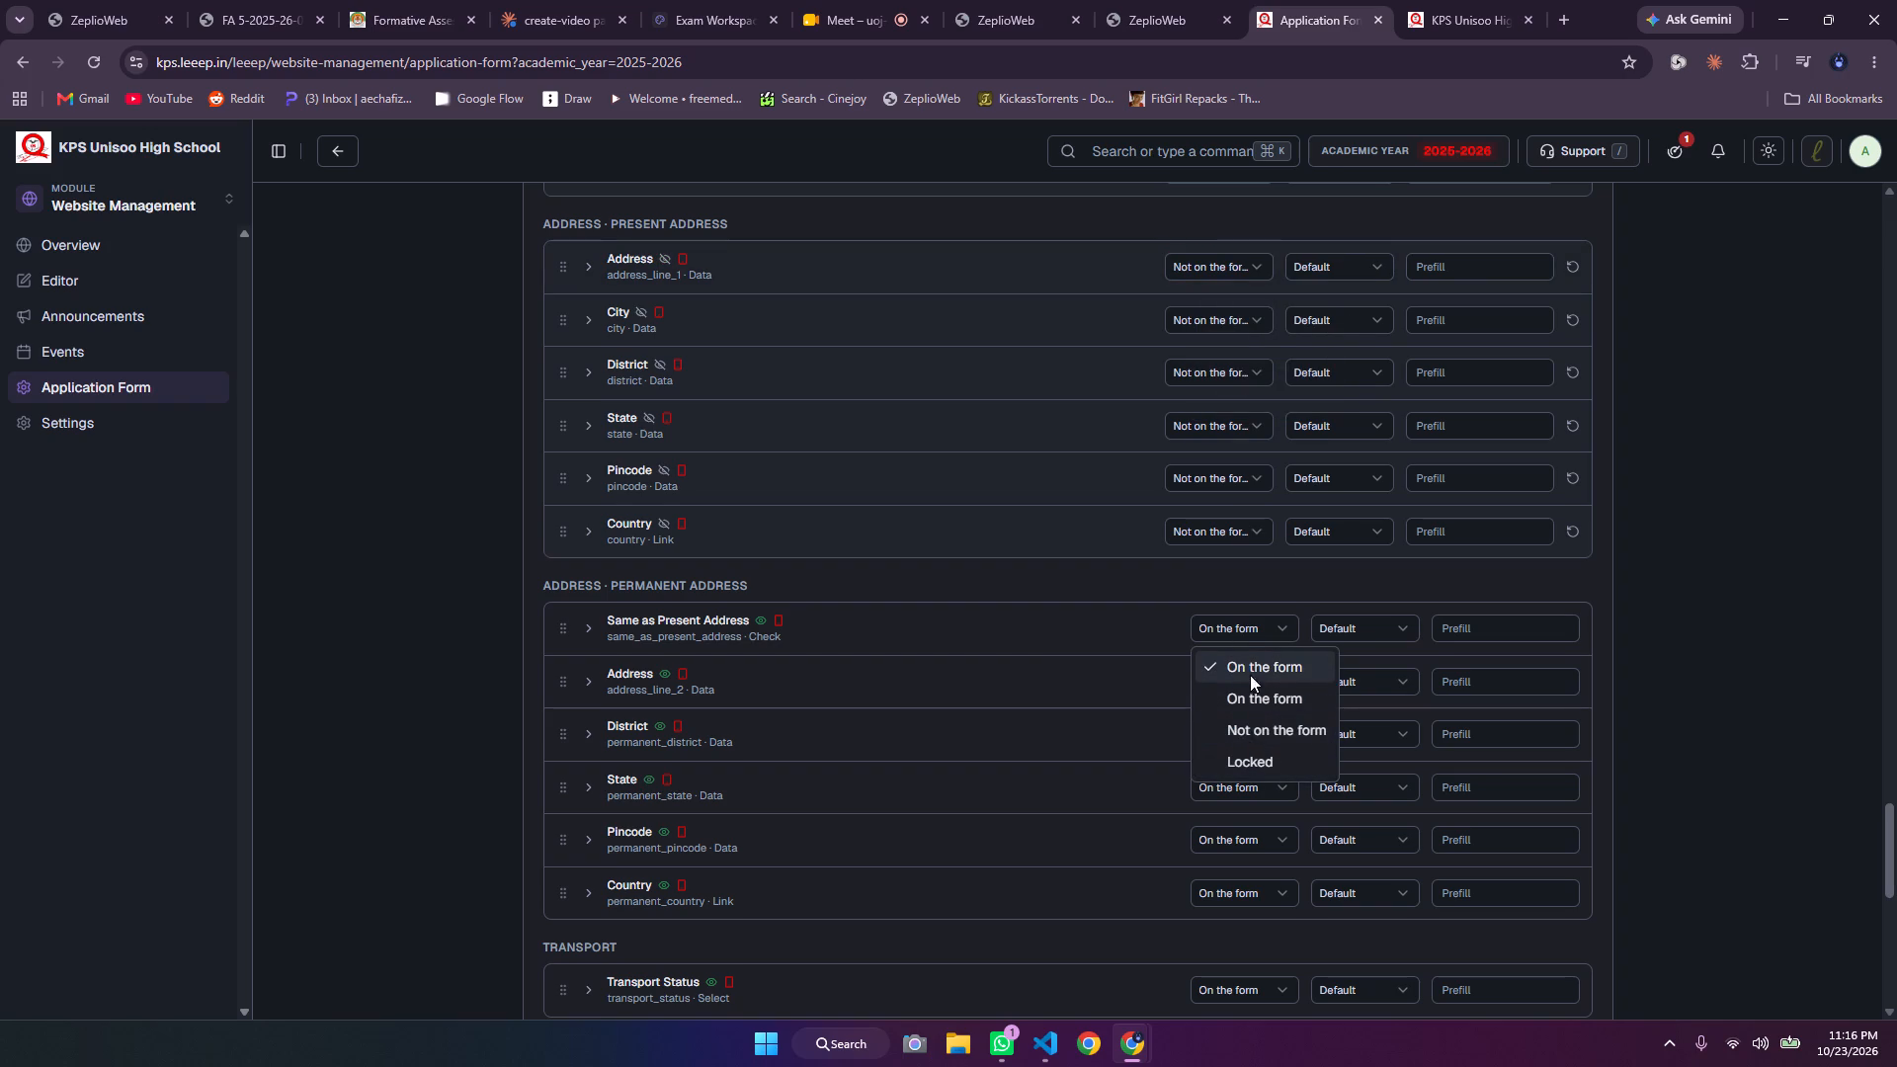
pyautogui.click(1245, 639)
pyautogui.click(1245, 637)
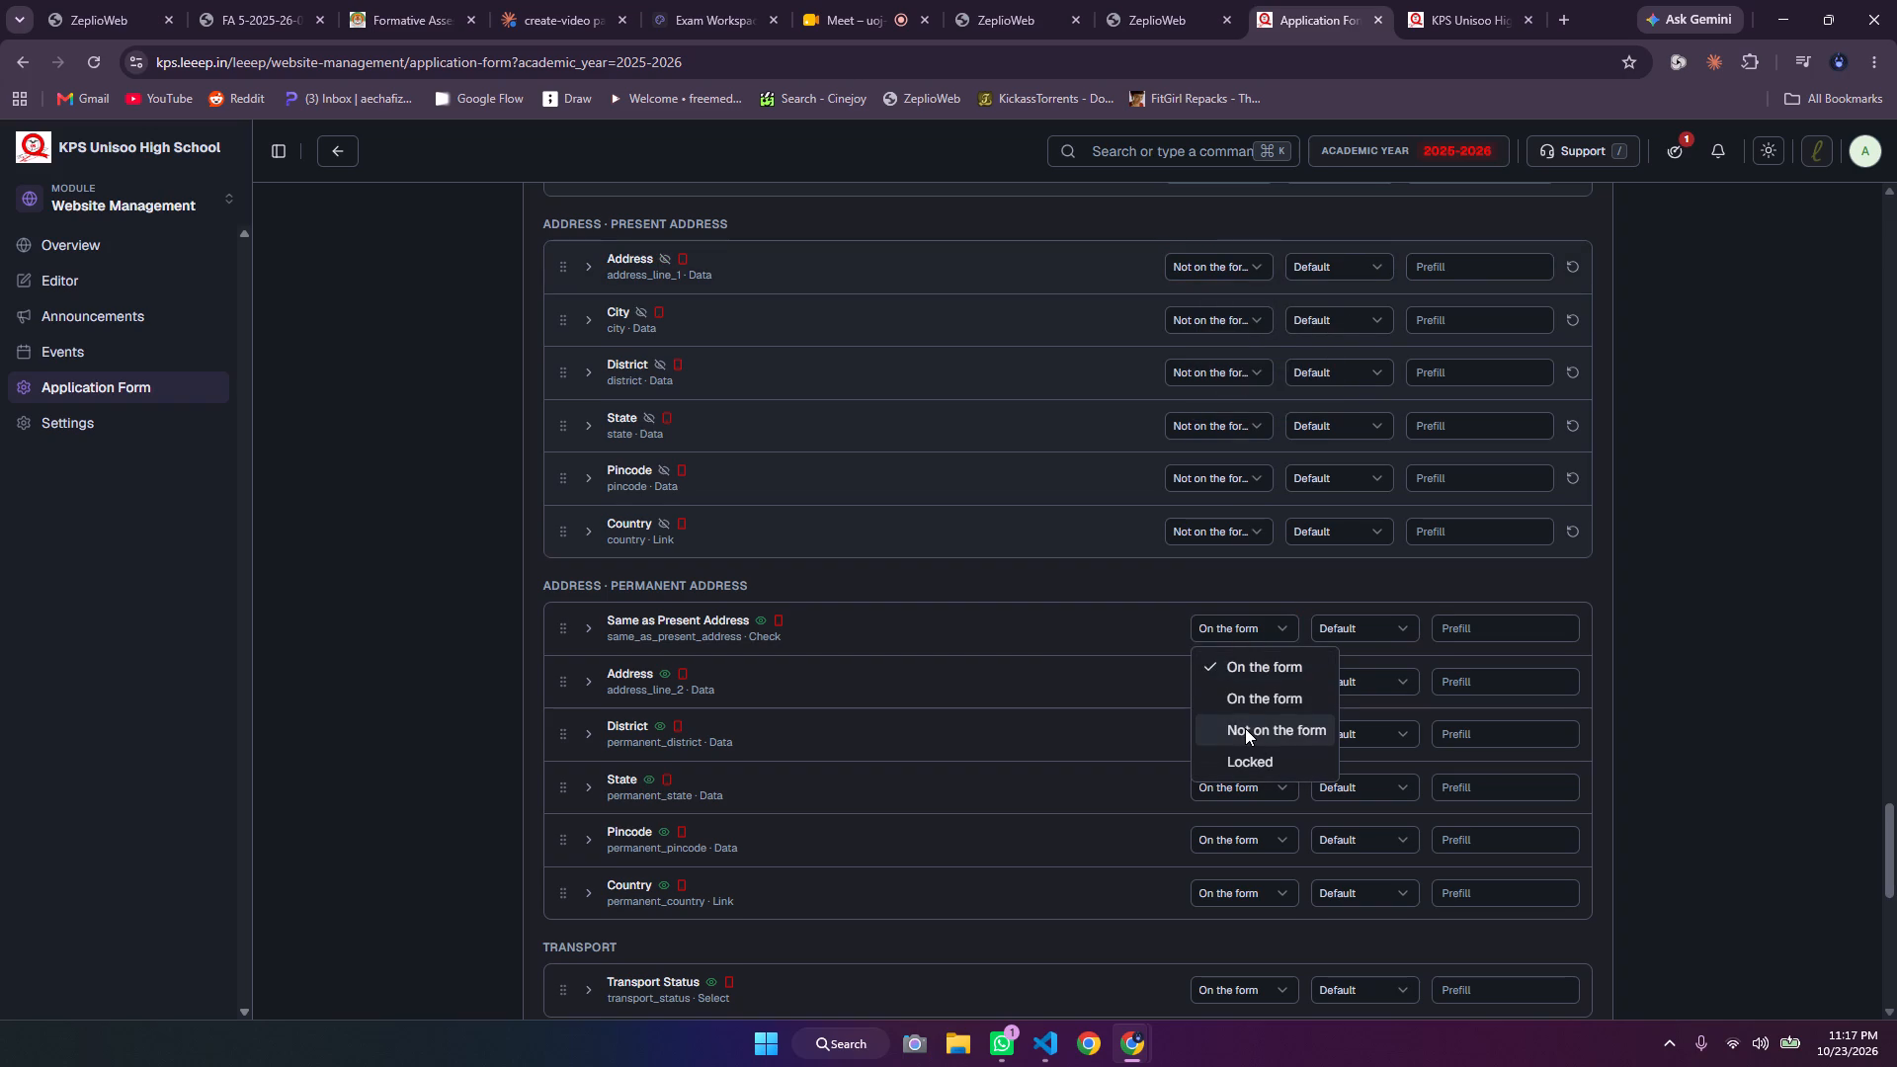
pyautogui.click(1245, 728)
# Set District, State and Country under Permanent Address to Not on the form.
pyautogui.click(1248, 737)
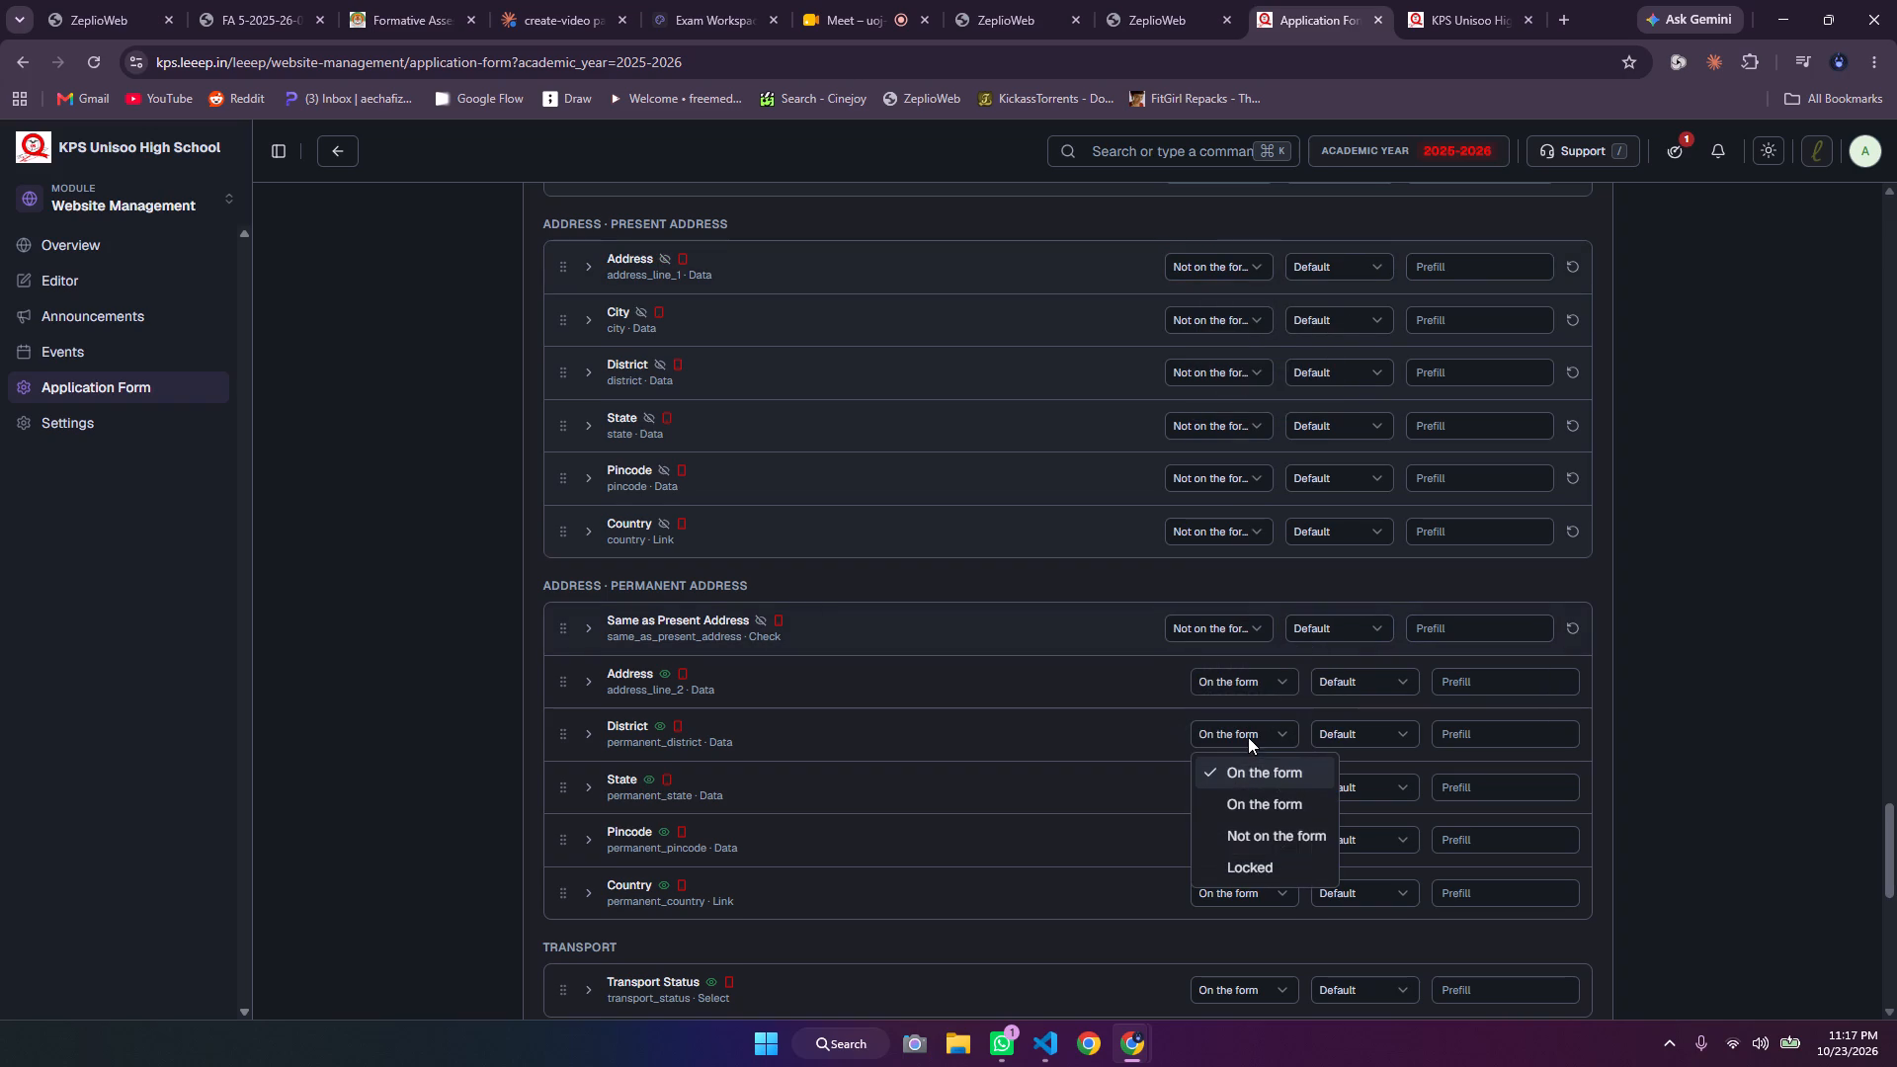
pyautogui.click(1254, 820)
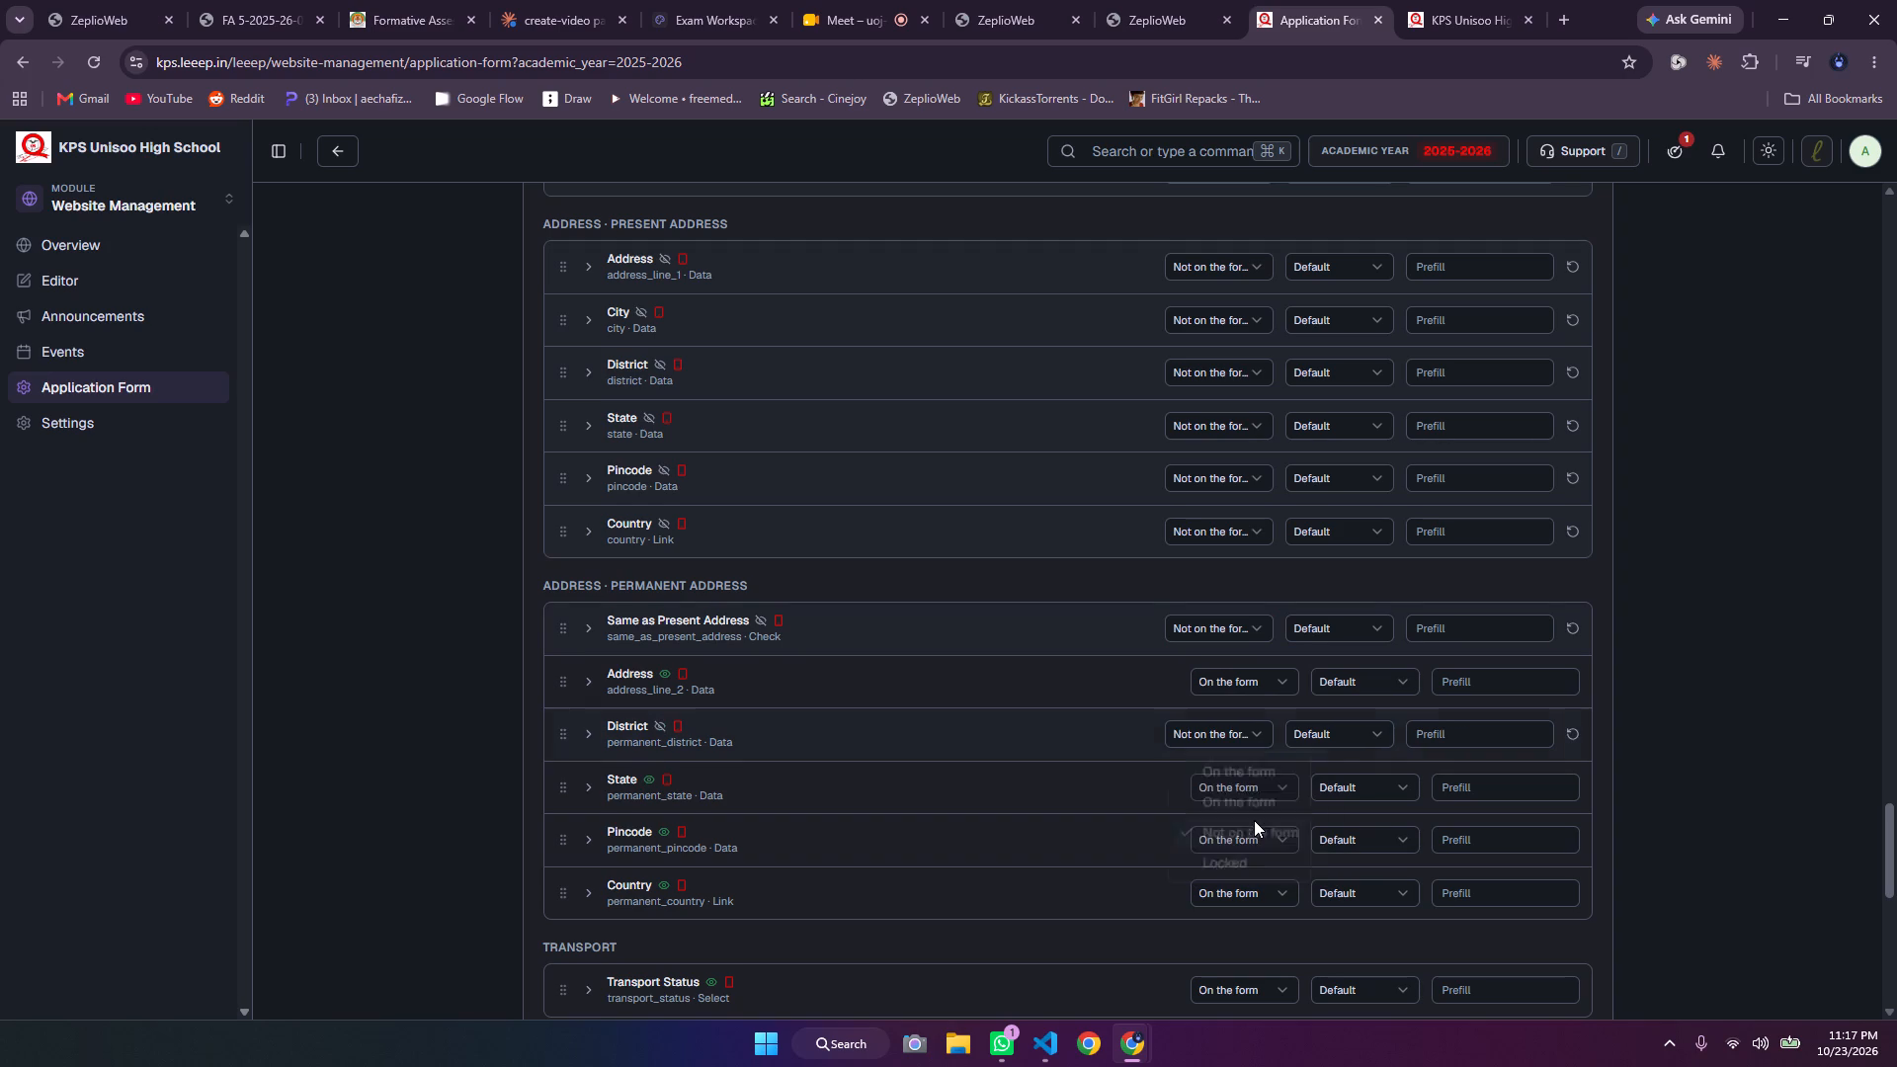
pyautogui.click(1263, 787)
pyautogui.click(1261, 898)
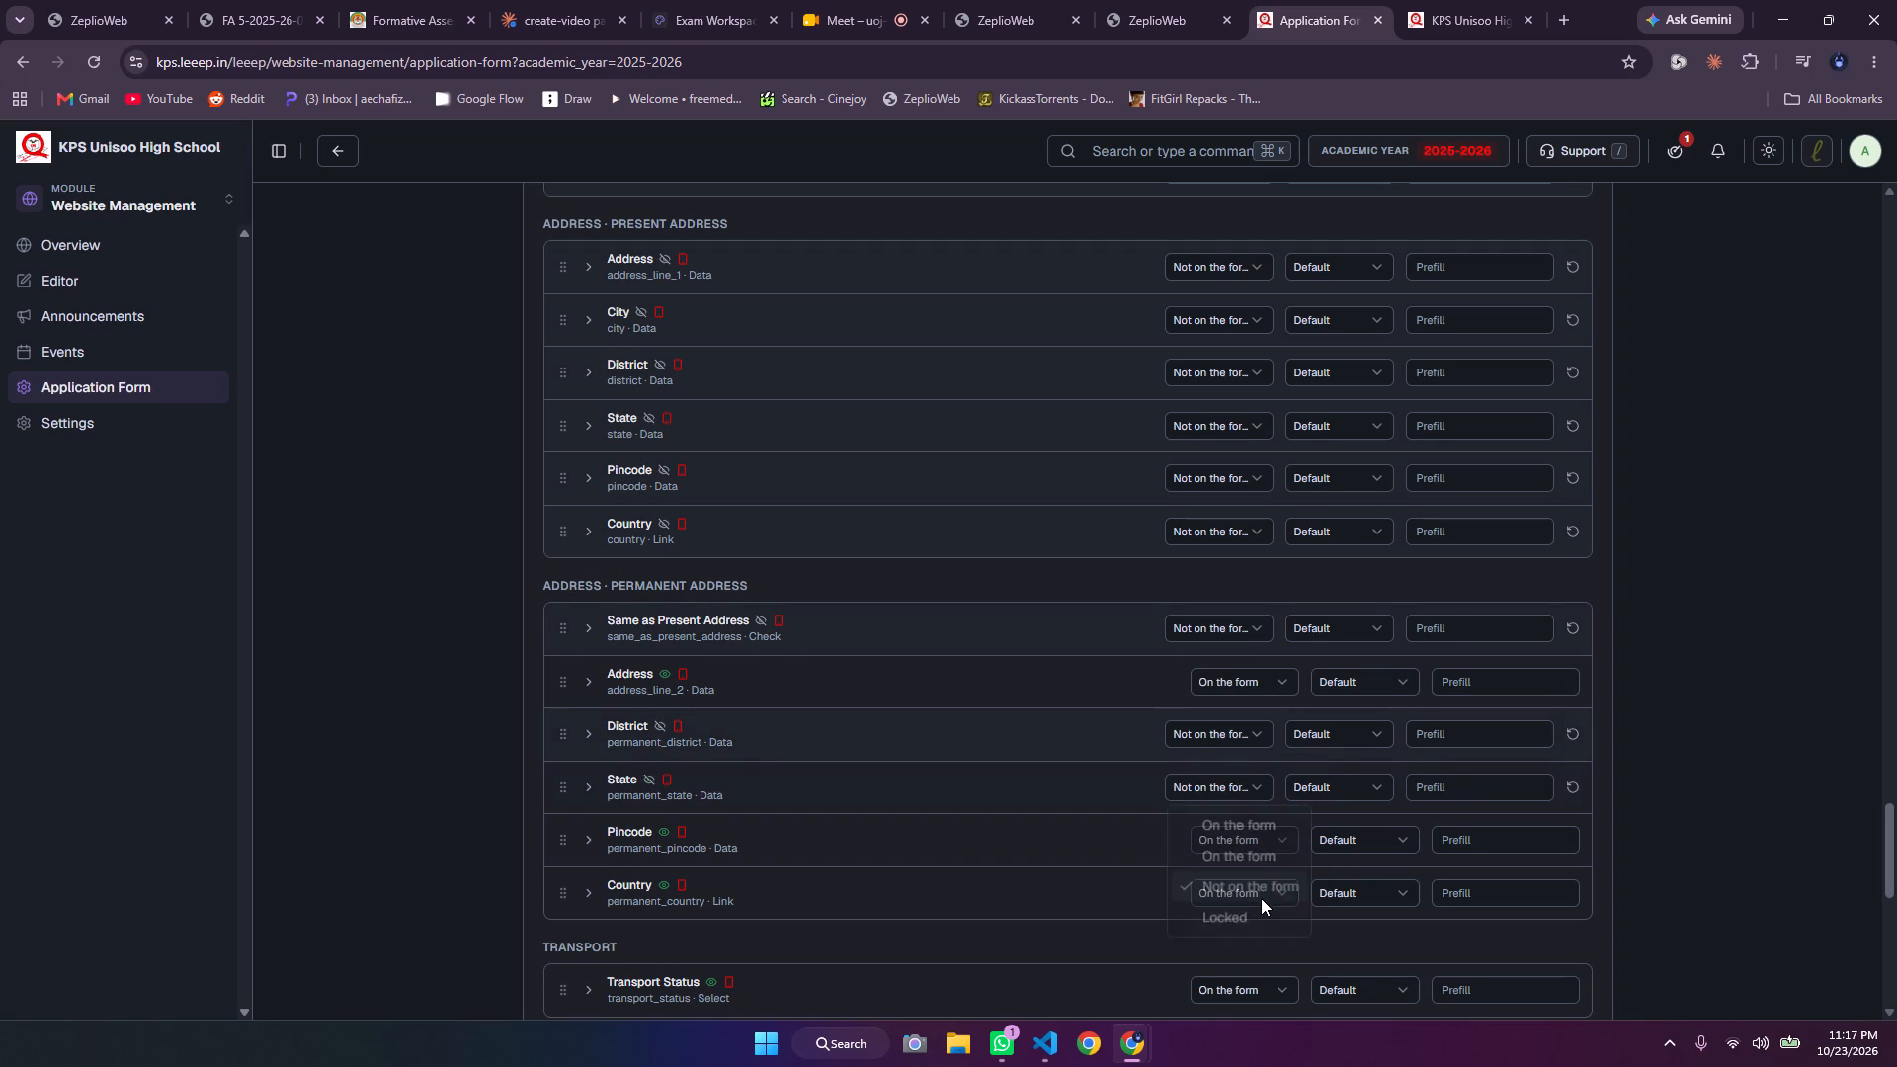
pyautogui.click(1253, 837)
pyautogui.click(1243, 818)
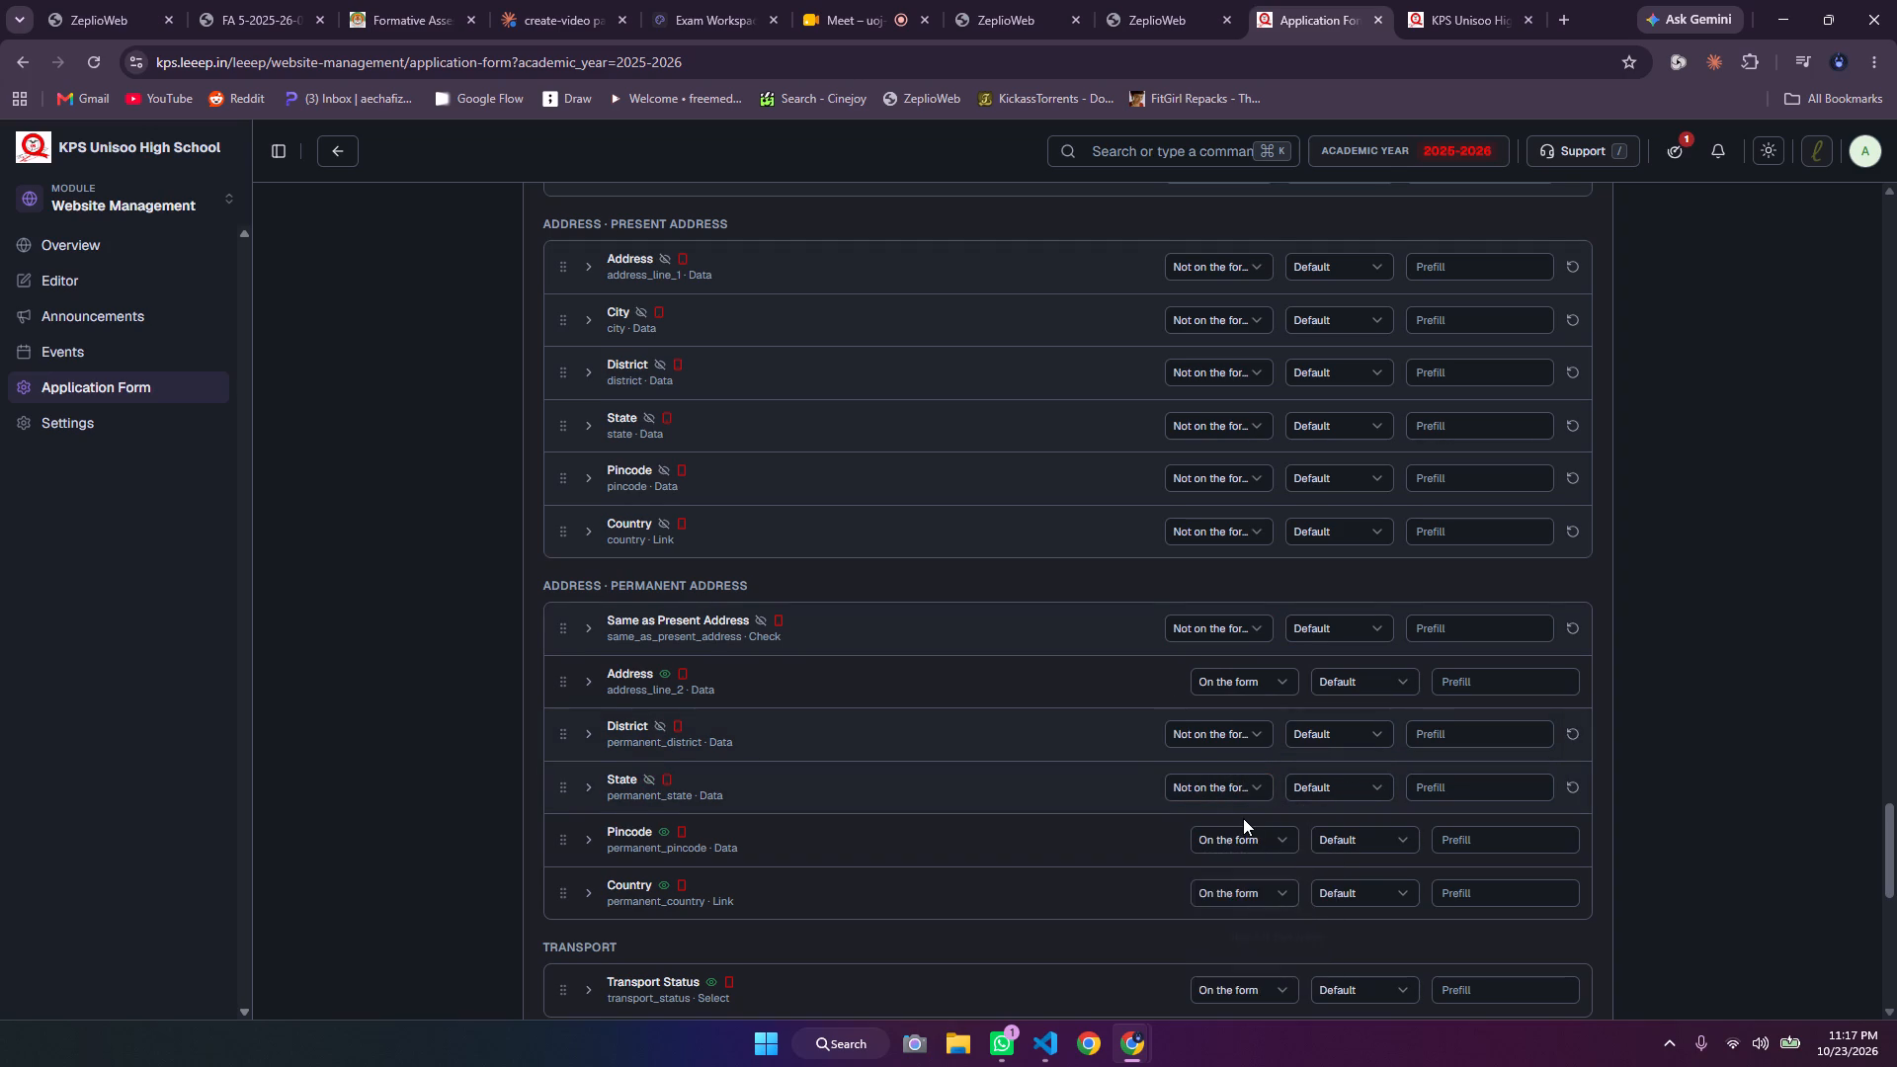
pyautogui.scroll(-1, 1243, 818)
pyautogui.click(1248, 744)
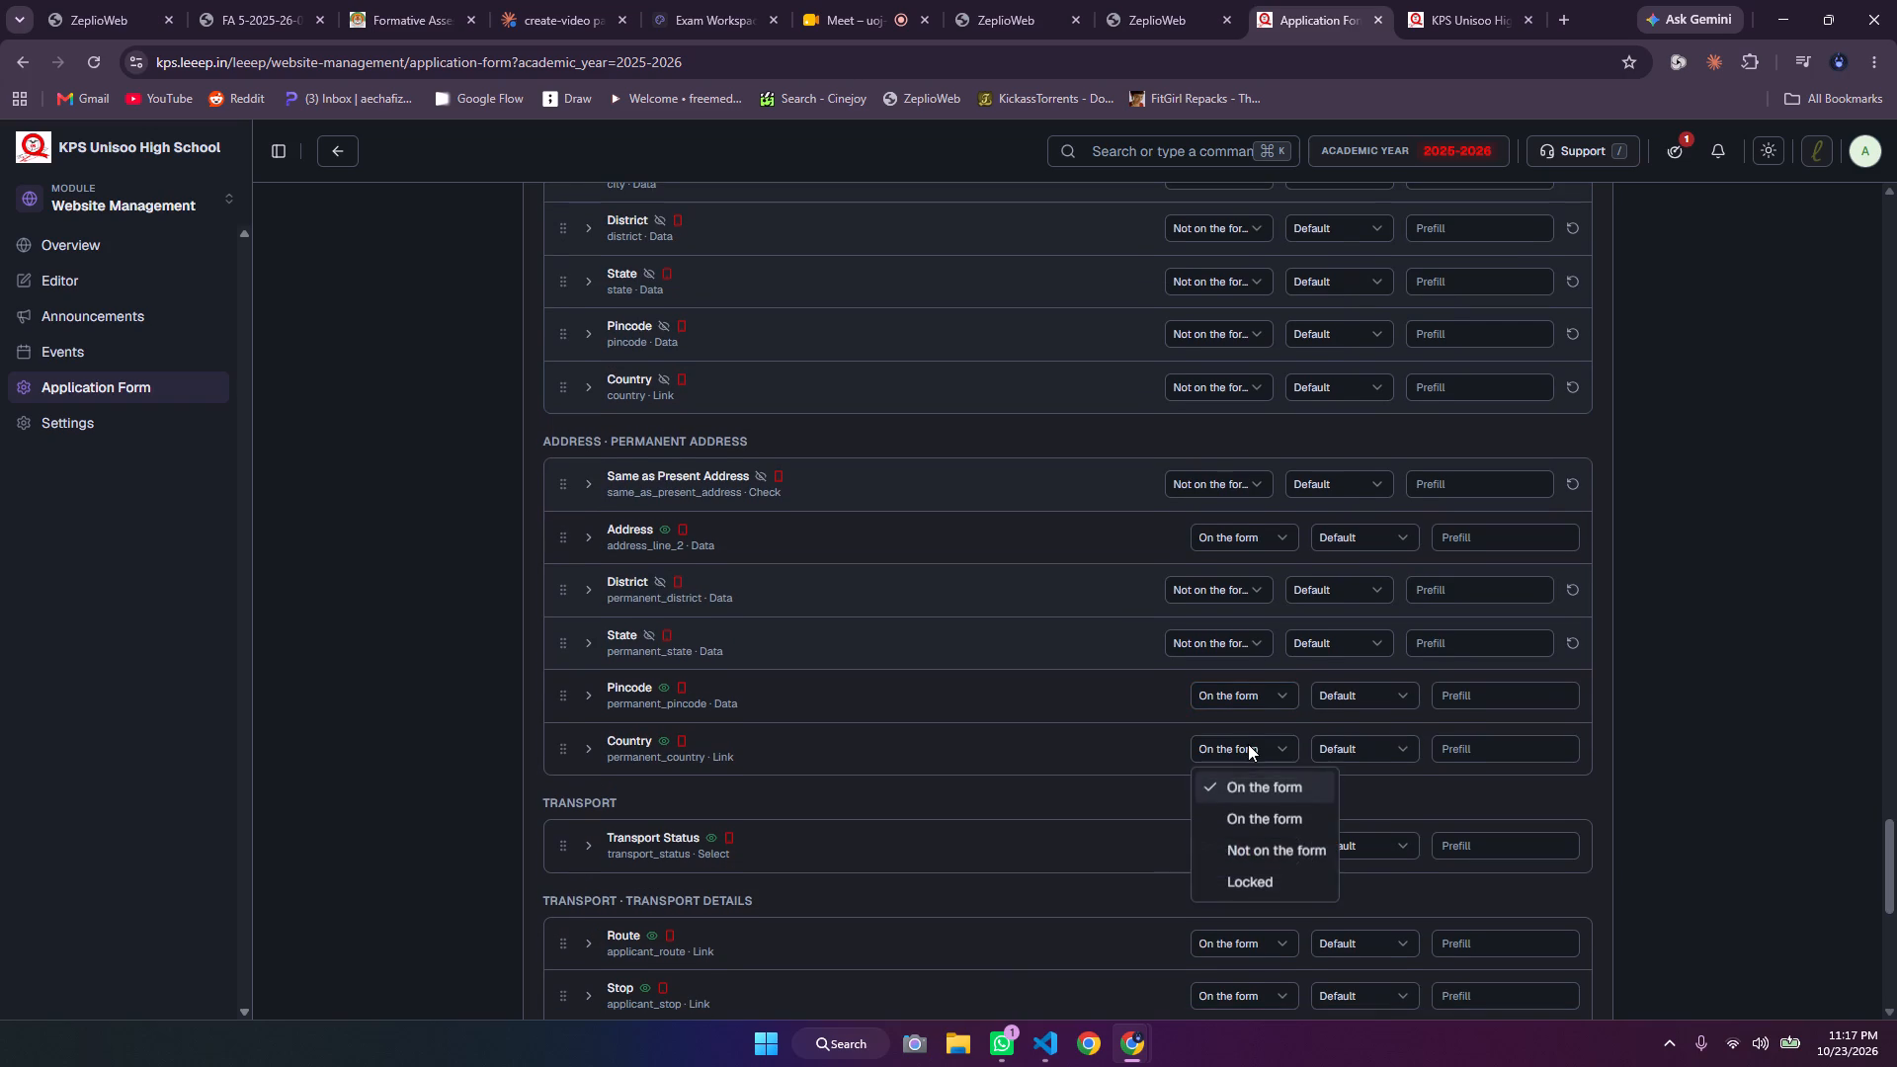
pyautogui.click(1258, 860)
# Set Transport Status and the Transport Details fields Route, Stop and Transport Fees to Not on the form.
pyautogui.scroll(-2, 1258, 860)
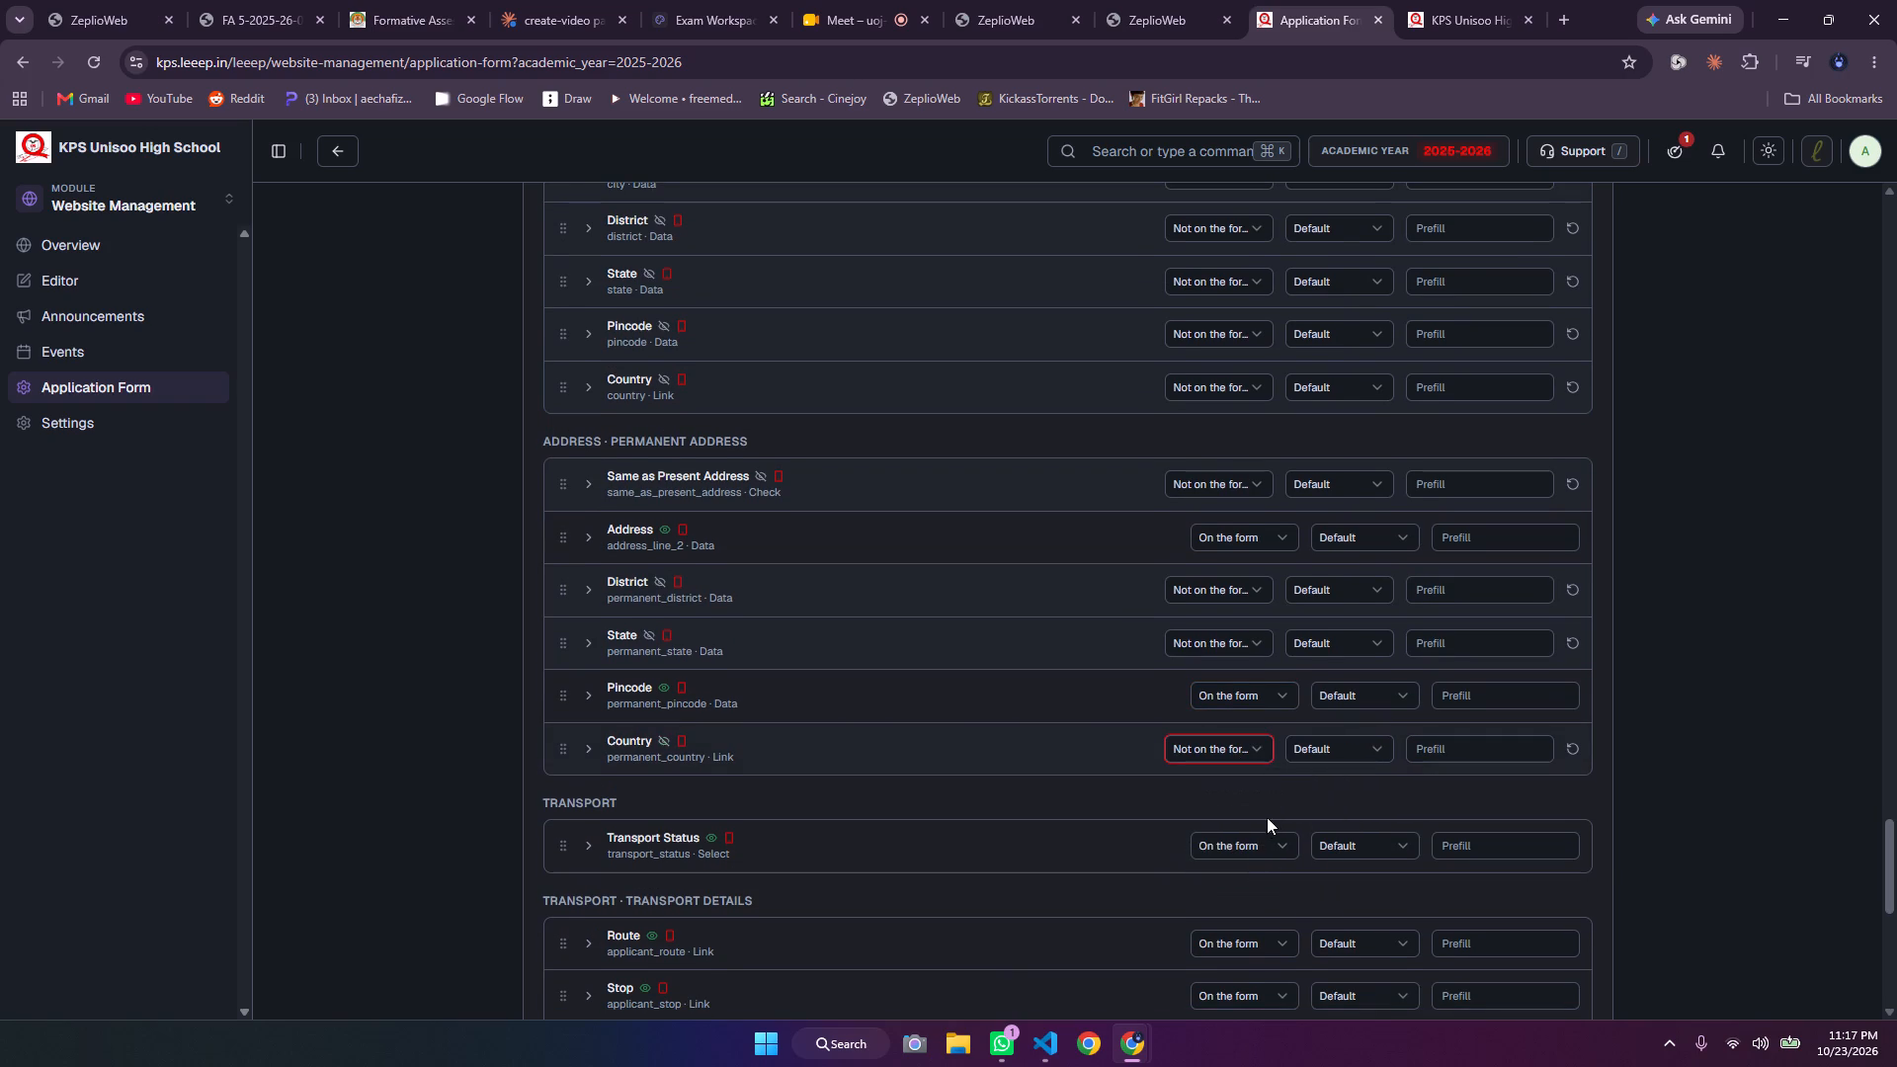
pyautogui.click(1274, 844)
pyautogui.click(1239, 951)
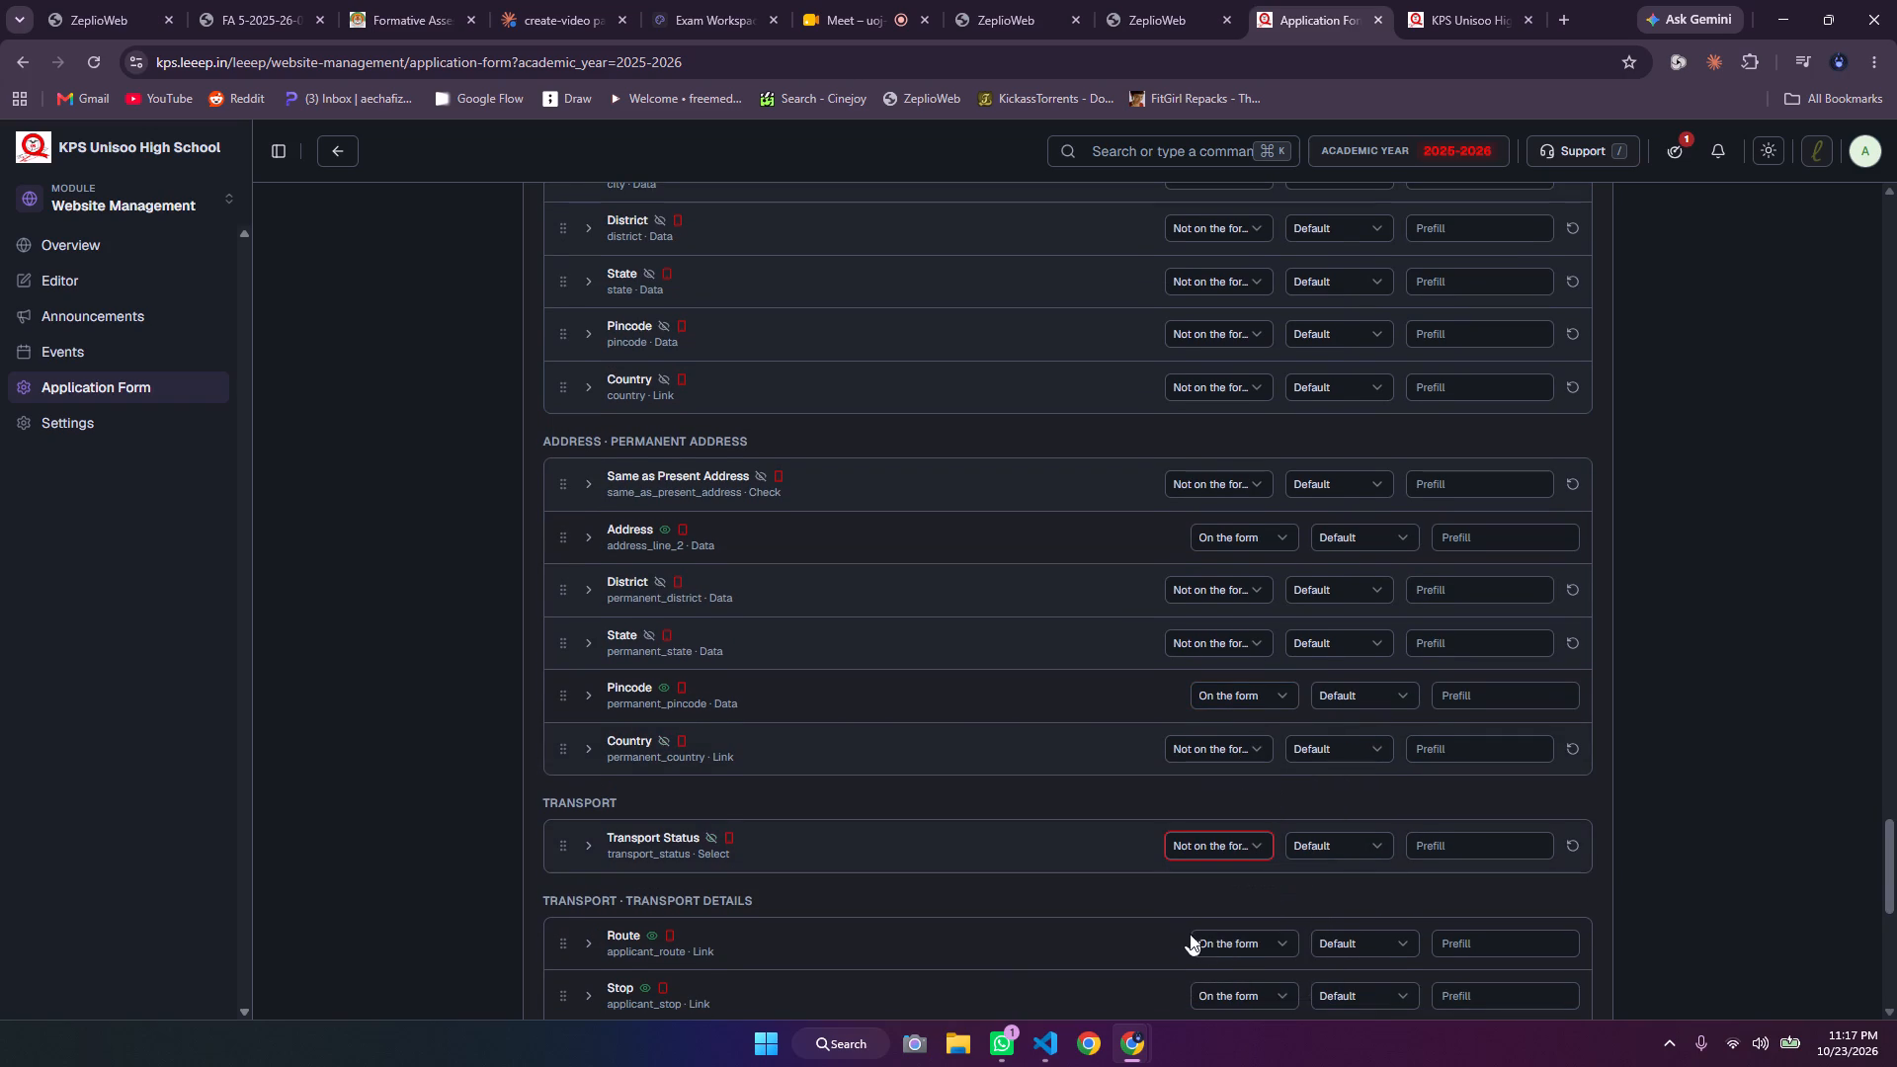
pyautogui.scroll(-1, 1190, 934)
pyautogui.scroll(-2, 1190, 831)
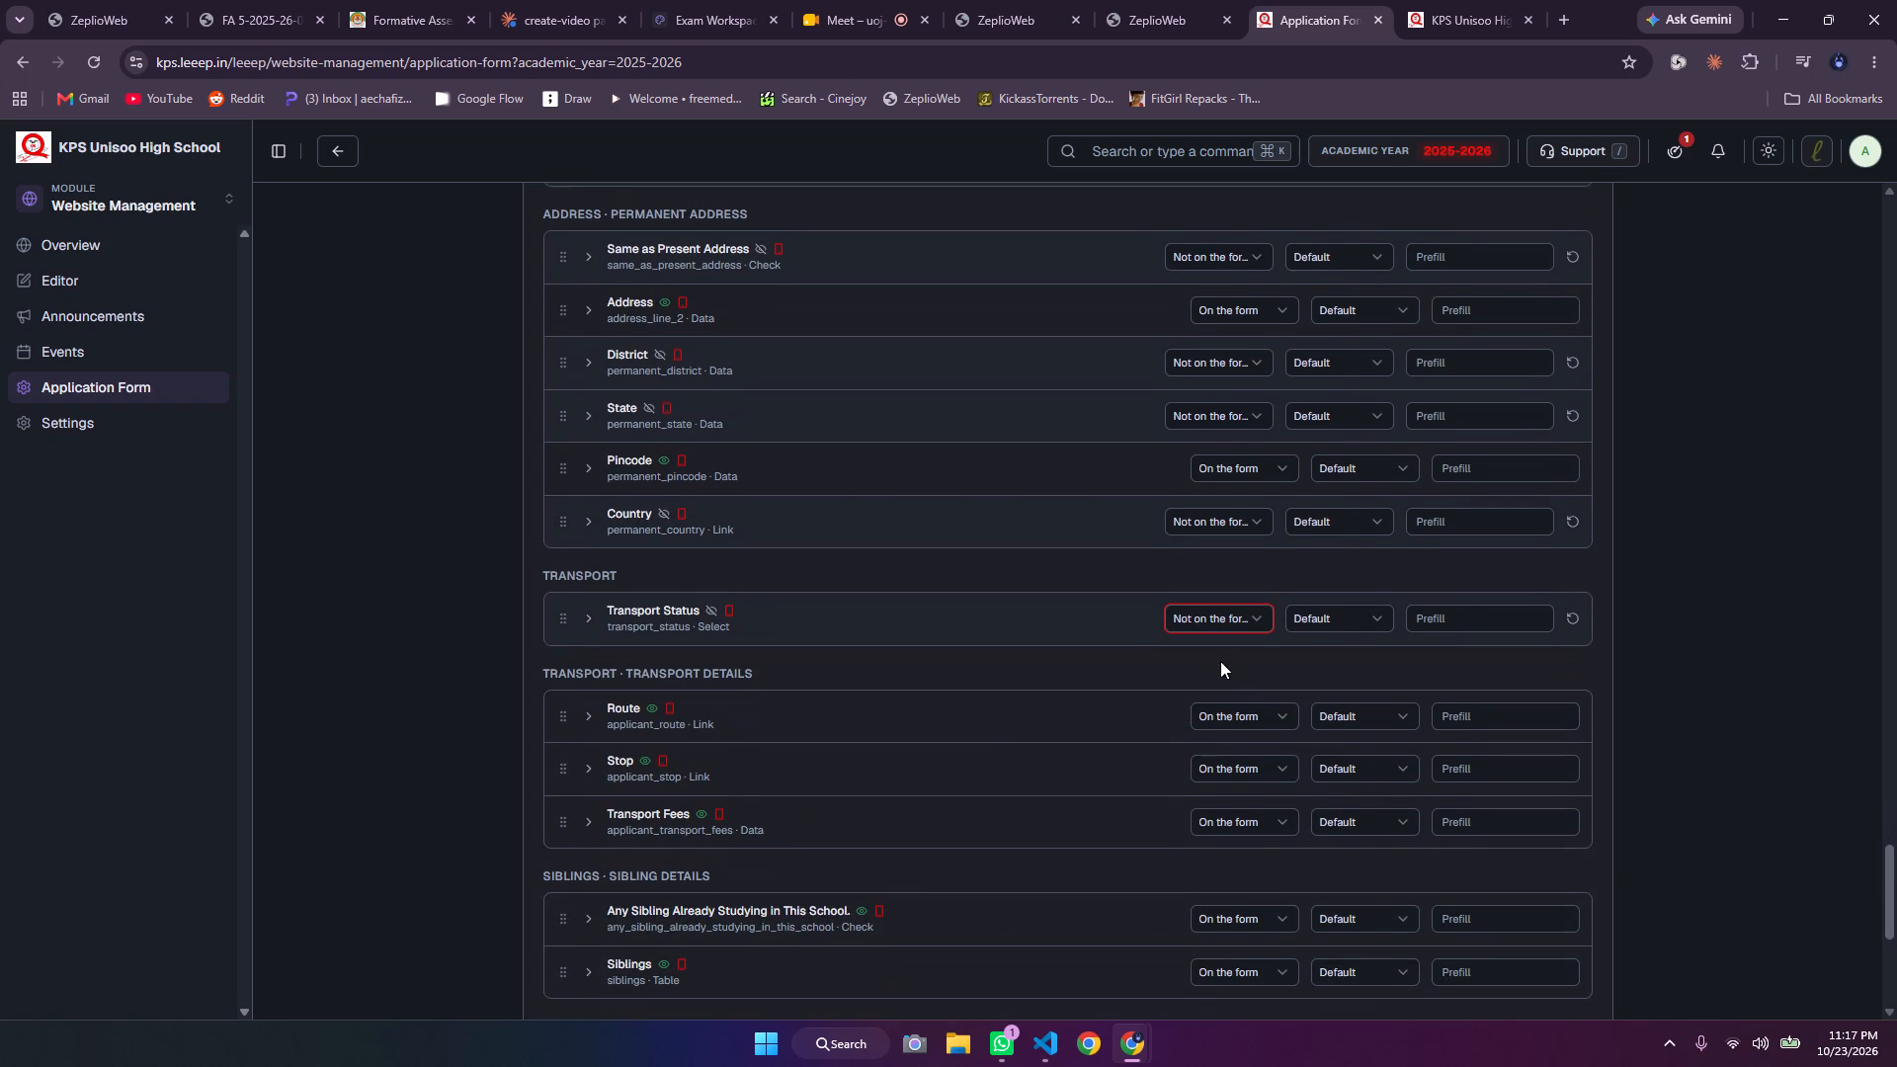
pyautogui.scroll(-1, 1227, 622)
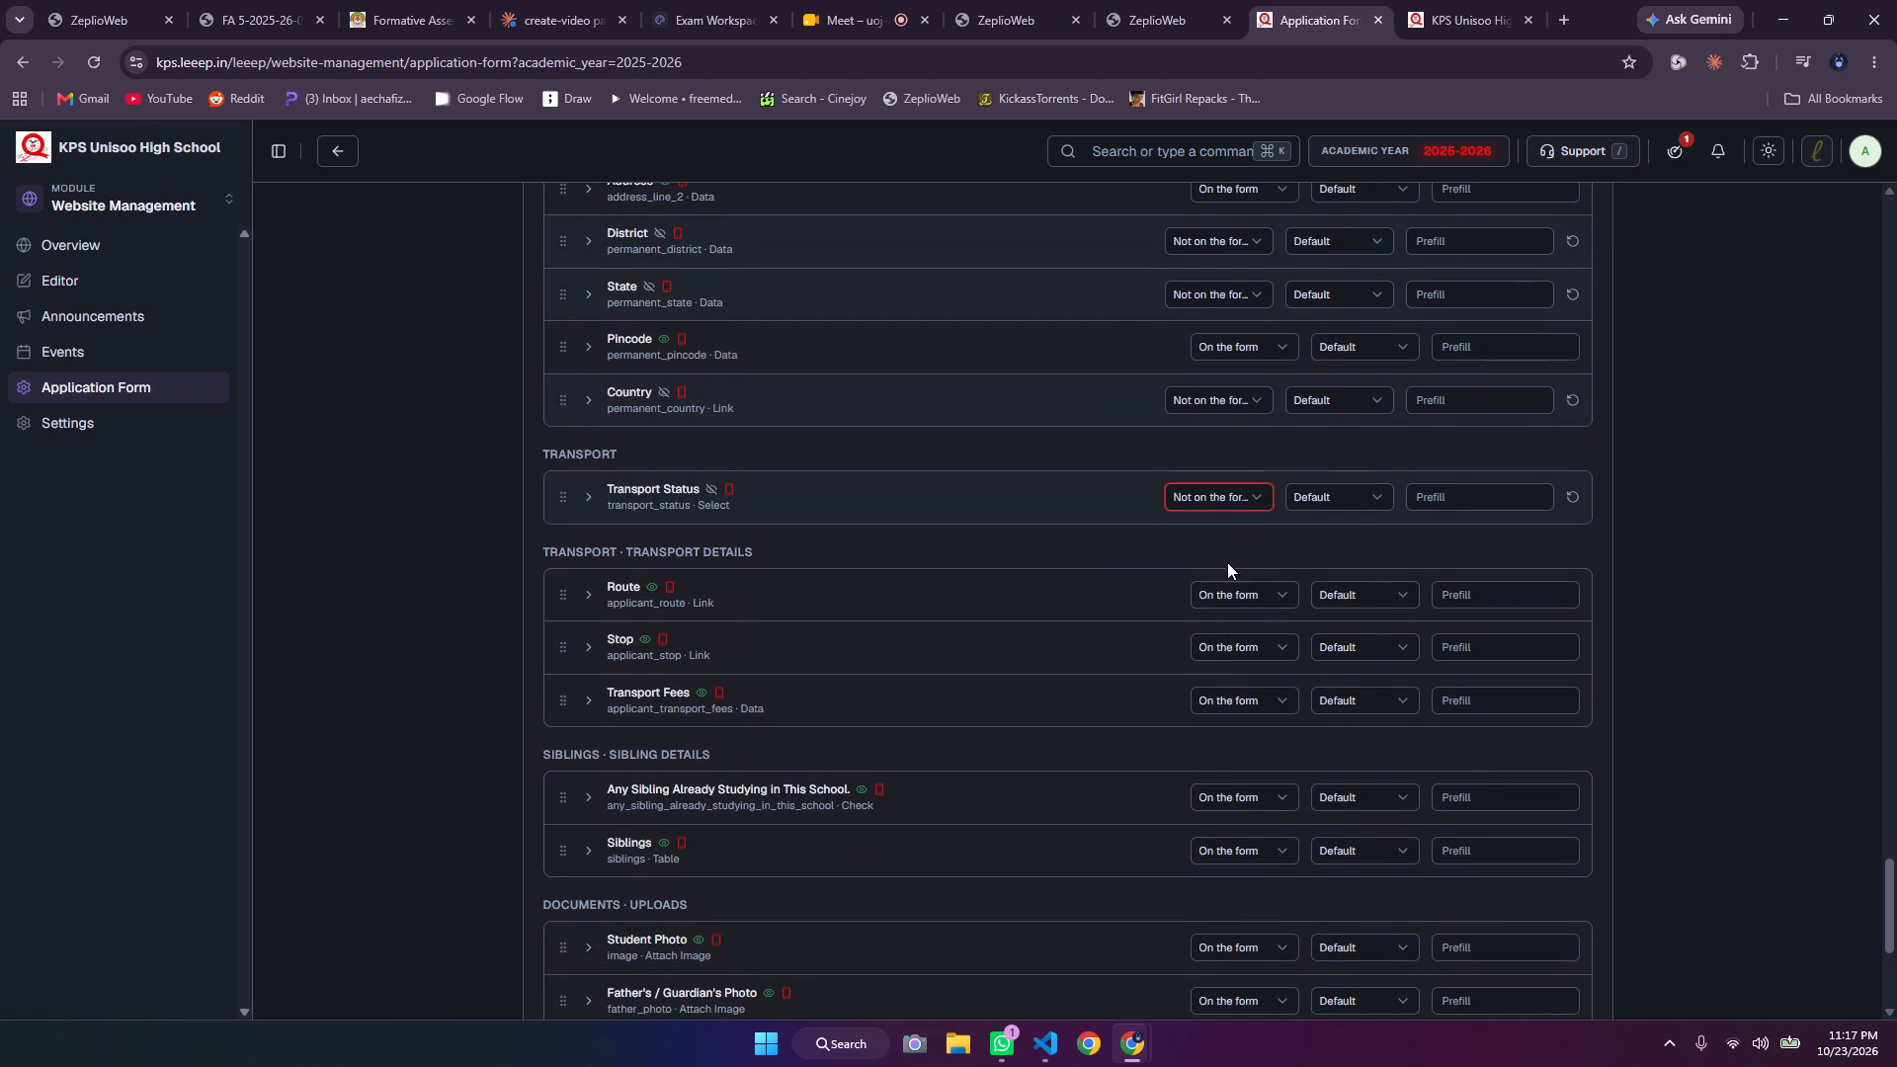
pyautogui.scroll(-1, 1224, 564)
pyautogui.click(1253, 482)
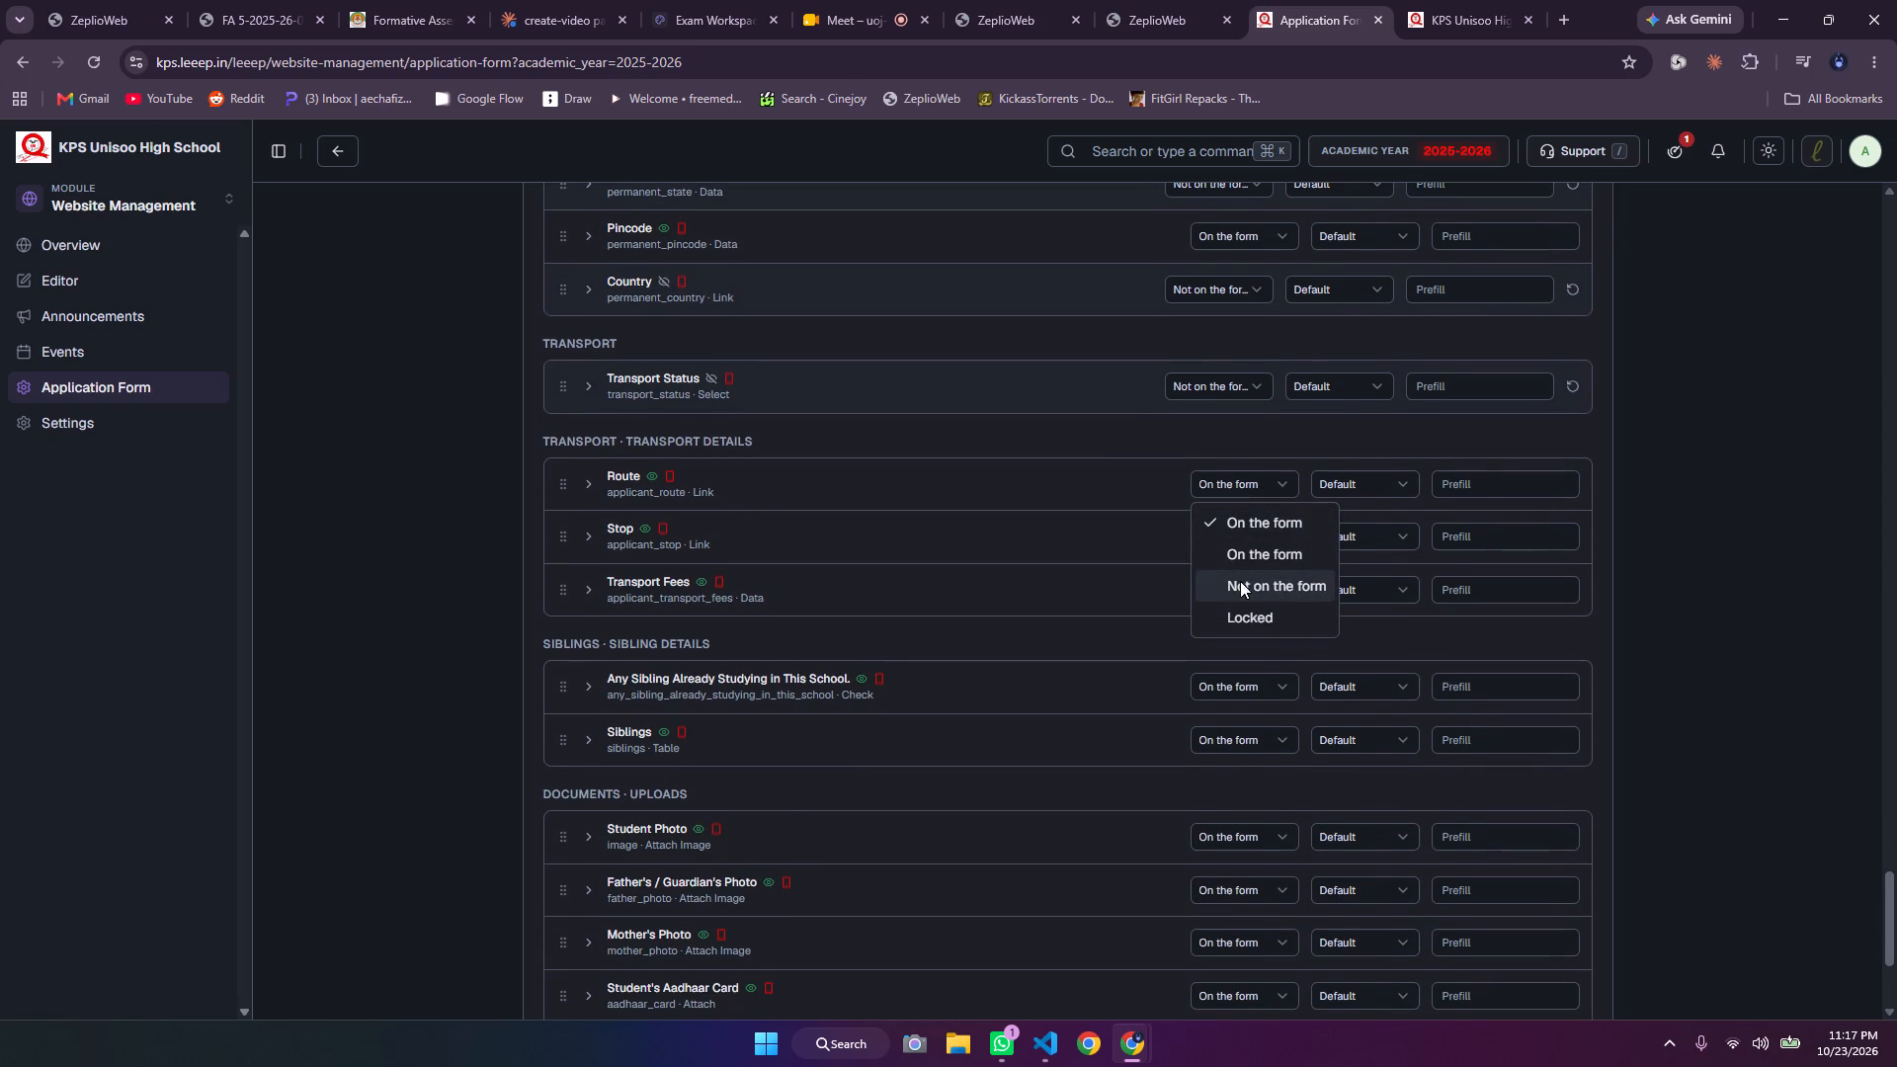
pyautogui.click(1238, 576)
pyautogui.click(1238, 546)
pyautogui.click(1256, 637)
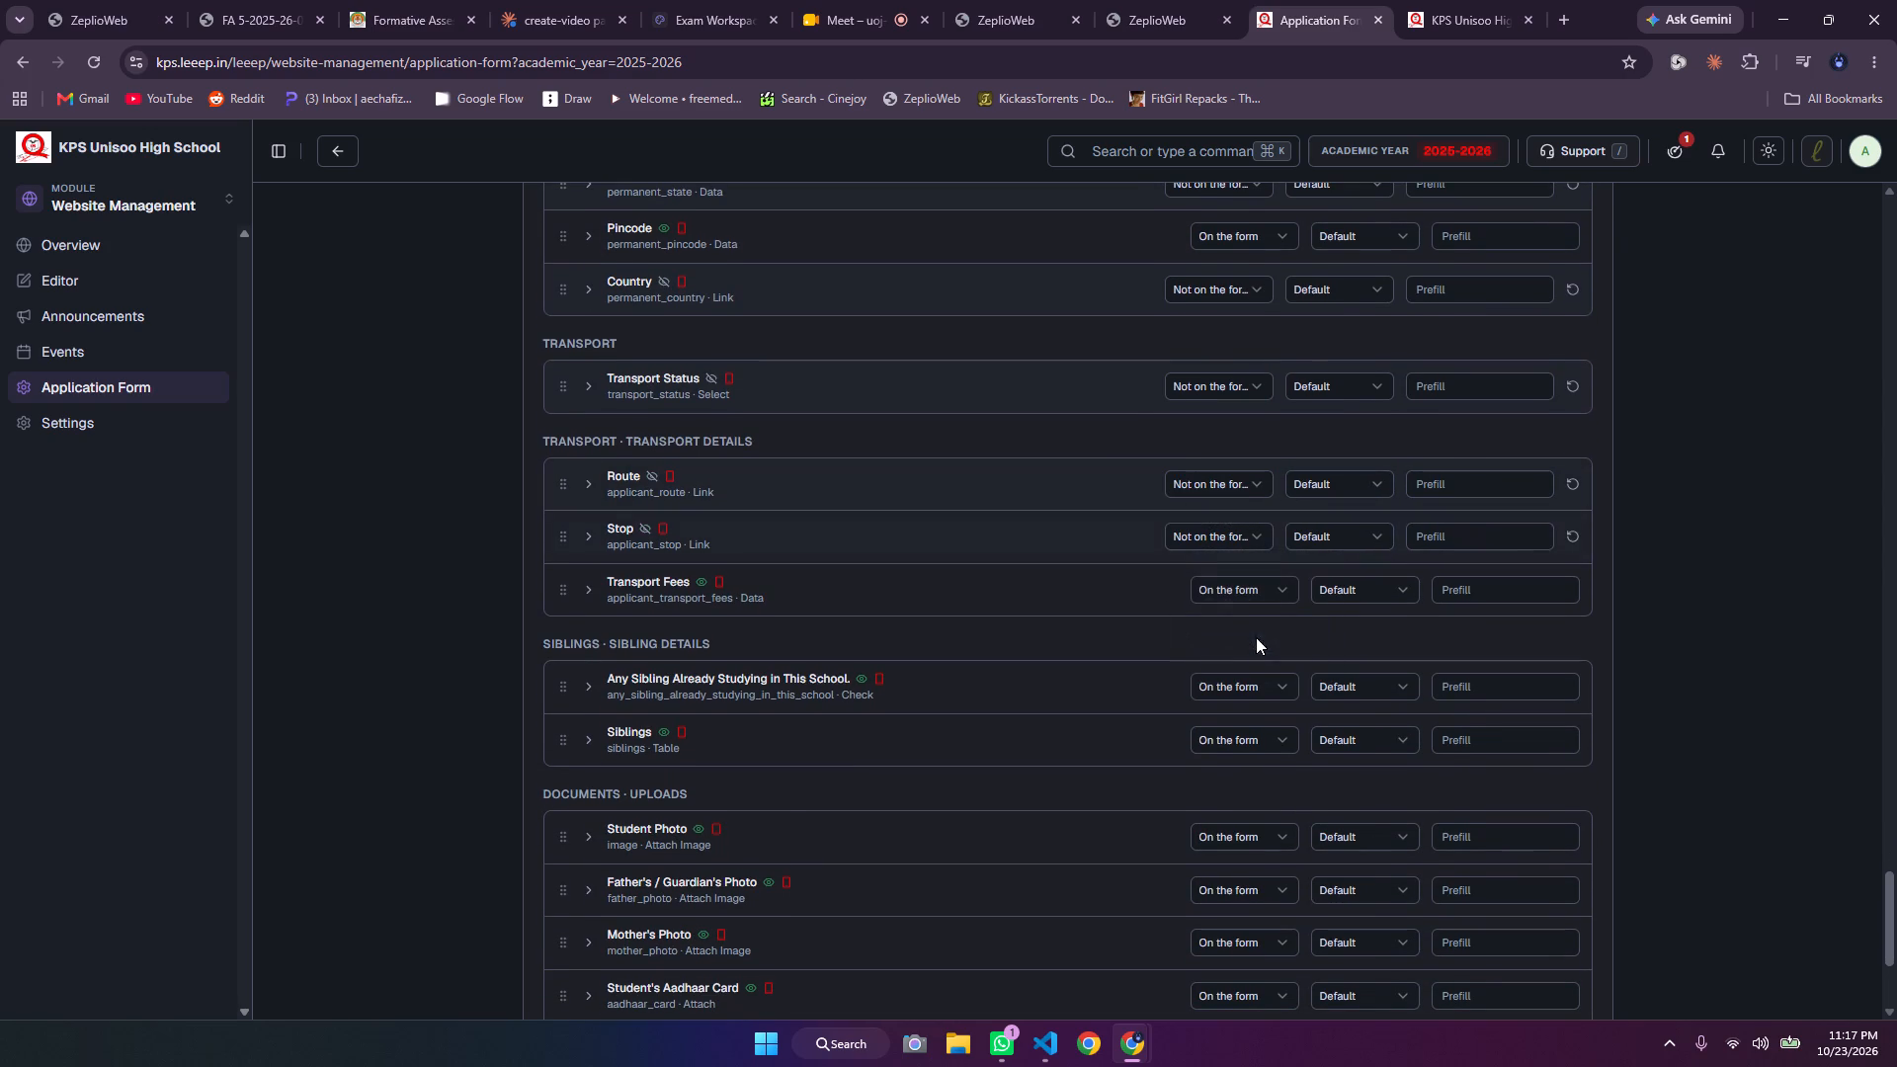
pyautogui.click(1249, 587)
pyautogui.click(1254, 680)
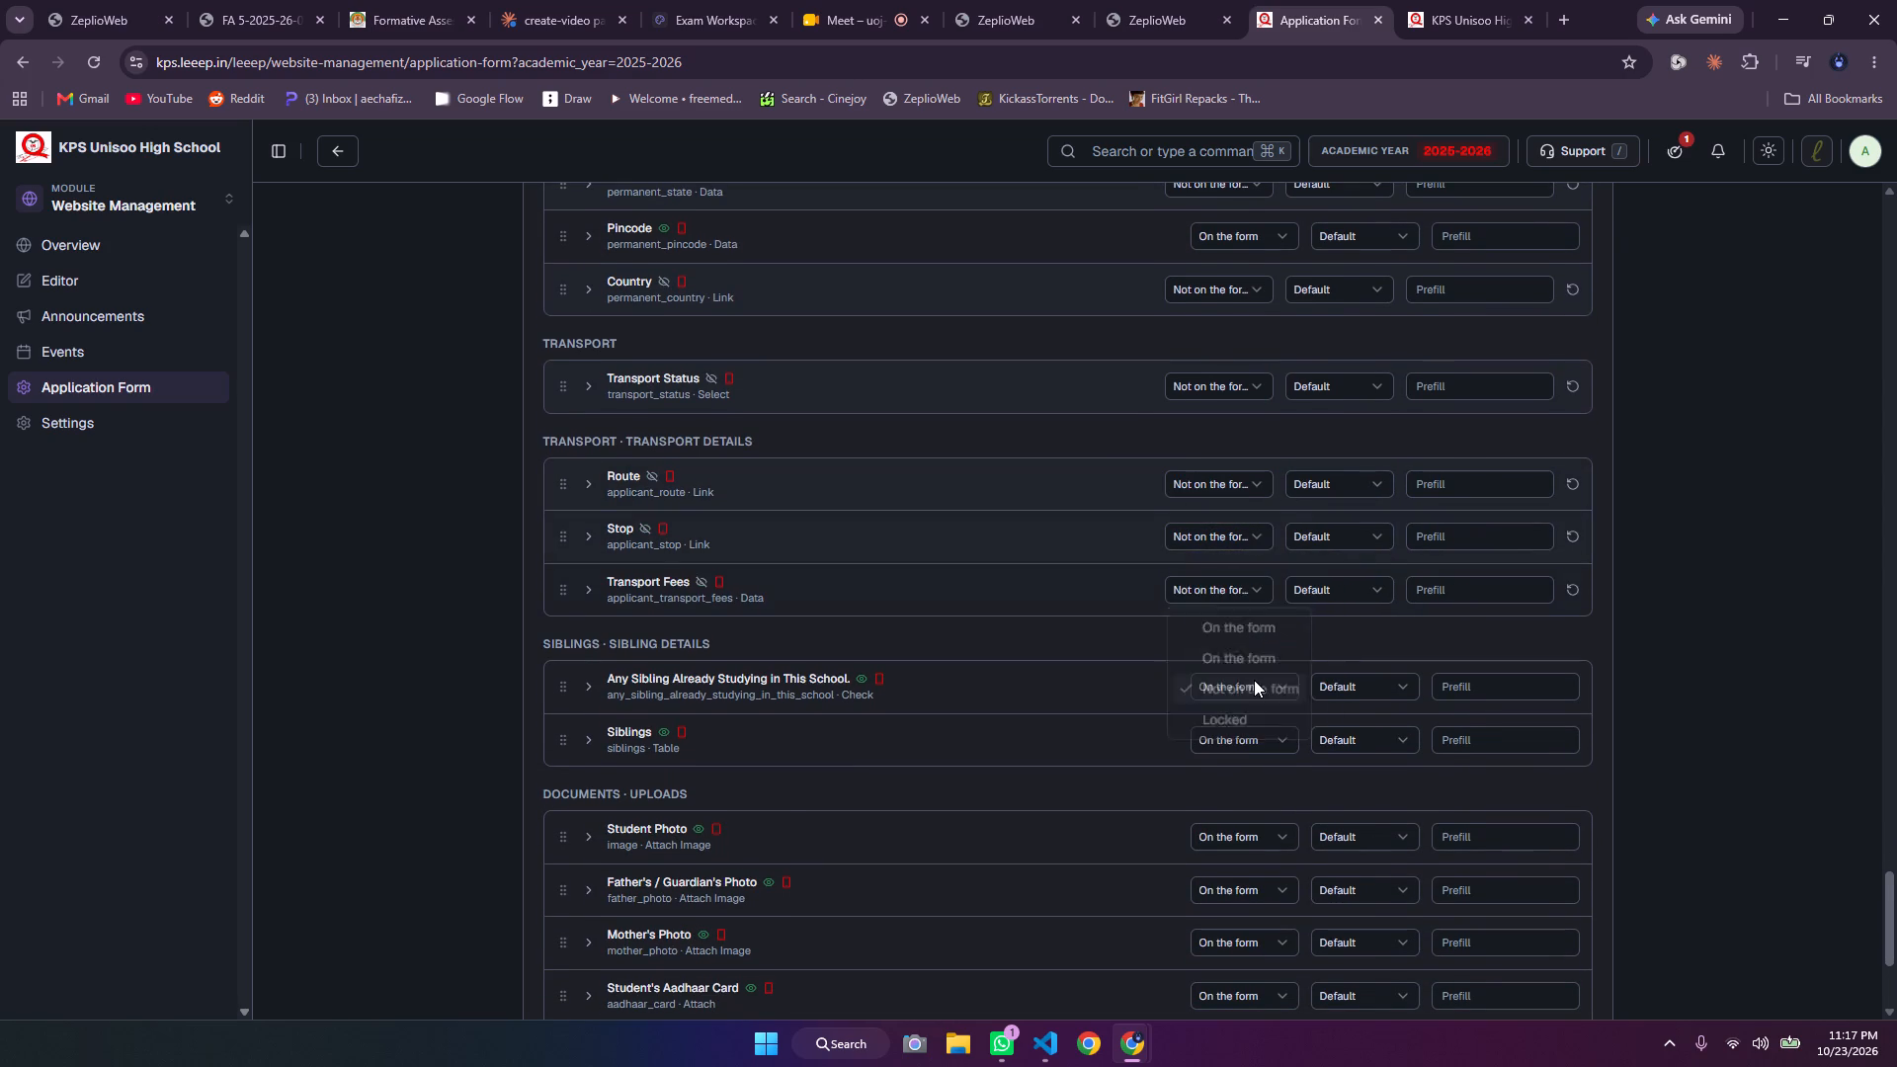
# Set Any Sibling Already Studying in This School and Siblings under Sibling Details to Not on the form.
pyautogui.scroll(-1, 1254, 680)
pyautogui.click(1248, 564)
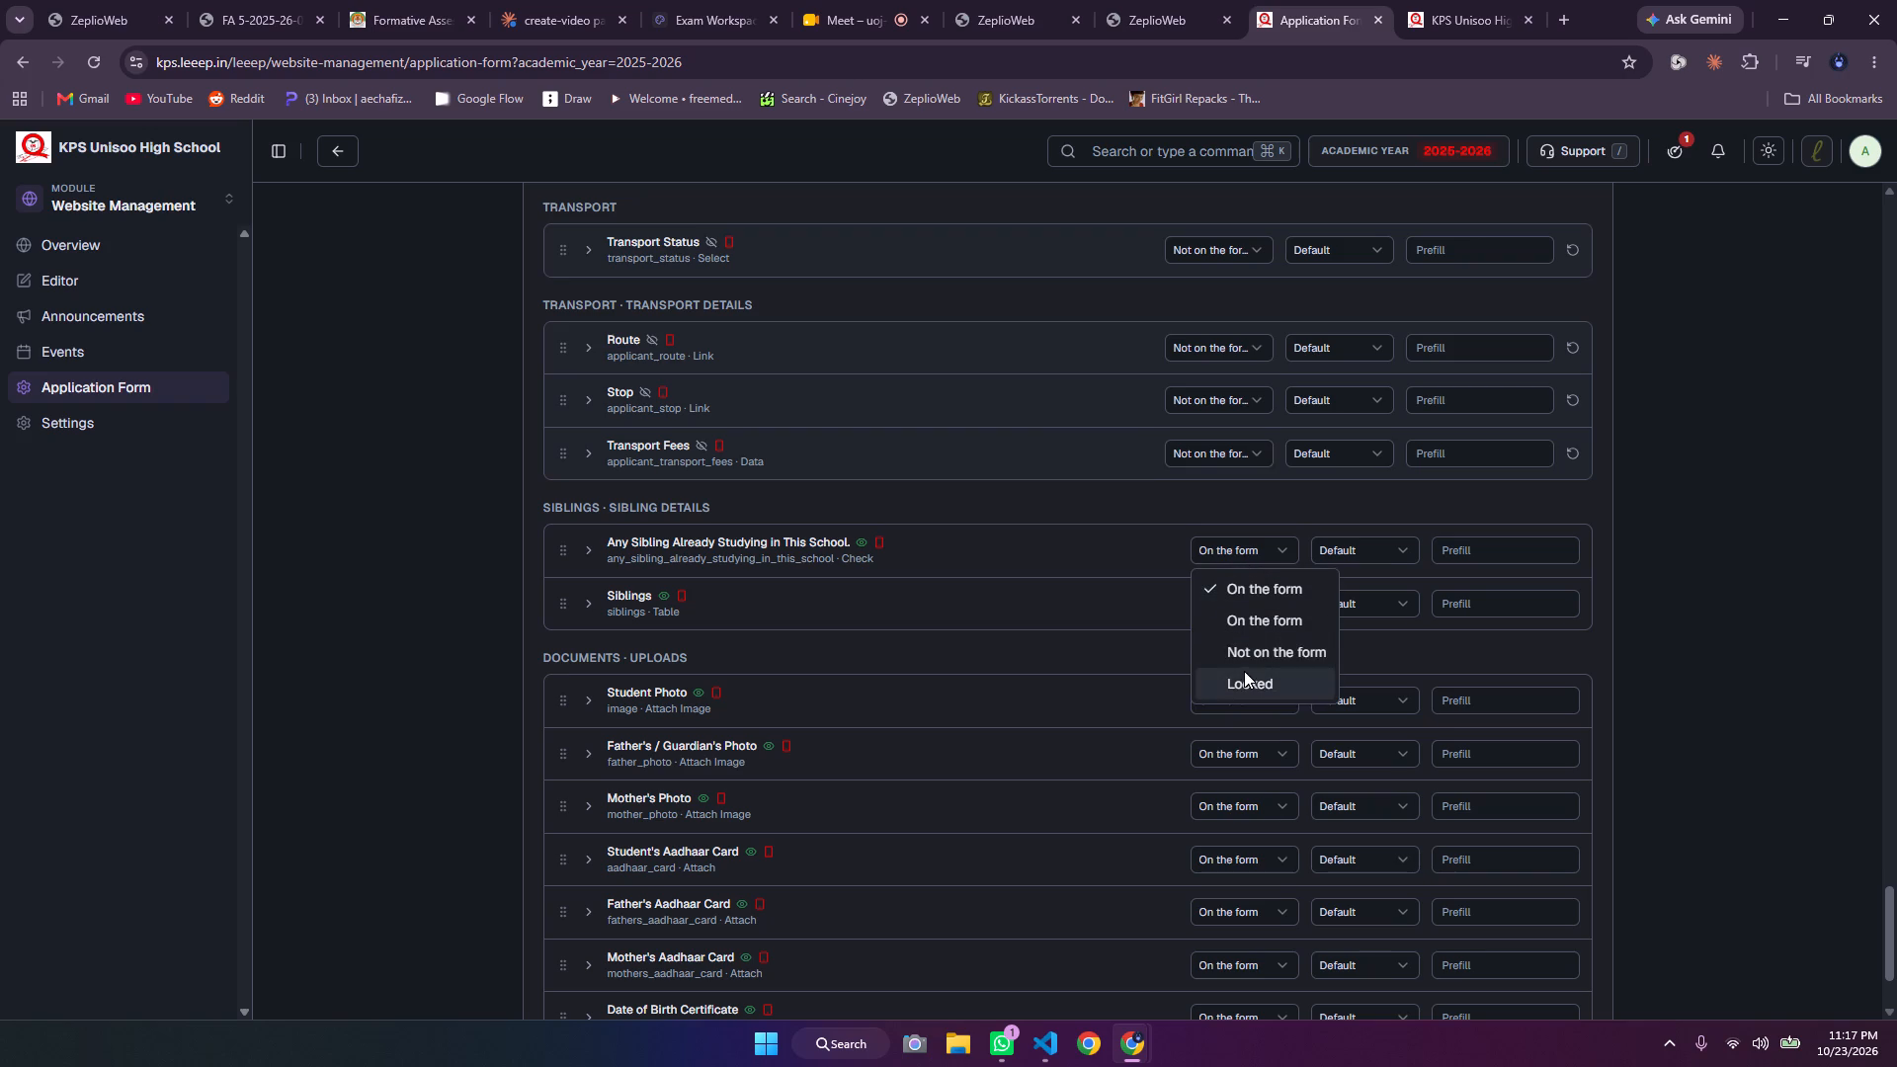
pyautogui.click(1244, 657)
pyautogui.click(1242, 606)
pyautogui.click(1262, 700)
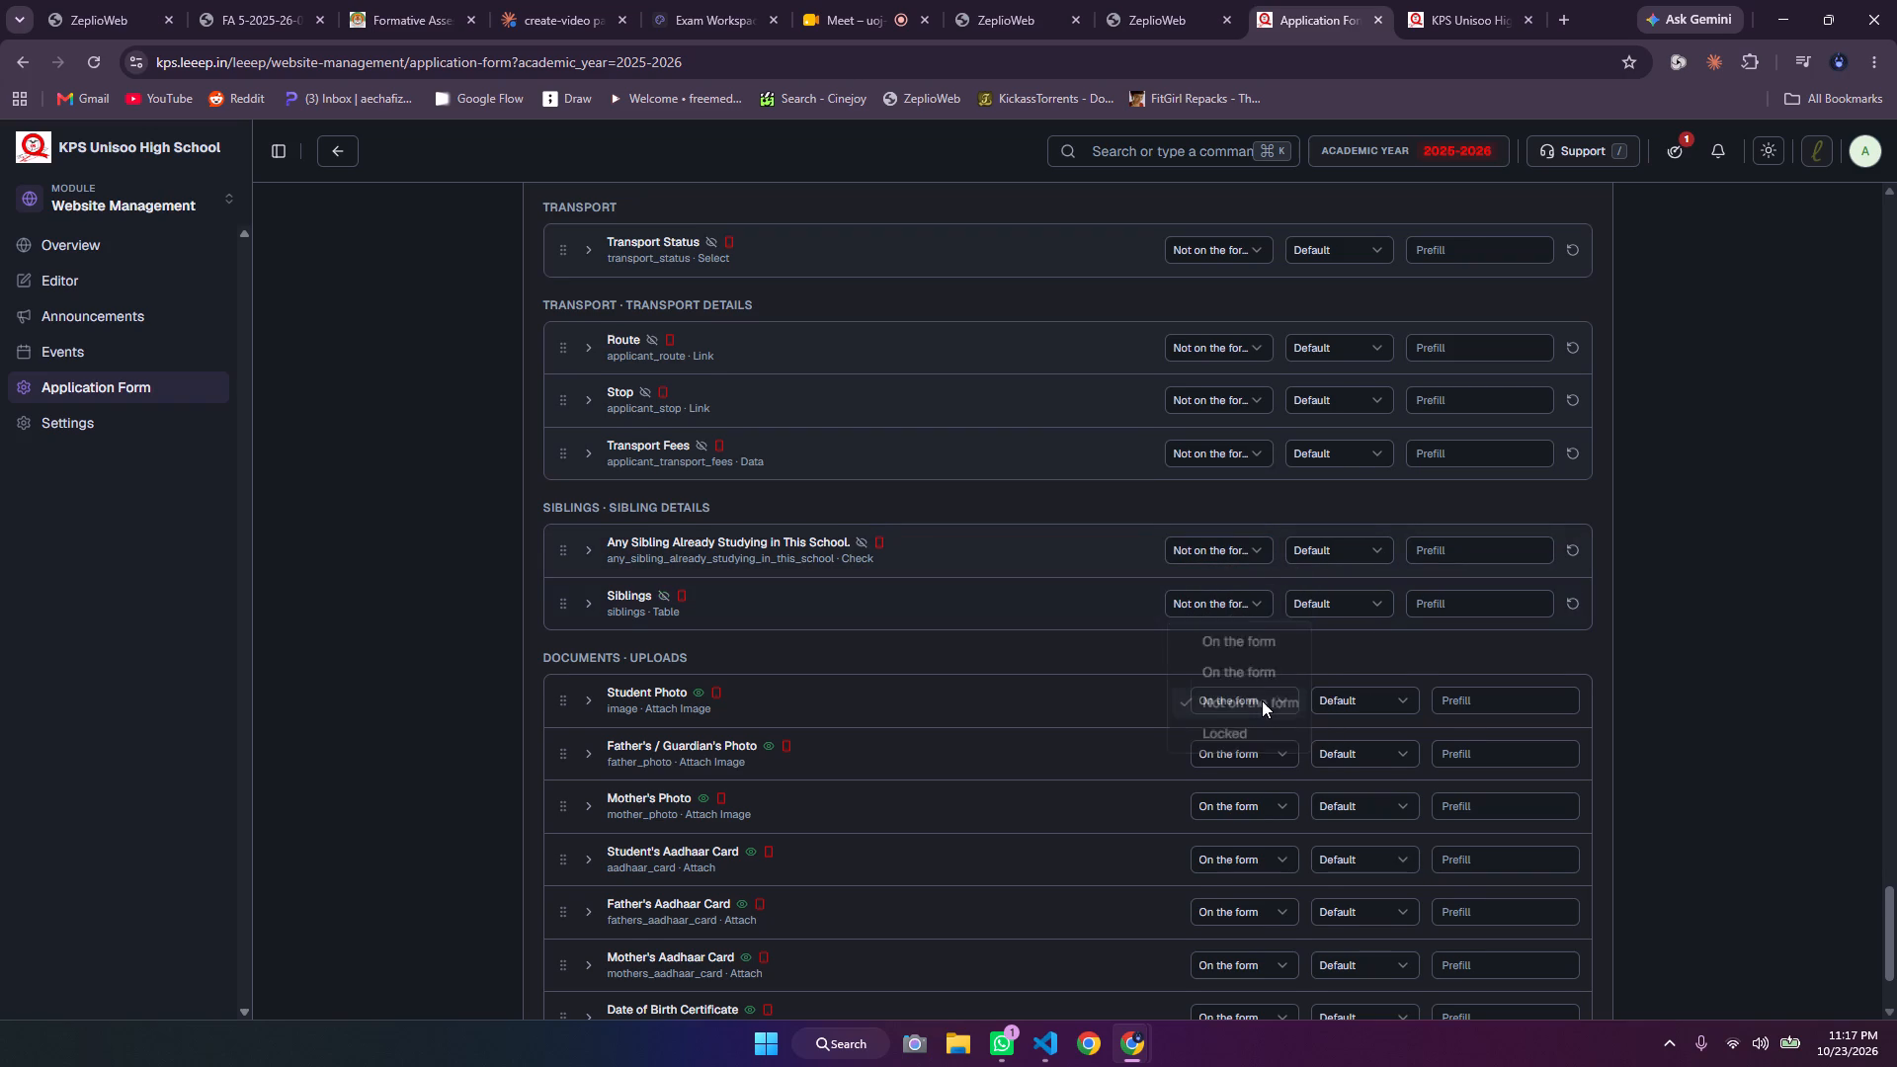
# Under Documents Uploads, set Student Photo to Not on the form and open the visibility options for Father's / Guardian's Photo.
pyautogui.scroll(-2, 1262, 700)
pyautogui.click(1260, 593)
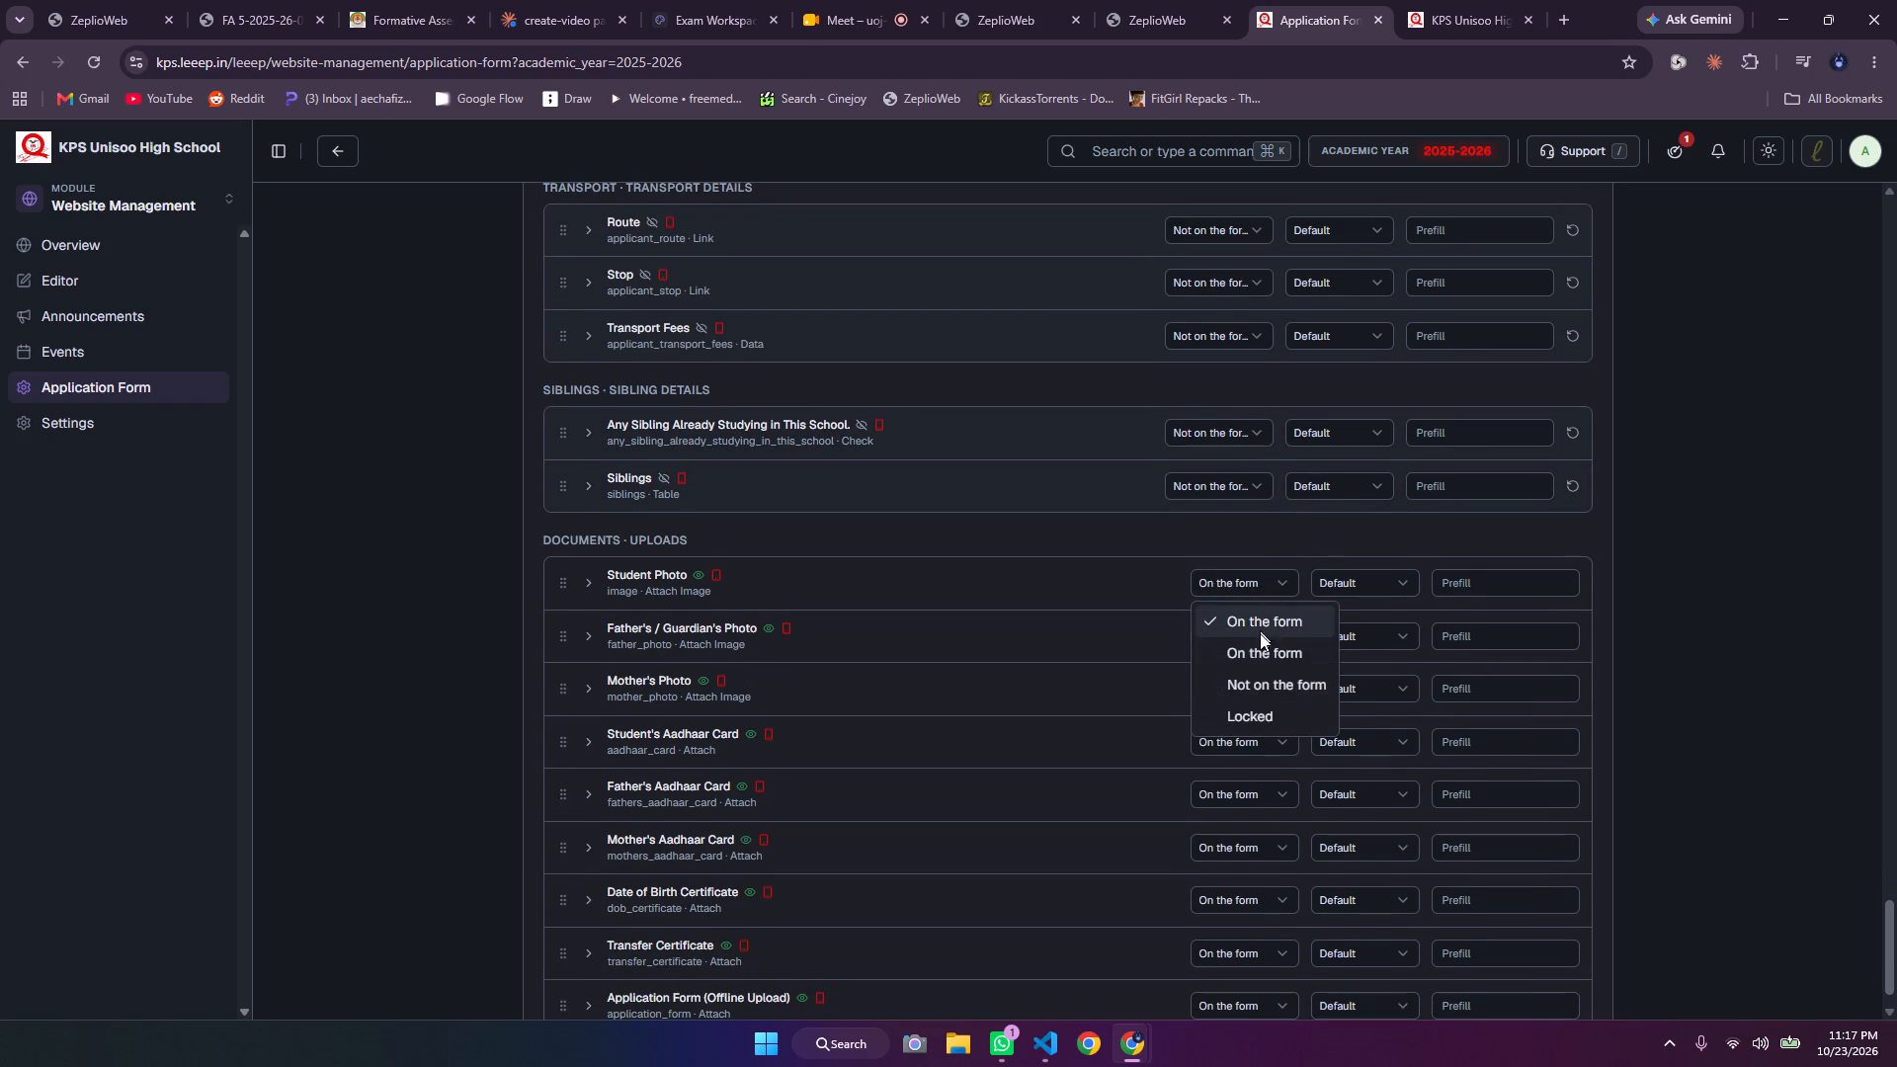
pyautogui.click(1259, 688)
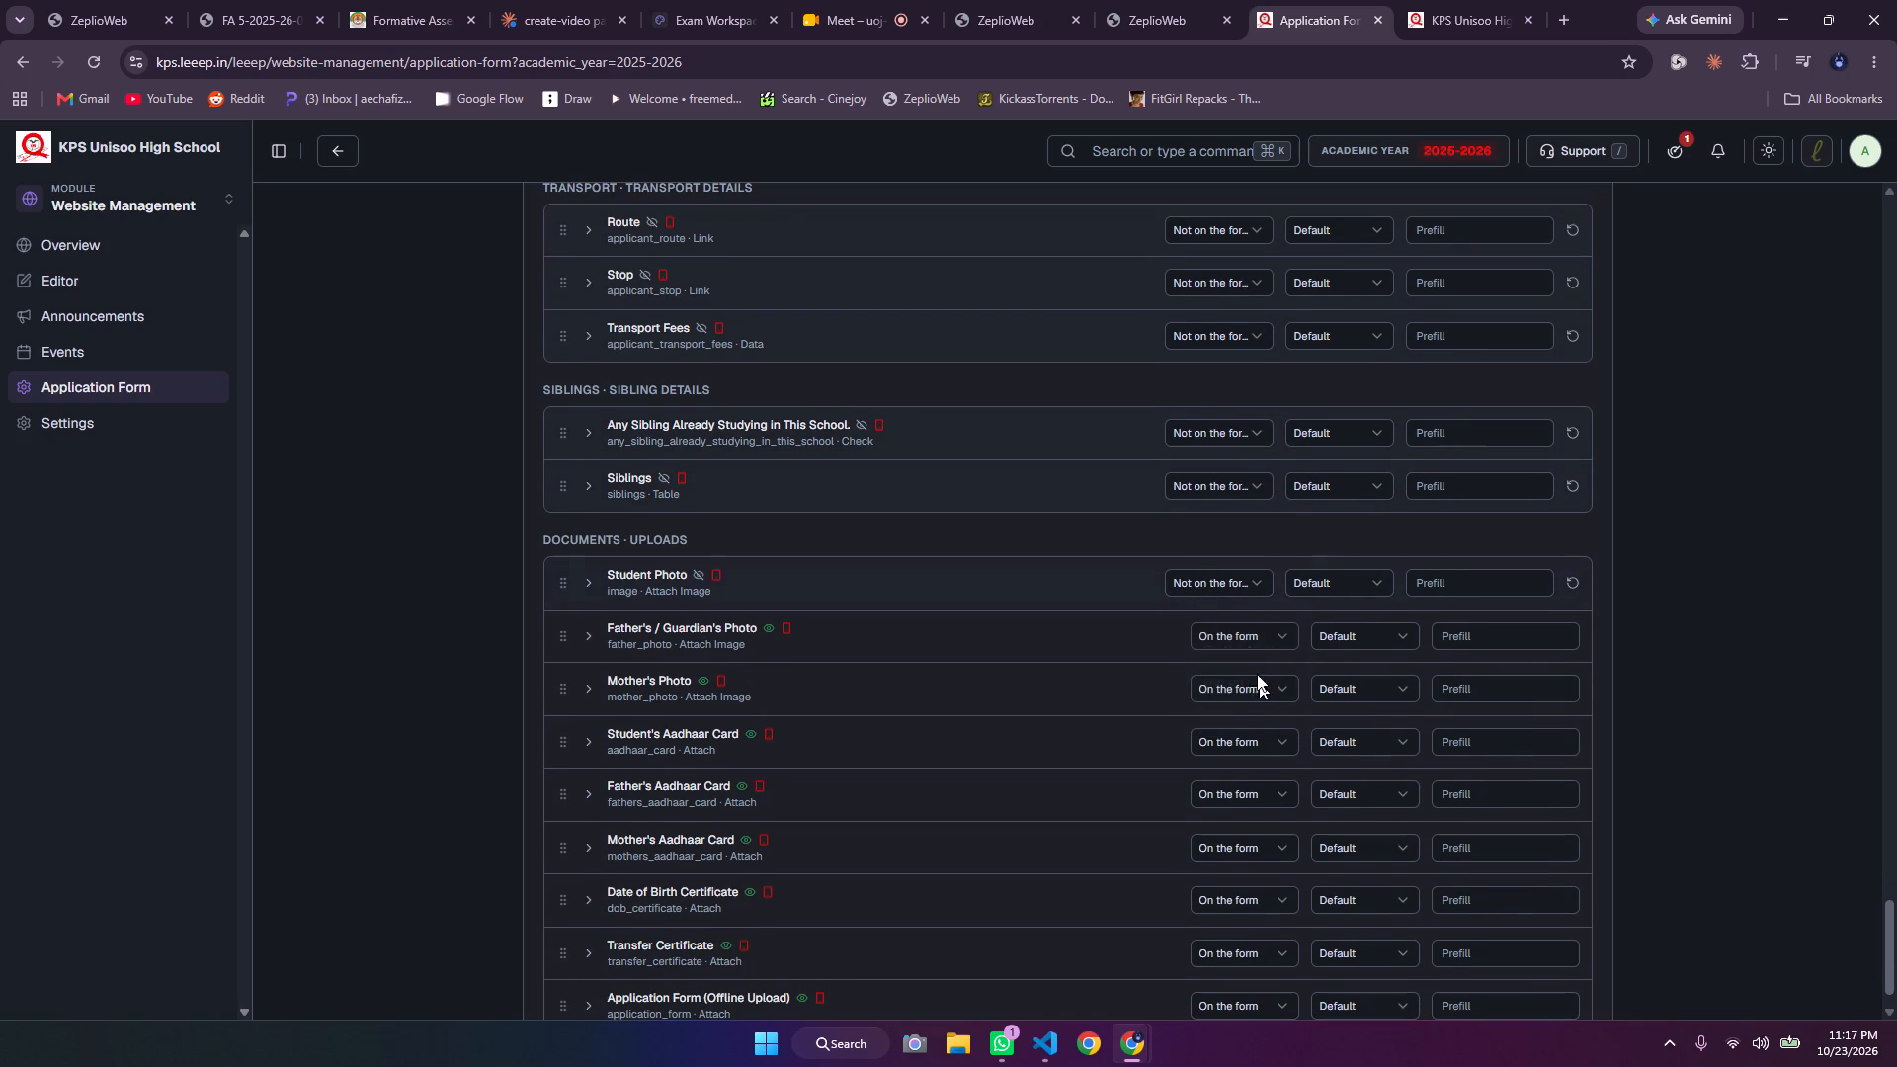
pyautogui.click(1246, 638)
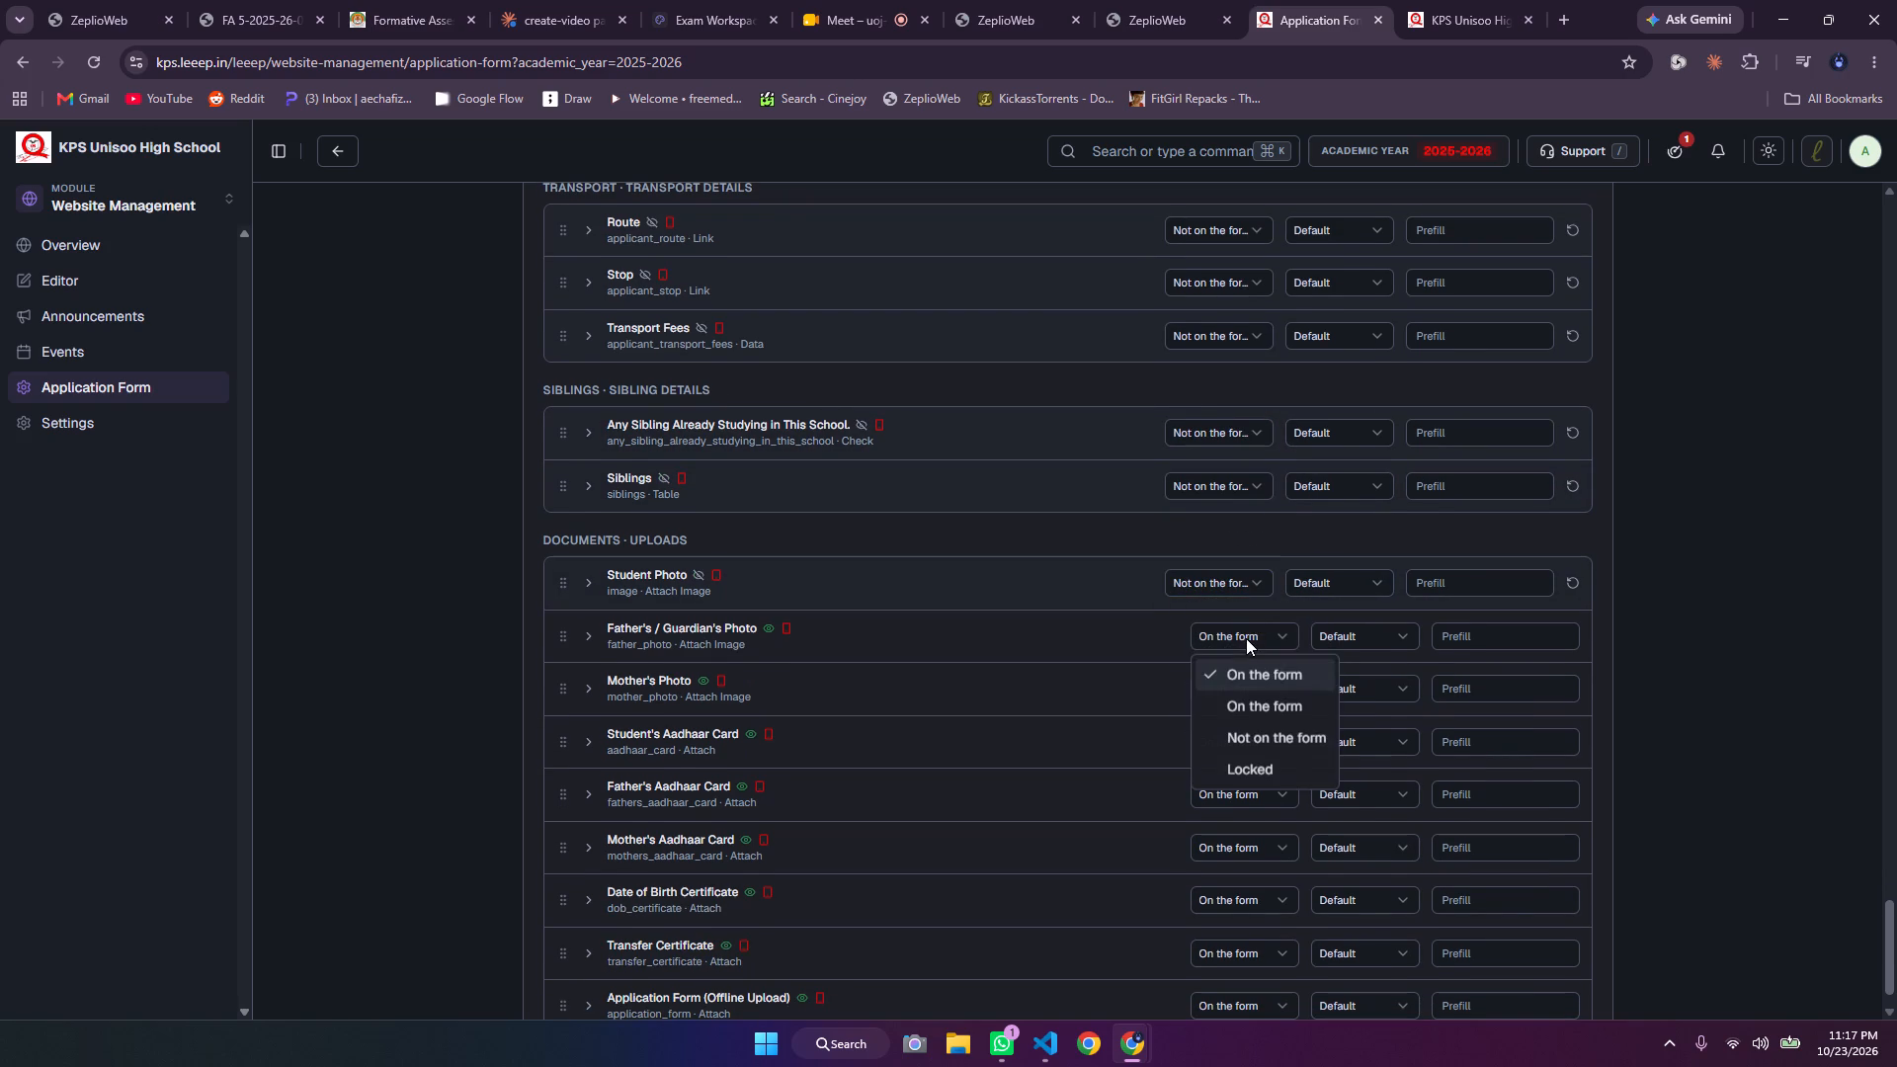
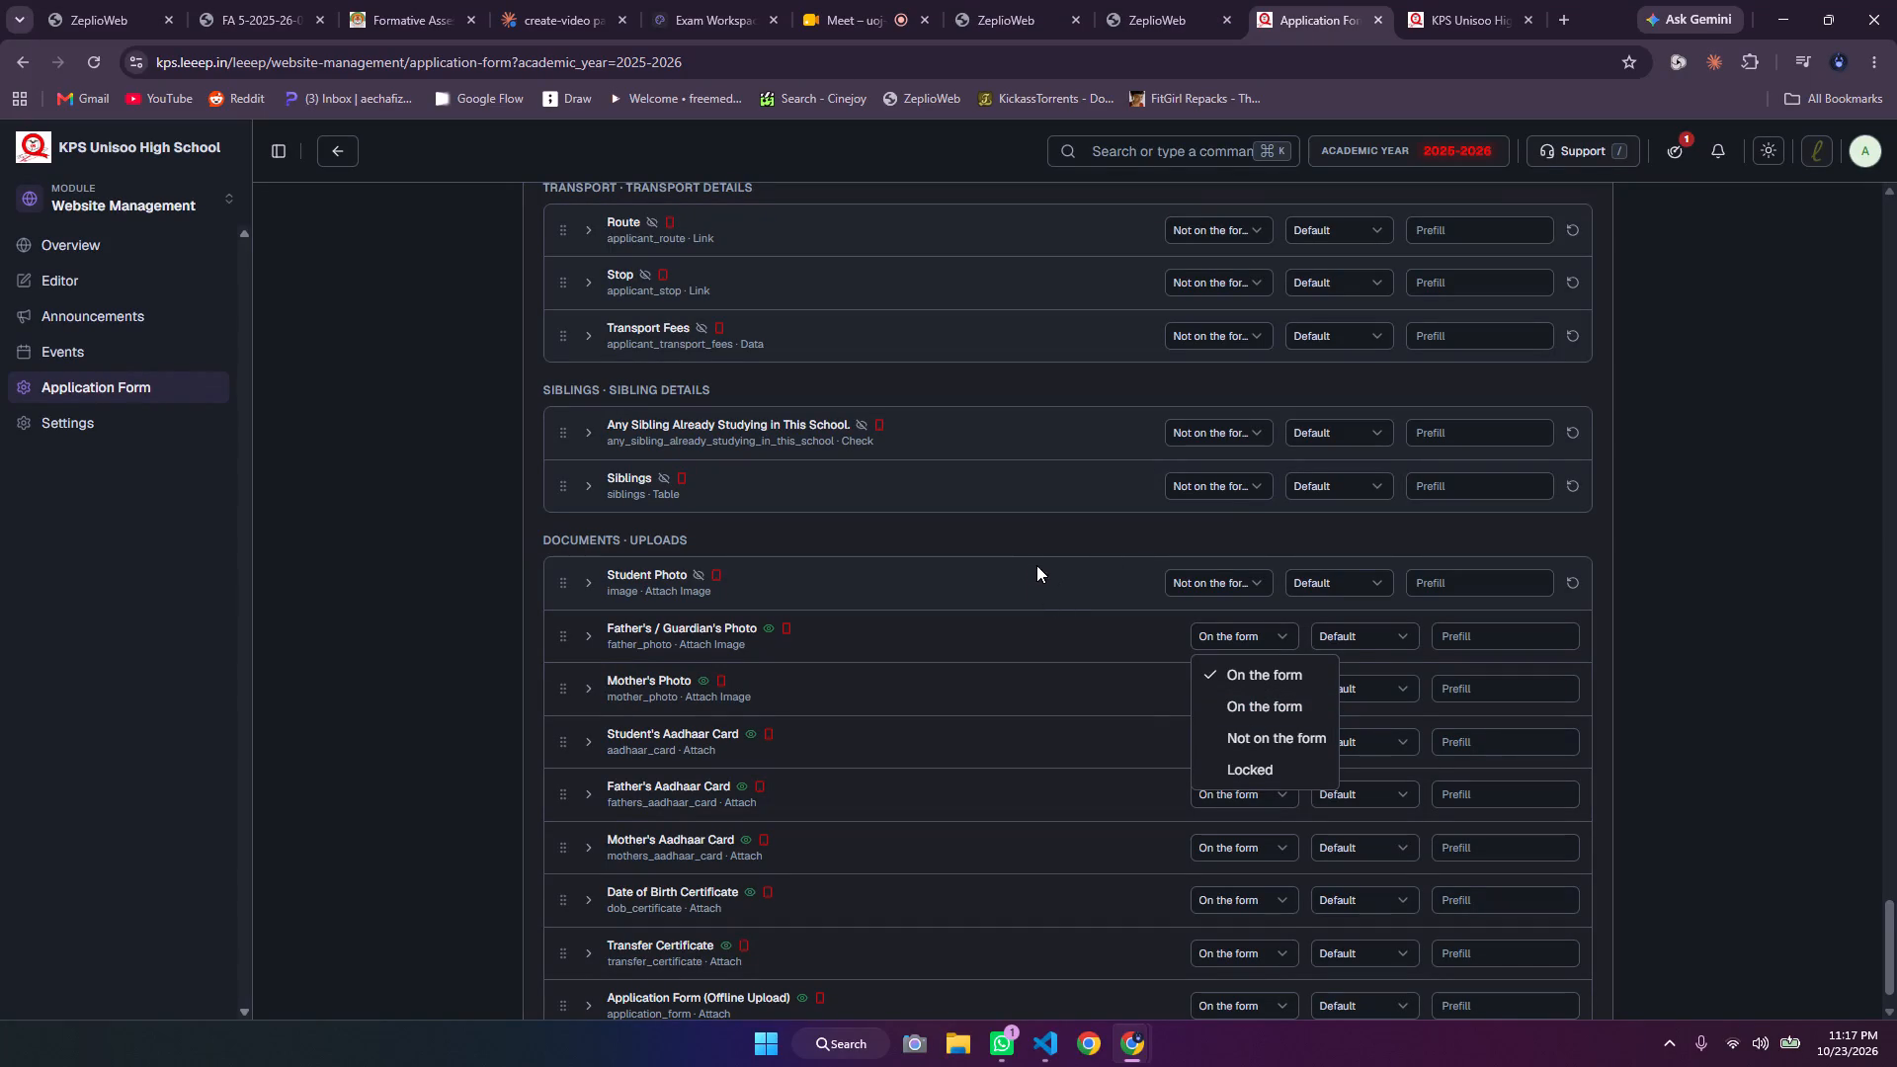
# Under Documents Uploads, set Student Photo back to On the form.
pyautogui.click(1138, 541)
pyautogui.click(1204, 578)
pyautogui.click(1224, 626)
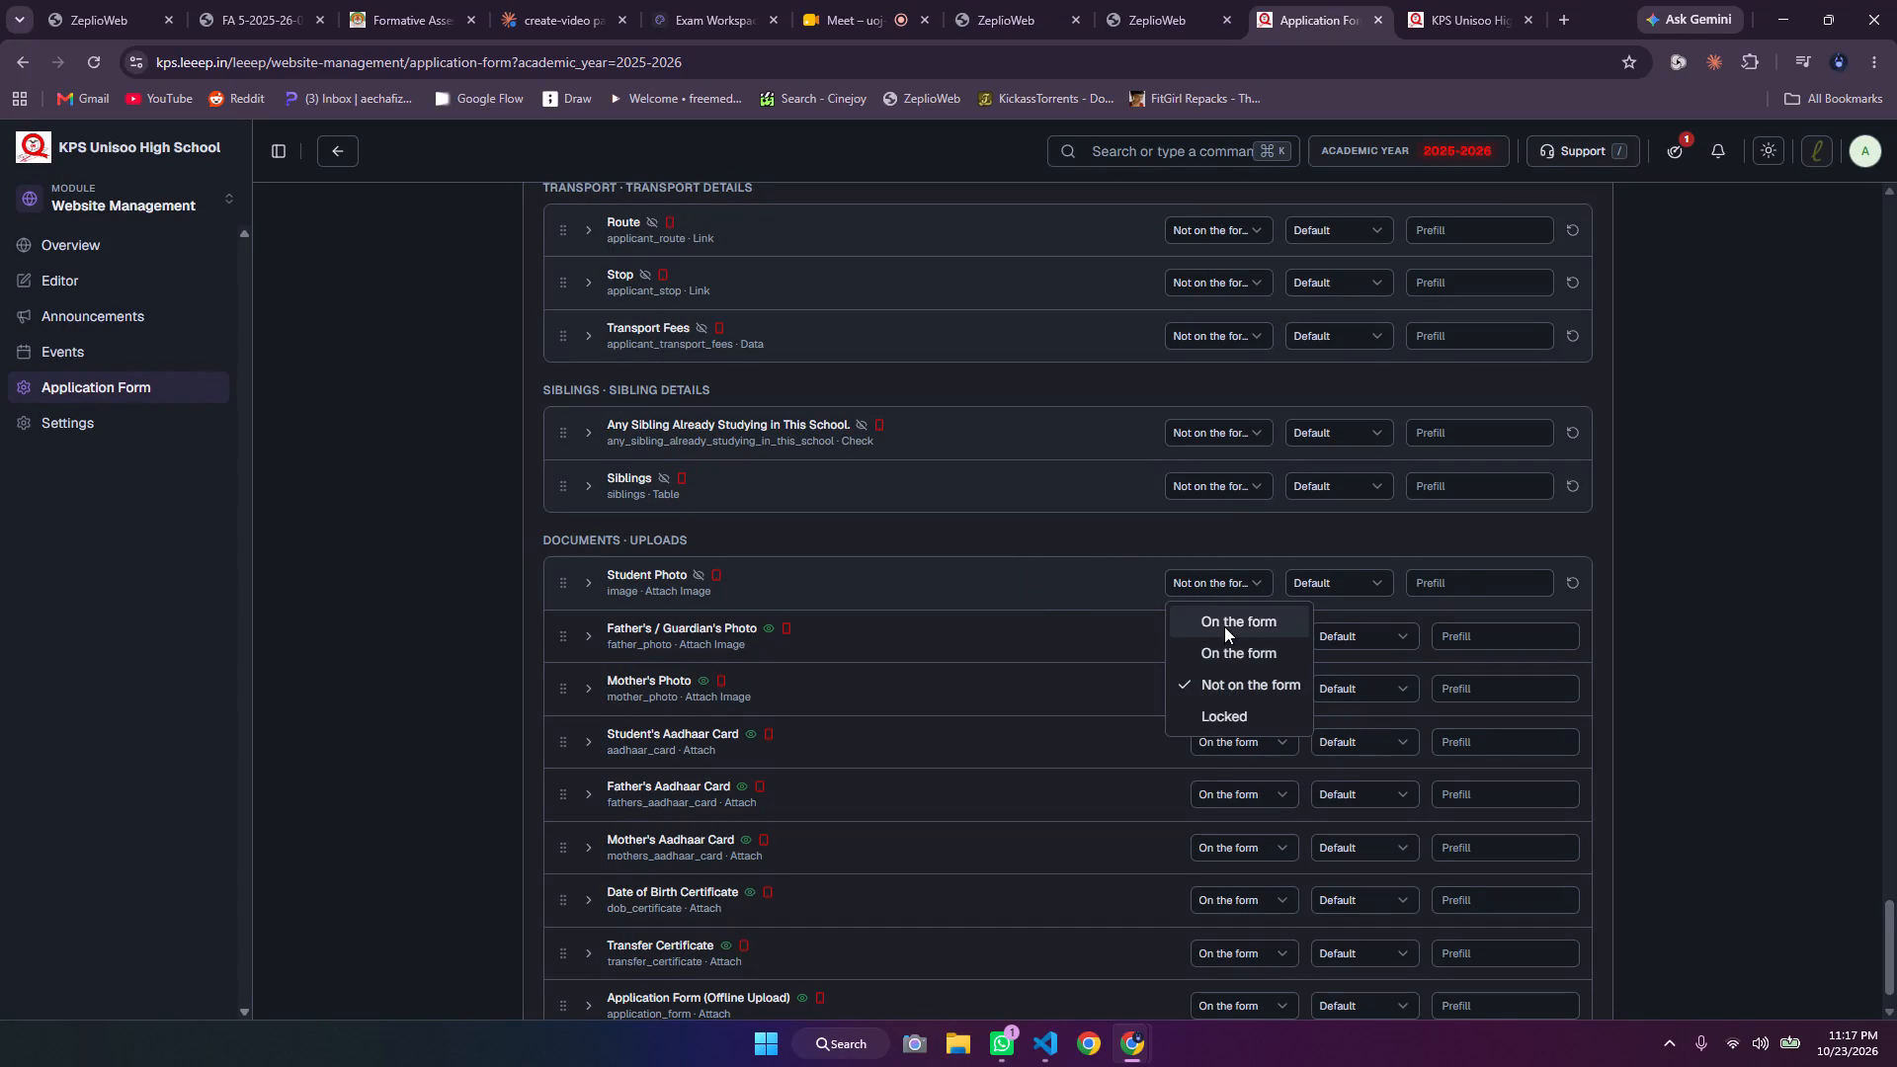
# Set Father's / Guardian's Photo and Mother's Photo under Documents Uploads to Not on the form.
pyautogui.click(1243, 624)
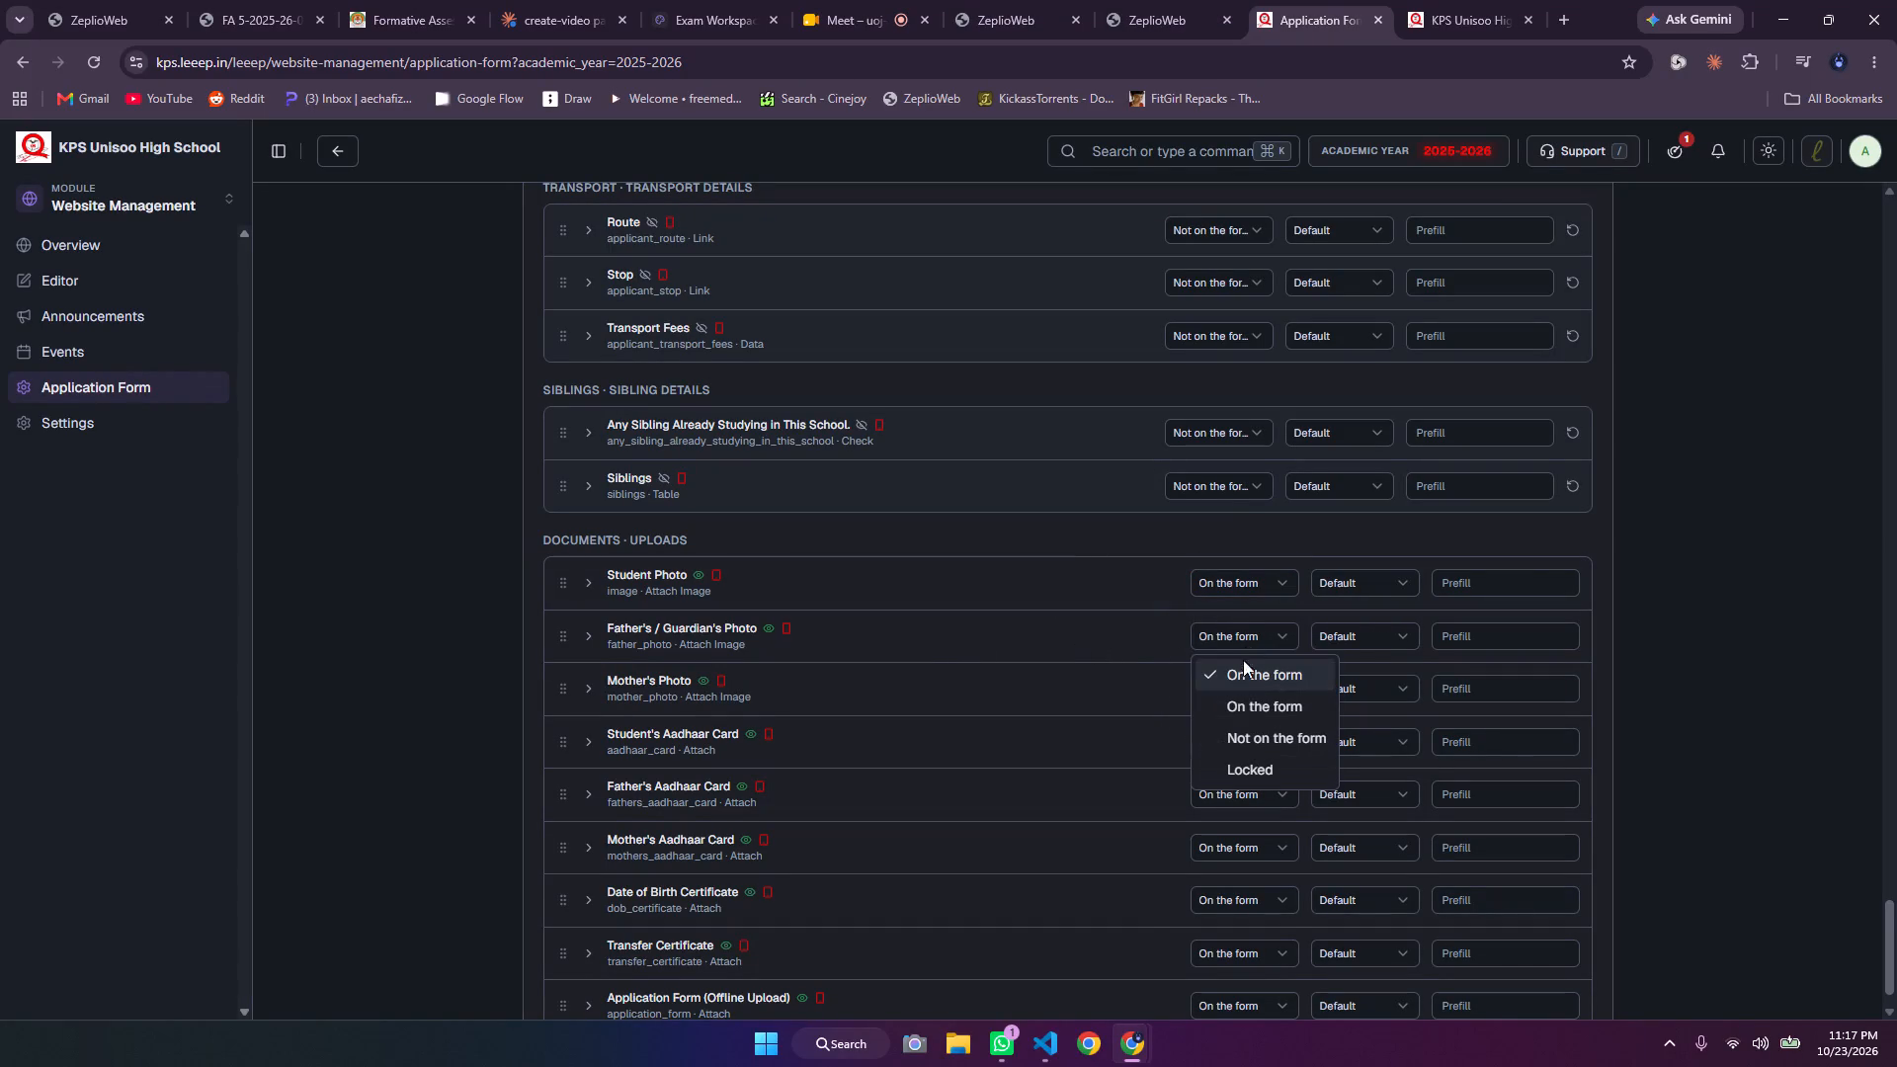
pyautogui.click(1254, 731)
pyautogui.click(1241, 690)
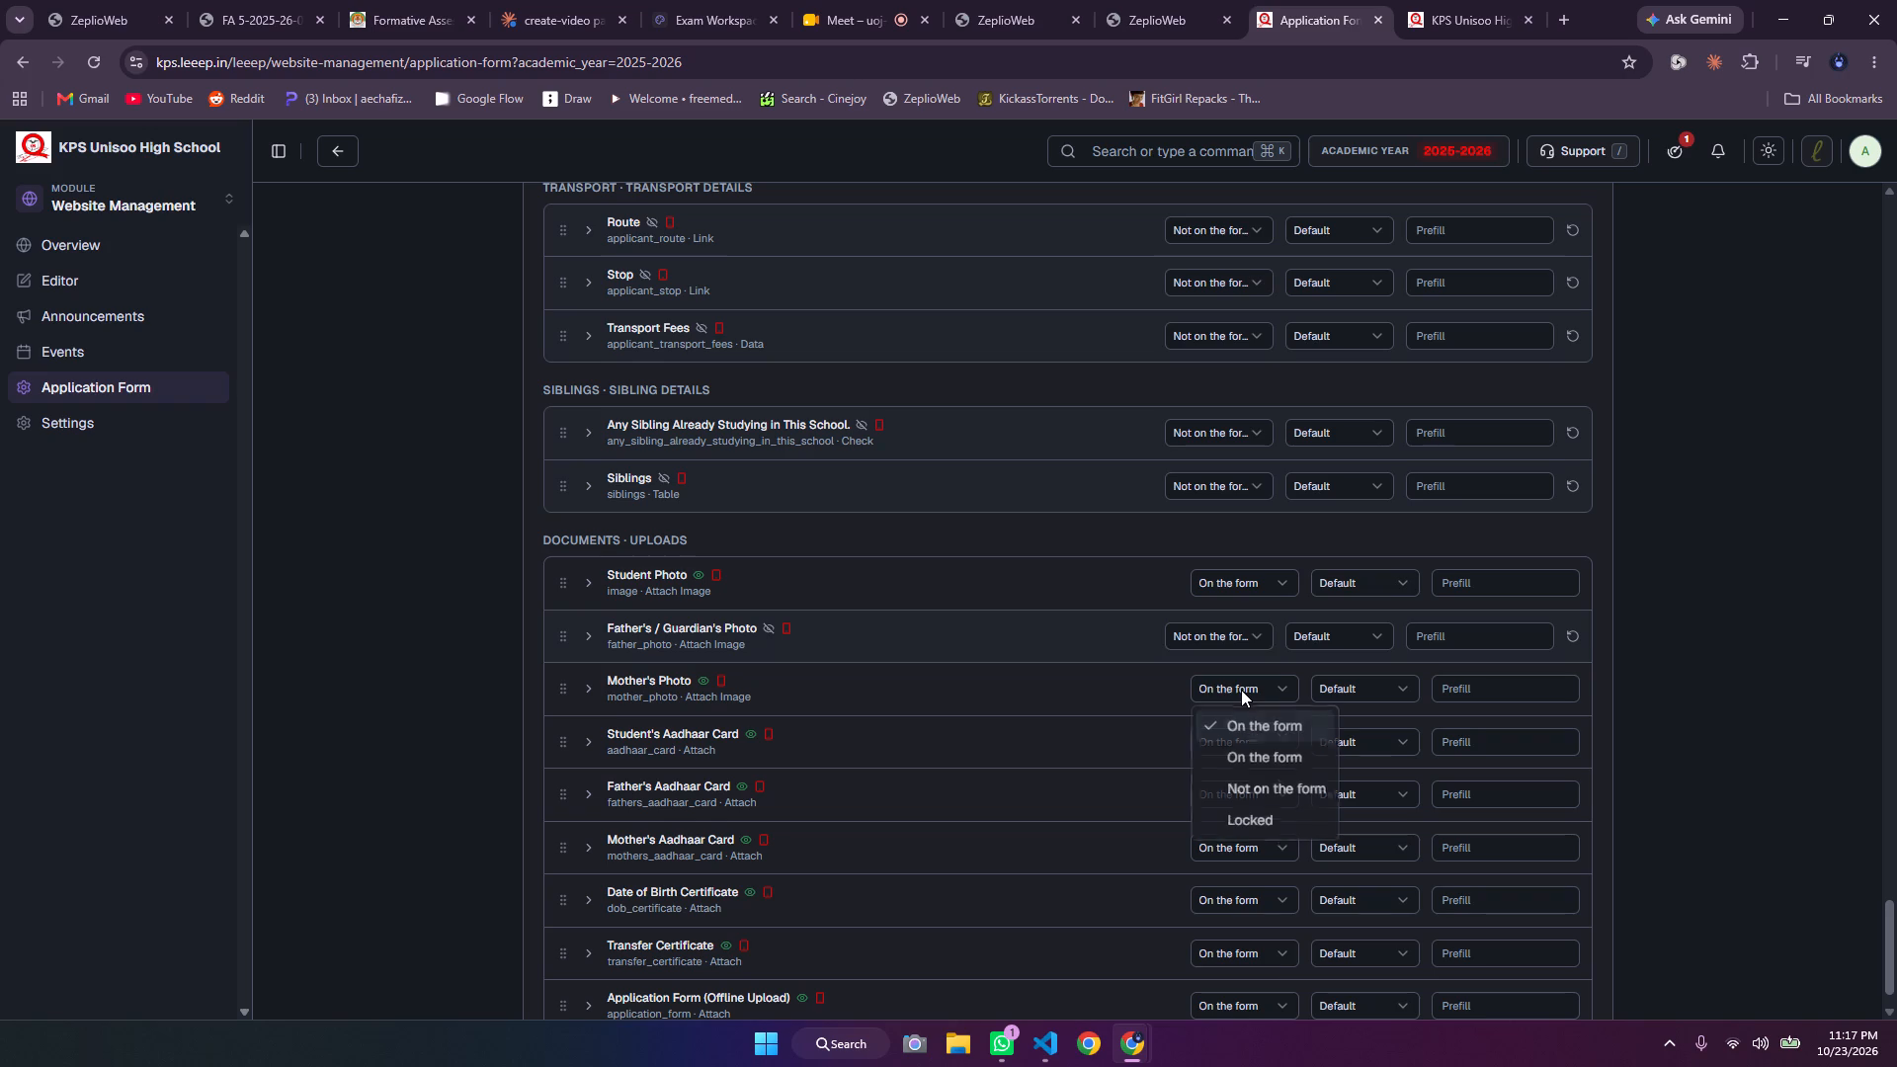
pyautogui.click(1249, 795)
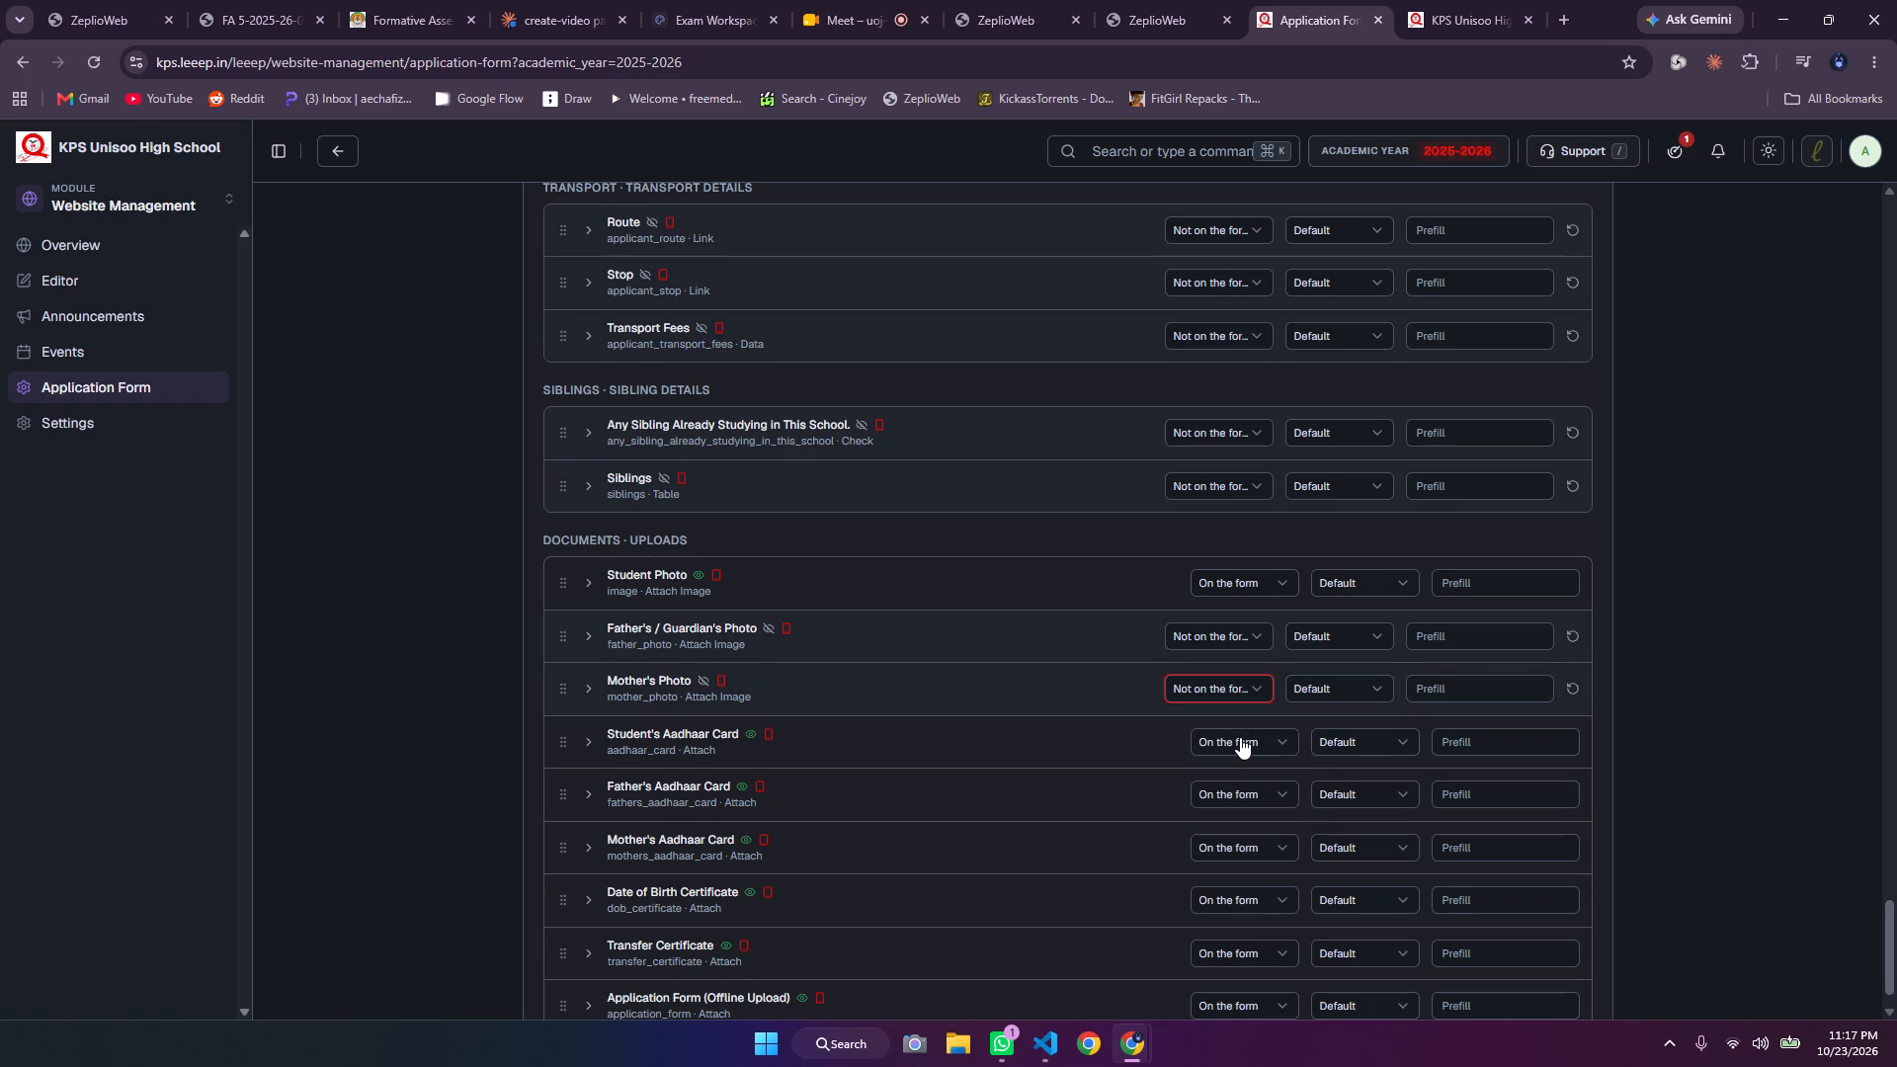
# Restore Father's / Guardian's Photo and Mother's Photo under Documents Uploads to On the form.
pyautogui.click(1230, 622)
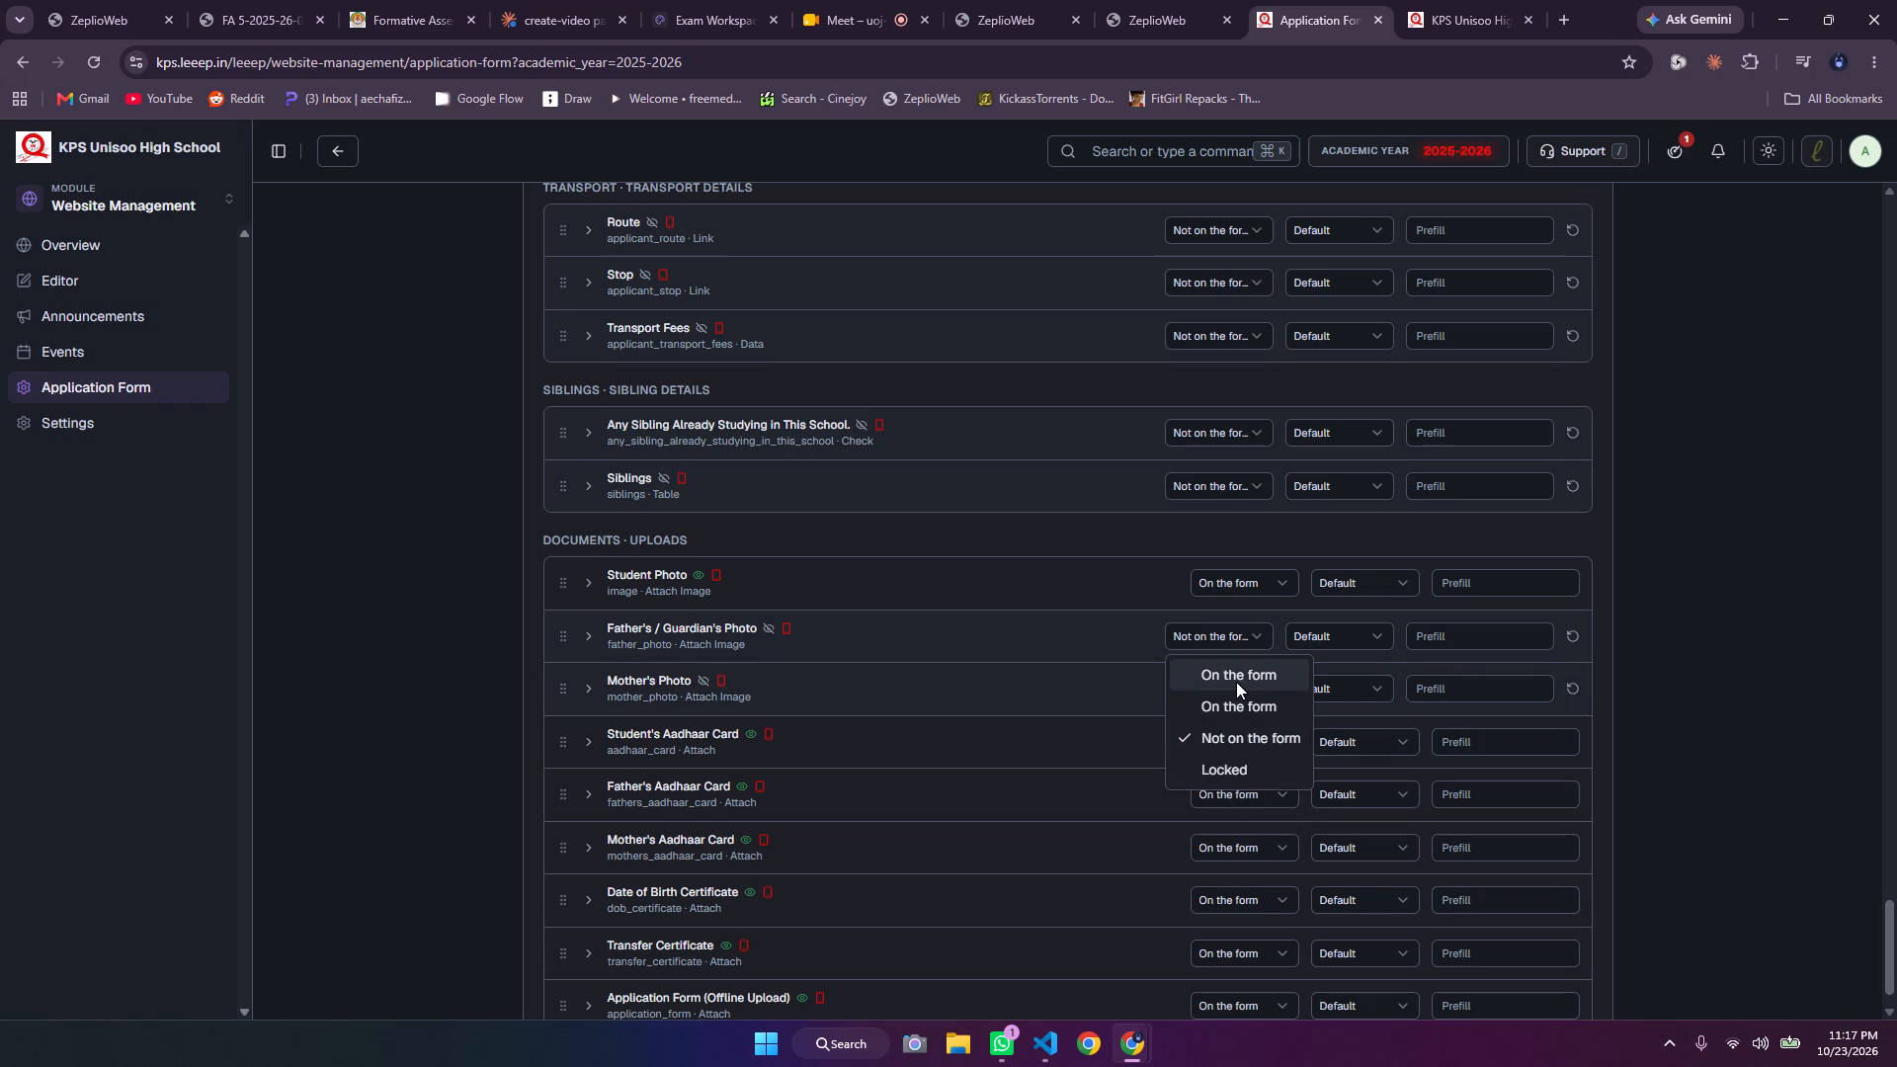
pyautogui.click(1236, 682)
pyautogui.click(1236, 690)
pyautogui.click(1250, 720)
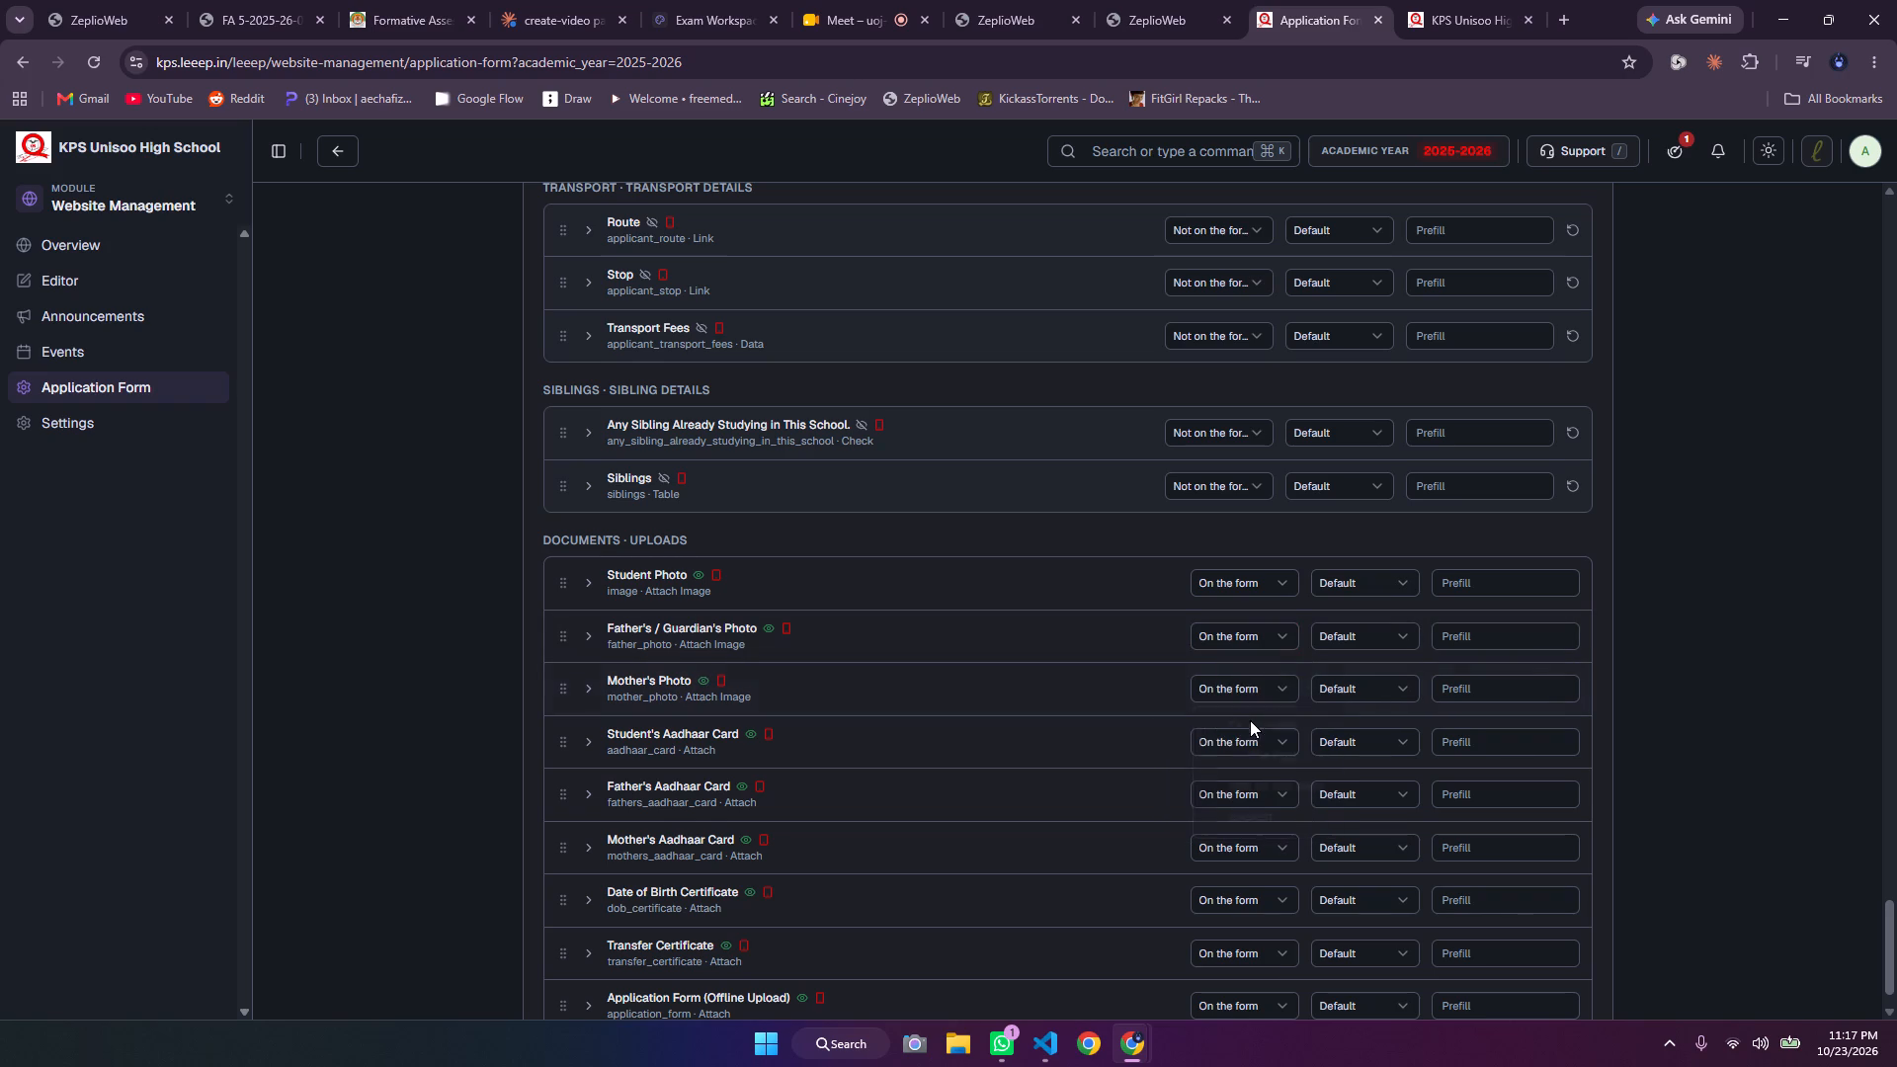
# Set Application Form (Offline Upload), the last field under Documents Uploads, to Not on the form.
pyautogui.scroll(-1, 1220, 745)
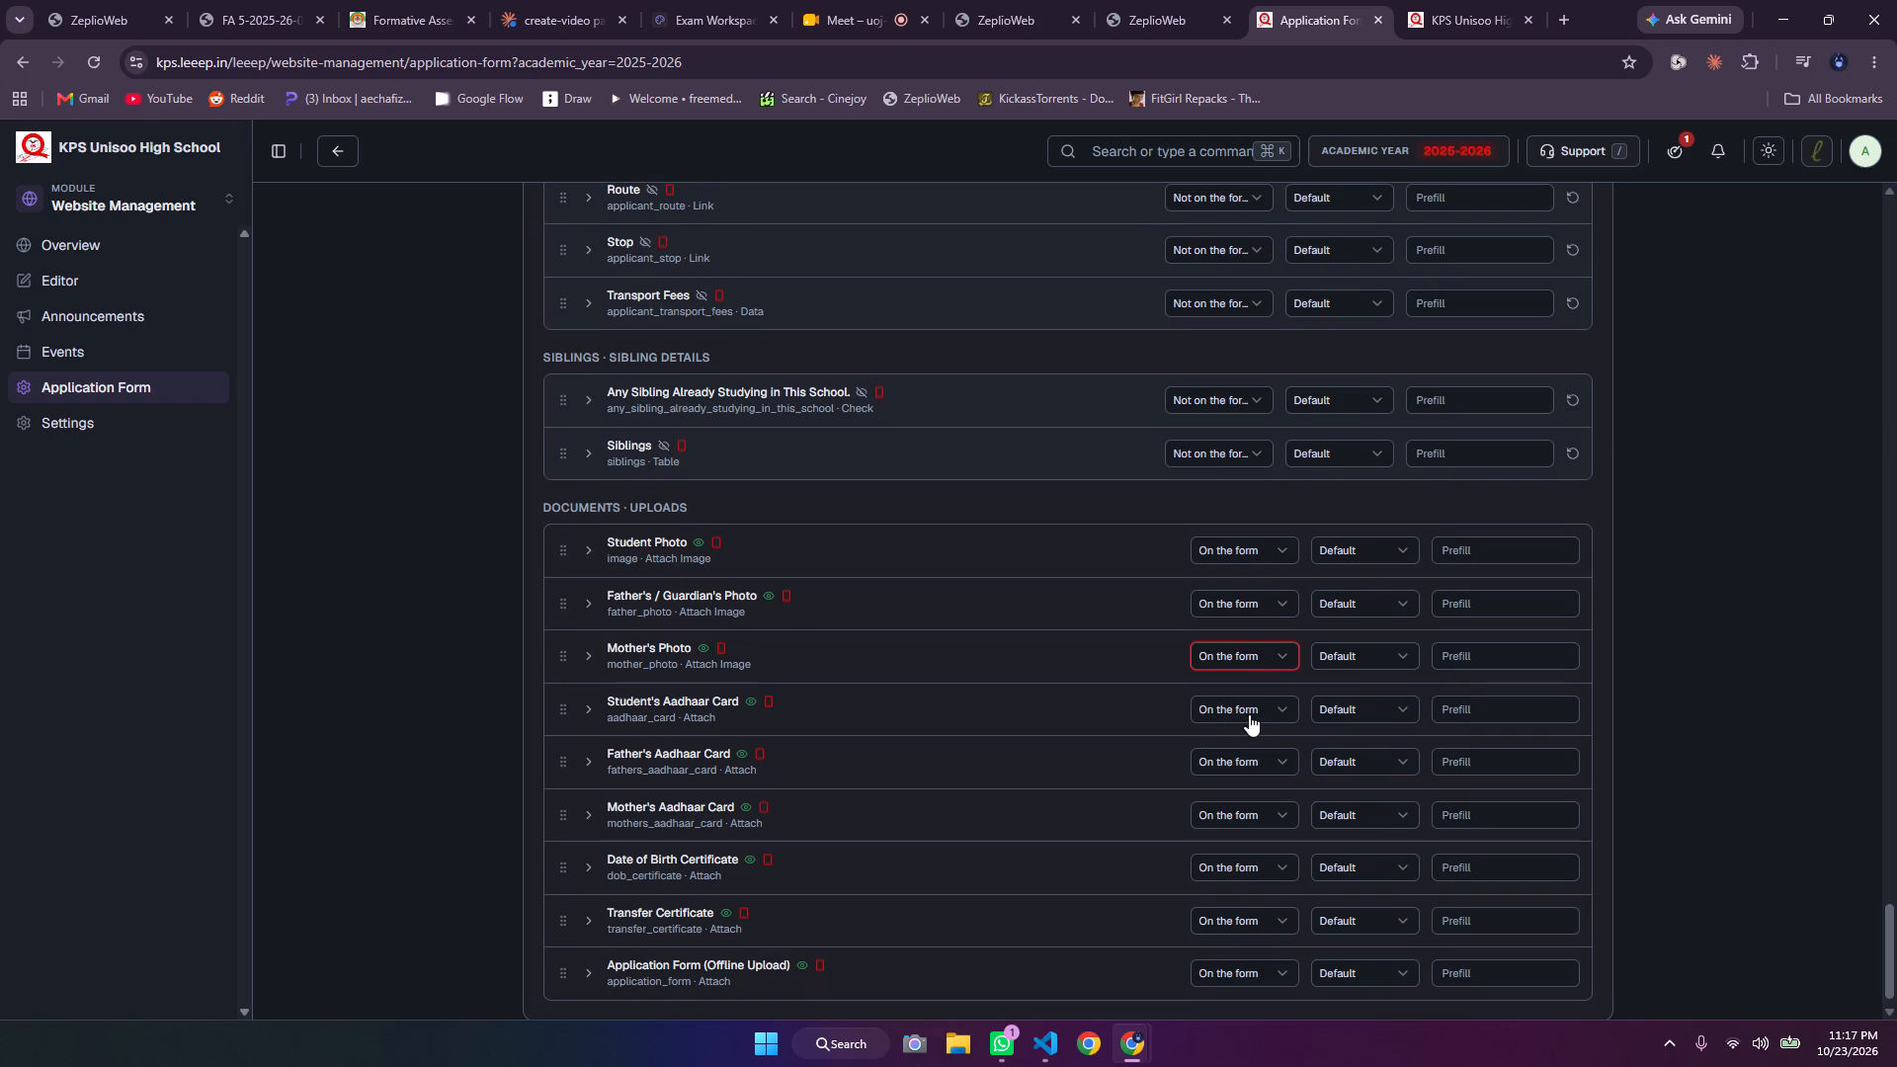
pyautogui.click(1249, 714)
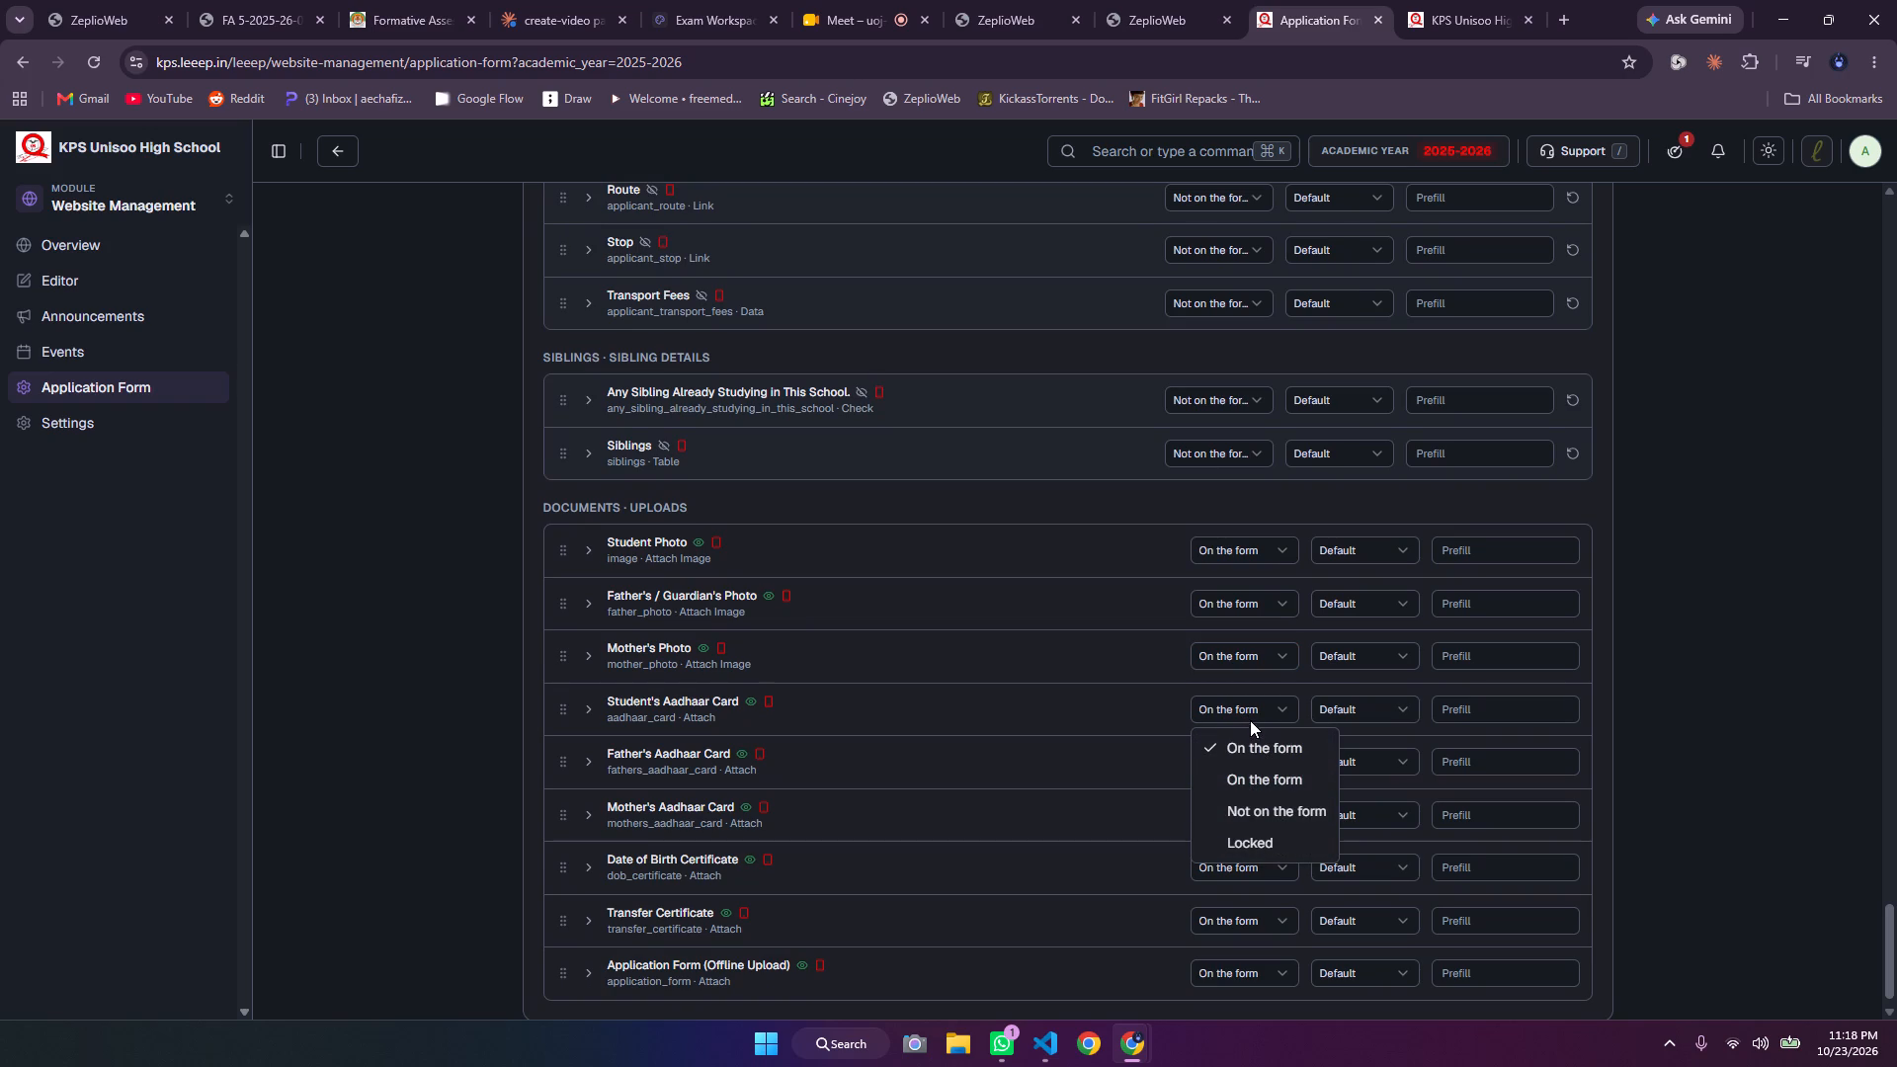
pyautogui.click(1250, 712)
pyautogui.scroll(-1, 1250, 712)
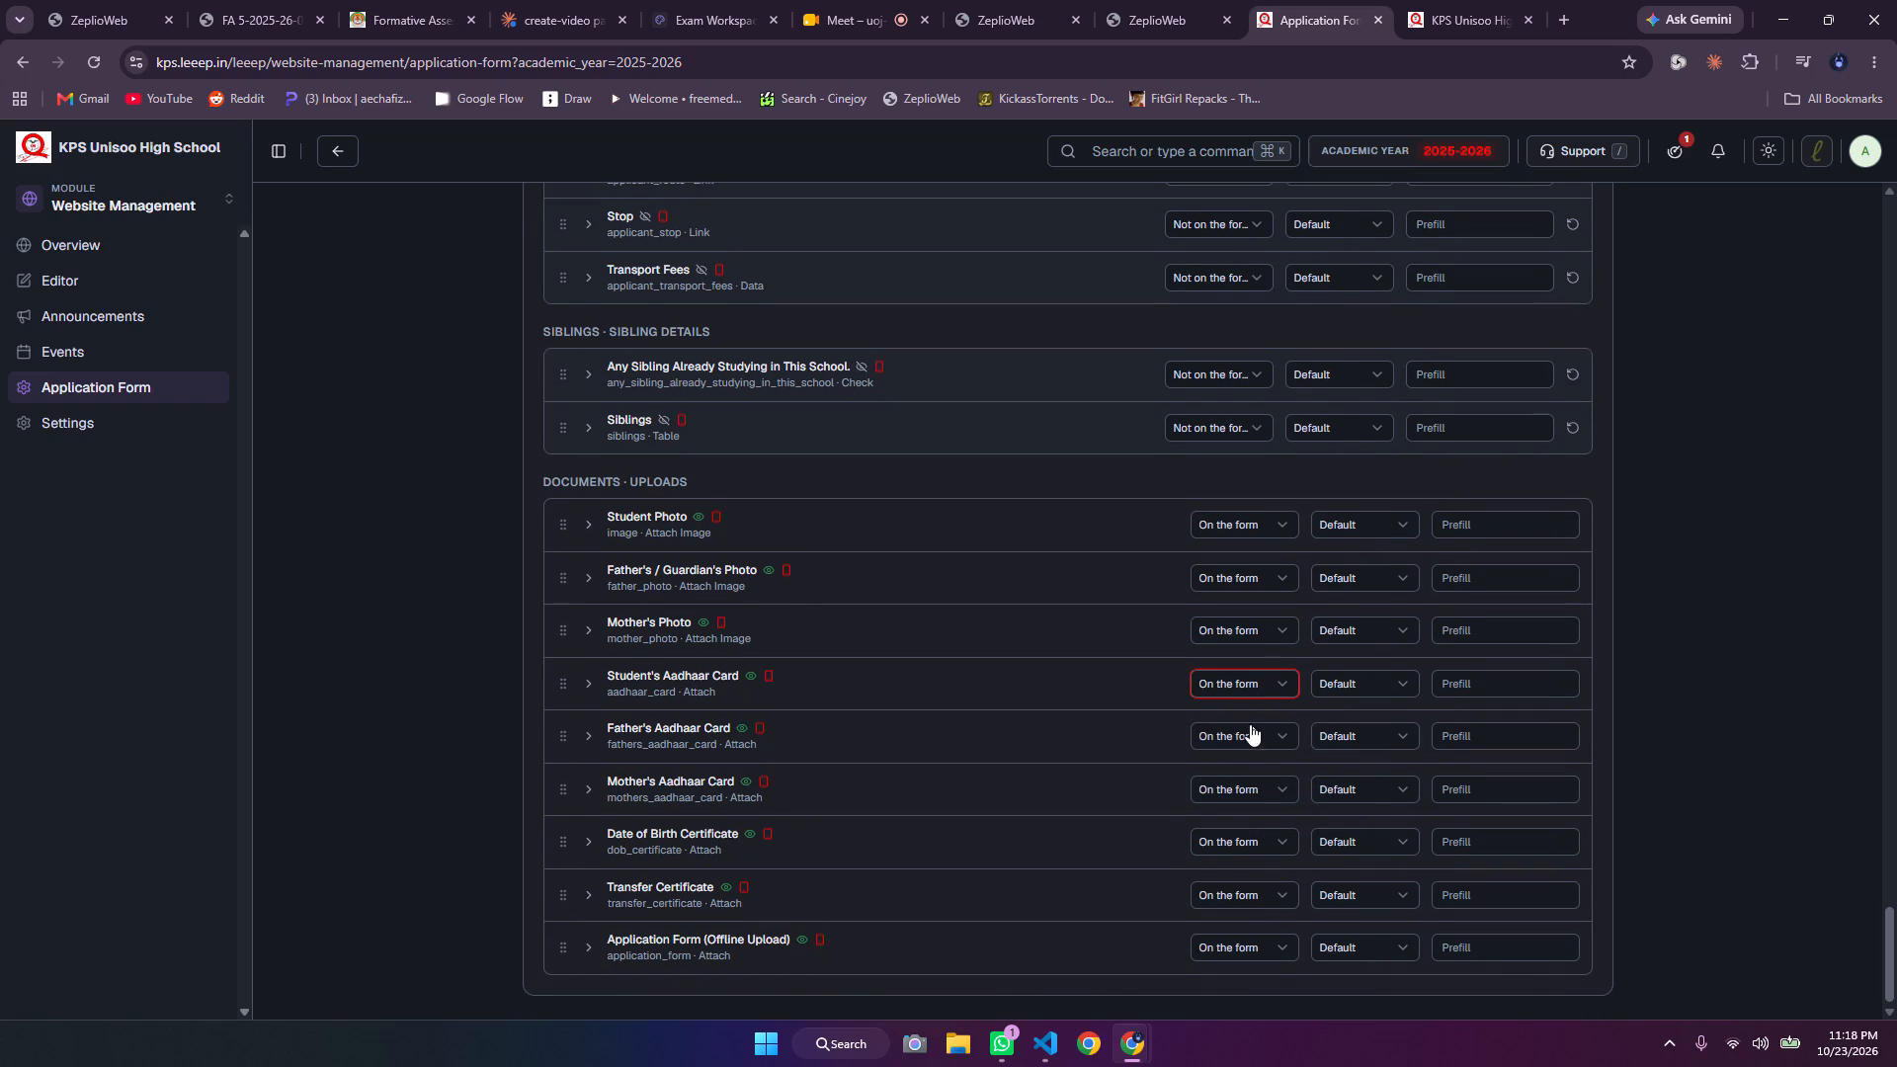
pyautogui.scroll(-1, 1251, 739)
pyautogui.scroll(-1, 1249, 847)
pyautogui.click(1273, 949)
pyautogui.click(1263, 836)
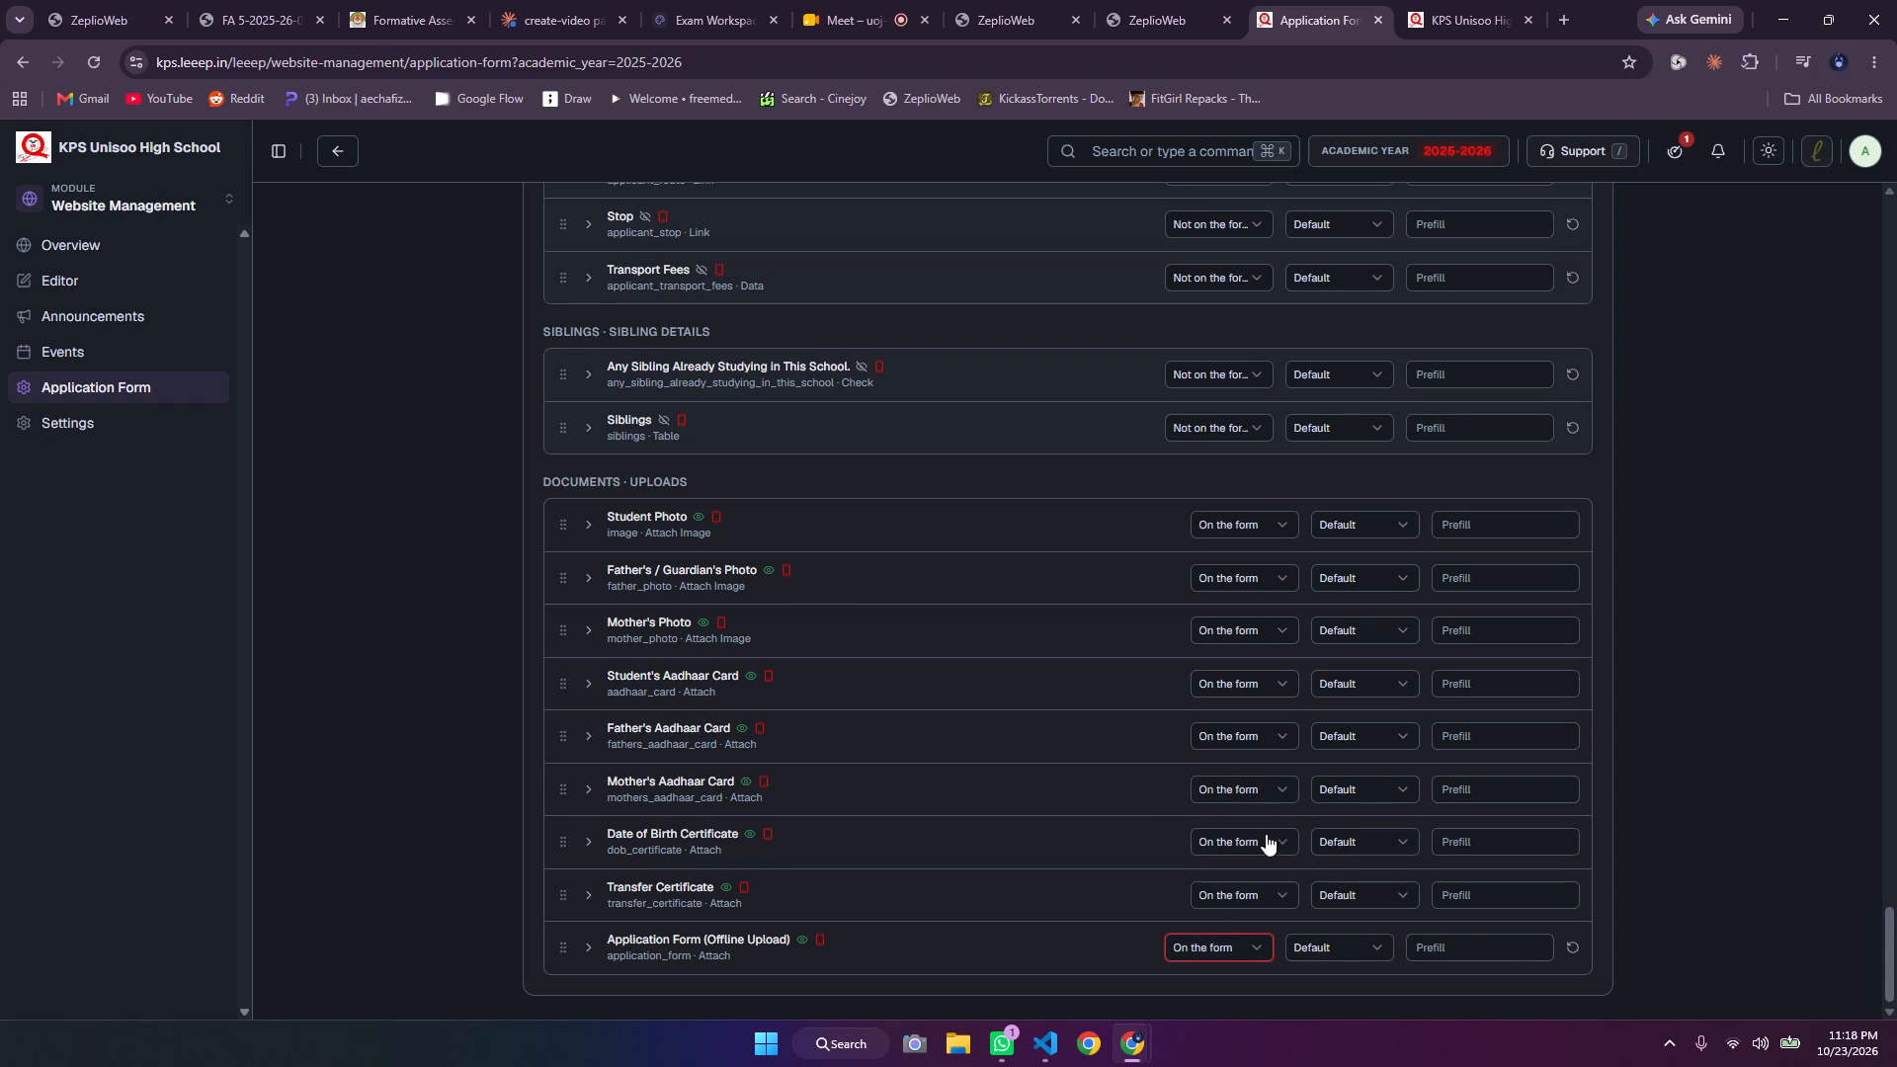
pyautogui.click(1229, 971)
pyautogui.click(1239, 955)
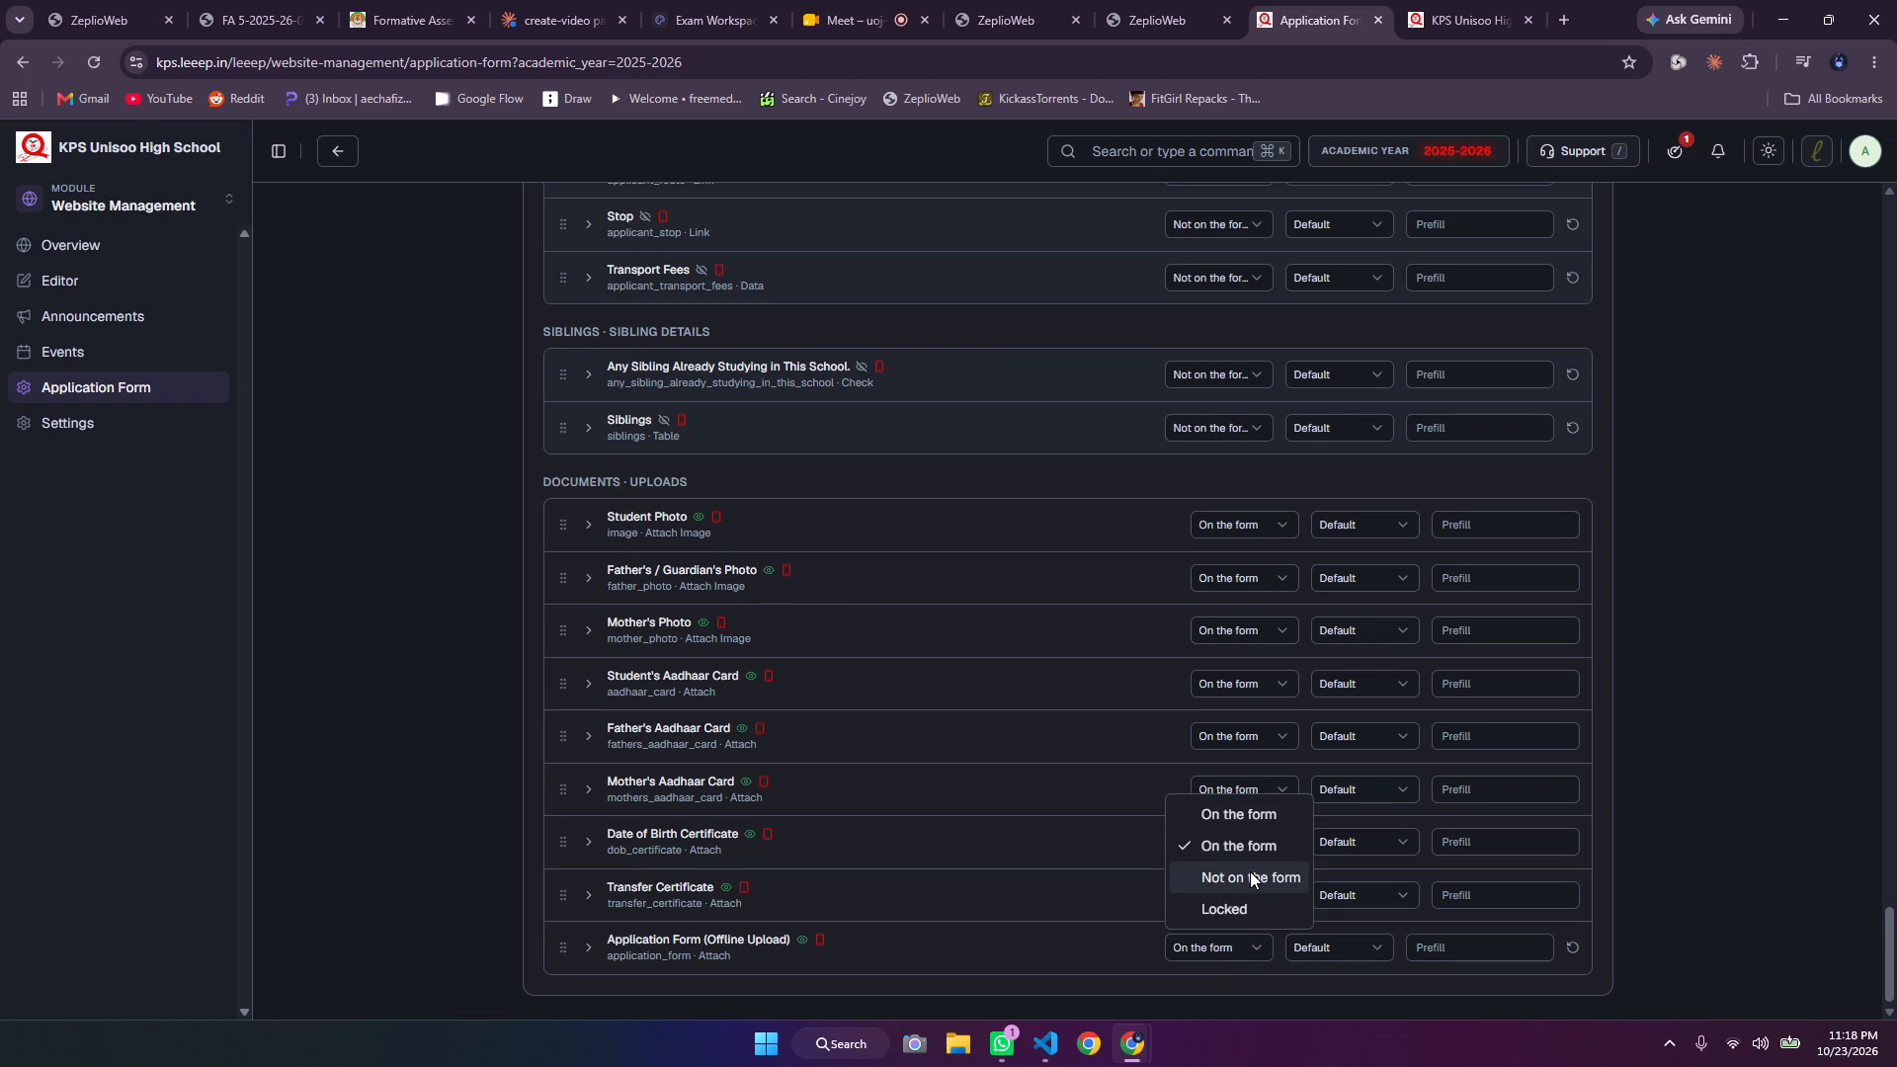
pyautogui.click(1250, 873)
# Save the Application Form configuration.
pyautogui.scroll(18, 1633, 398)
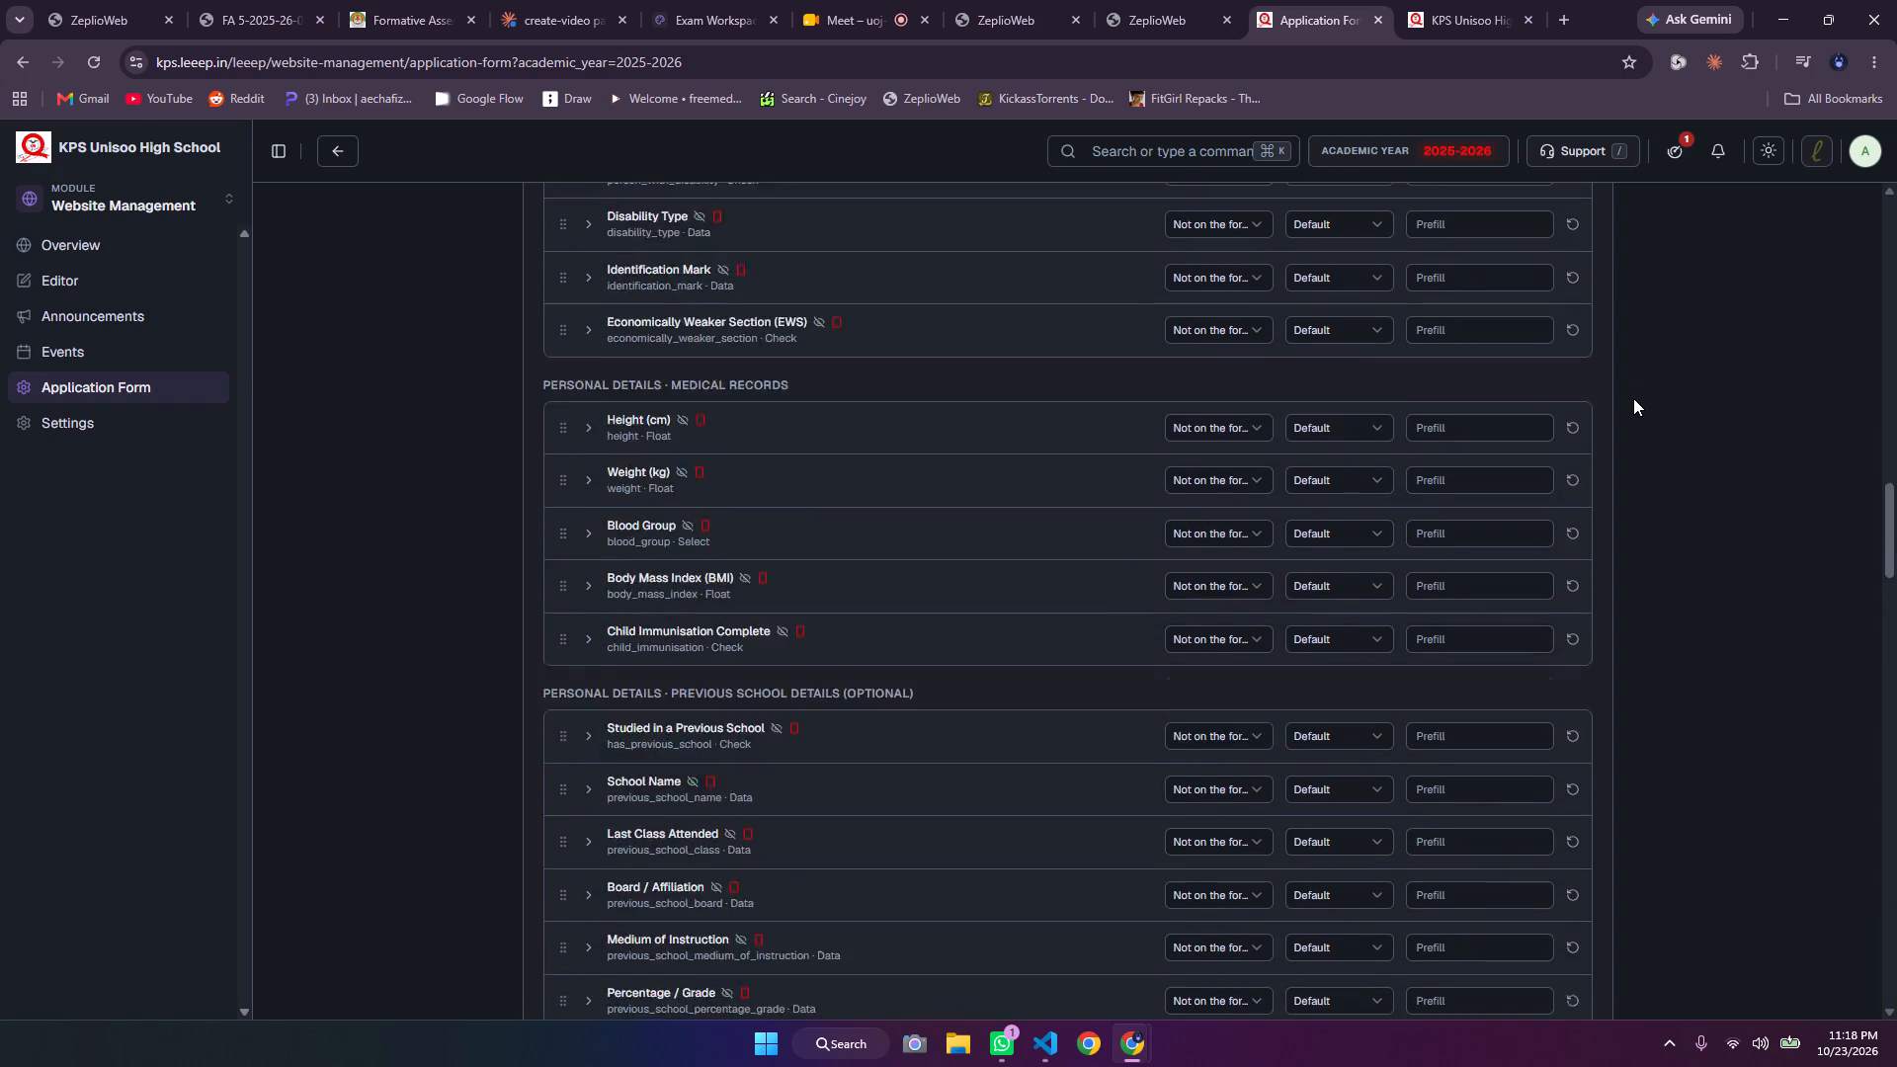
pyautogui.scroll(10, 1633, 398)
pyautogui.click(1587, 229)
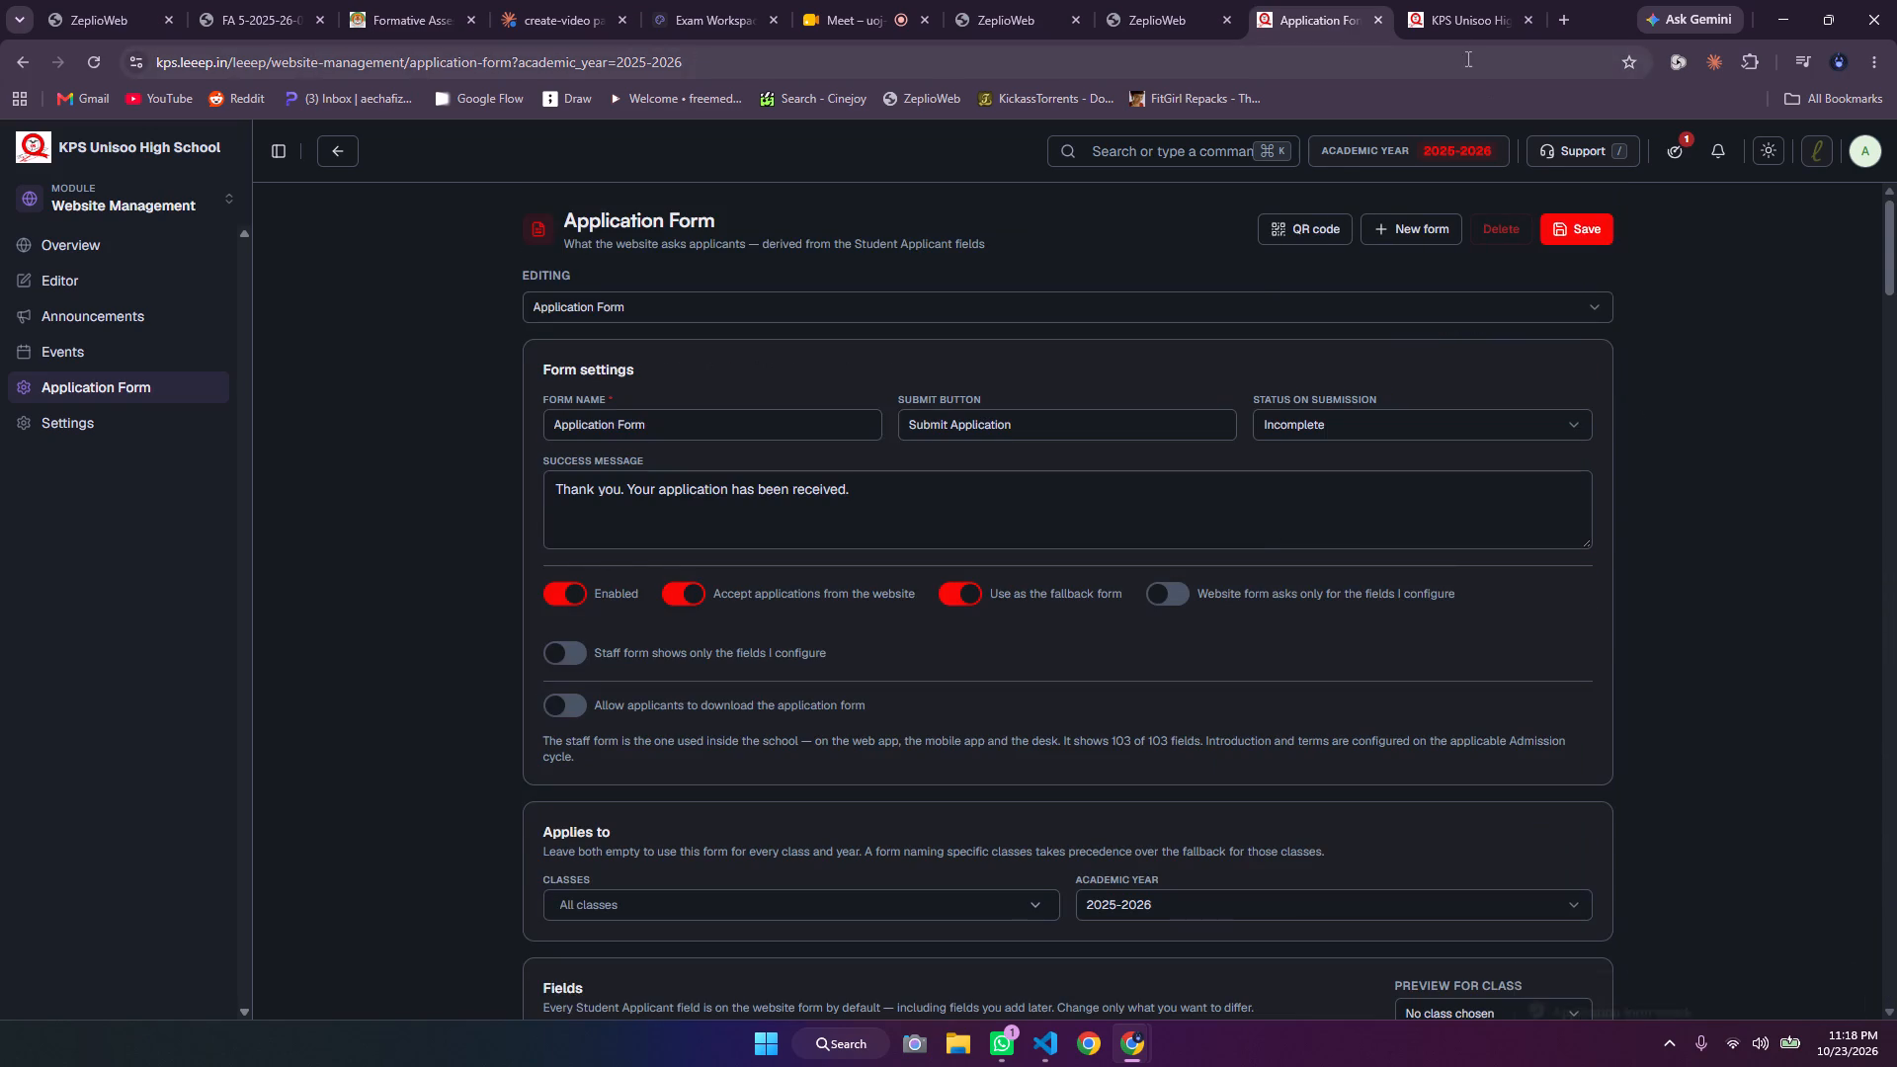
# Switch to the public Online Admission page, reload it, and start a registration for the PreNursery class.
pyautogui.click(1447, 25)
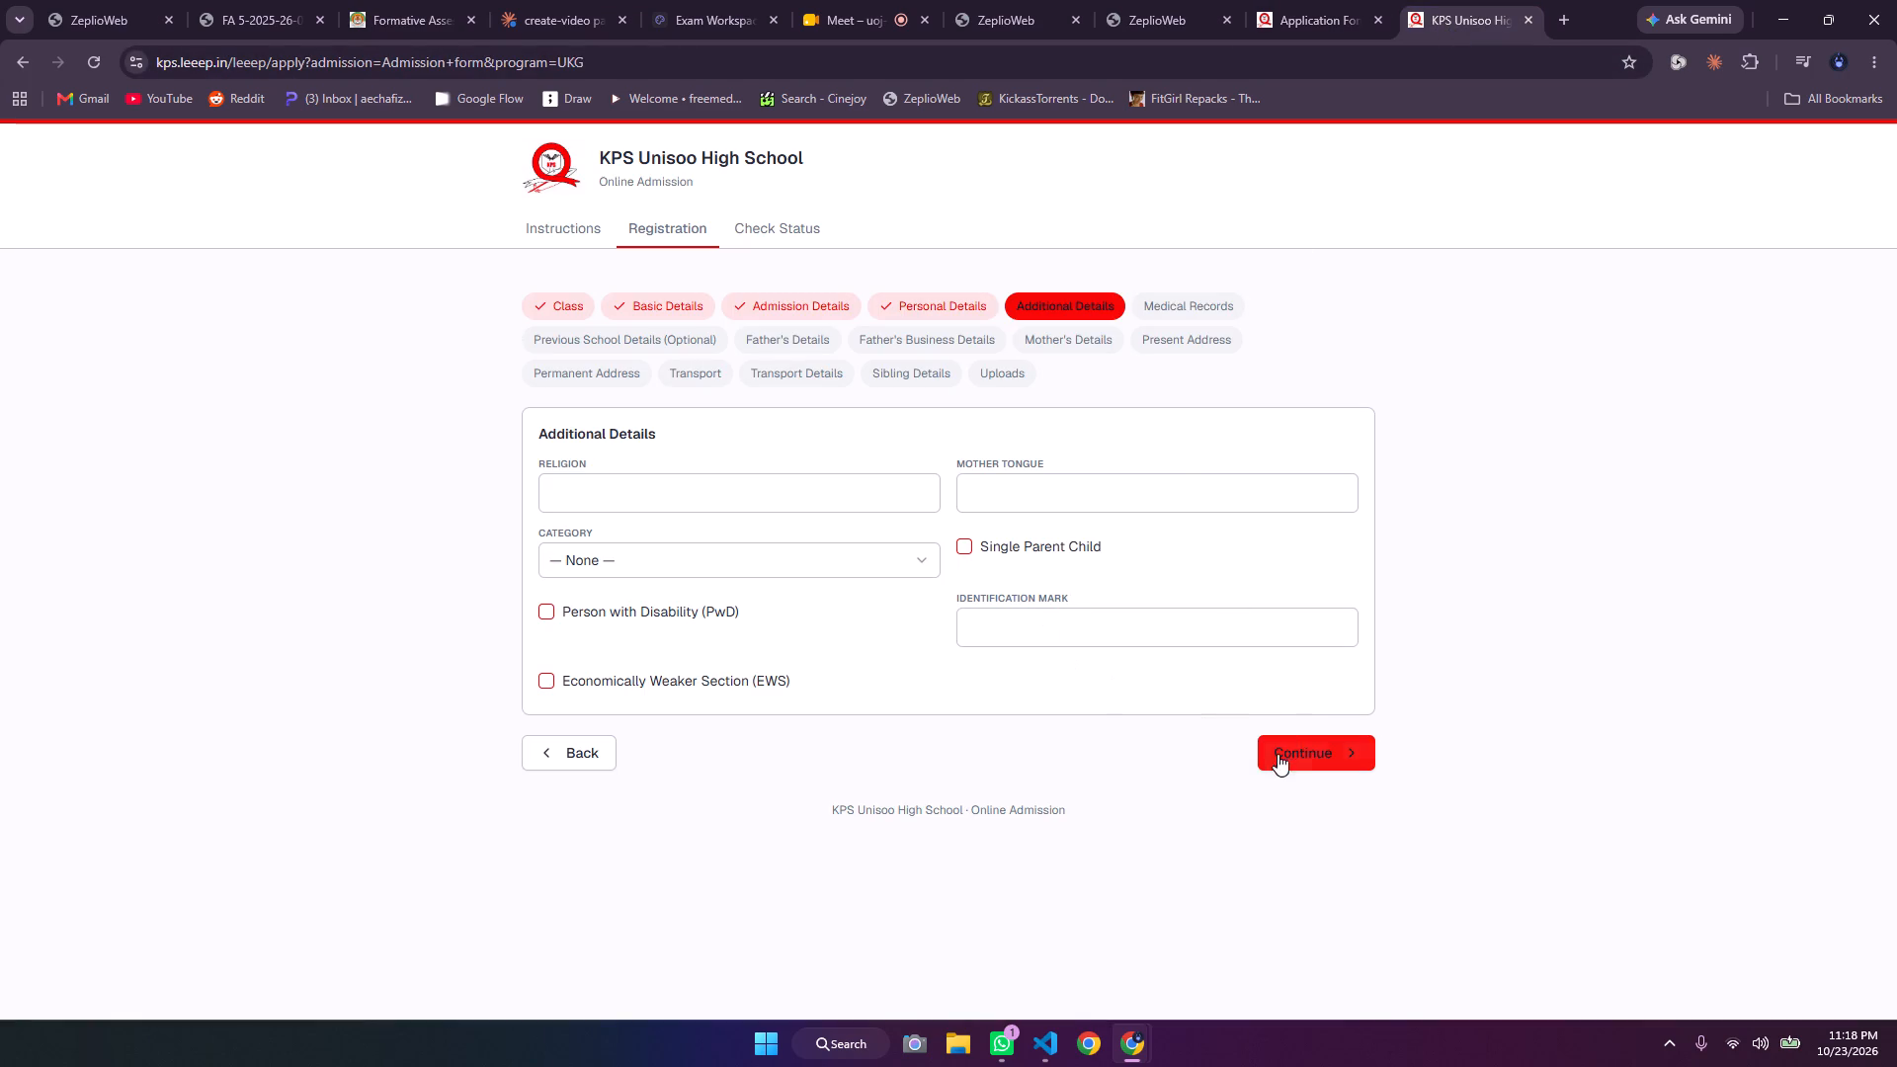
pyautogui.click(1297, 749)
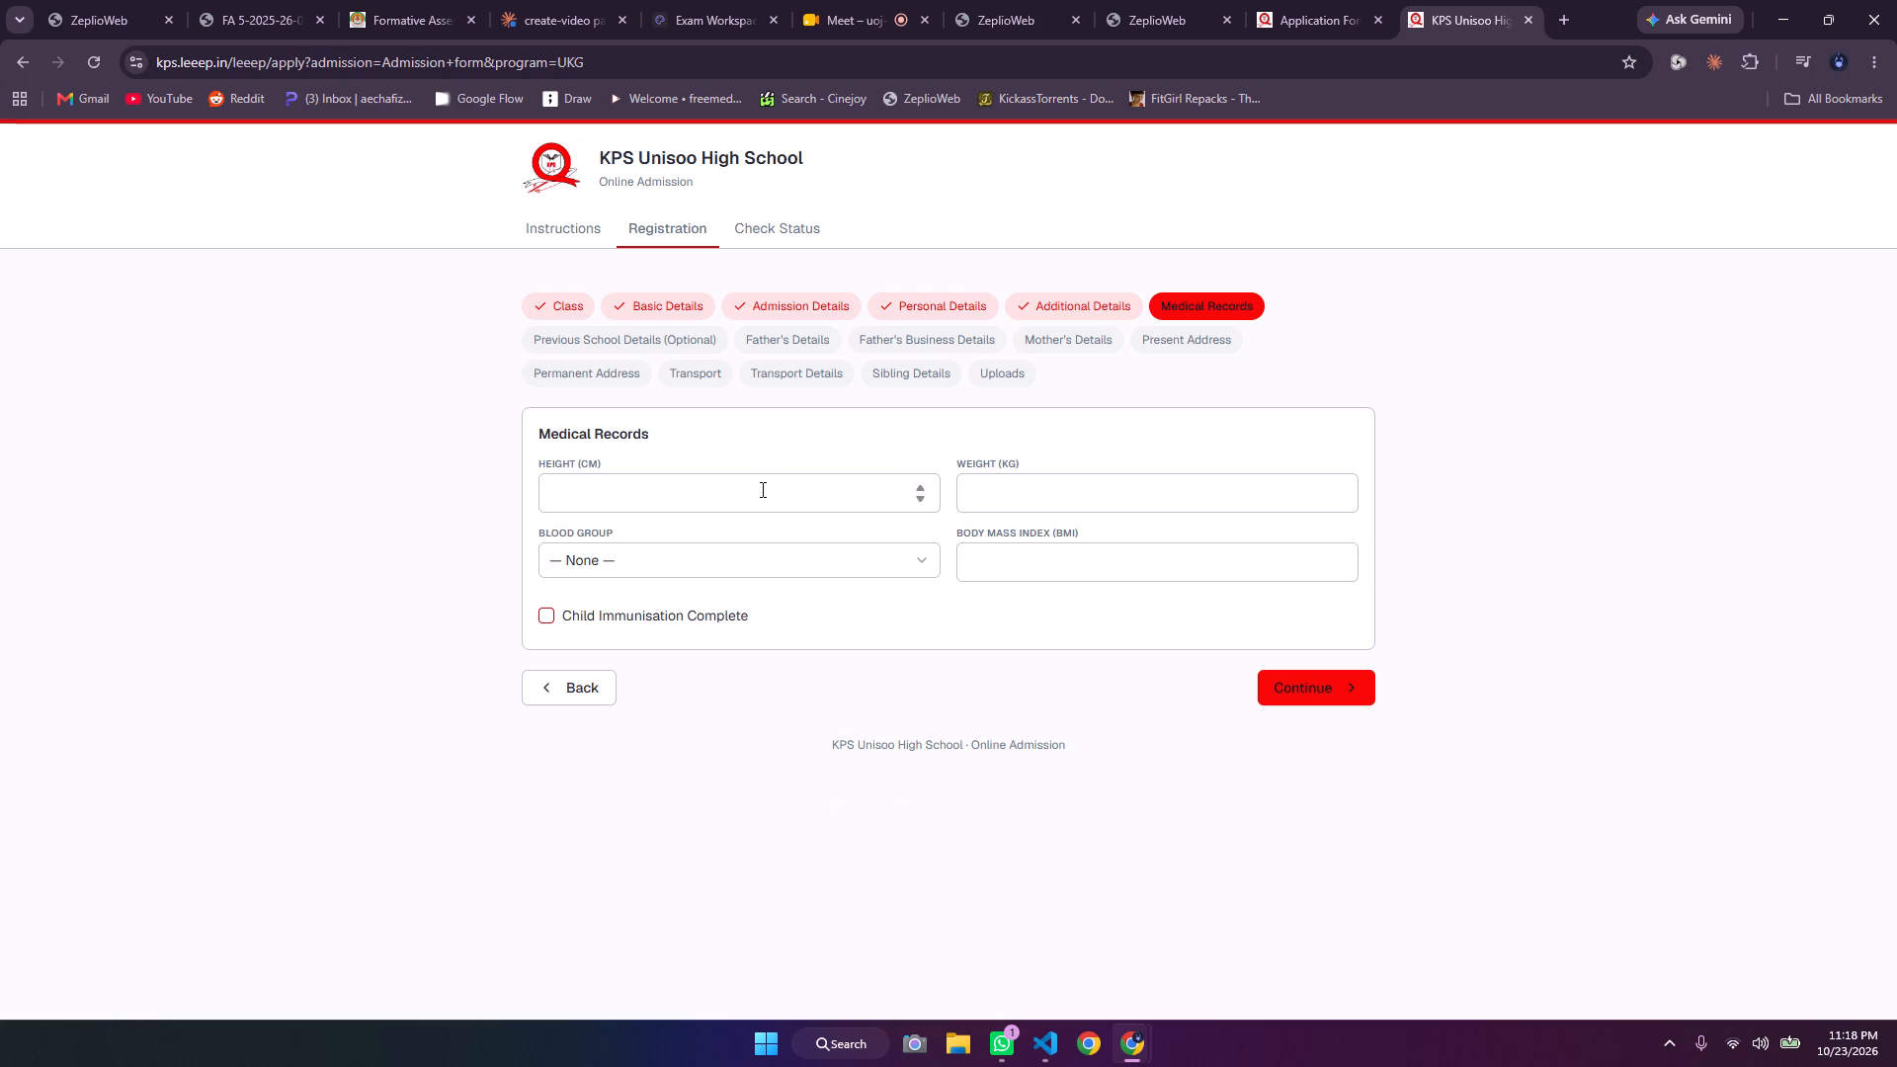
pyautogui.click(761, 489)
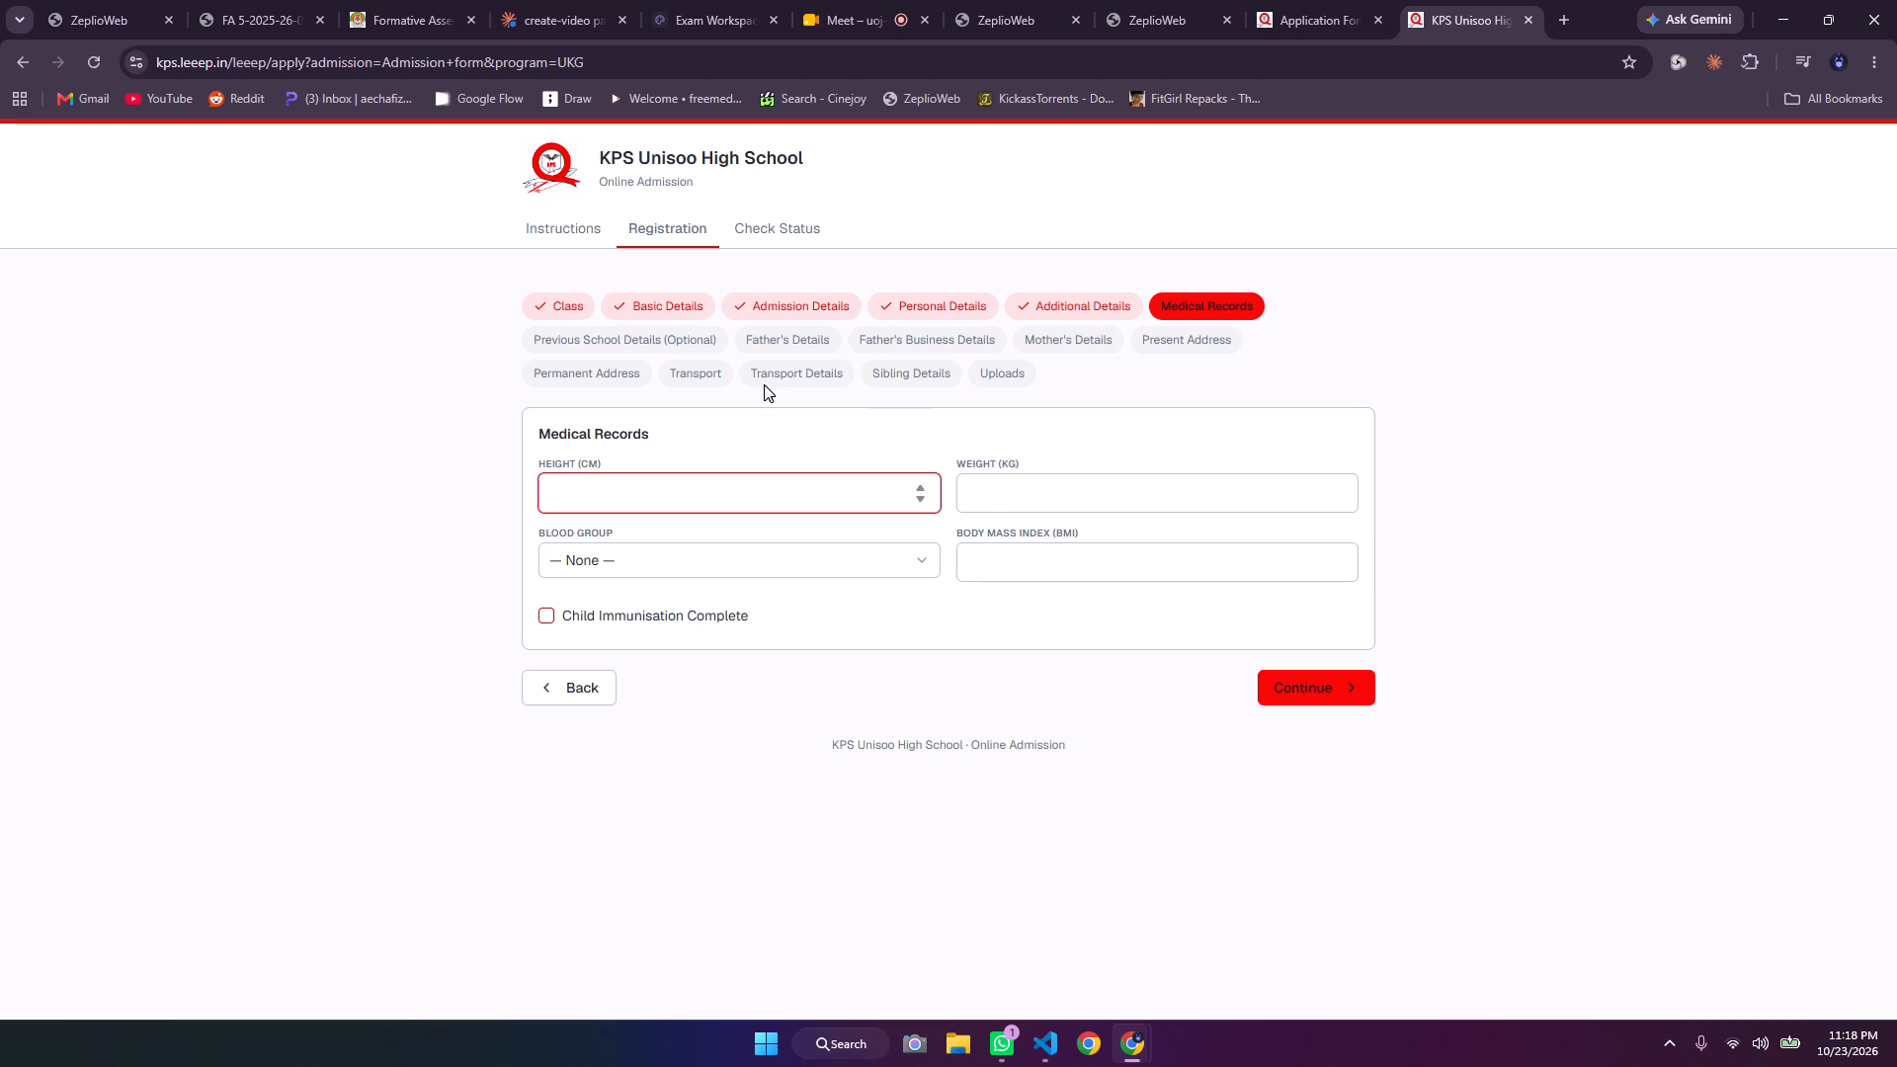
pyautogui.hotkey('ctrl', 'shift', 'r')
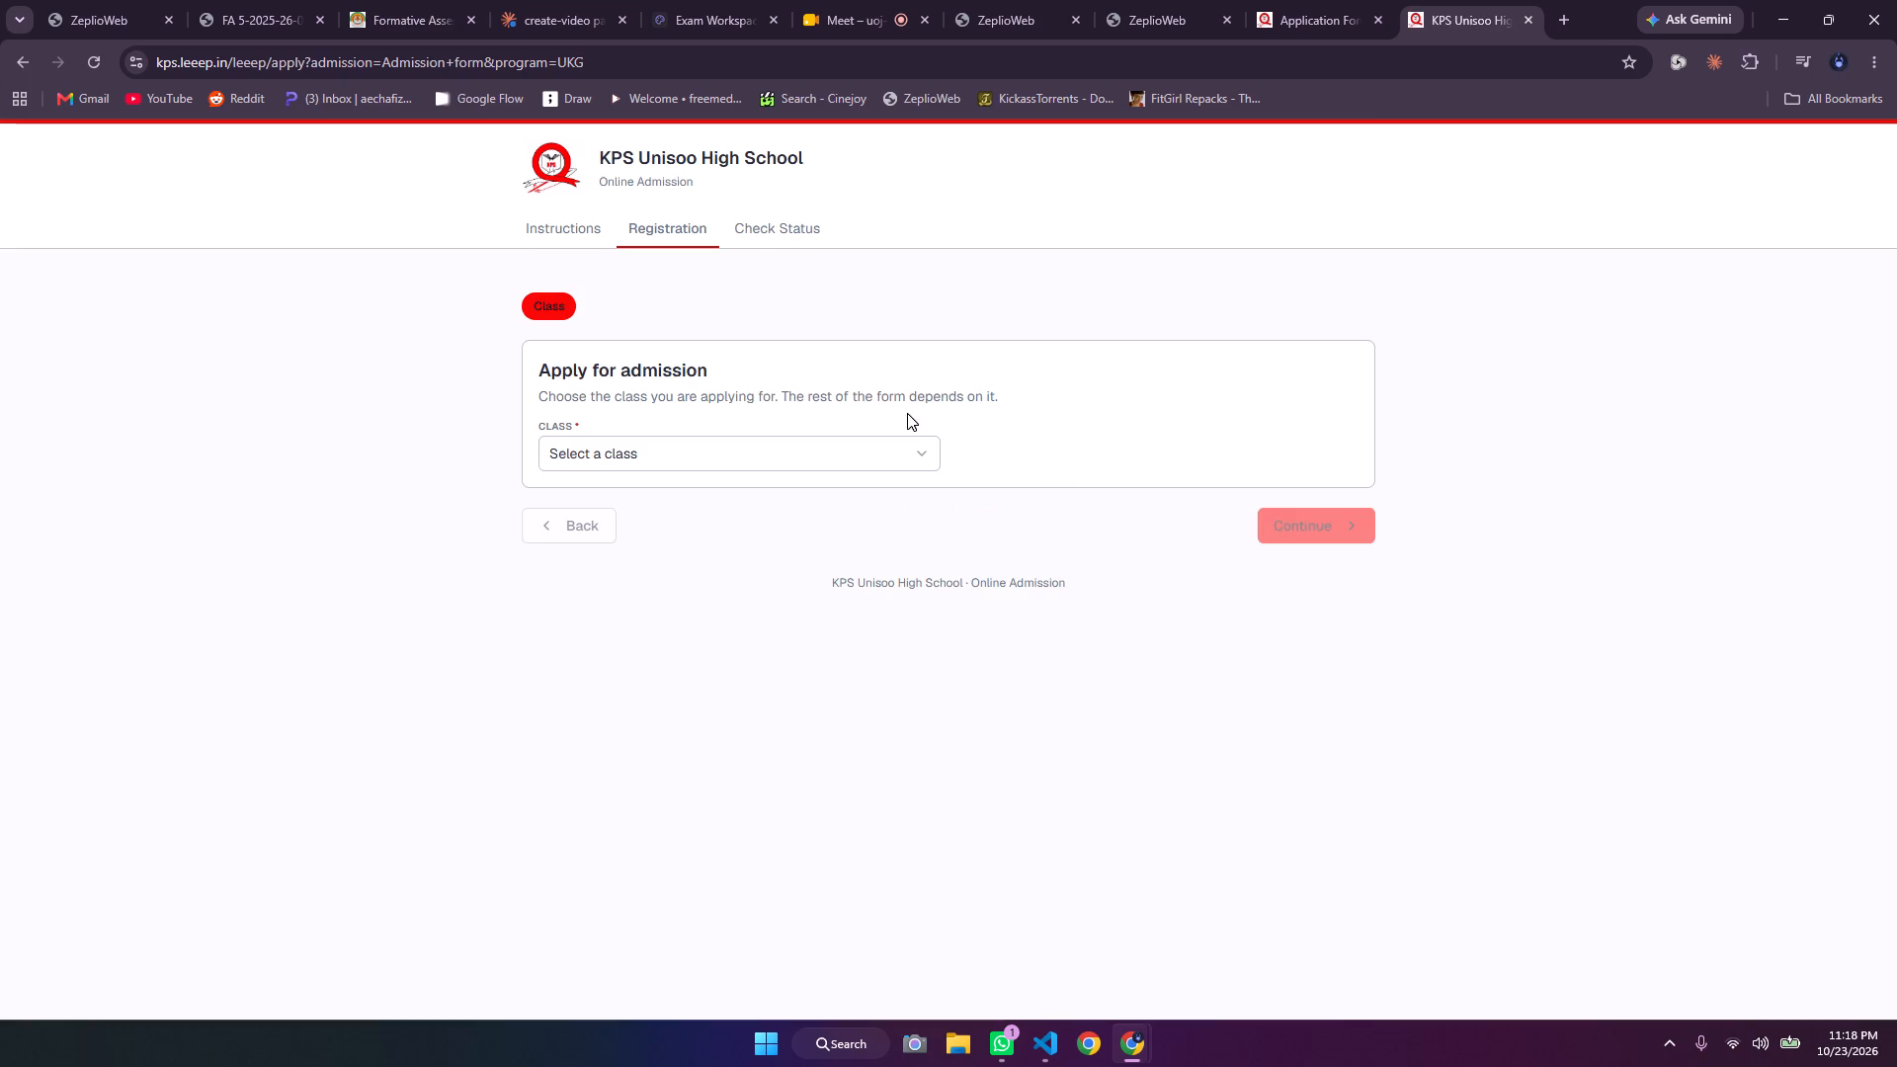
pyautogui.click(854, 440)
pyautogui.click(811, 501)
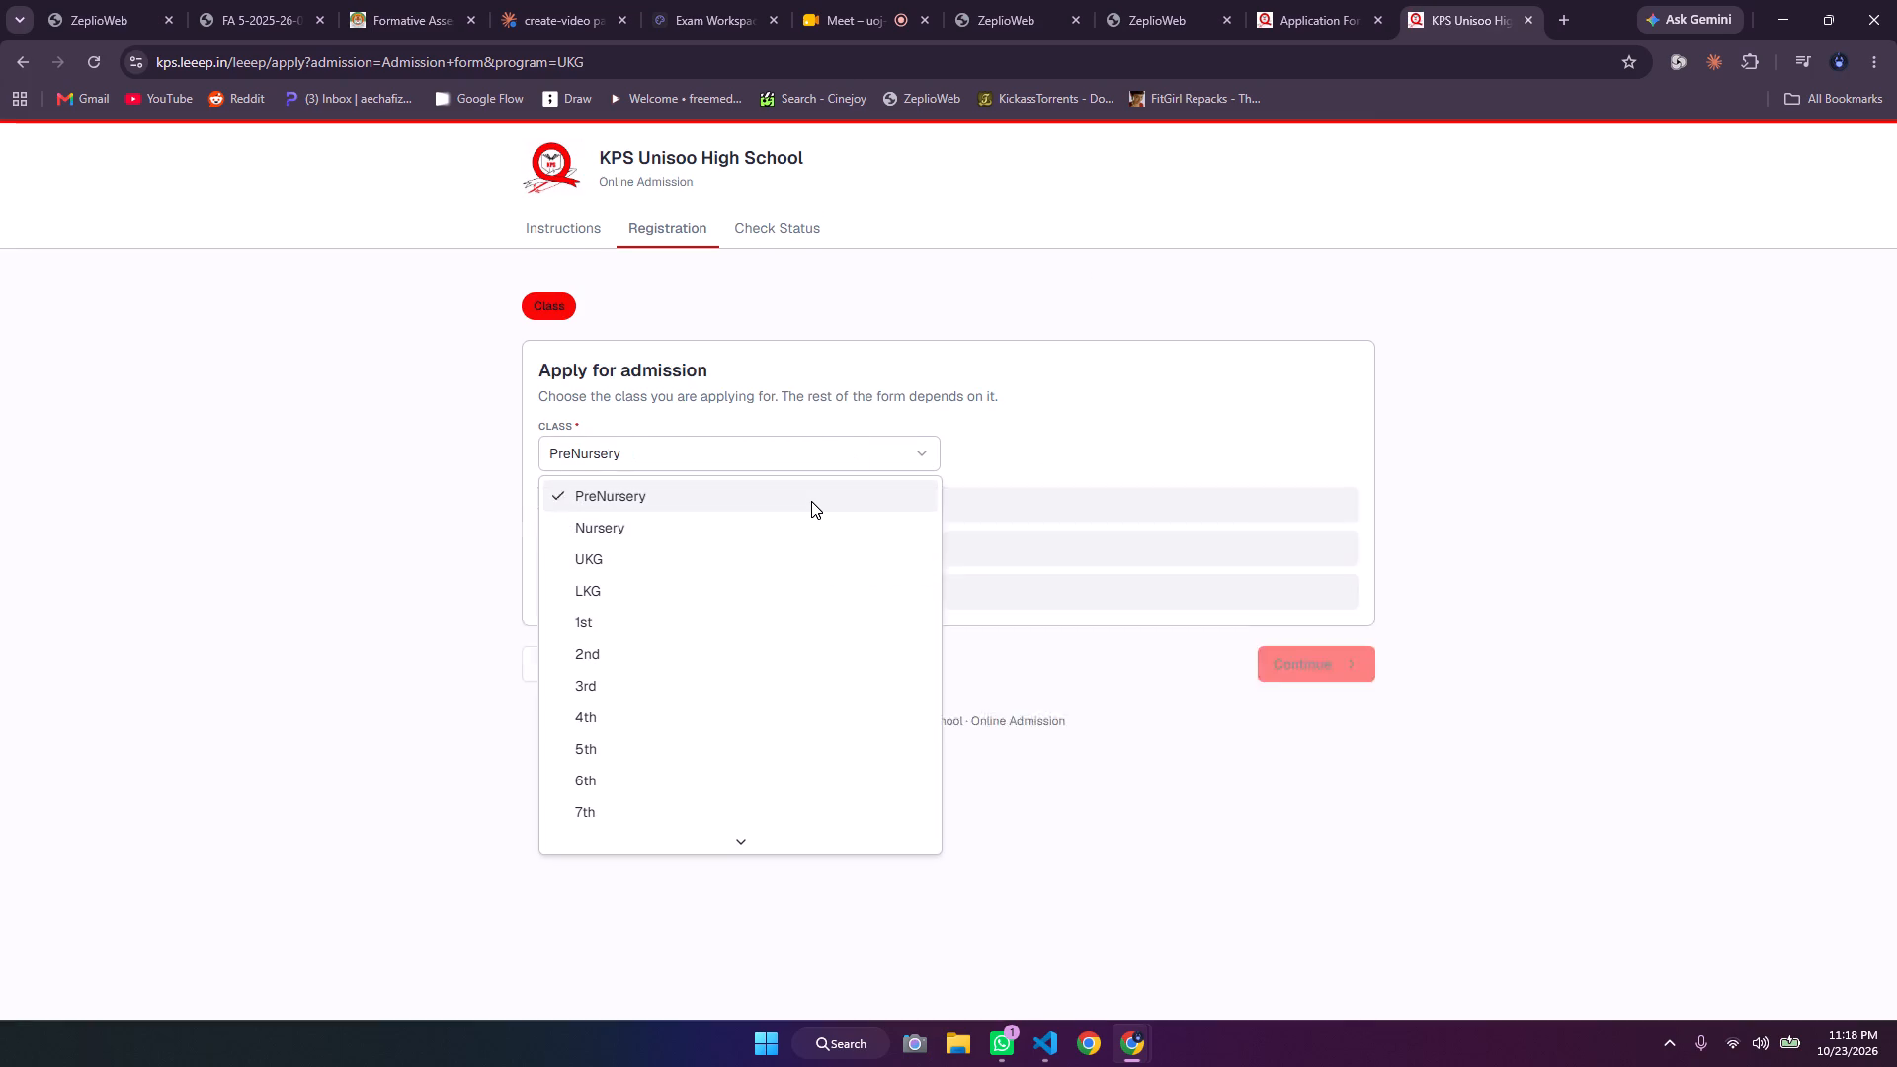
pyautogui.click(1329, 521)
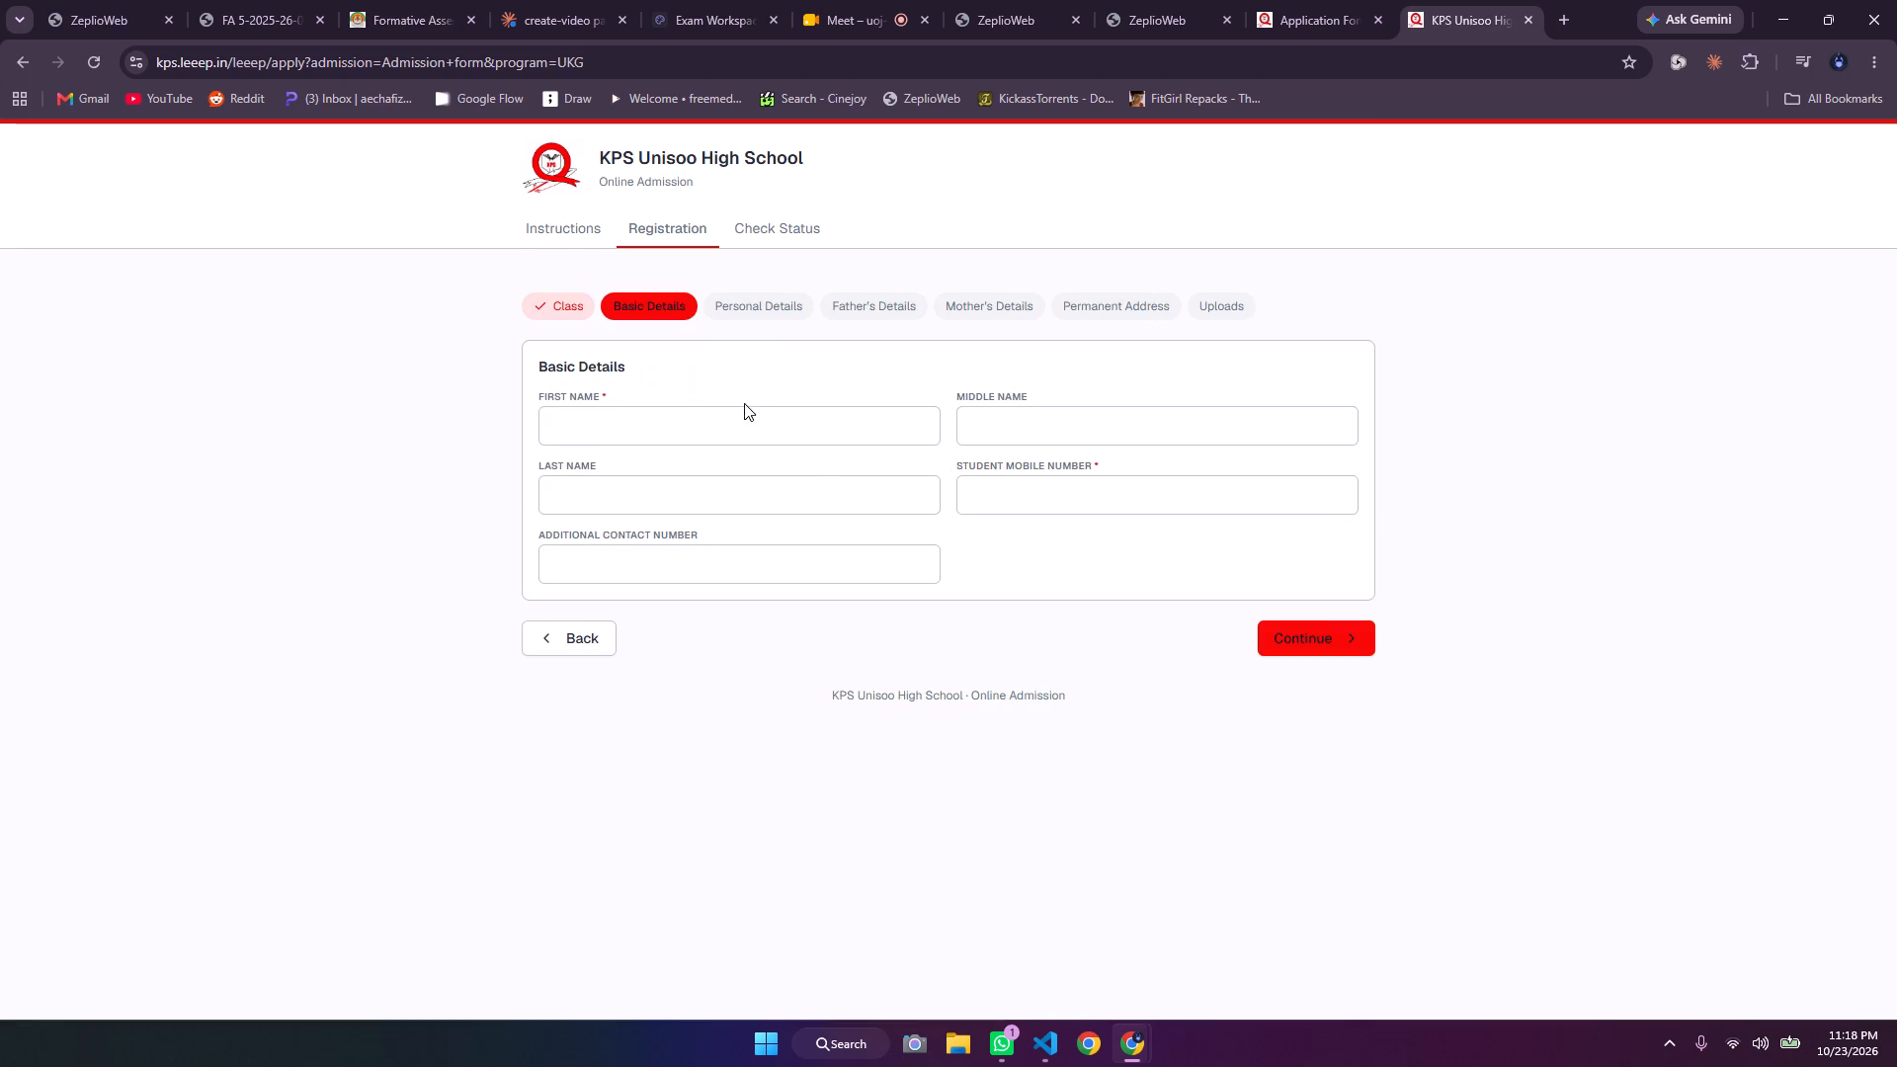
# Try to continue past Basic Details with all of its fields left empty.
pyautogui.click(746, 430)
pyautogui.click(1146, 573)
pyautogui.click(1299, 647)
# Enter the first name gsdgf and the non-numeric student mobile number sdfgsdgf, and try to continue past Basic Details.
pyautogui.click(845, 435)
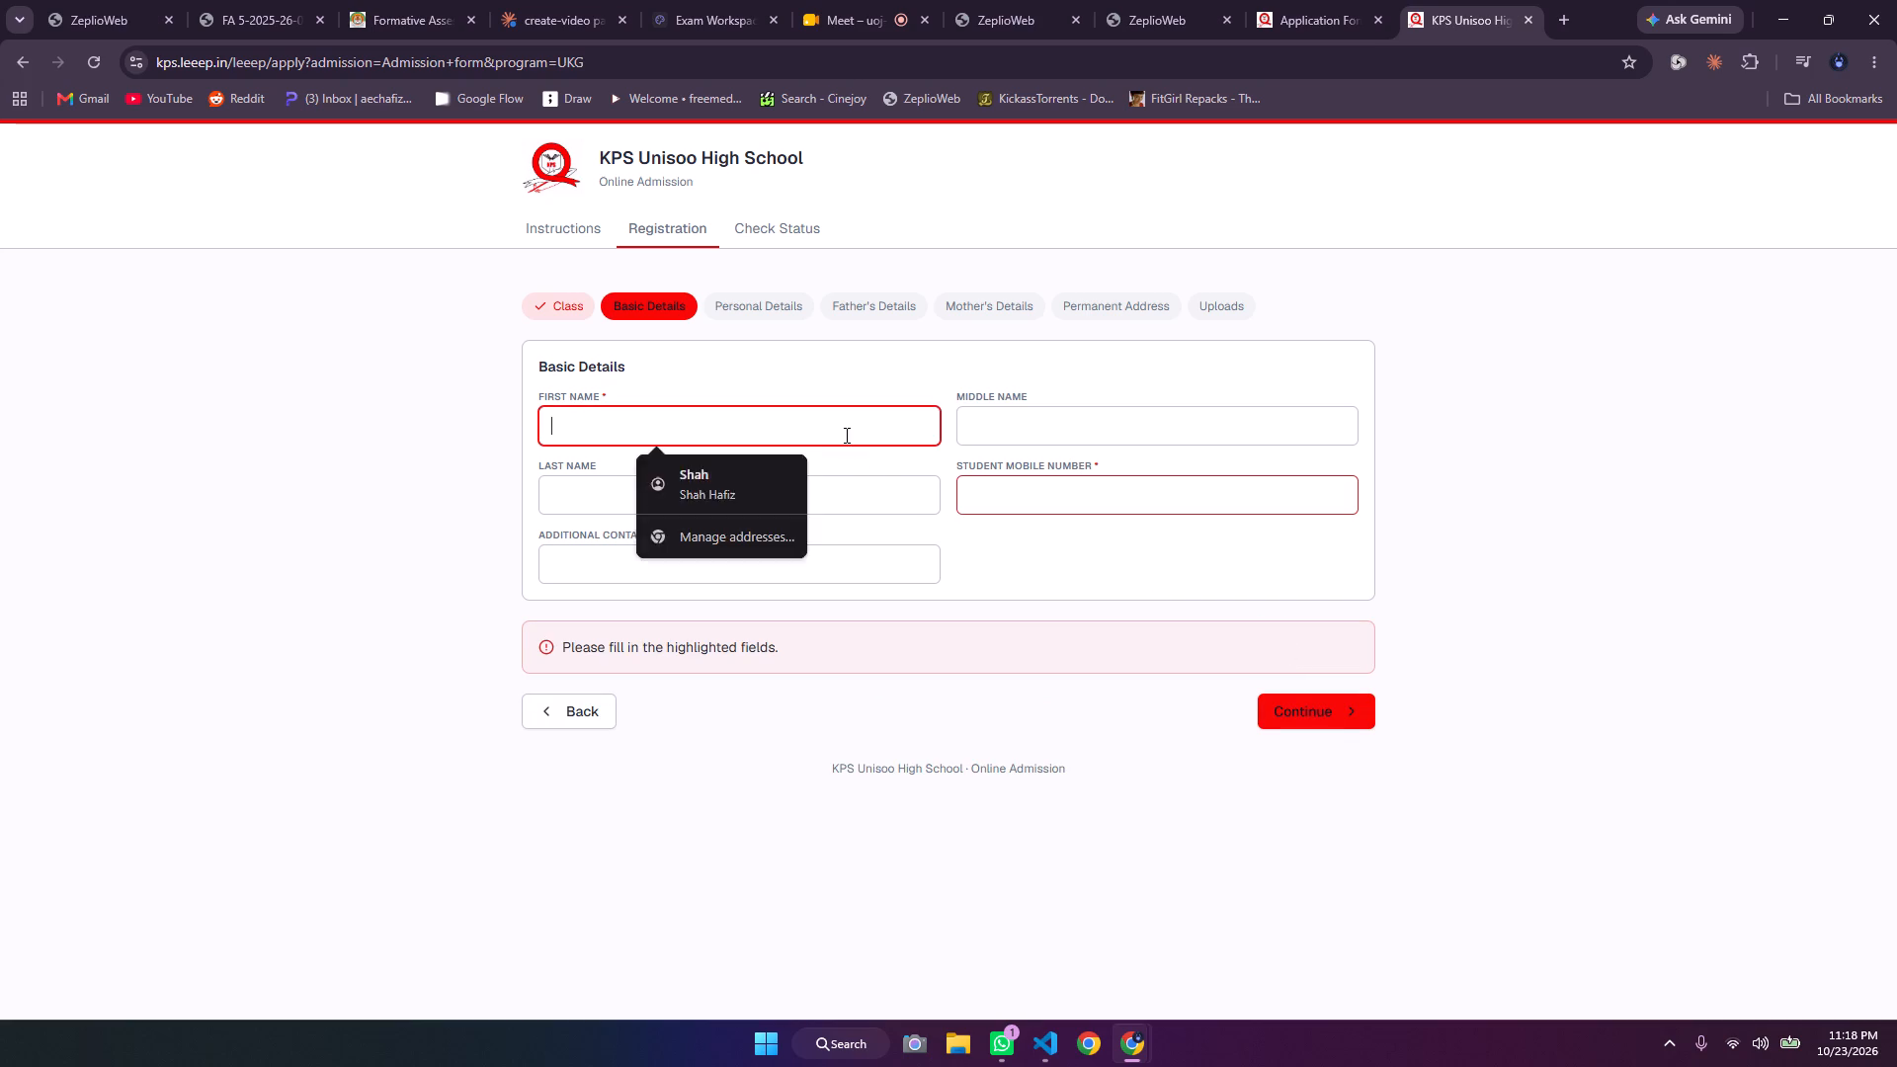
pyautogui.press('g')
pyautogui.write('sdgf')
pyautogui.click(1039, 507)
pyautogui.write('sdfg')
pyautogui.write('sdgf')
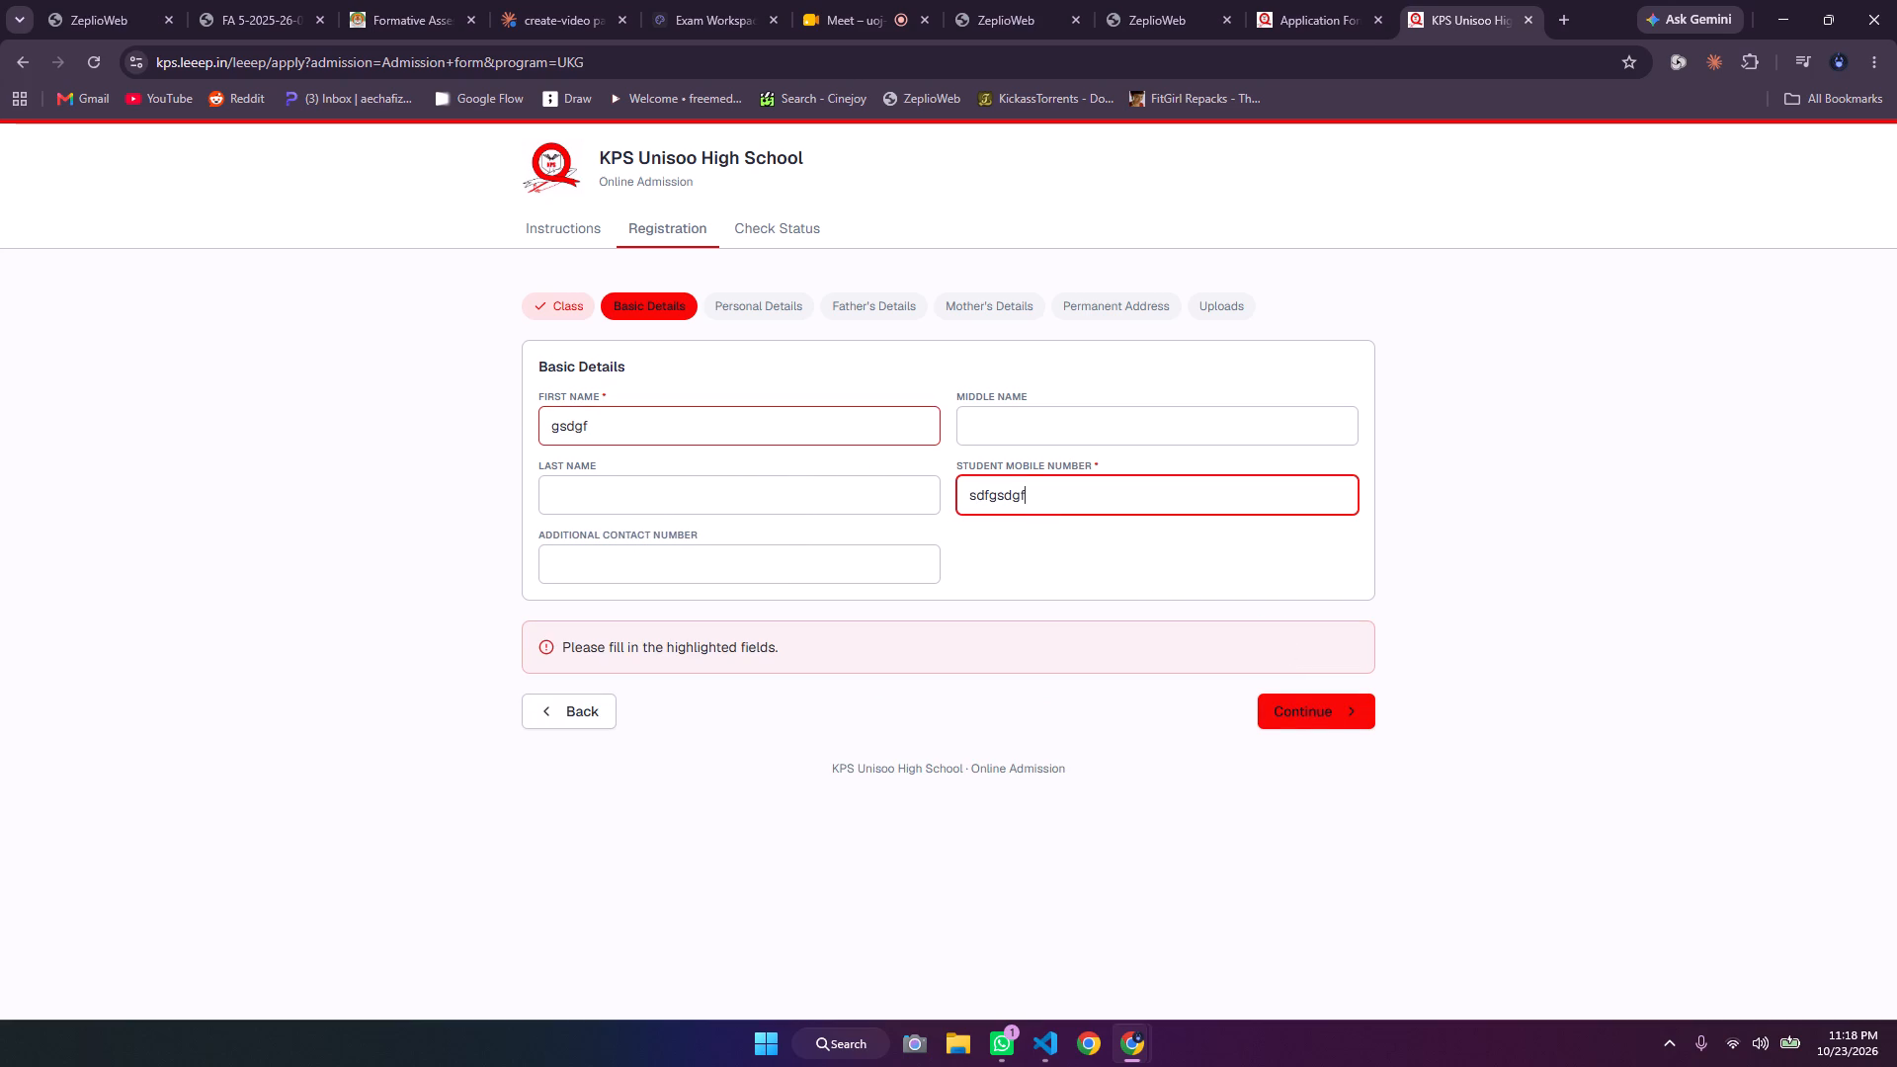
pyautogui.click(1319, 725)
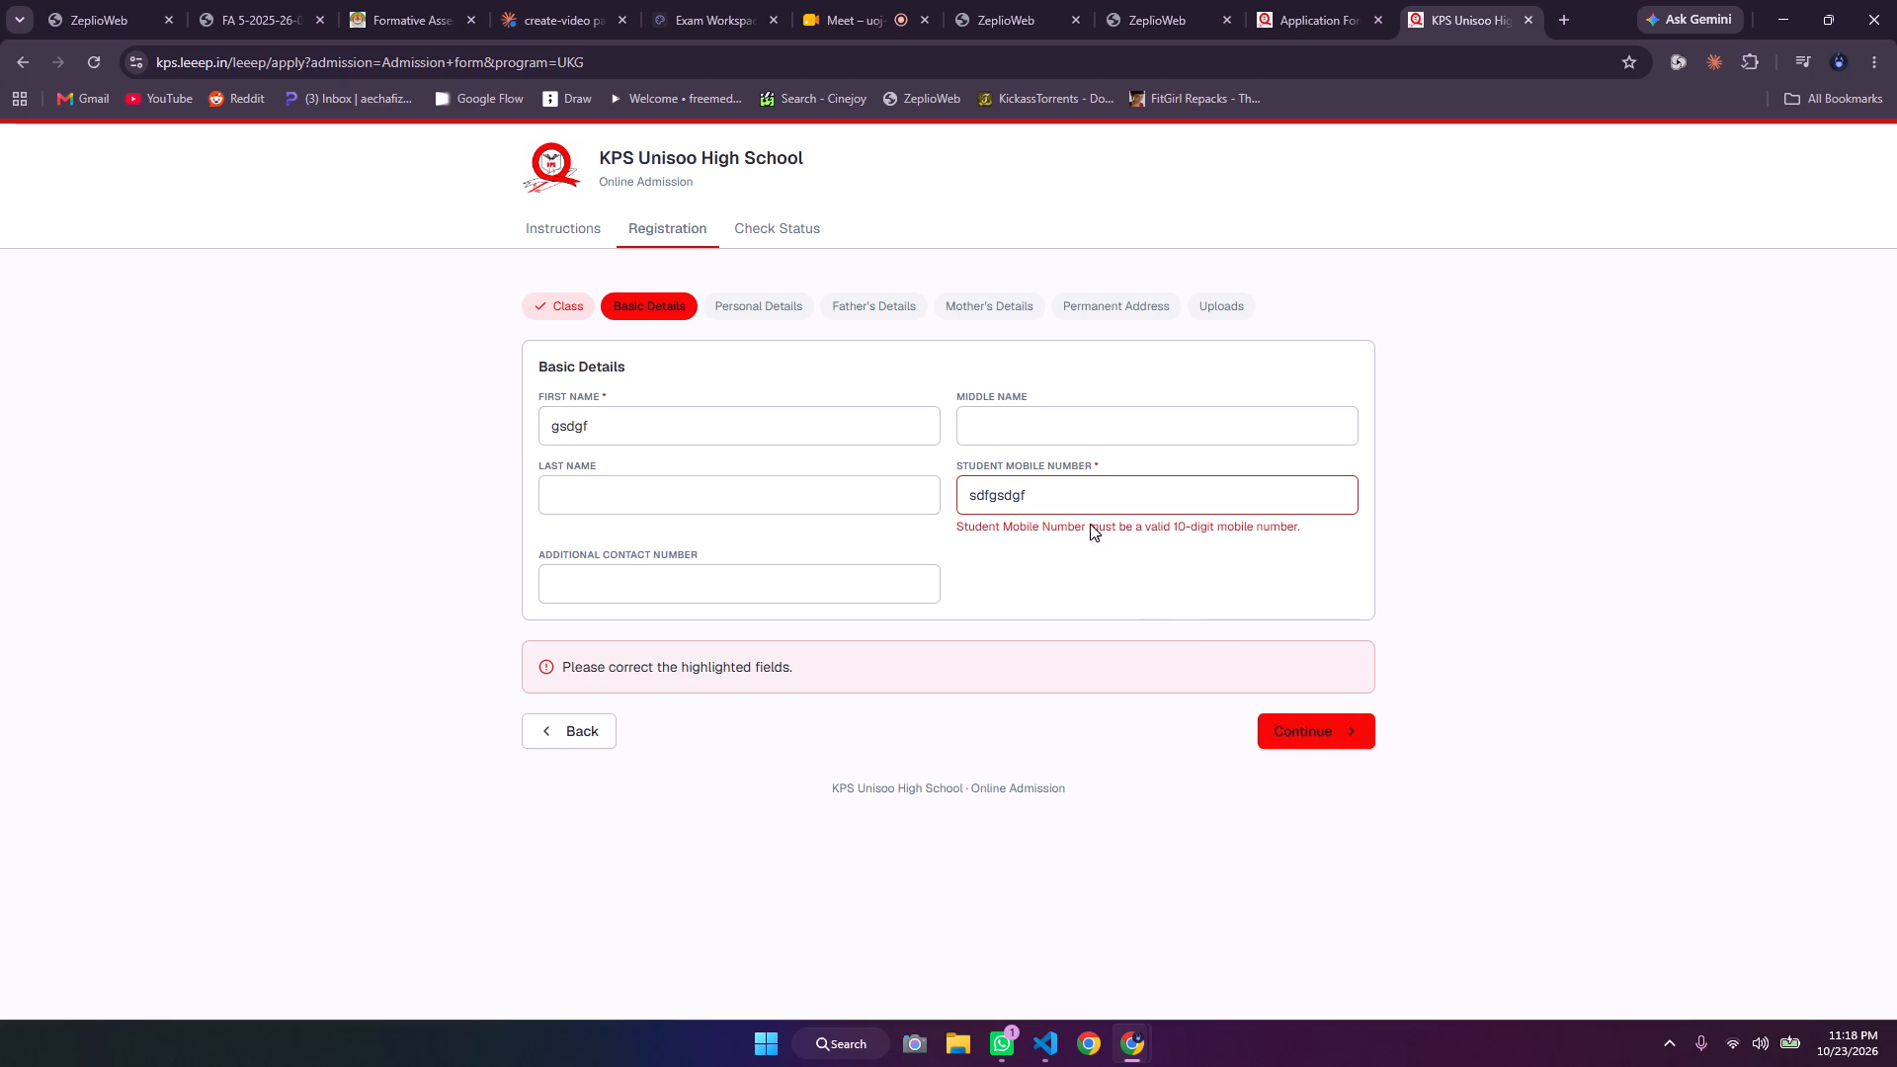
# Replace the student mobile number with a dummy number, first nine digits and then ten, and continue to Personal Details.
pyautogui.click(1155, 492)
pyautogui.hotkey('ctrl', 'BackSpace')
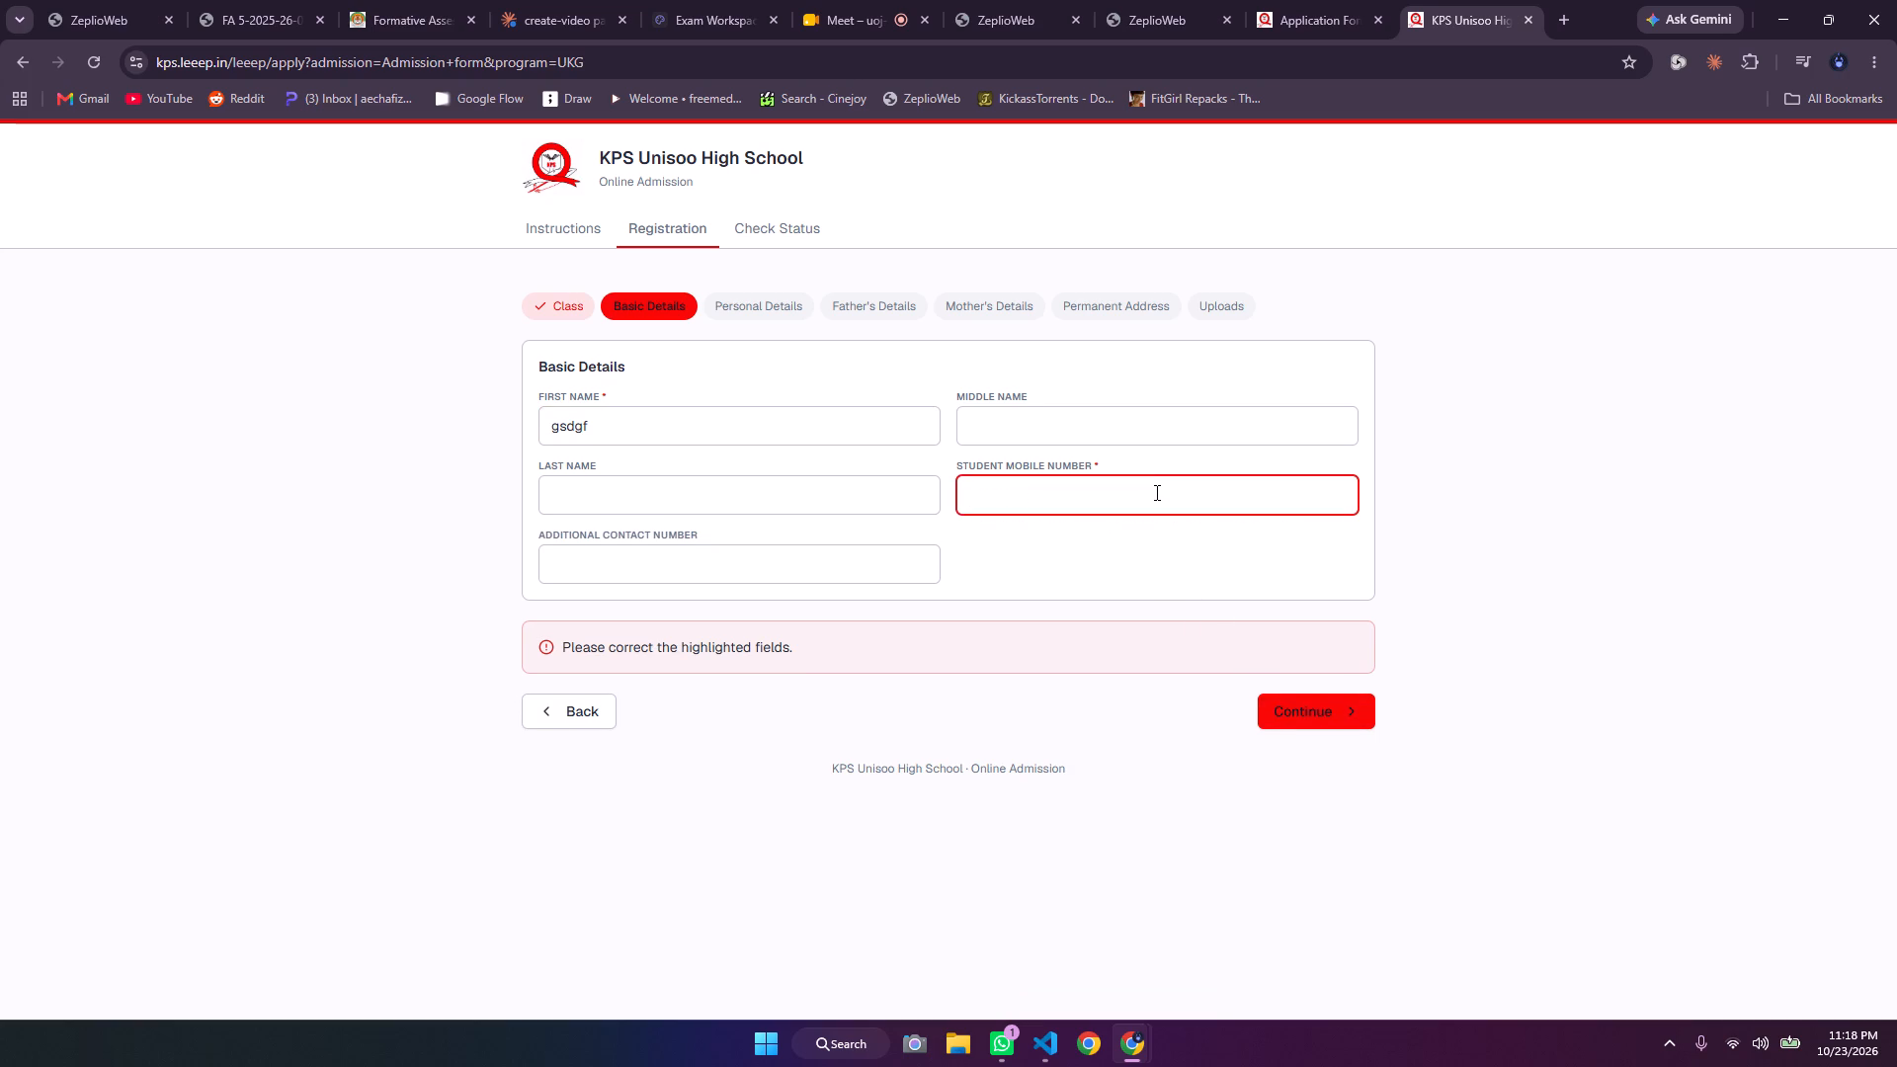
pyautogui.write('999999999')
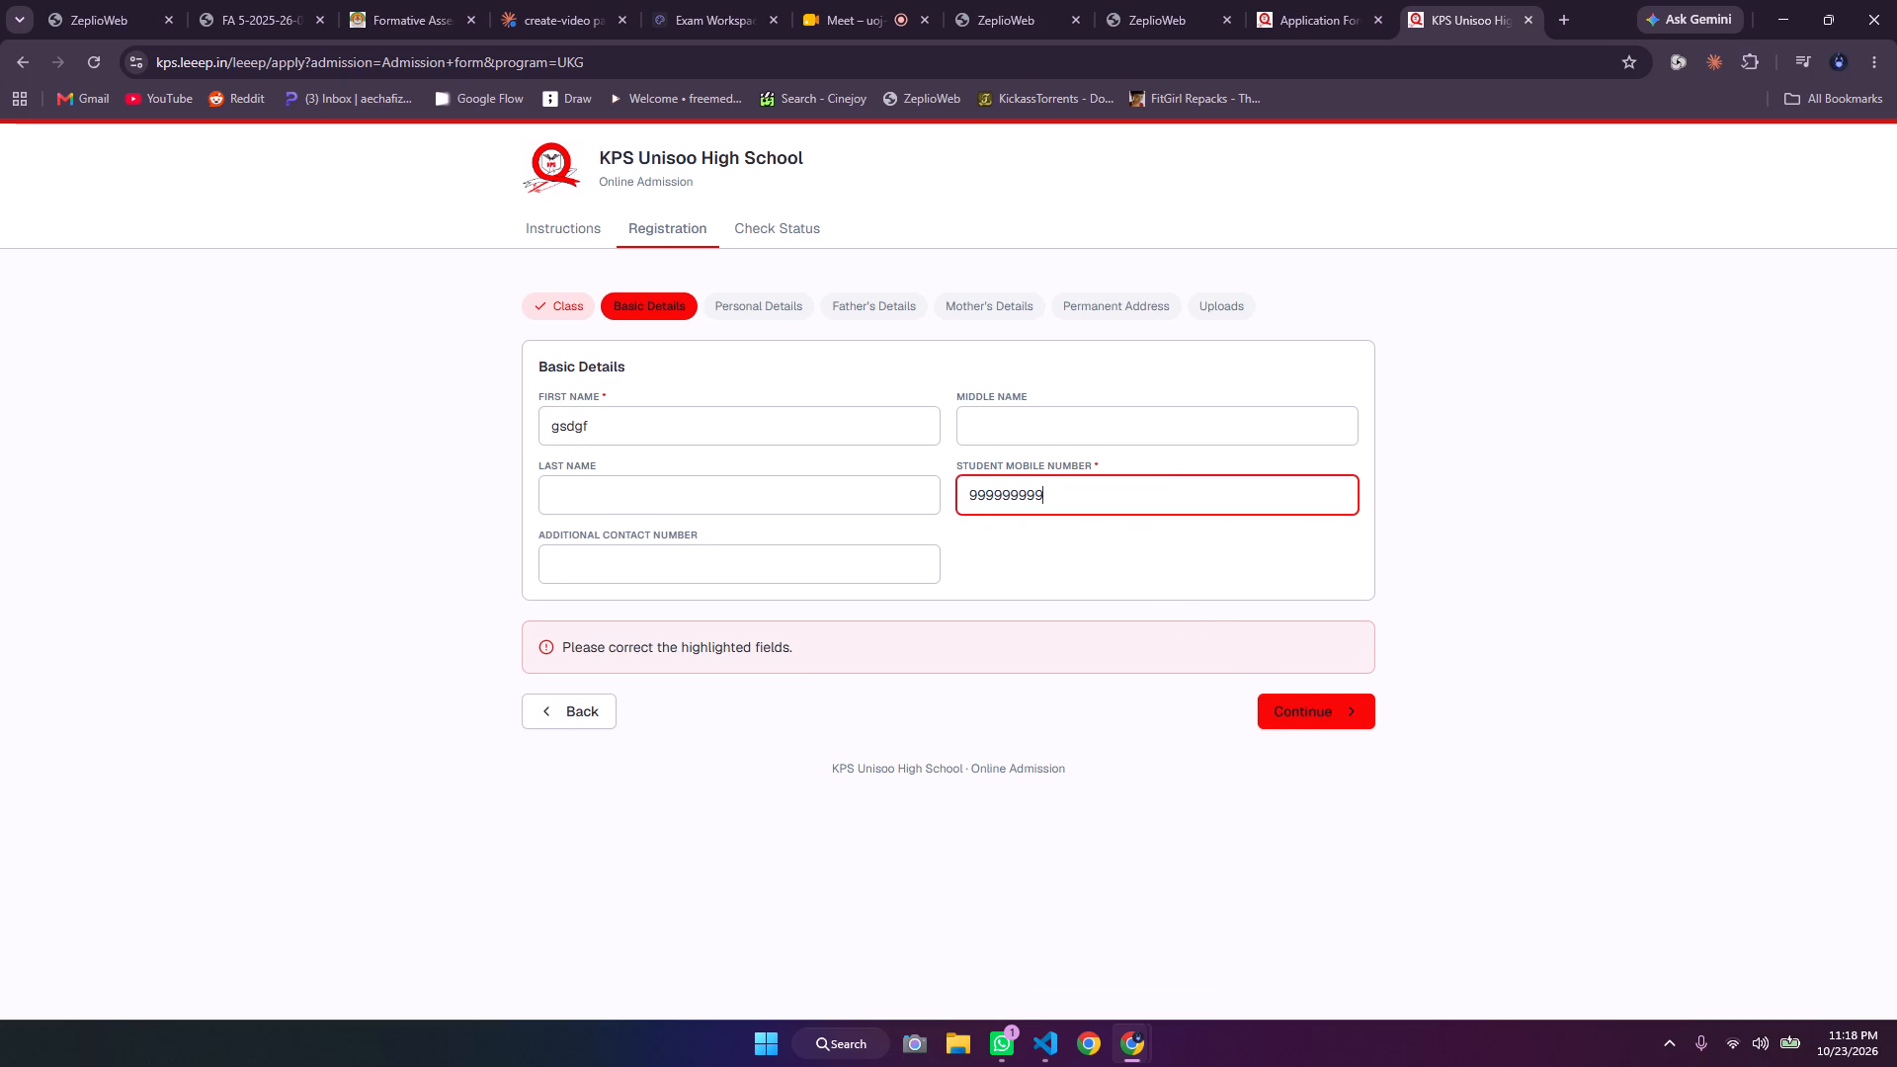
pyautogui.click(1258, 719)
pyautogui.click(1155, 511)
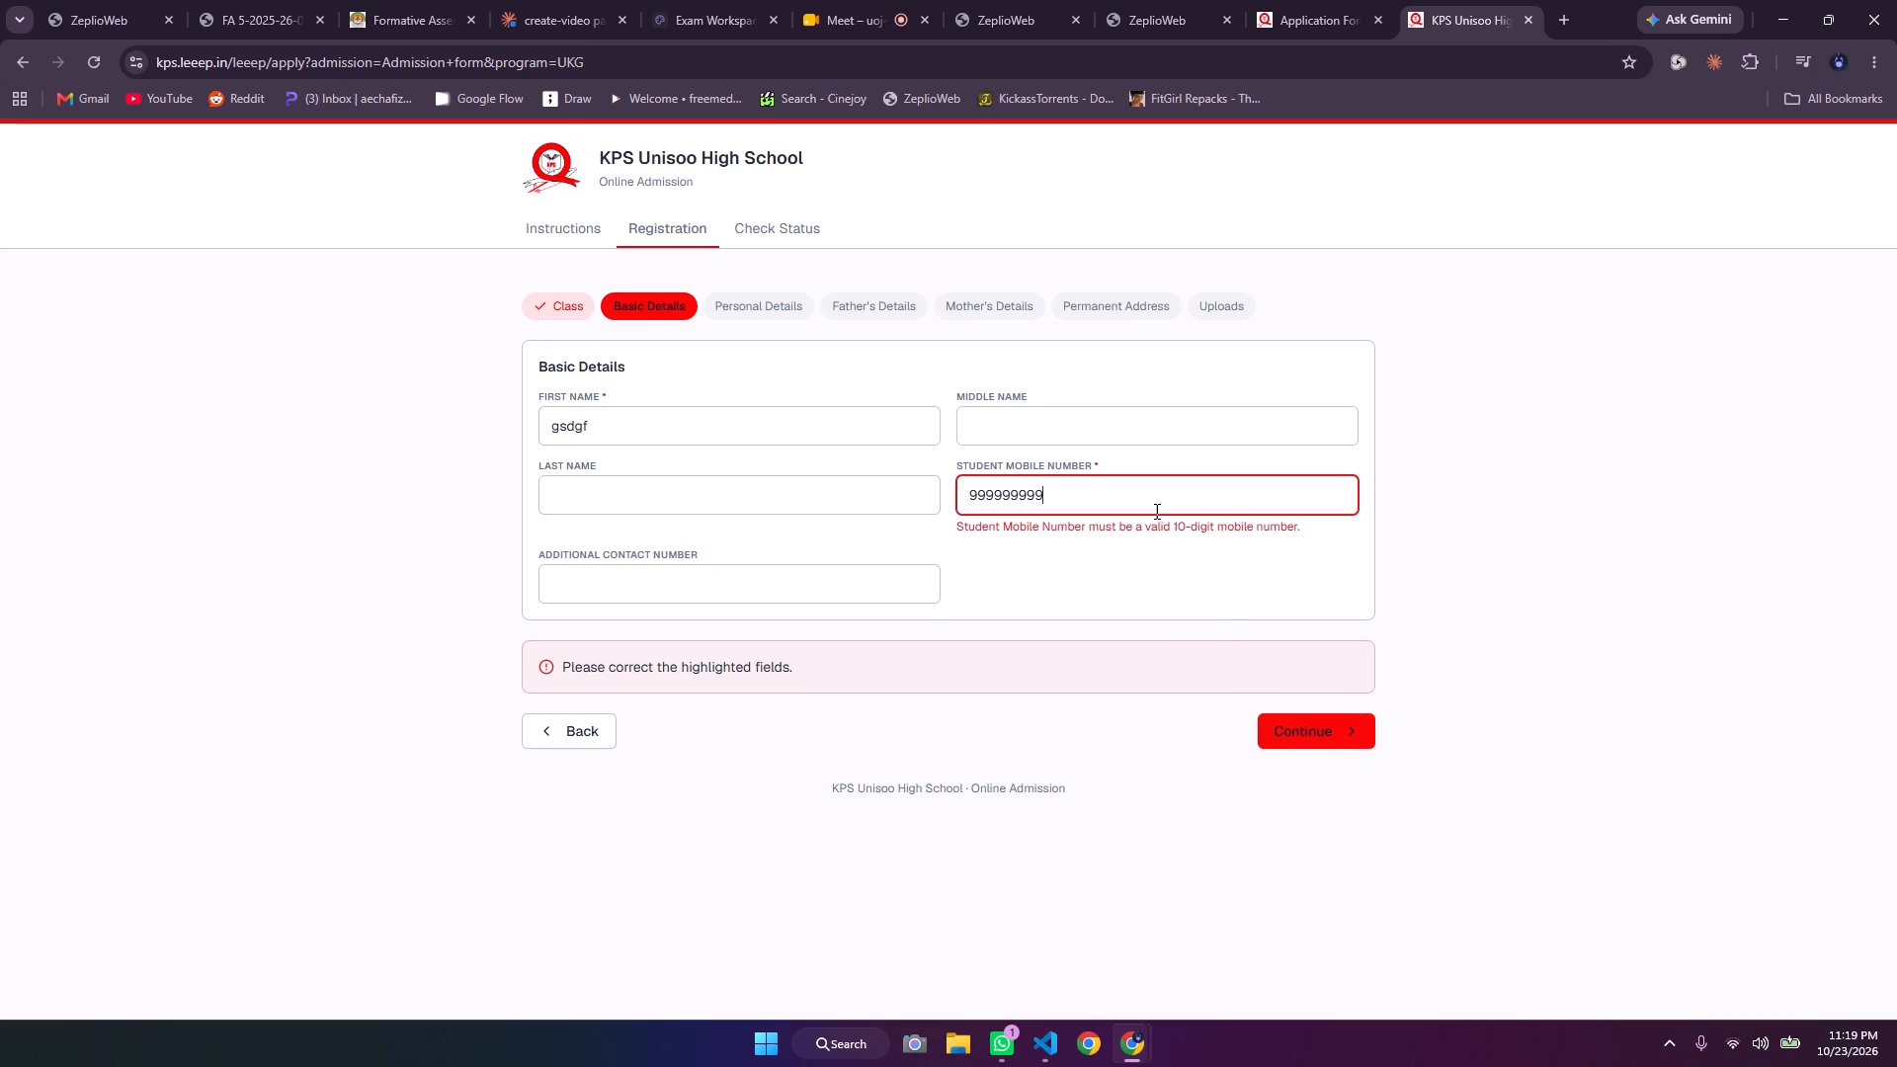
pyautogui.press('9')
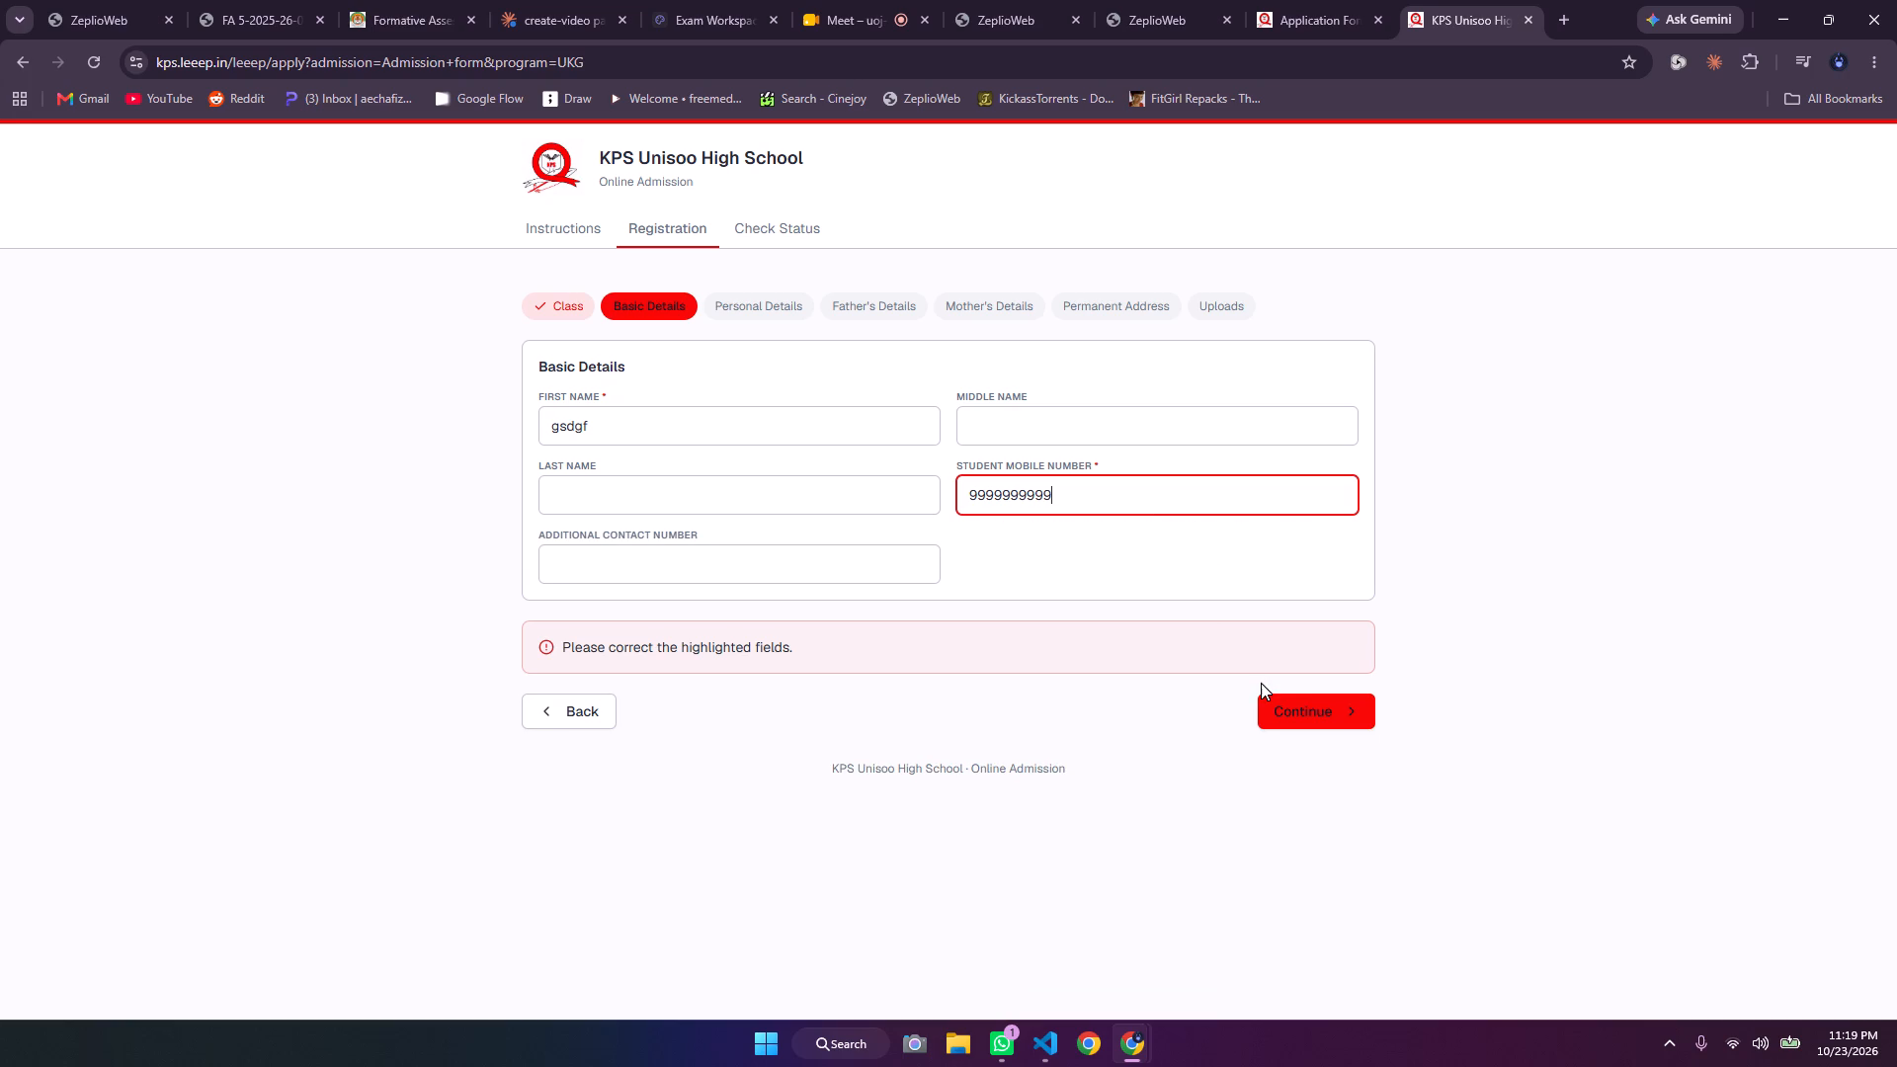
pyautogui.click(1281, 702)
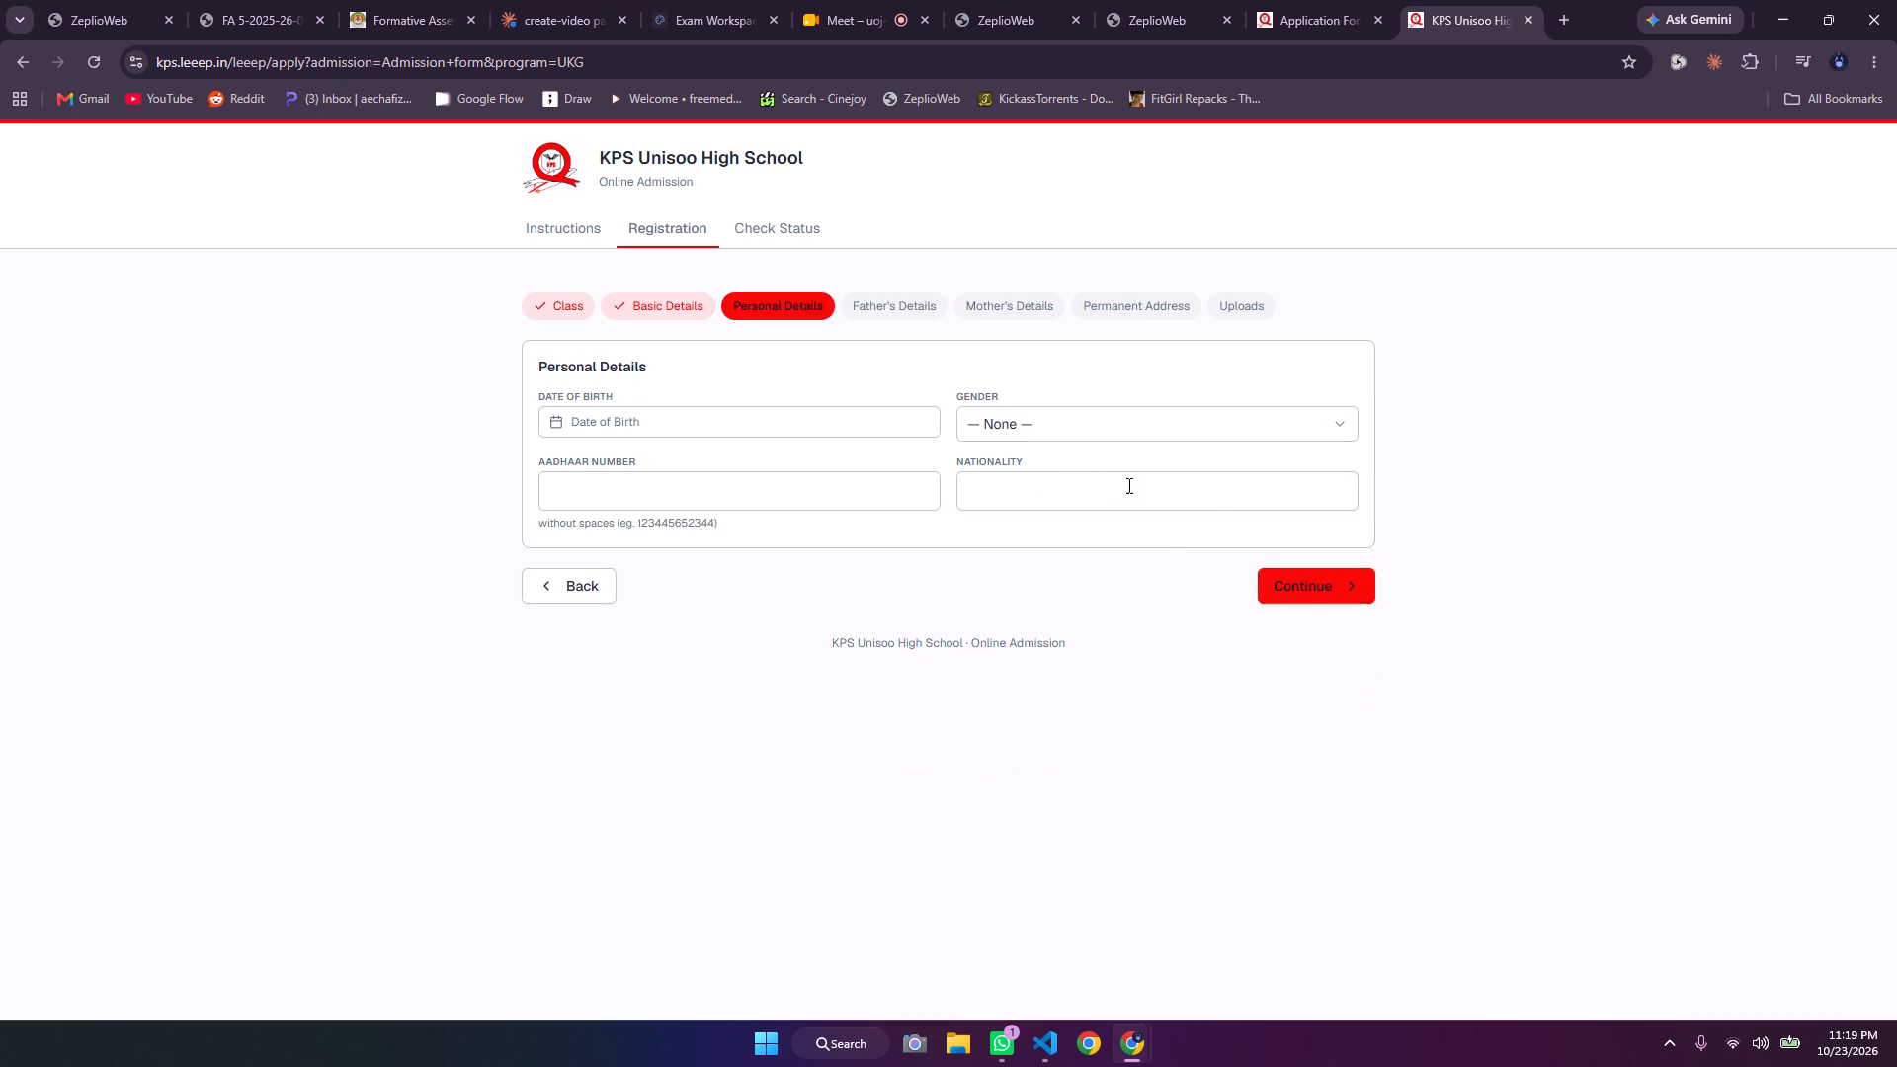
# Examine the Nationality field in Personal Details and select its label text.
pyautogui.click(1131, 510)
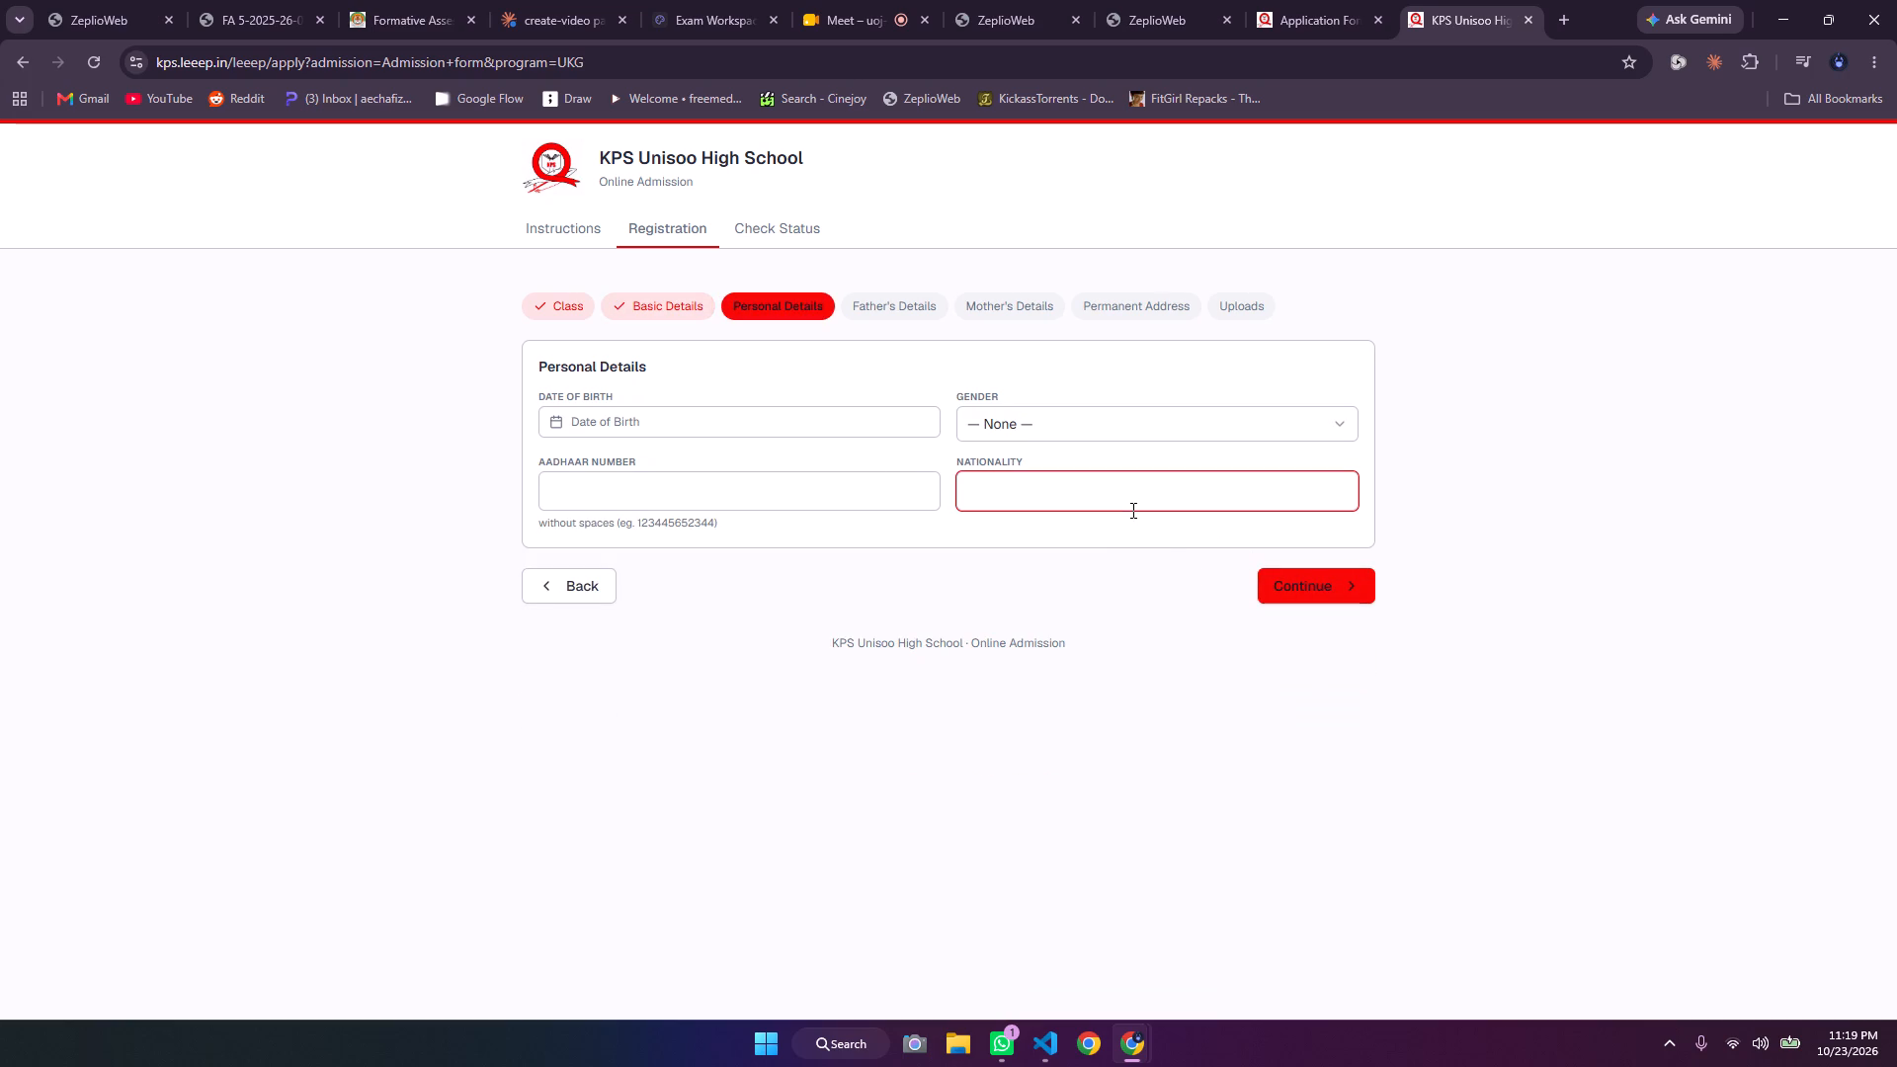
pyautogui.doubleClick(999, 453)
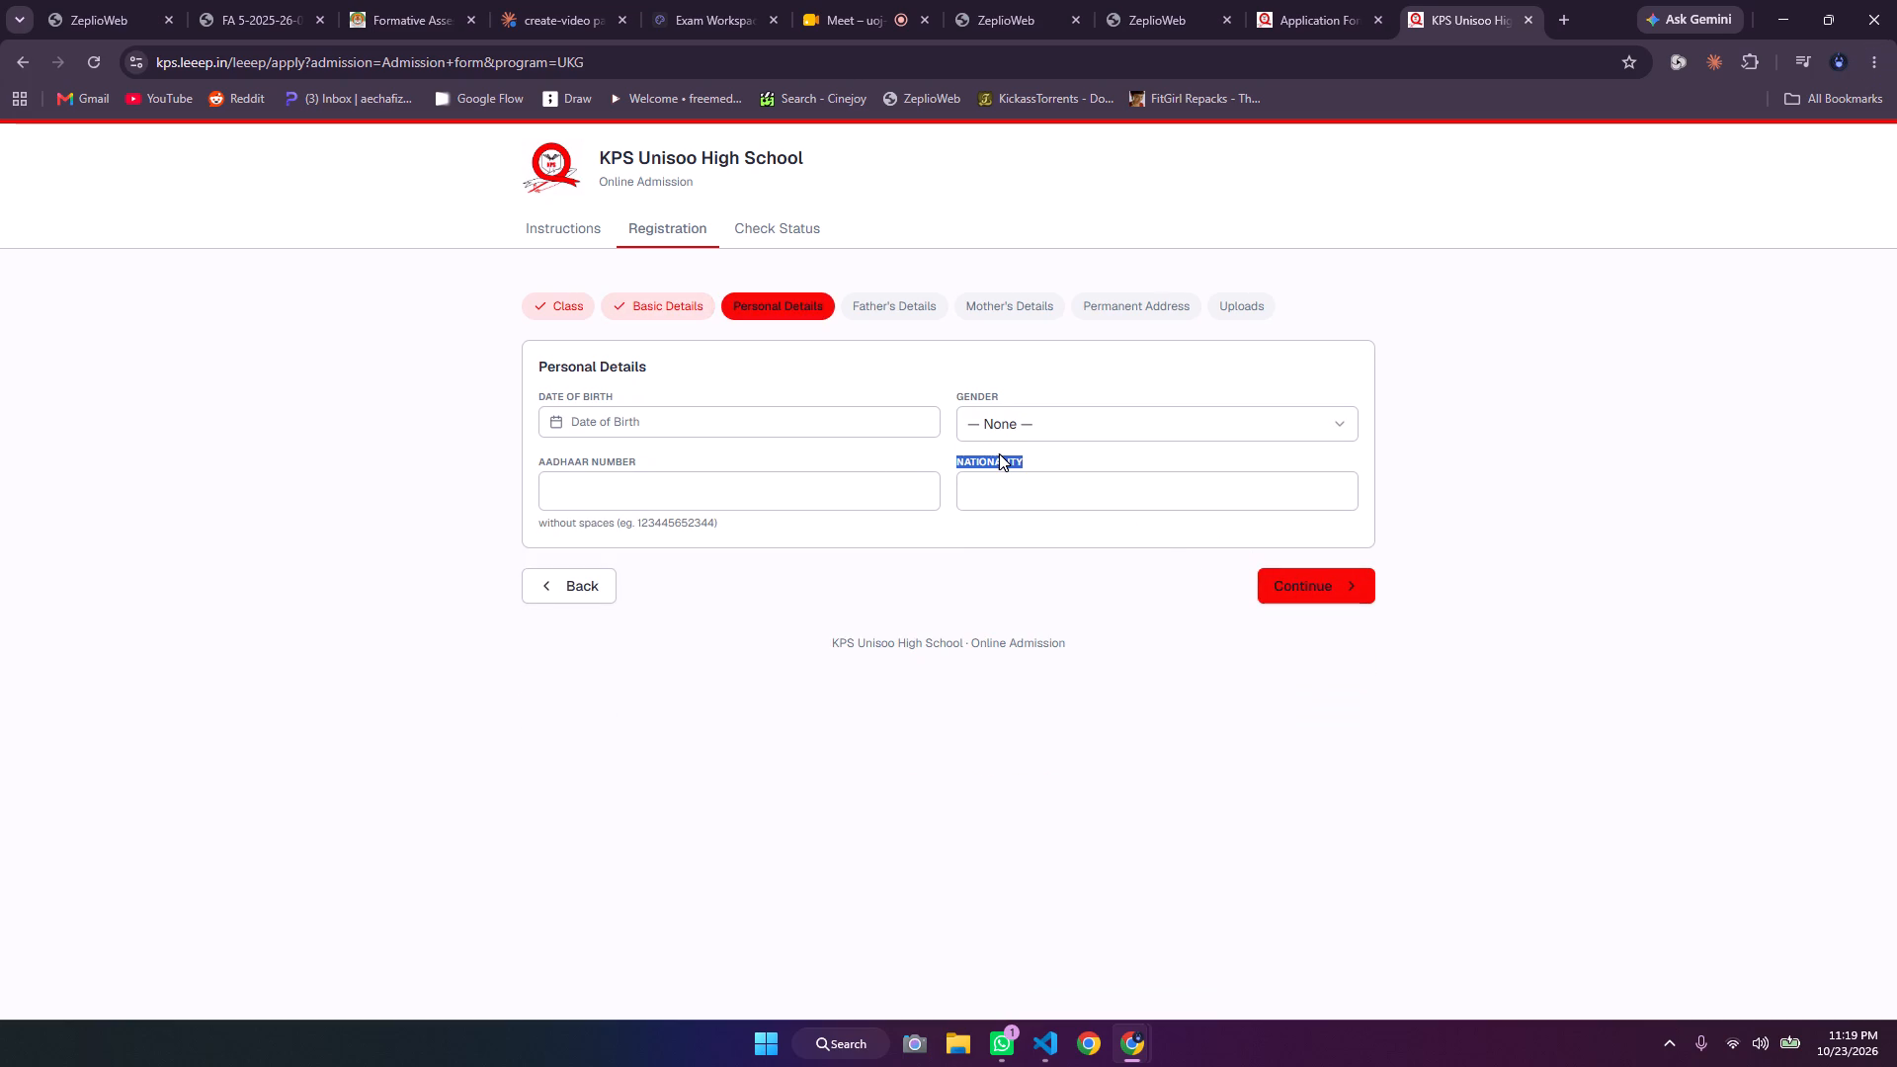
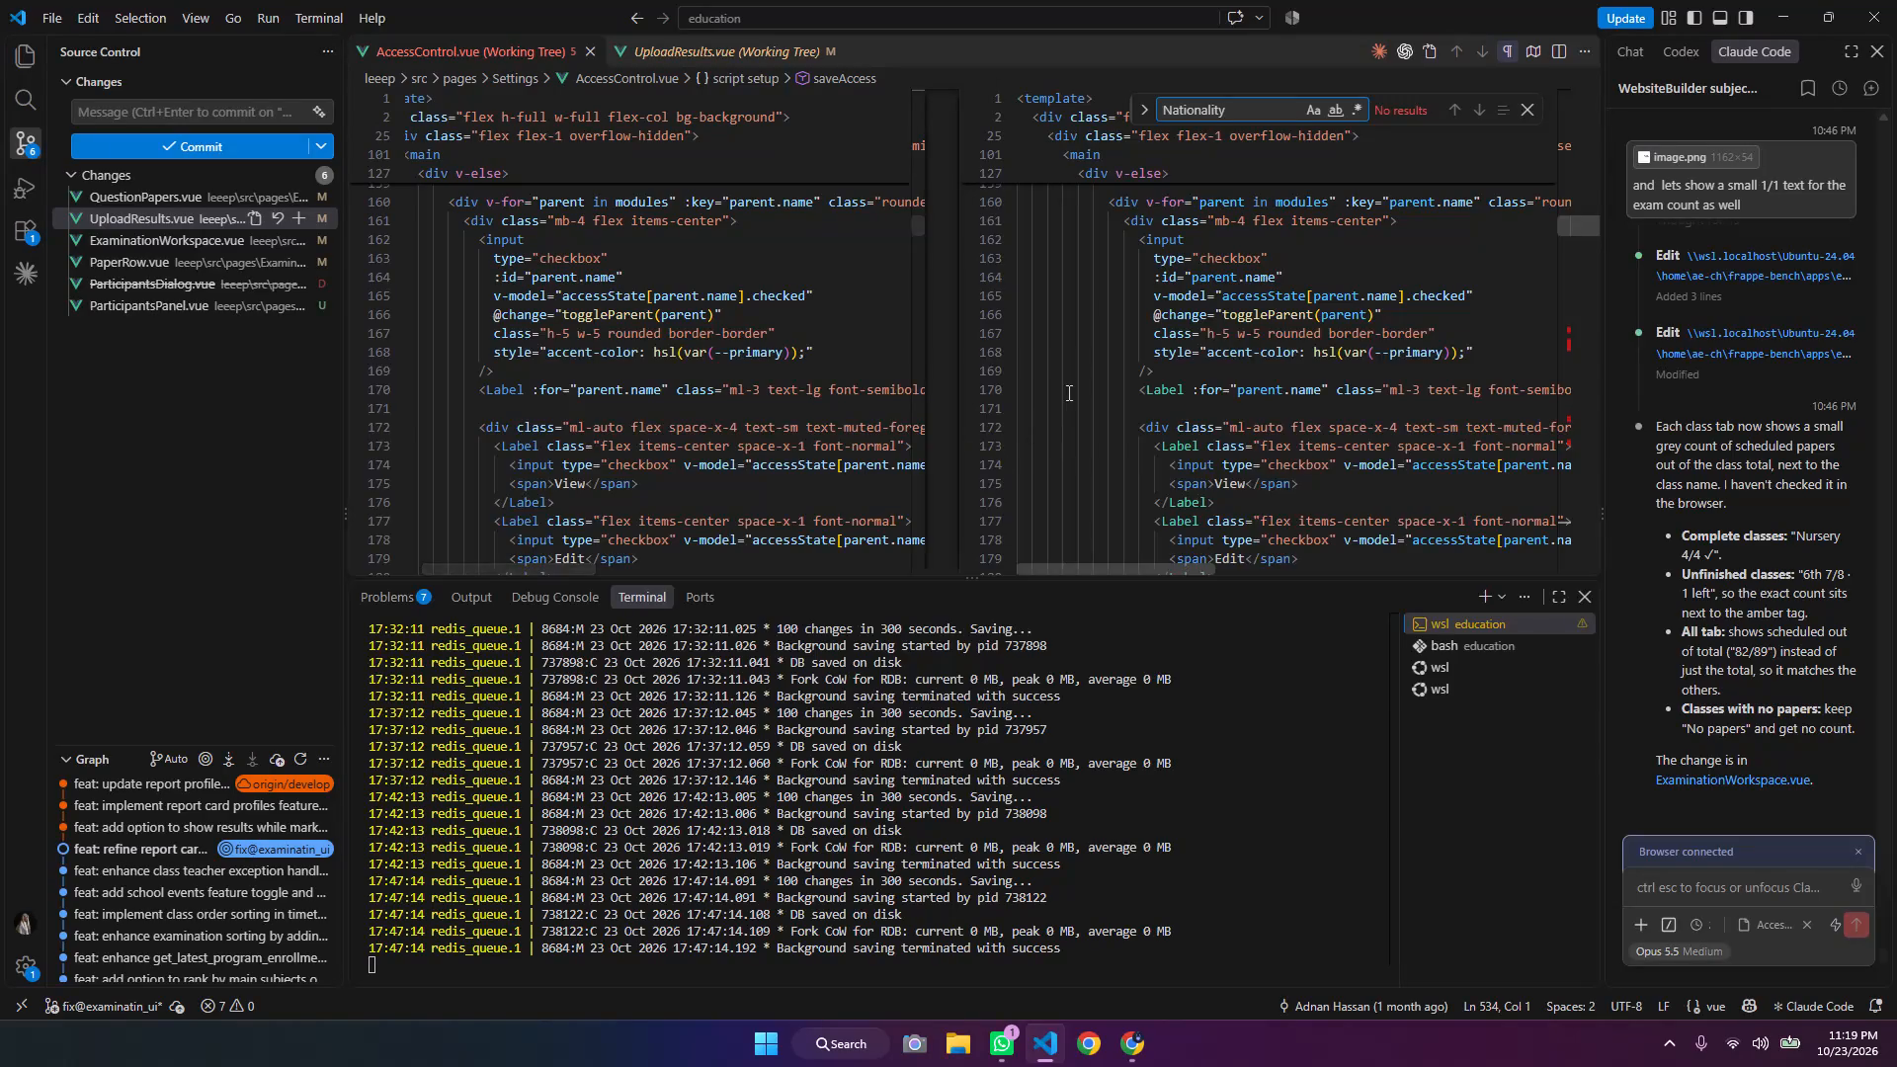
# Find the Nationality field in the Application Form configuration and set it to Not on the form.
pyautogui.hotkey('alt', 'Tab')
pyautogui.hotkey('alt', 'Tab')
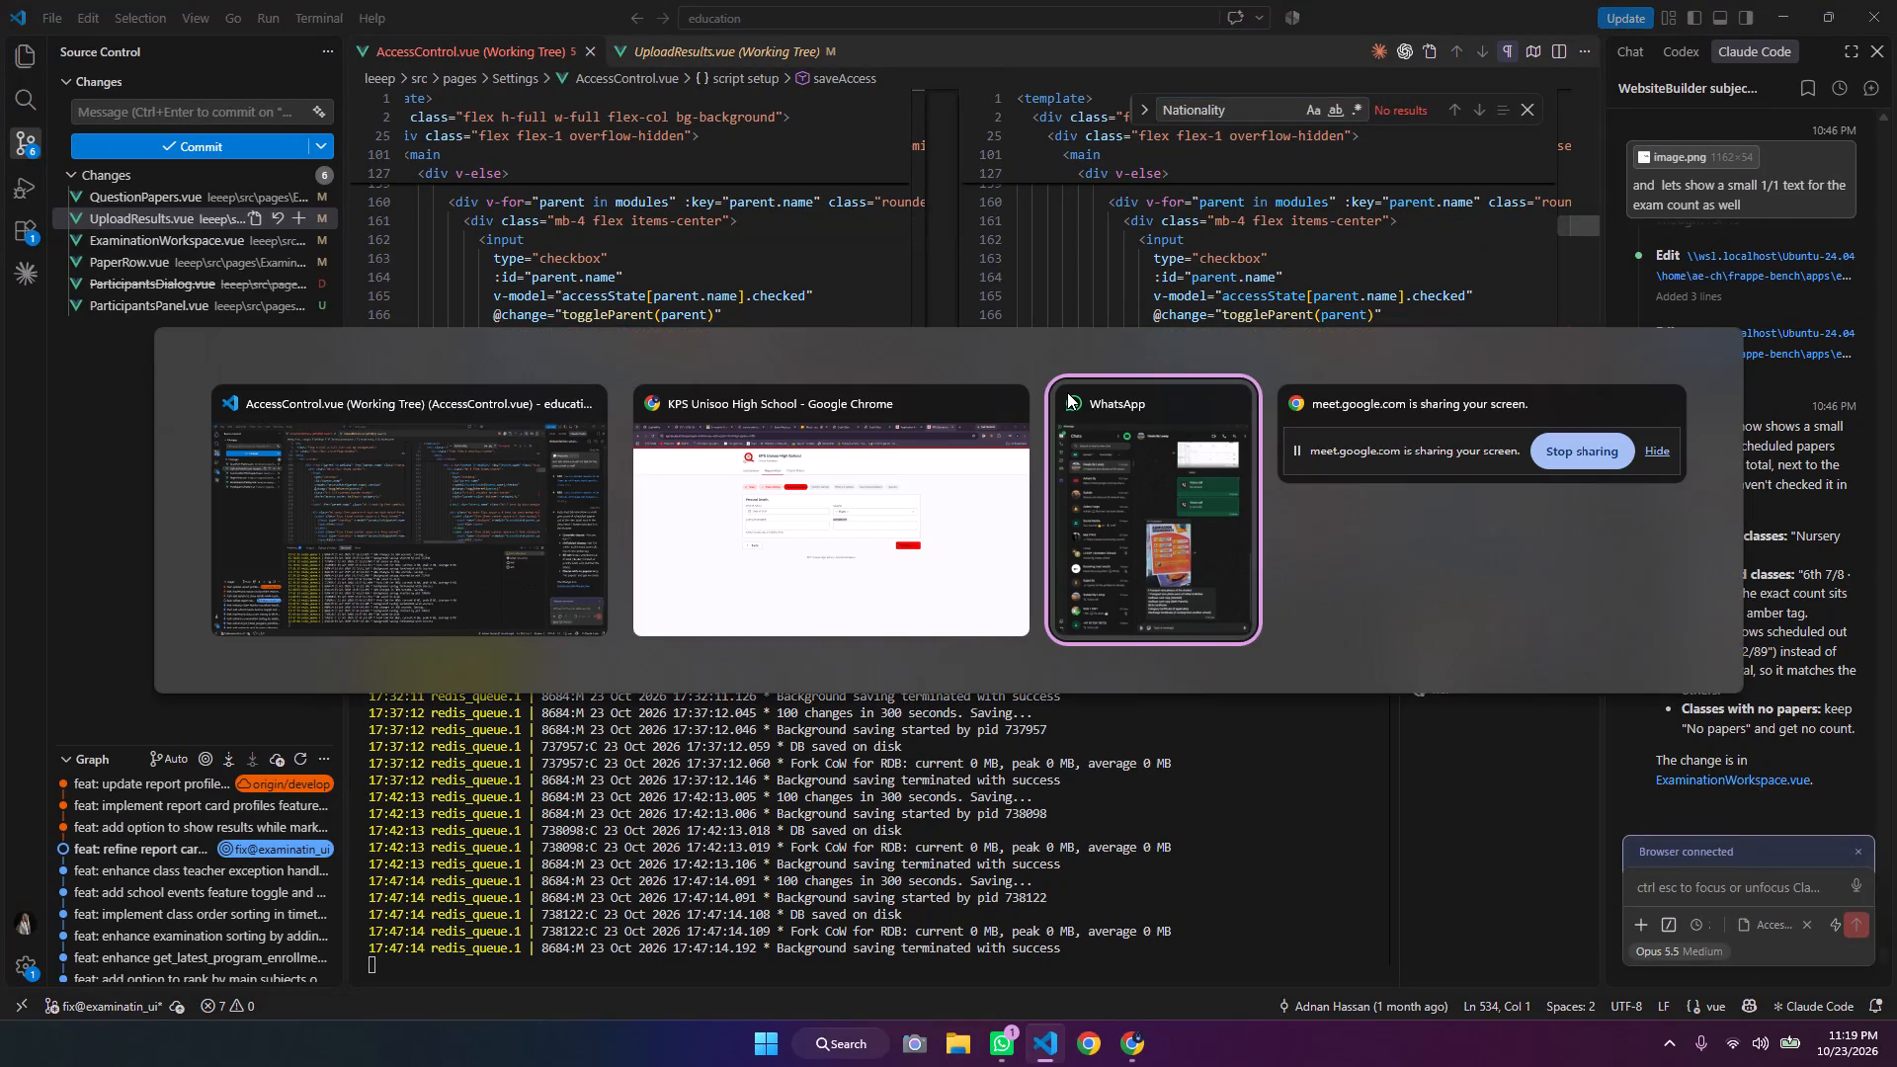
pyautogui.hotkey('alt', 'Tab')
pyautogui.hotkey('alt', 'Tab')
pyautogui.hotkey('alt', 'Tab')
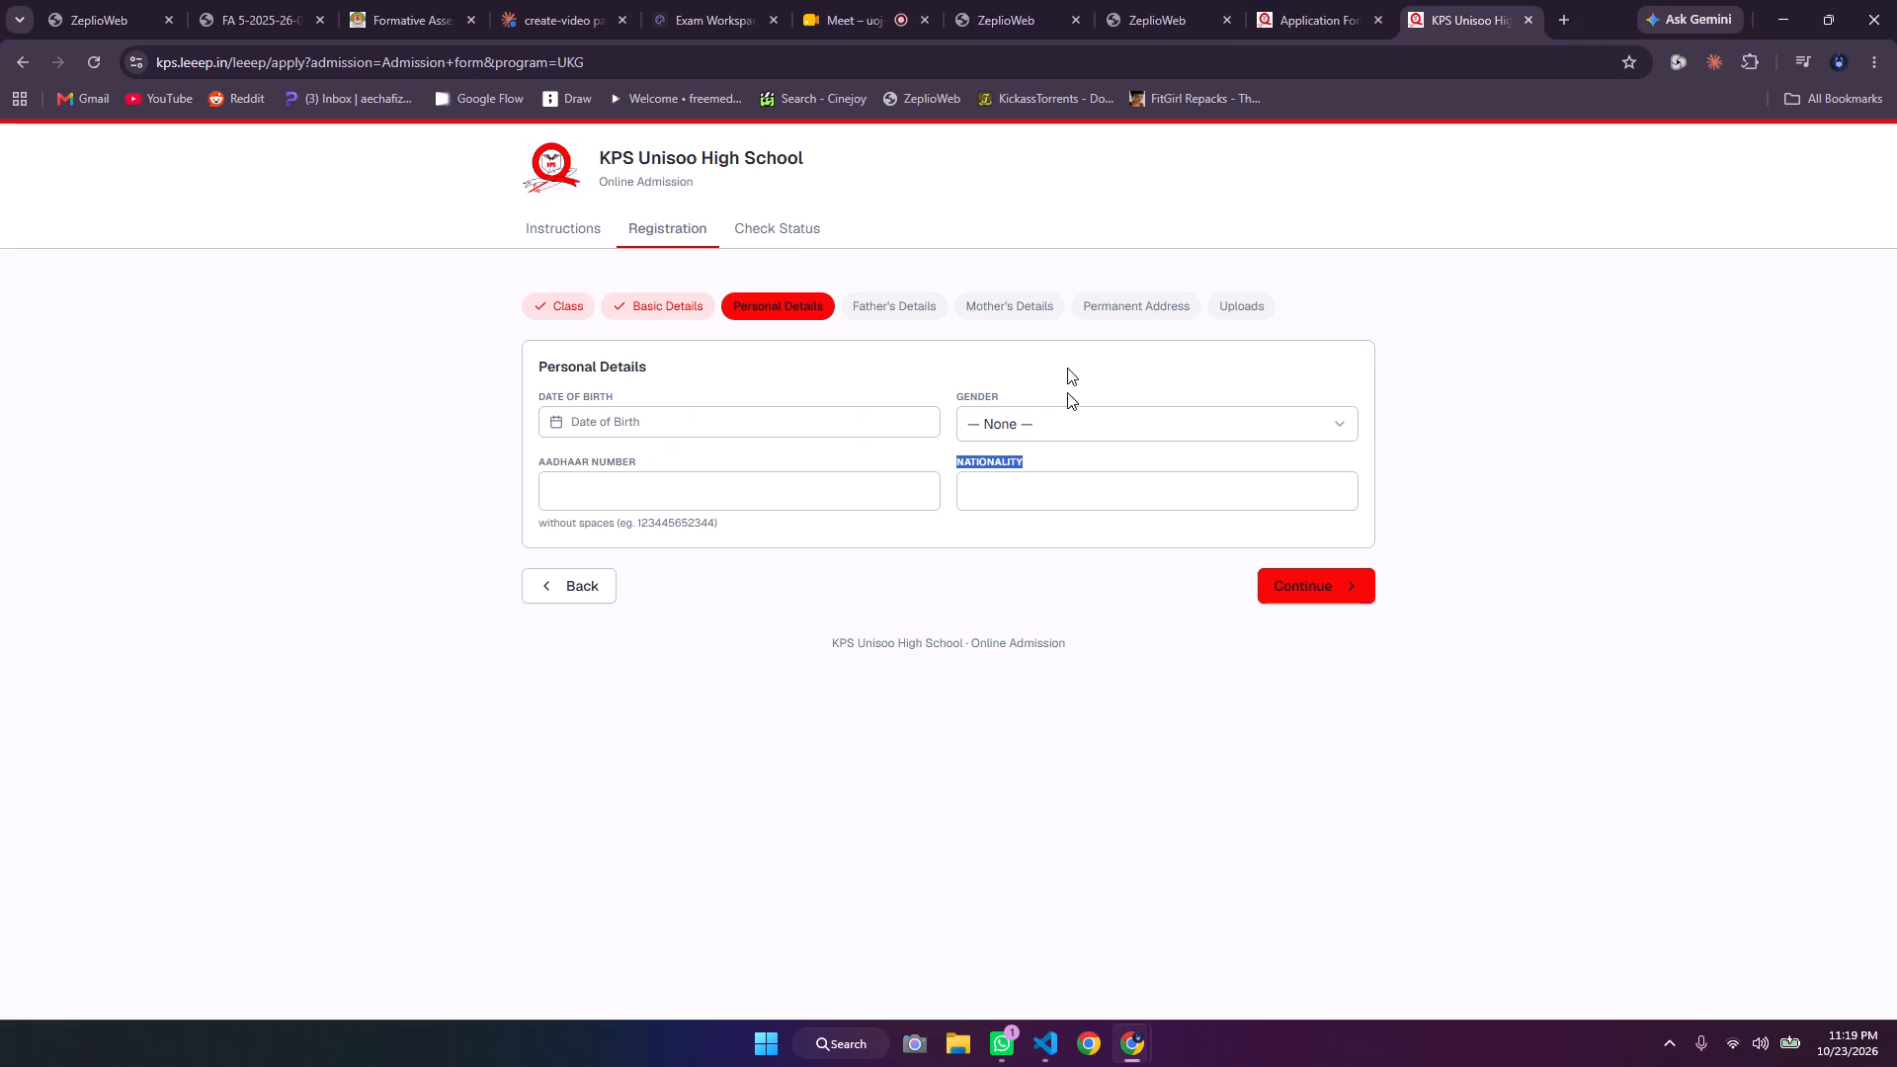
pyautogui.click(1259, 9)
pyautogui.hotkey('ctrl', 'f')
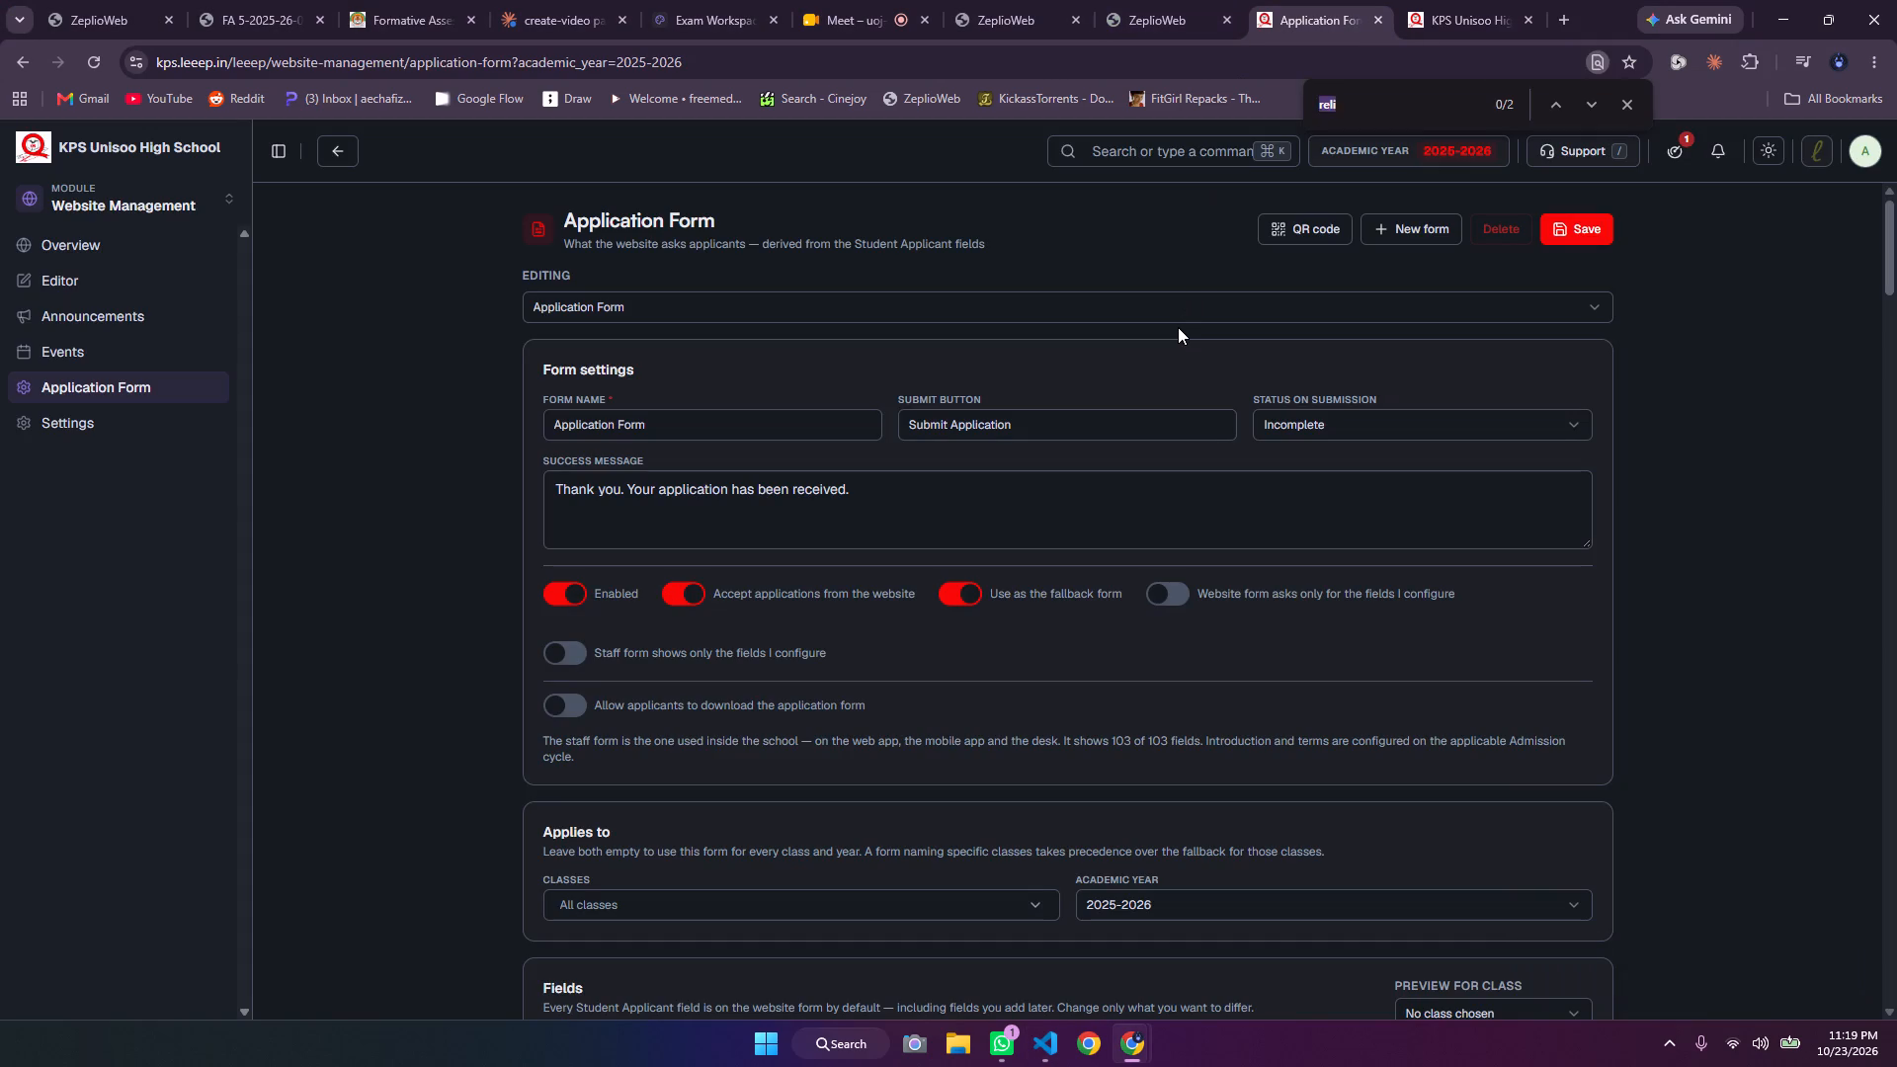
pyautogui.hotkey('ctrl', 'v')
pyautogui.press('Return')
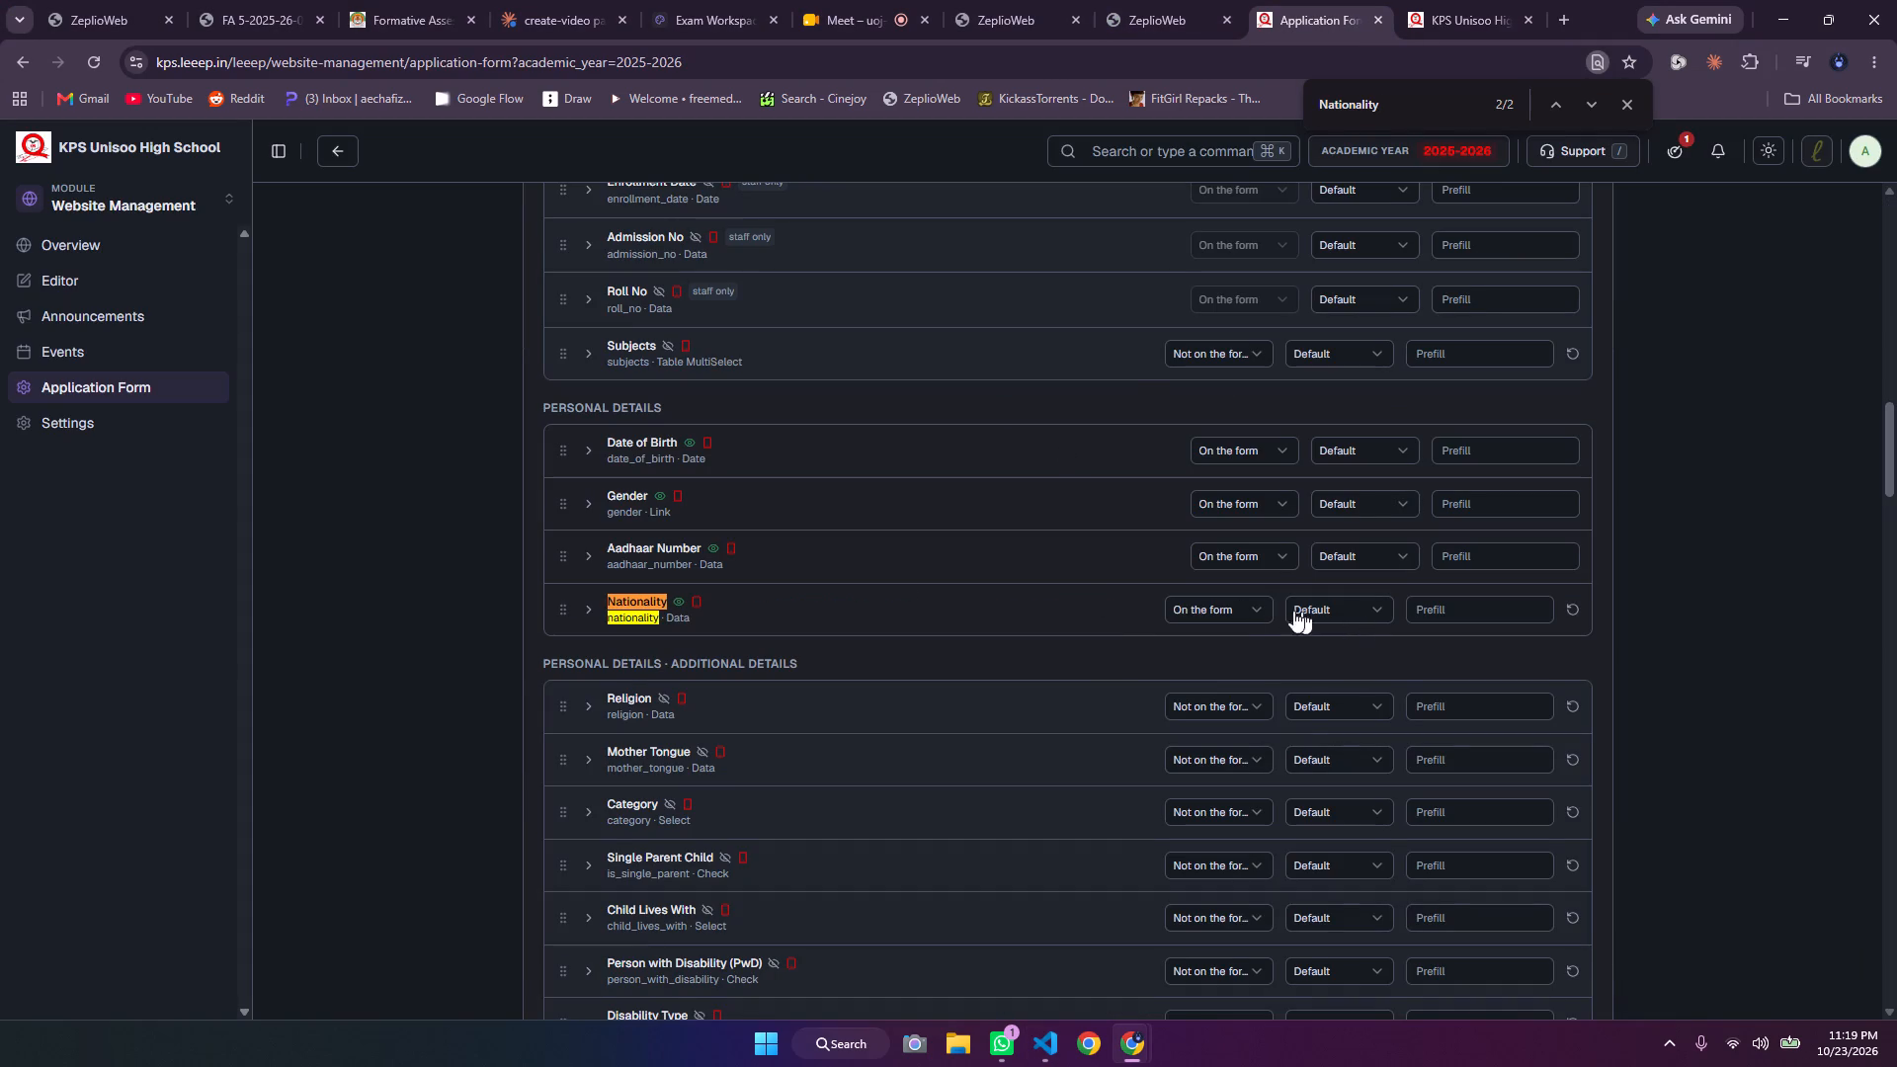
pyautogui.click(1258, 606)
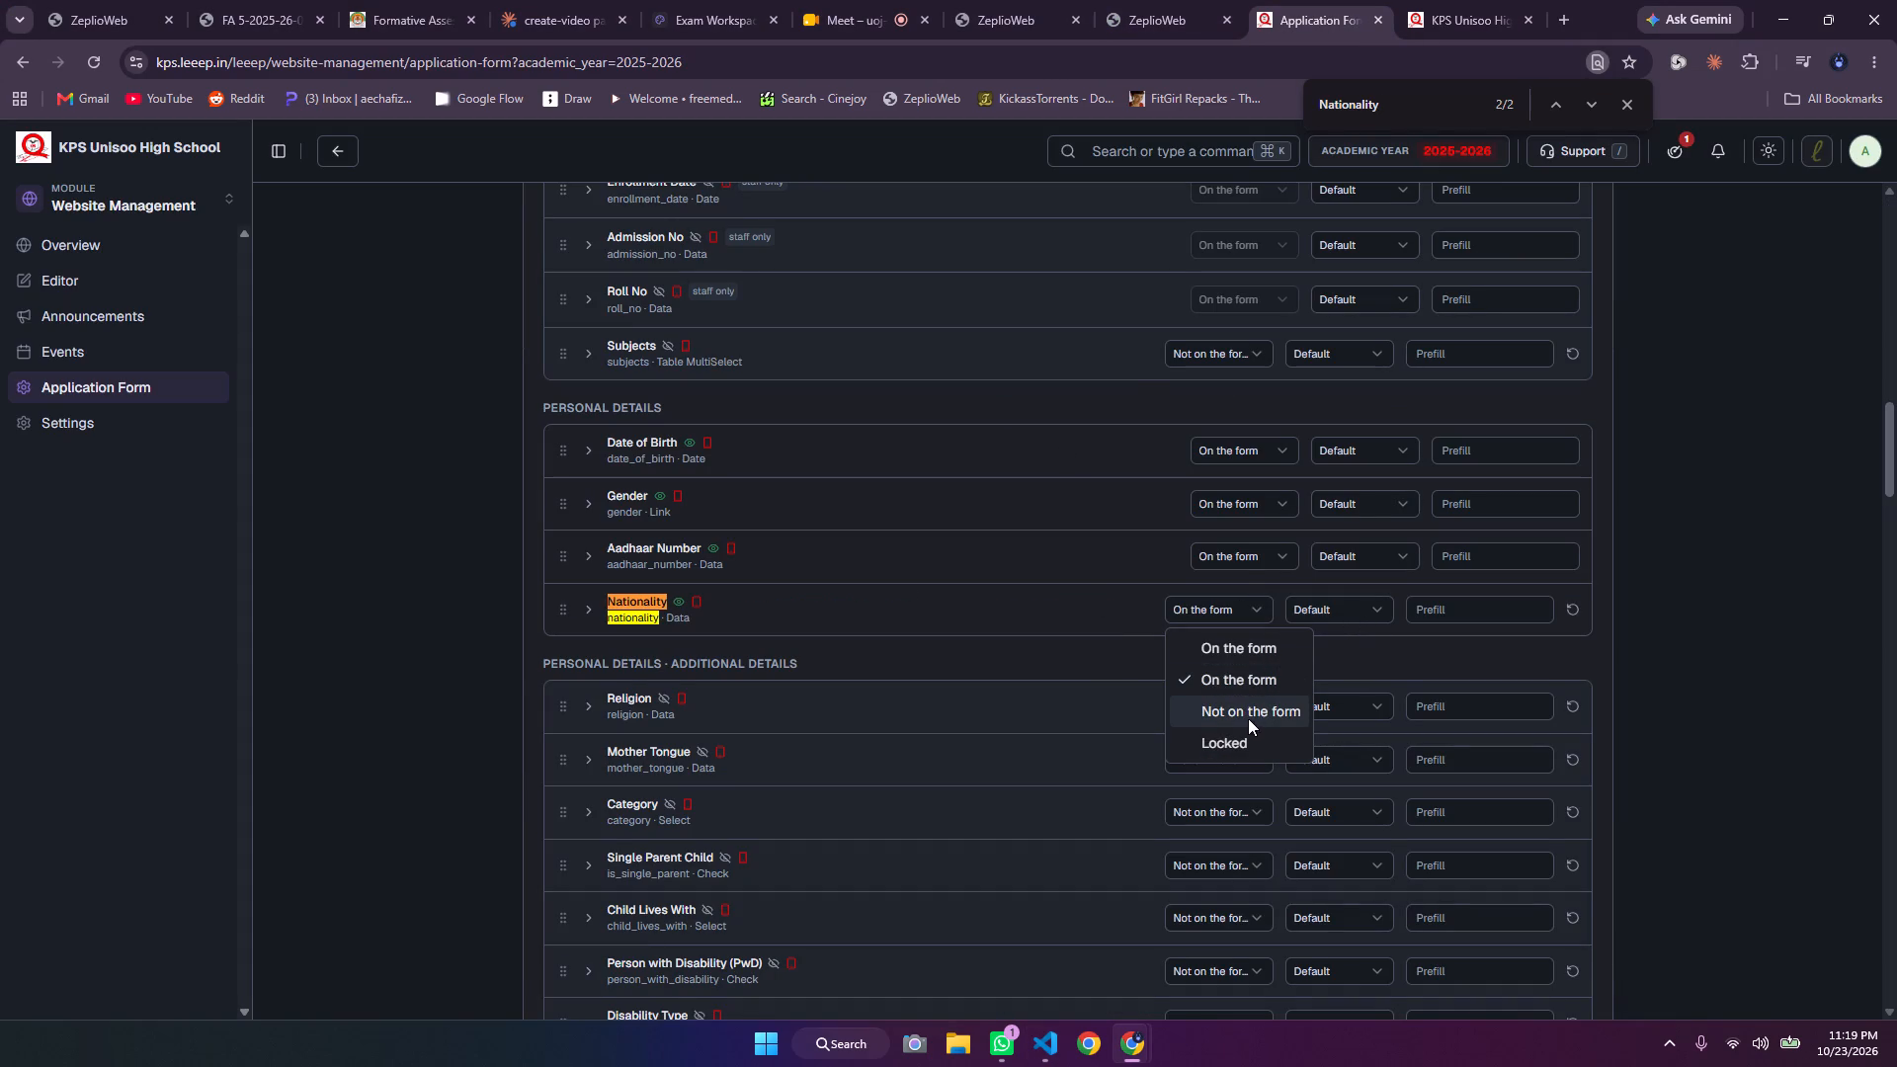
pyautogui.click(1244, 707)
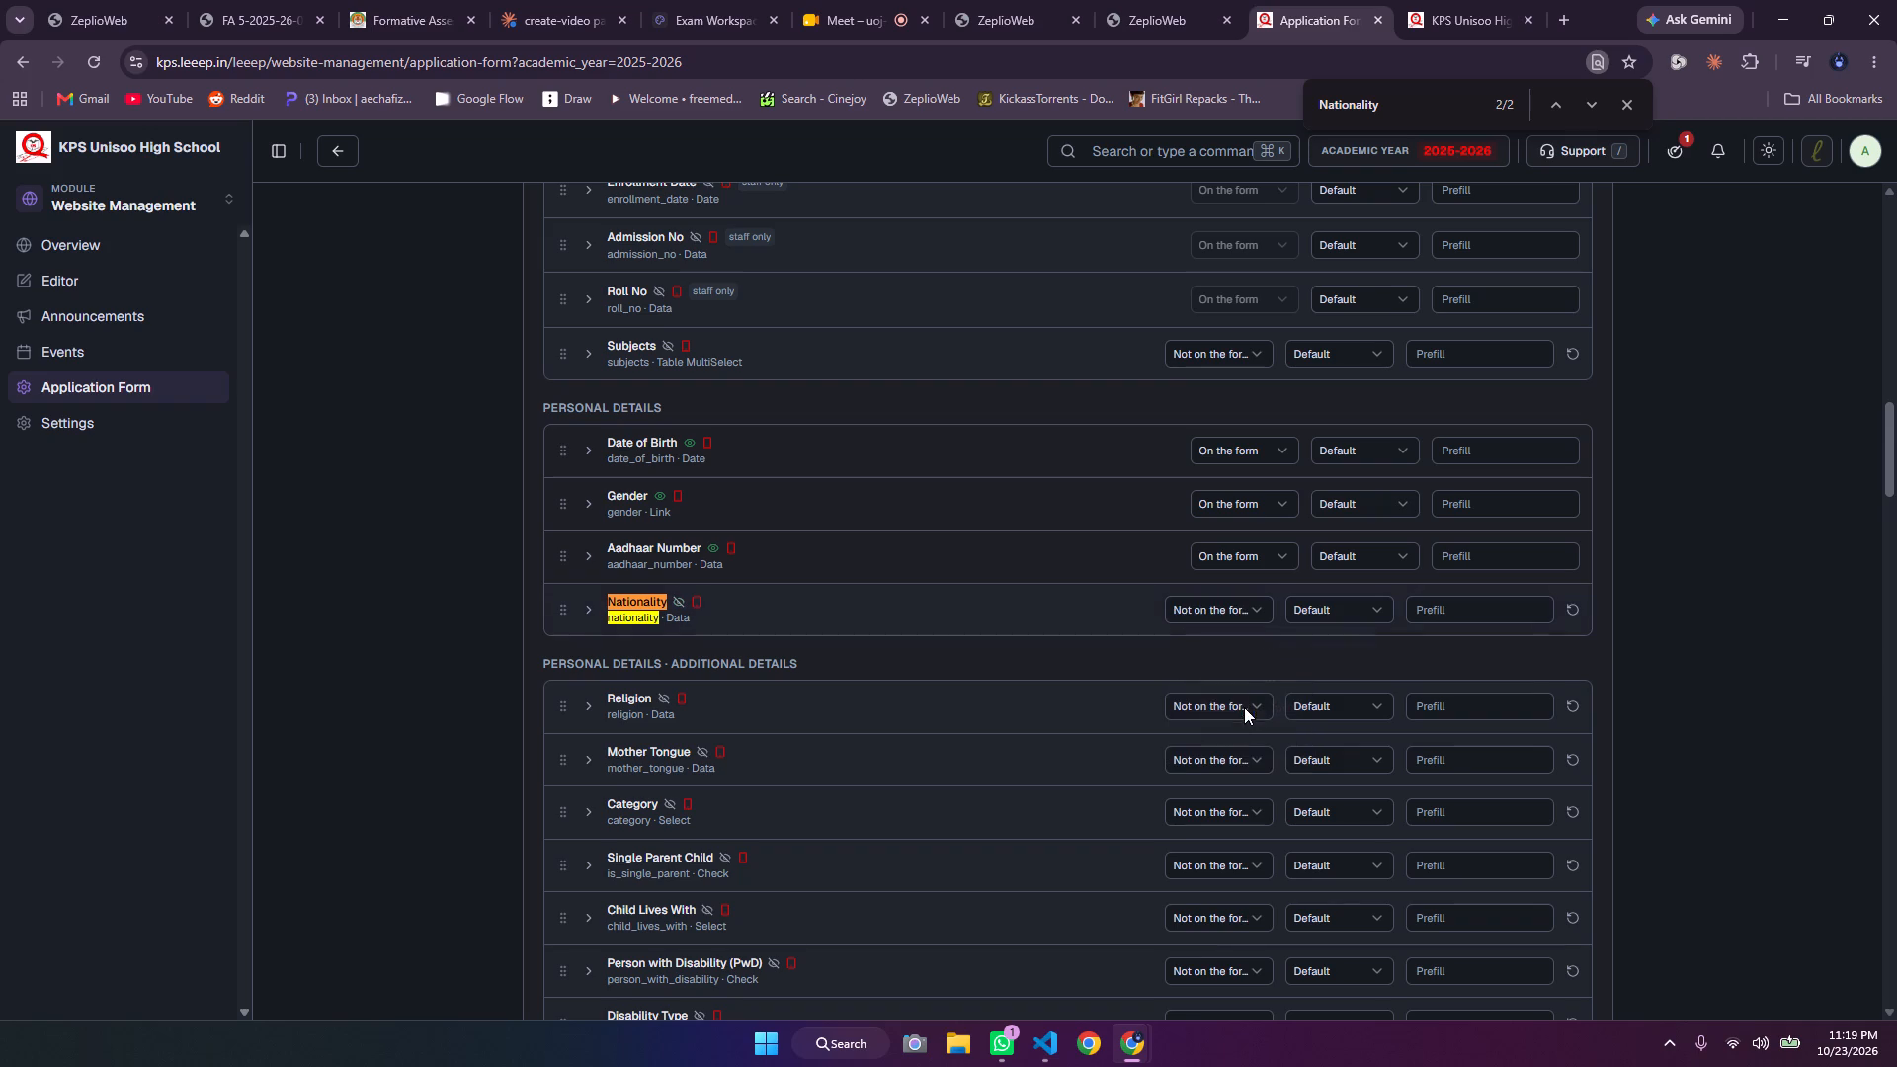
pyautogui.click(1442, 104)
pyautogui.press('Return')
pyautogui.press('Return')
# Step through the public registration's Personal, Father's, Mother's and Permanent Address sections with empty fields until reaching Uploads.
pyautogui.click(1404, 9)
pyautogui.click(1316, 600)
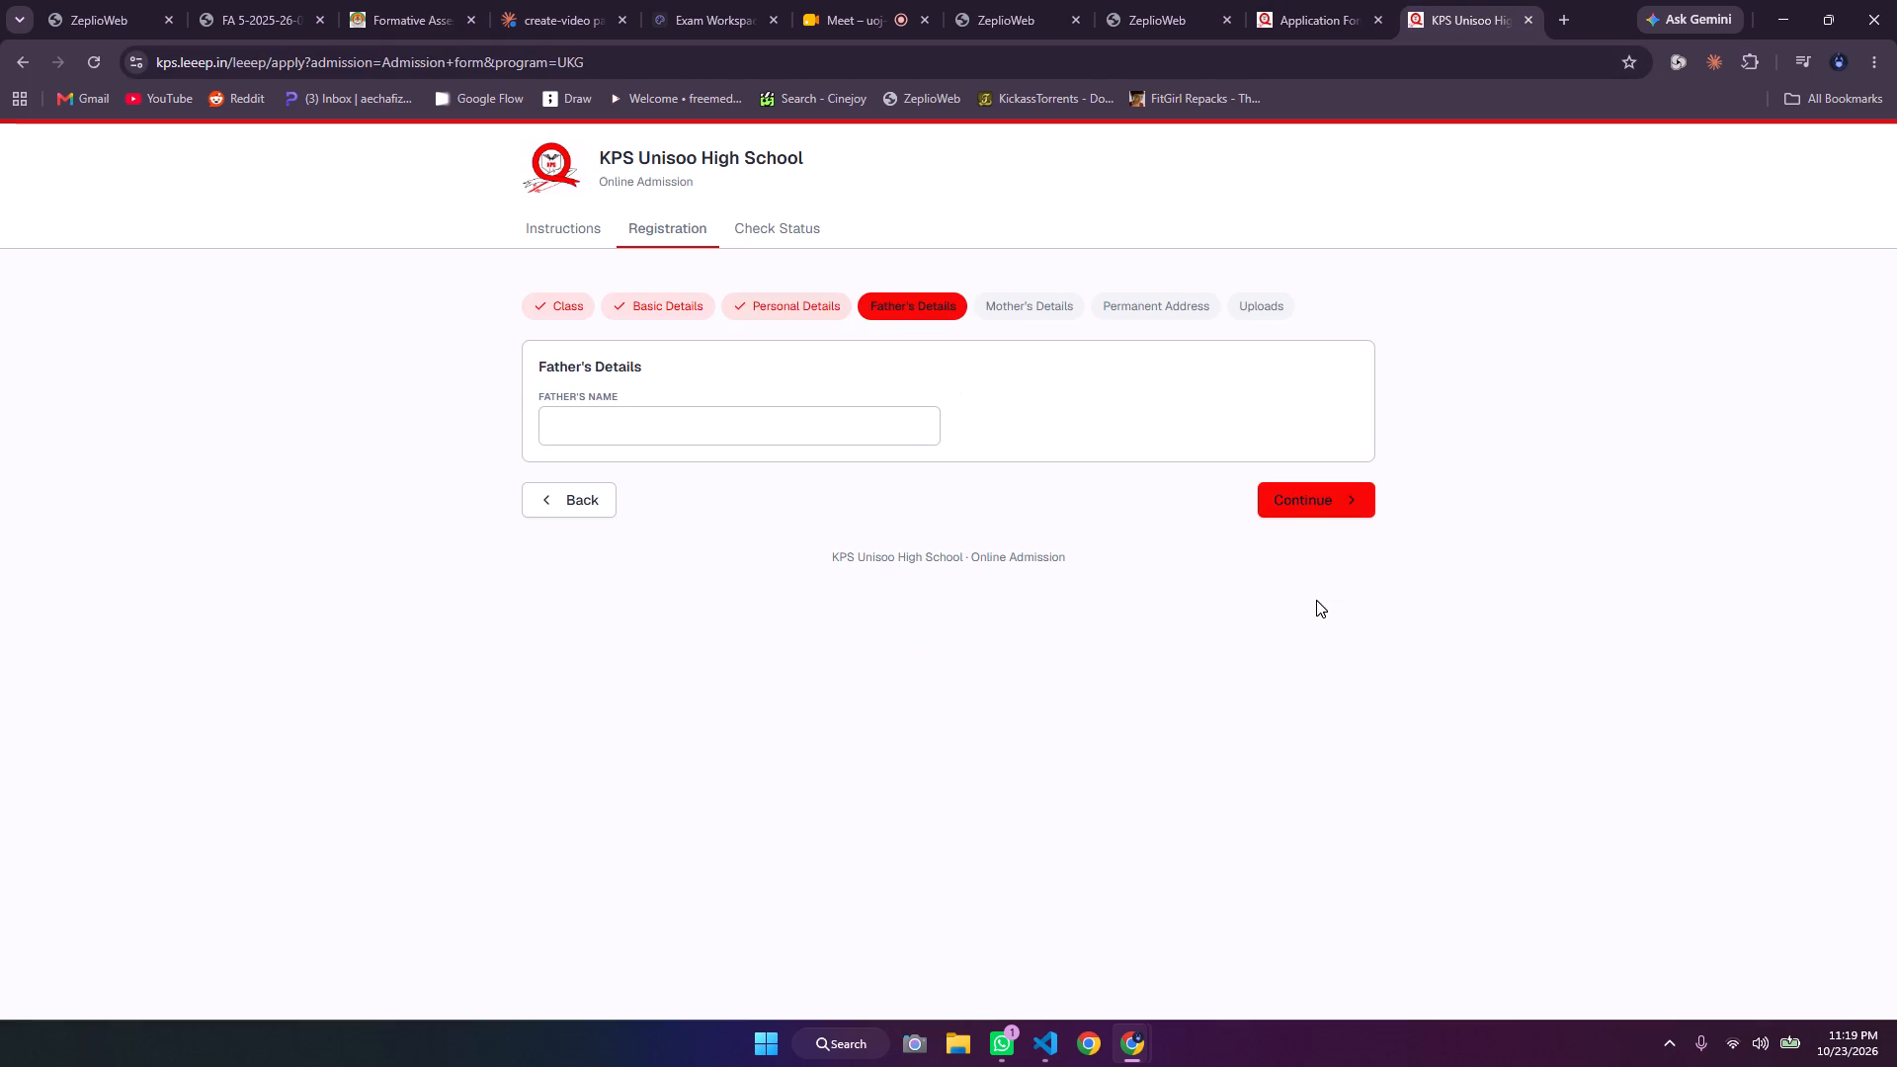
pyautogui.click(772, 426)
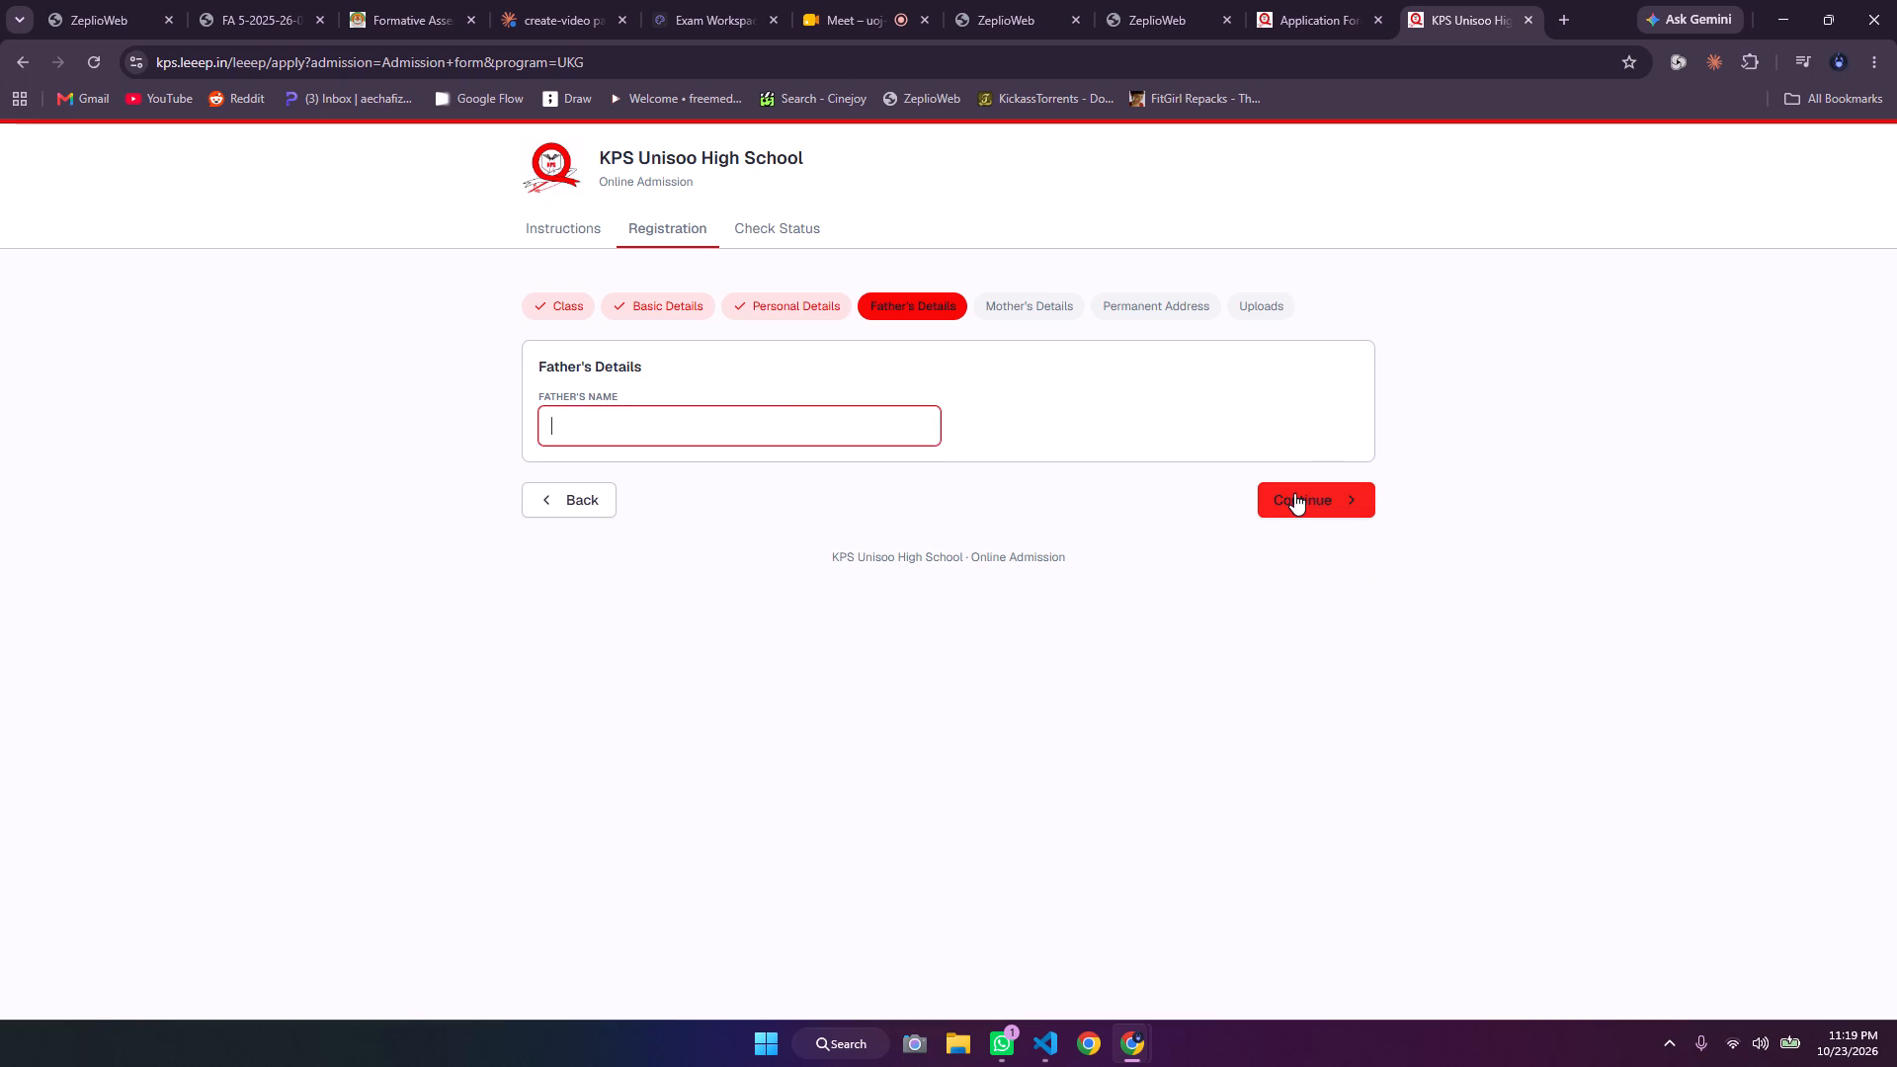
pyautogui.click(1294, 493)
pyautogui.click(1332, 508)
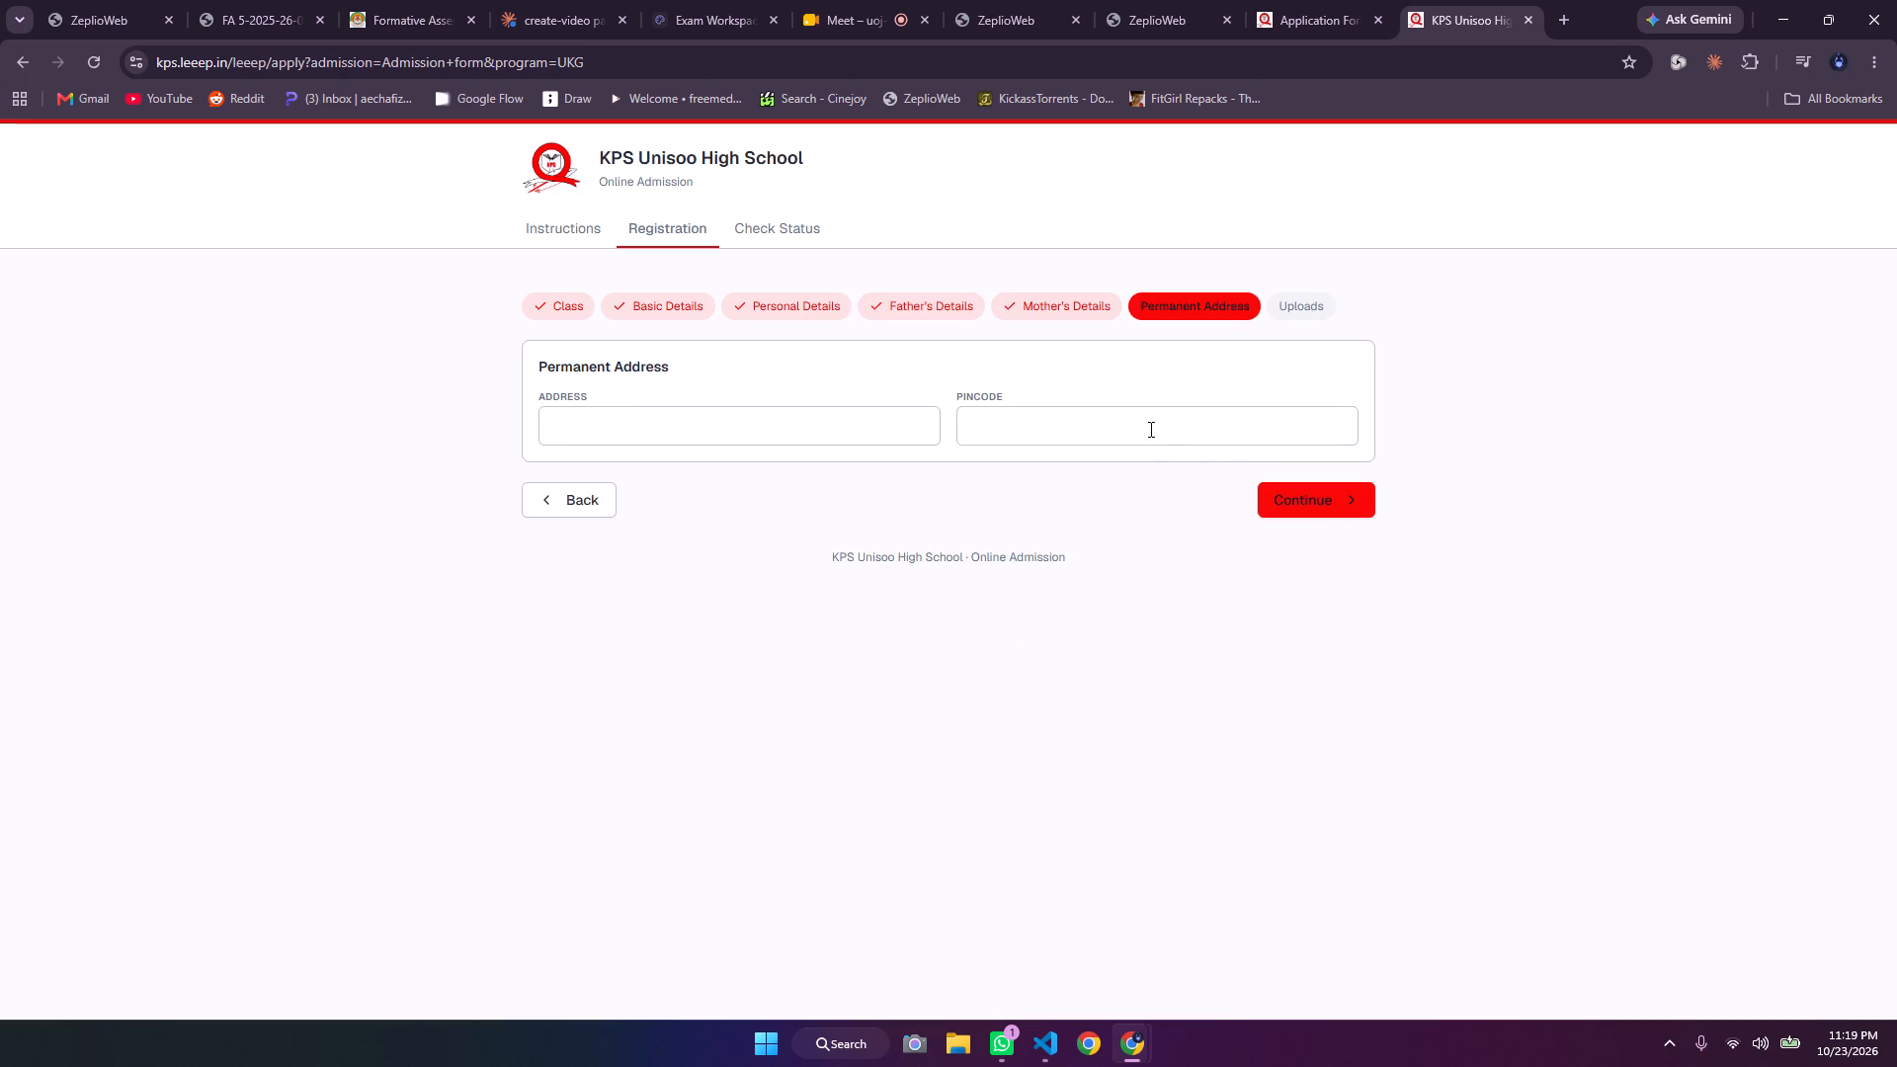
pyautogui.click(1042, 419)
pyautogui.click(1308, 485)
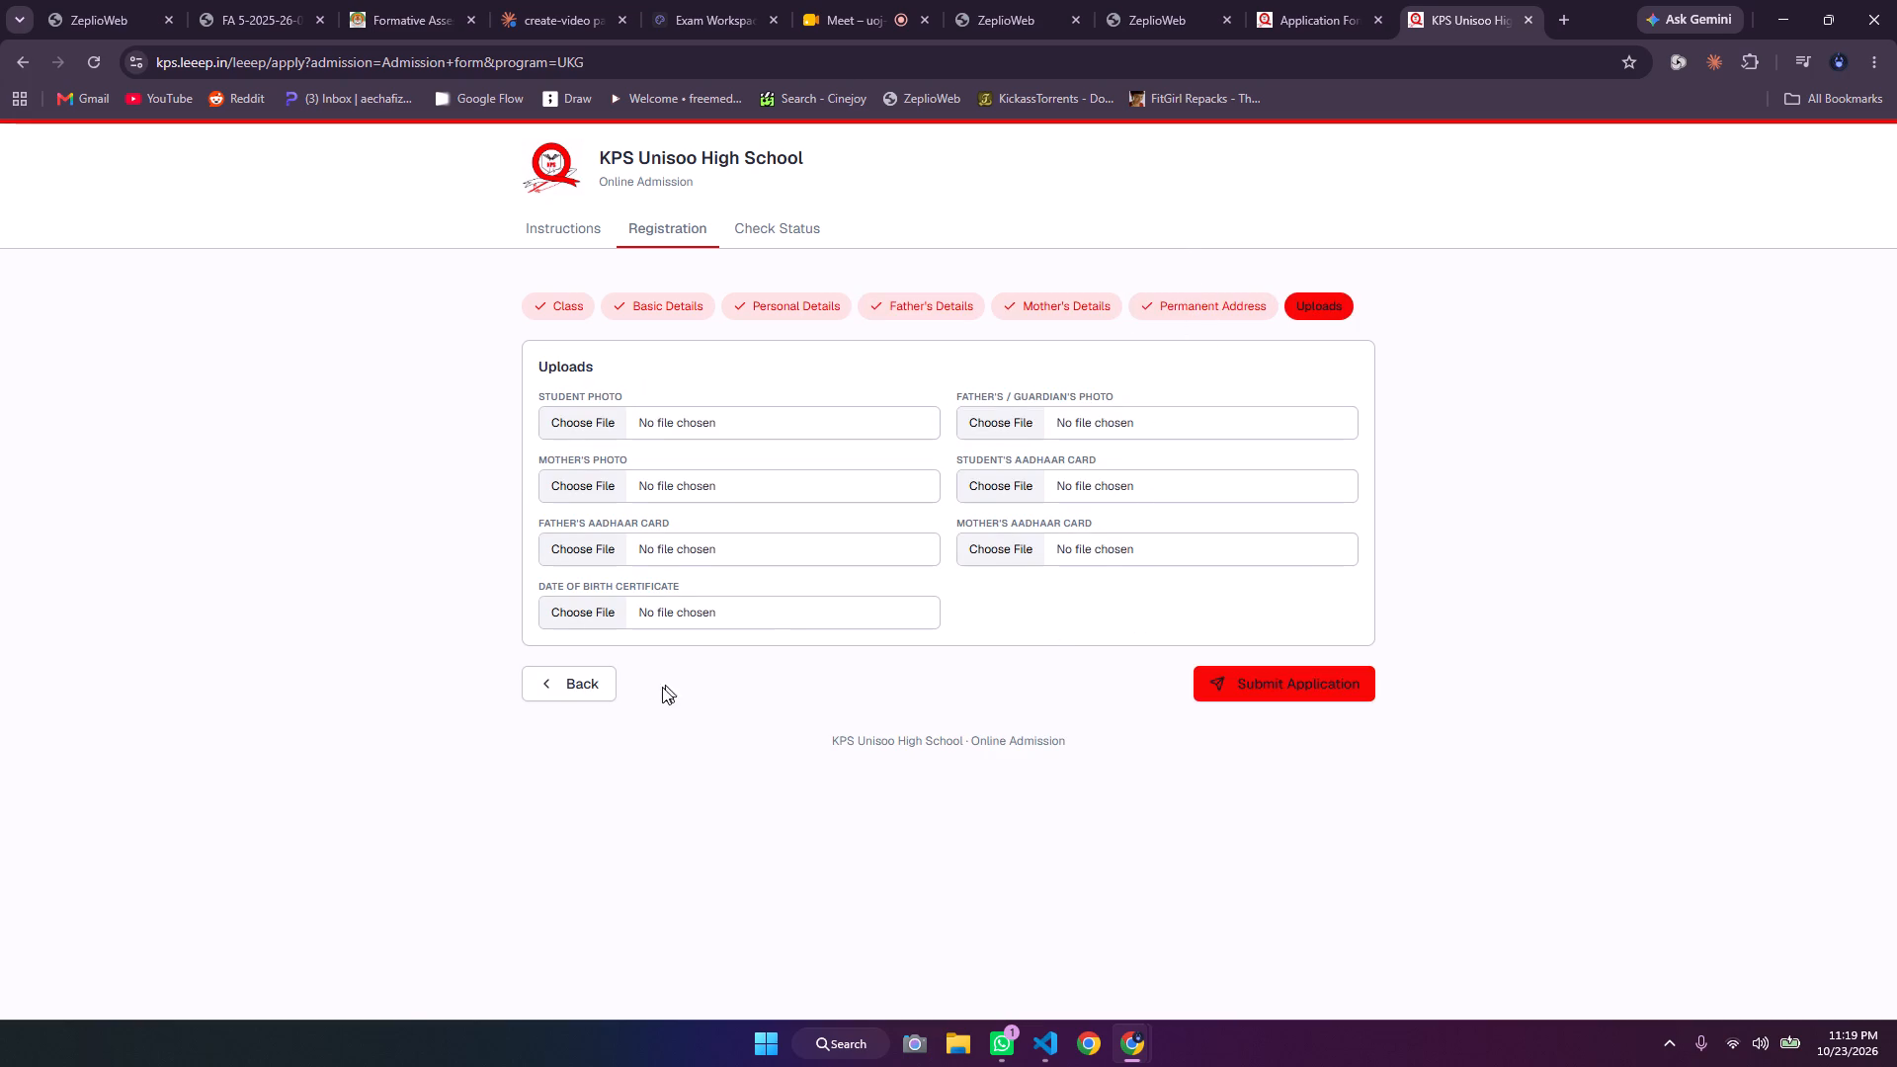
# Open the Check Status page of the public admission site.
pyautogui.click(792, 193)
pyautogui.click(762, 220)
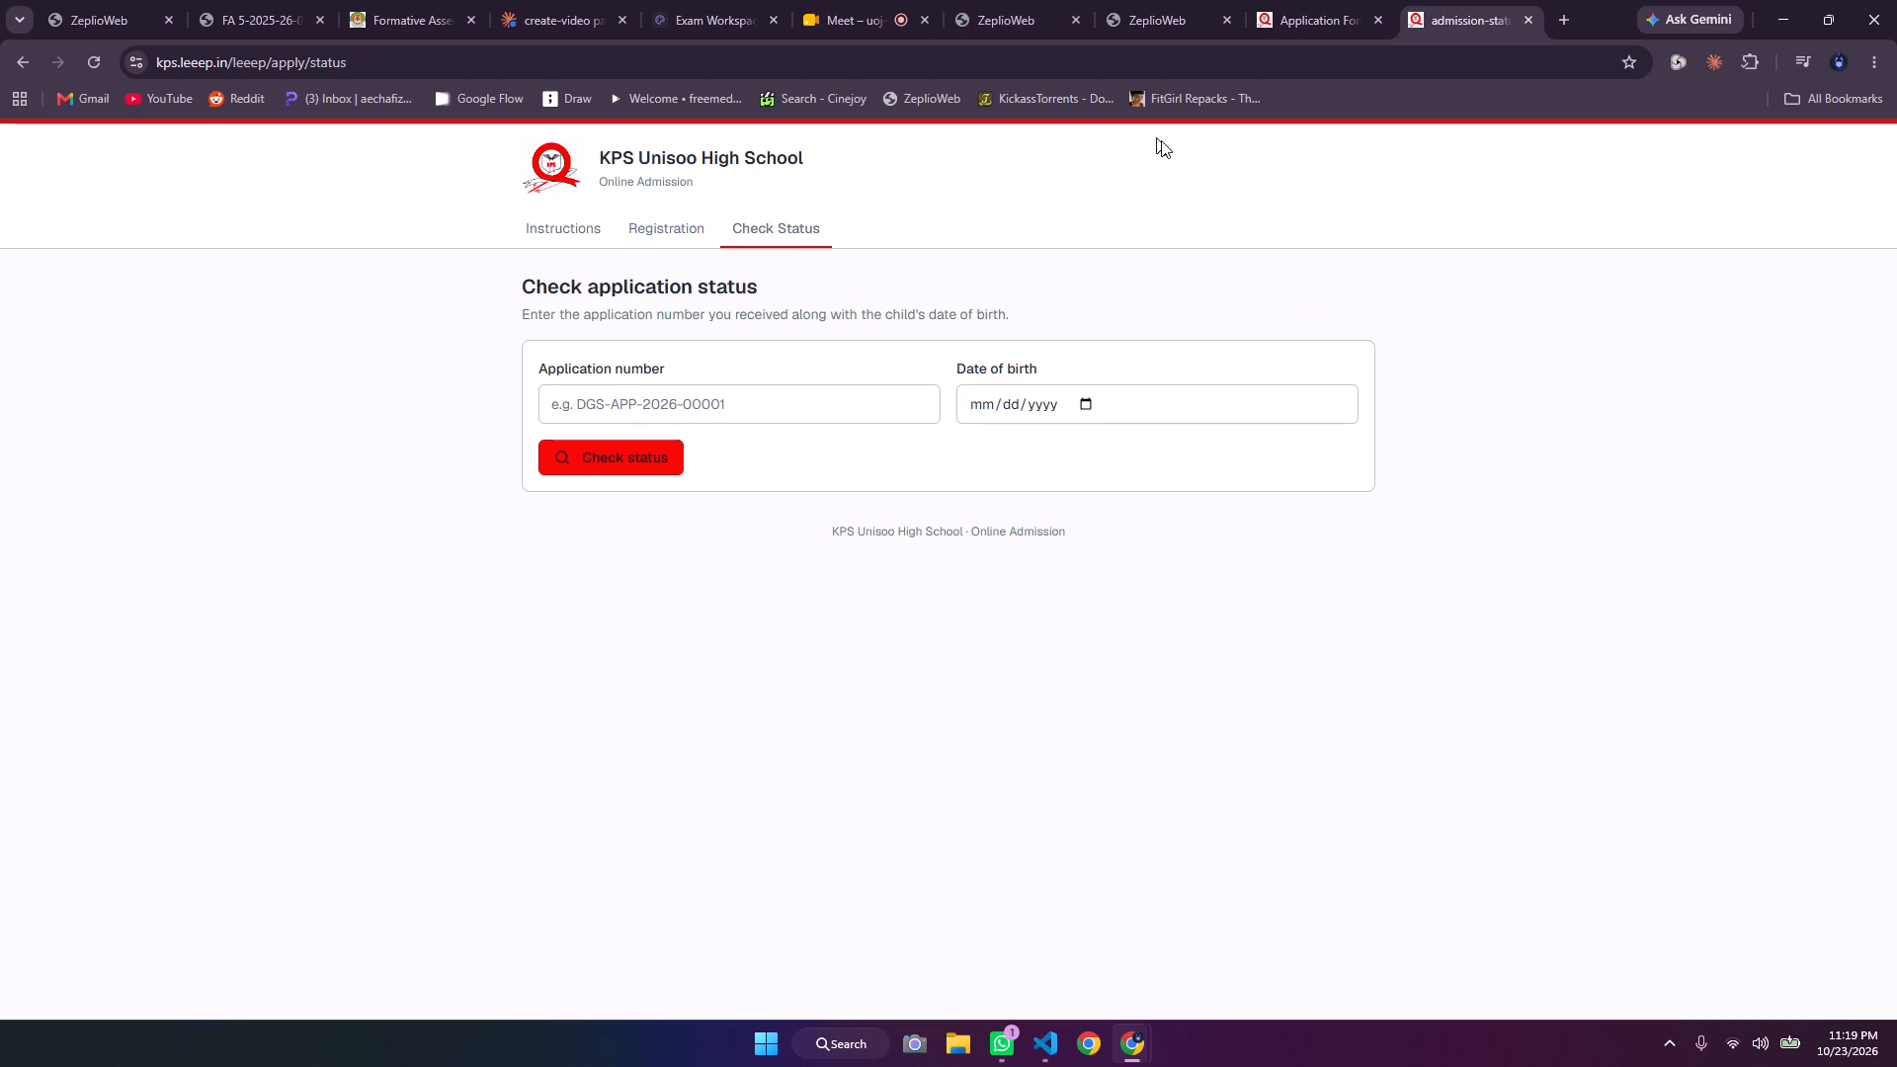
# Move the Father's / Guardian's Photo field from the Documents Uploads section up into Basic Details in the Application Form configuration.
pyautogui.click(1302, 0)
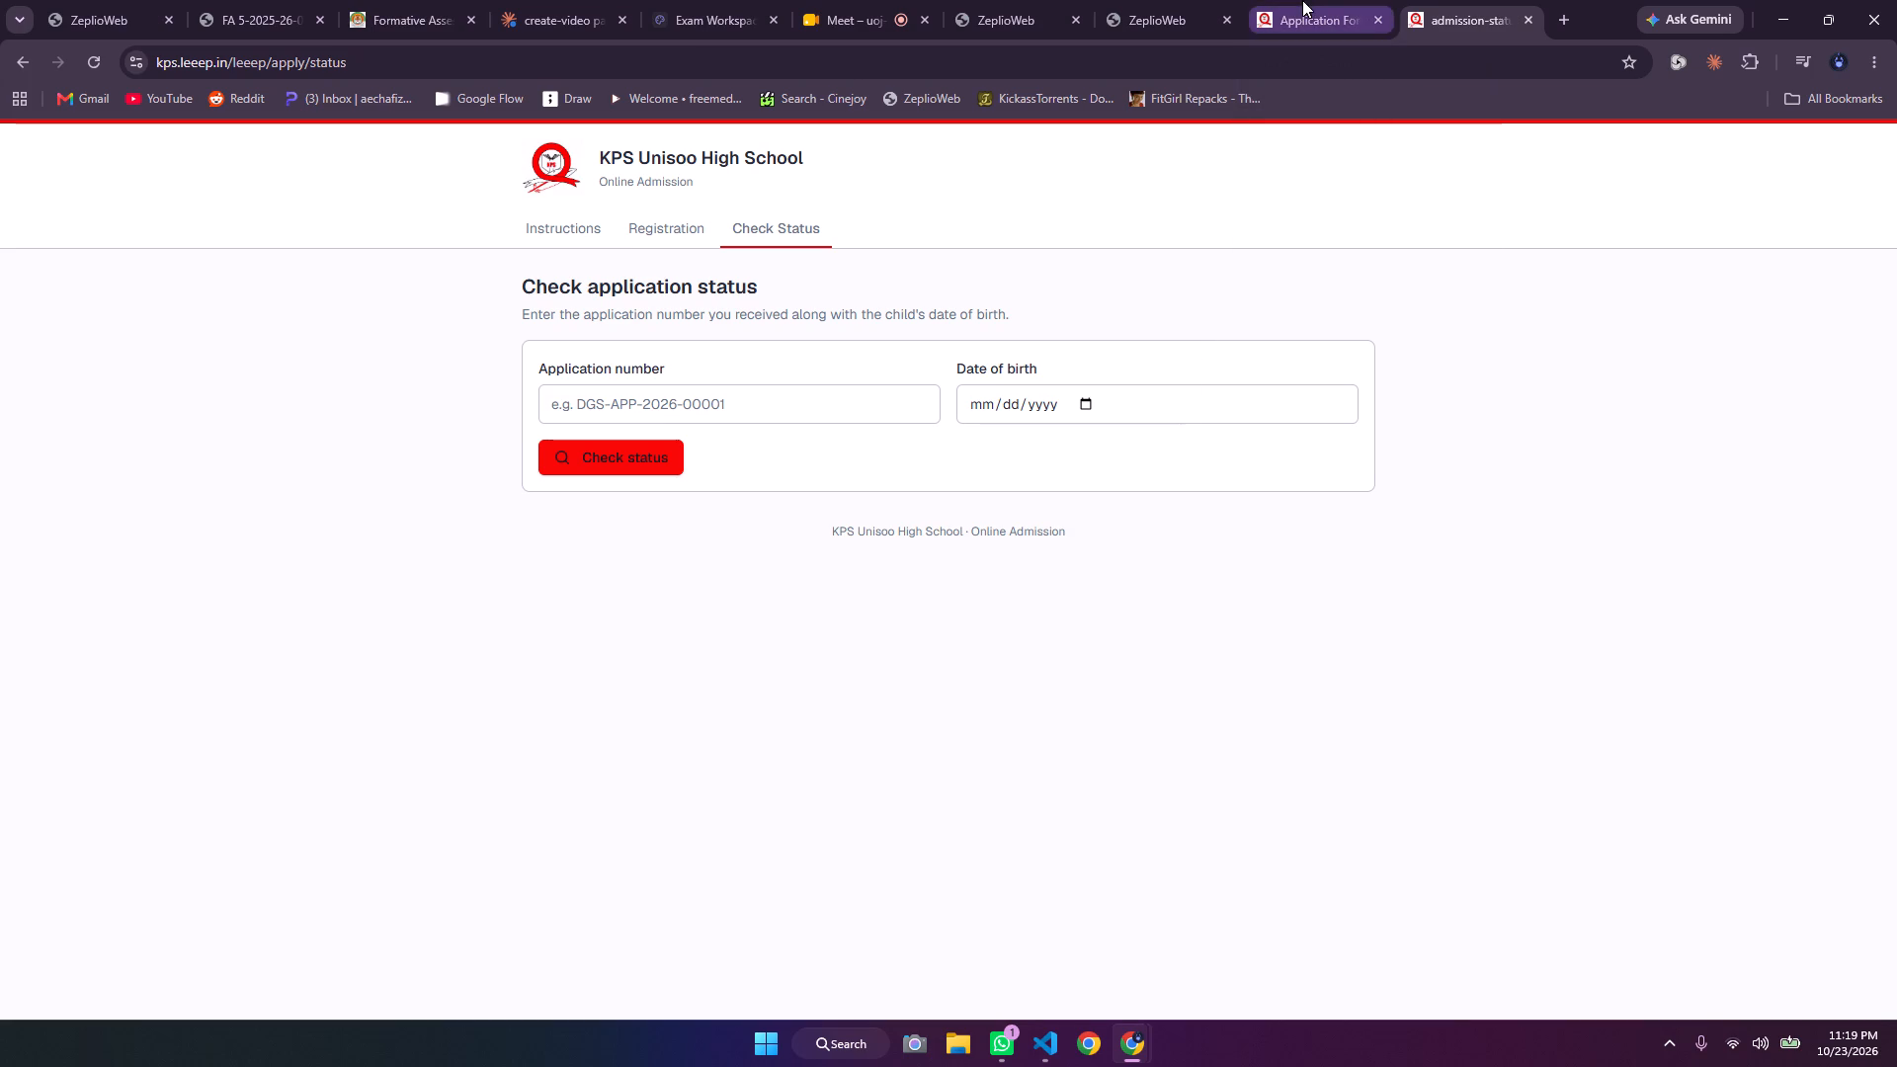
pyautogui.scroll(8, 1086, 566)
pyautogui.click(509, 534)
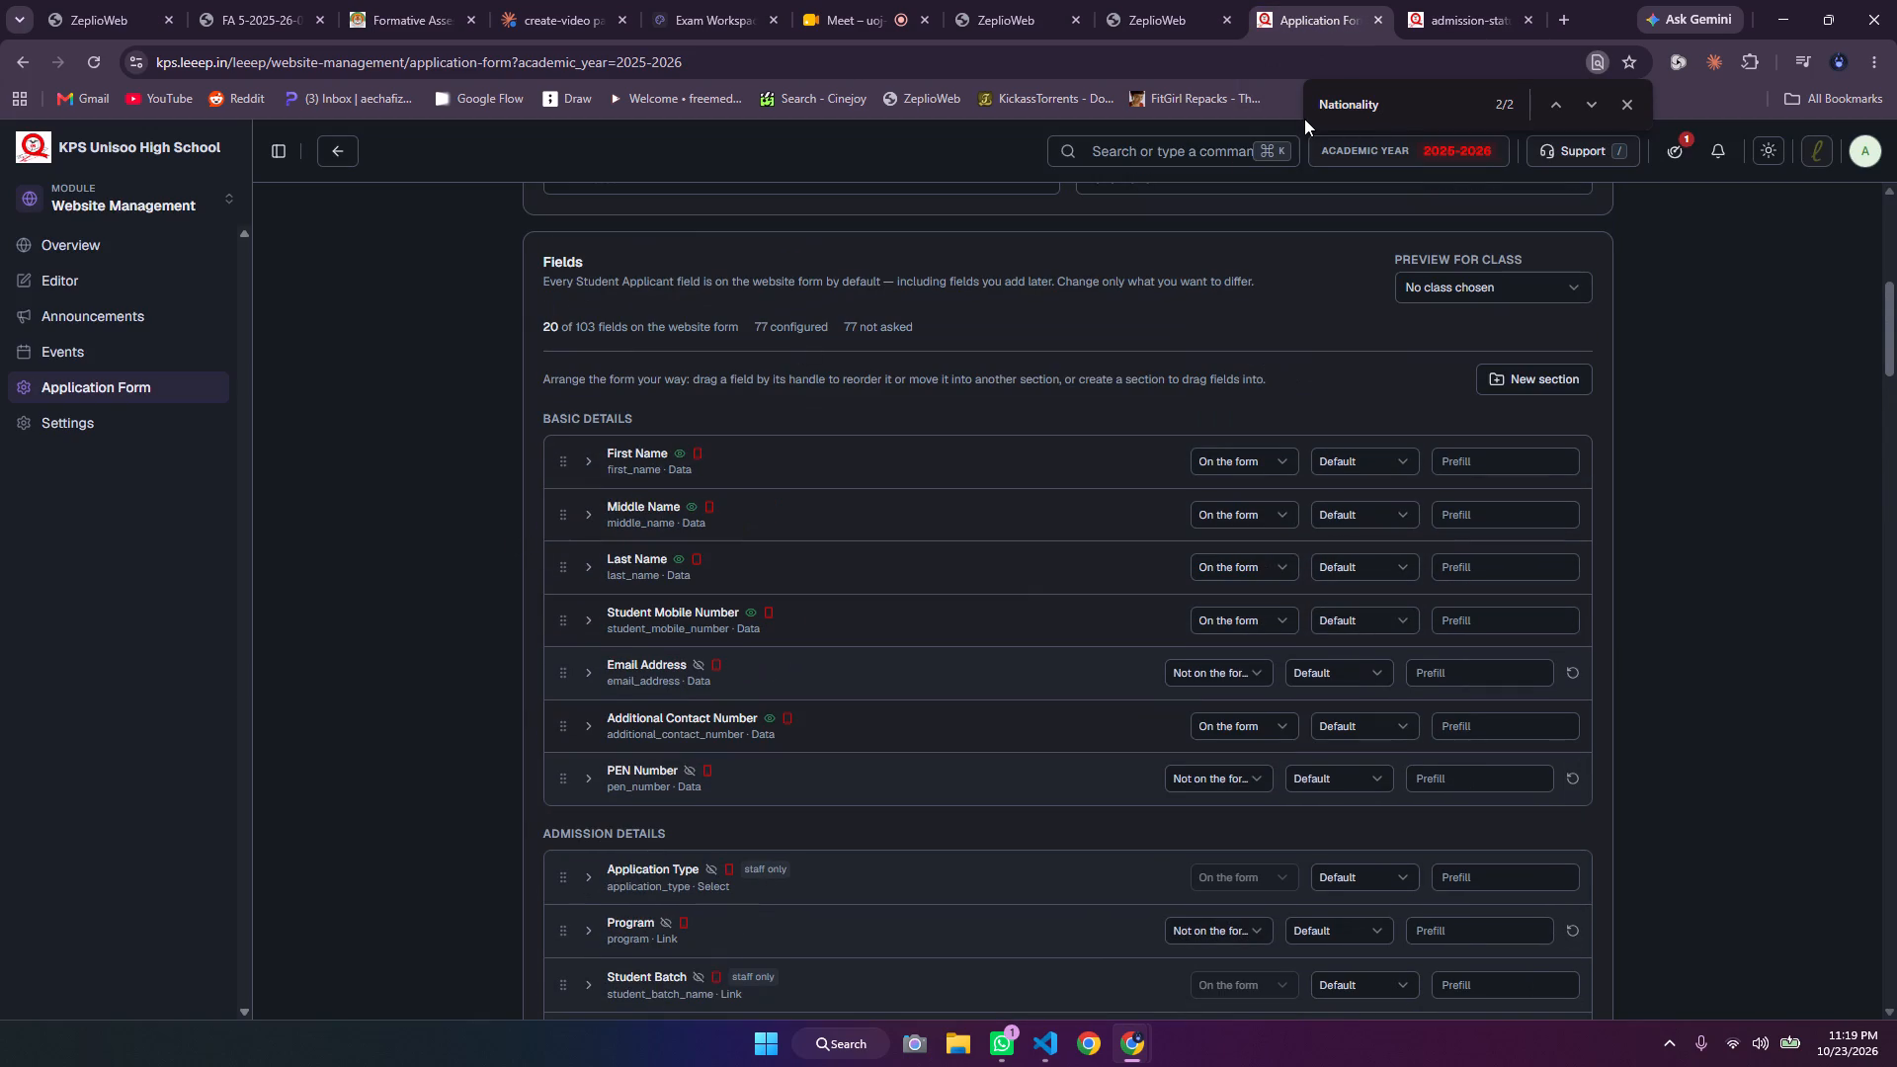
pyautogui.click(1616, 100)
pyautogui.scroll(7, 1246, 511)
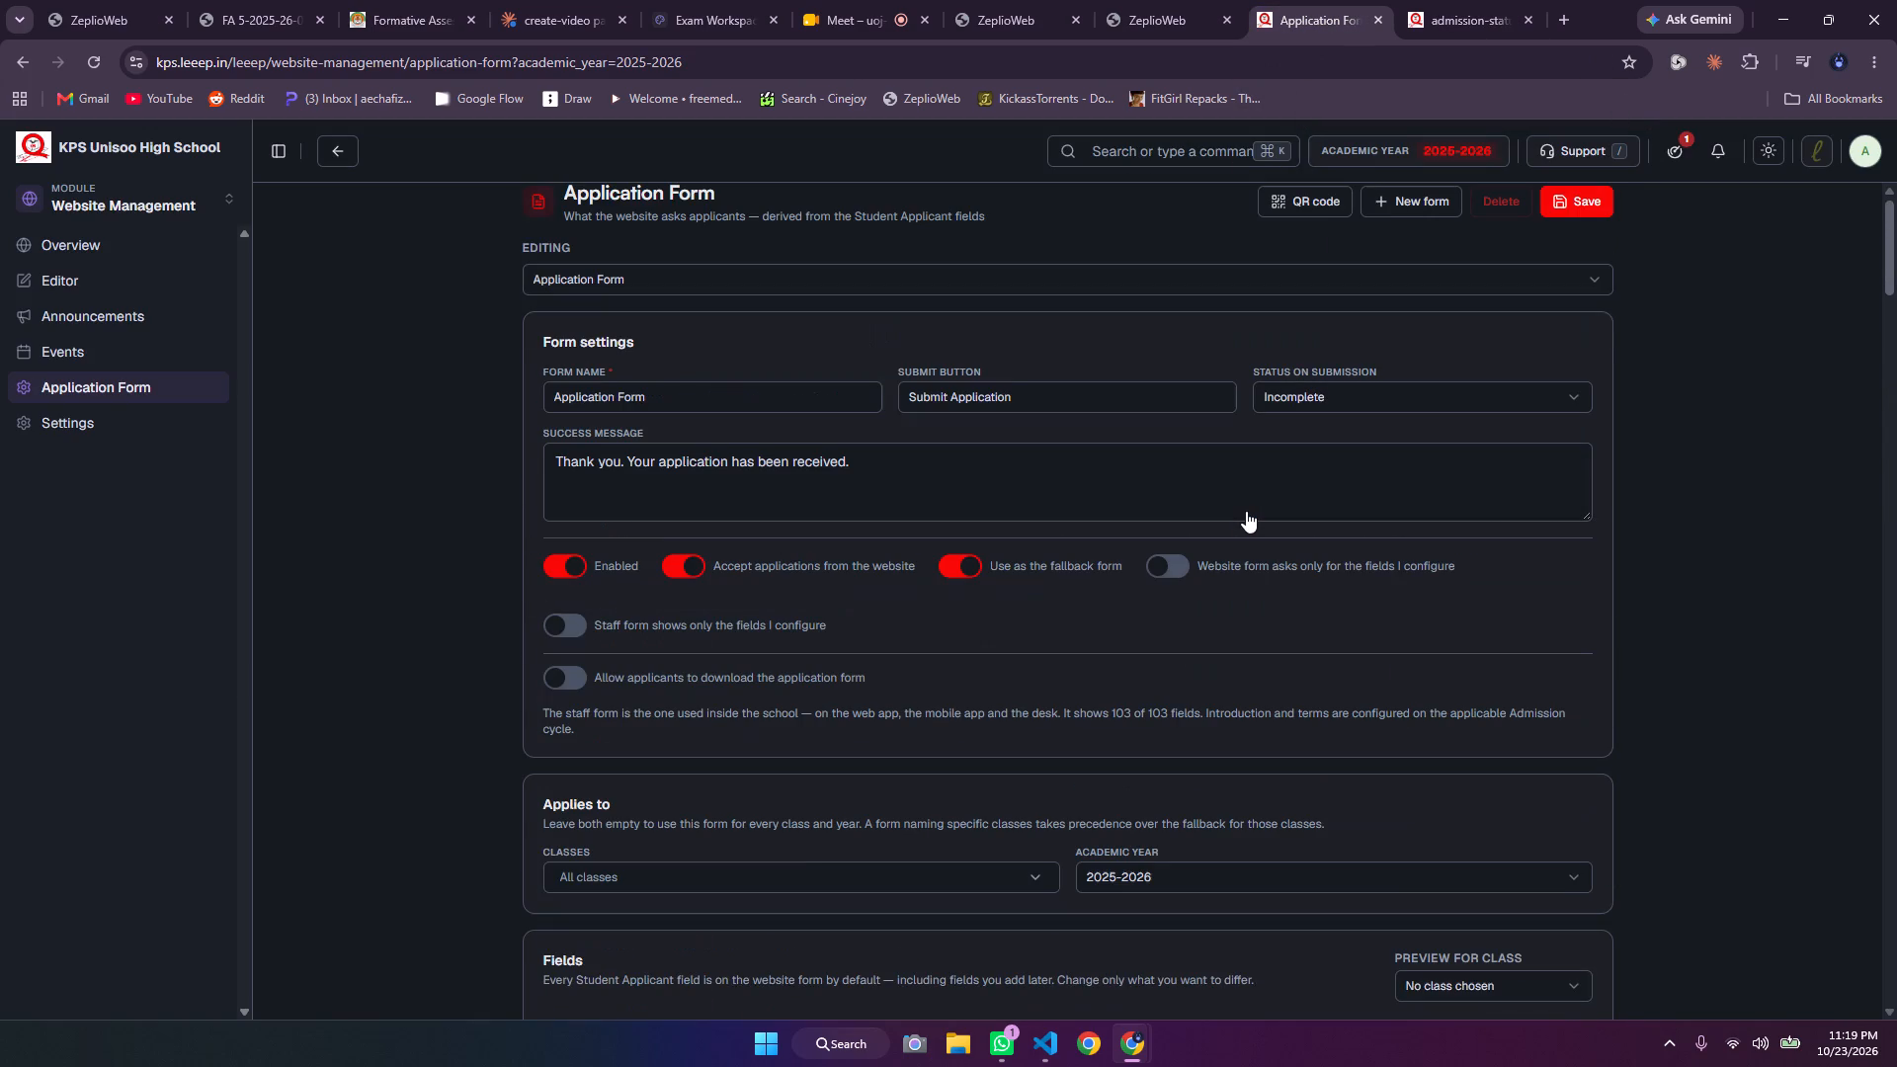
pyautogui.scroll(5, 1246, 511)
pyautogui.scroll(-2, 1246, 511)
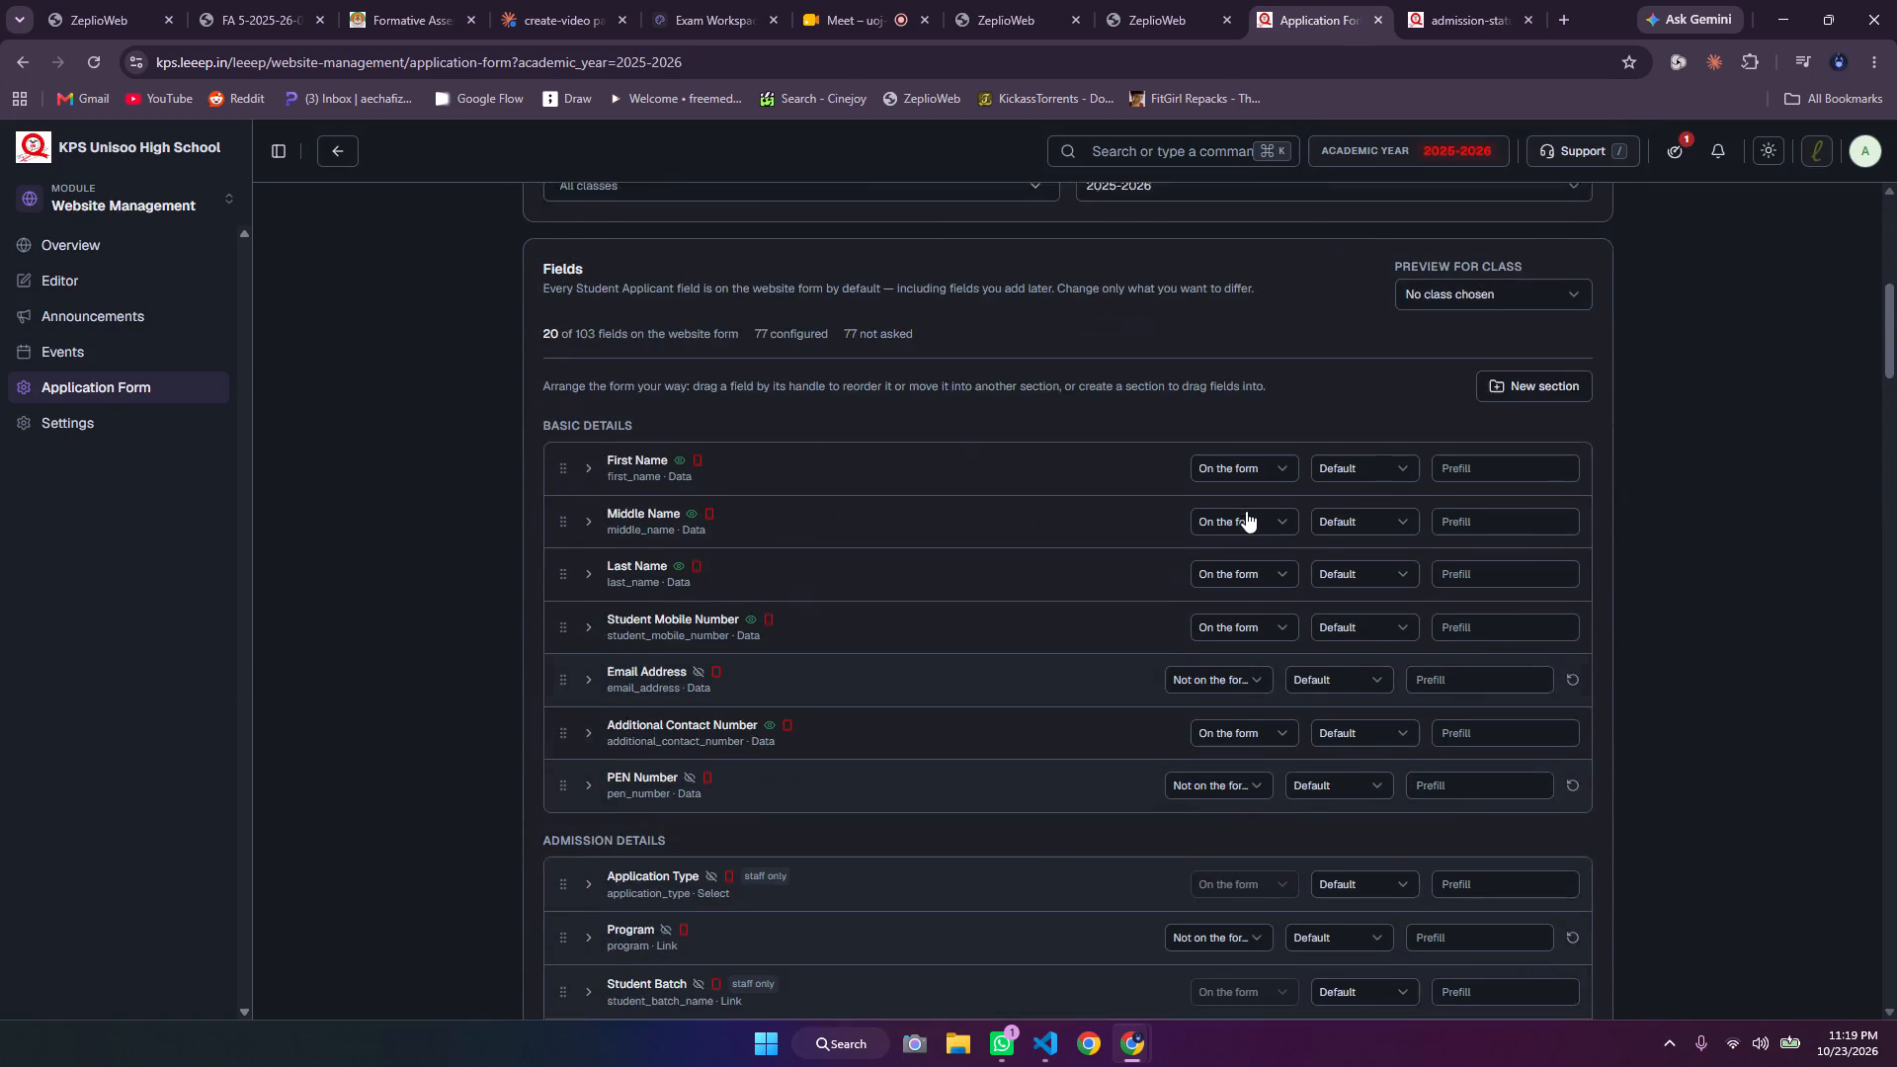
pyautogui.scroll(-16, 1246, 511)
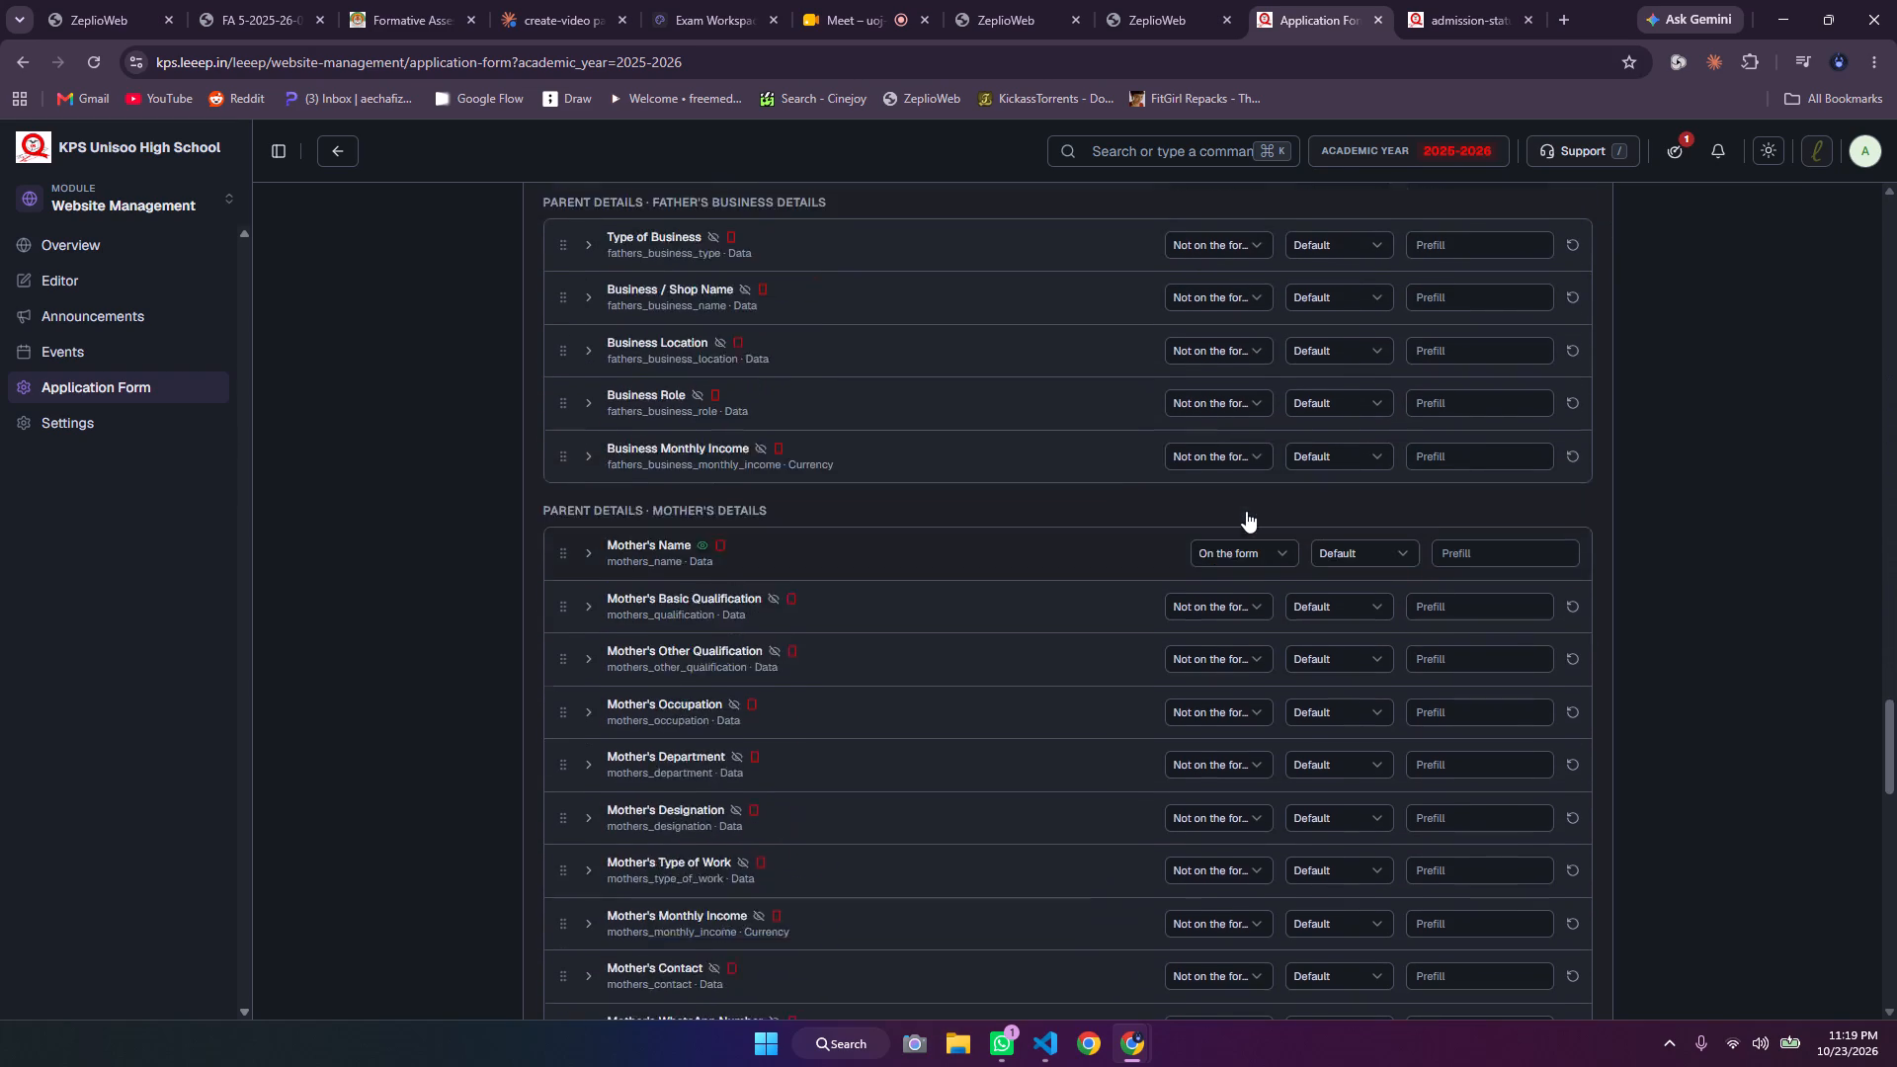
pyautogui.scroll(-9, 1246, 511)
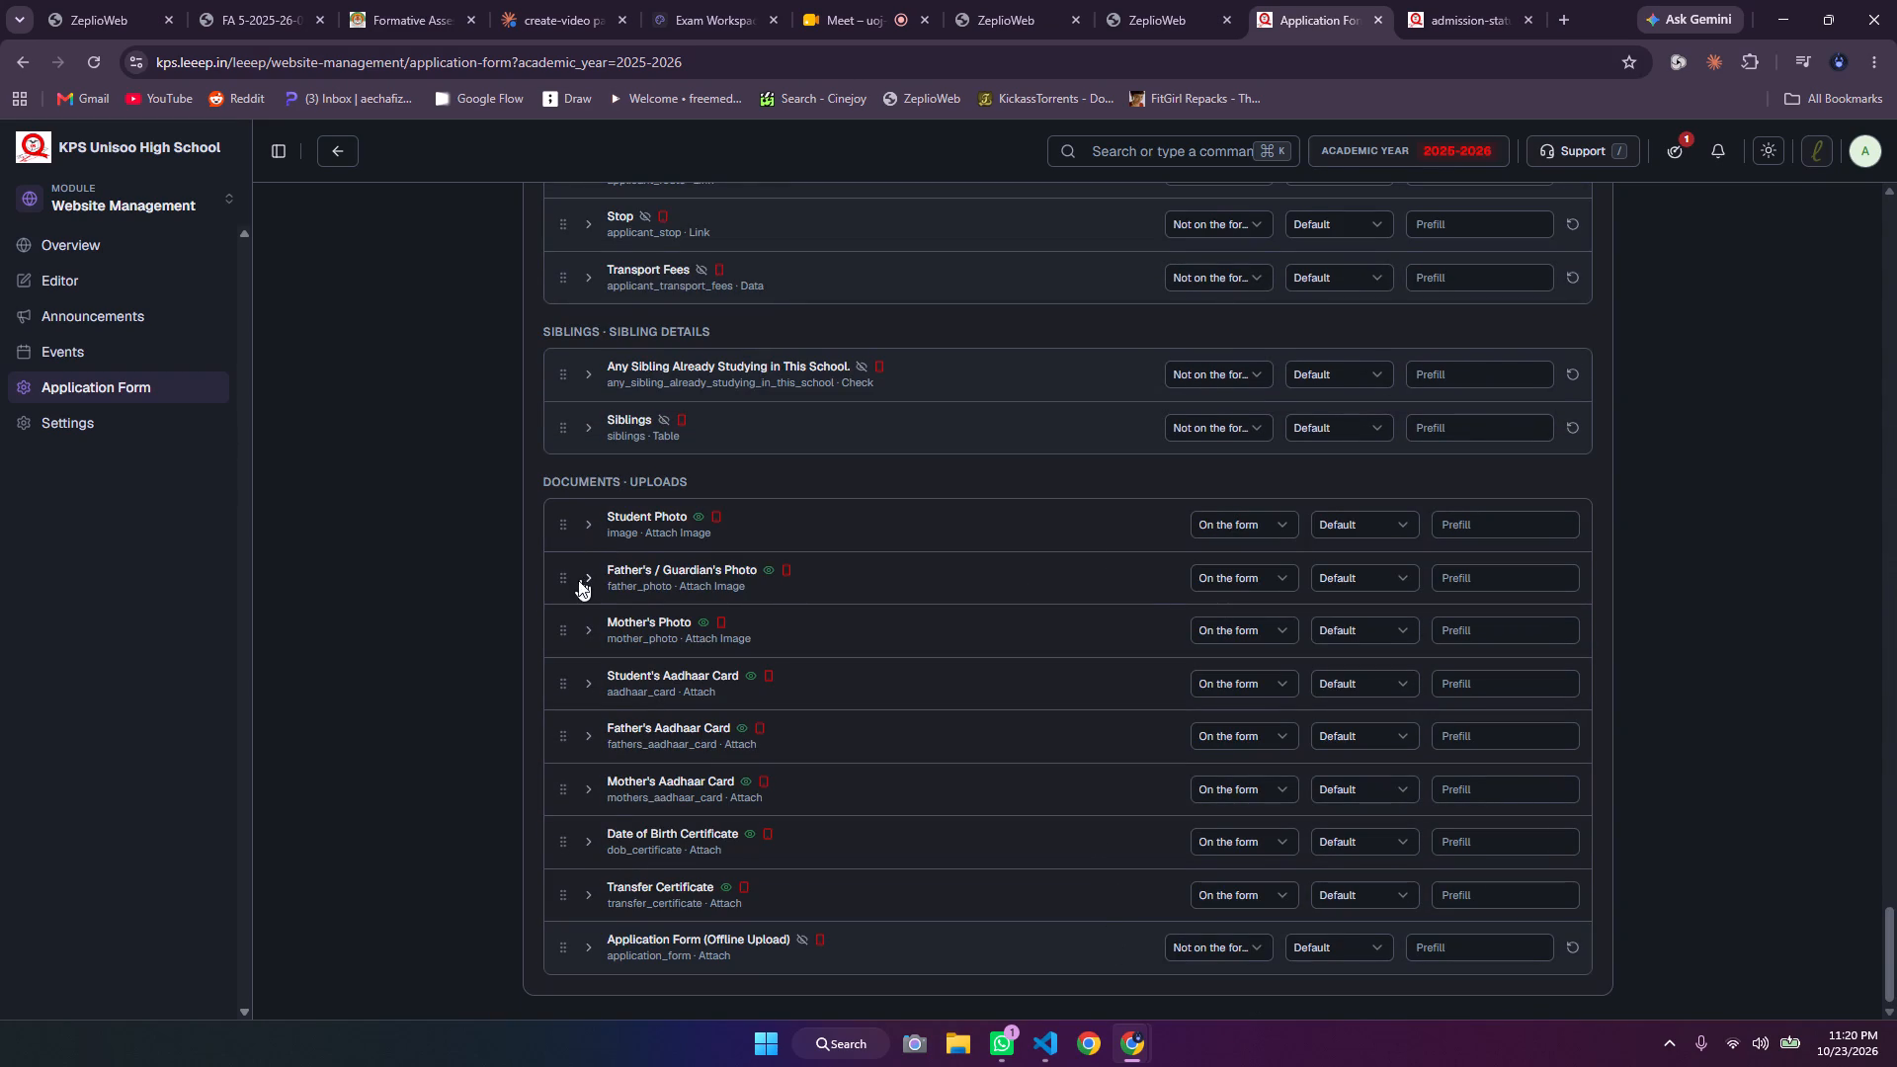
pyautogui.scroll(1, 765, 601)
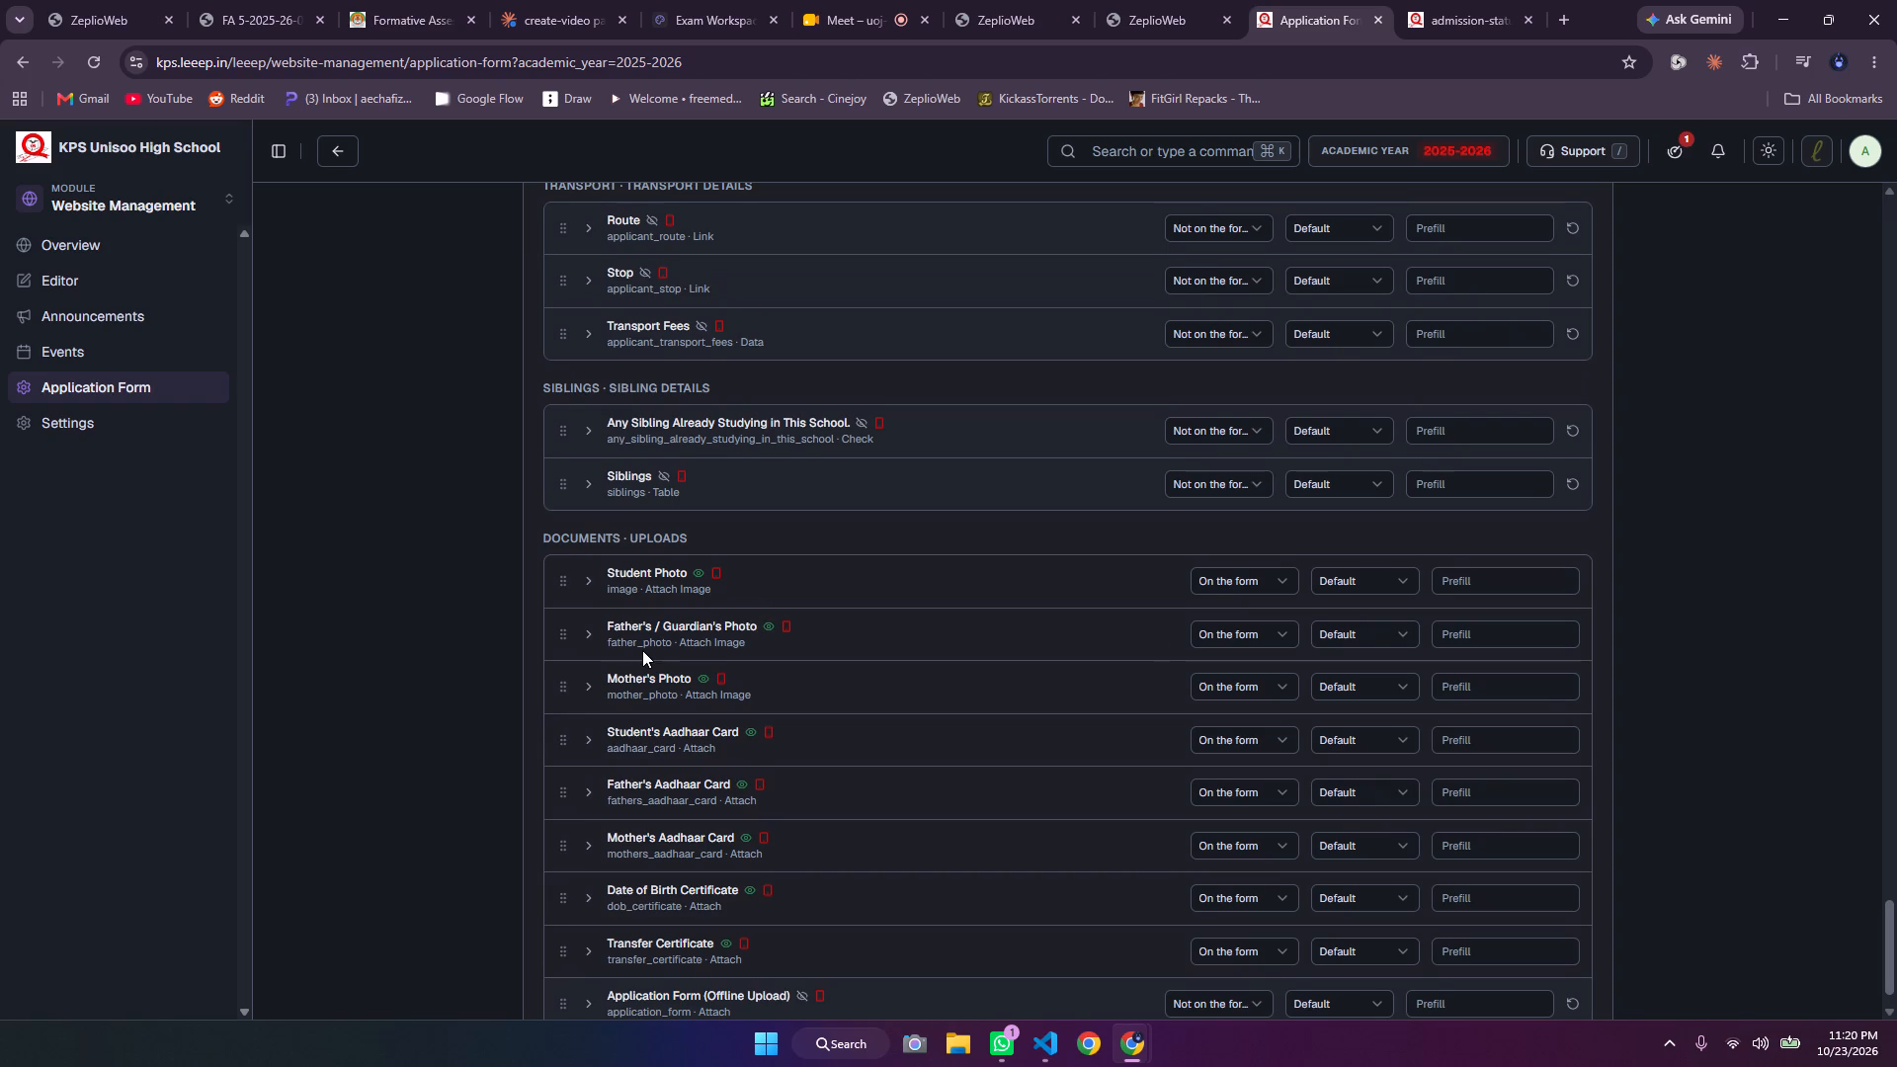
pyautogui.scroll(-1, 609, 639)
pyautogui.moveTo(560, 602); pyautogui.dragTo(574, 588)
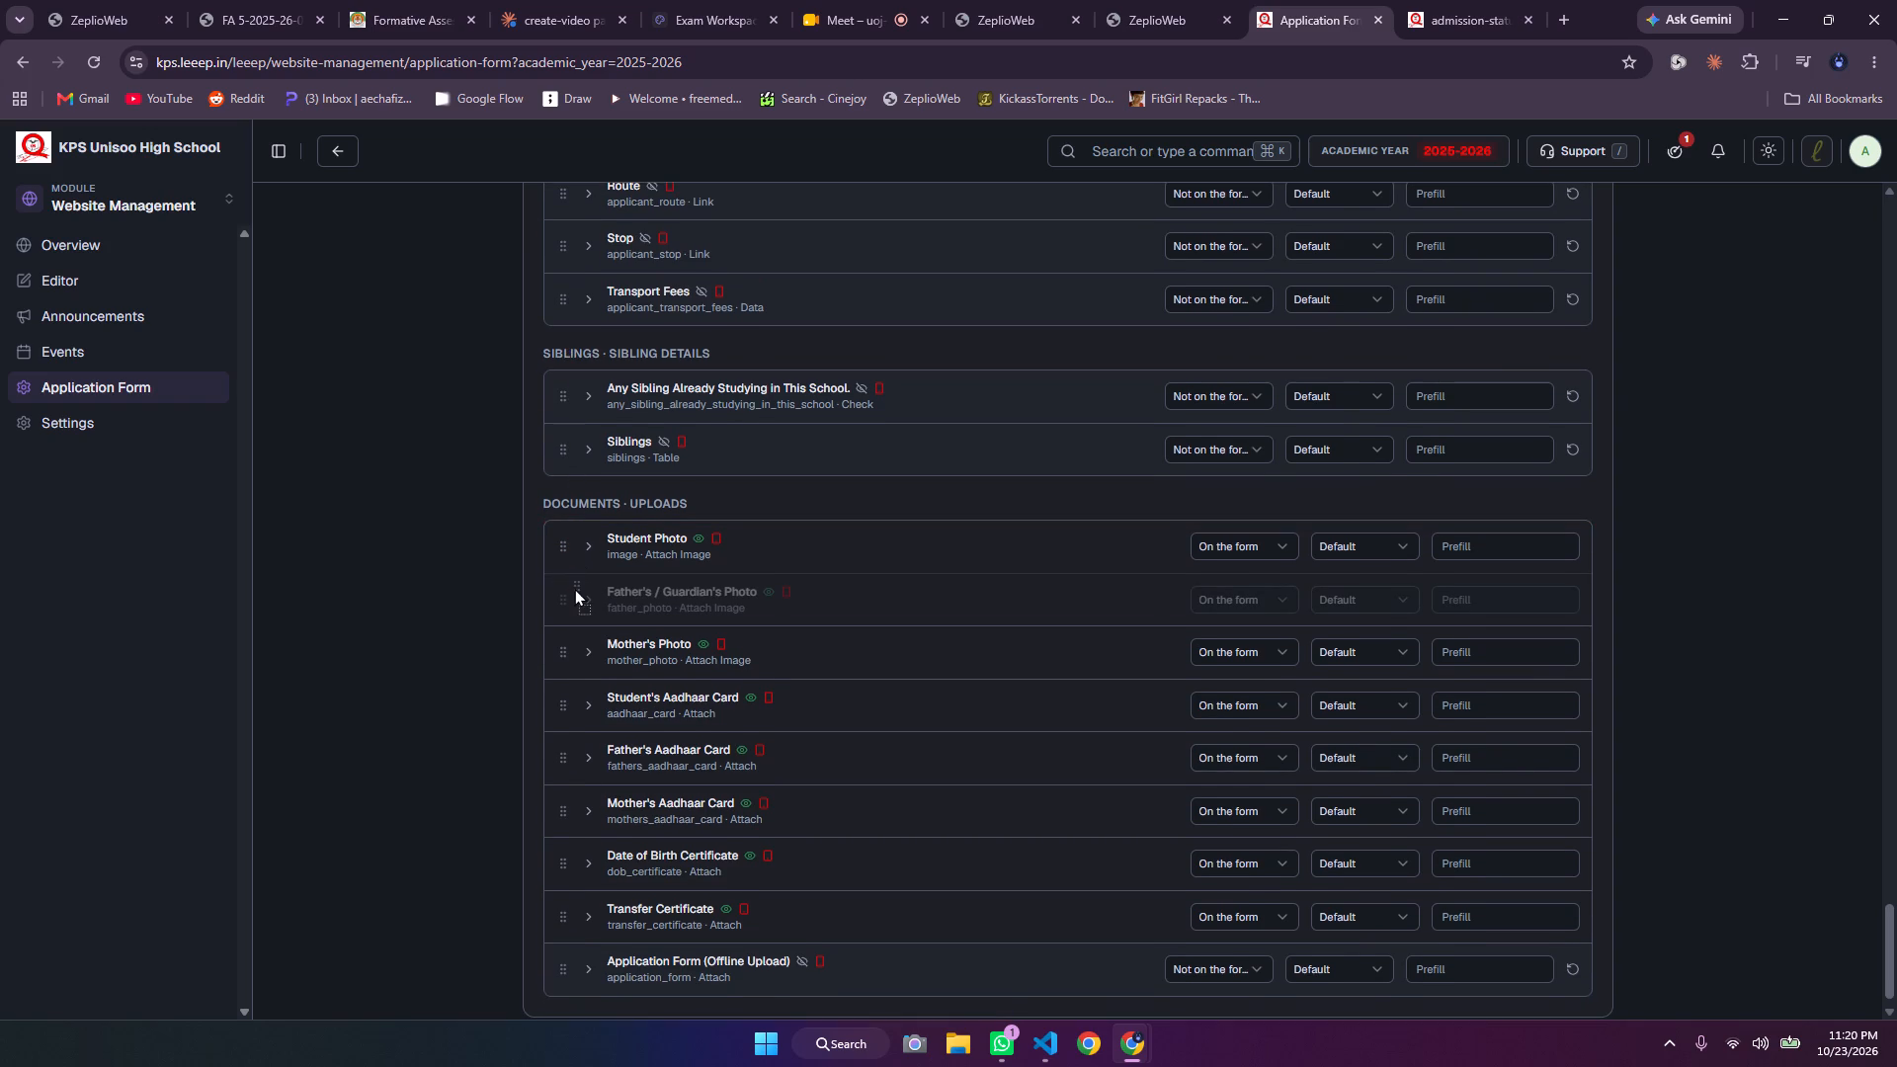
pyautogui.moveTo(574, 588); pyautogui.dragTo(584, 96)
pyautogui.moveTo(584, 96); pyautogui.dragTo(596, 179)
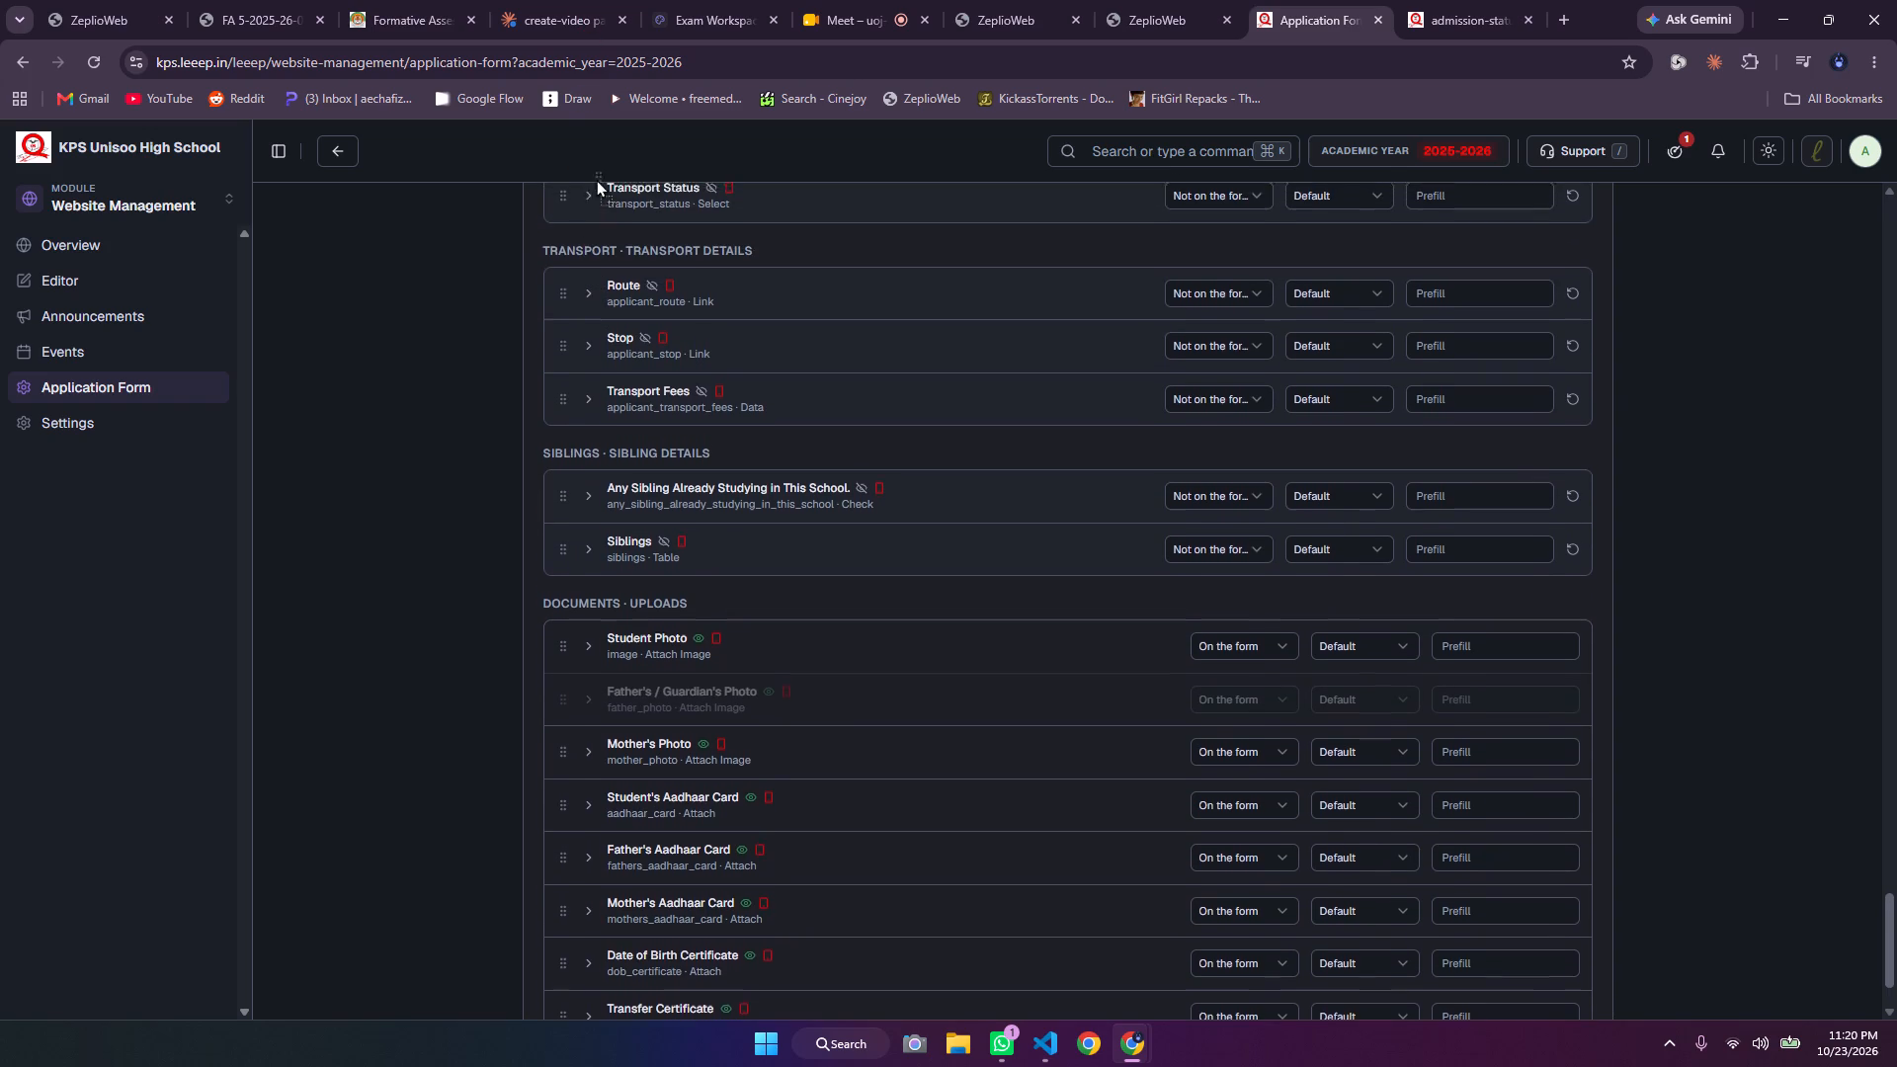
pyautogui.moveTo(596, 179); pyautogui.dragTo(608, 186)
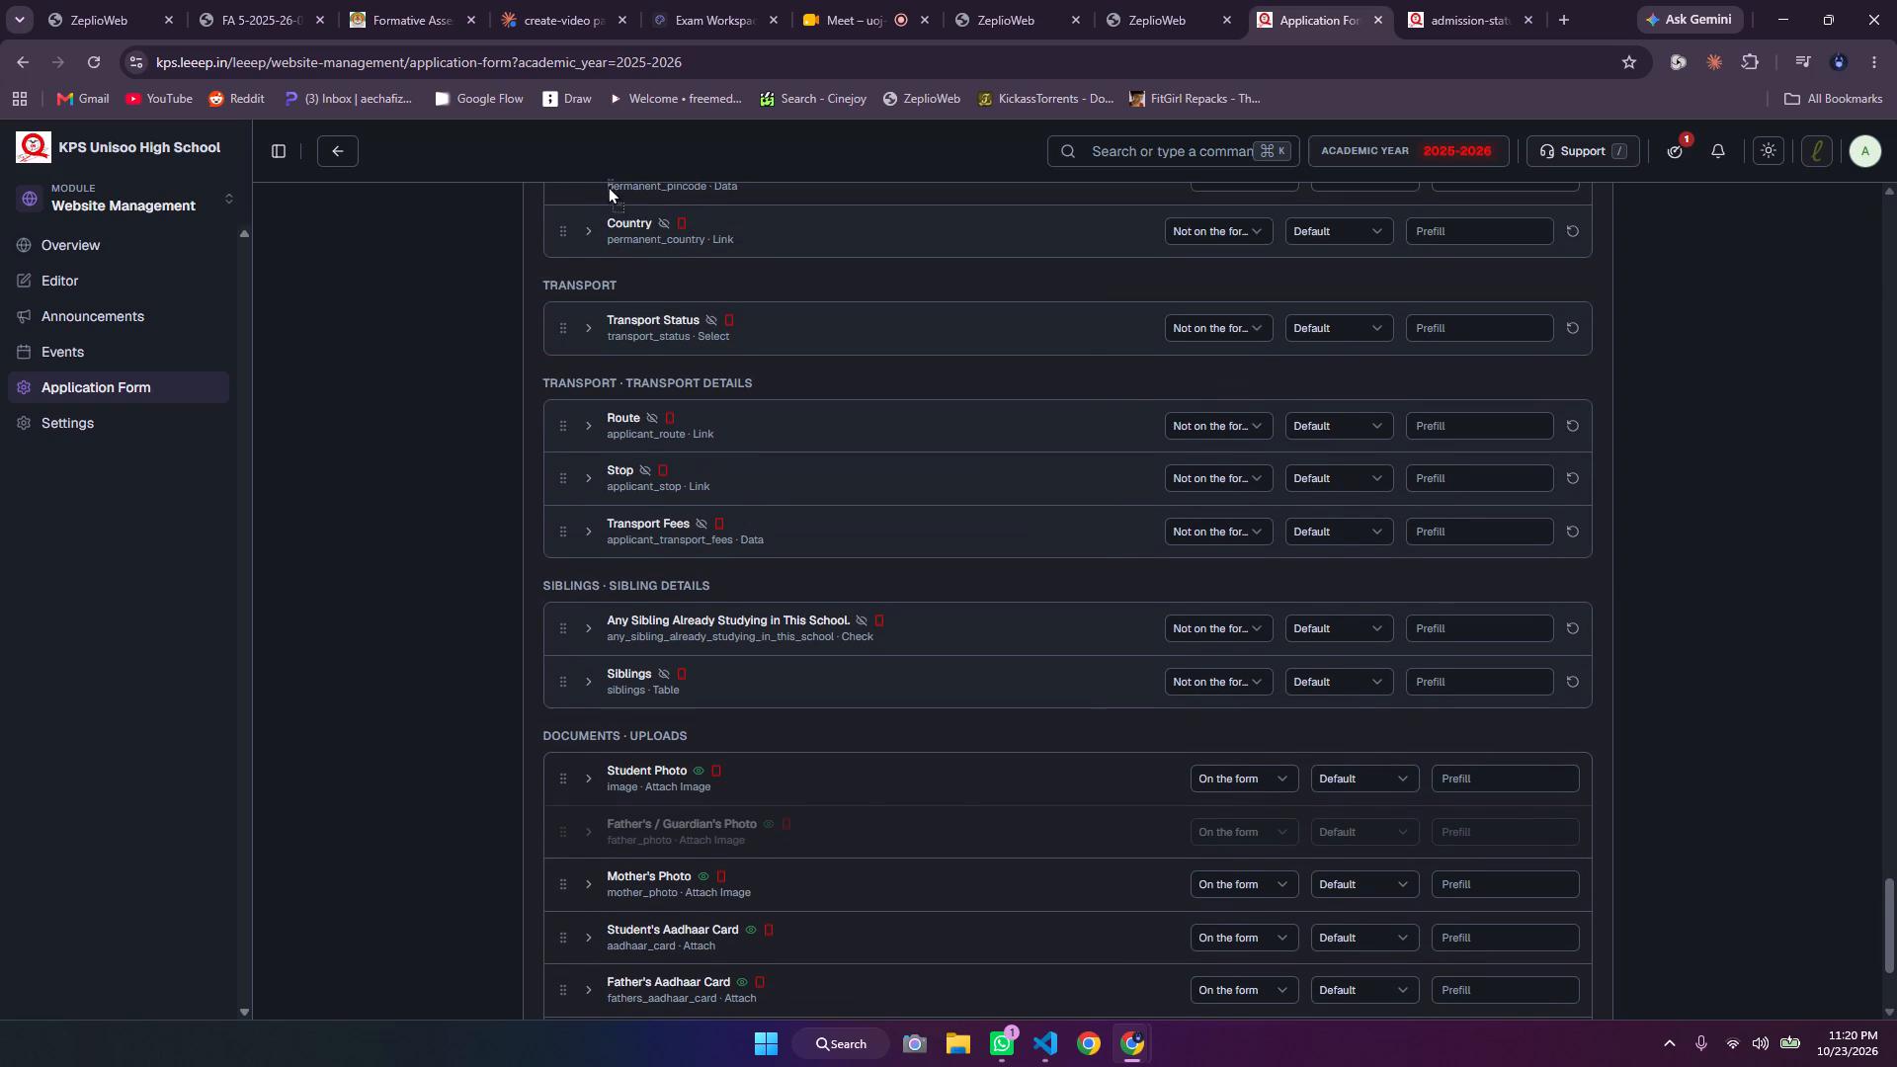
pyautogui.moveTo(608, 186); pyautogui.dragTo(608, 190)
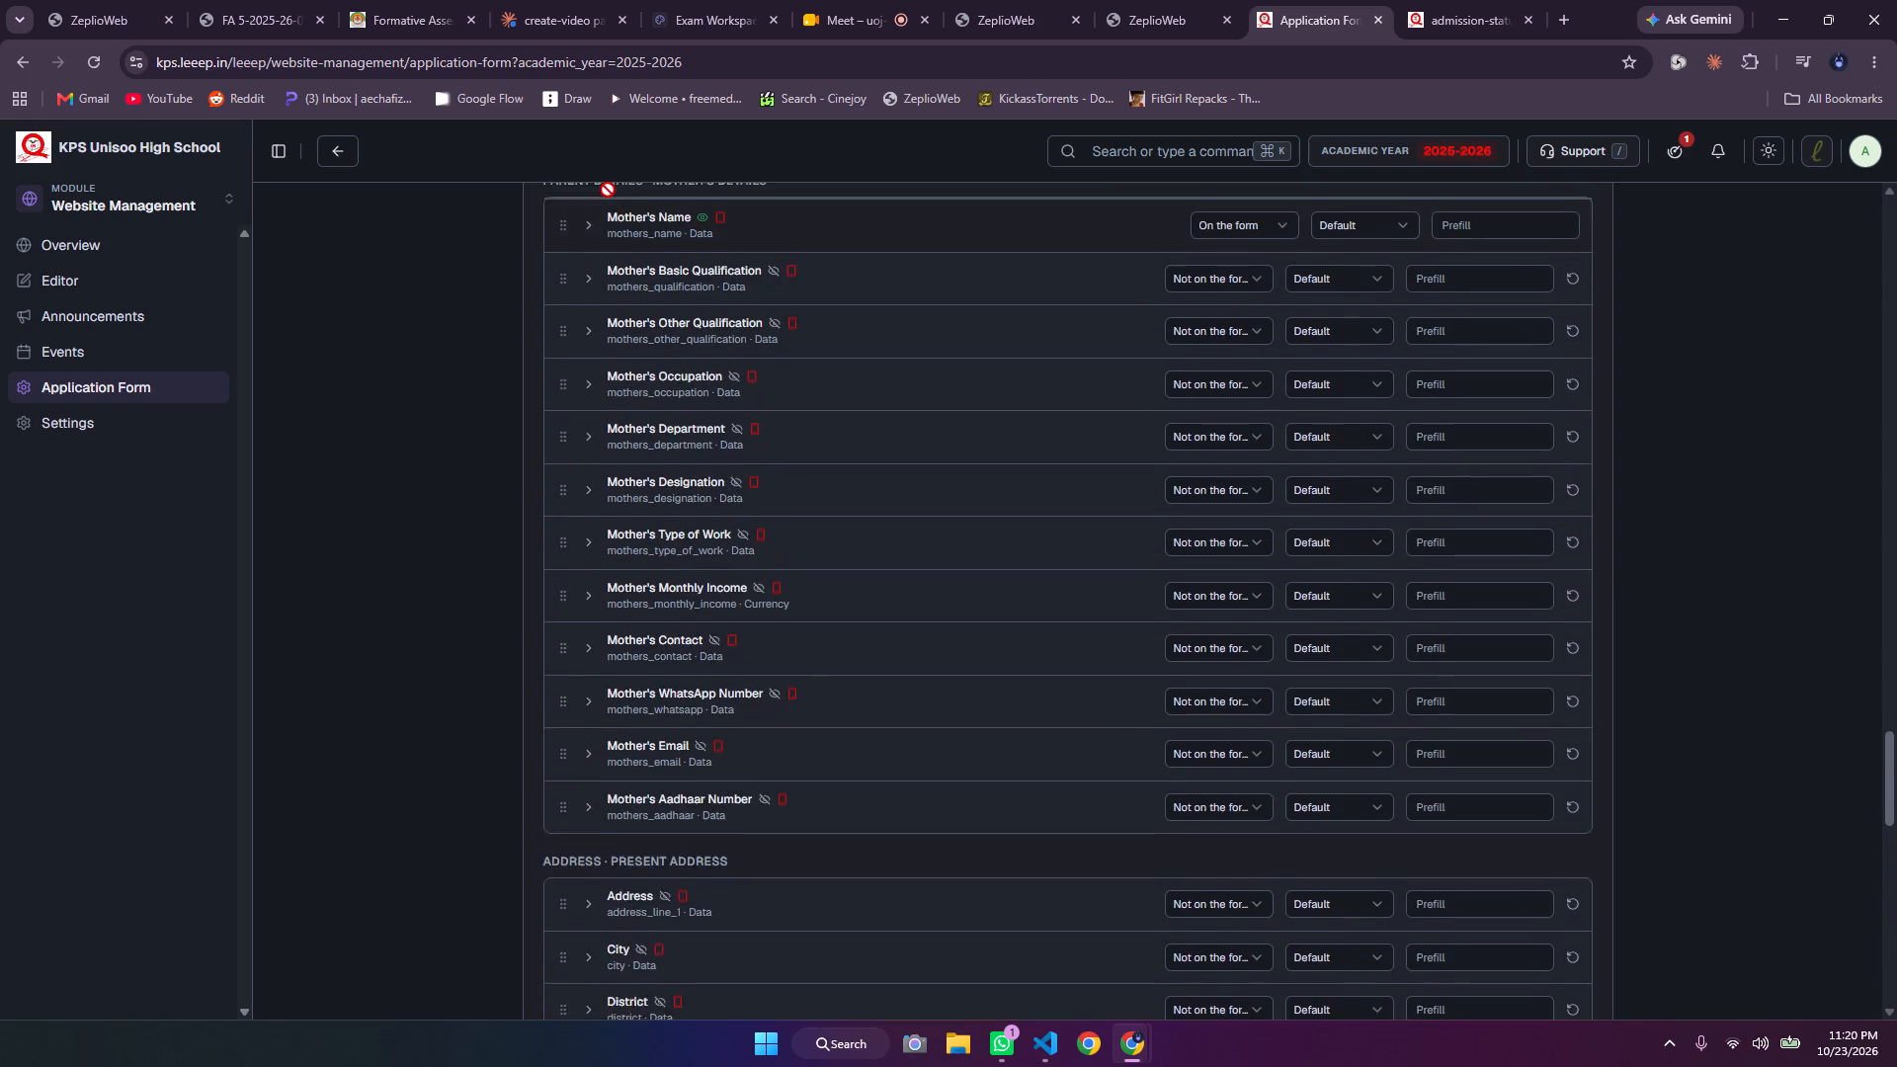
pyautogui.moveTo(608, 190); pyautogui.dragTo(608, 187)
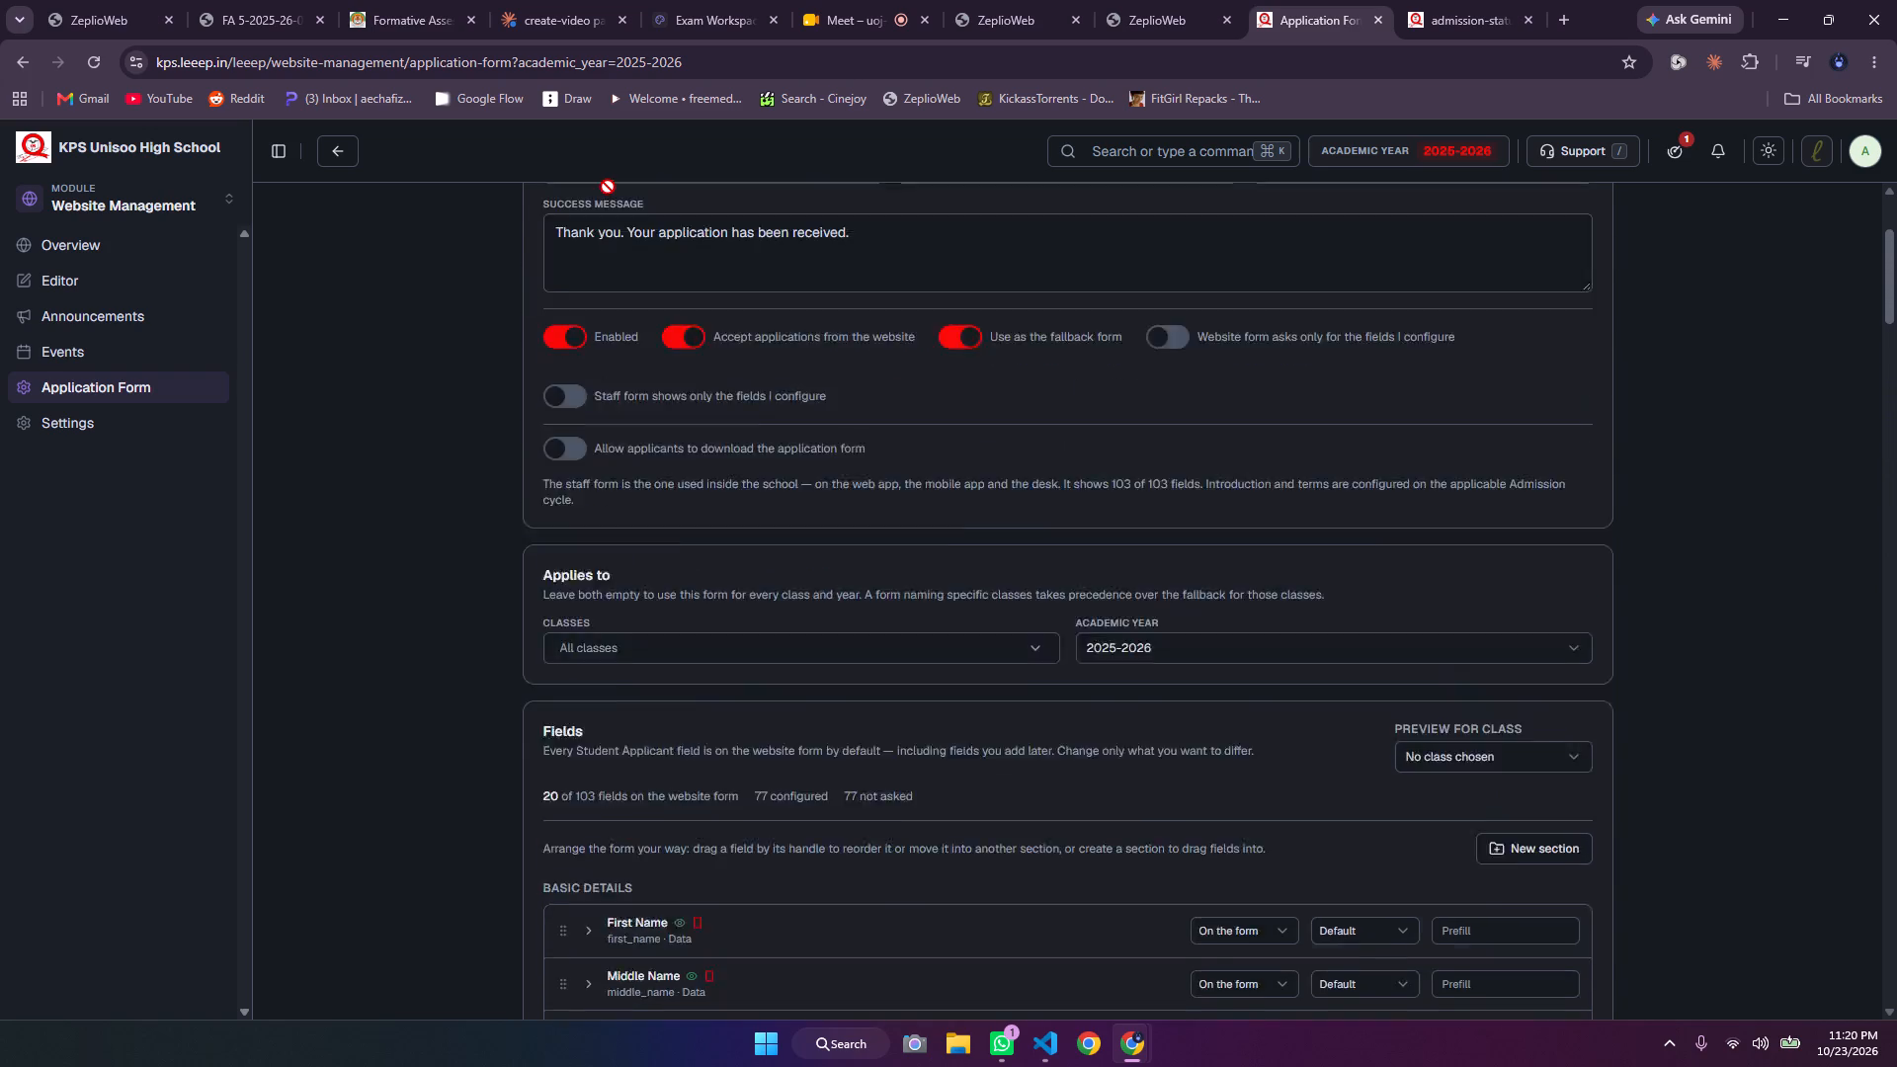
pyautogui.moveTo(608, 187); pyautogui.dragTo(703, 815)
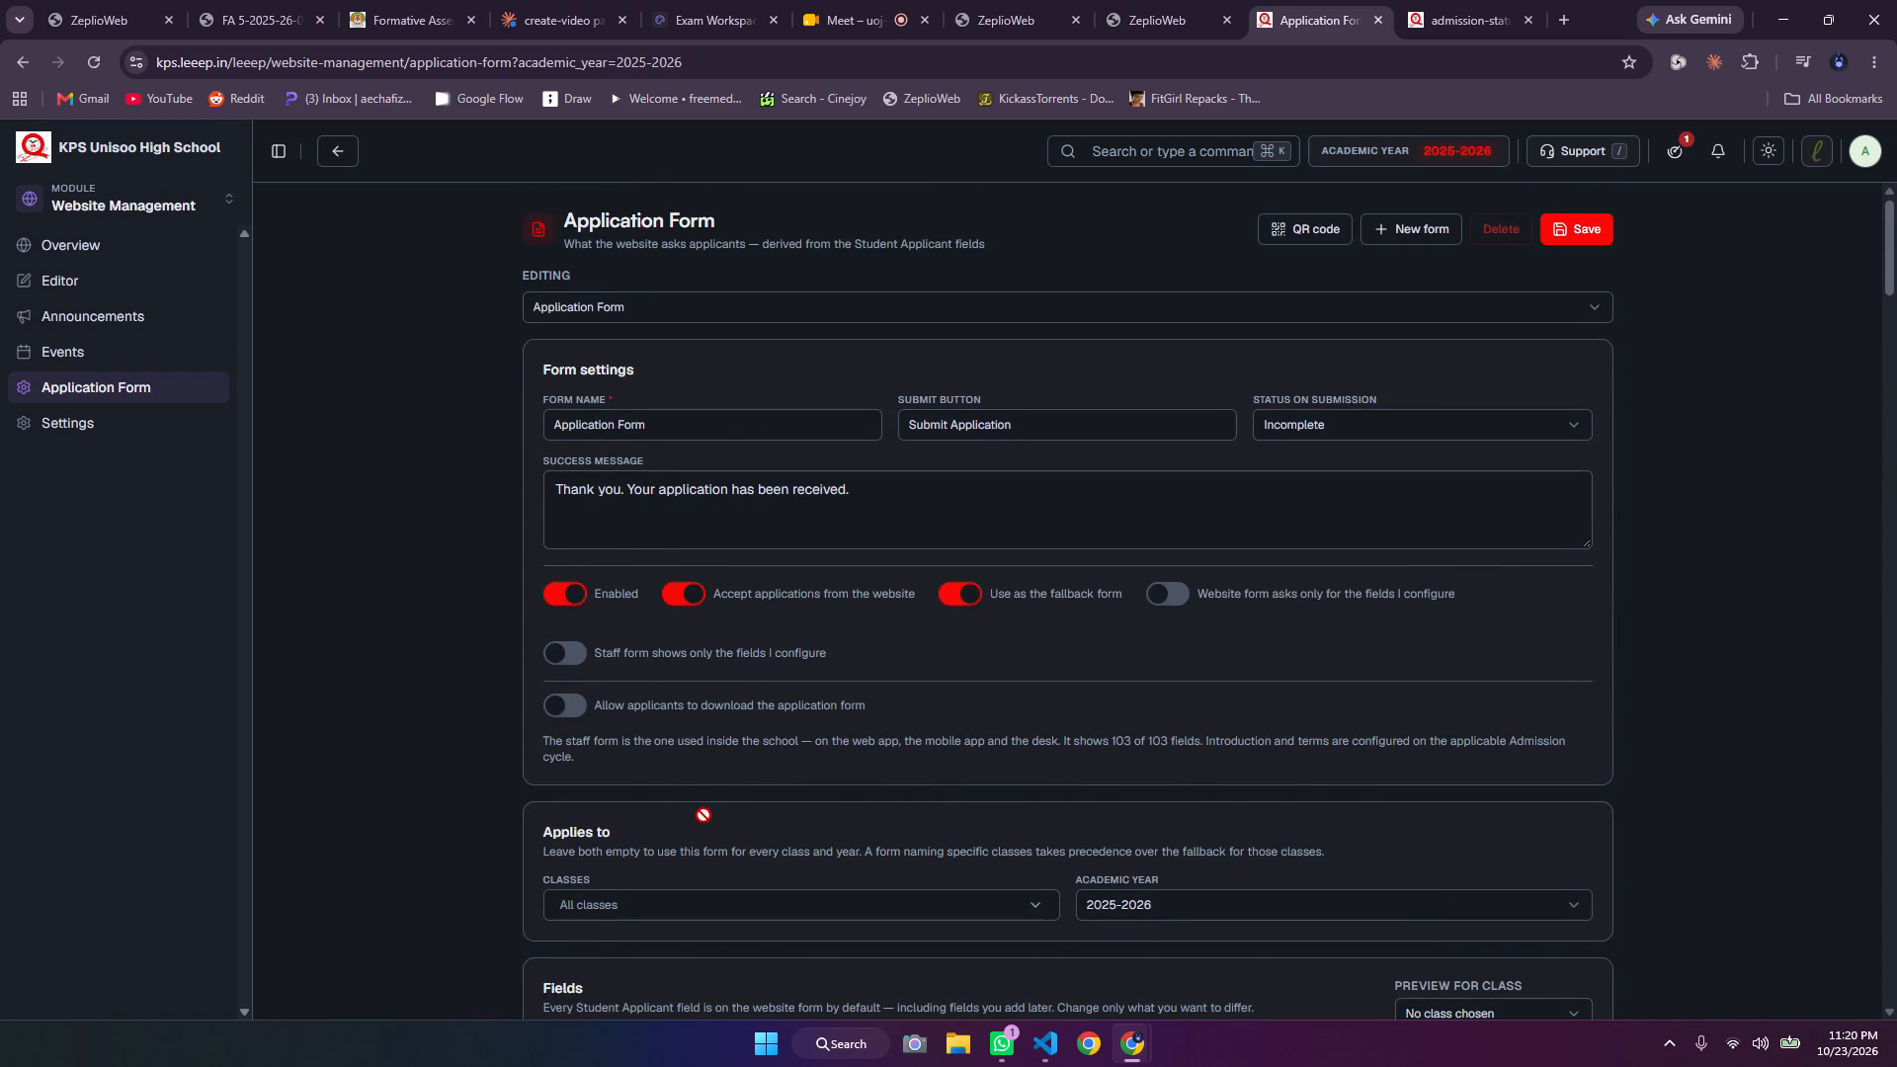
pyautogui.moveTo(703, 815); pyautogui.dragTo(635, 999)
pyautogui.moveTo(635, 999); pyautogui.dragTo(631, 1000)
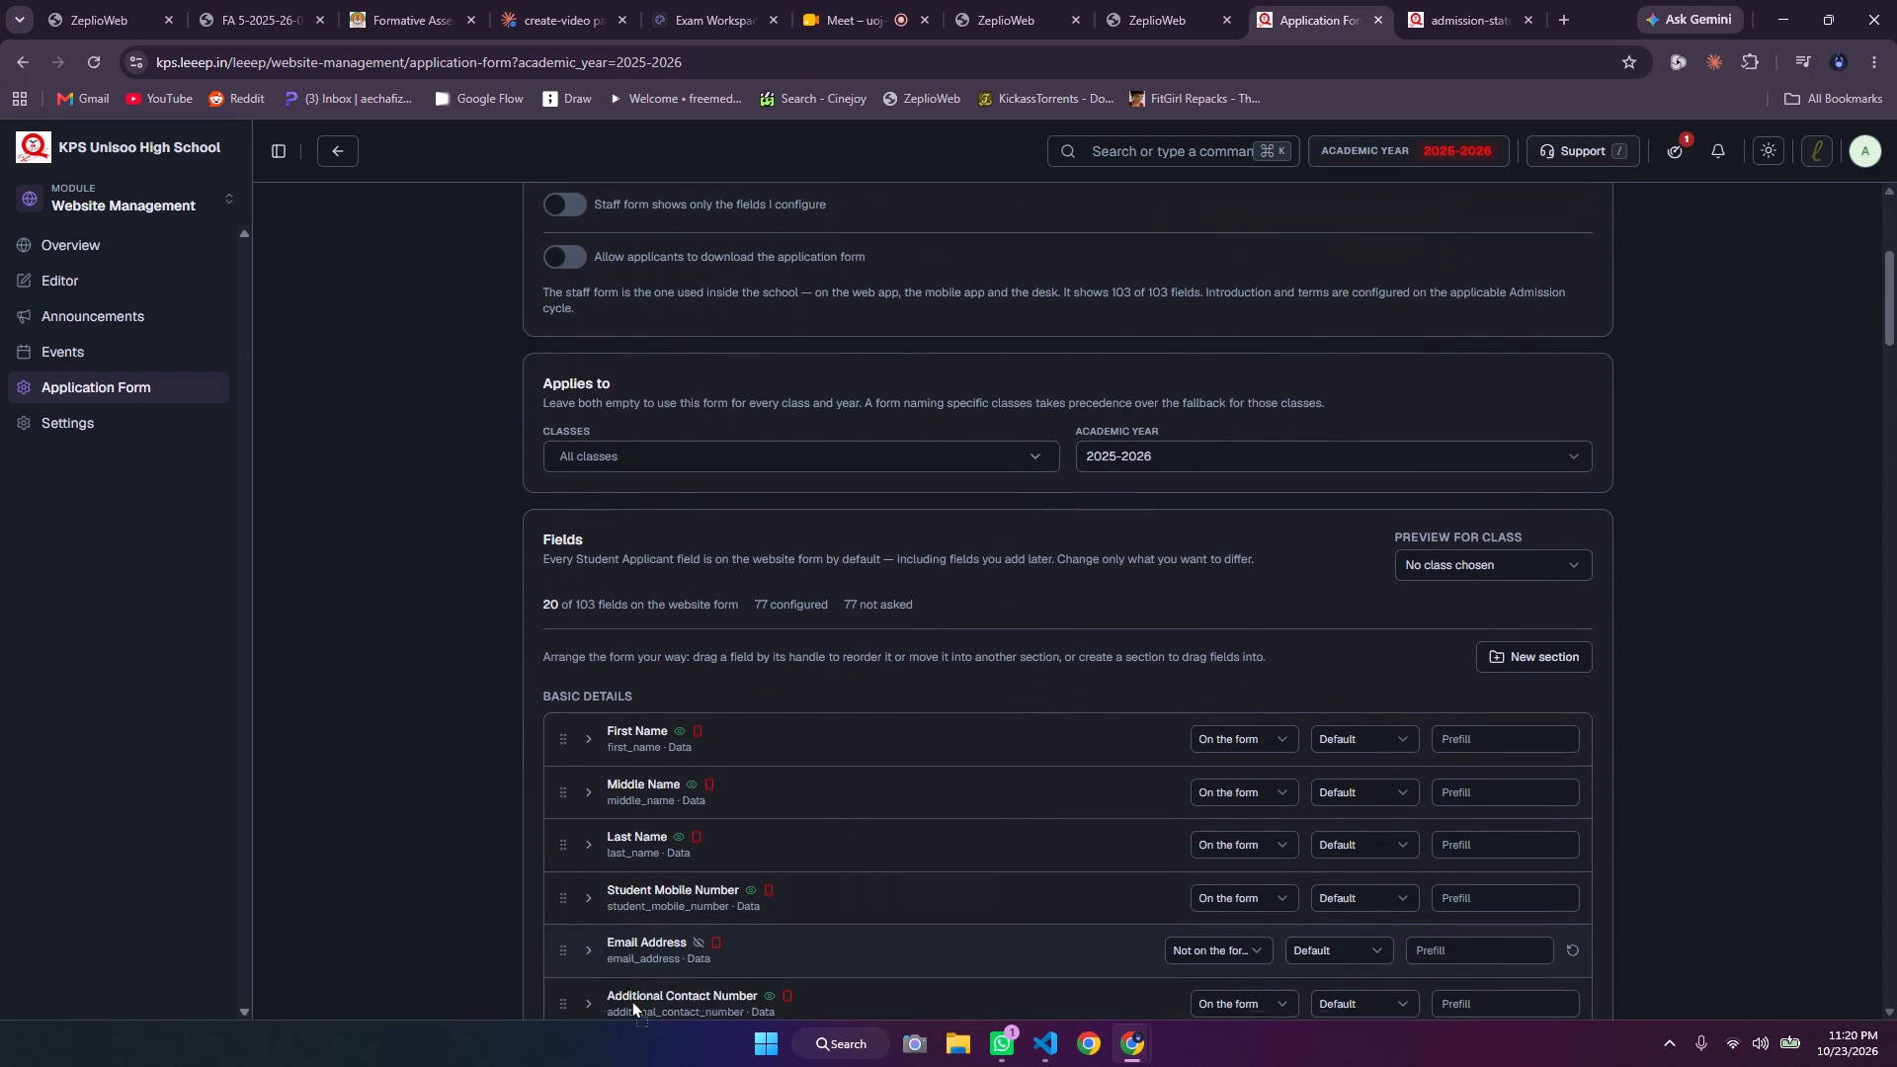
pyautogui.moveTo(631, 1000); pyautogui.dragTo(587, 727)
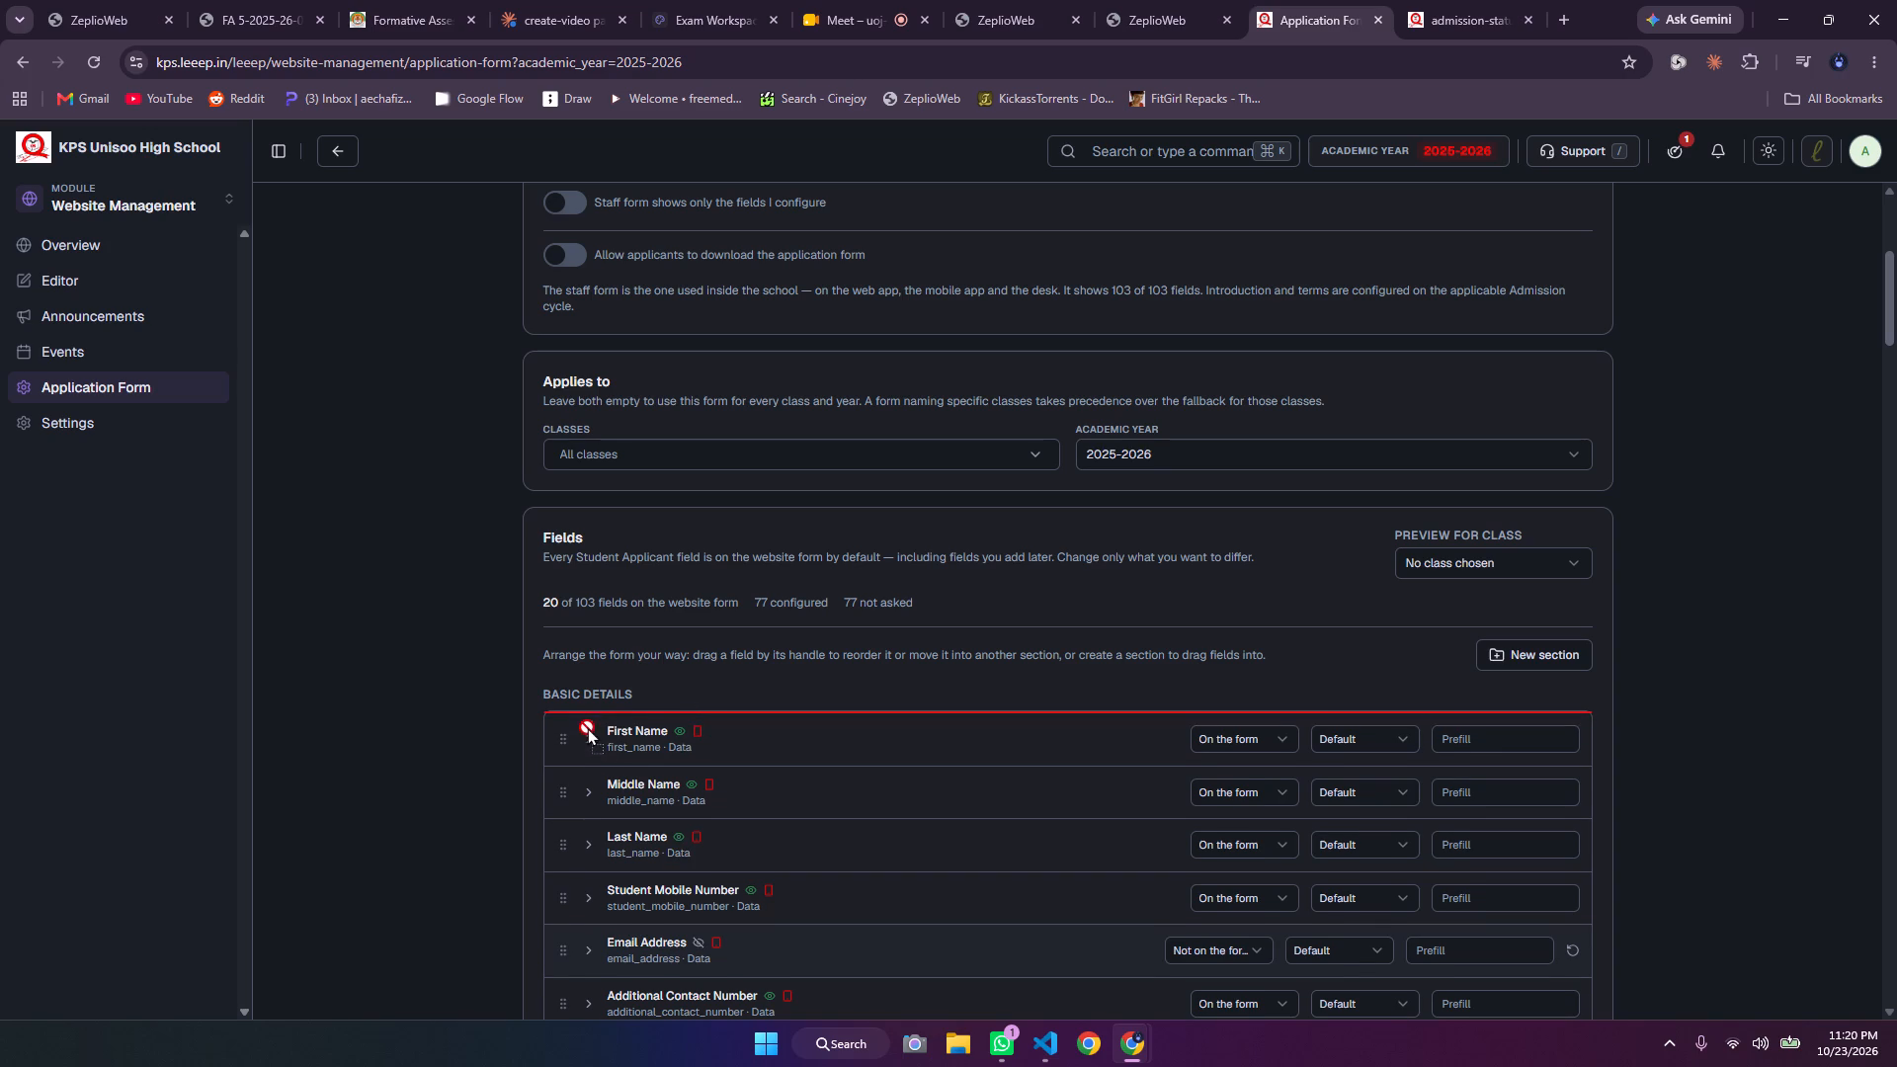
pyautogui.moveTo(587, 727); pyautogui.dragTo(581, 822)
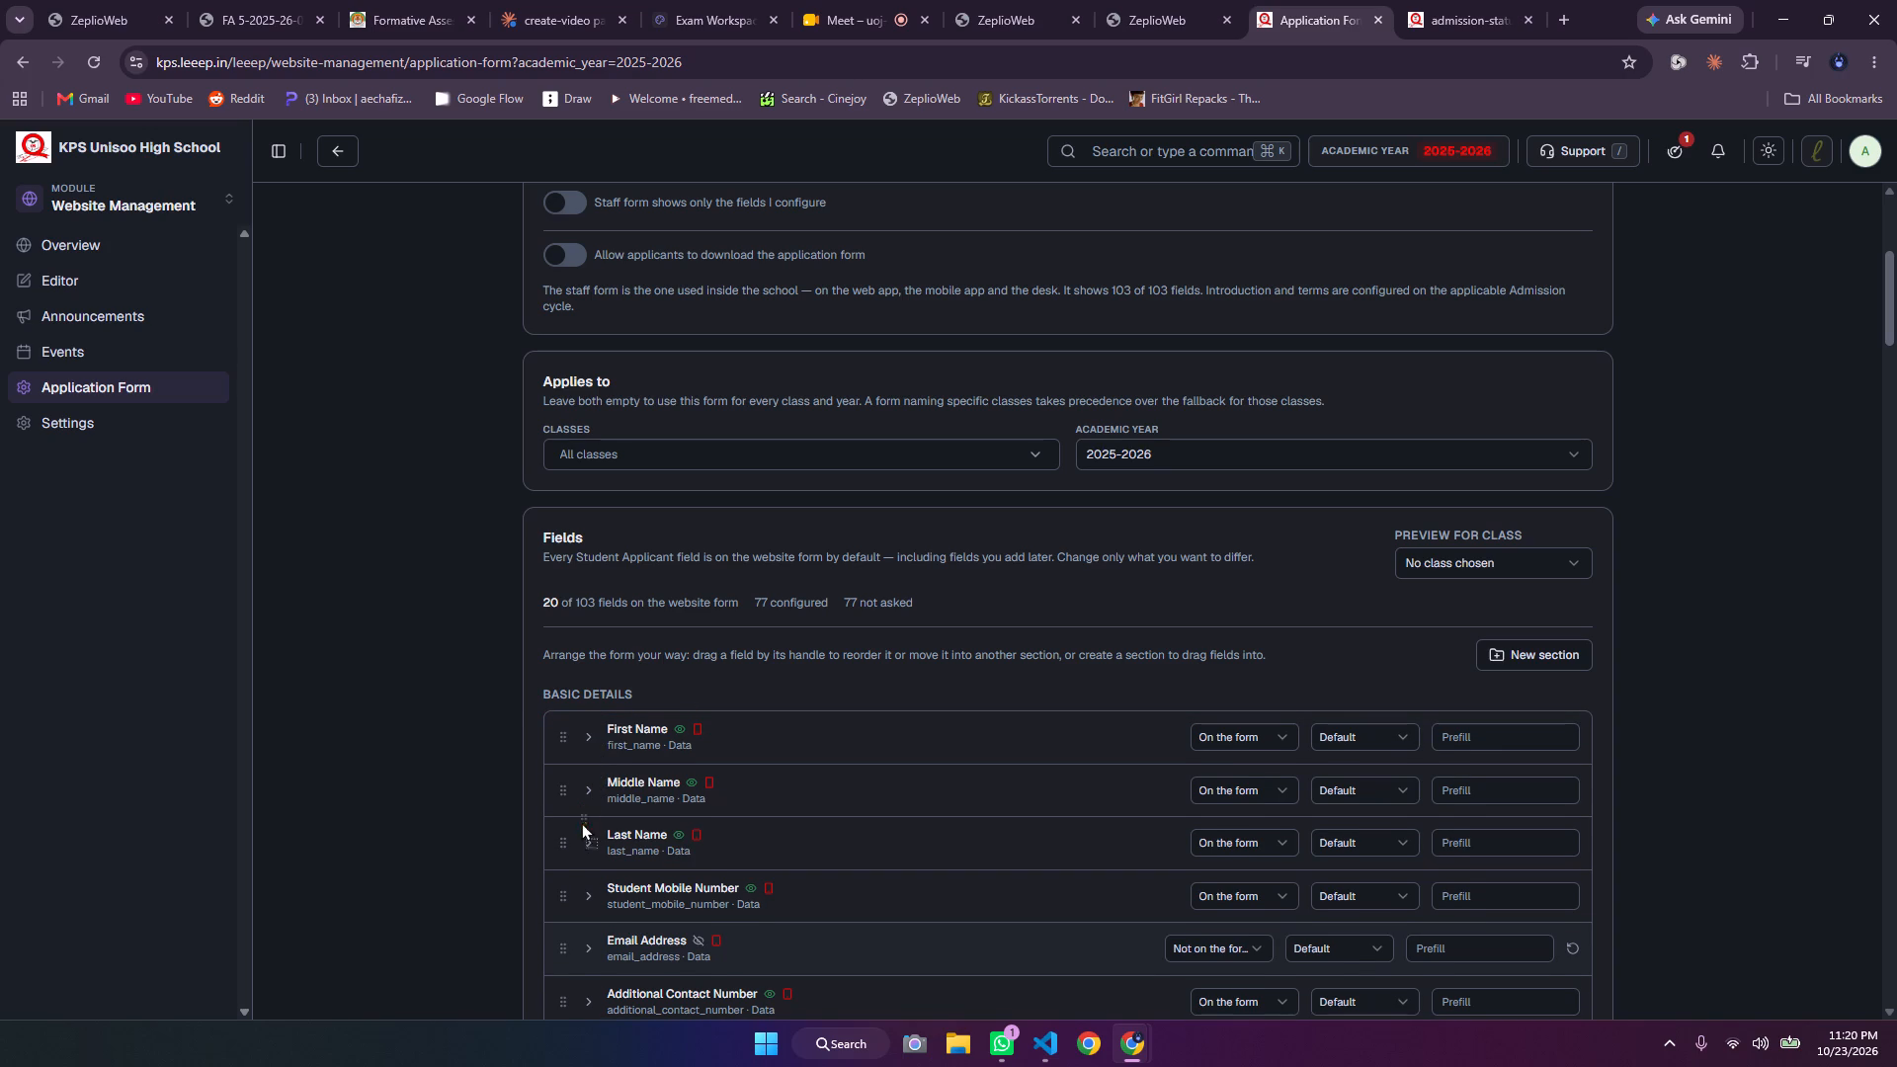
pyautogui.moveTo(581, 822); pyautogui.dragTo(612, 837)
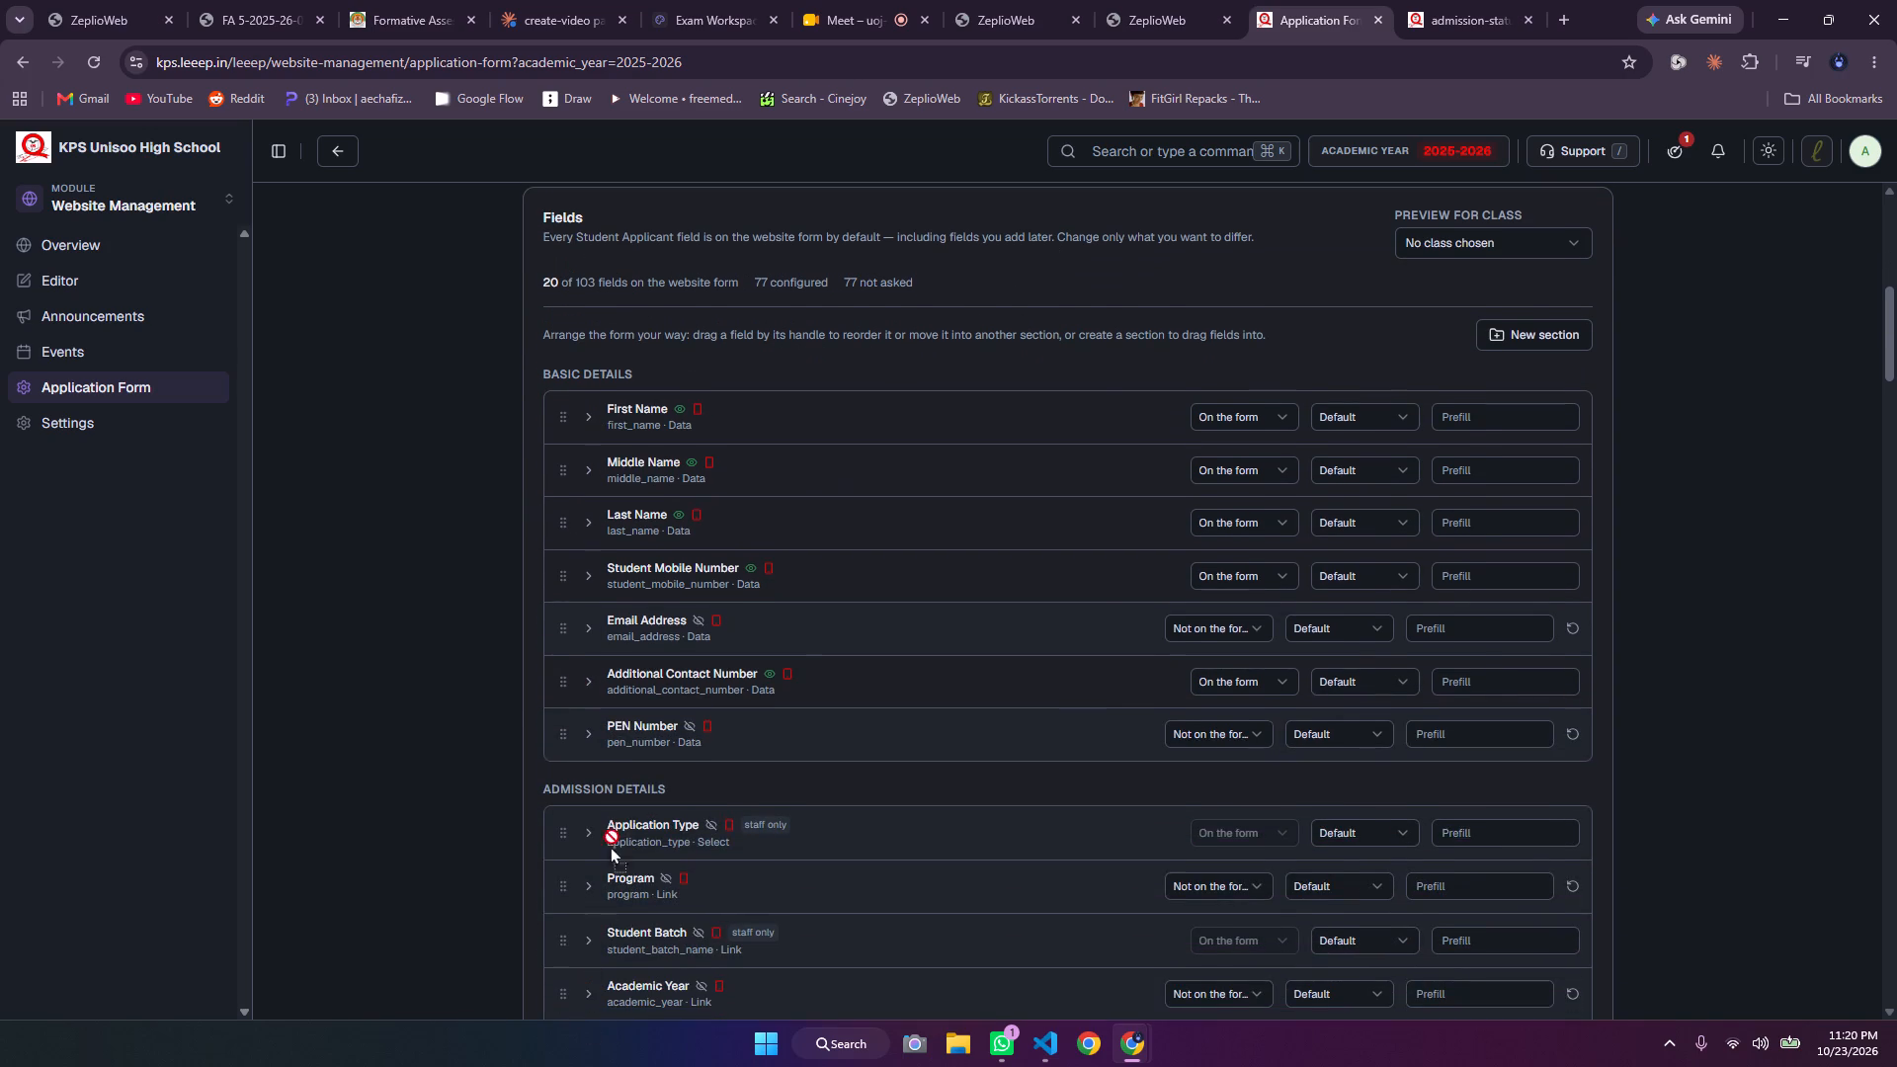
pyautogui.moveTo(612, 837); pyautogui.dragTo(580, 634)
pyautogui.moveTo(580, 634); pyautogui.dragTo(576, 711)
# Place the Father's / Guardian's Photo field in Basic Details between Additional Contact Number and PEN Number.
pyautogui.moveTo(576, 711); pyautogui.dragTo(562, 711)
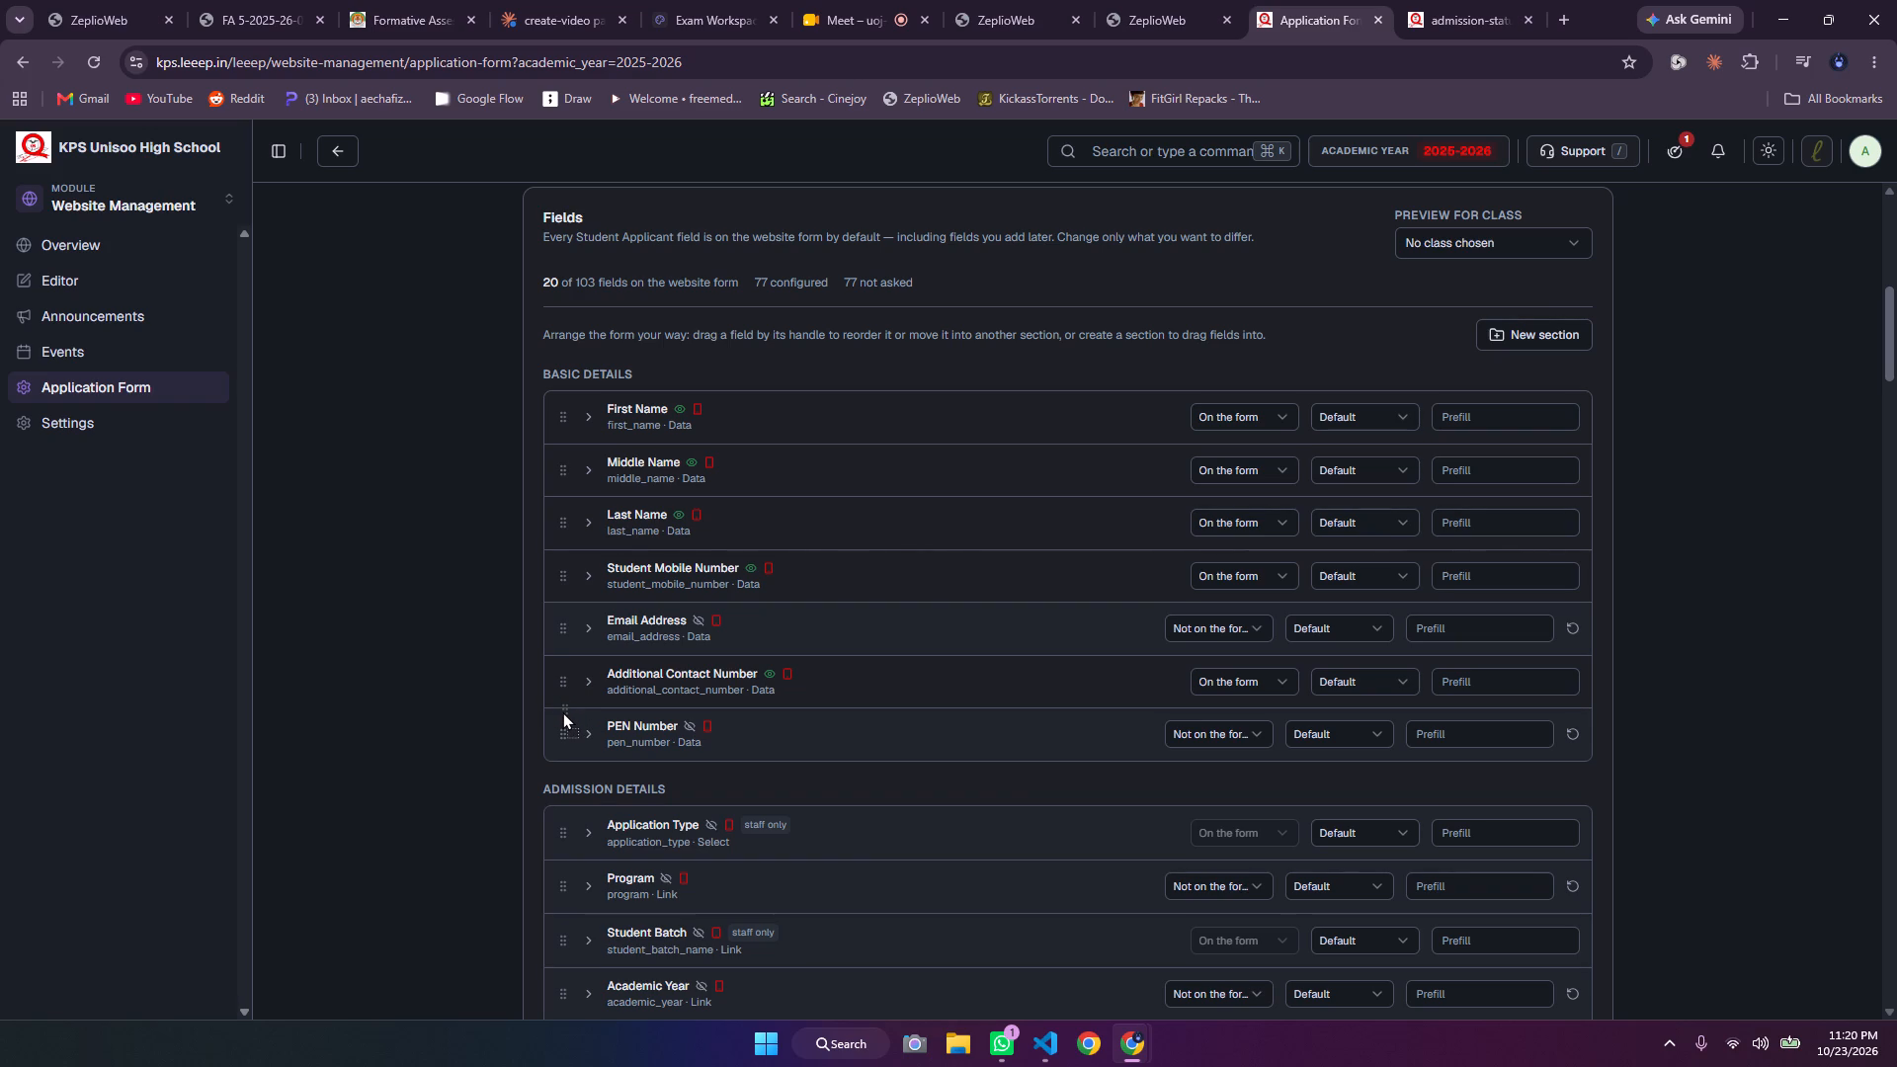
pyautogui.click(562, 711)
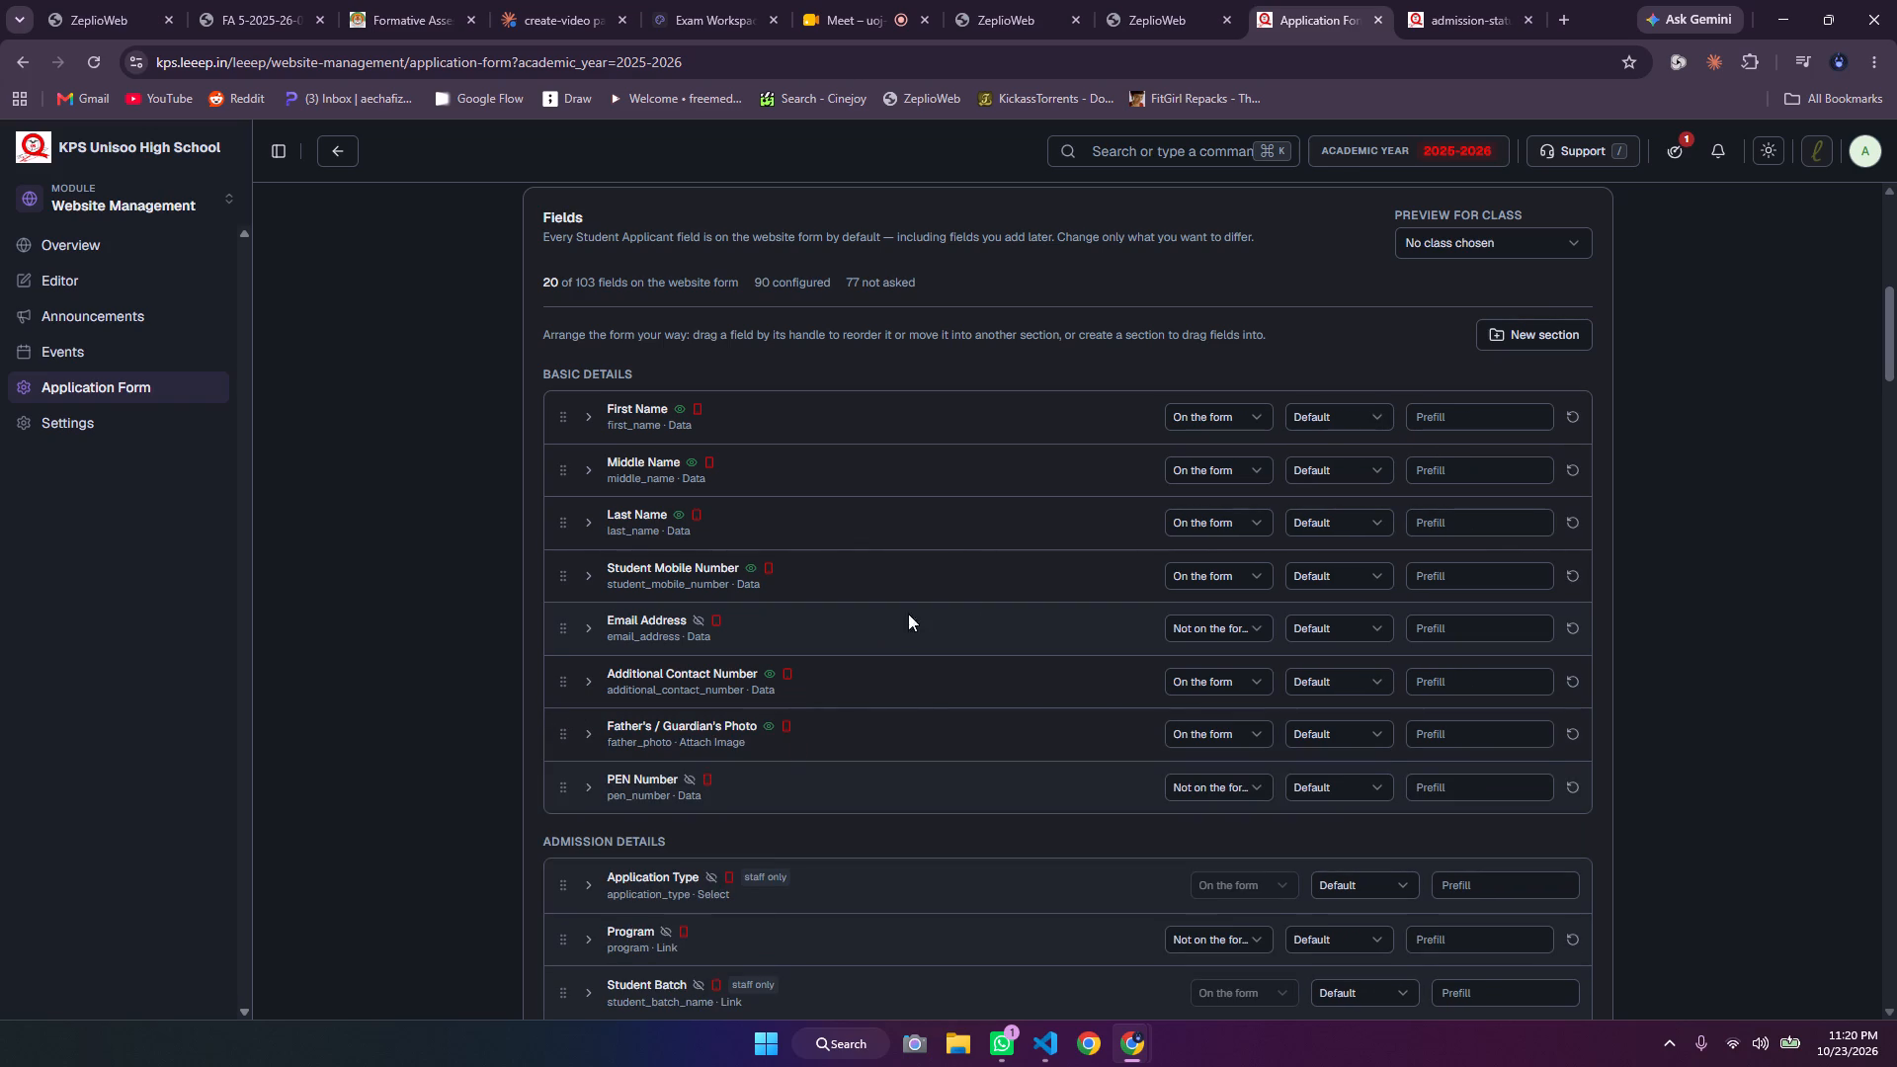
# Set the Additional Contact Number field in Basic Details to Not on the form.
pyautogui.click(1233, 683)
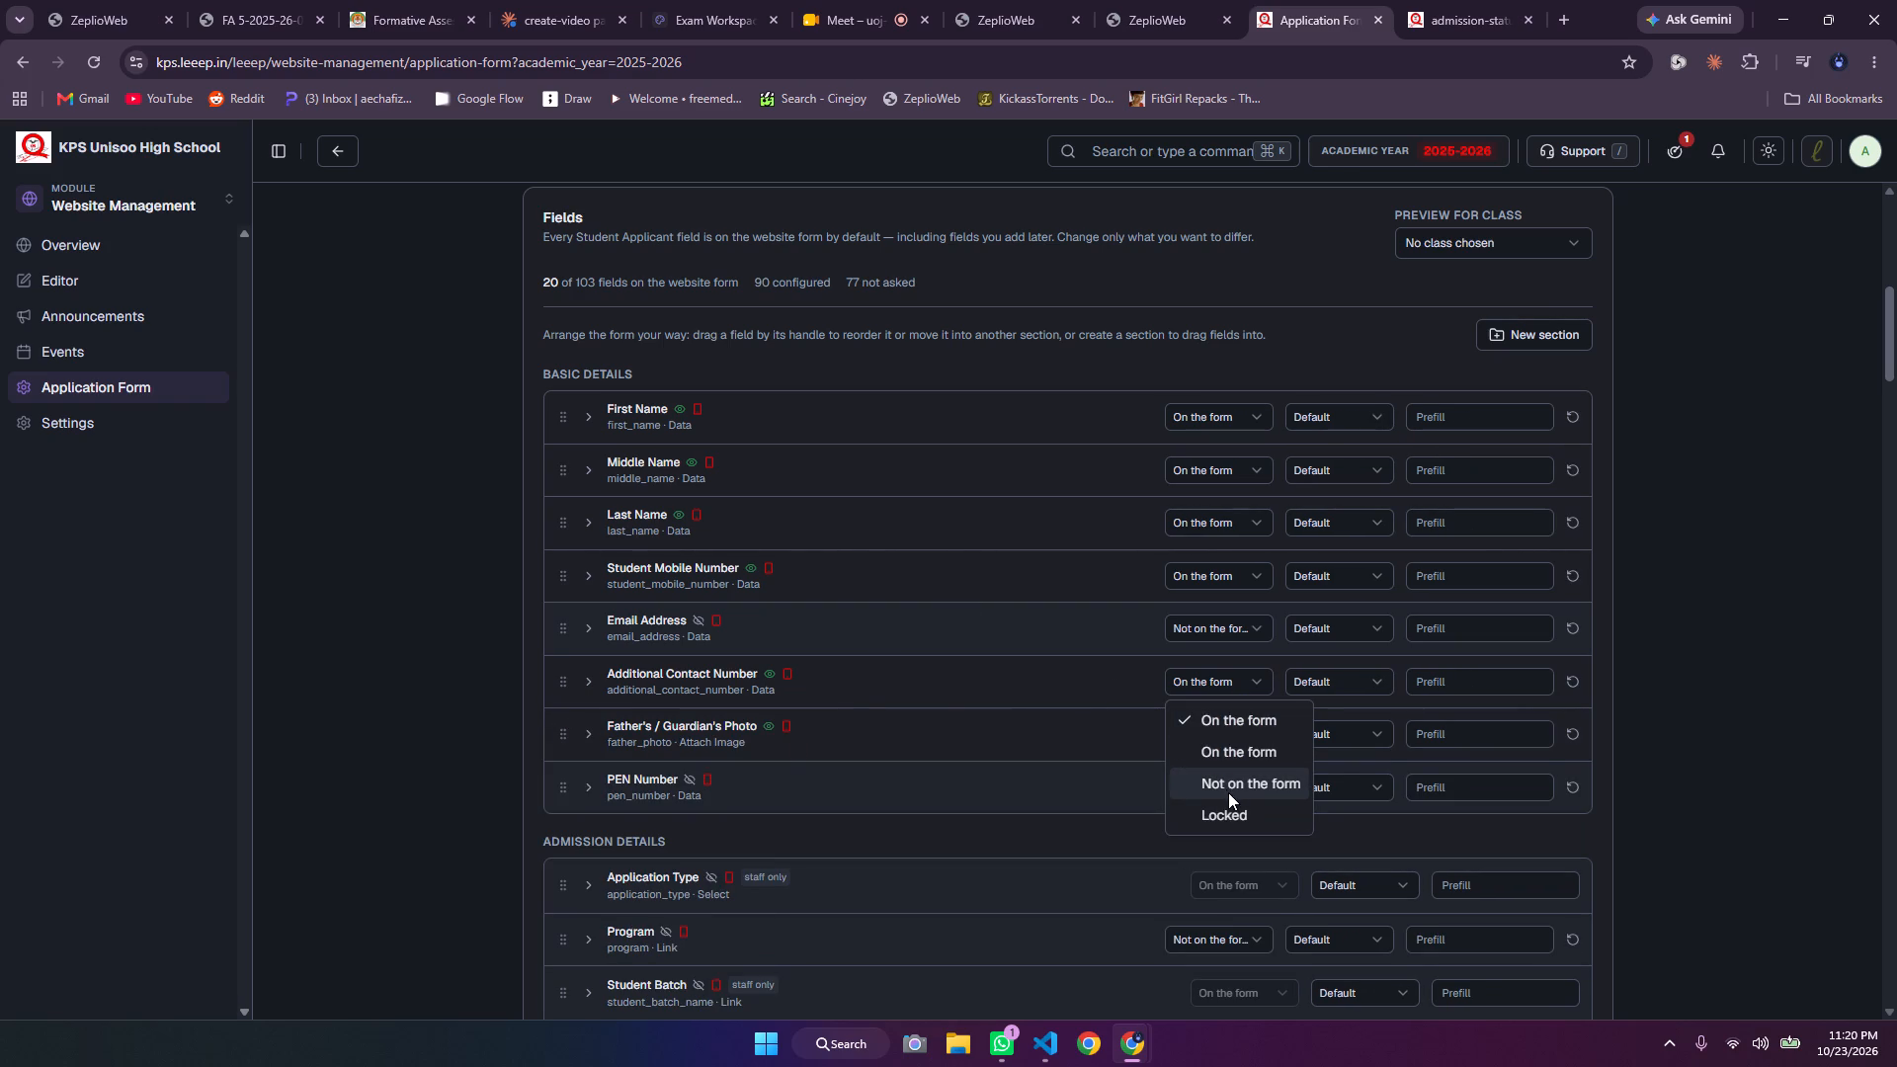
pyautogui.click(1228, 785)
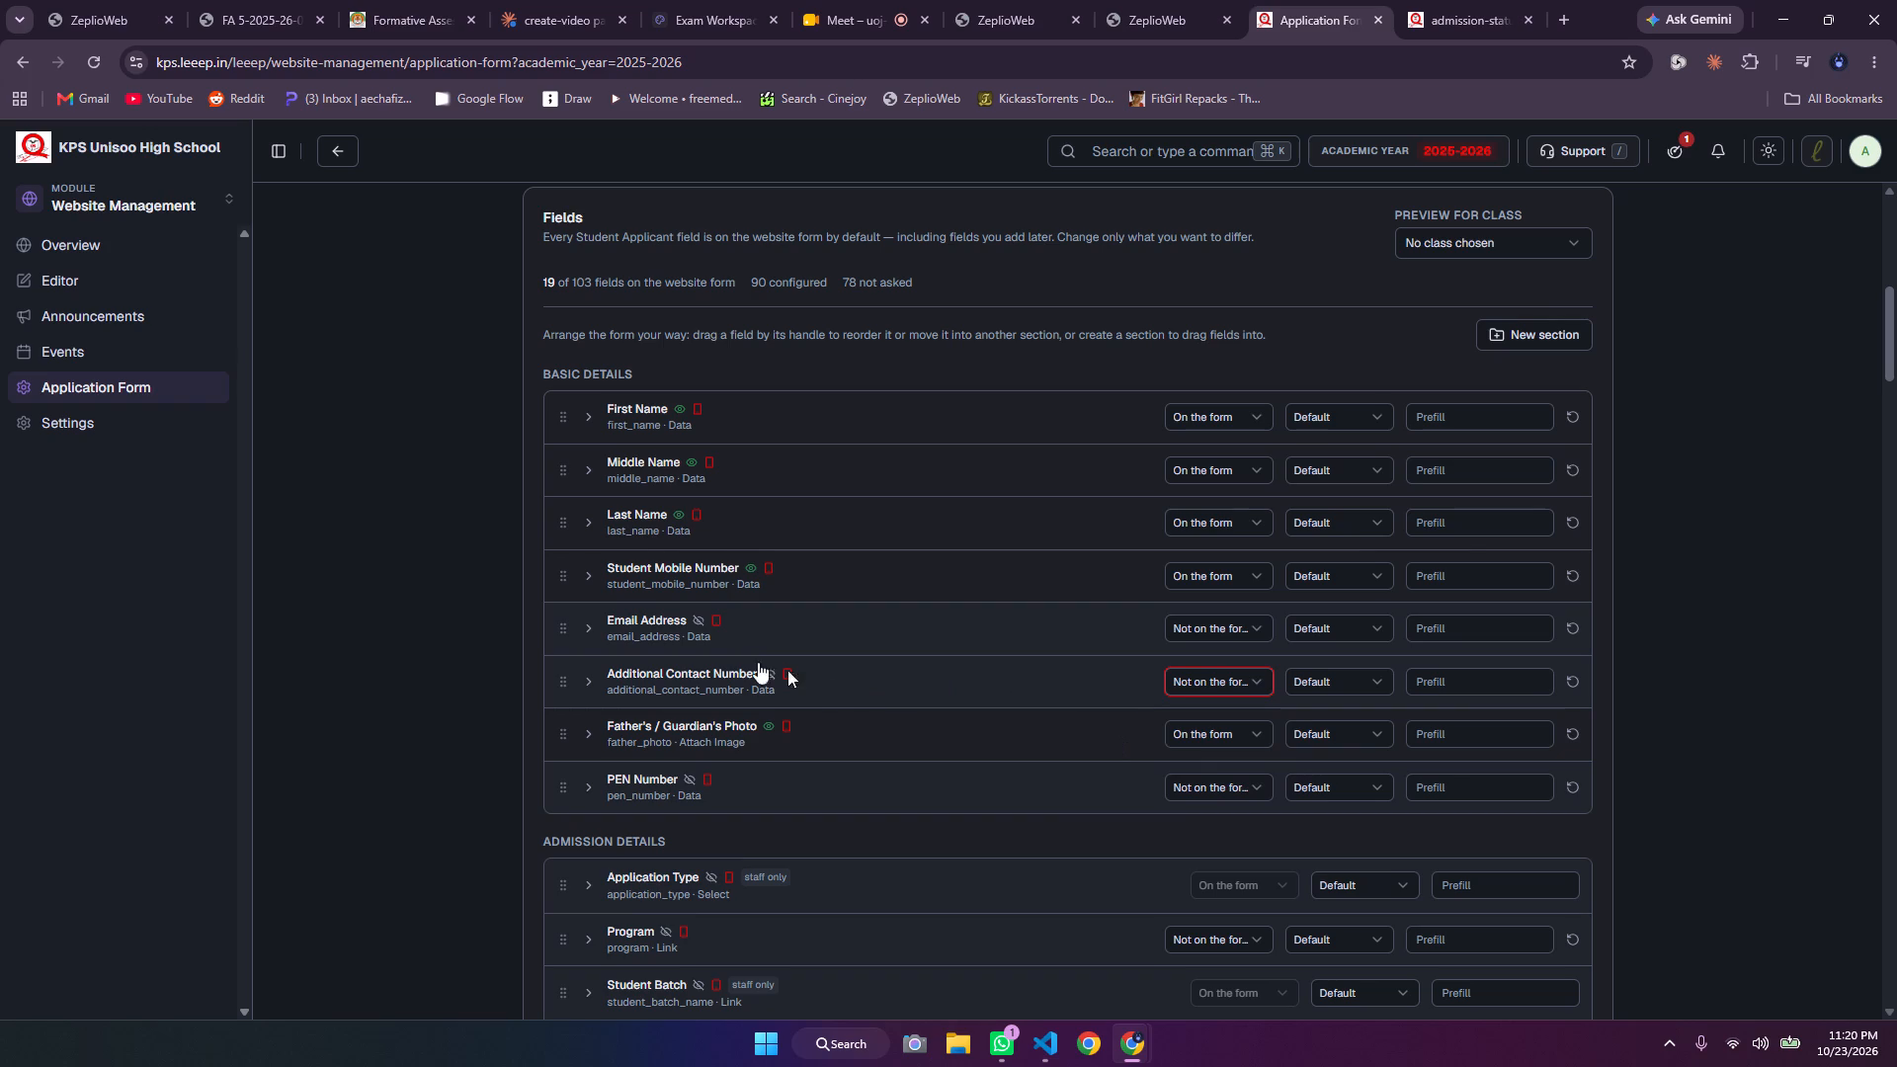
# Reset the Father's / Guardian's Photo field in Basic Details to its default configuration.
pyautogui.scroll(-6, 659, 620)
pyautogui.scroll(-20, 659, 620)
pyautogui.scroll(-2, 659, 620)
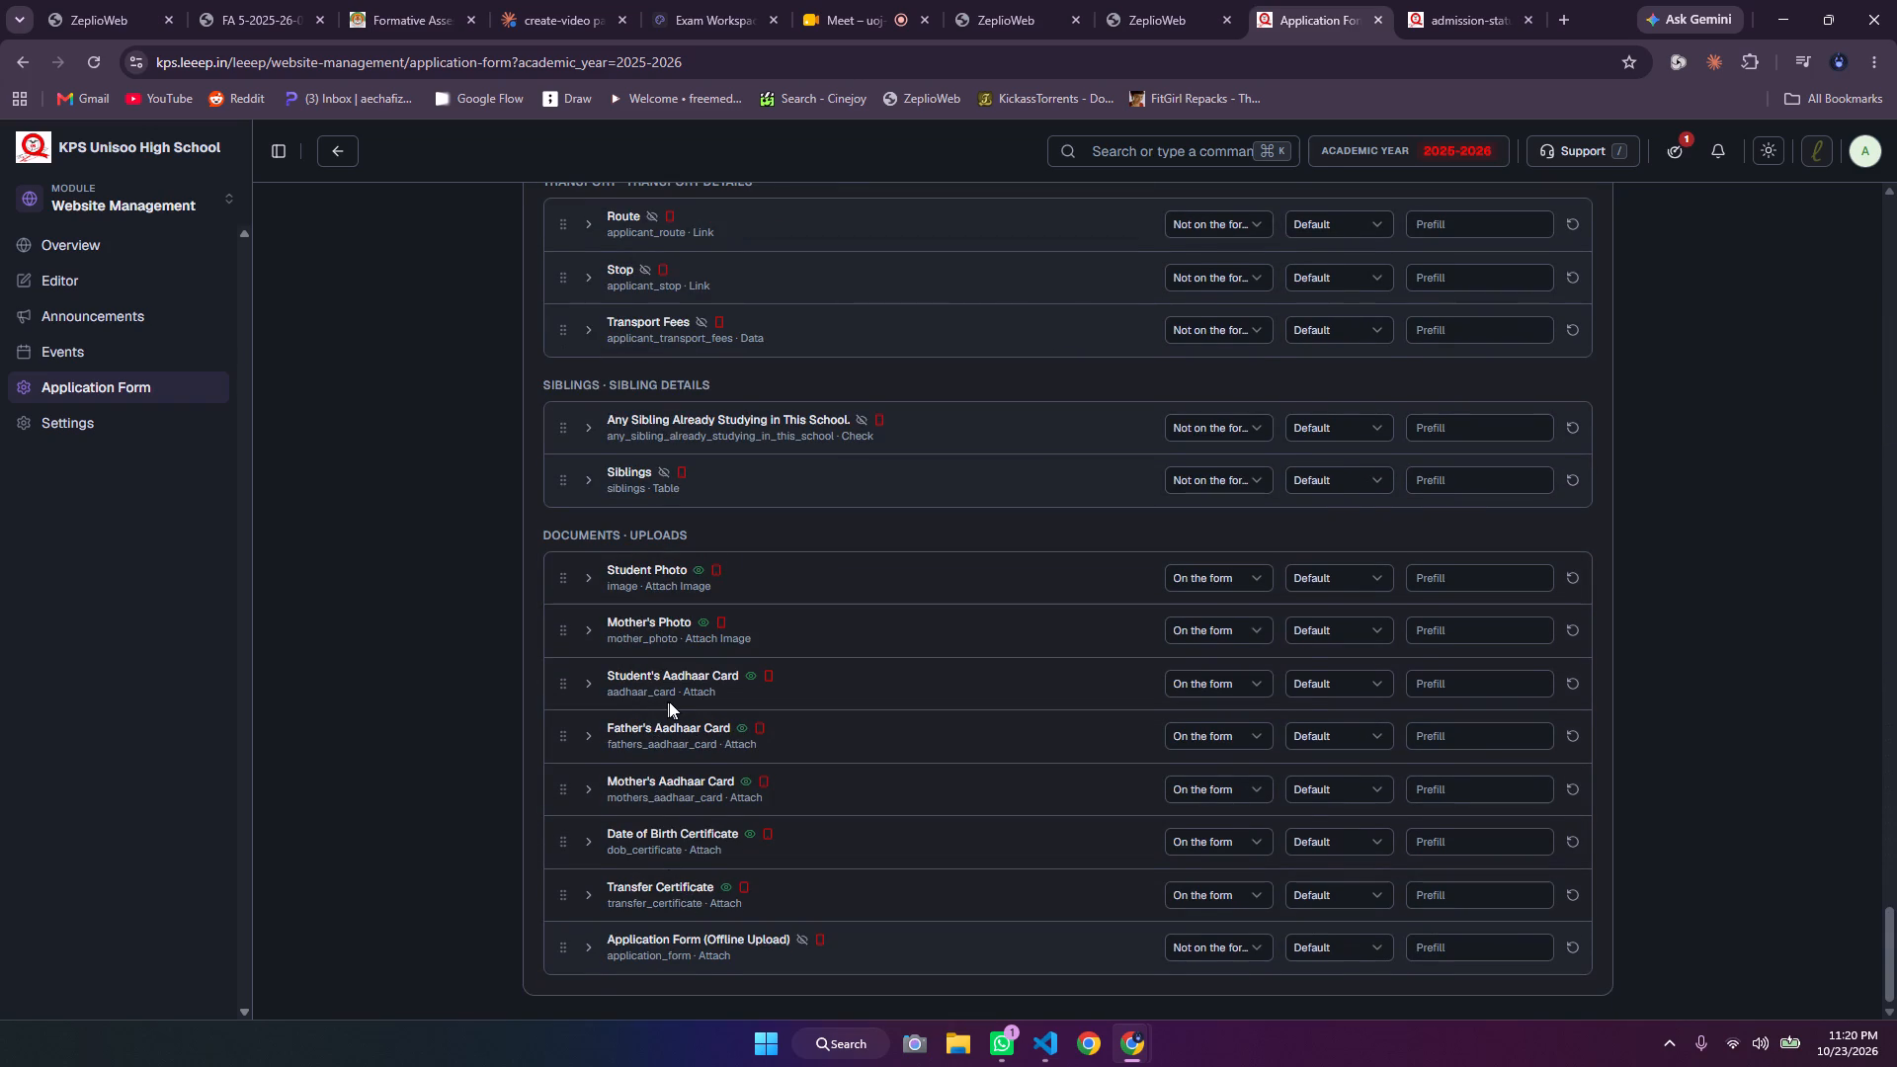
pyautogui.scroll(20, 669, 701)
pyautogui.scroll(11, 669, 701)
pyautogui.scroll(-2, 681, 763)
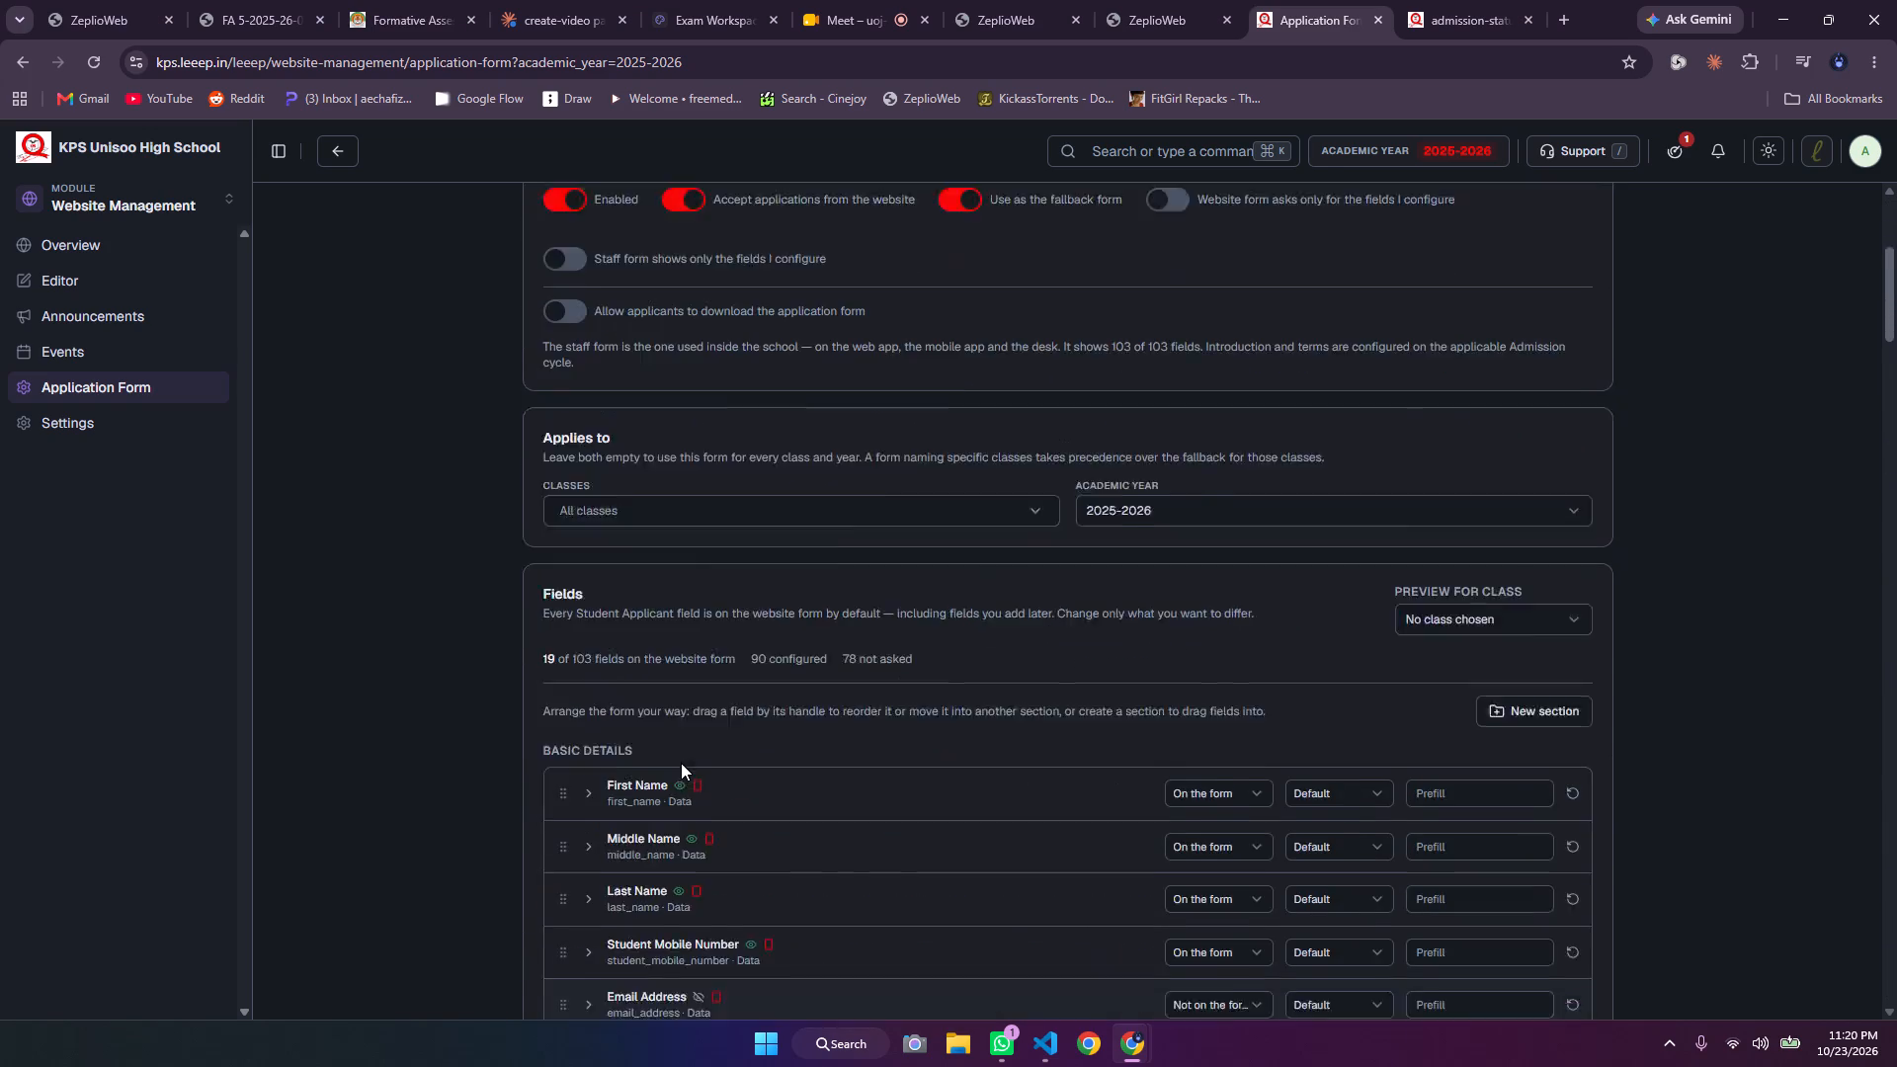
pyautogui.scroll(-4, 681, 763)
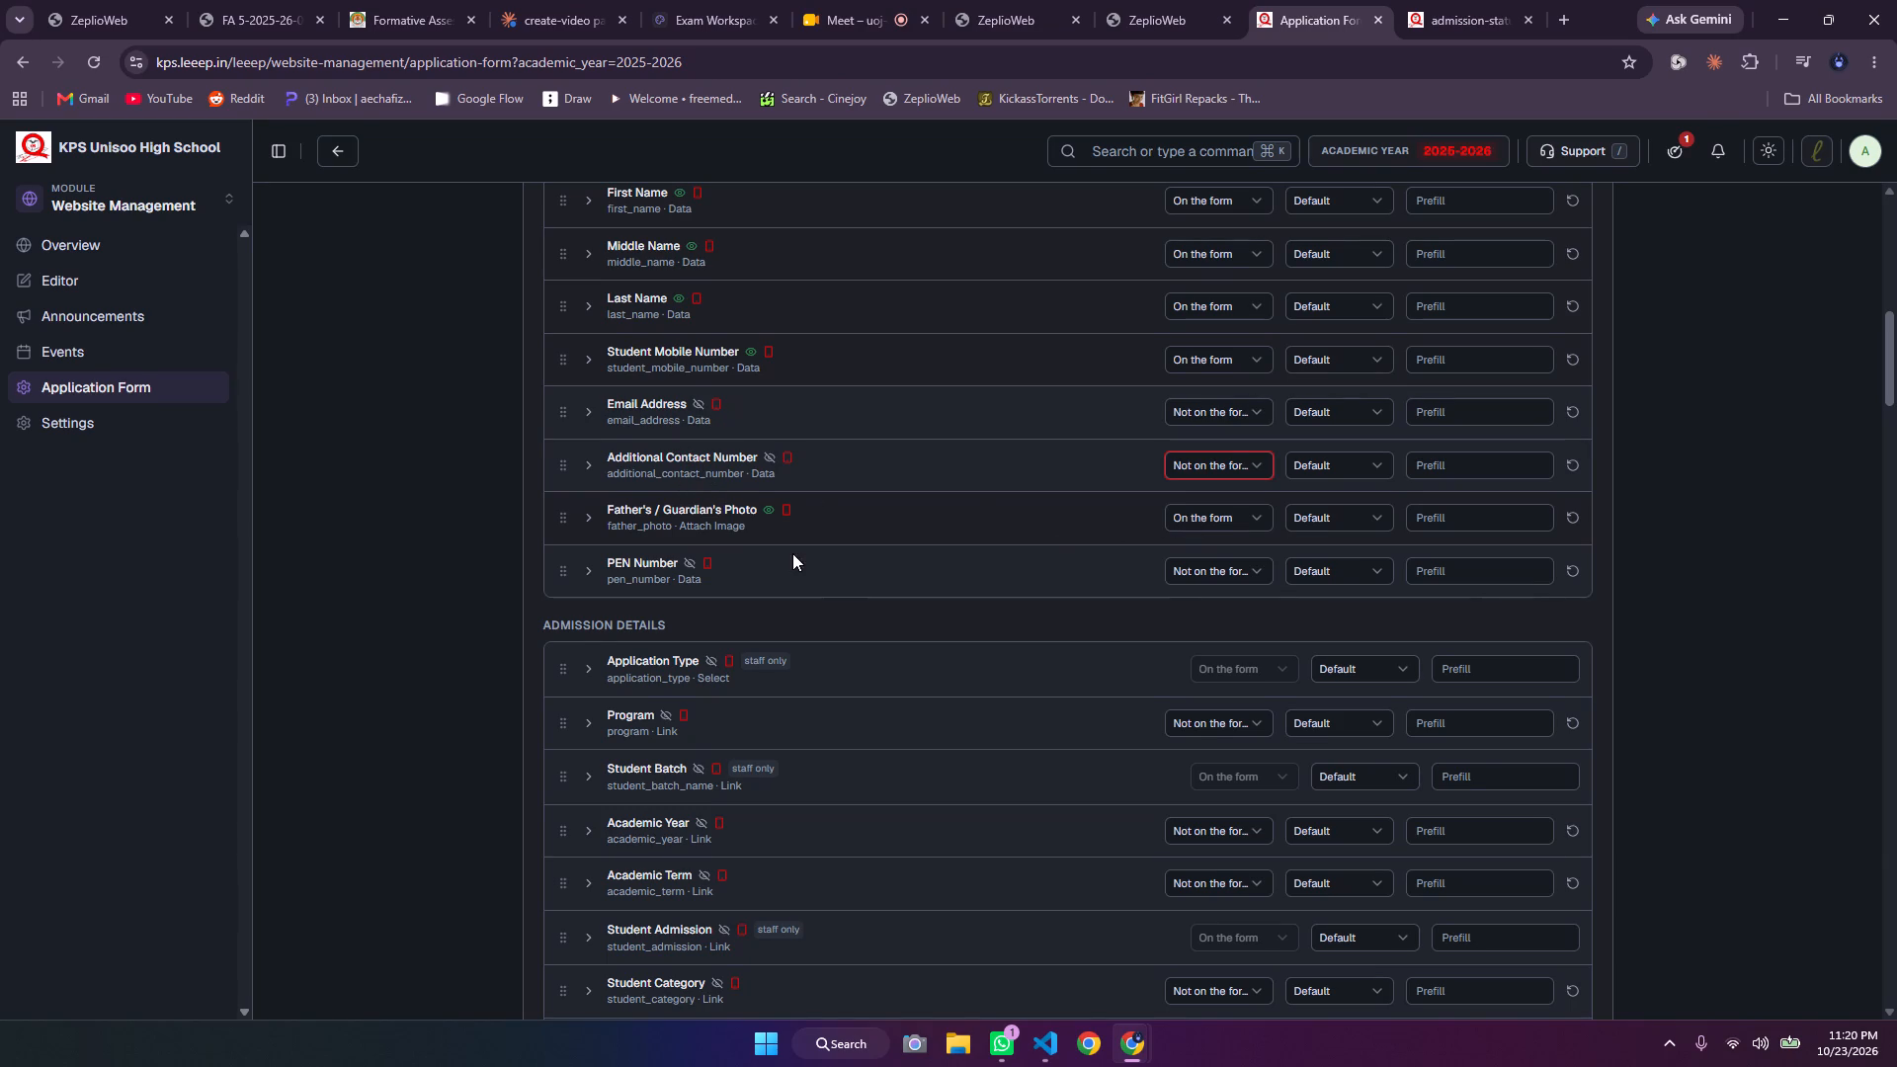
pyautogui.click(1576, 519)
# Examine the Address, Transport, Siblings and Documents Uploads sections of the form's field list.
pyautogui.scroll(-16, 1191, 658)
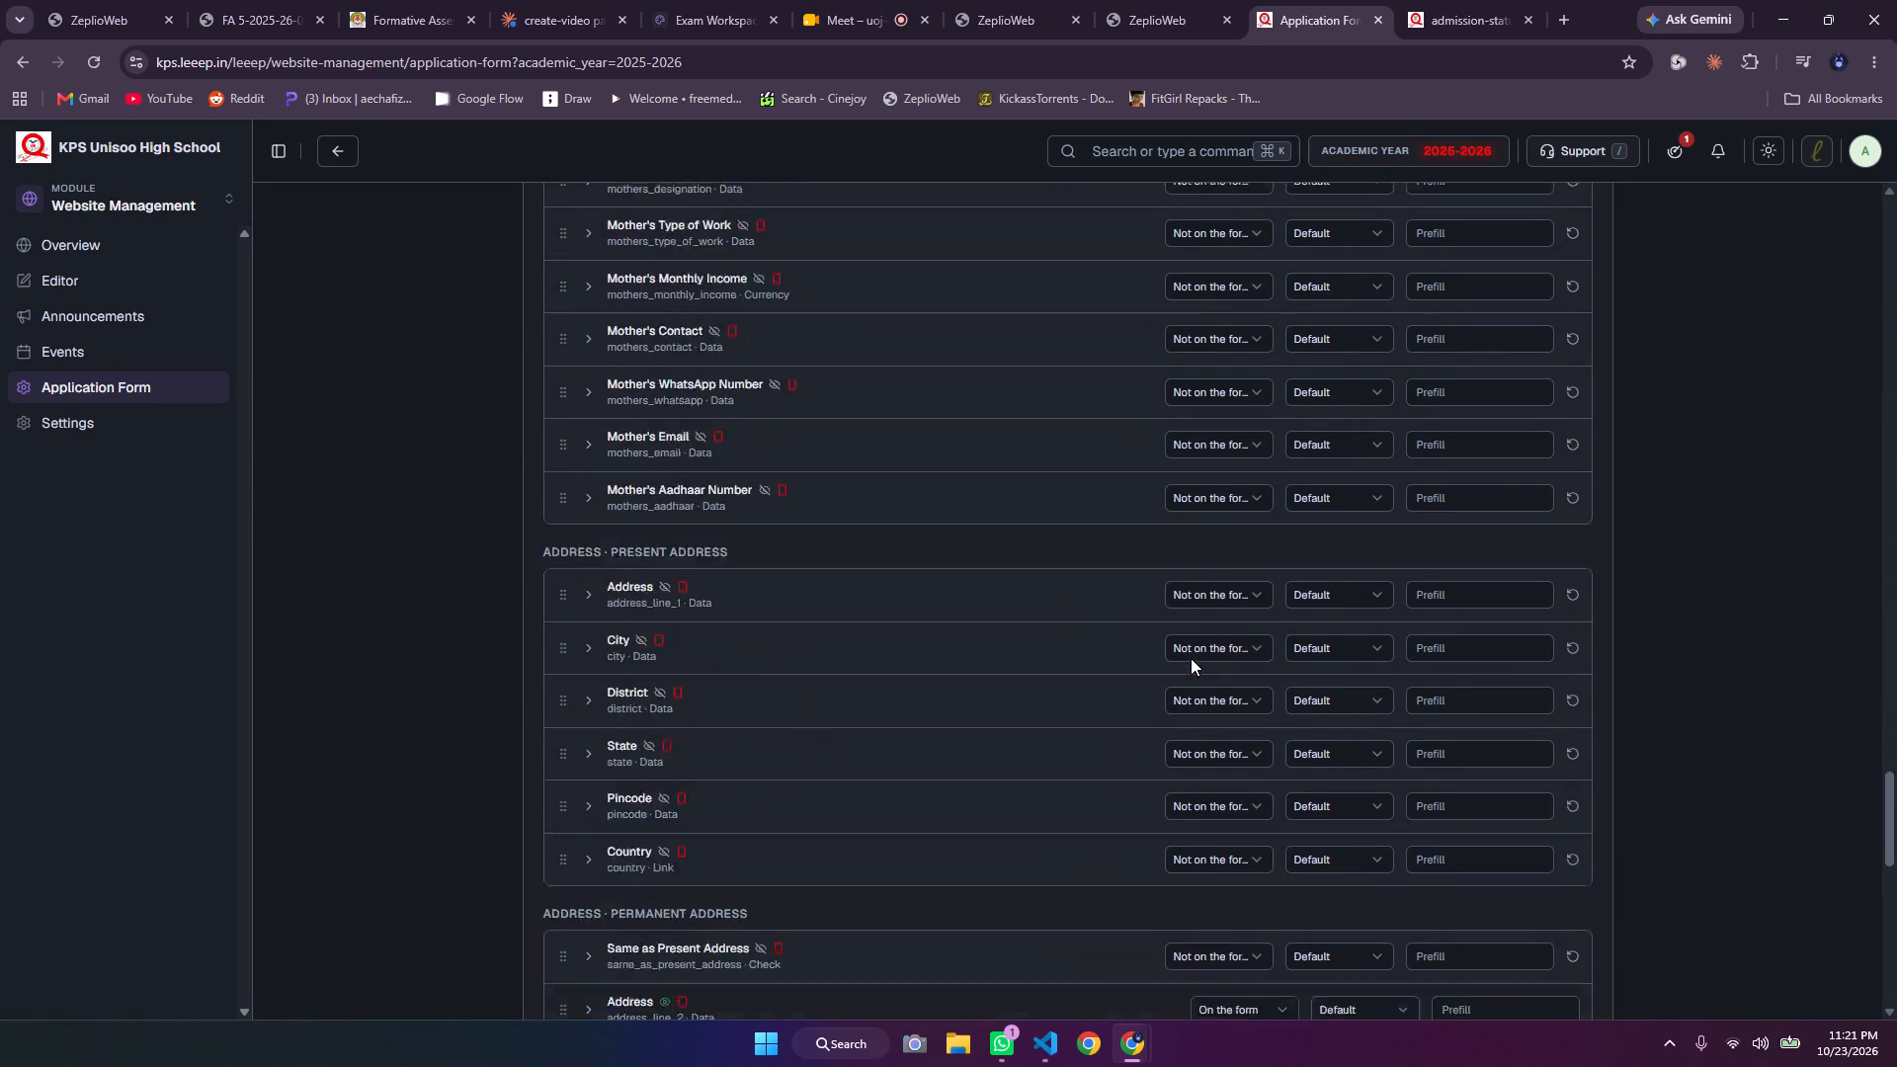
pyautogui.scroll(-7, 1191, 658)
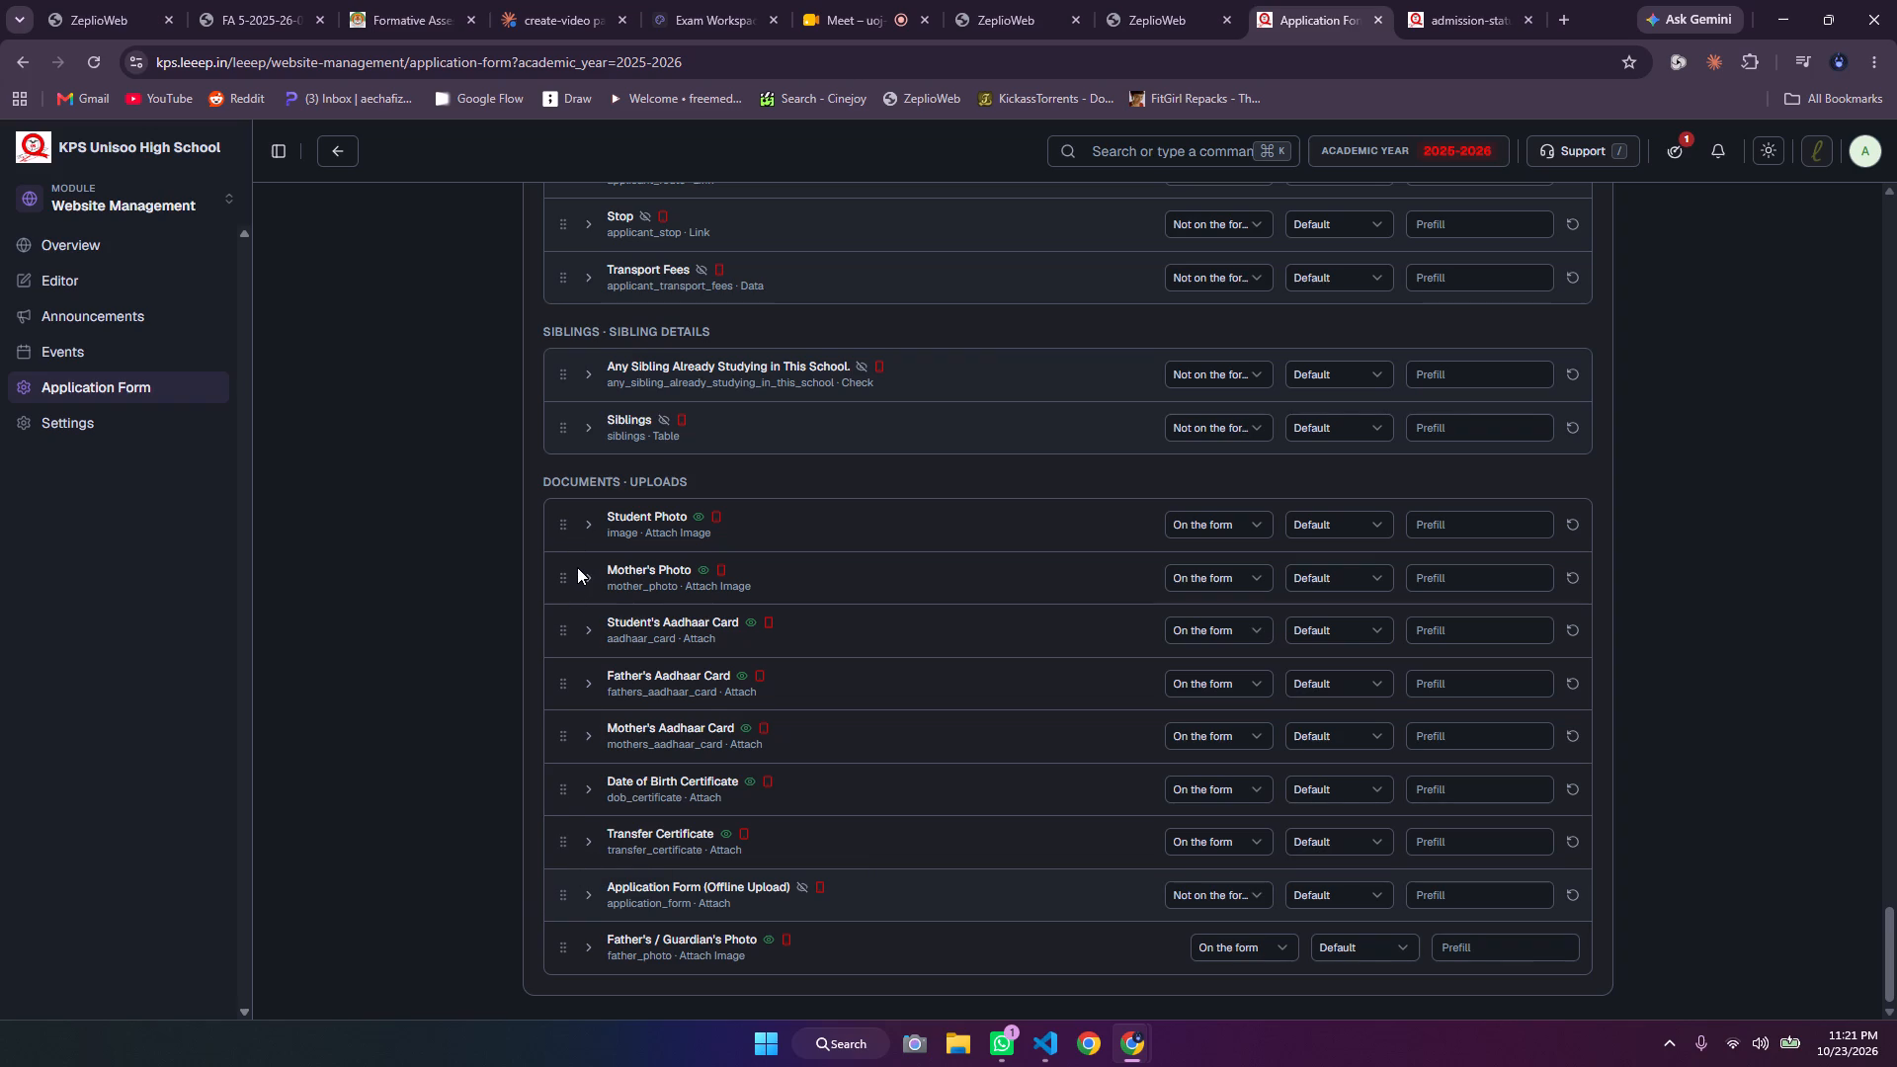
pyautogui.scroll(3, 567, 526)
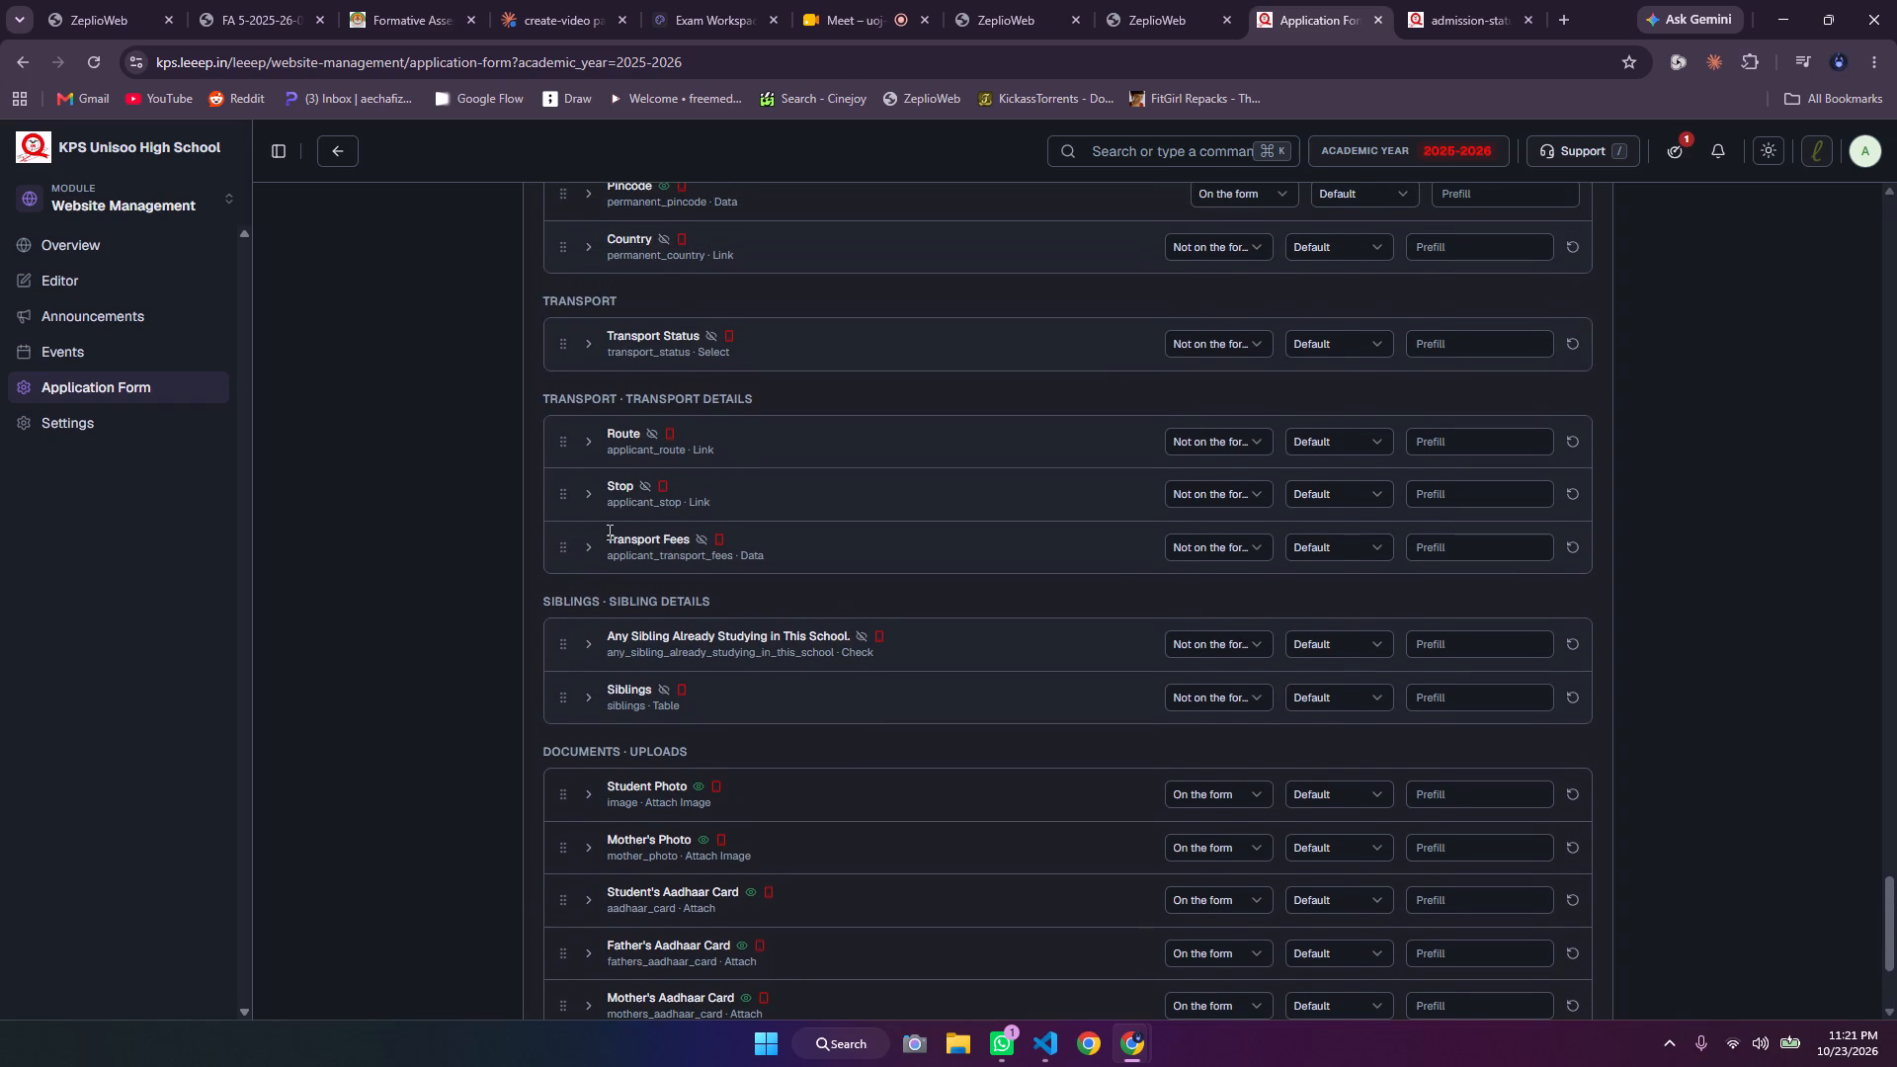
pyautogui.scroll(-1, 609, 532)
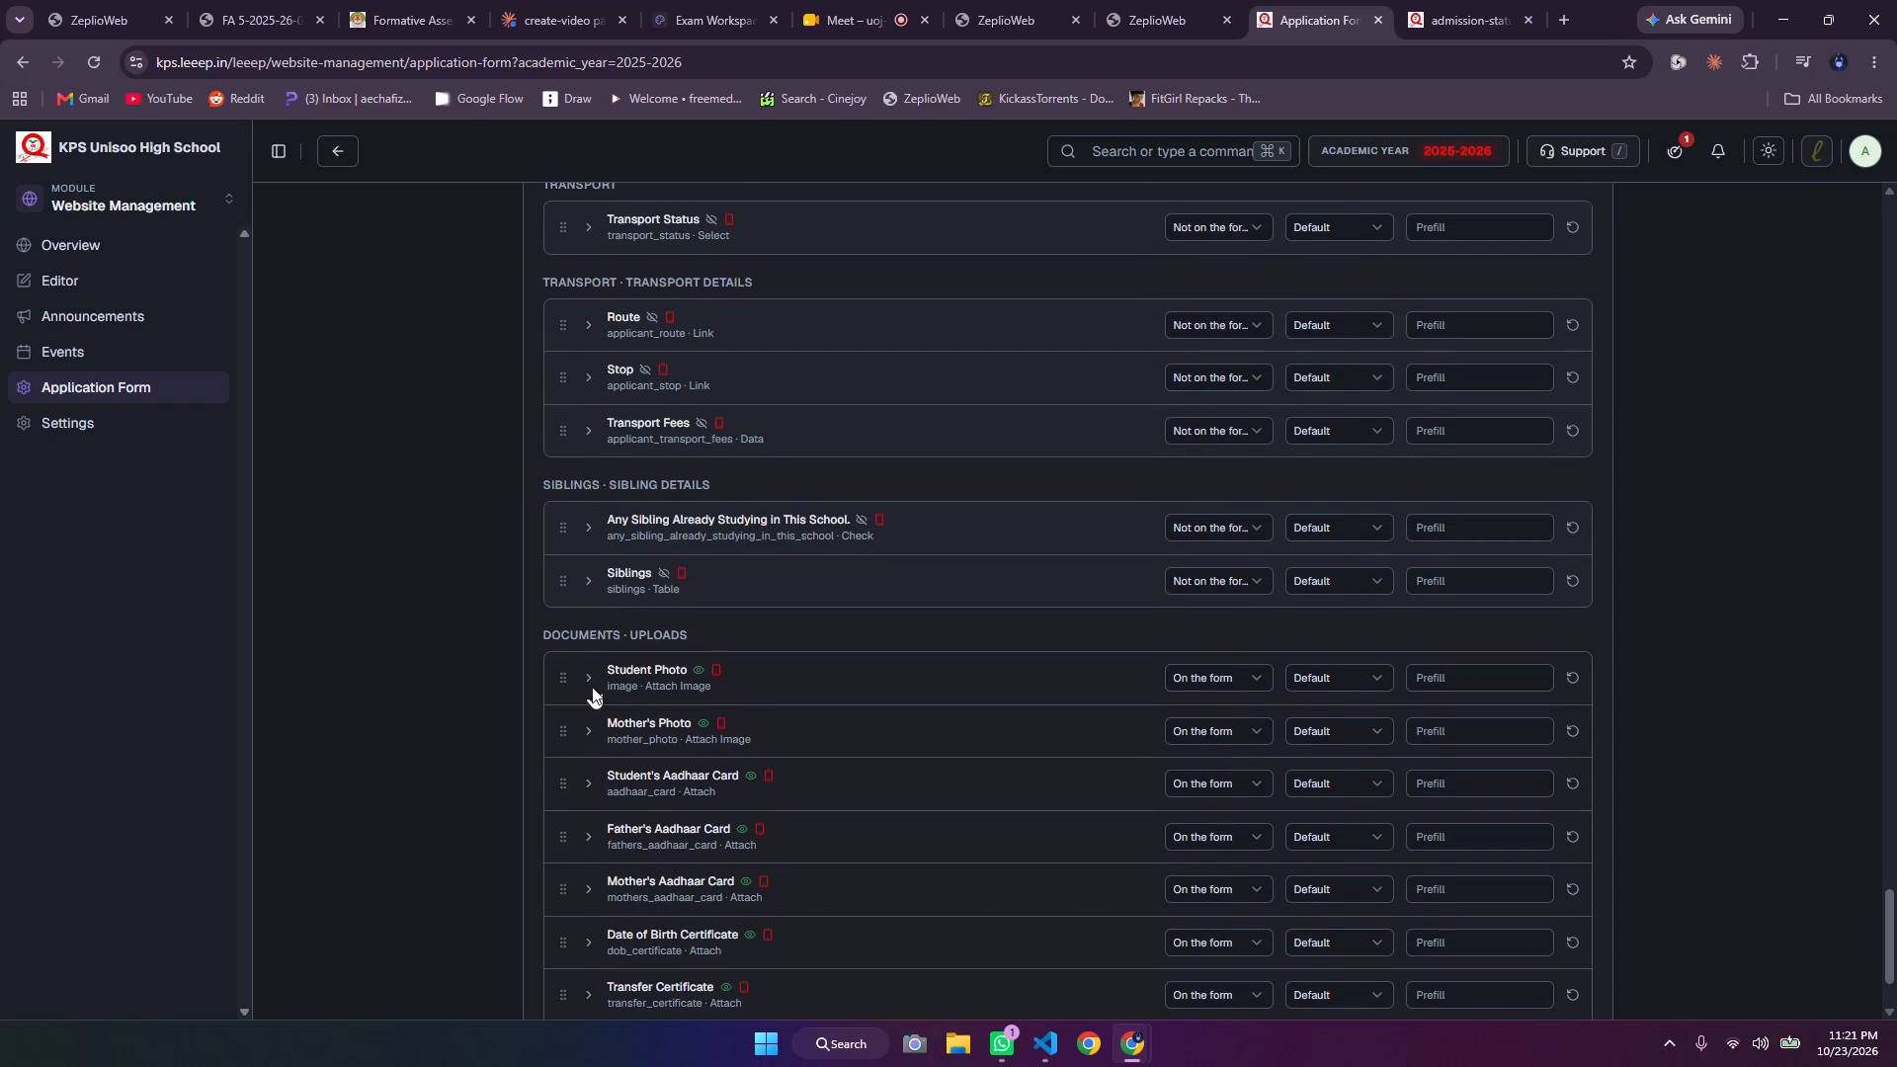
pyautogui.scroll(2, 592, 615)
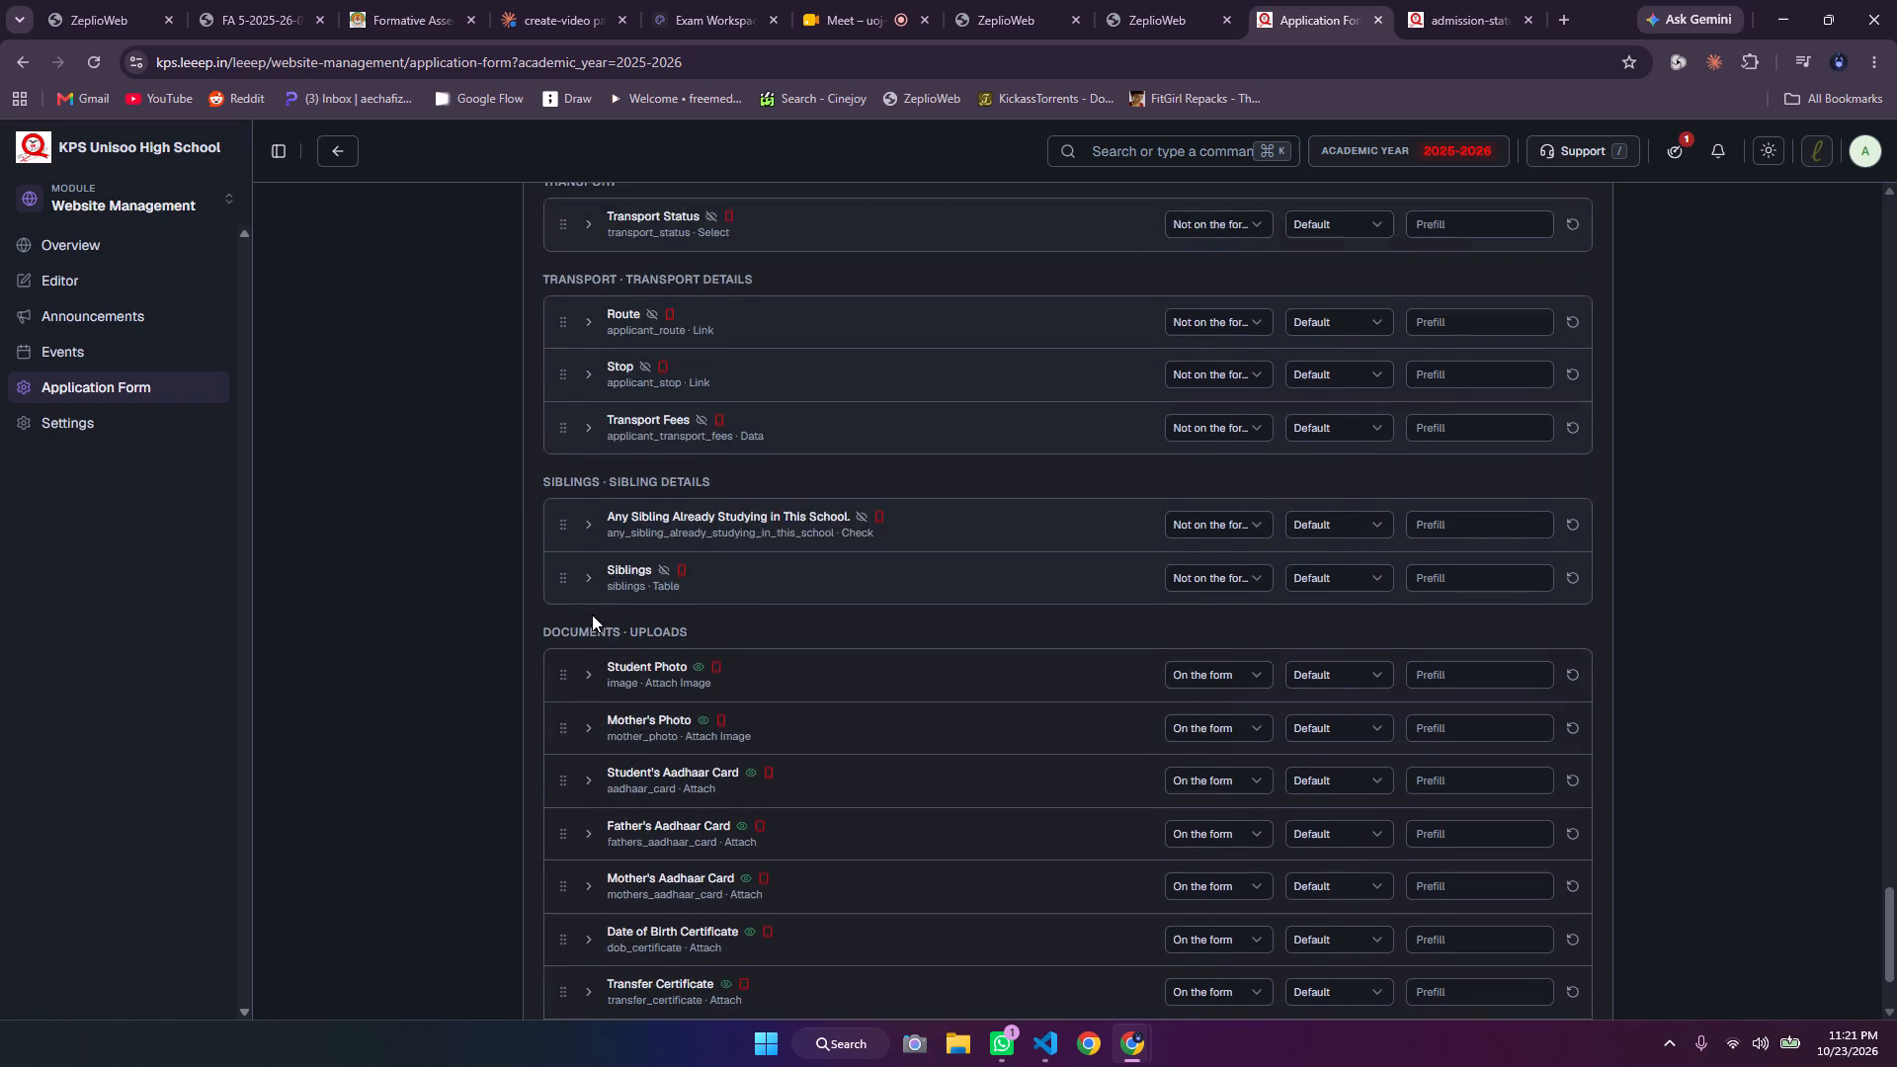
pyautogui.scroll(6, 592, 615)
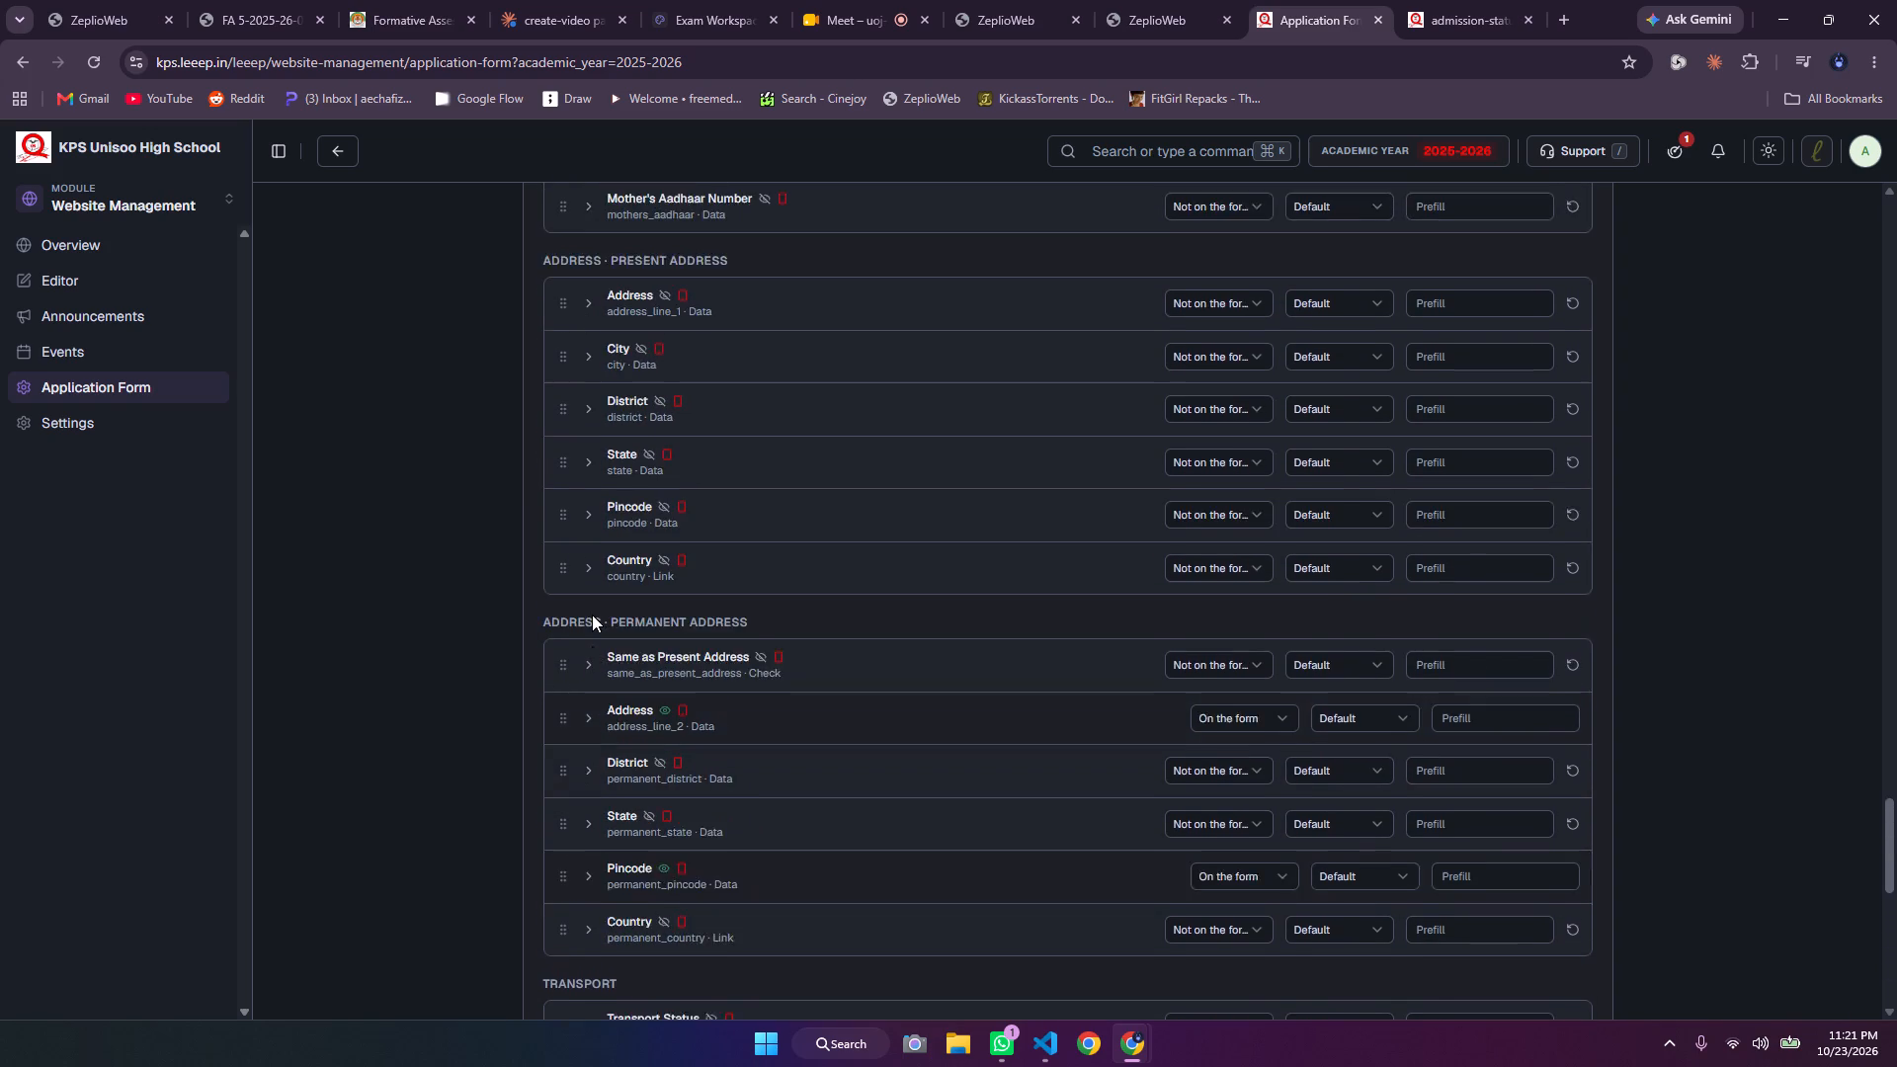
pyautogui.scroll(-4, 592, 615)
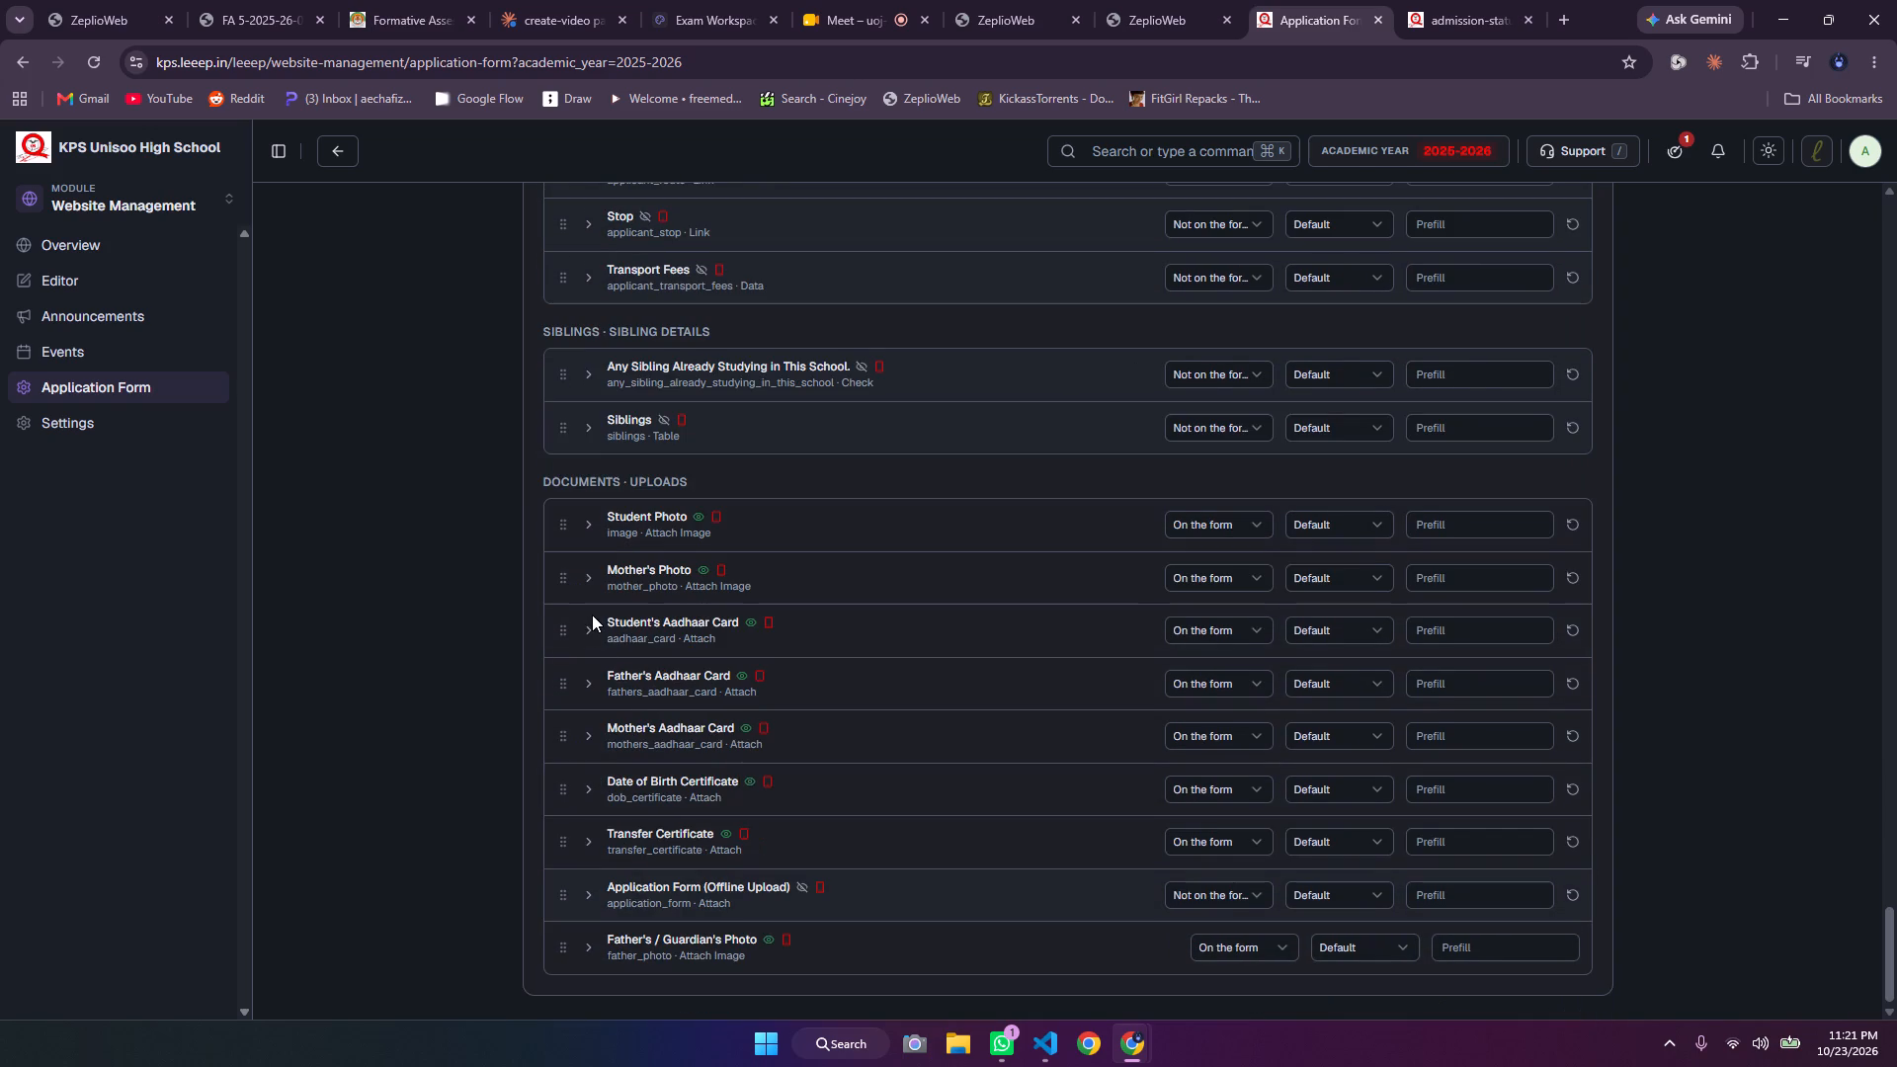
# Search the page for "fathers" and move the Father's Name field into Basic Details, directly below Student Mobile Number.
pyautogui.hotkey('ctrl', 'f')
pyautogui.press('a')
pyautogui.press('BackSpace')
pyautogui.write('fate')
pyautogui.press('BackSpace')
pyautogui.write('hers')
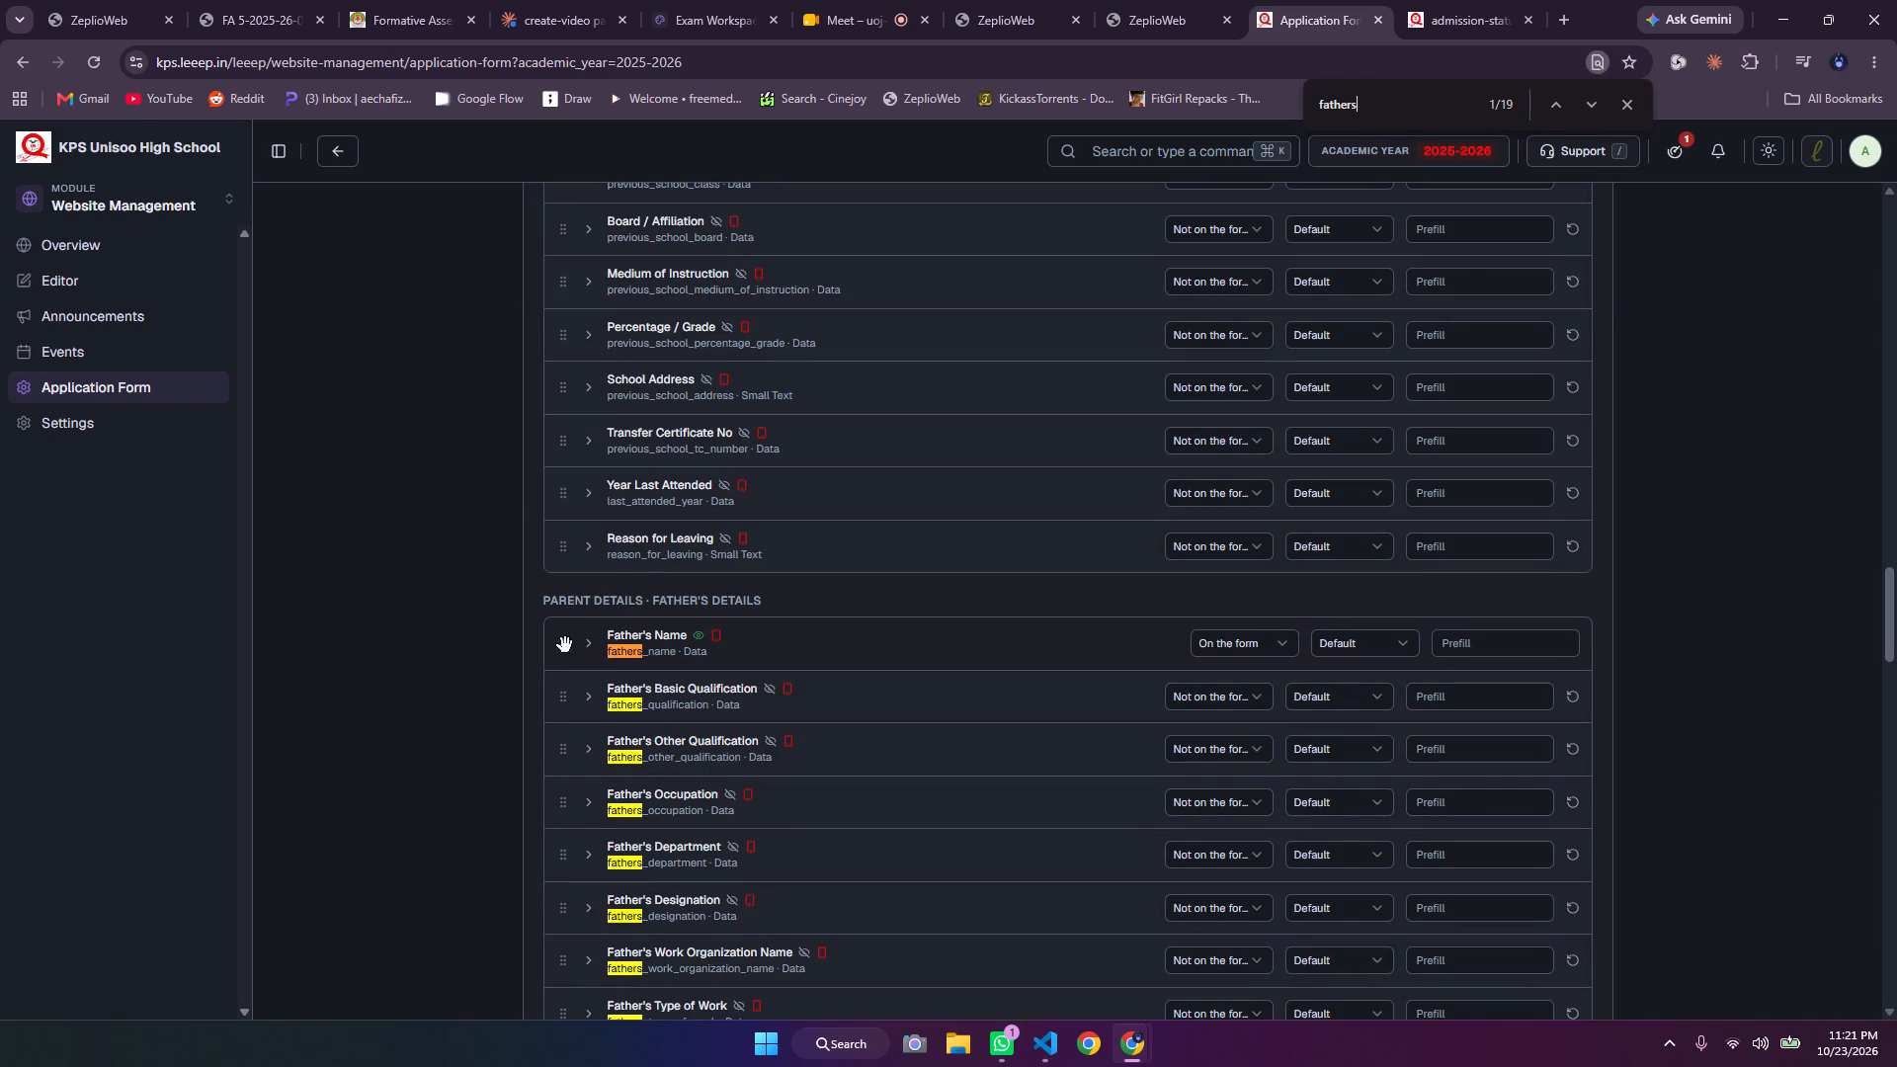
pyautogui.moveTo(564, 646); pyautogui.dragTo(589, 183)
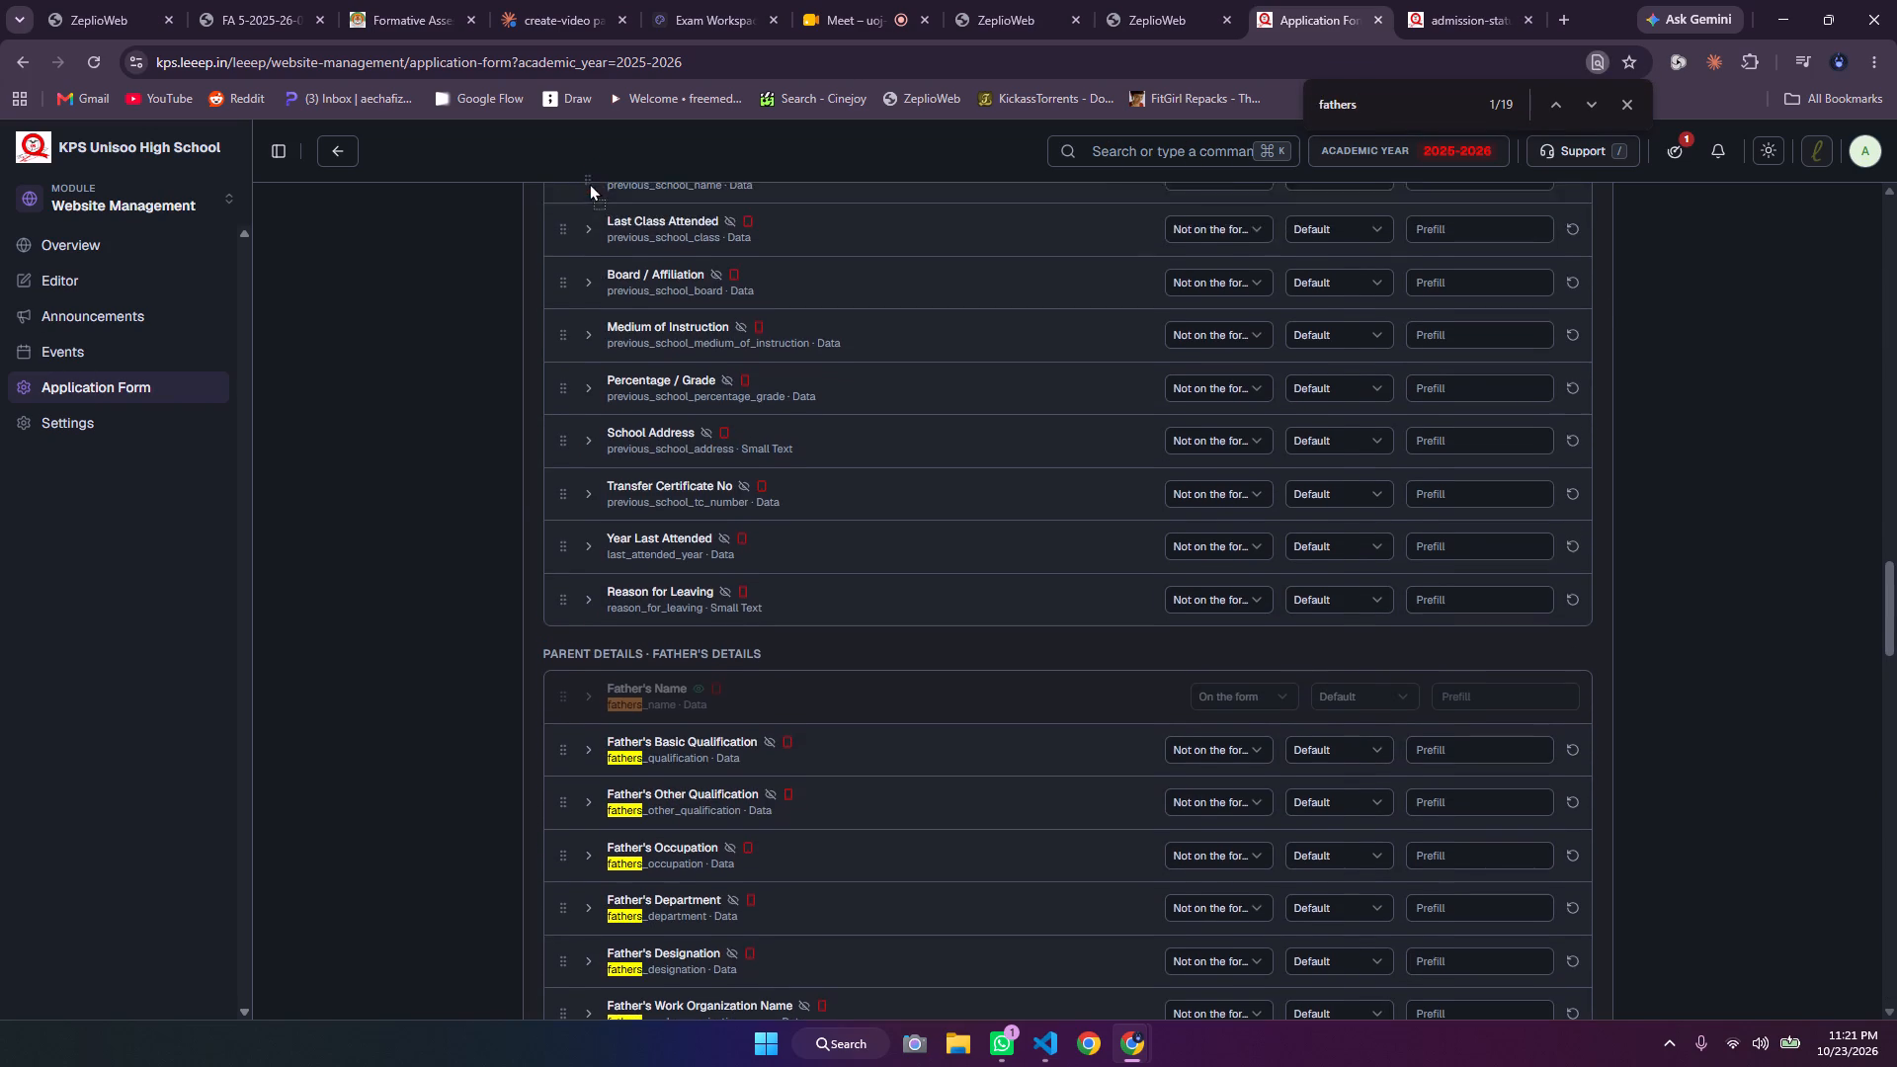
pyautogui.moveTo(589, 183); pyautogui.dragTo(589, 190)
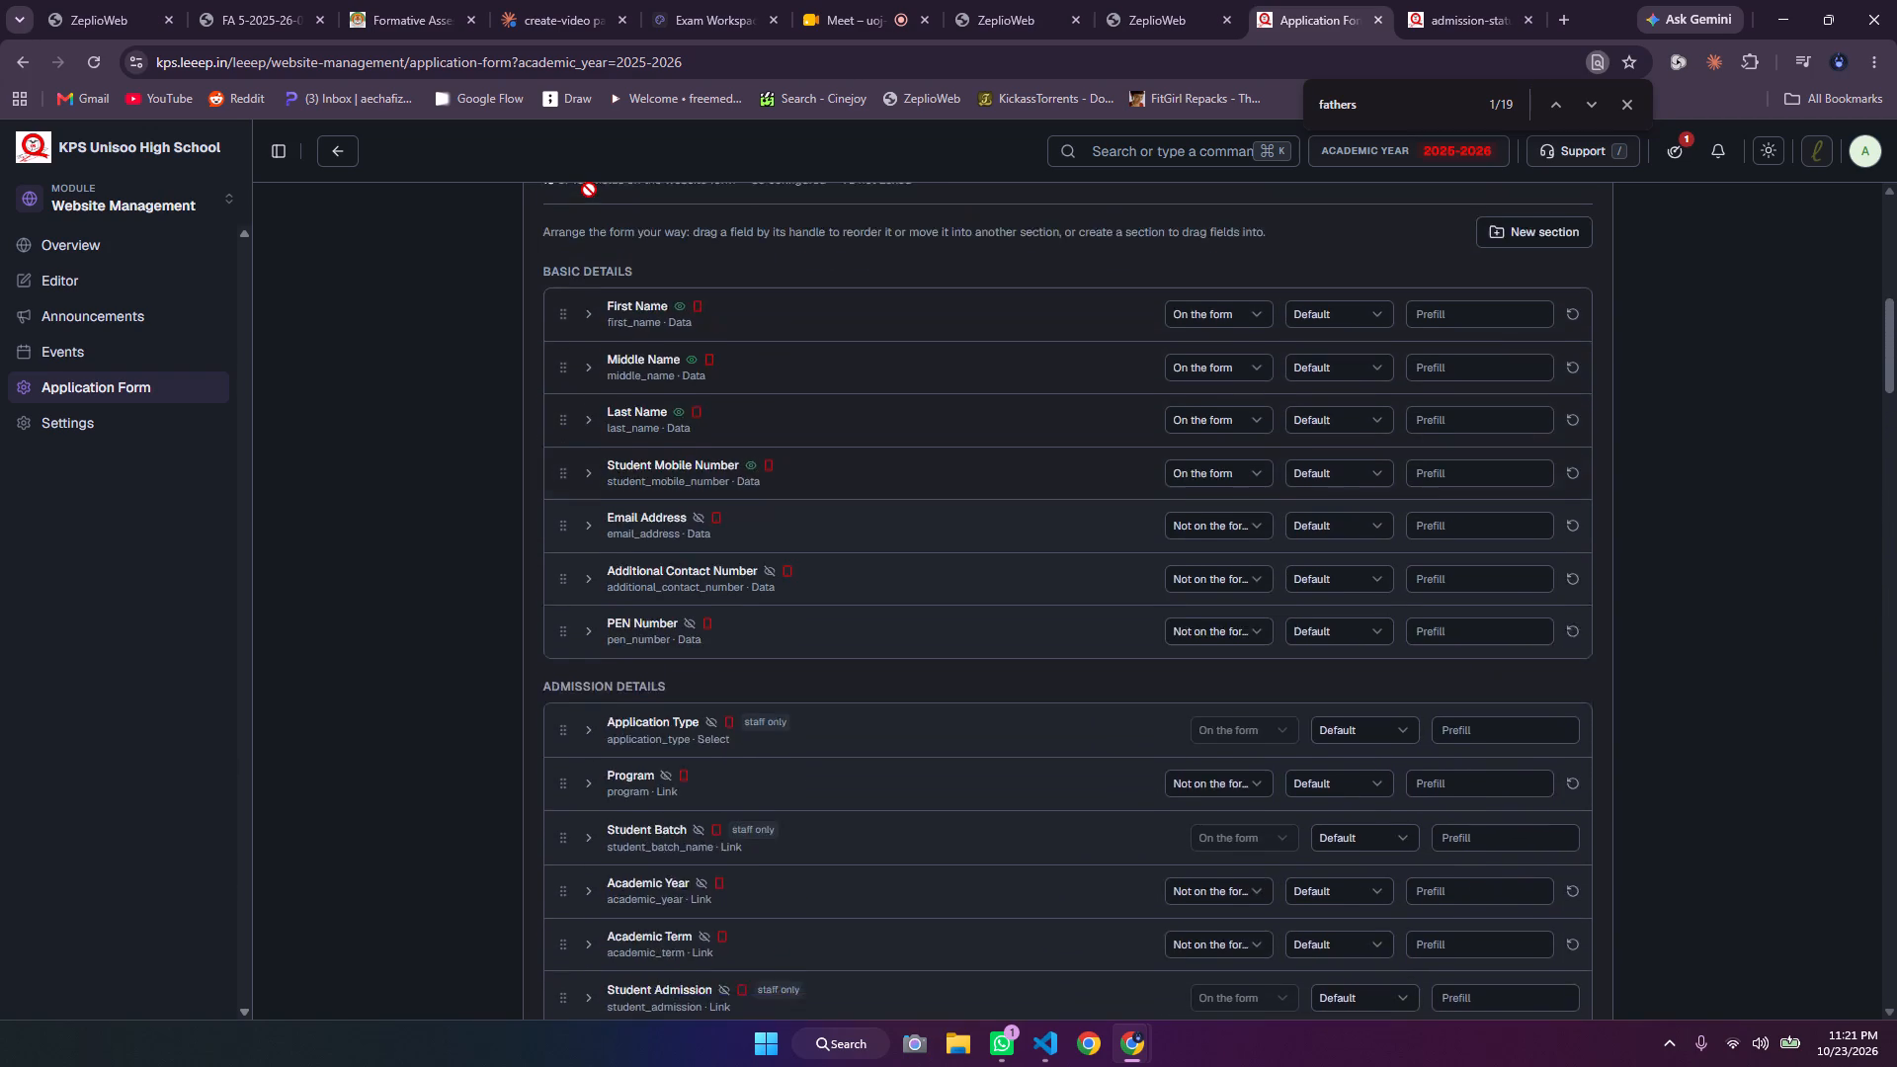
pyautogui.moveTo(589, 190); pyautogui.dragTo(658, 432)
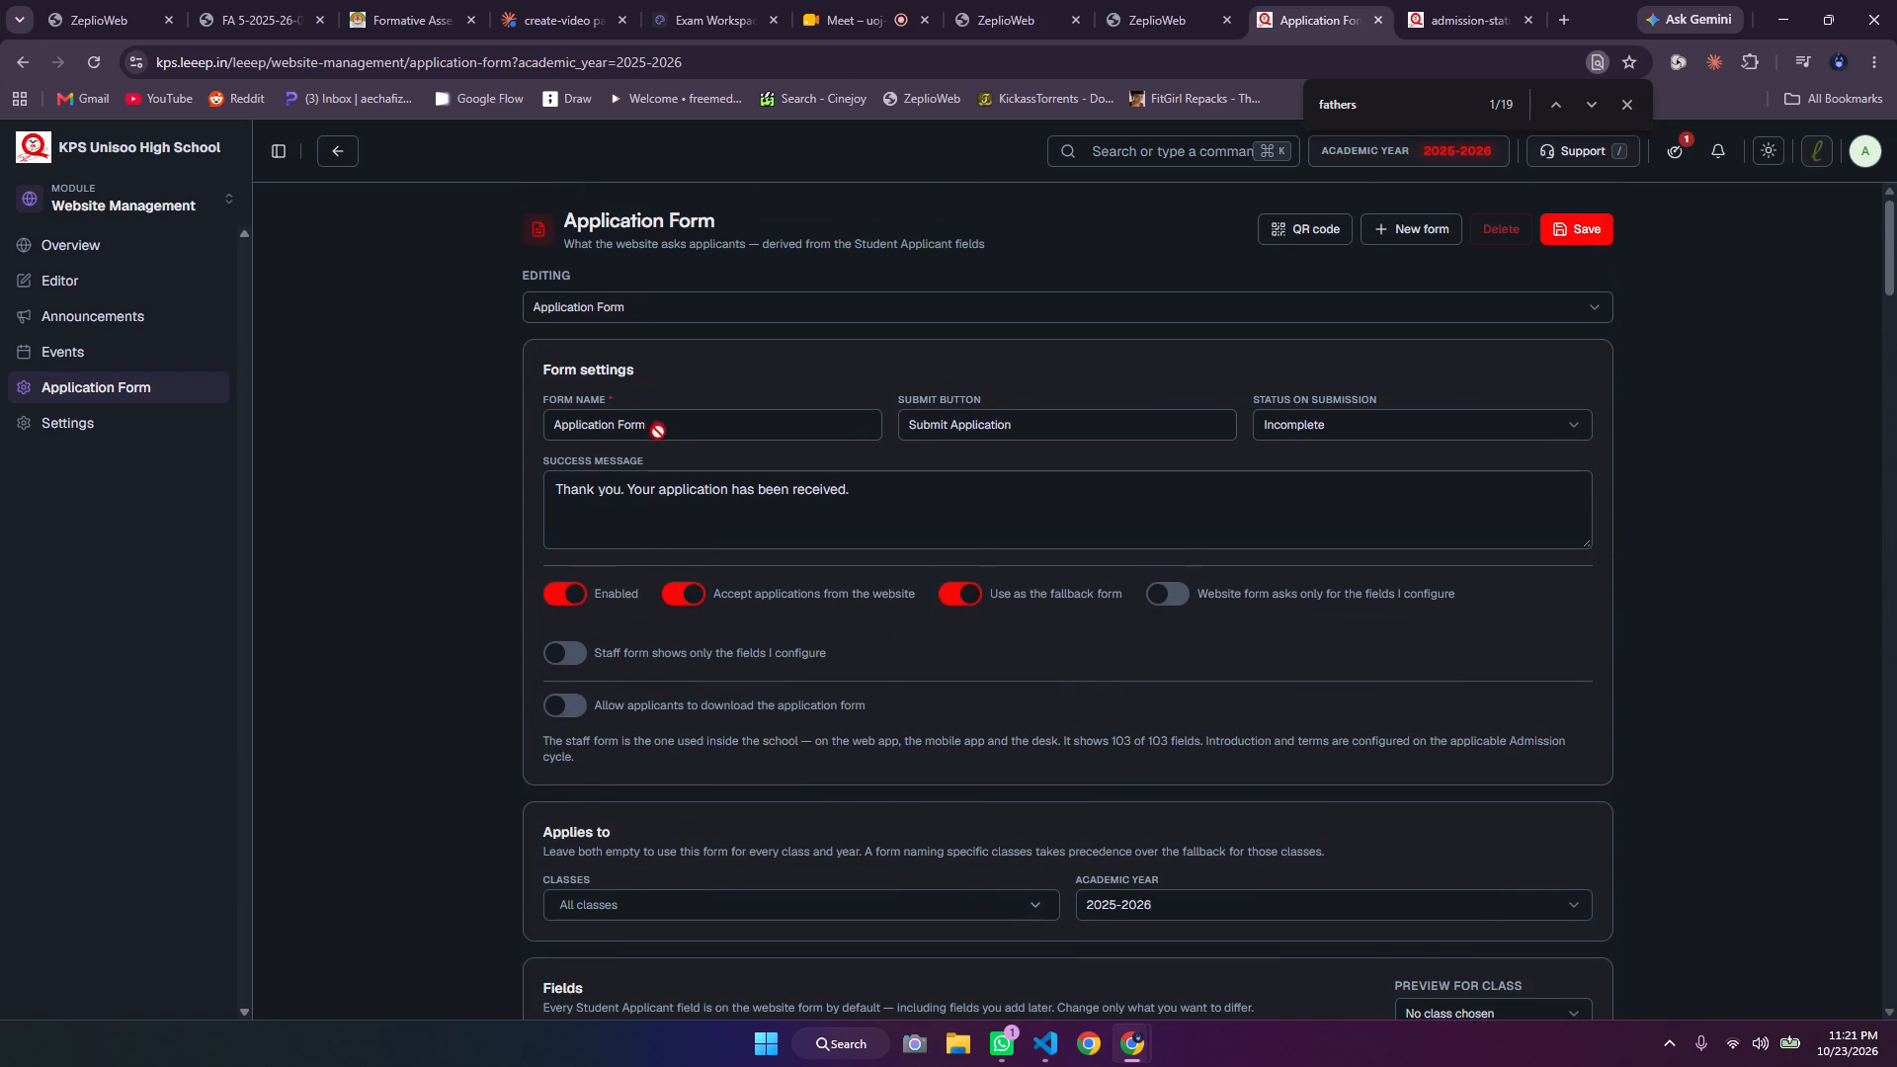
pyautogui.moveTo(658, 432); pyautogui.dragTo(625, 1018)
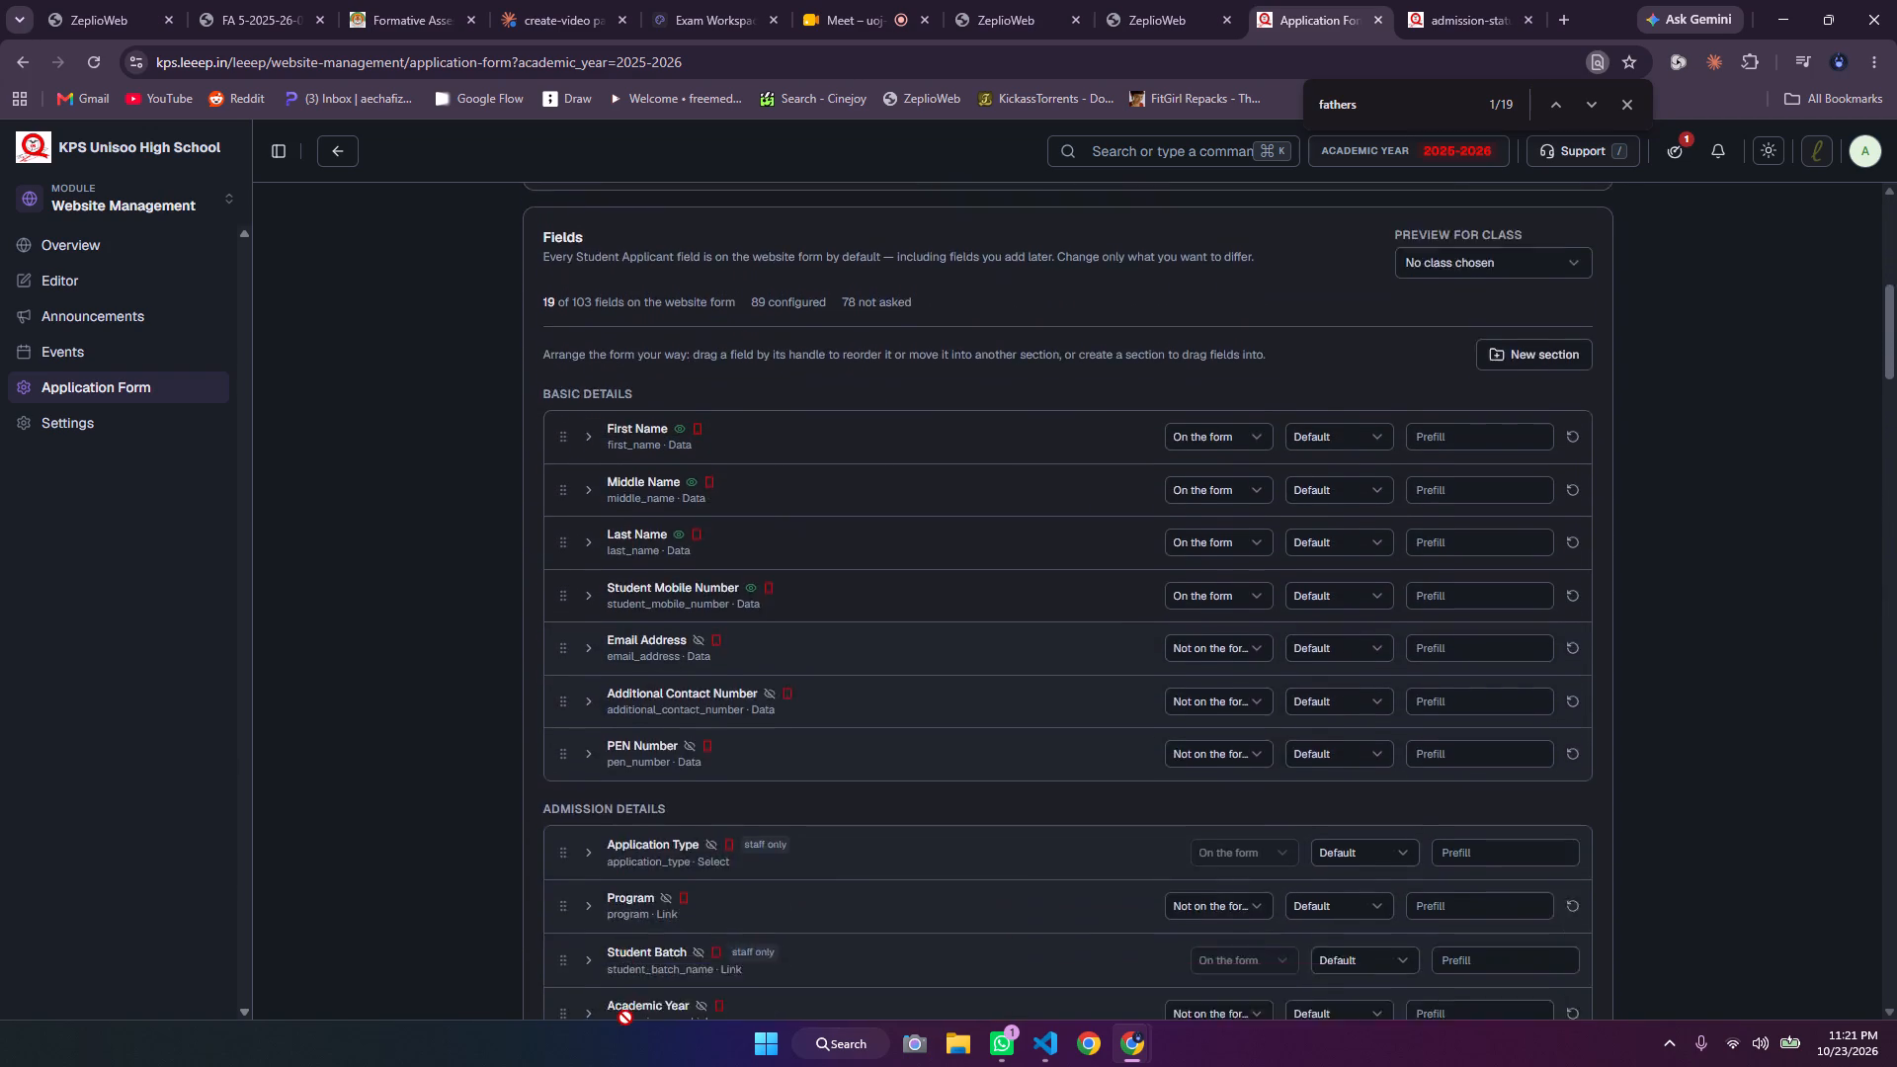
pyautogui.moveTo(625, 1018); pyautogui.dragTo(645, 479)
# Search the page for "mothers" and move the Mother's Name field into Basic Details, directly below Father's Name.
pyautogui.click(1432, 118)
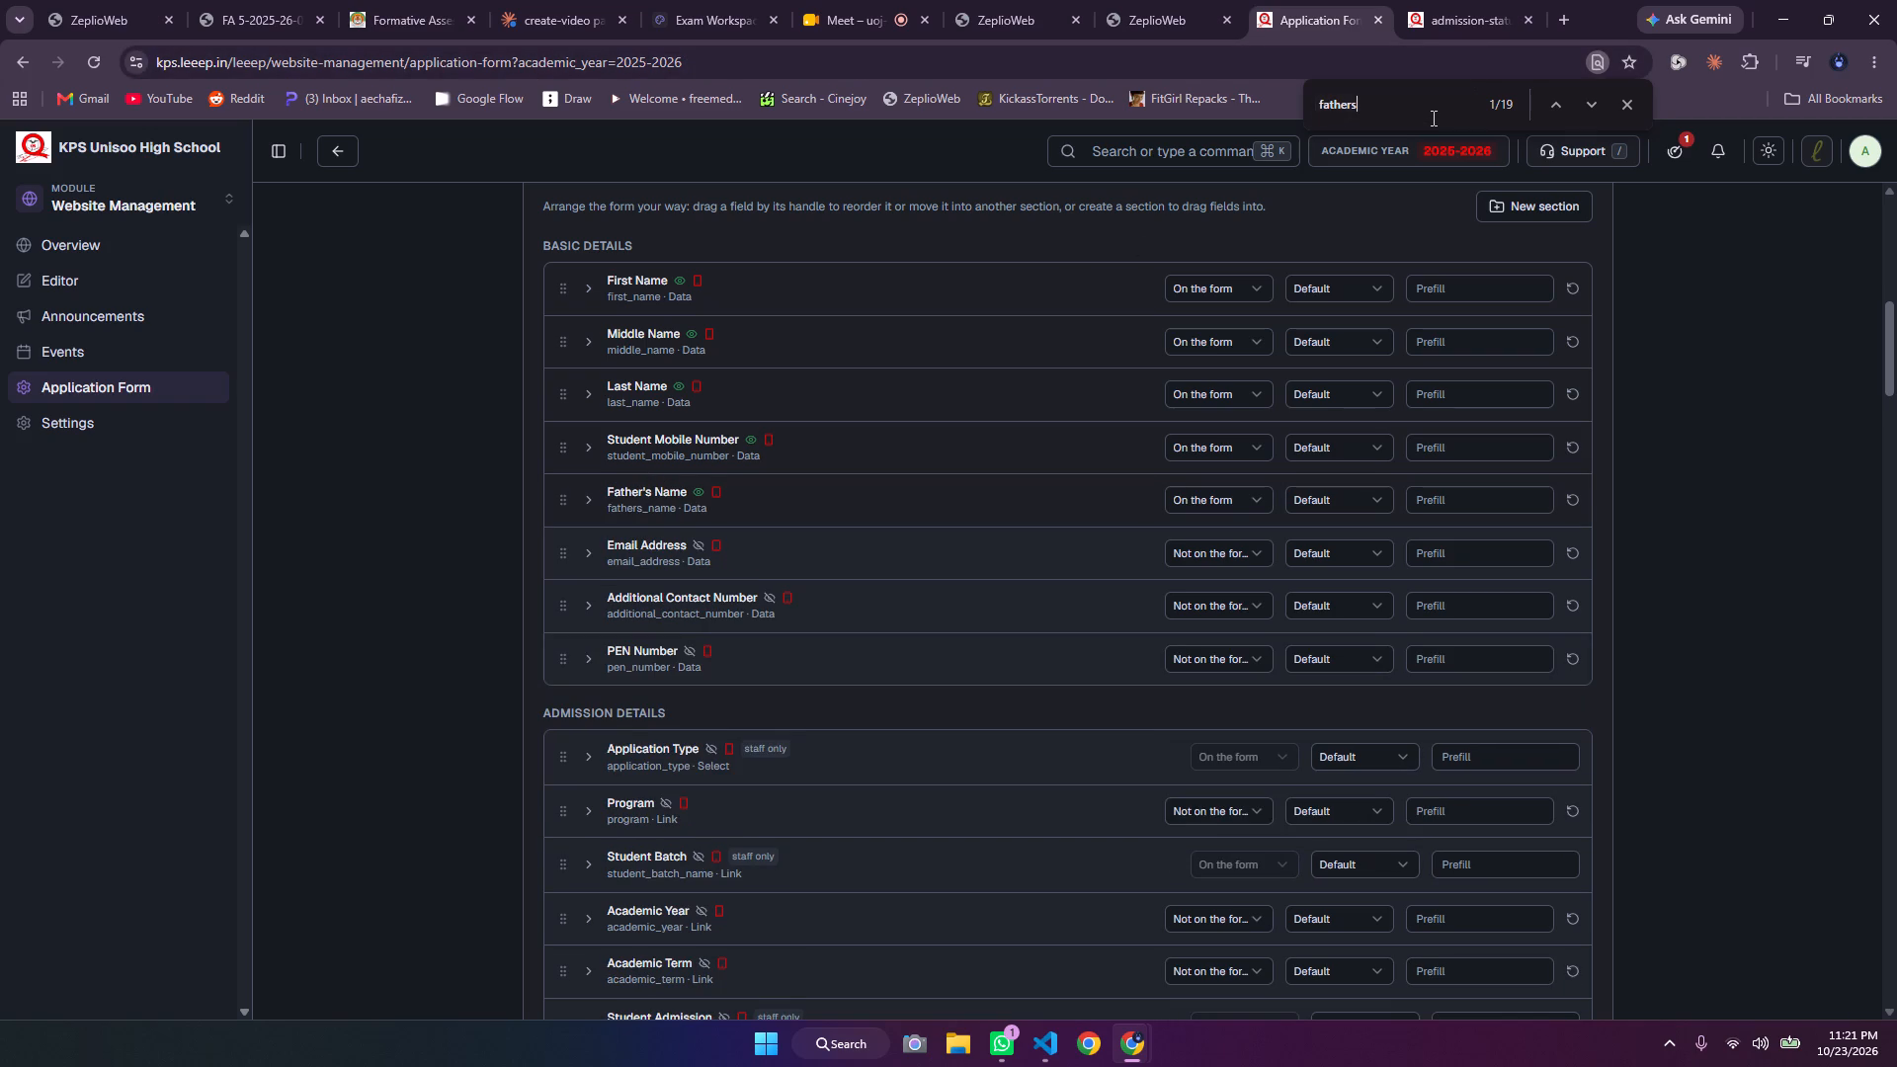
pyautogui.hotkey('ctrl', 'BackSpace')
pyautogui.press('space')
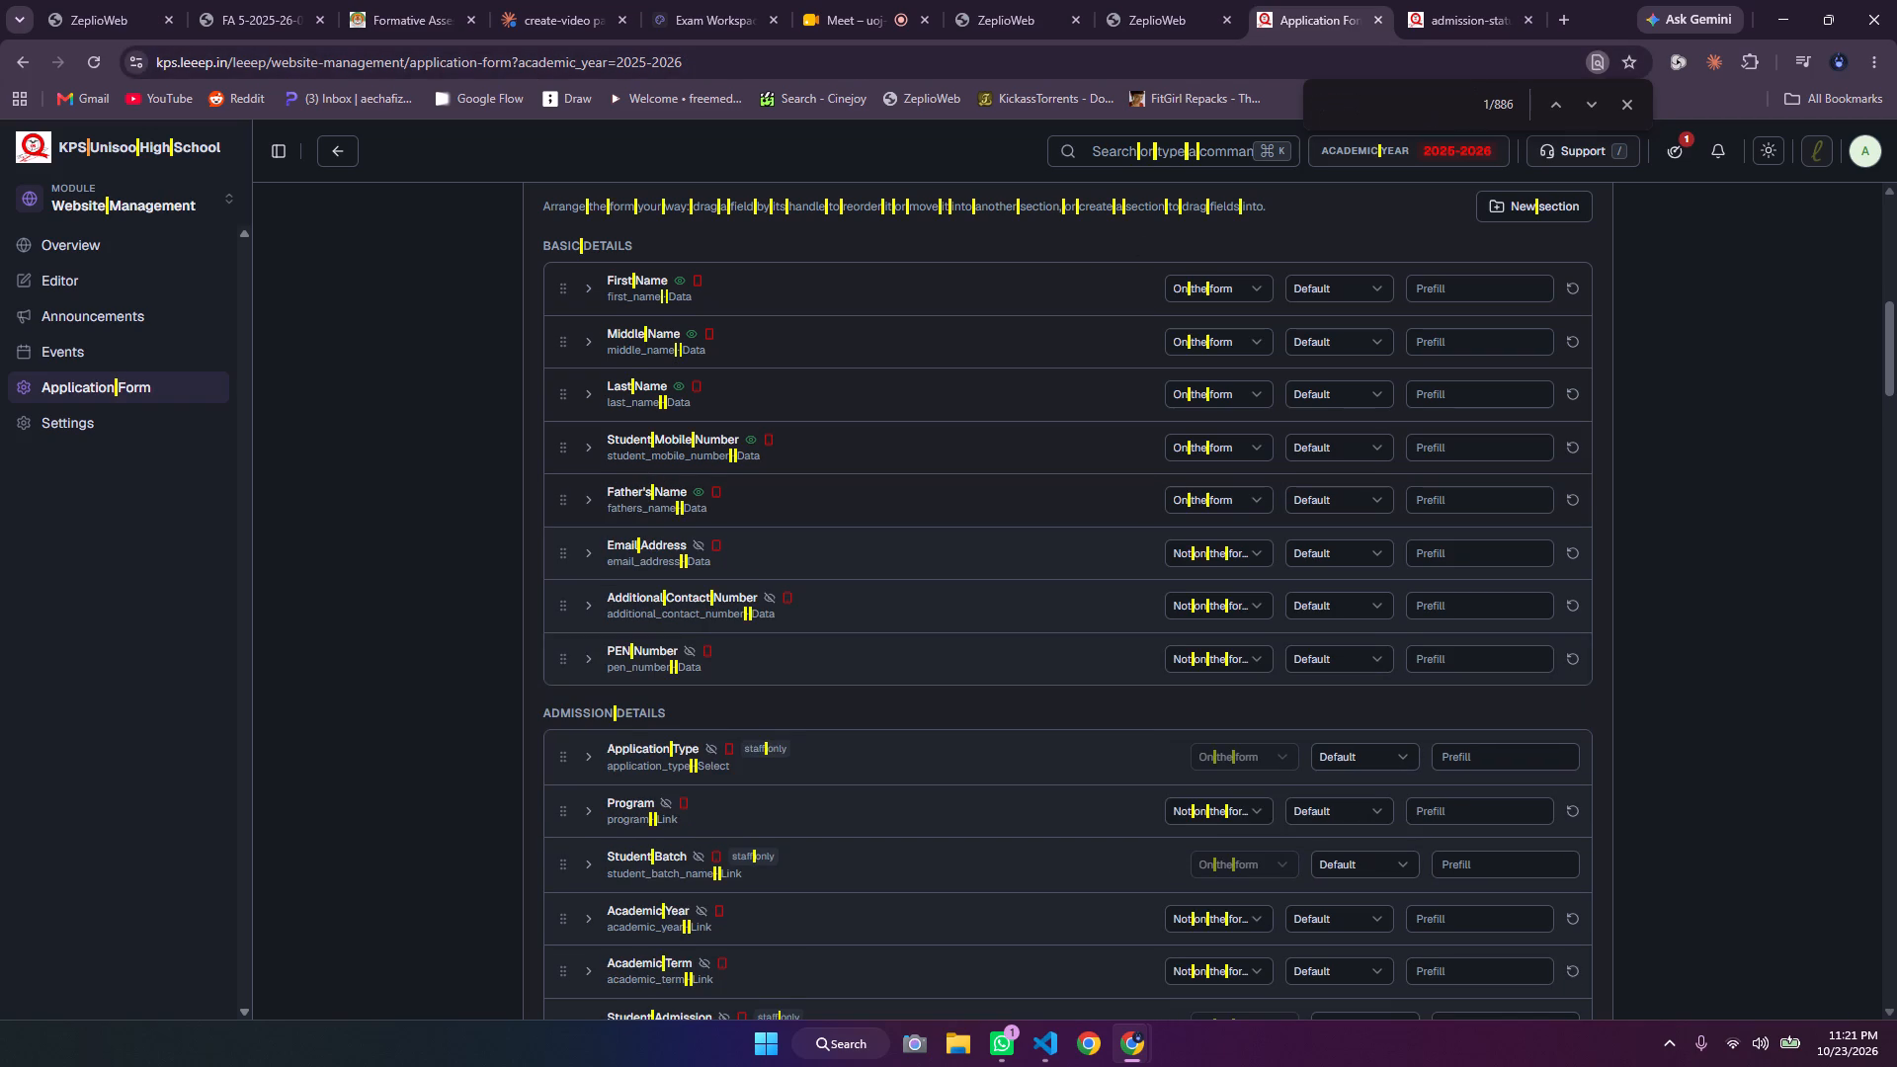
pyautogui.press('BackSpace')
pyautogui.write('mothers')
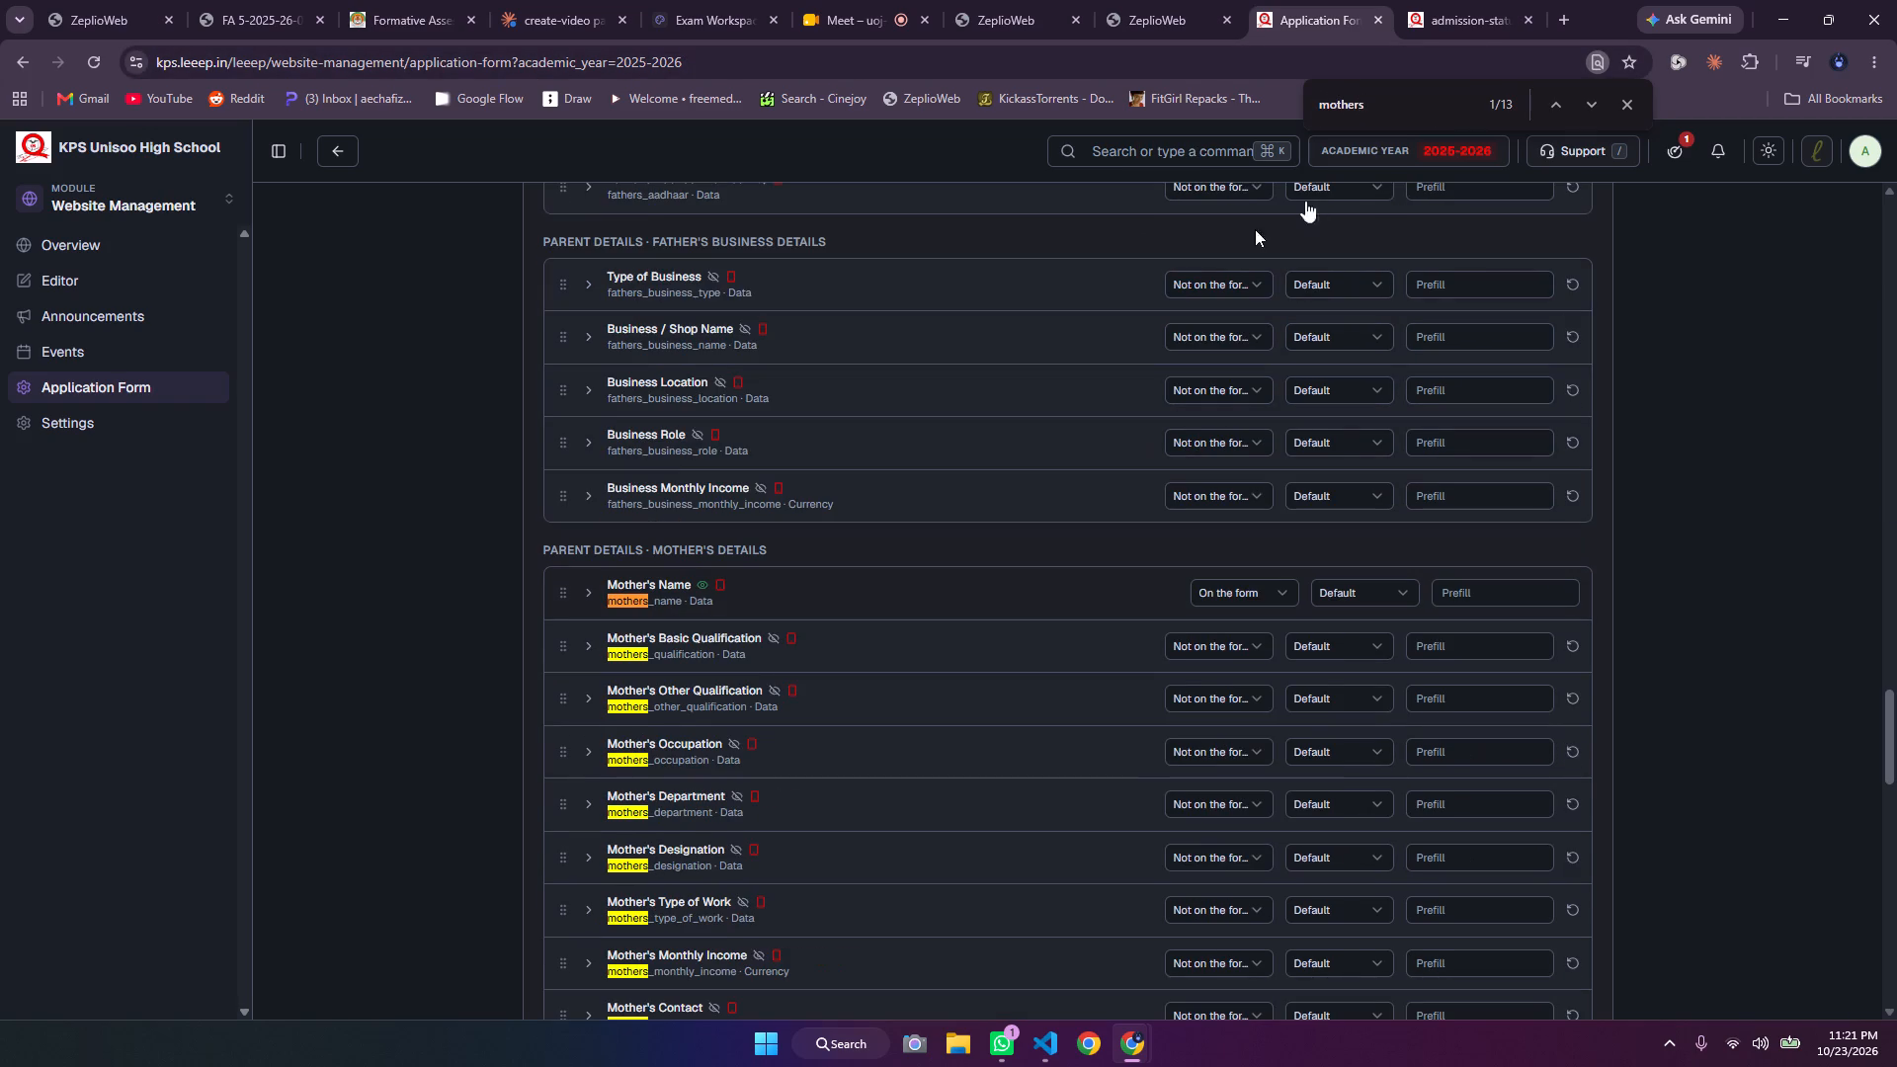
pyautogui.moveTo(565, 595); pyautogui.dragTo(592, 208)
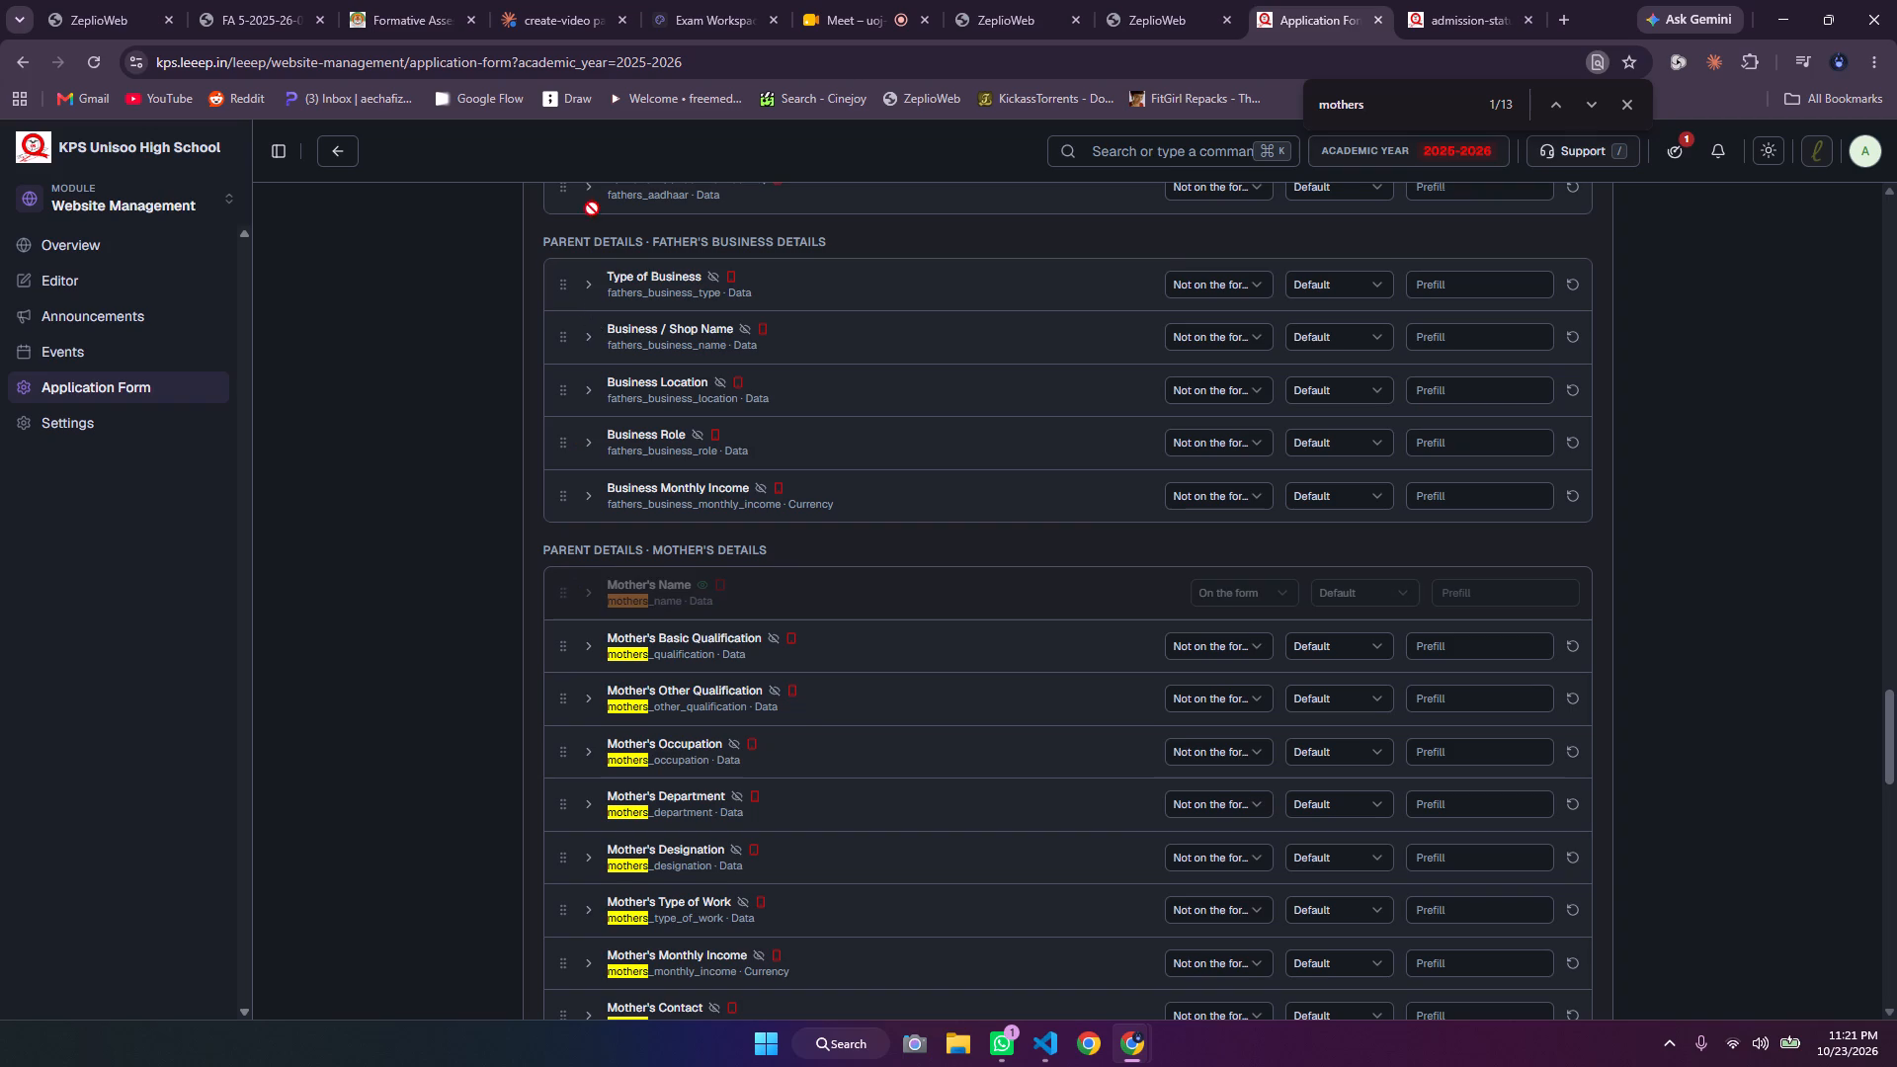
pyautogui.moveTo(592, 208); pyautogui.dragTo(586, 186)
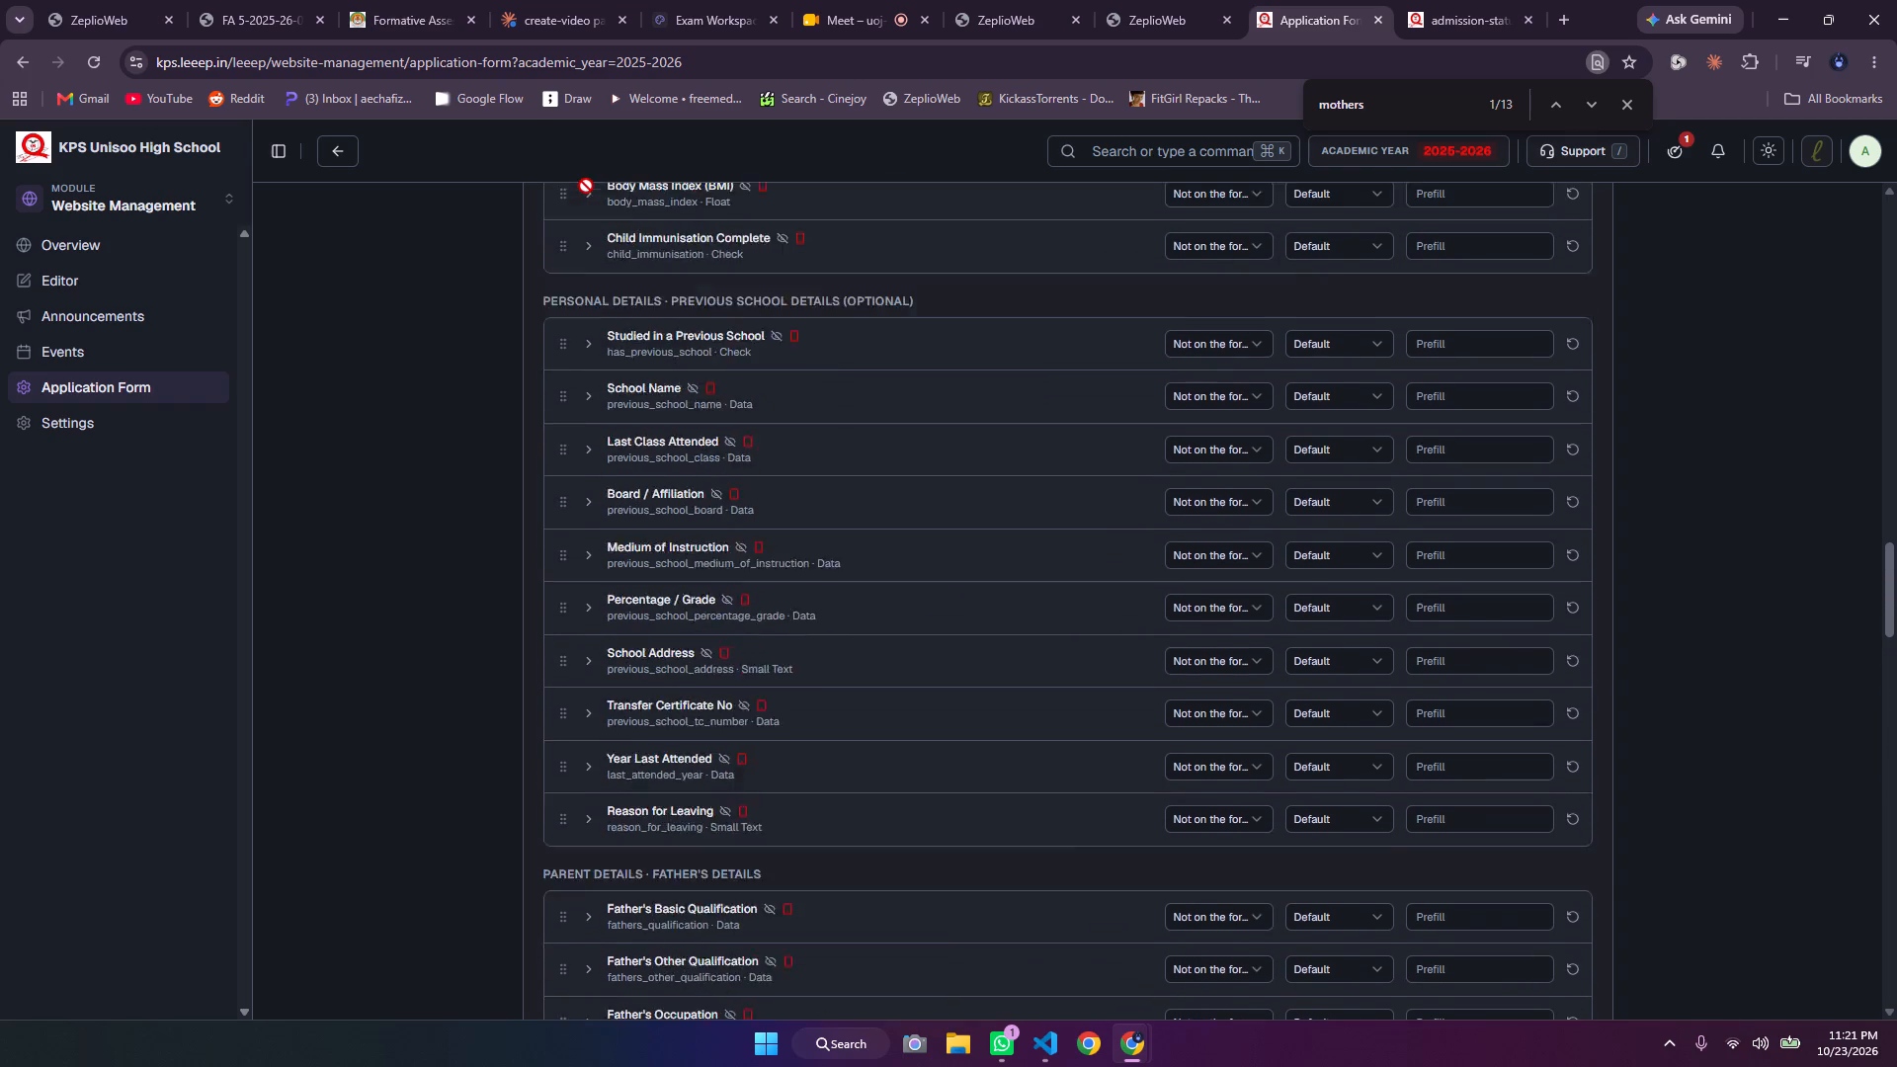
pyautogui.moveTo(586, 186); pyautogui.dragTo(585, 186)
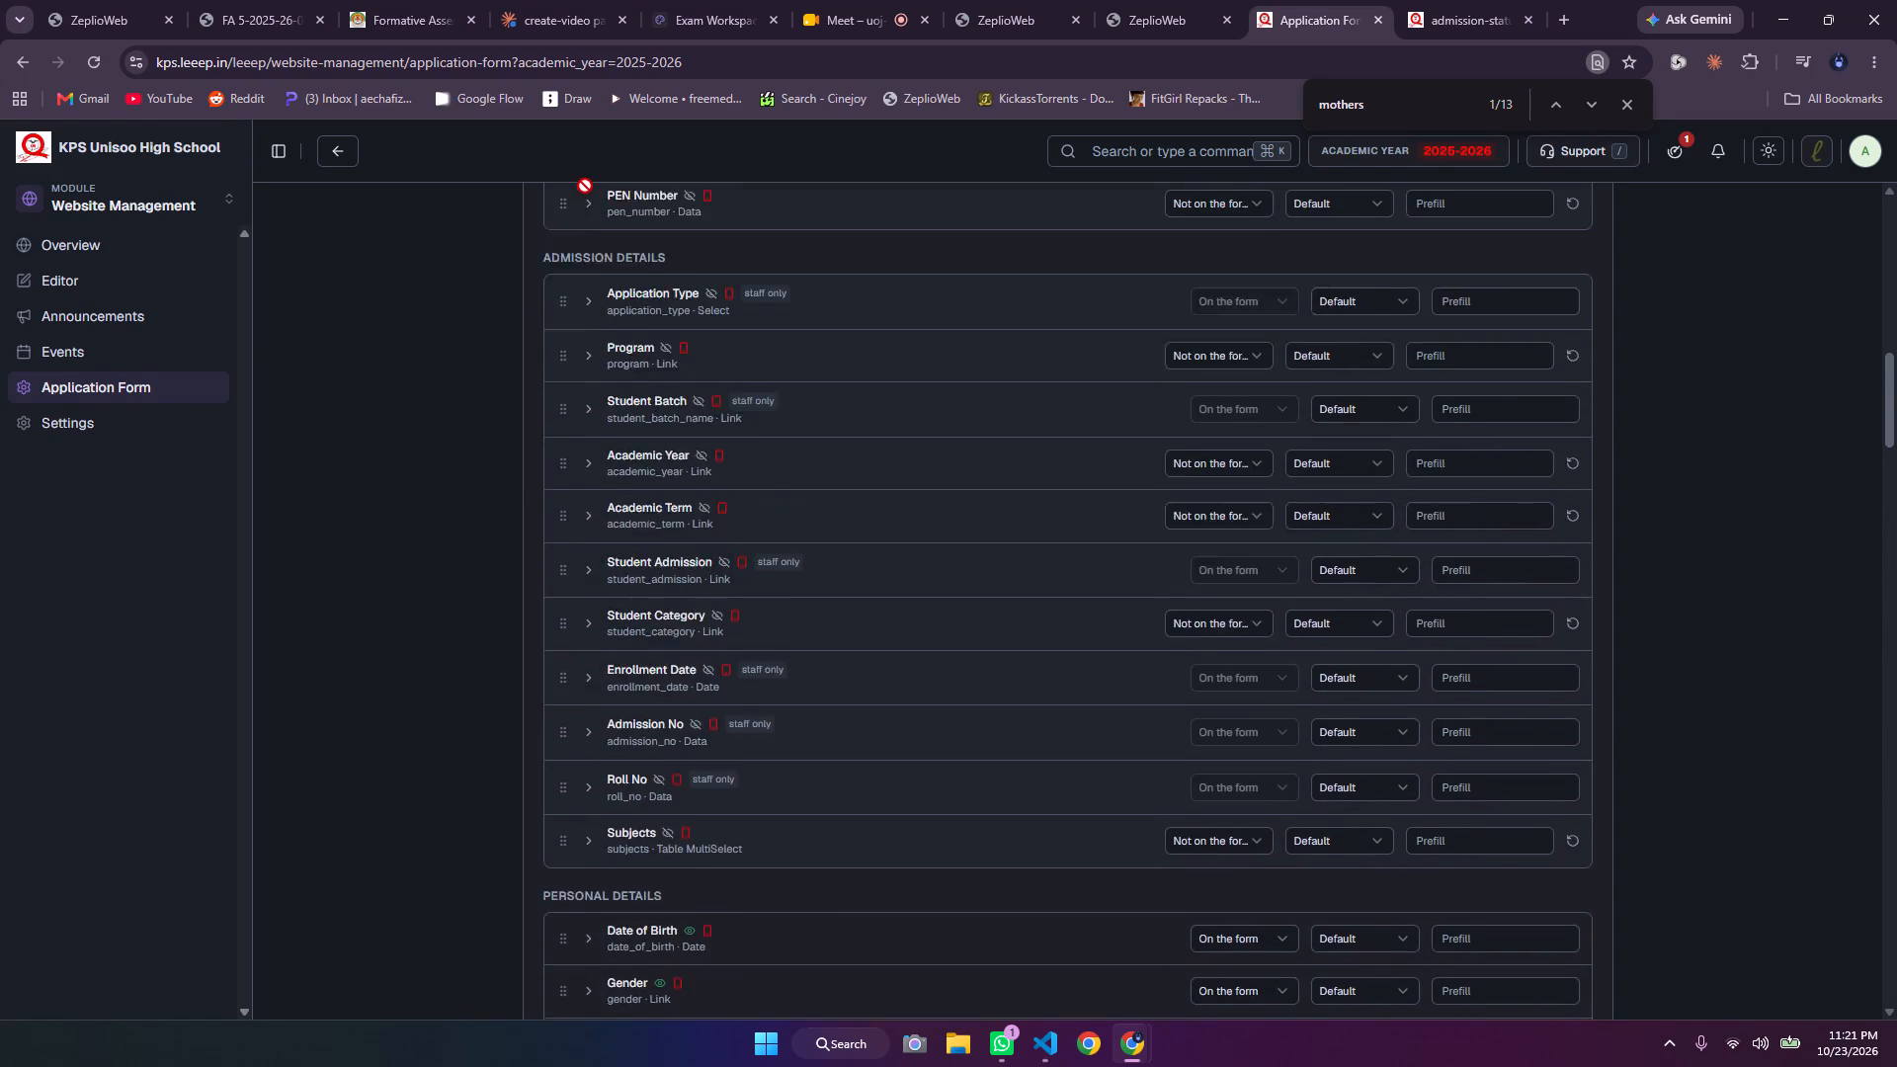
pyautogui.moveTo(585, 186); pyautogui.dragTo(650, 982)
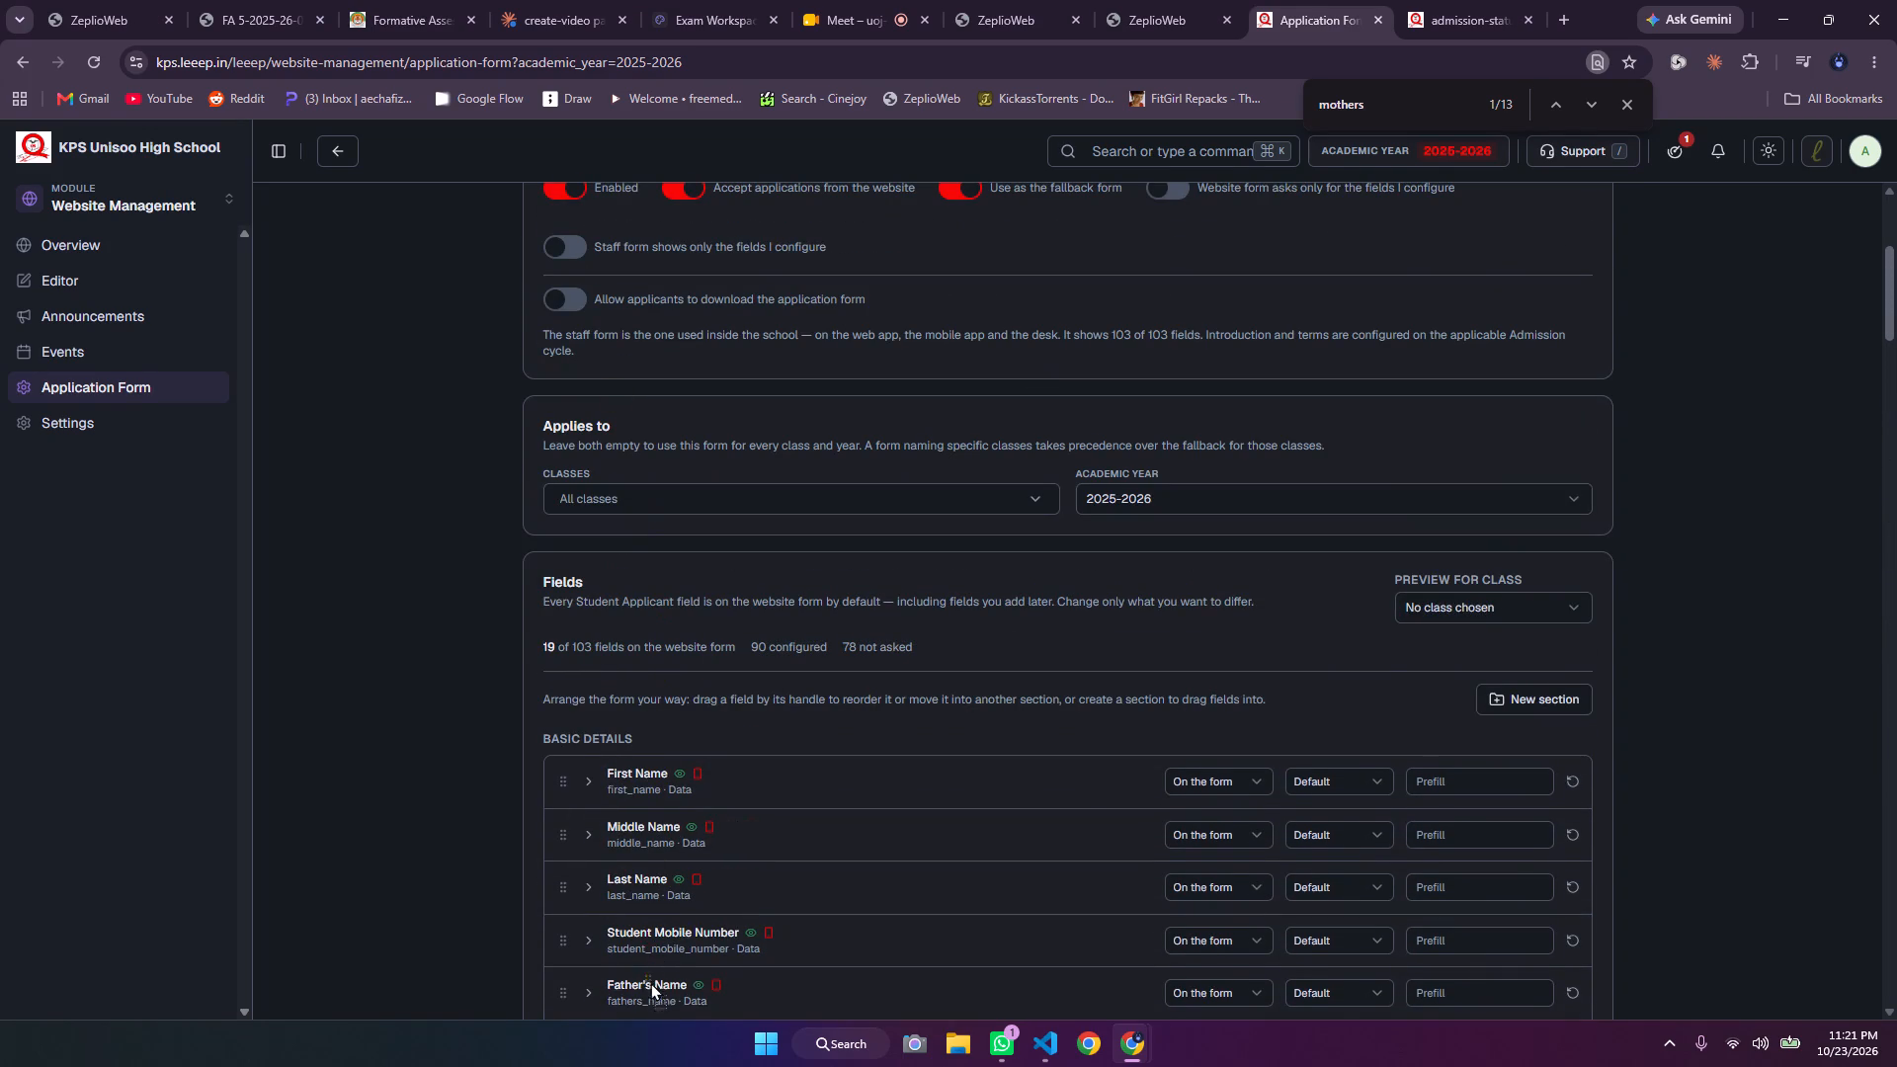
pyautogui.moveTo(650, 982); pyautogui.dragTo(656, 743)
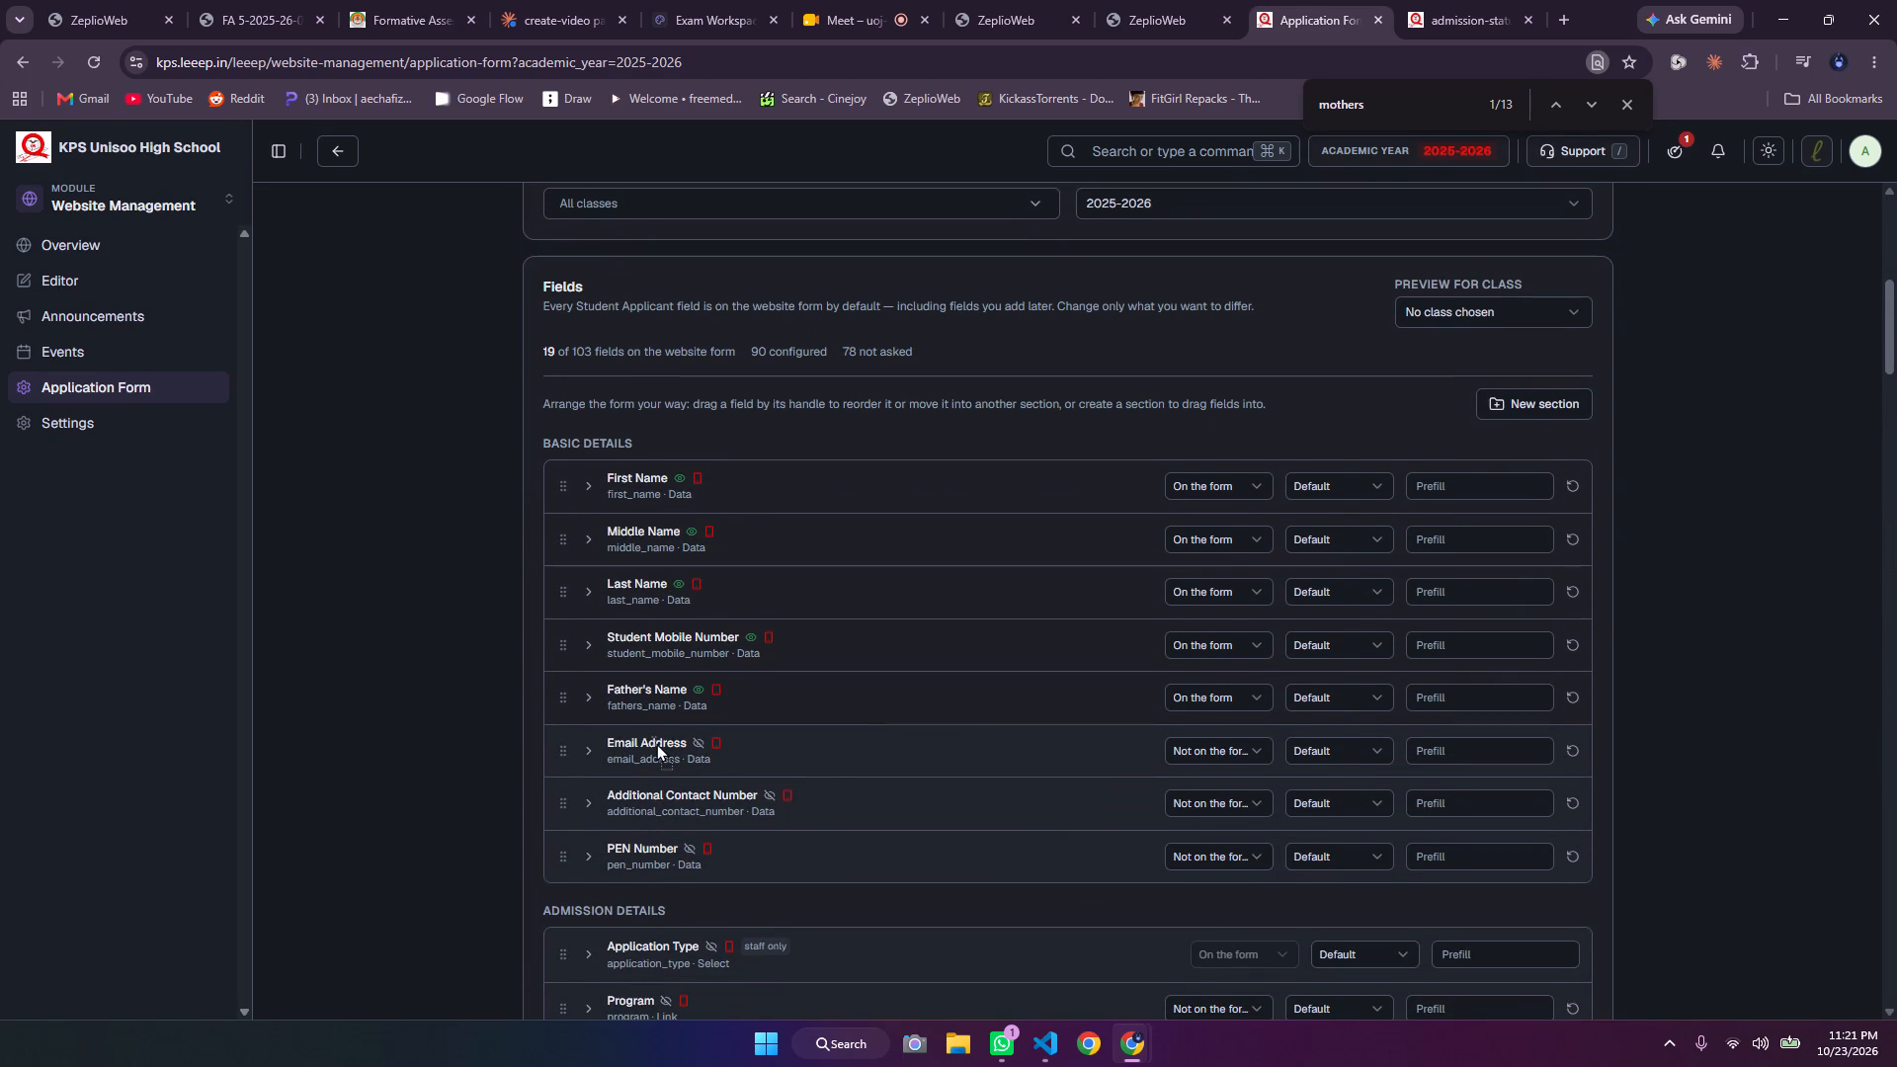
pyautogui.moveTo(656, 743); pyautogui.dragTo(644, 730)
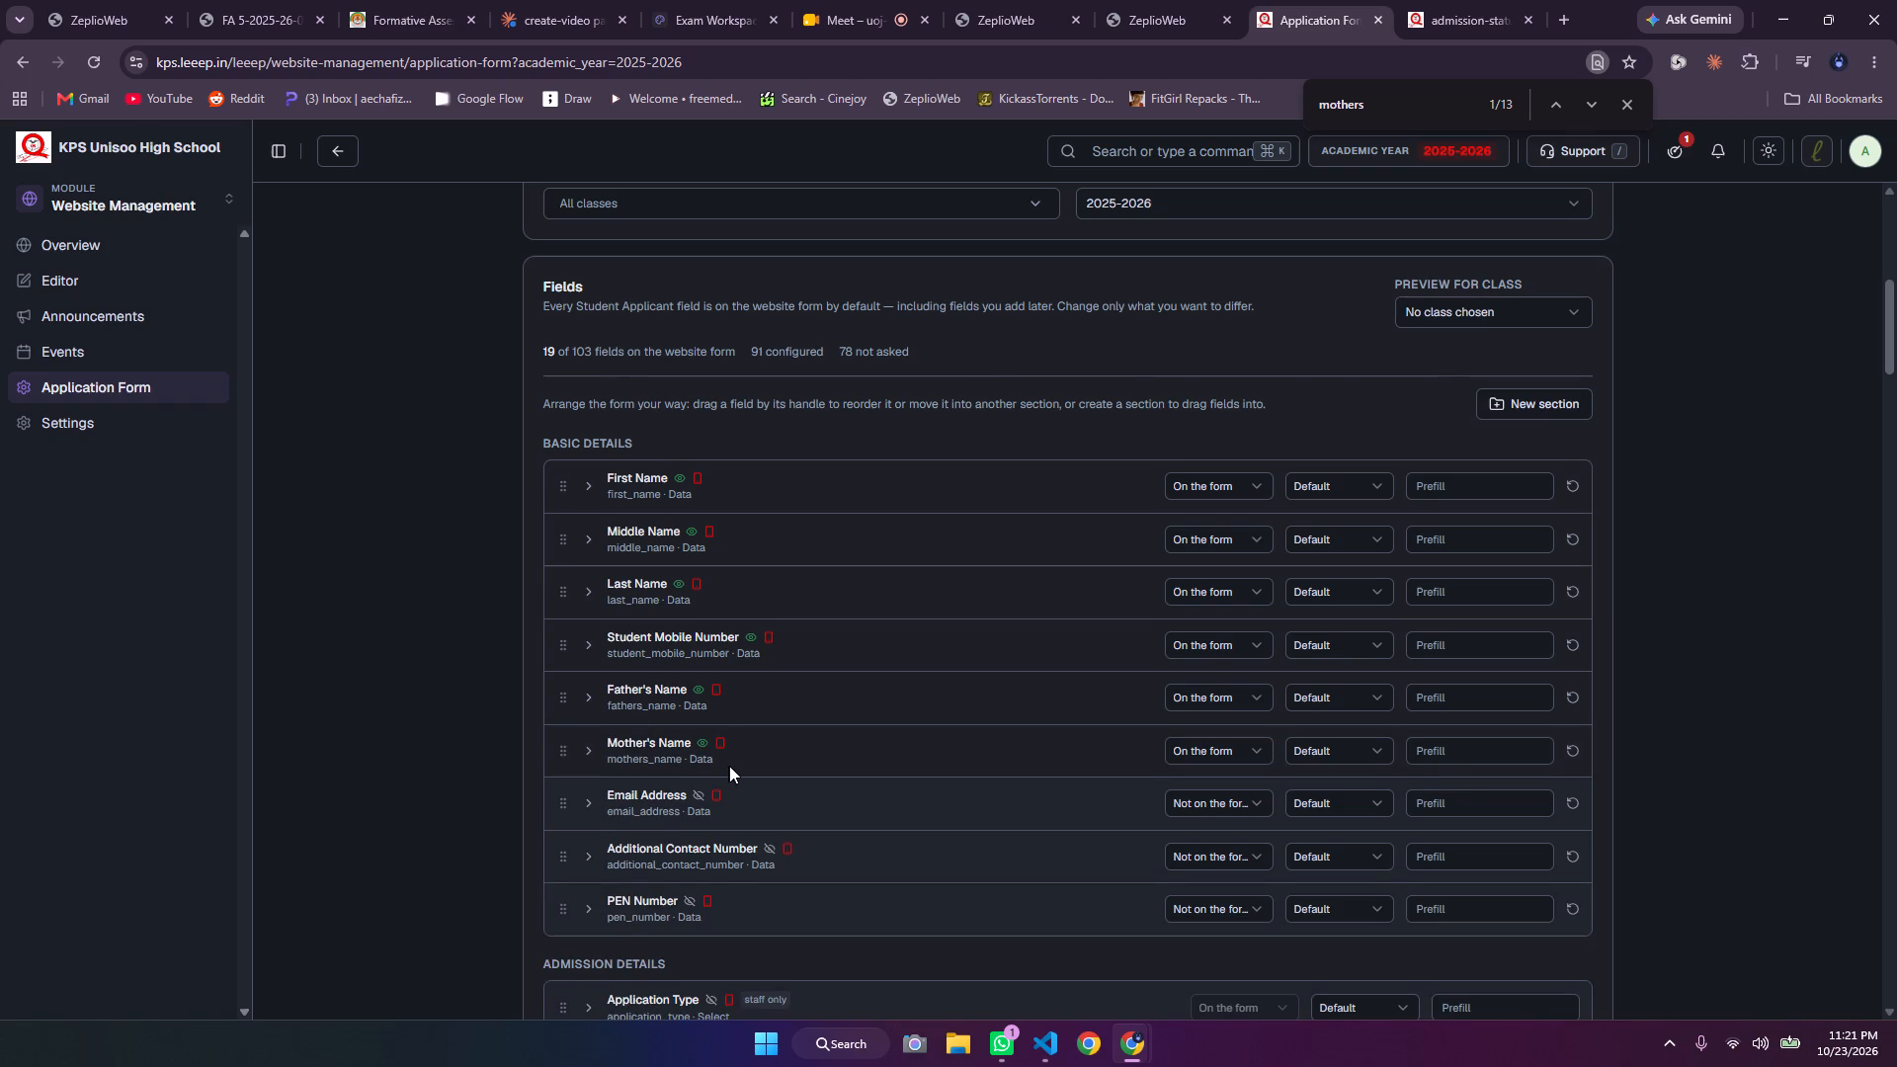
# Save the application form configuration.
pyautogui.scroll(7, 1567, 290)
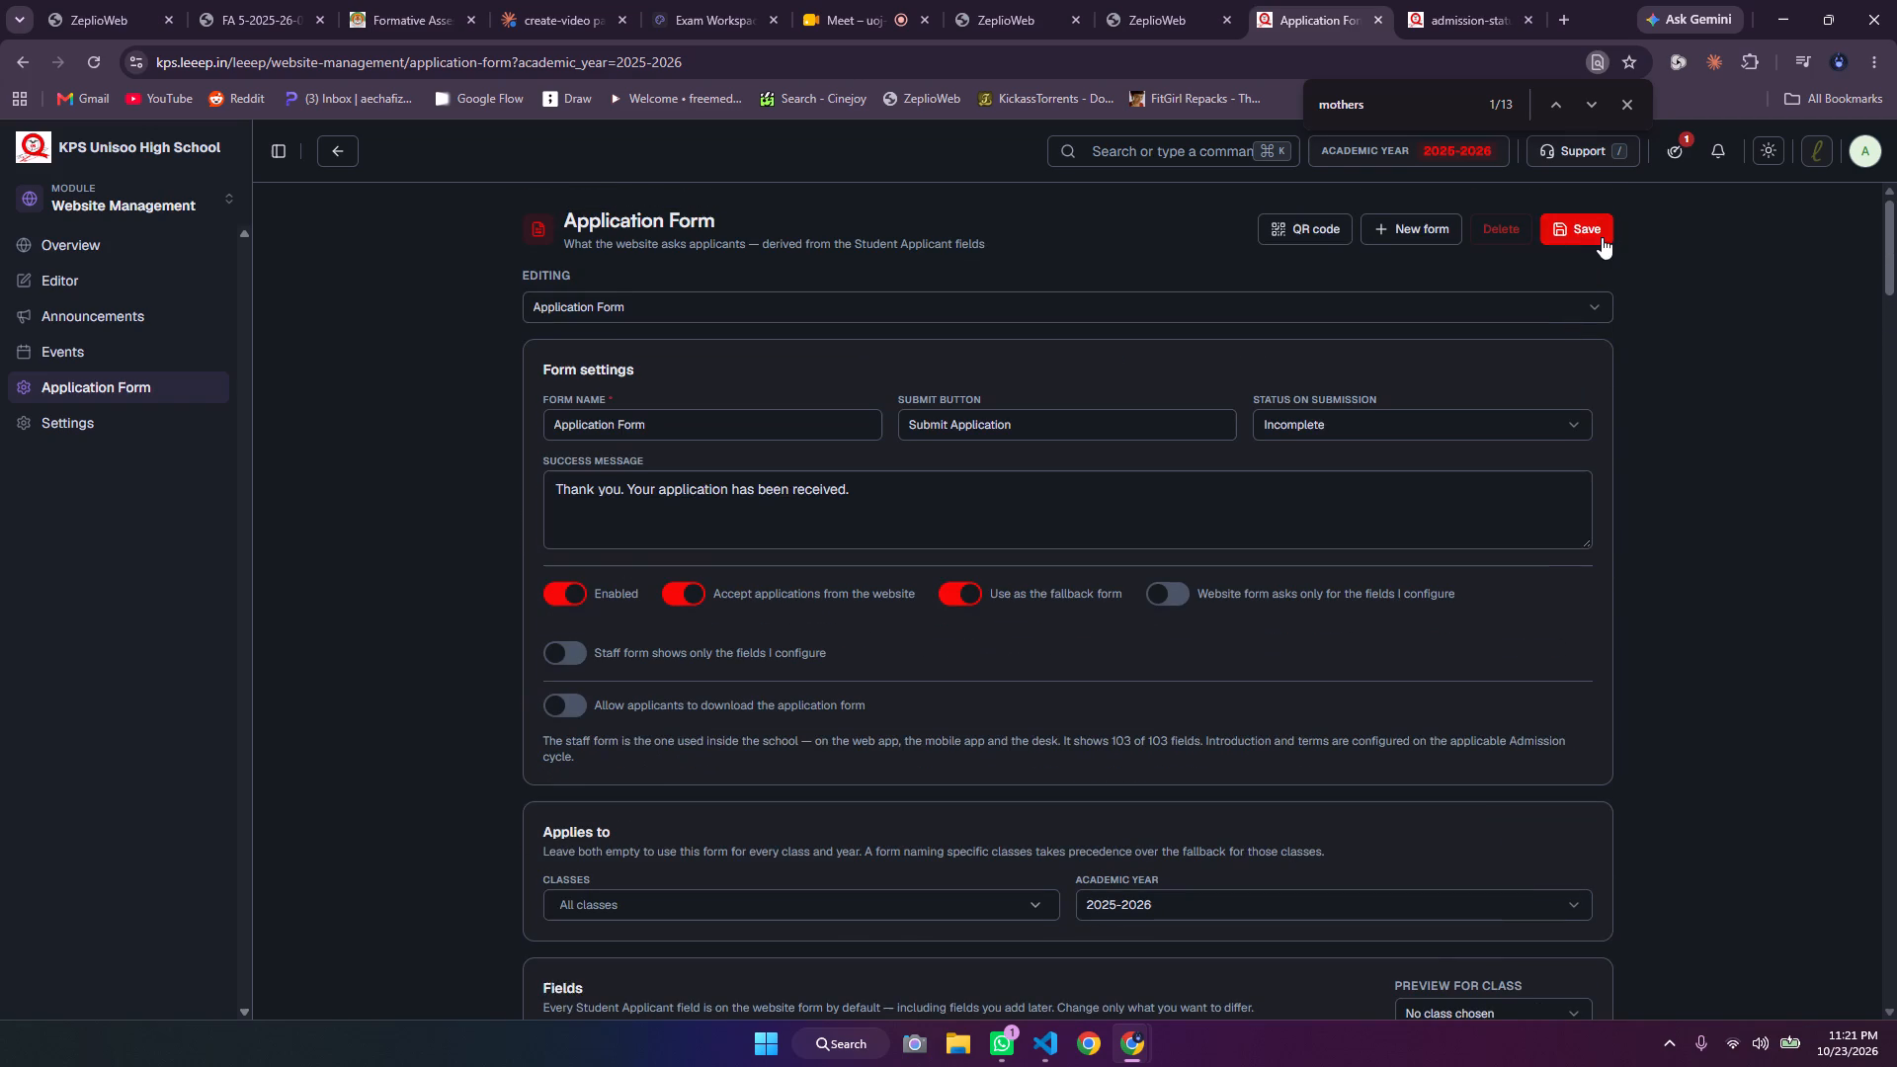
pyautogui.click(1602, 237)
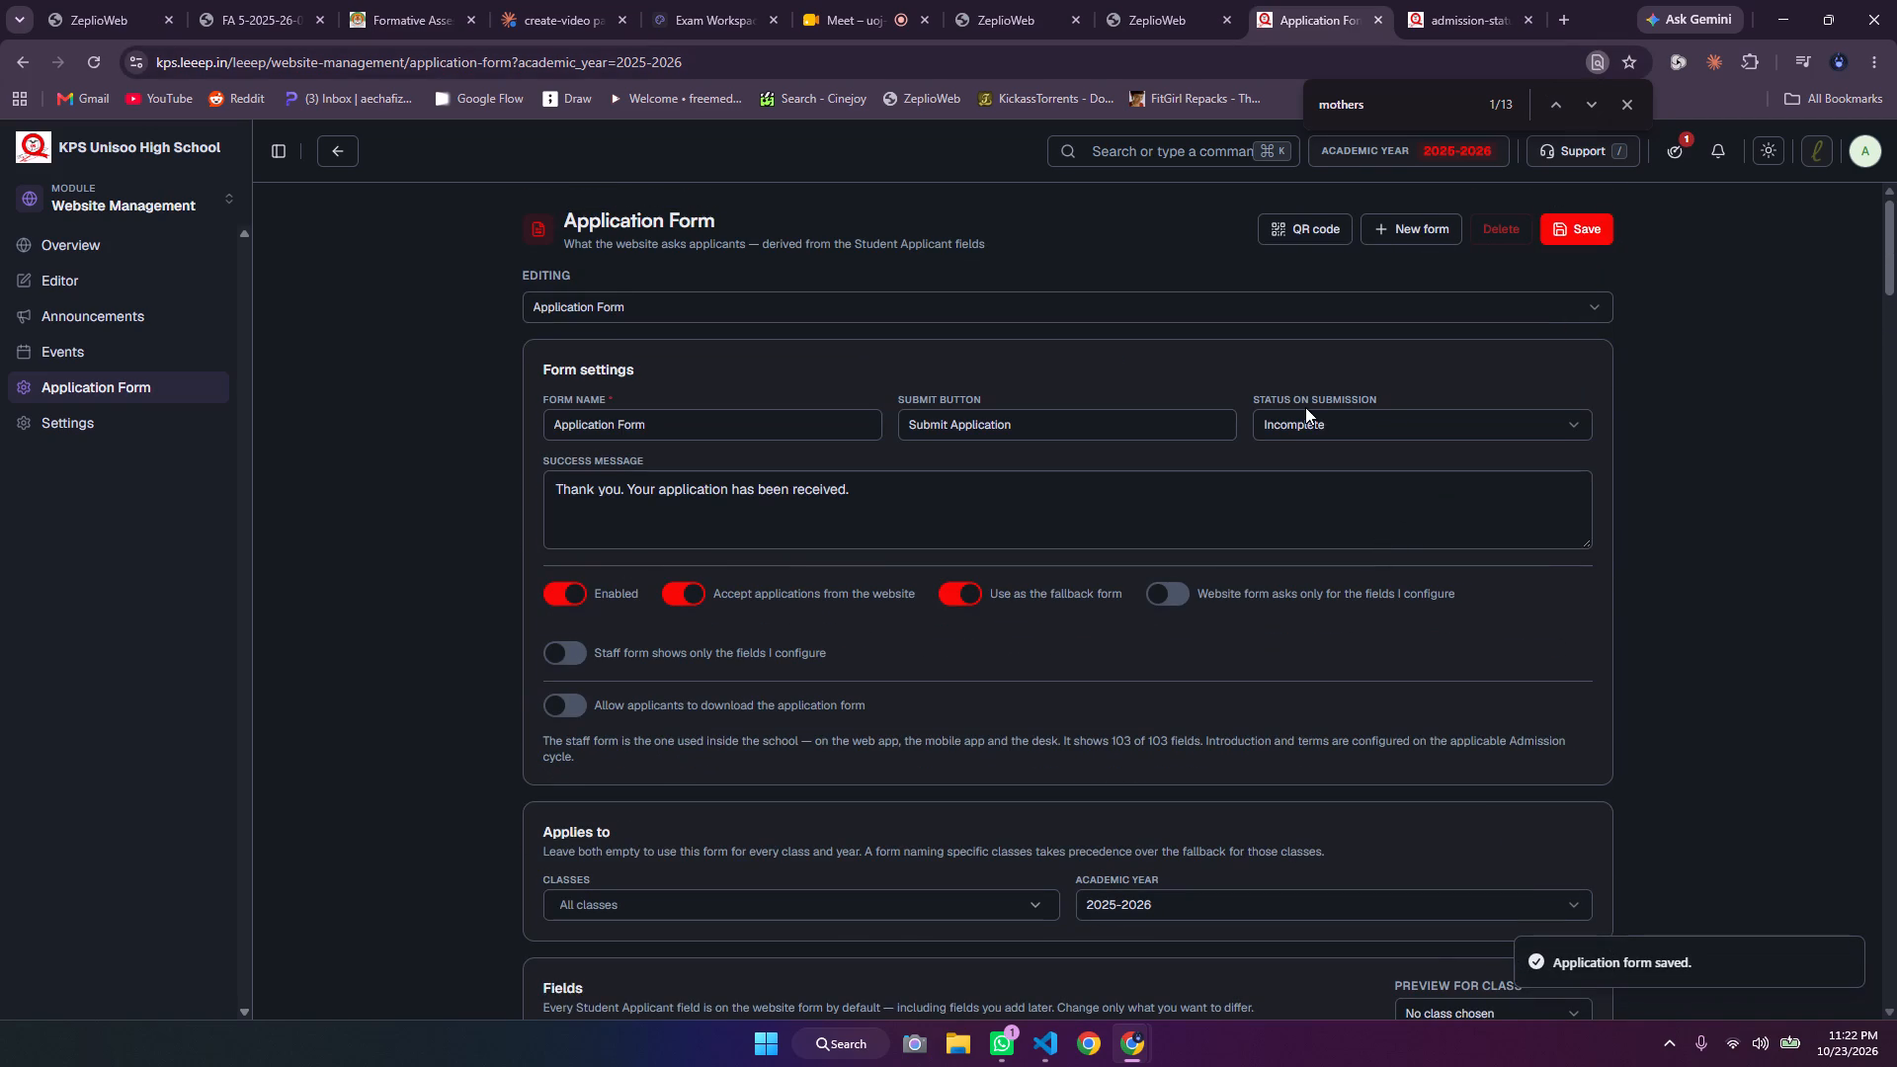
# On the public admission site, start a registration for class UKG and check its Basic Details section.
pyautogui.scroll(-7, 1305, 407)
pyautogui.click(1443, 38)
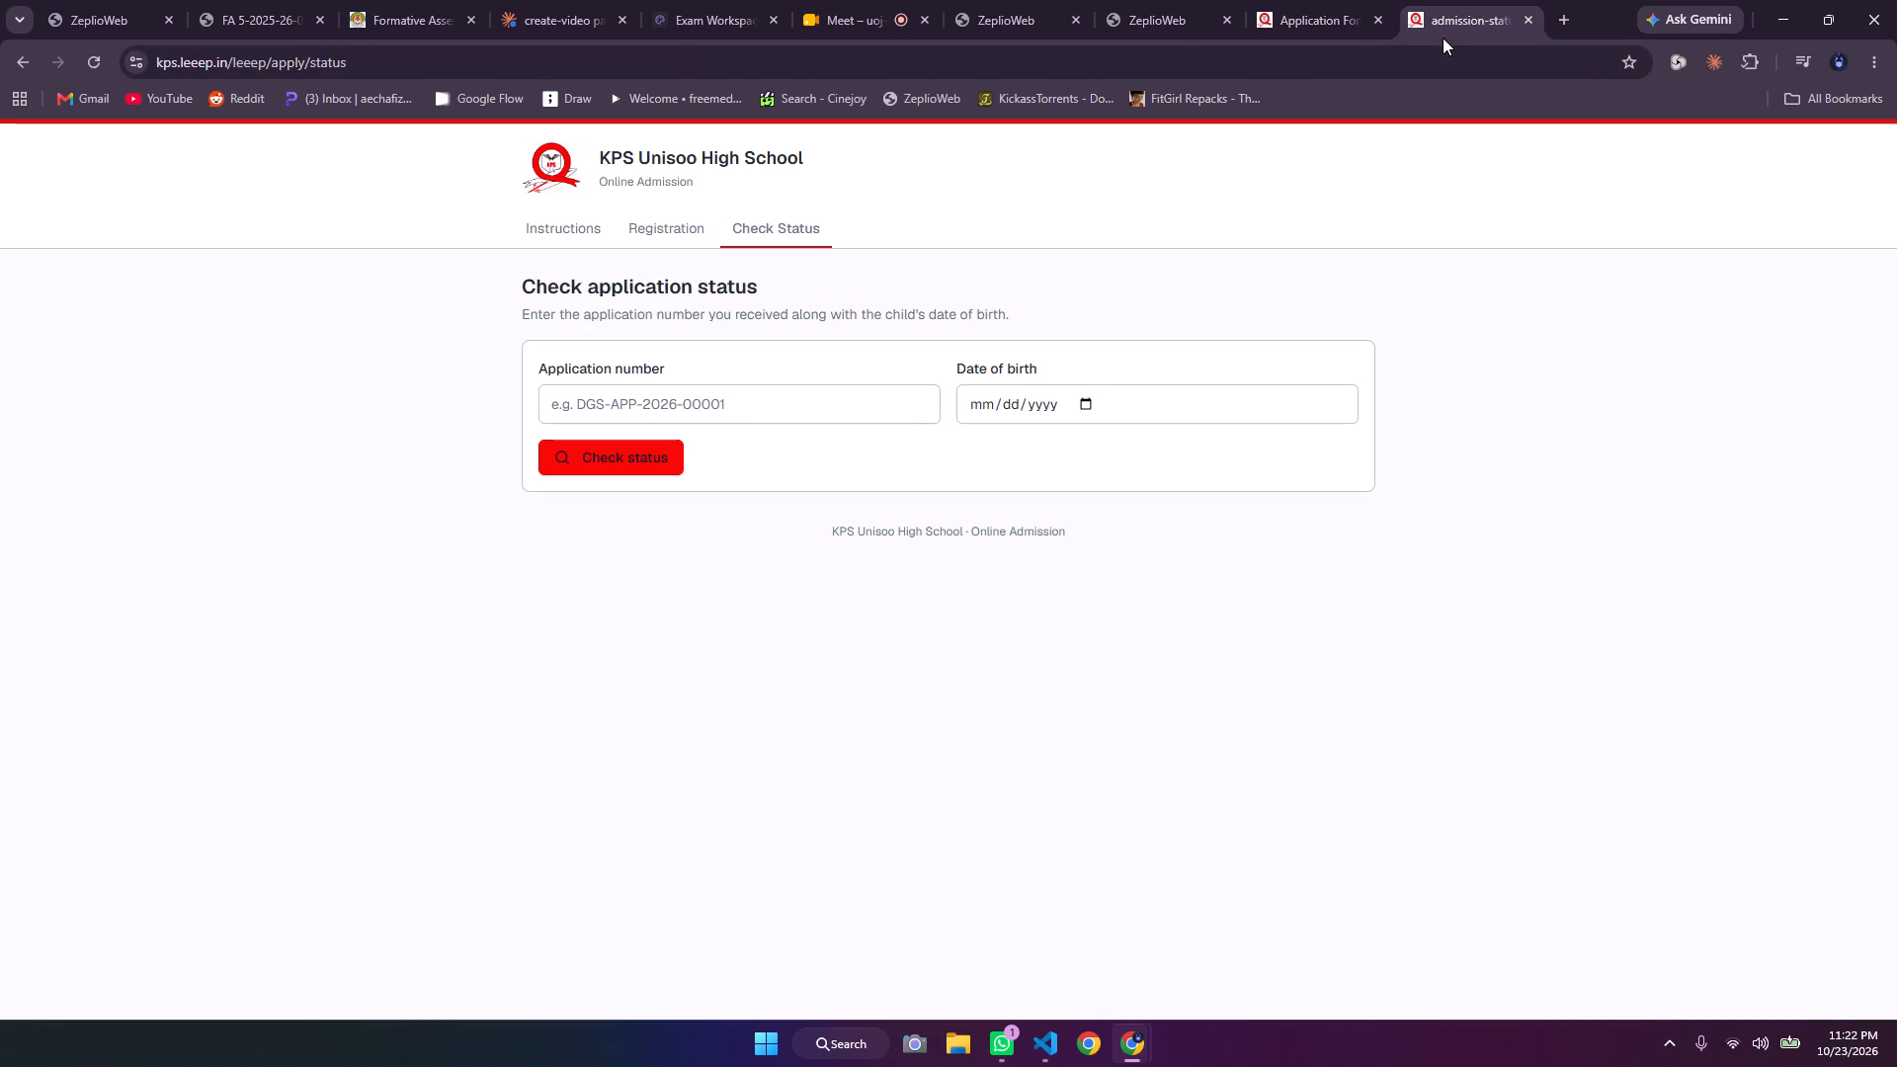
pyautogui.click(672, 212)
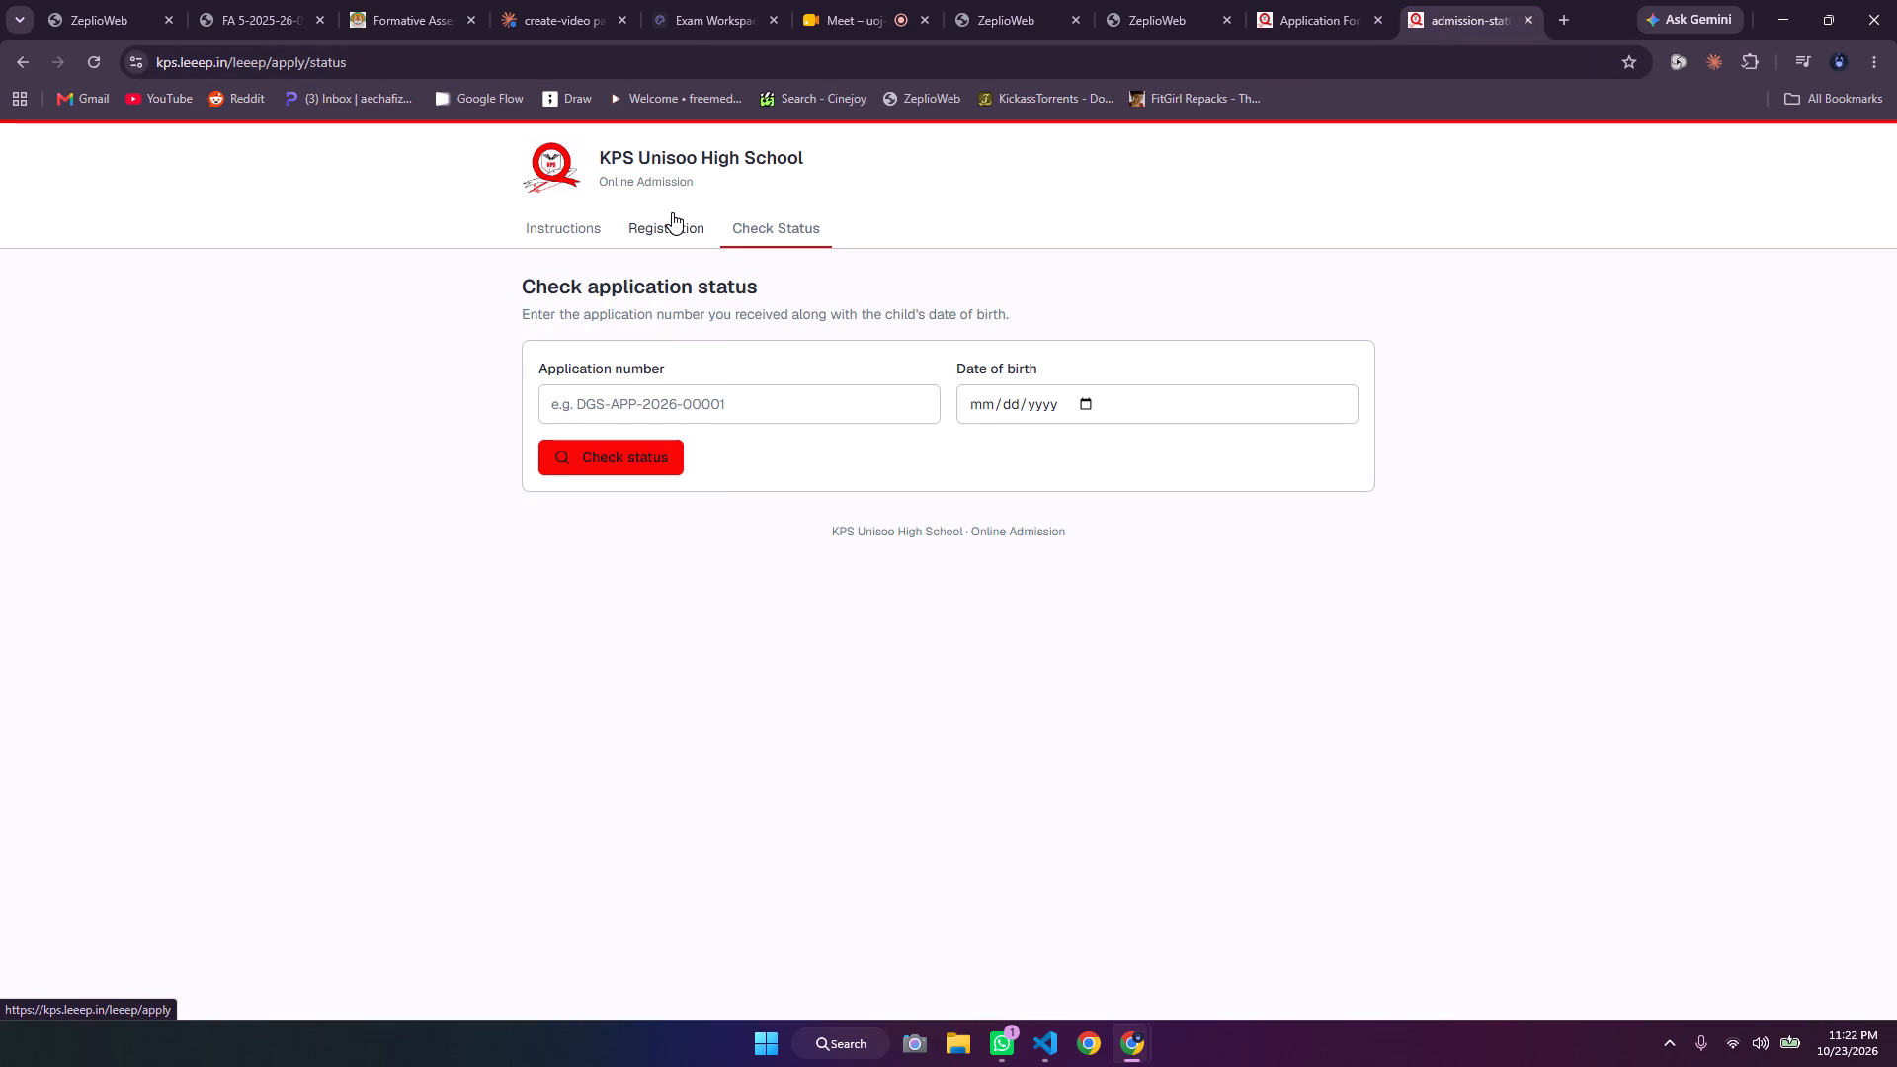
pyautogui.click(890, 456)
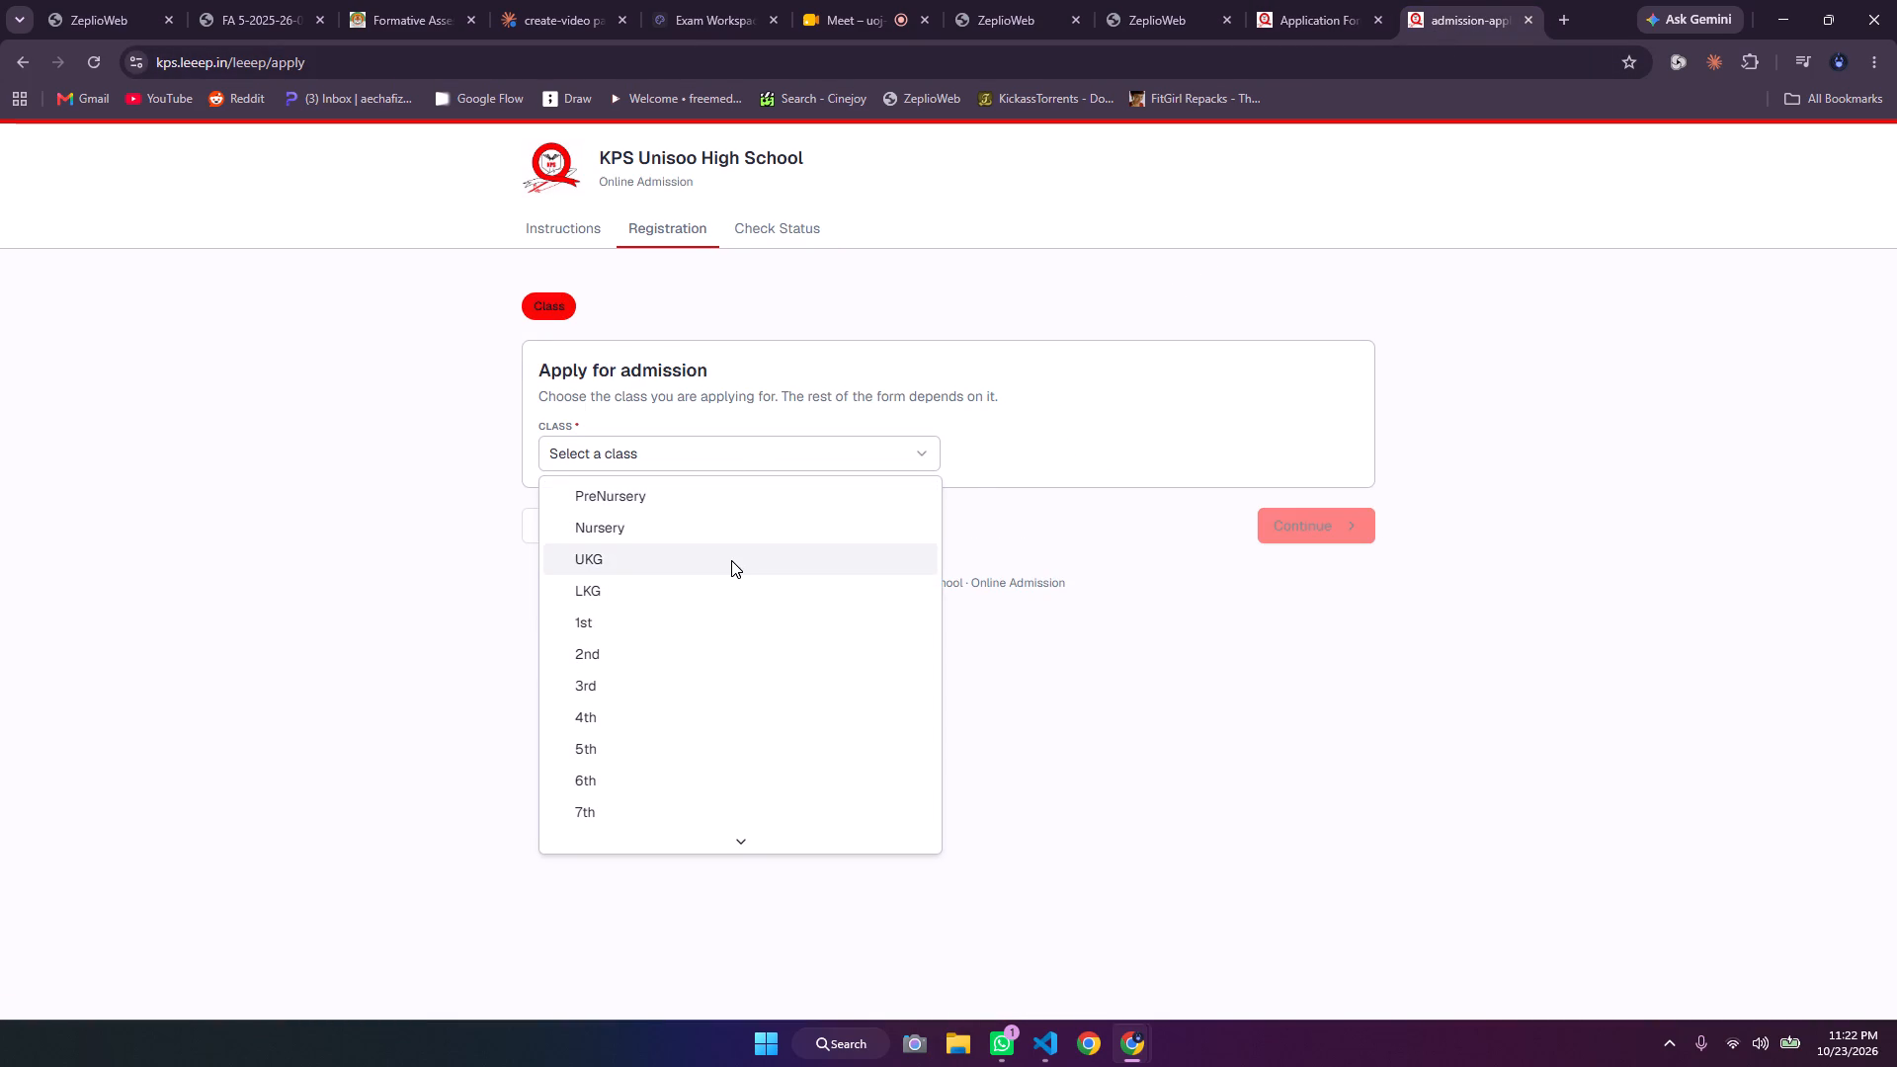
pyautogui.click(731, 560)
pyautogui.click(1308, 522)
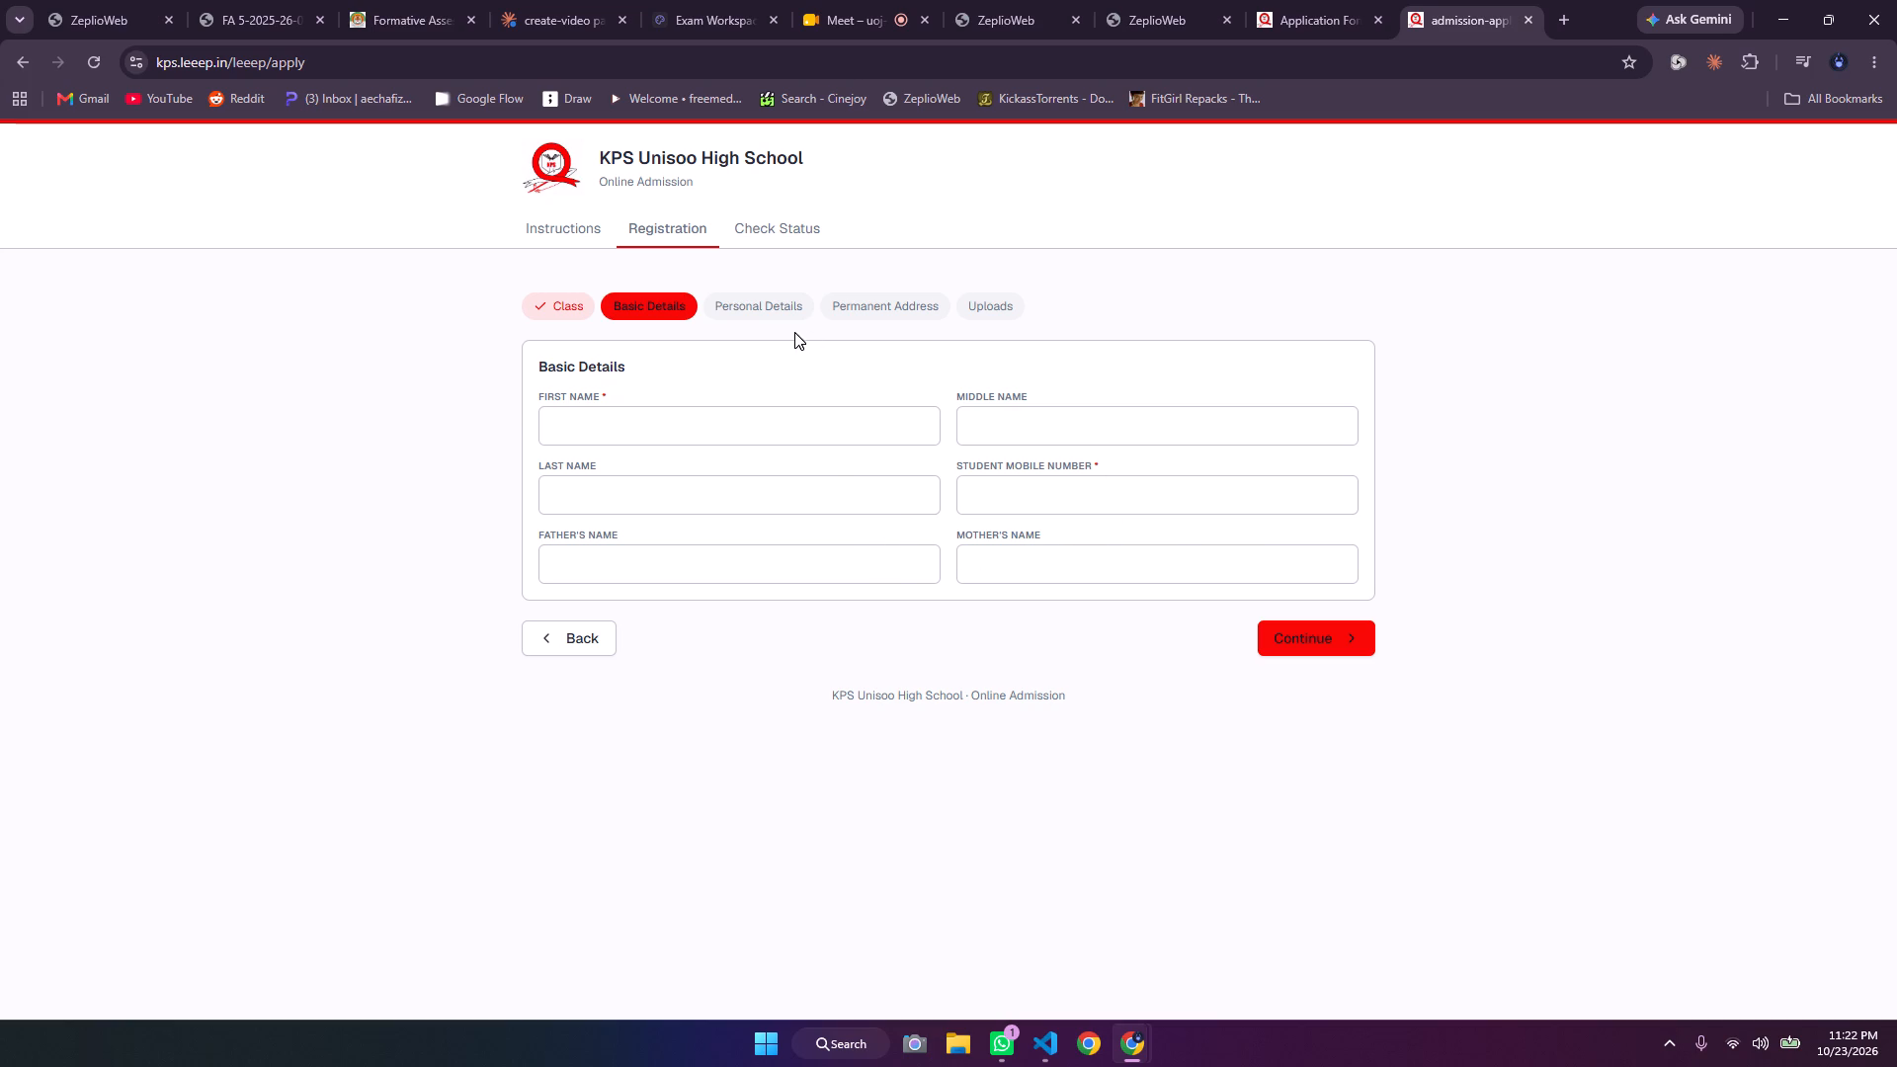
pyautogui.click(774, 304)
# Enter "dfsfd" as the first name and a placeholder student mobile number, and continue to Personal Details.
pyautogui.click(845, 421)
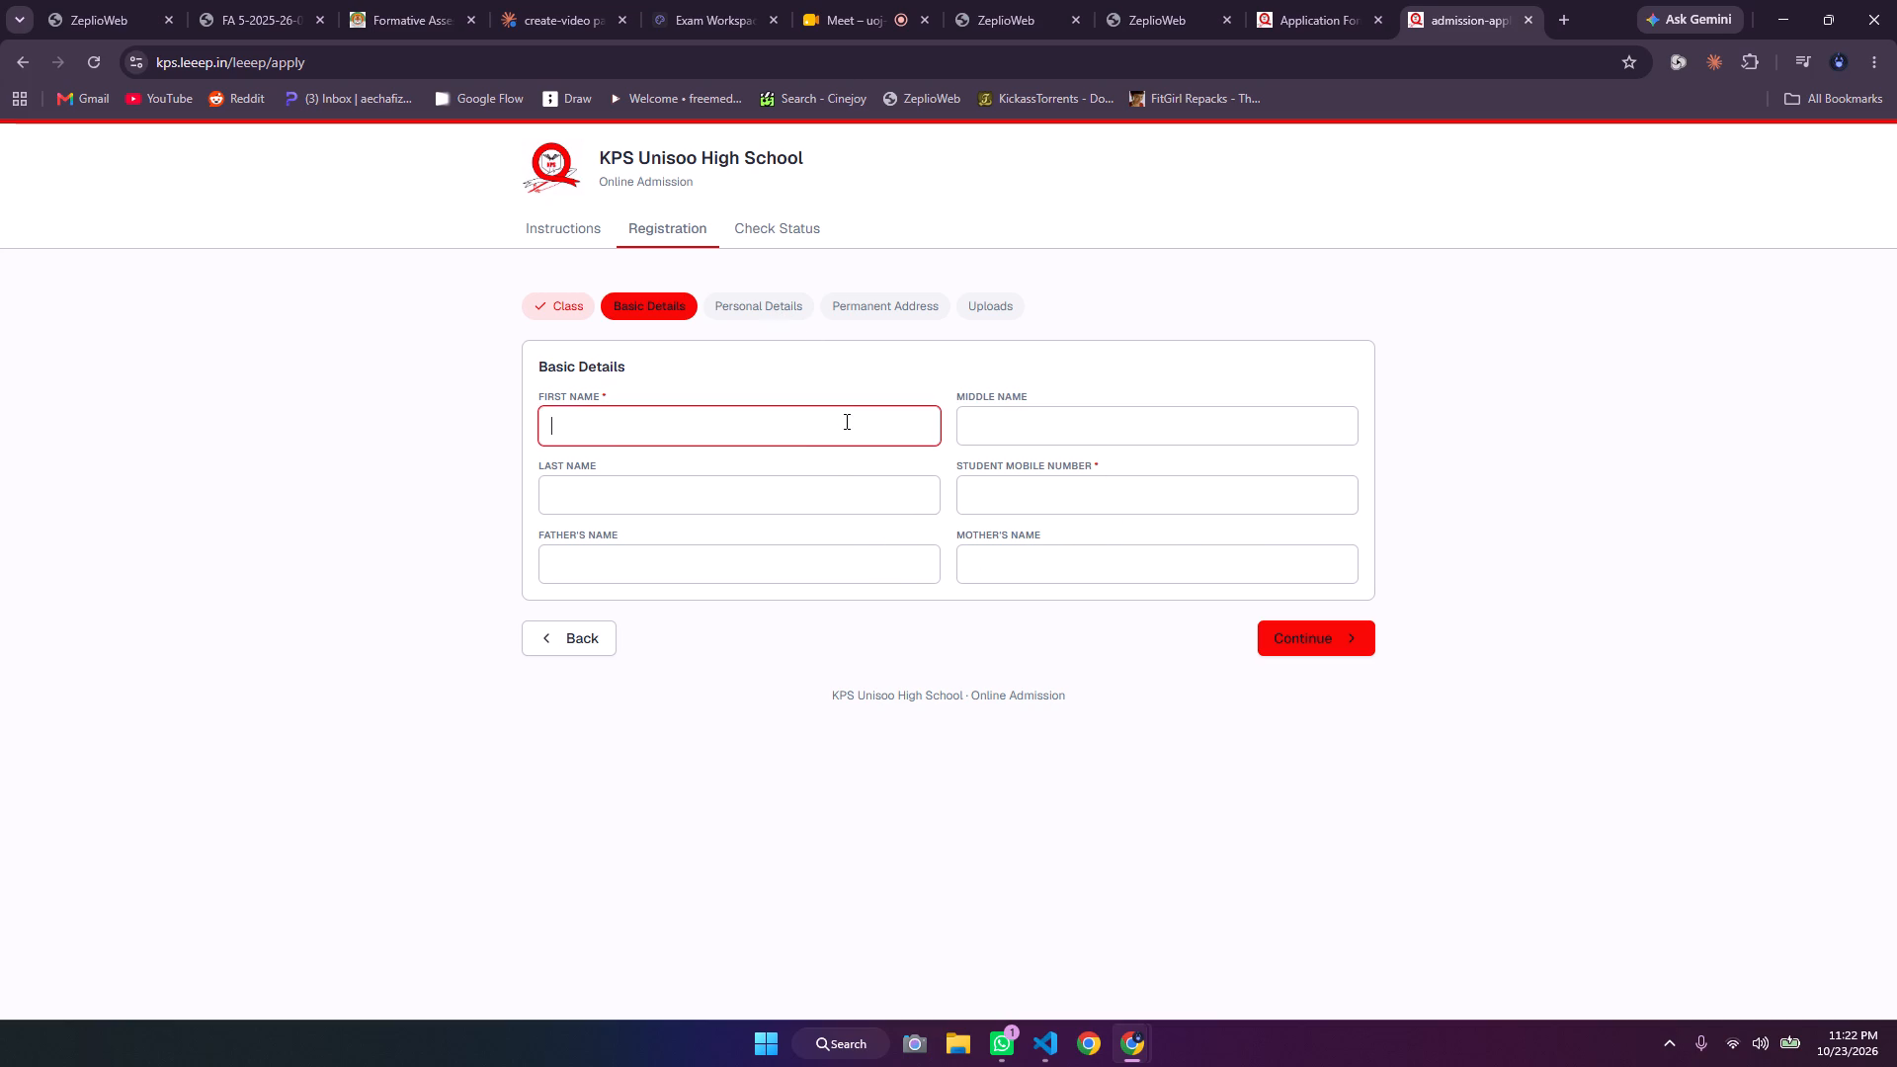
pyautogui.write('dfsfd')
pyautogui.click(1012, 493)
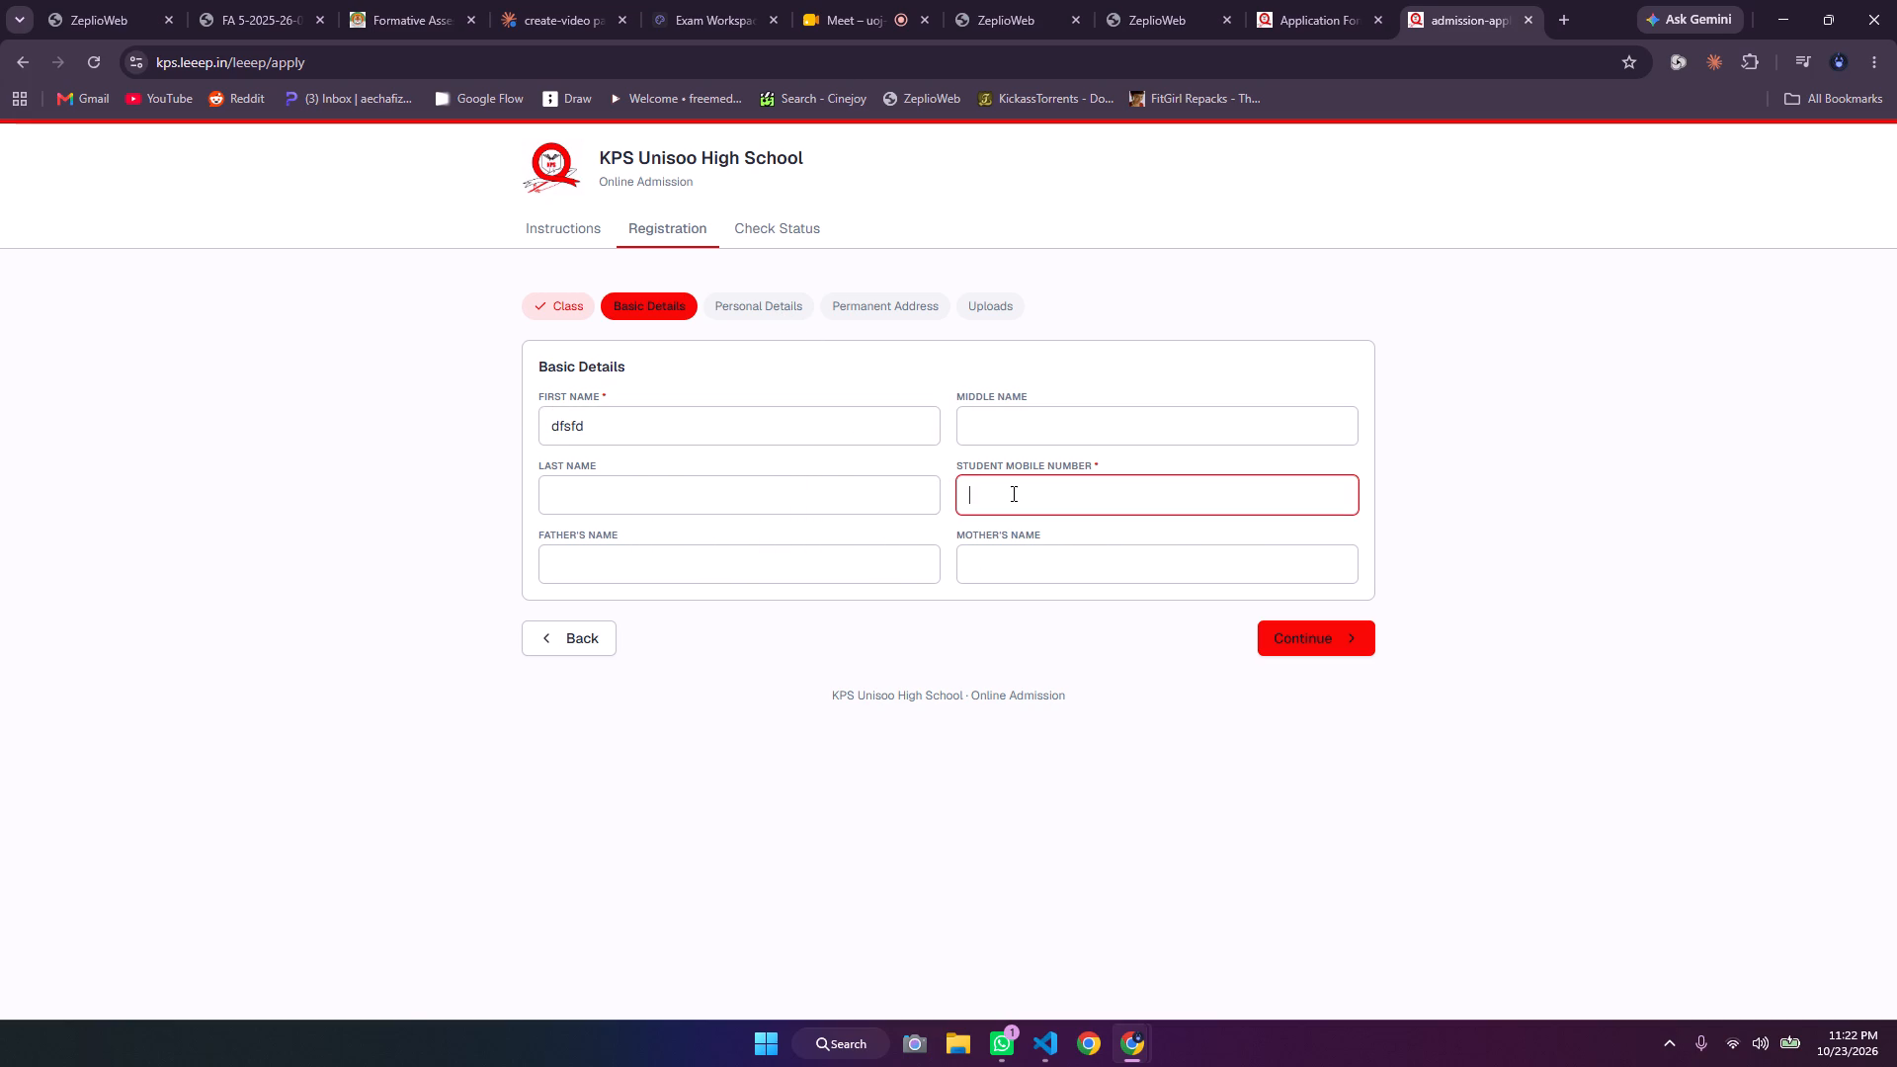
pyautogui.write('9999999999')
pyautogui.click(1284, 650)
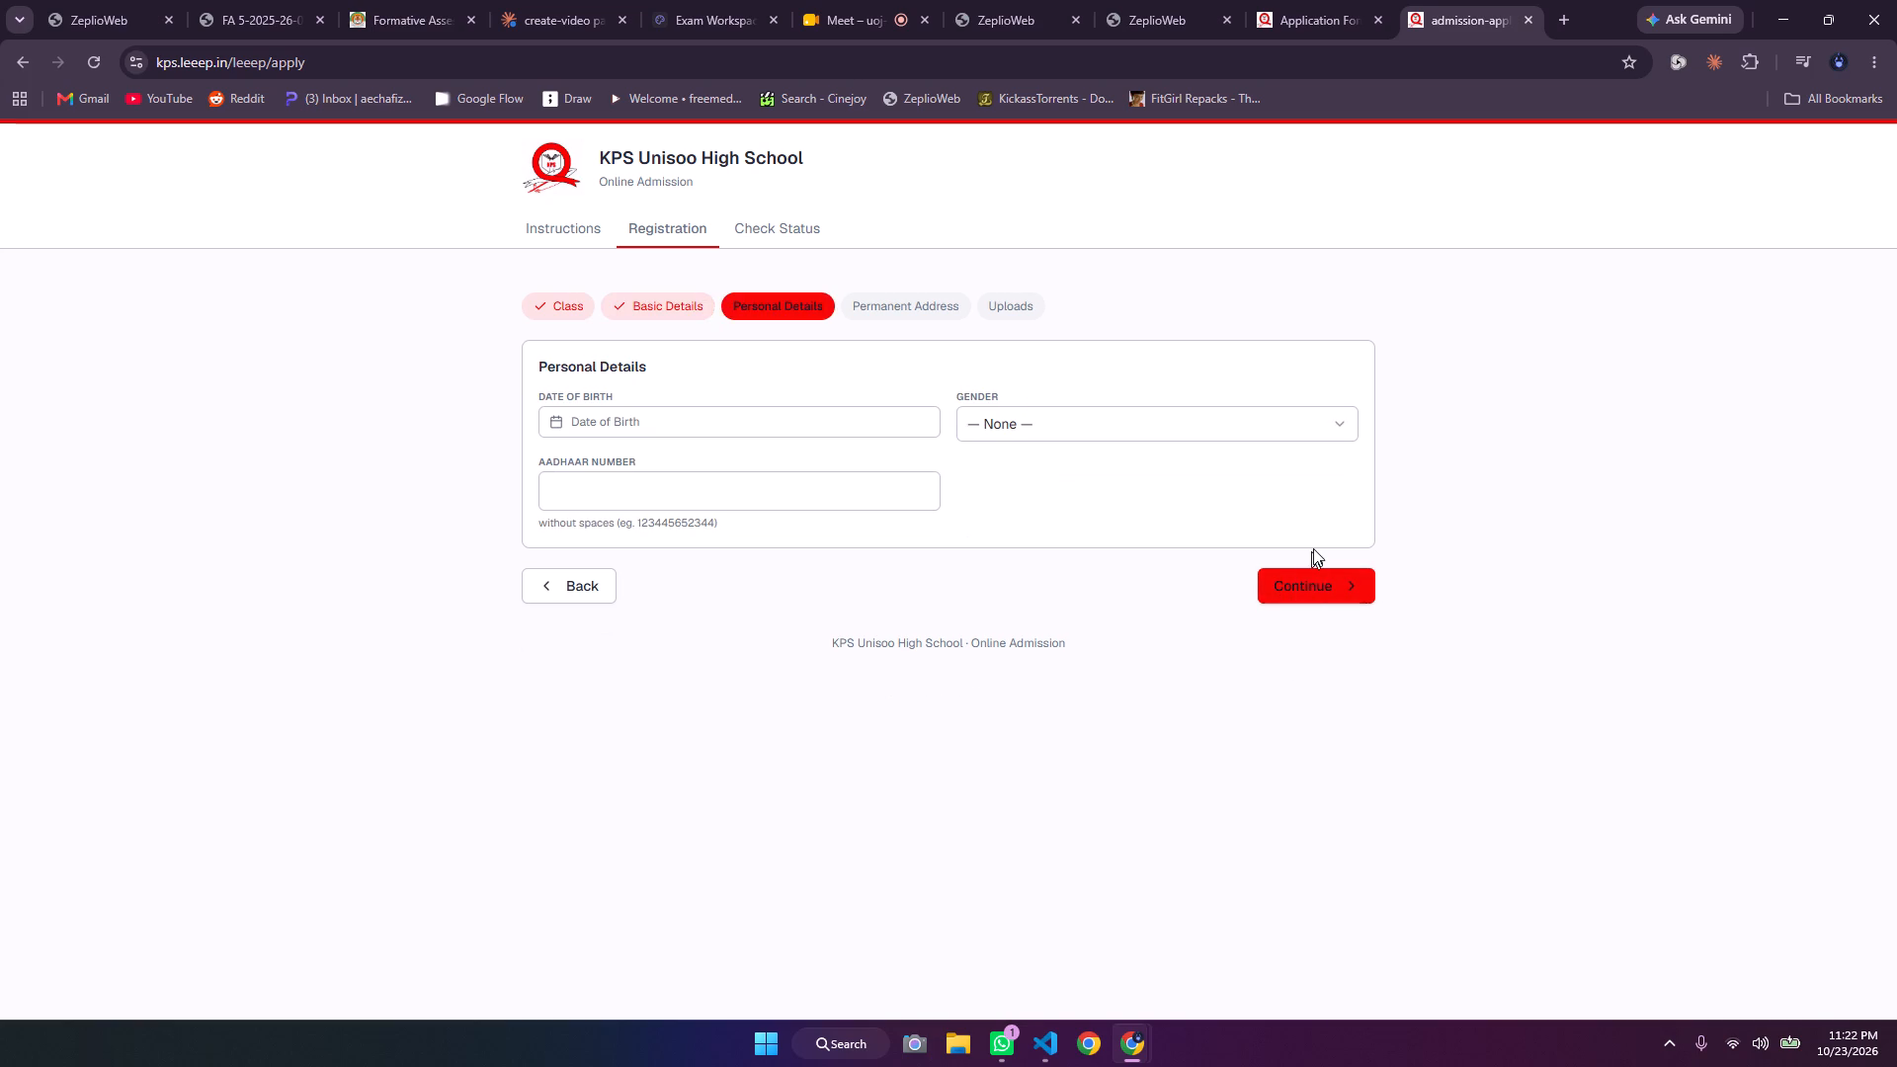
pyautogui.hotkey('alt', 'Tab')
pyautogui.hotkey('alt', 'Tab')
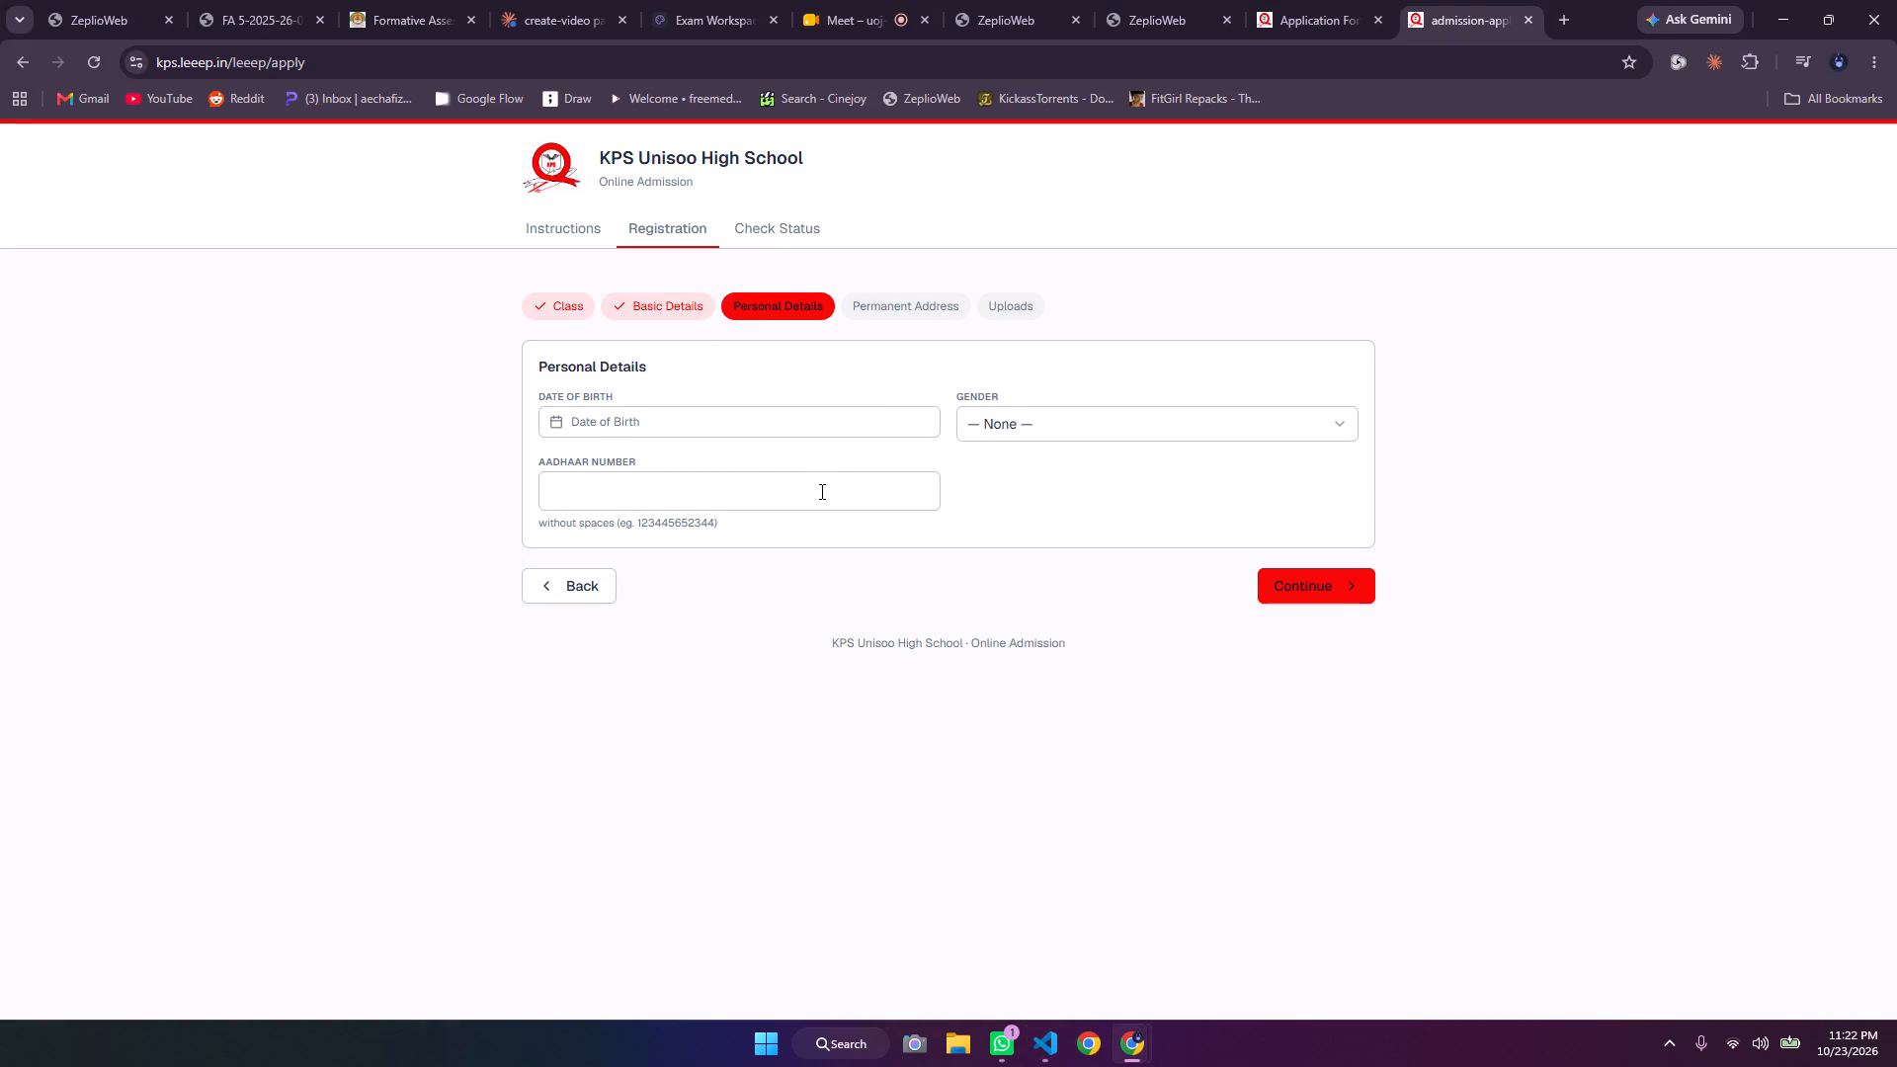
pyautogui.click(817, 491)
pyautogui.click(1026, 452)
# Copy the Date of Birth label, find it in the application form settings, and move Date of Birth Certificate into Basic Details, directly below Mother's Name.
pyautogui.click(588, 392)
pyautogui.moveTo(588, 392); pyautogui.dragTo(558, 392)
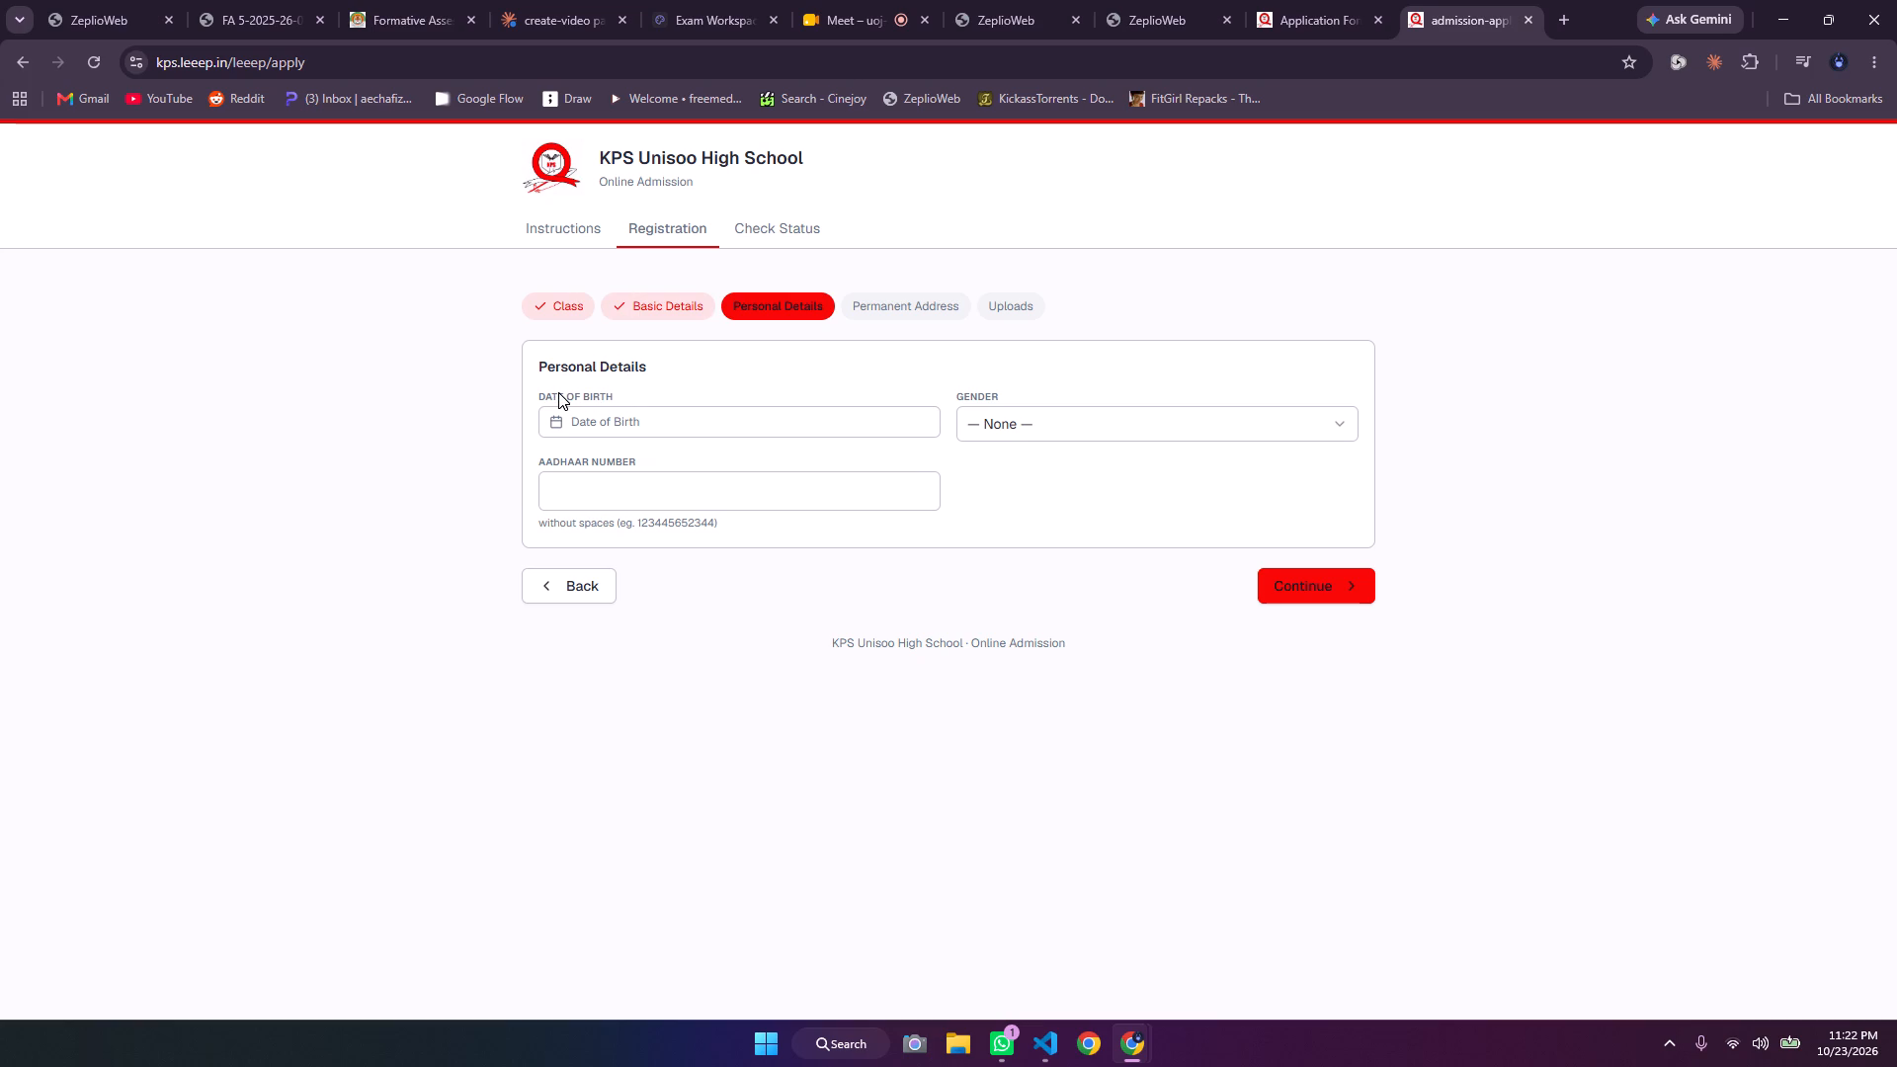
pyautogui.click(558, 392)
pyautogui.moveTo(558, 392); pyautogui.dragTo(592, 392)
pyautogui.doubleClick(592, 392)
pyautogui.moveTo(648, 388); pyautogui.dragTo(530, 393)
pyautogui.hotkey('ctrl', 'c')
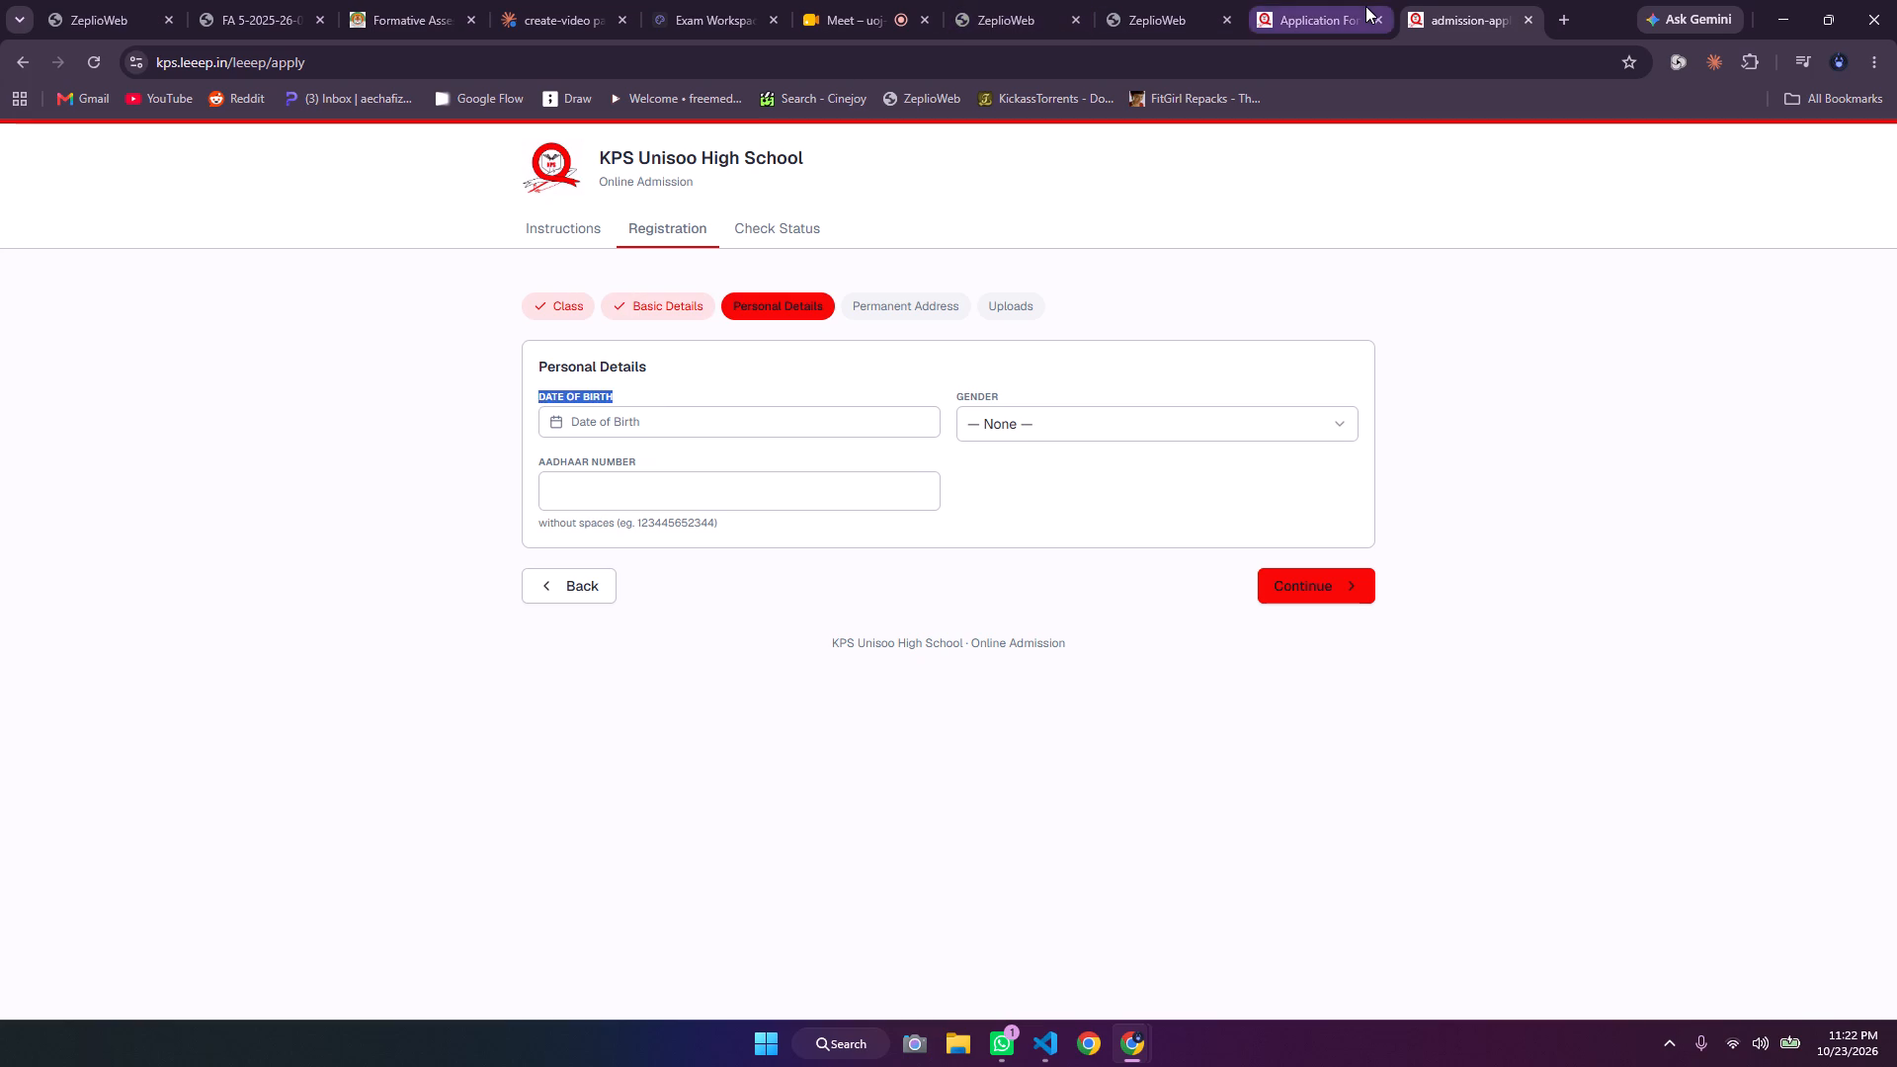
pyautogui.click(1365, 6)
pyautogui.hotkey('ctrl', 'f')
pyautogui.hotkey('ctrl', 'v')
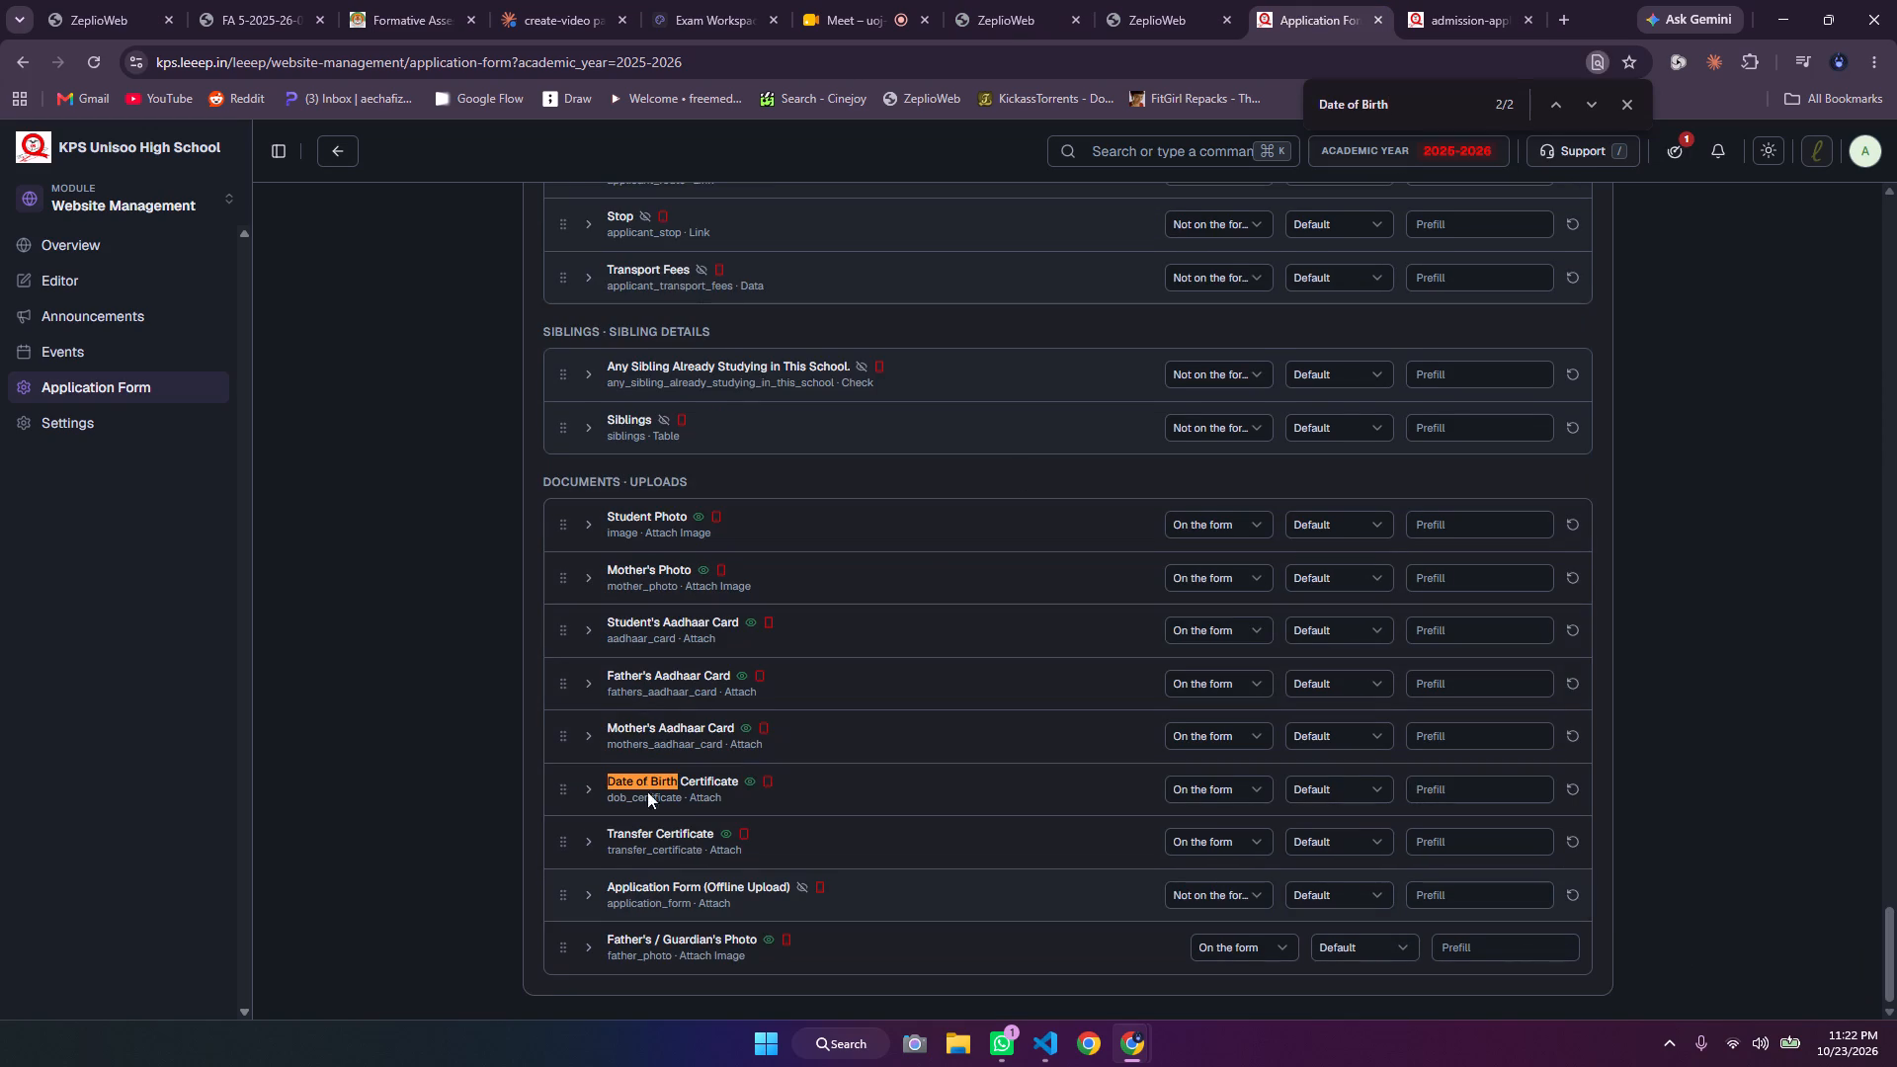
pyautogui.moveTo(568, 792); pyautogui.dragTo(633, 334)
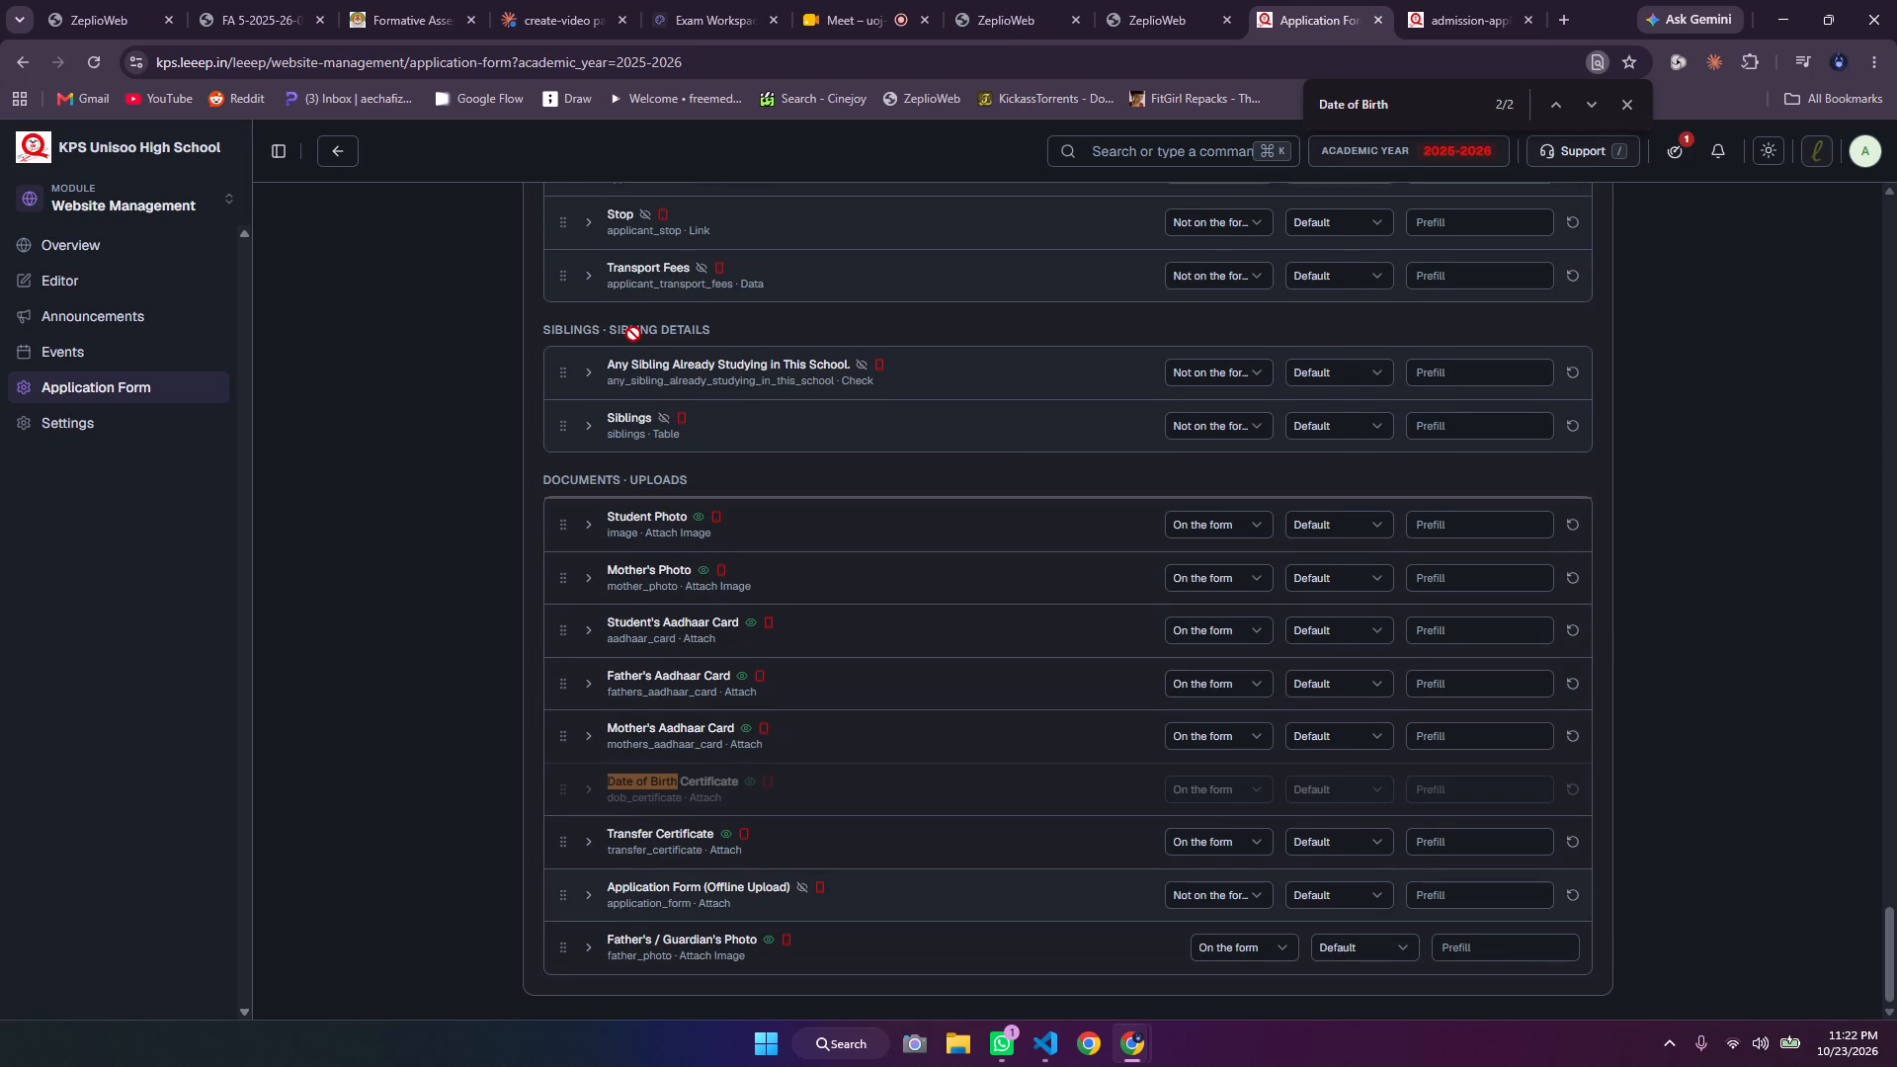
pyautogui.moveTo(633, 334); pyautogui.dragTo(612, 186)
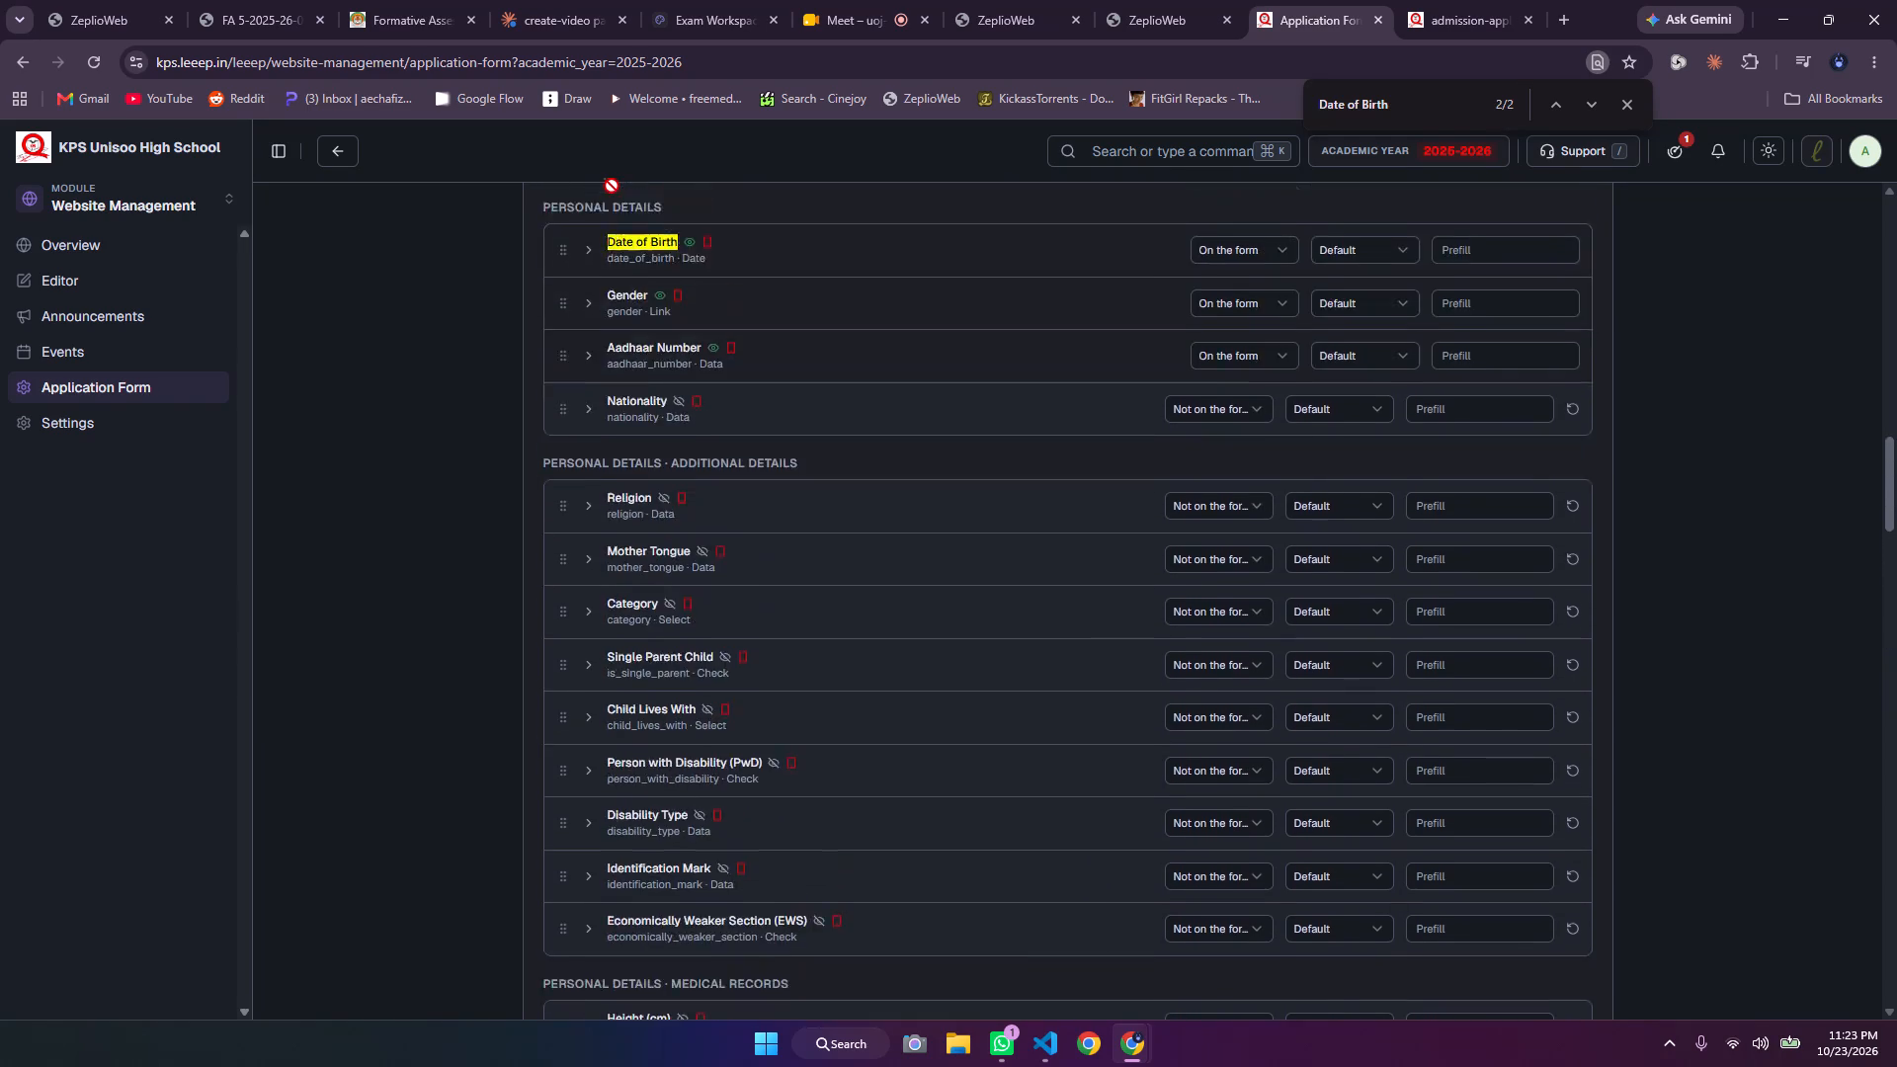
pyautogui.moveTo(612, 186); pyautogui.dragTo(616, 605)
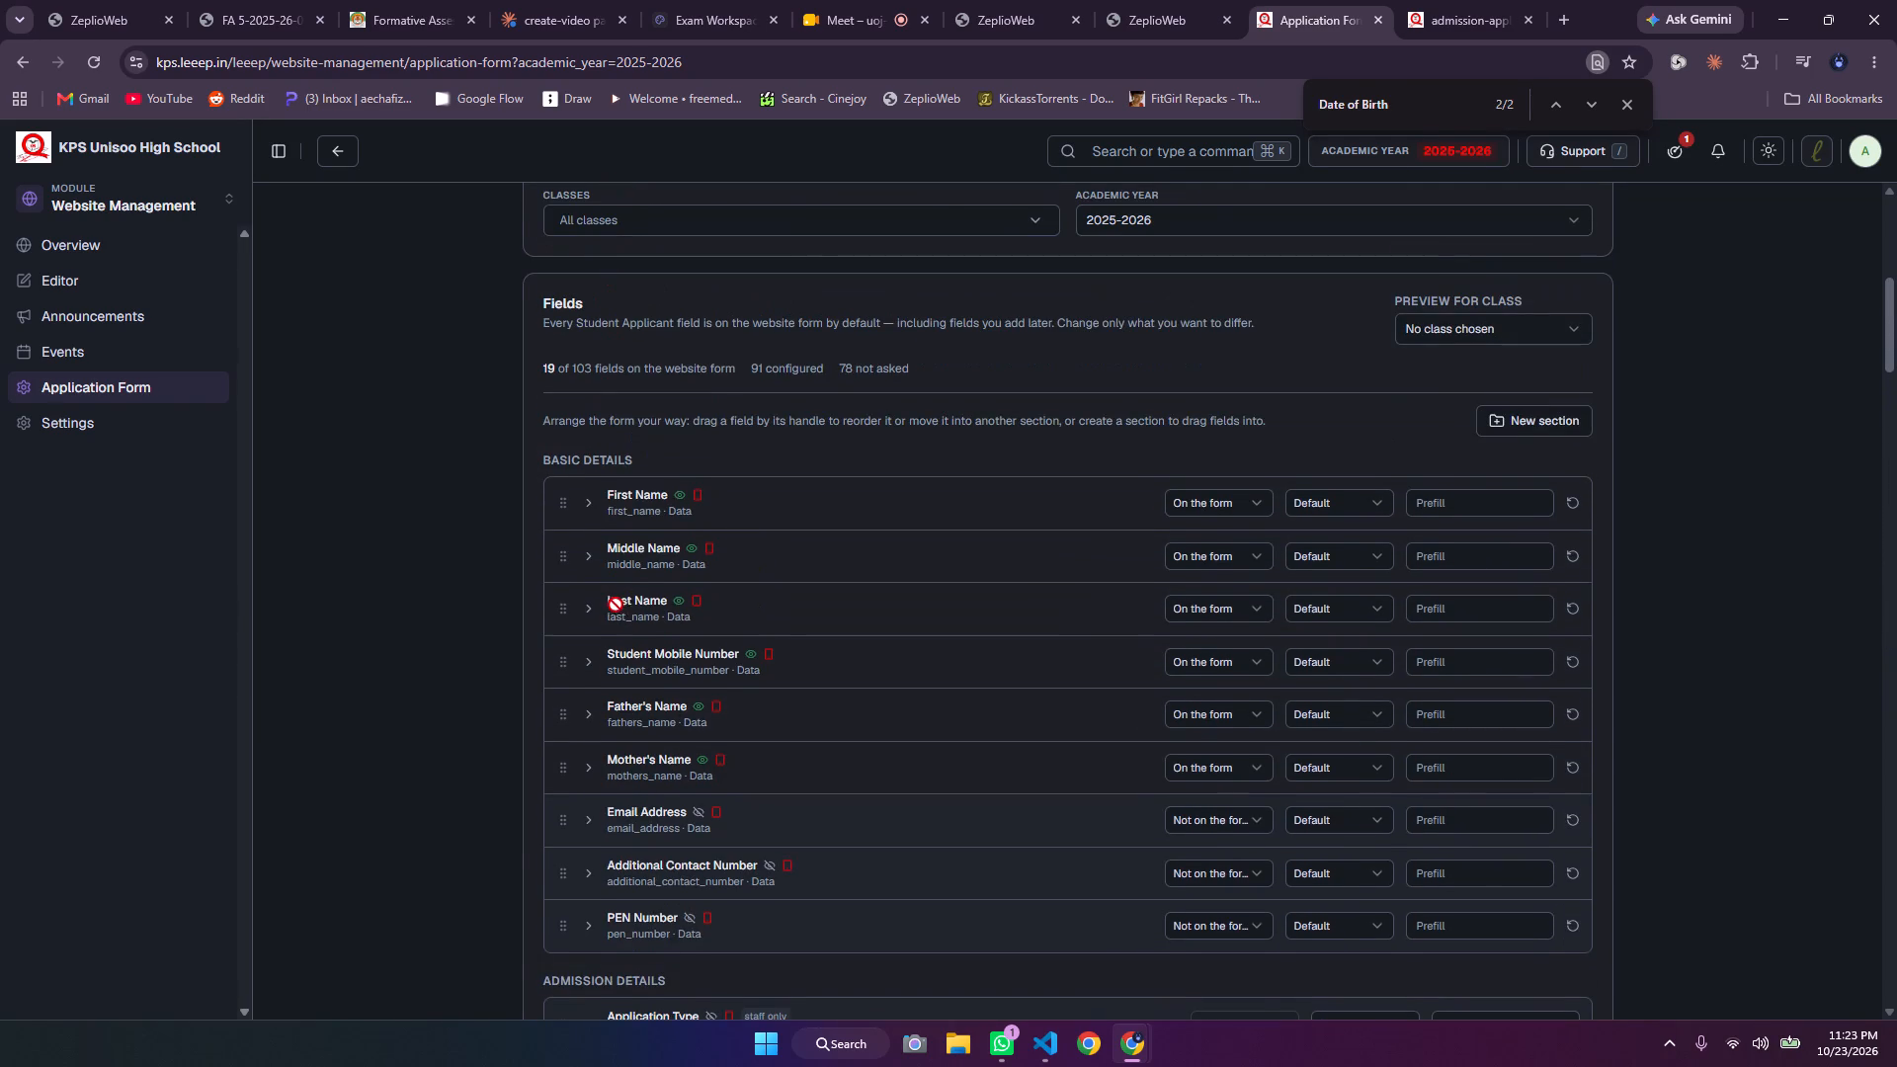
pyautogui.moveTo(616, 605); pyautogui.dragTo(602, 803)
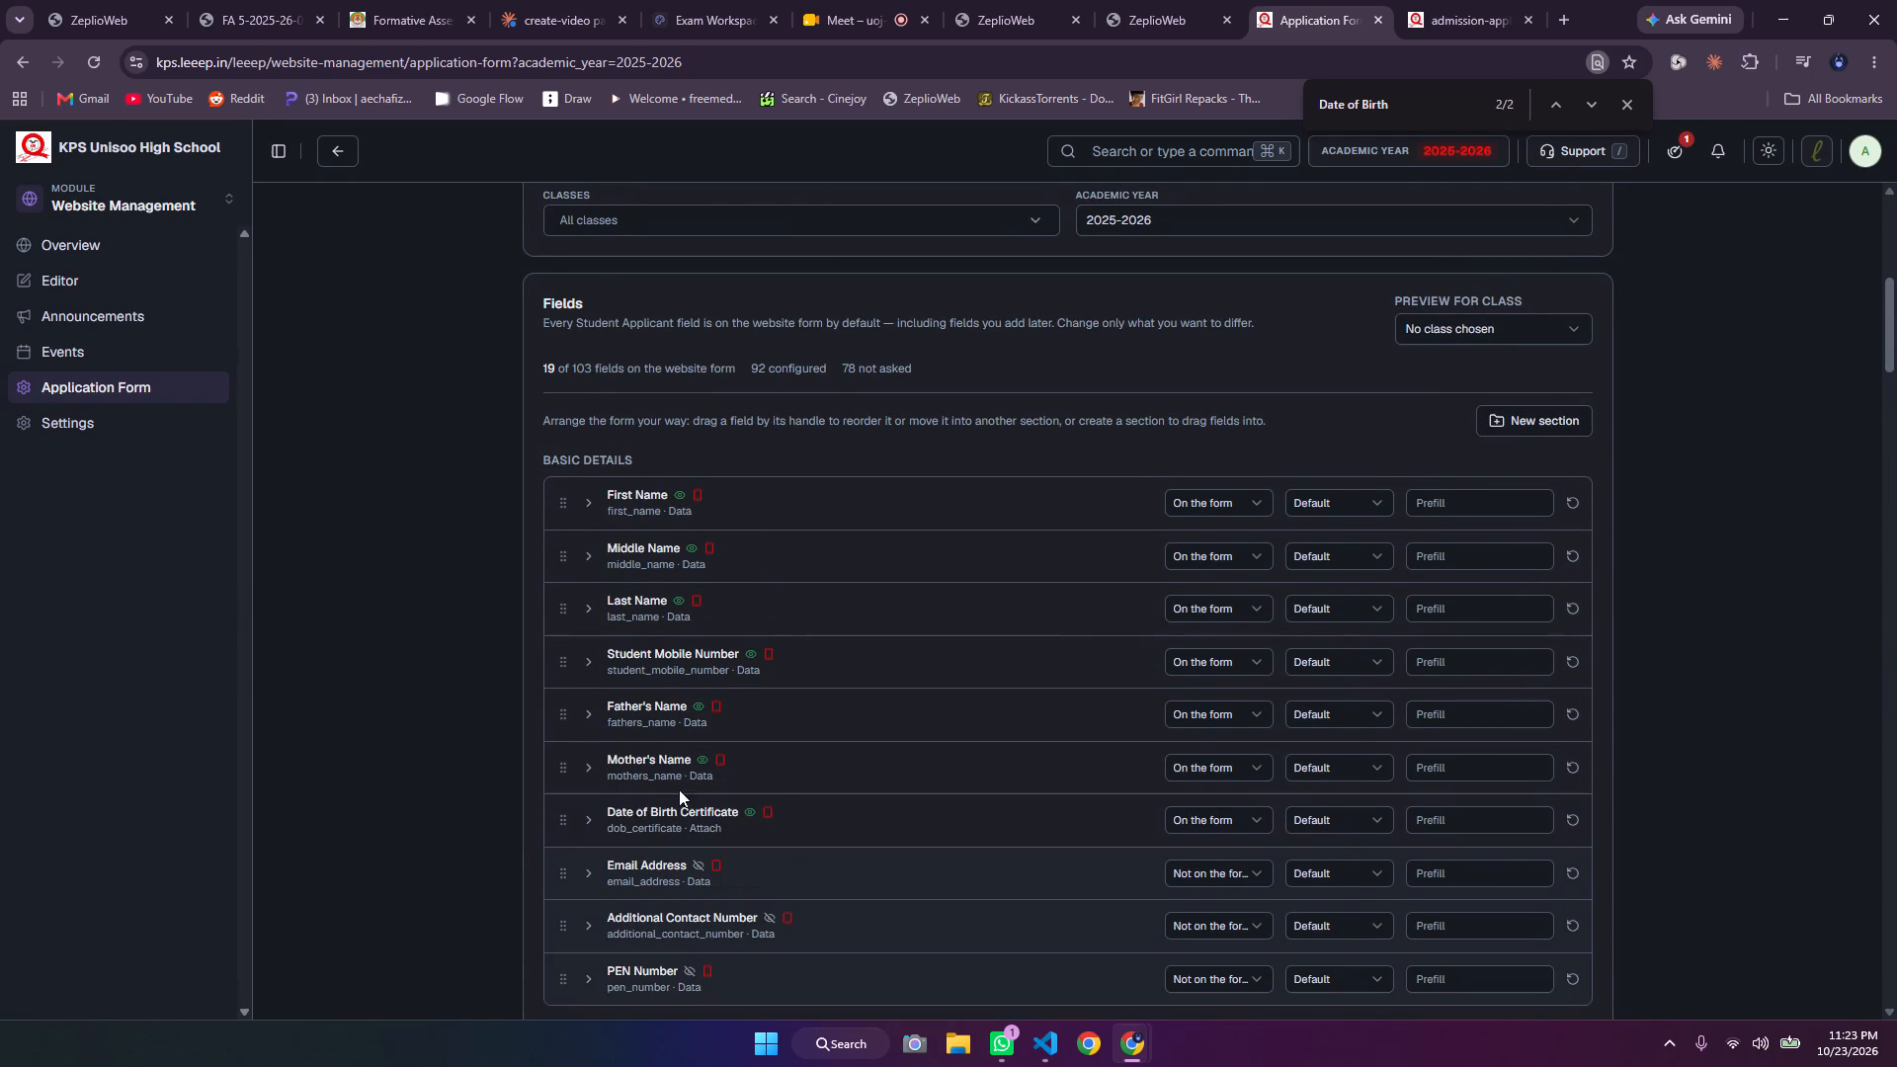
# Copy the Gender label from the public form, find it in the application form settings, and move Gender into Basic Details below Date of Birth Certificate.
pyautogui.click(1424, 1)
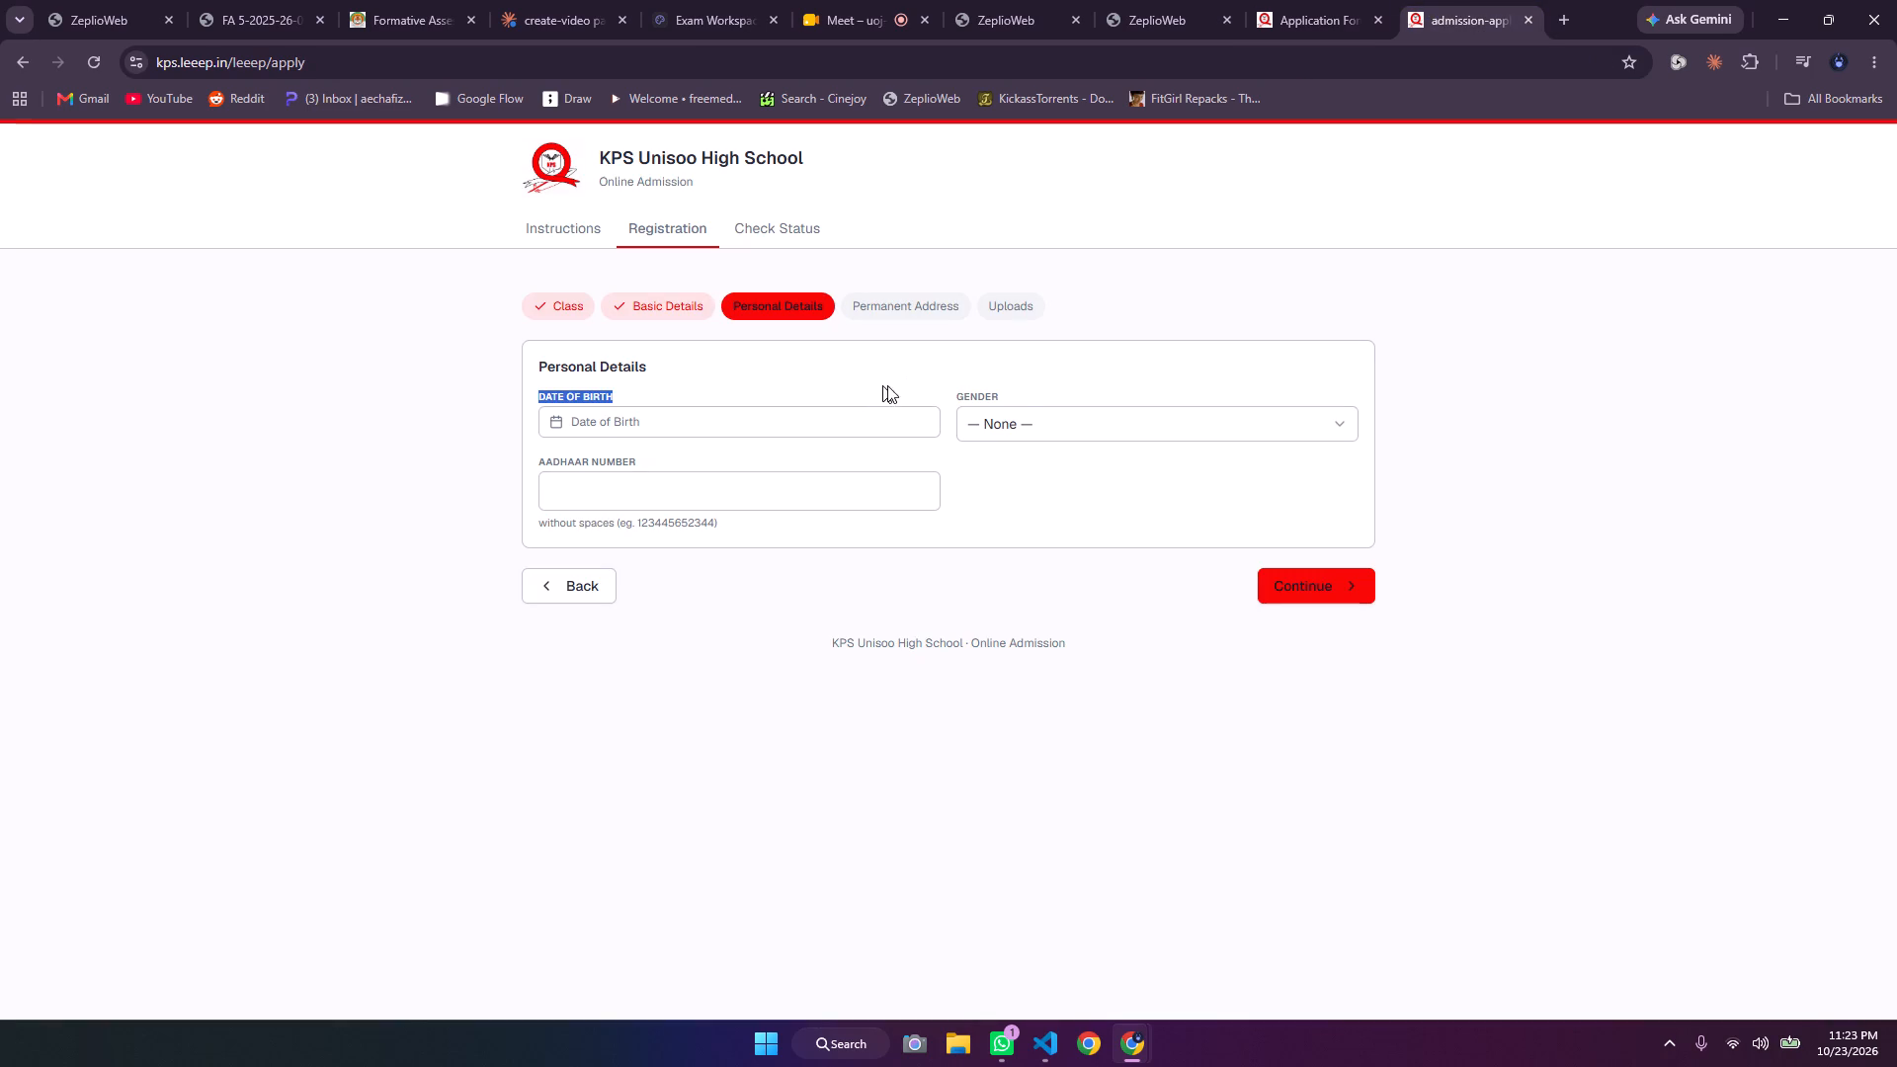
pyautogui.doubleClick(987, 394)
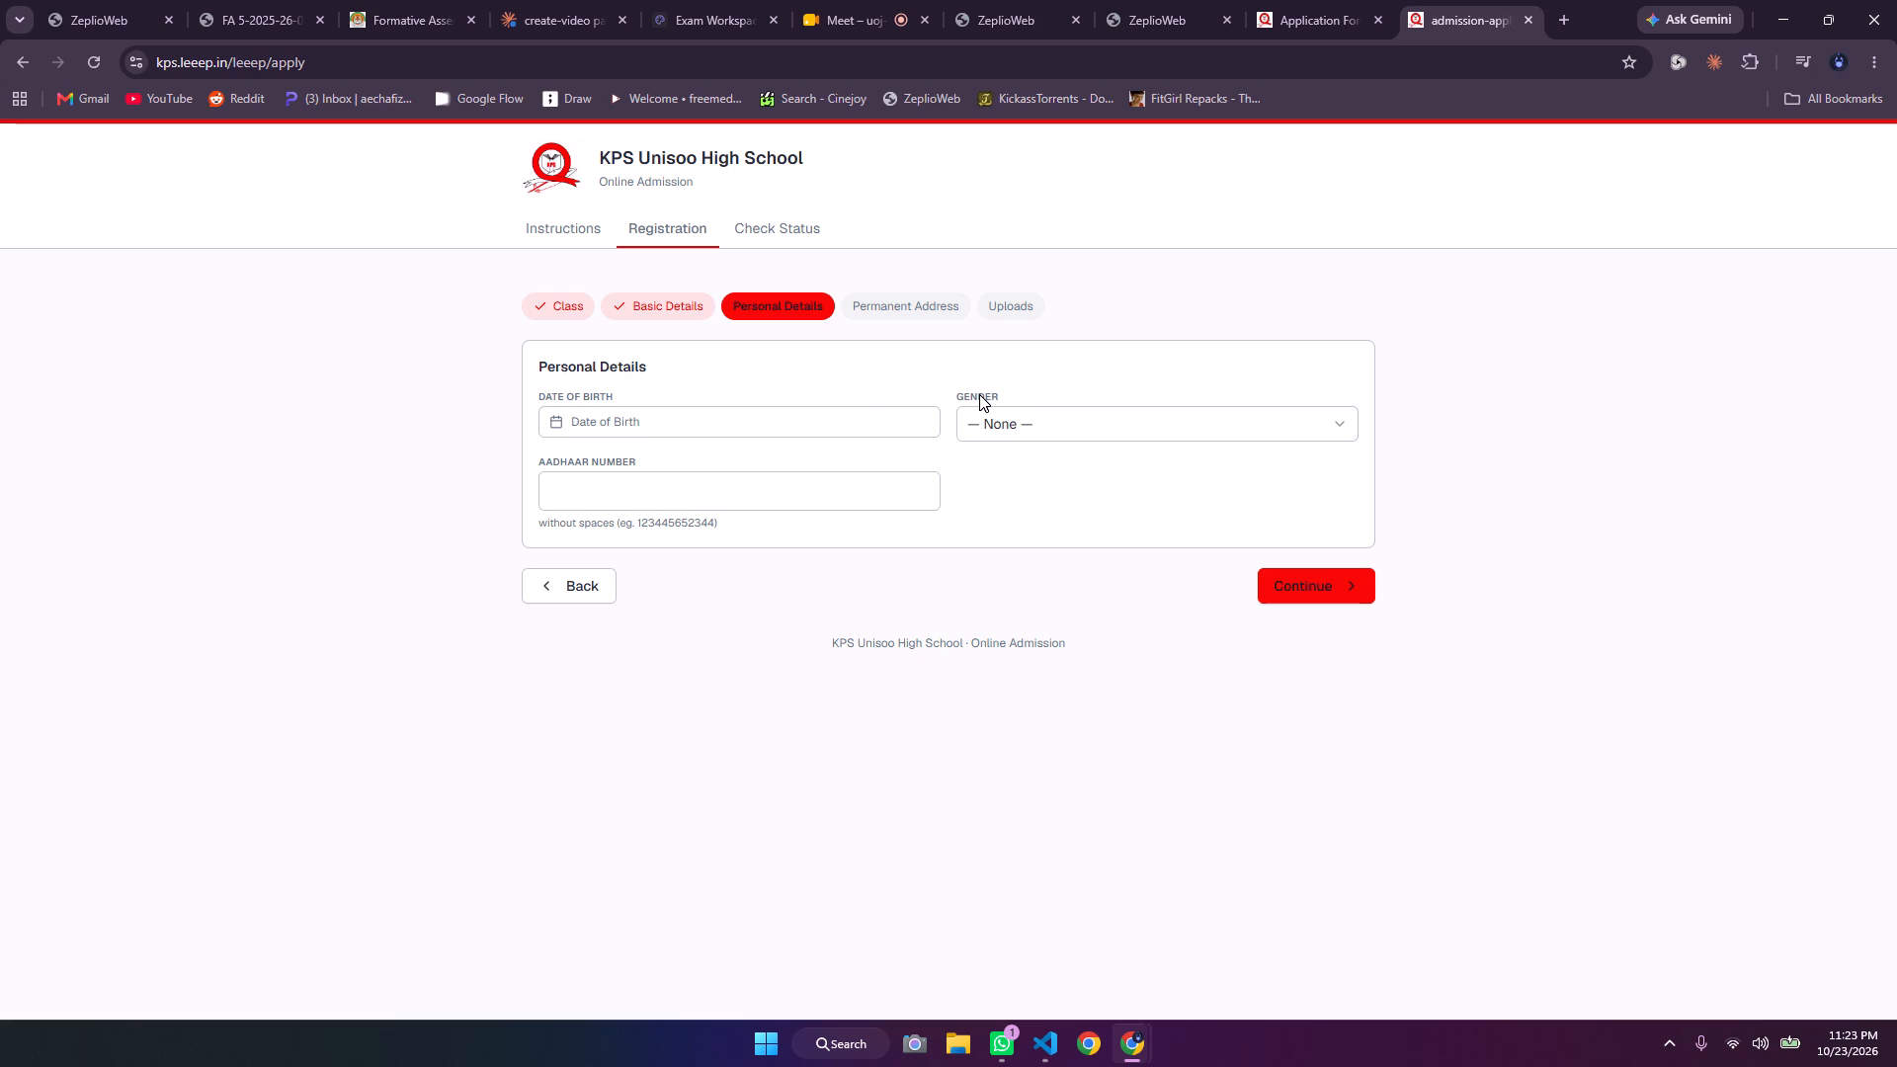
pyautogui.doubleClick(979, 394)
pyautogui.moveTo(1021, 394); pyautogui.dragTo(937, 396)
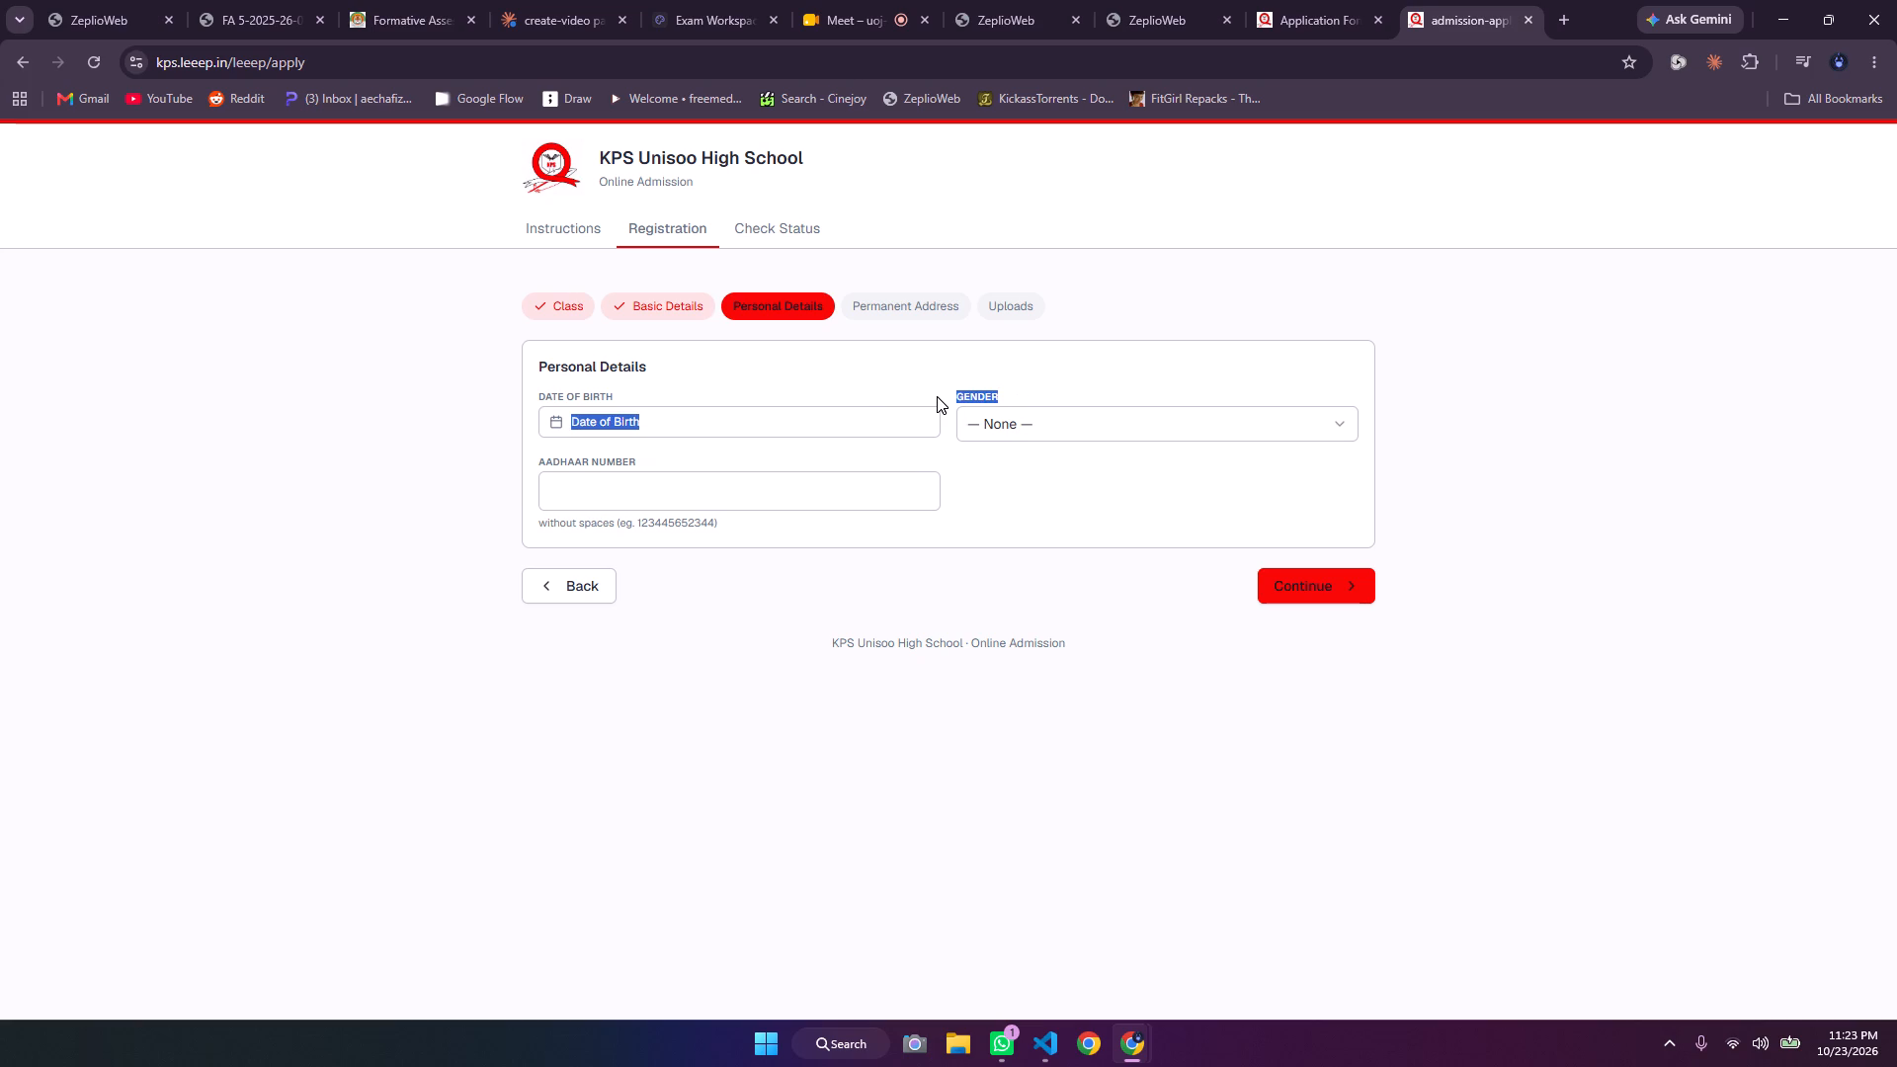
pyautogui.click(1025, 386)
pyautogui.moveTo(1025, 386); pyautogui.dragTo(972, 399)
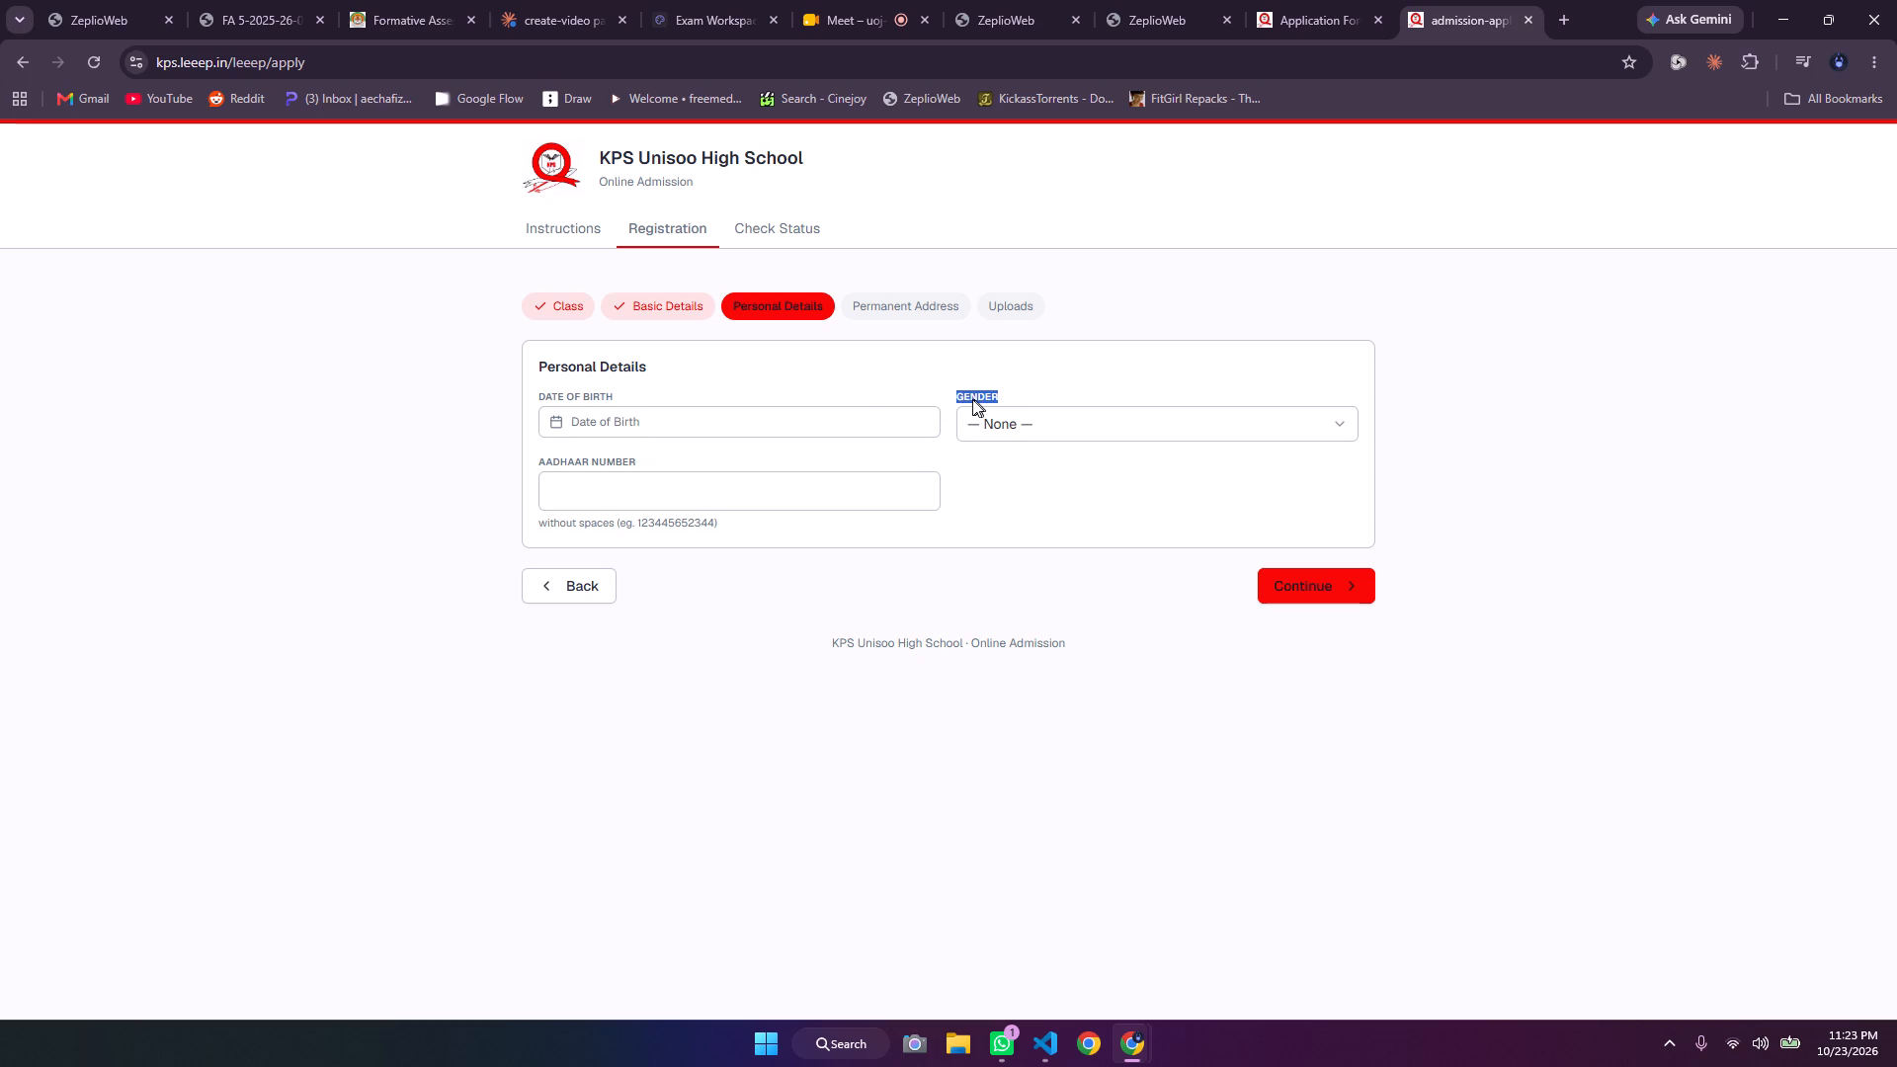
pyautogui.hotkey('ctrl', 'c')
pyautogui.hotkey('alt', 'Tab')
pyautogui.hotkey('alt', 'Tab')
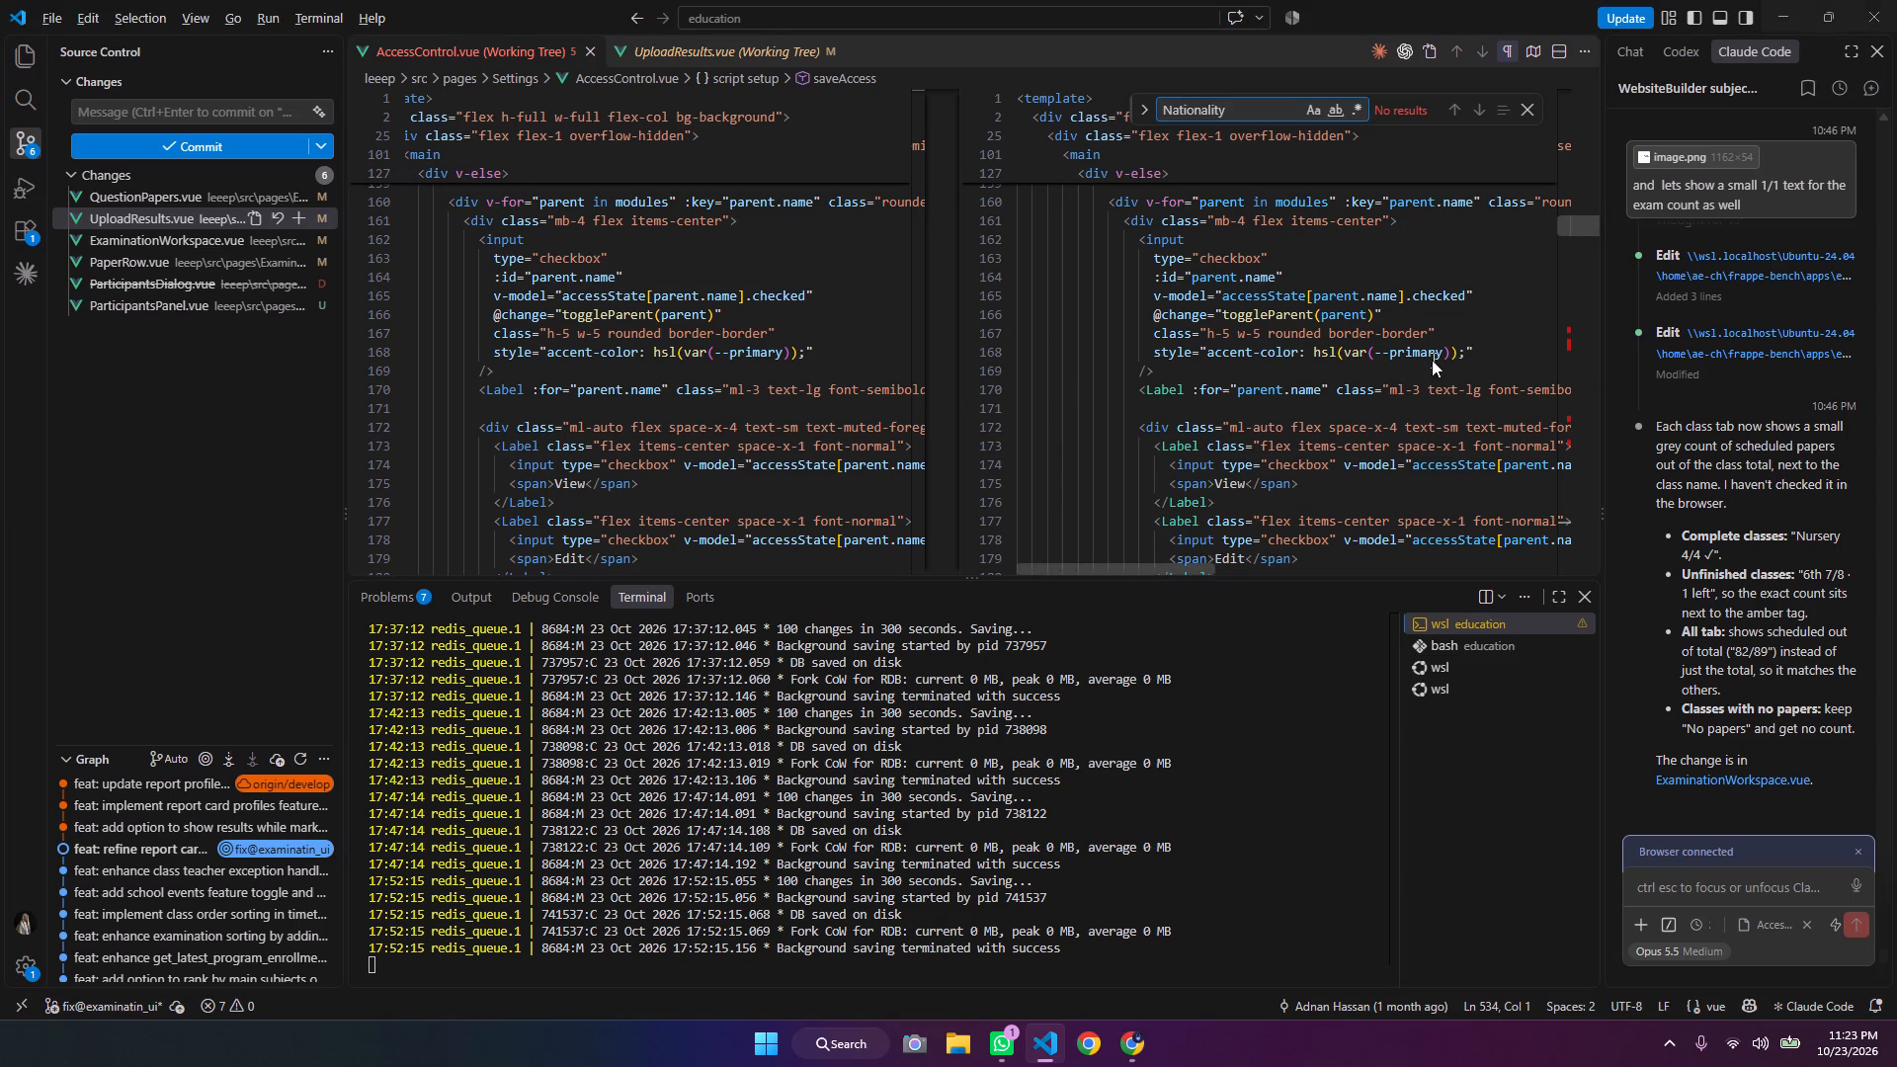
pyautogui.click(1358, 0)
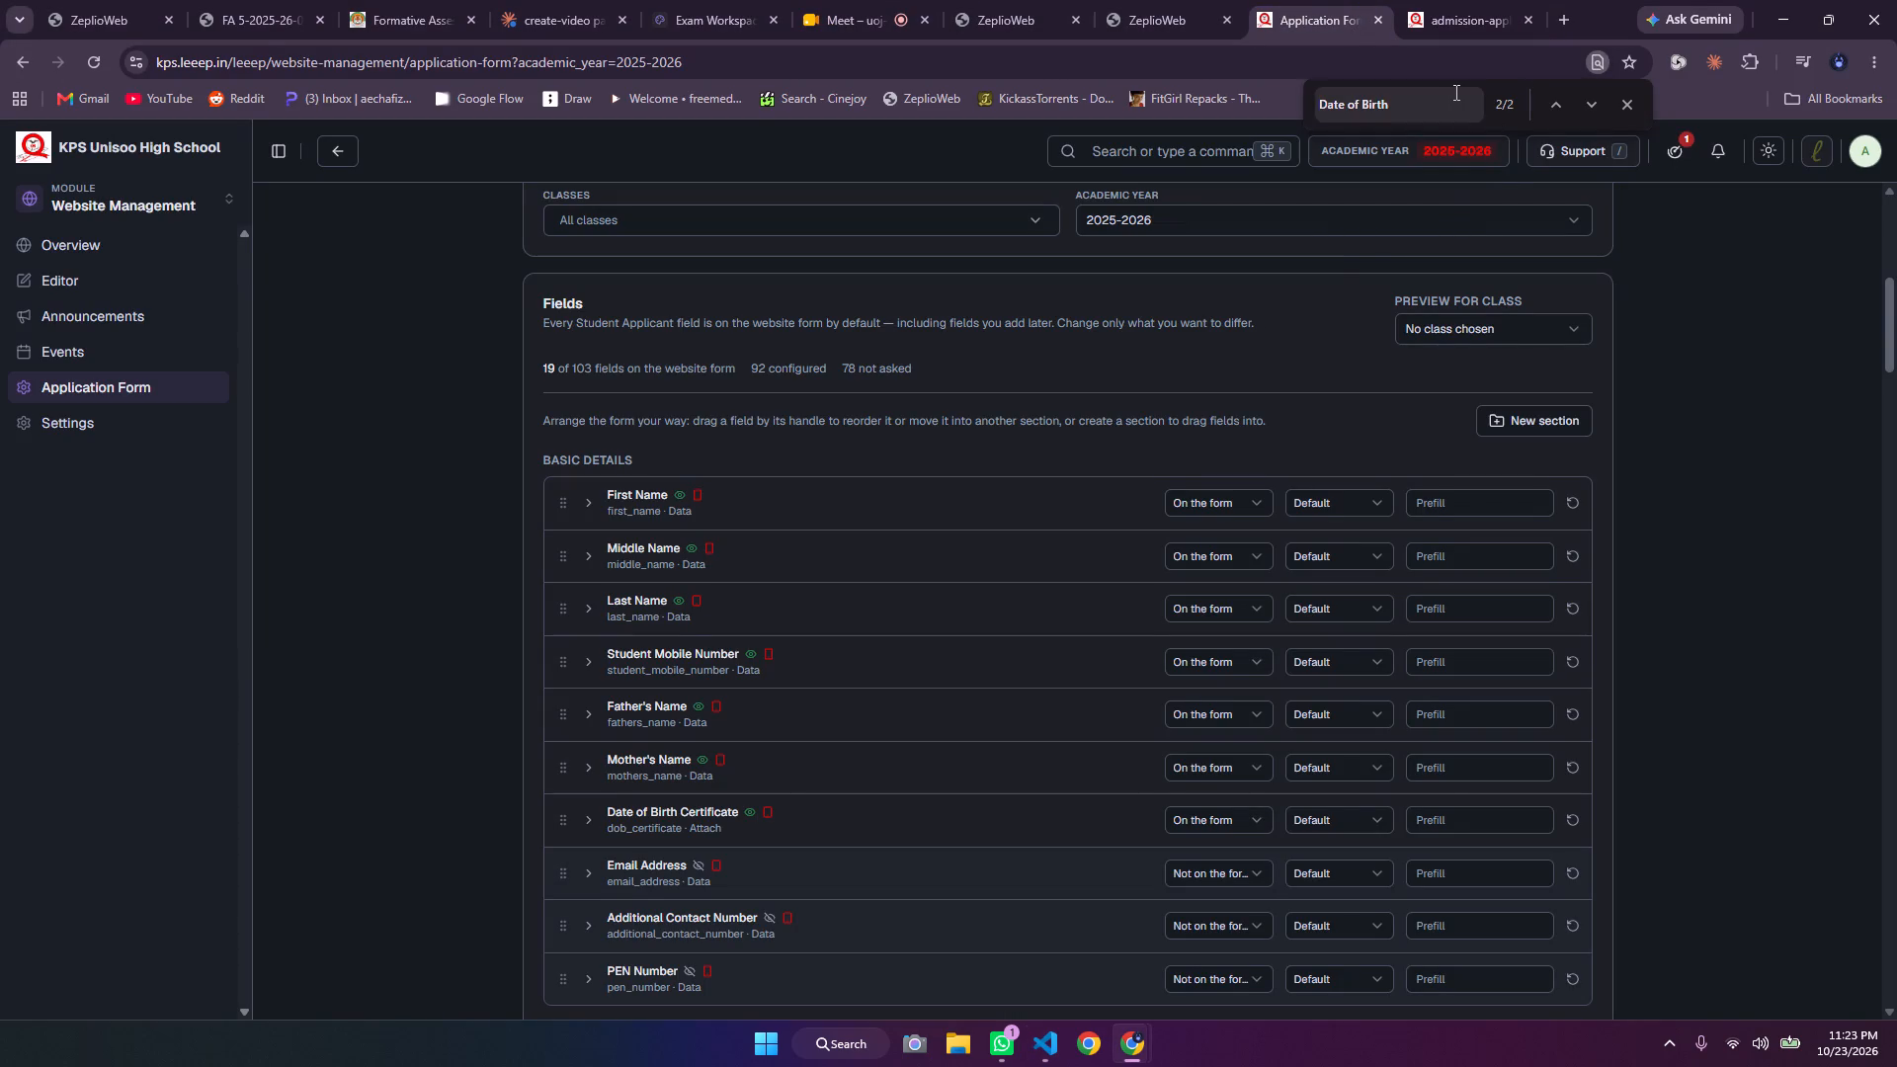
pyautogui.keyDown('ctrl'); pyautogui.click(1454, 92); pyautogui.keyUp('ctrl')
pyautogui.hotkey('ctrl', 'a')
pyautogui.hotkey('ctrl', 'v')
pyautogui.press('Return')
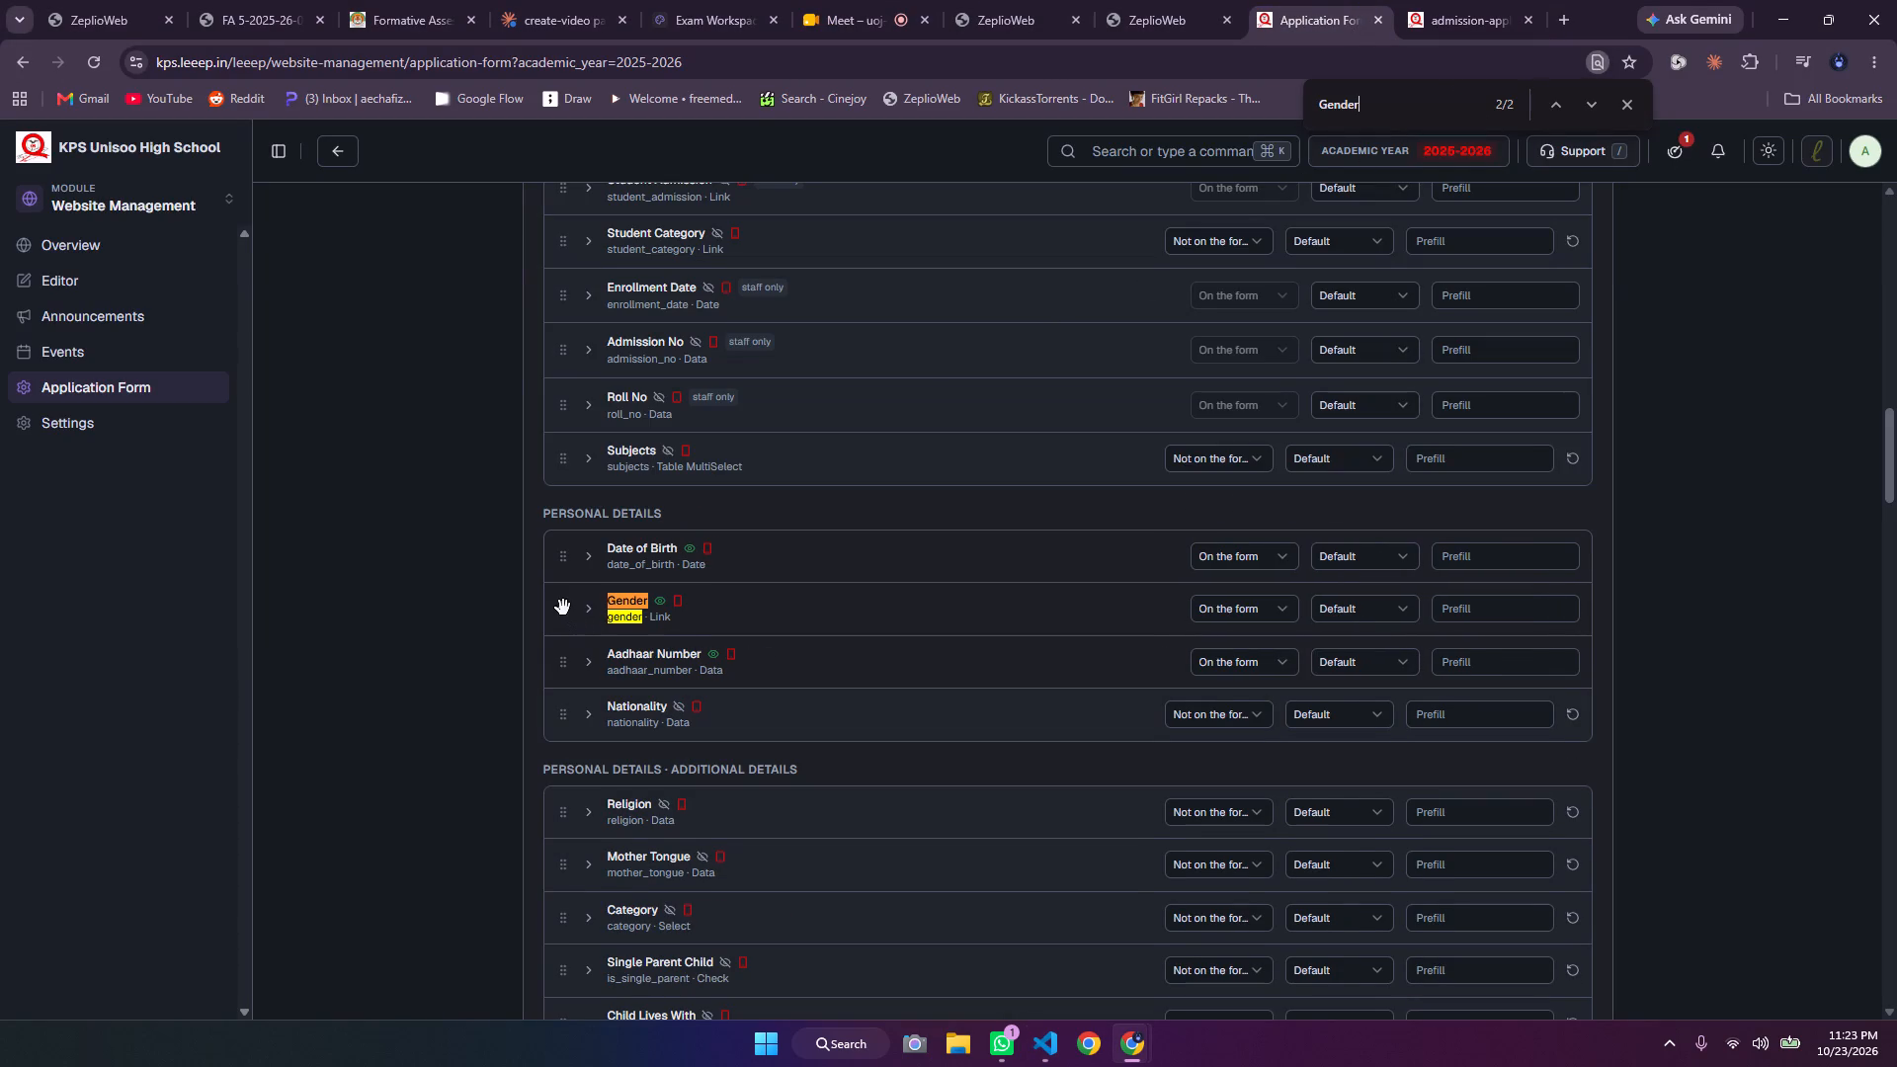
pyautogui.moveTo(563, 608); pyautogui.dragTo(622, 192)
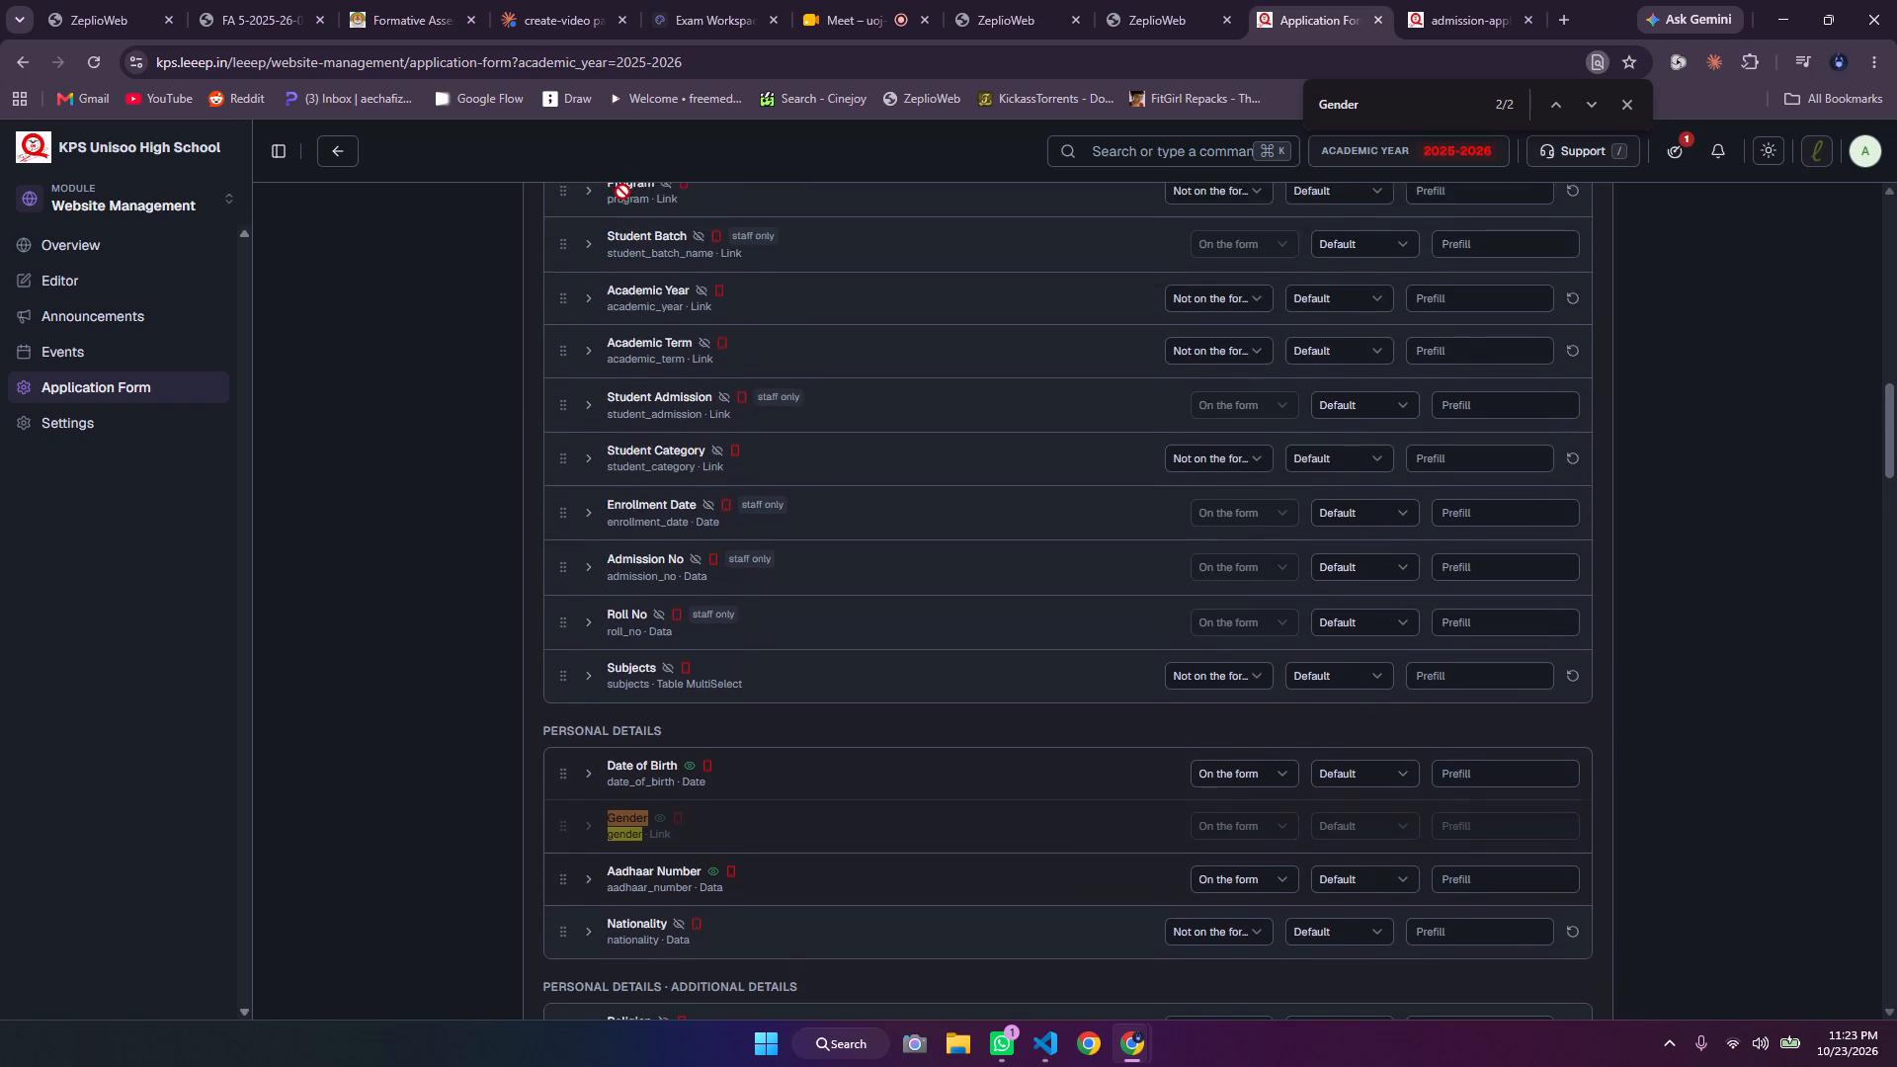
pyautogui.moveTo(622, 192); pyautogui.dragTo(628, 344)
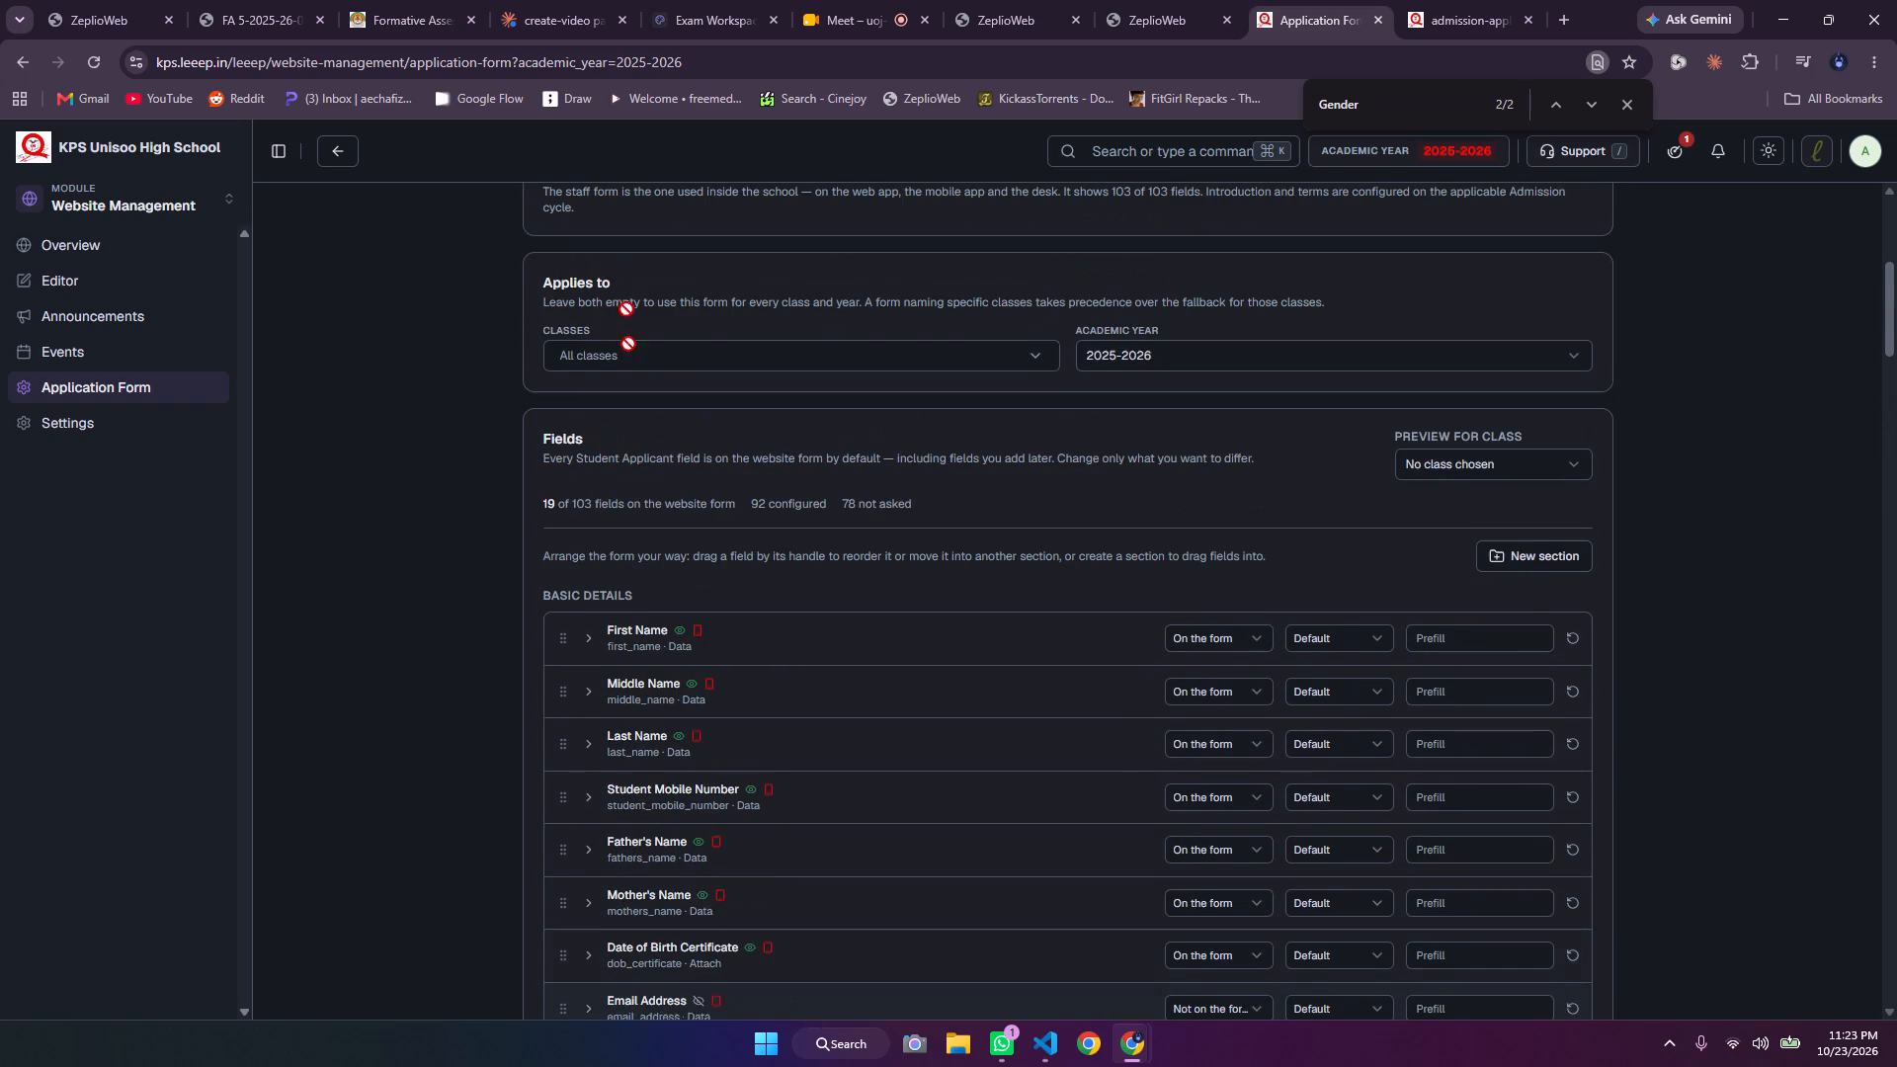
pyautogui.moveTo(628, 344); pyautogui.dragTo(657, 992)
pyautogui.scroll(-1, 657, 992)
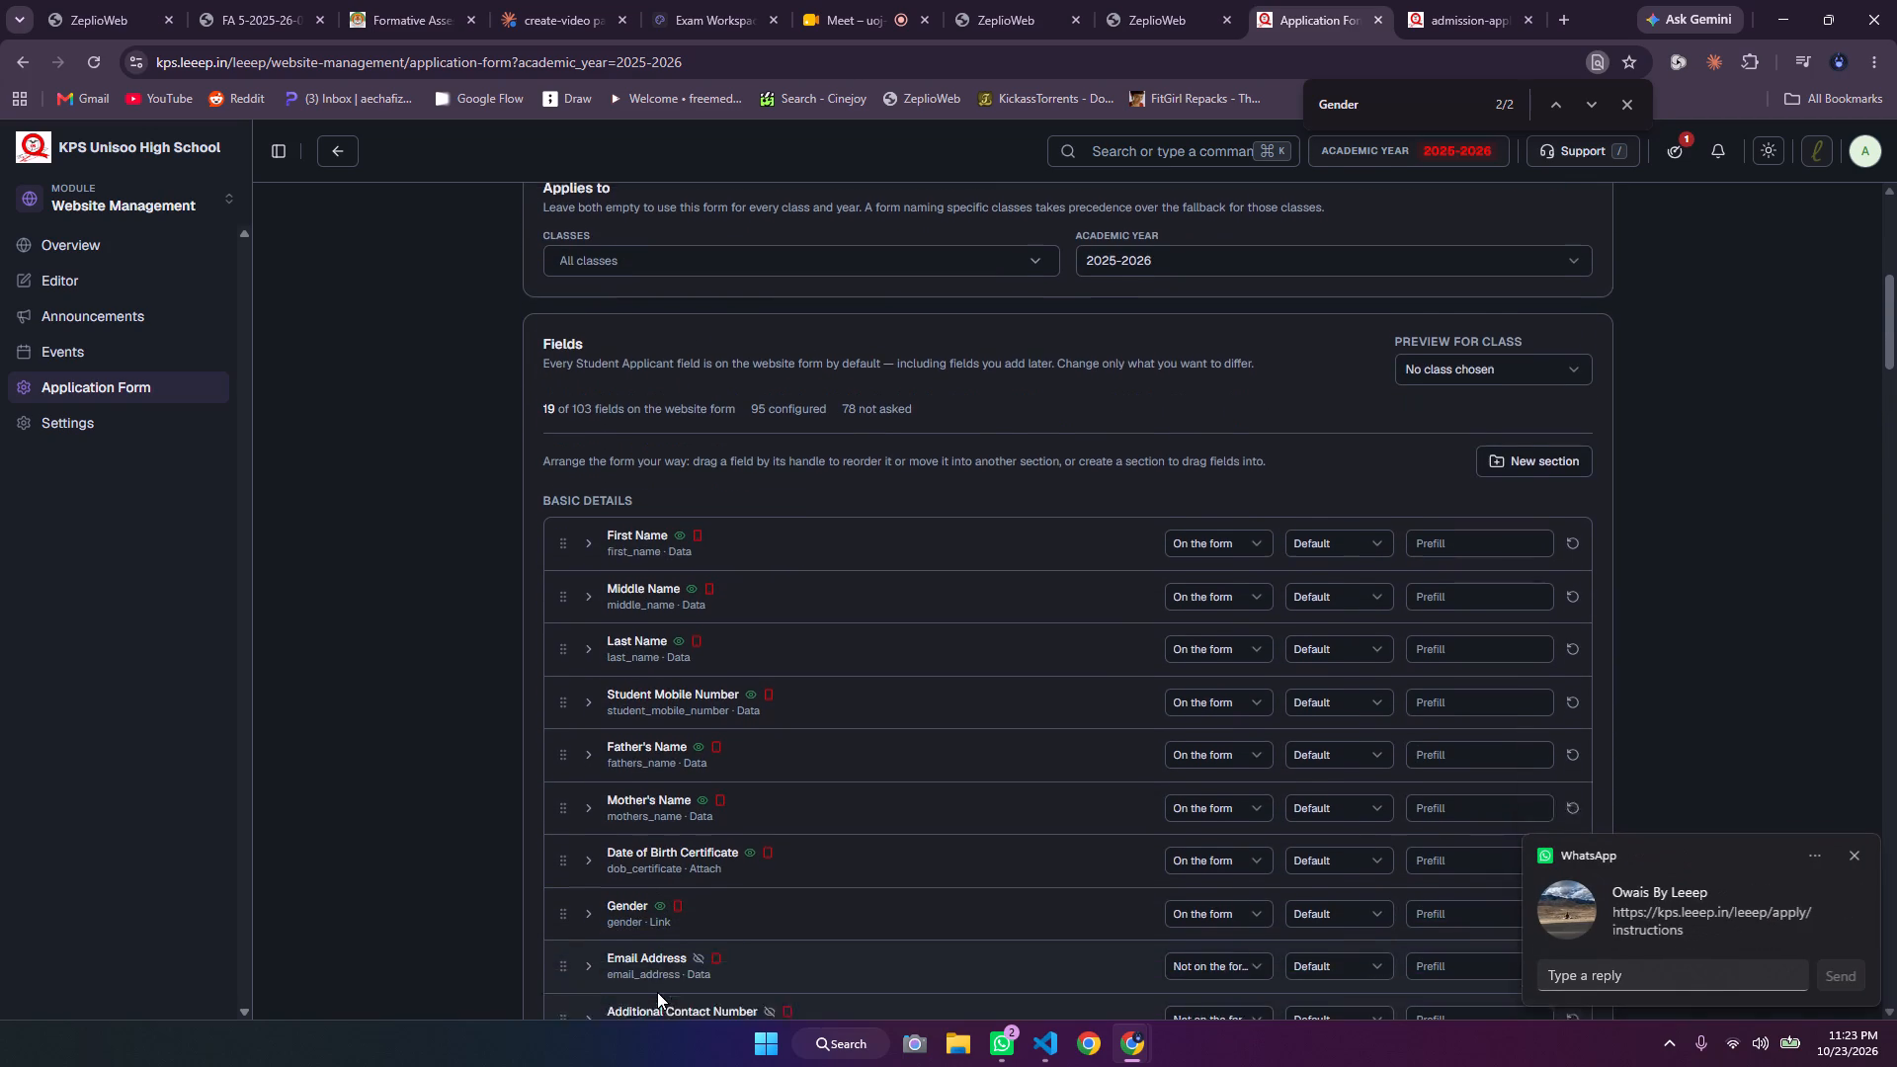
pyautogui.scroll(-1, 657, 992)
# Dismiss the incoming WhatsApp message notification.
pyautogui.moveTo(1578, 904); pyautogui.dragTo(1645, 895)
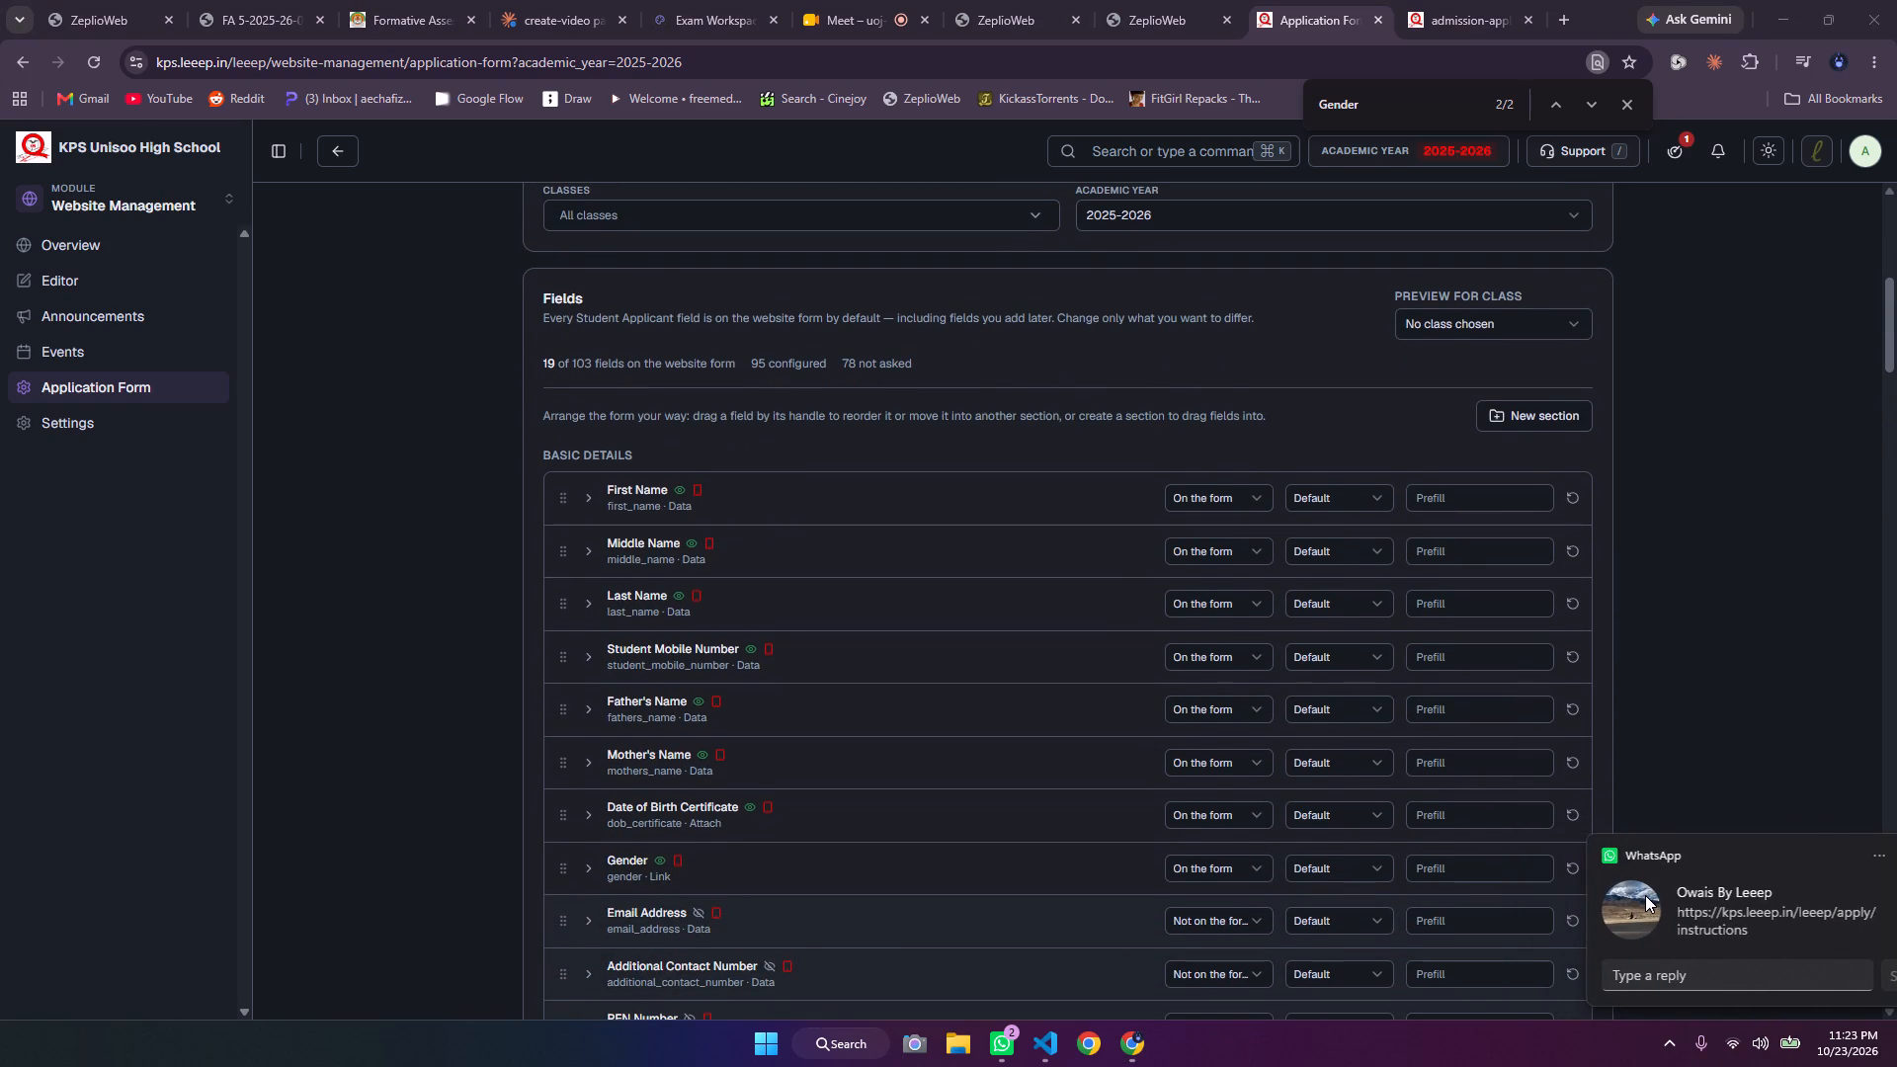
pyautogui.moveTo(1645, 895); pyautogui.dragTo(1896, 891)
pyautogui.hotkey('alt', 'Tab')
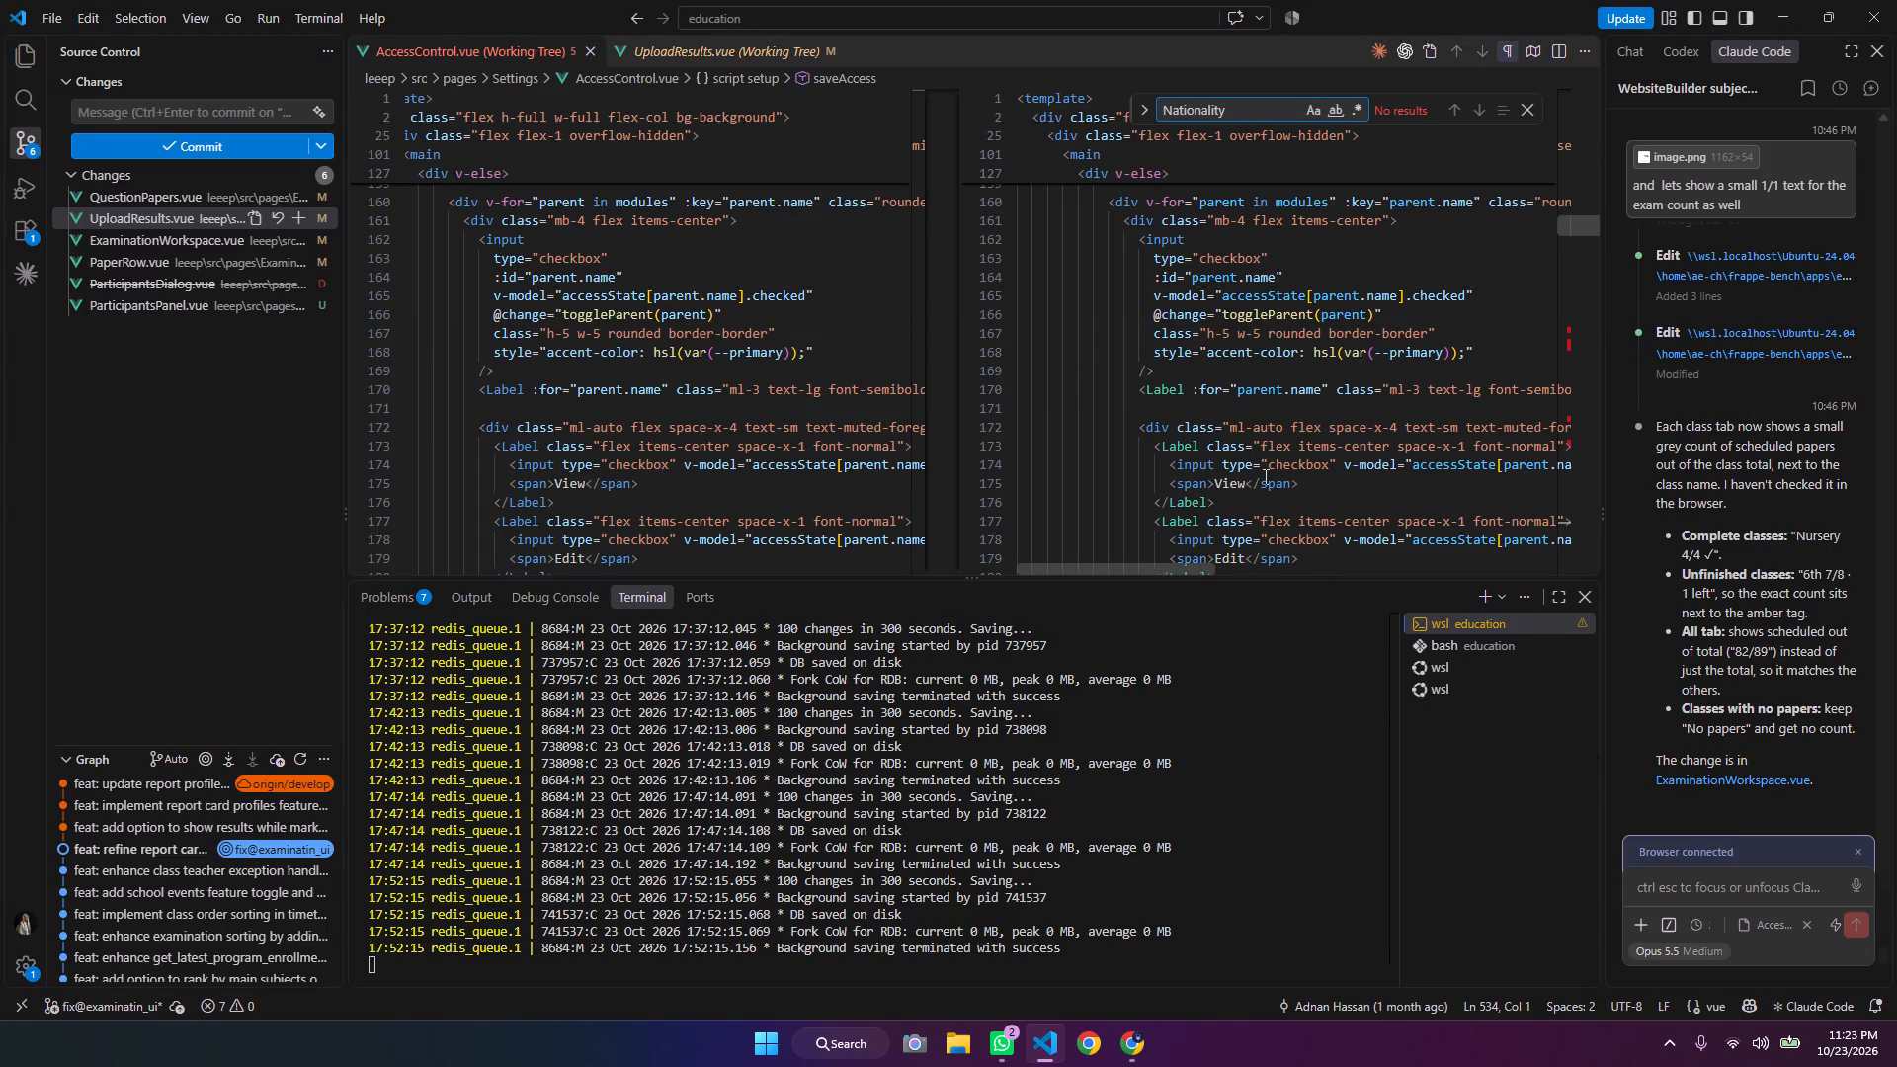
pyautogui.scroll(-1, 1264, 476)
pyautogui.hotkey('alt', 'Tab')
# Copy the Aadhaar Number label from the public form's Personal Details and find it in the application form settings.
pyautogui.click(1477, 0)
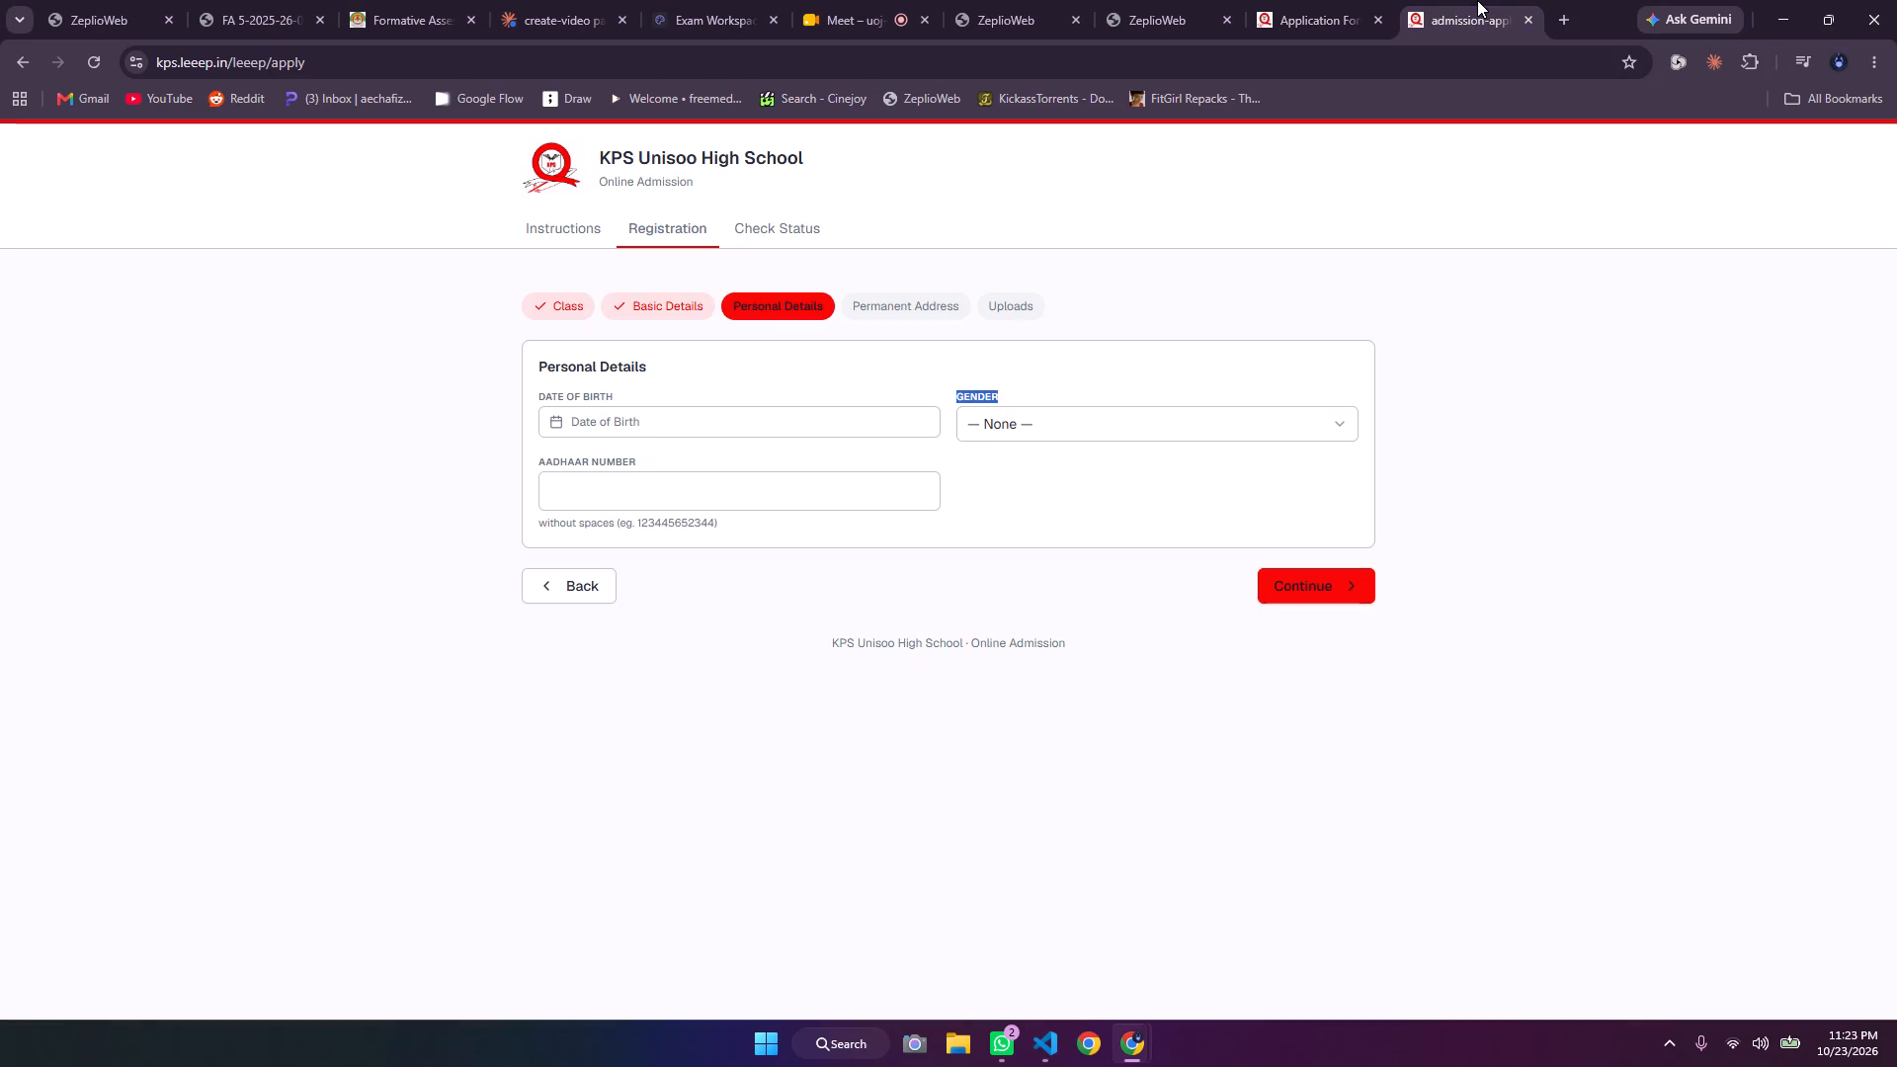
pyautogui.click(618, 459)
pyautogui.moveTo(618, 459); pyautogui.dragTo(551, 466)
pyautogui.doubleClick(562, 456)
pyautogui.moveTo(640, 455); pyautogui.dragTo(545, 461)
pyautogui.moveTo(545, 461); pyautogui.dragTo(539, 462)
pyautogui.hotkey('ctrl', 'c')
pyautogui.click(1277, 0)
pyautogui.scroll(-7, 1098, 477)
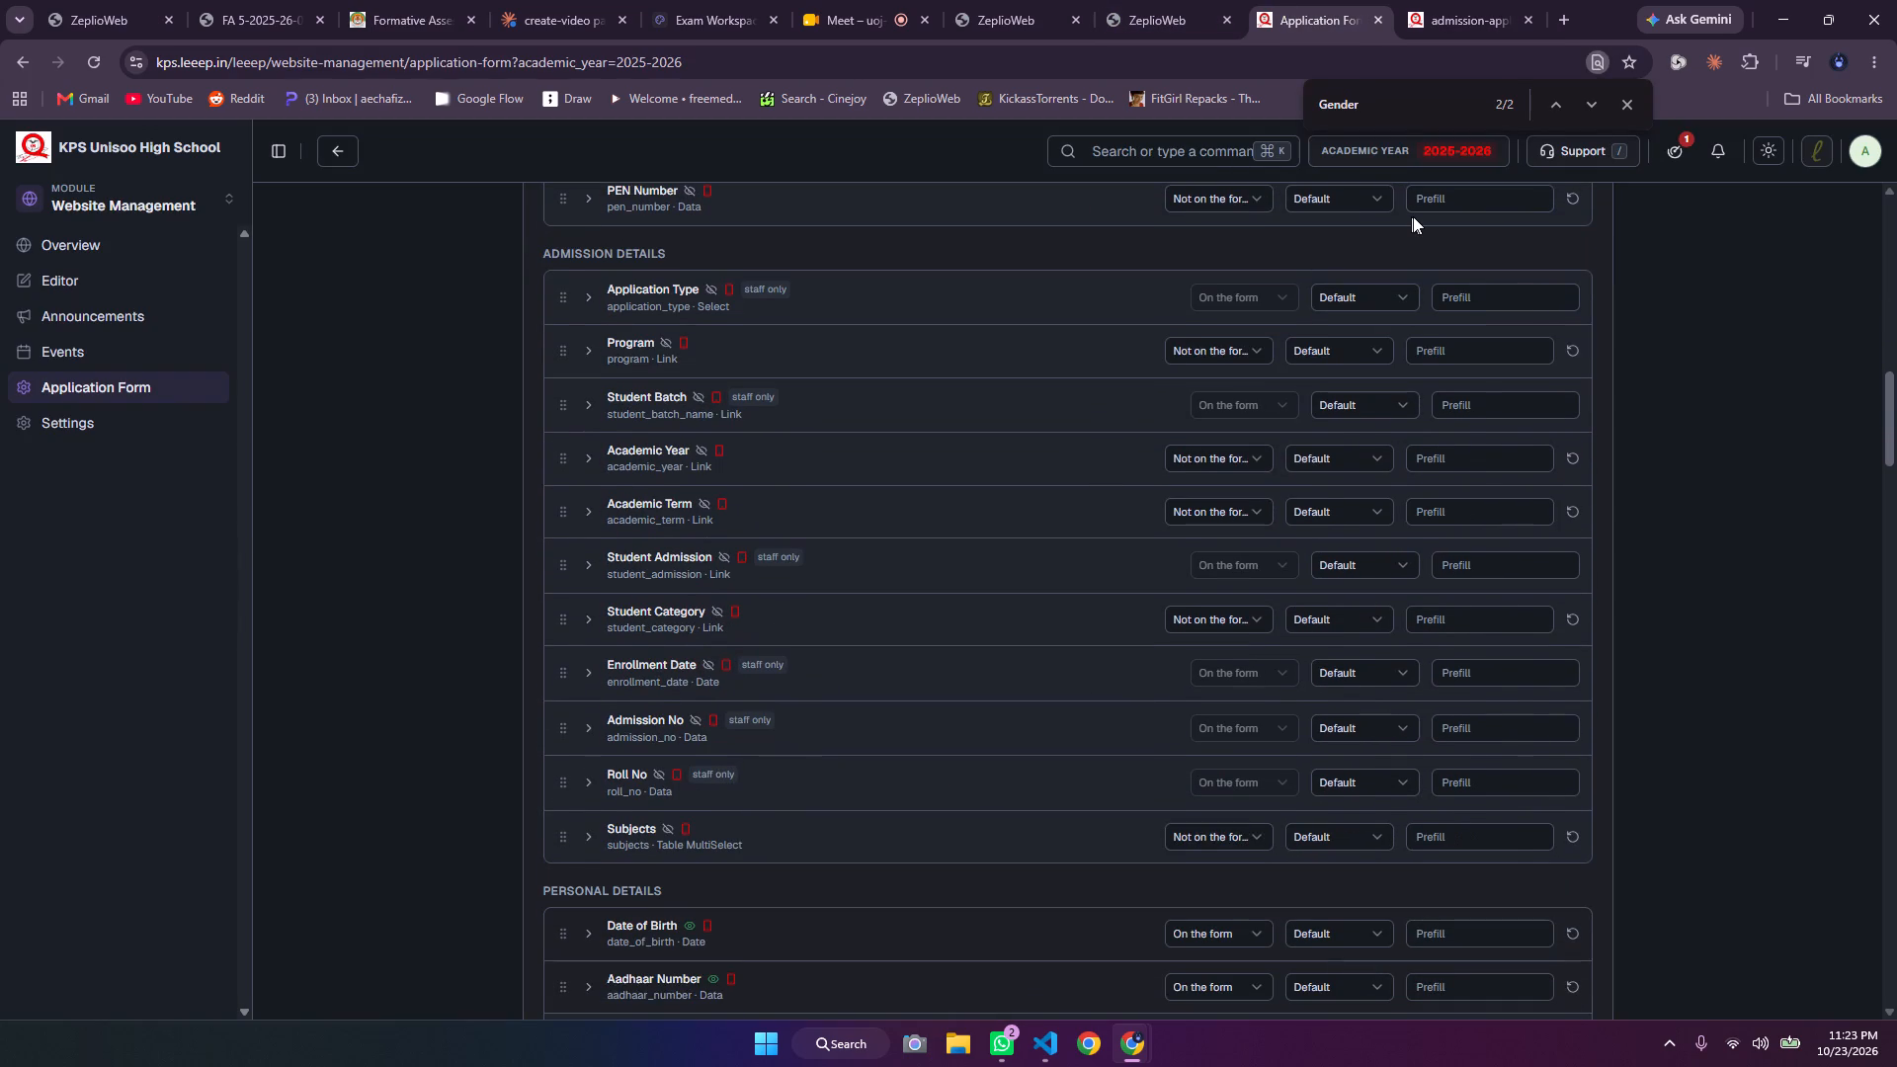
pyautogui.hotkey('ctrl', 'f')
pyautogui.hotkey('ctrl', 'v')
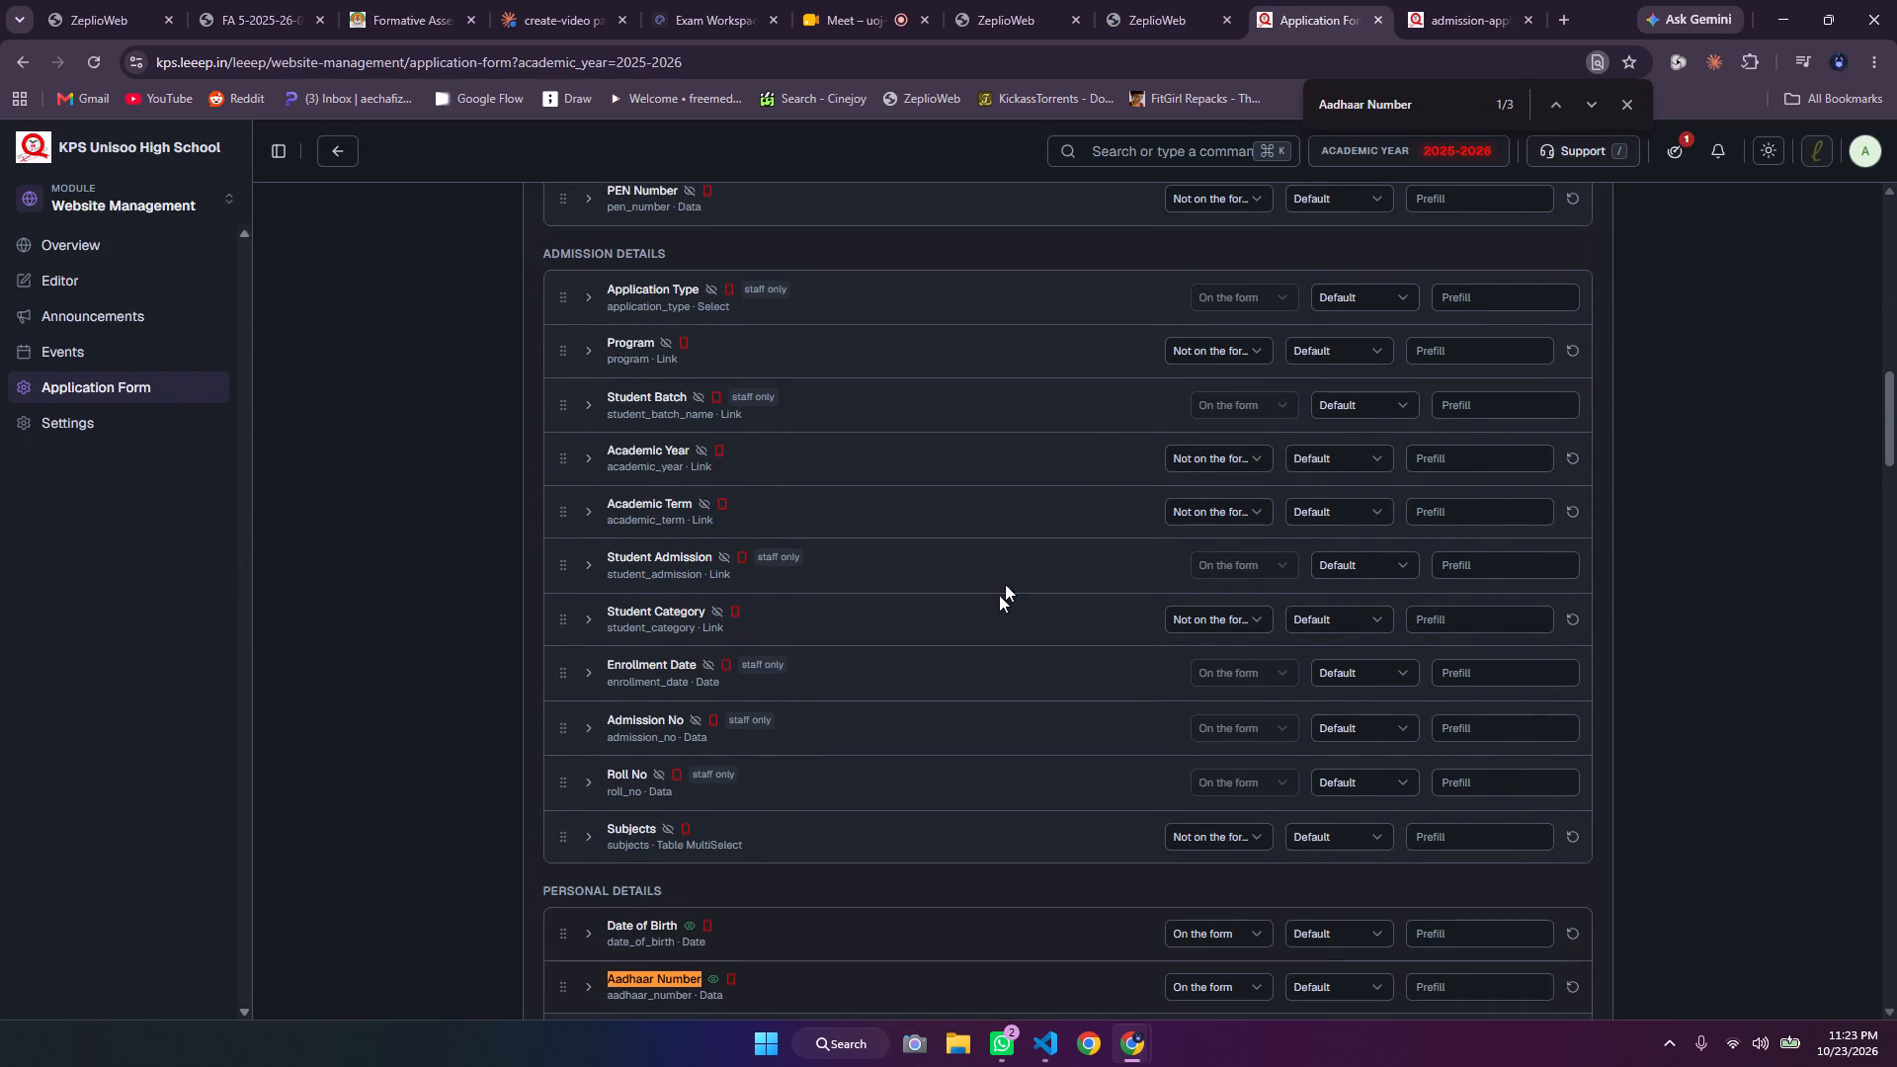
# Move Aadhaar Number from Personal Details into Basic Details, between Date of Birth Certificate and Gender.
pyautogui.scroll(-1, 987, 627)
pyautogui.moveTo(556, 824); pyautogui.dragTo(544, 682)
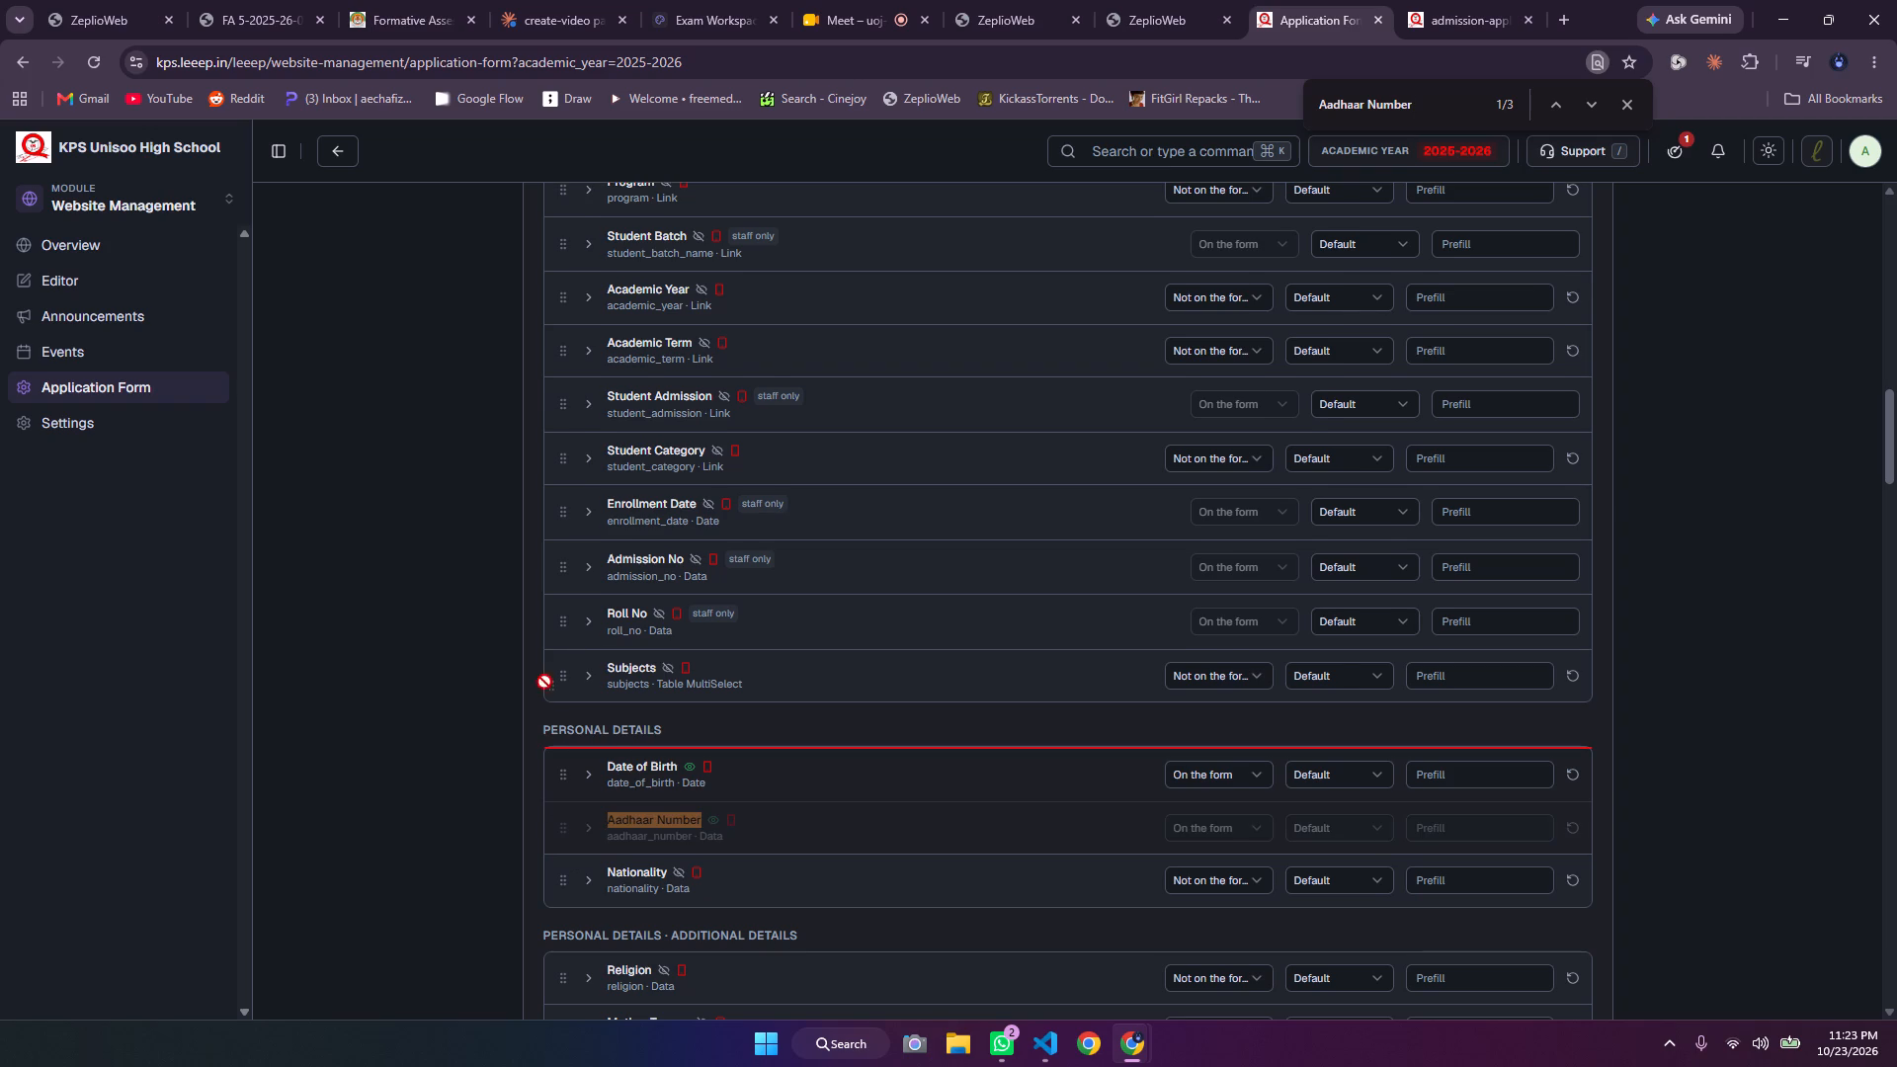
pyautogui.moveTo(544, 682); pyautogui.dragTo(593, 193)
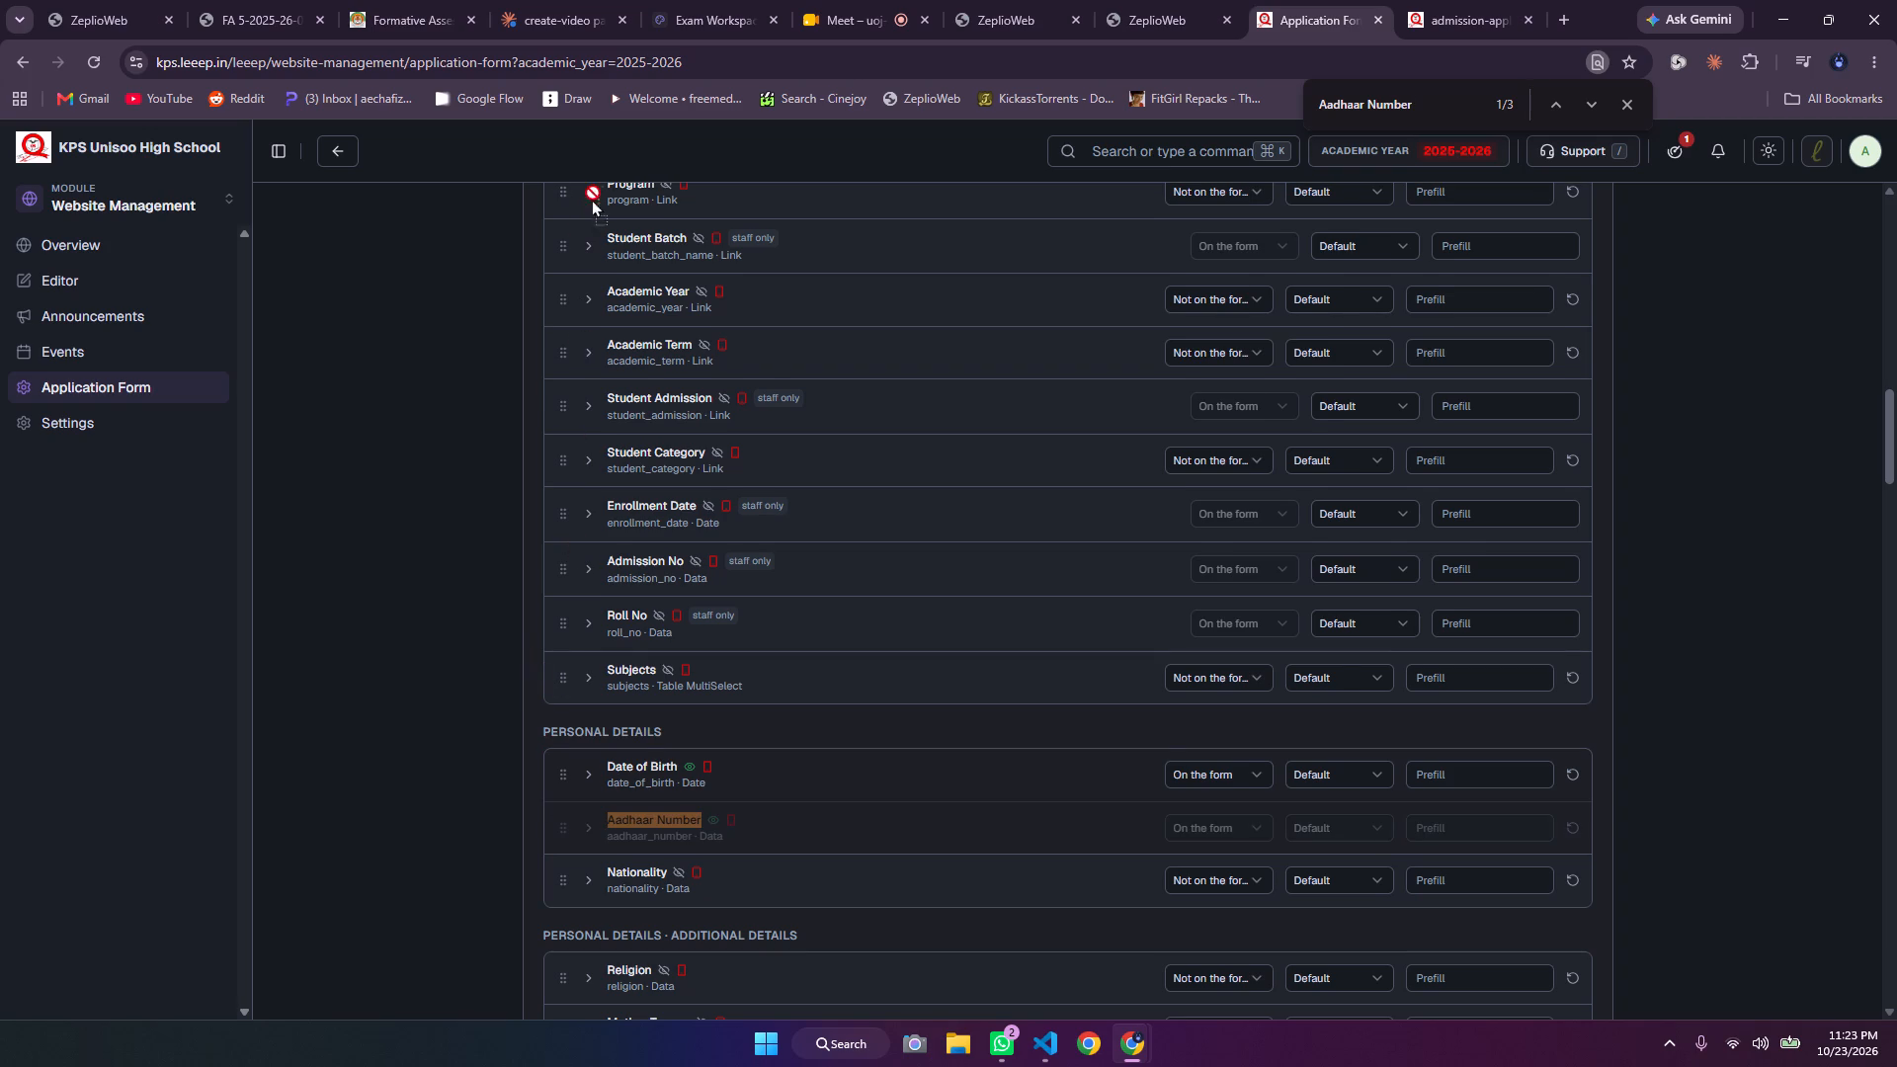
pyautogui.moveTo(593, 193); pyautogui.dragTo(608, 189)
pyautogui.moveTo(608, 189); pyautogui.dragTo(608, 476)
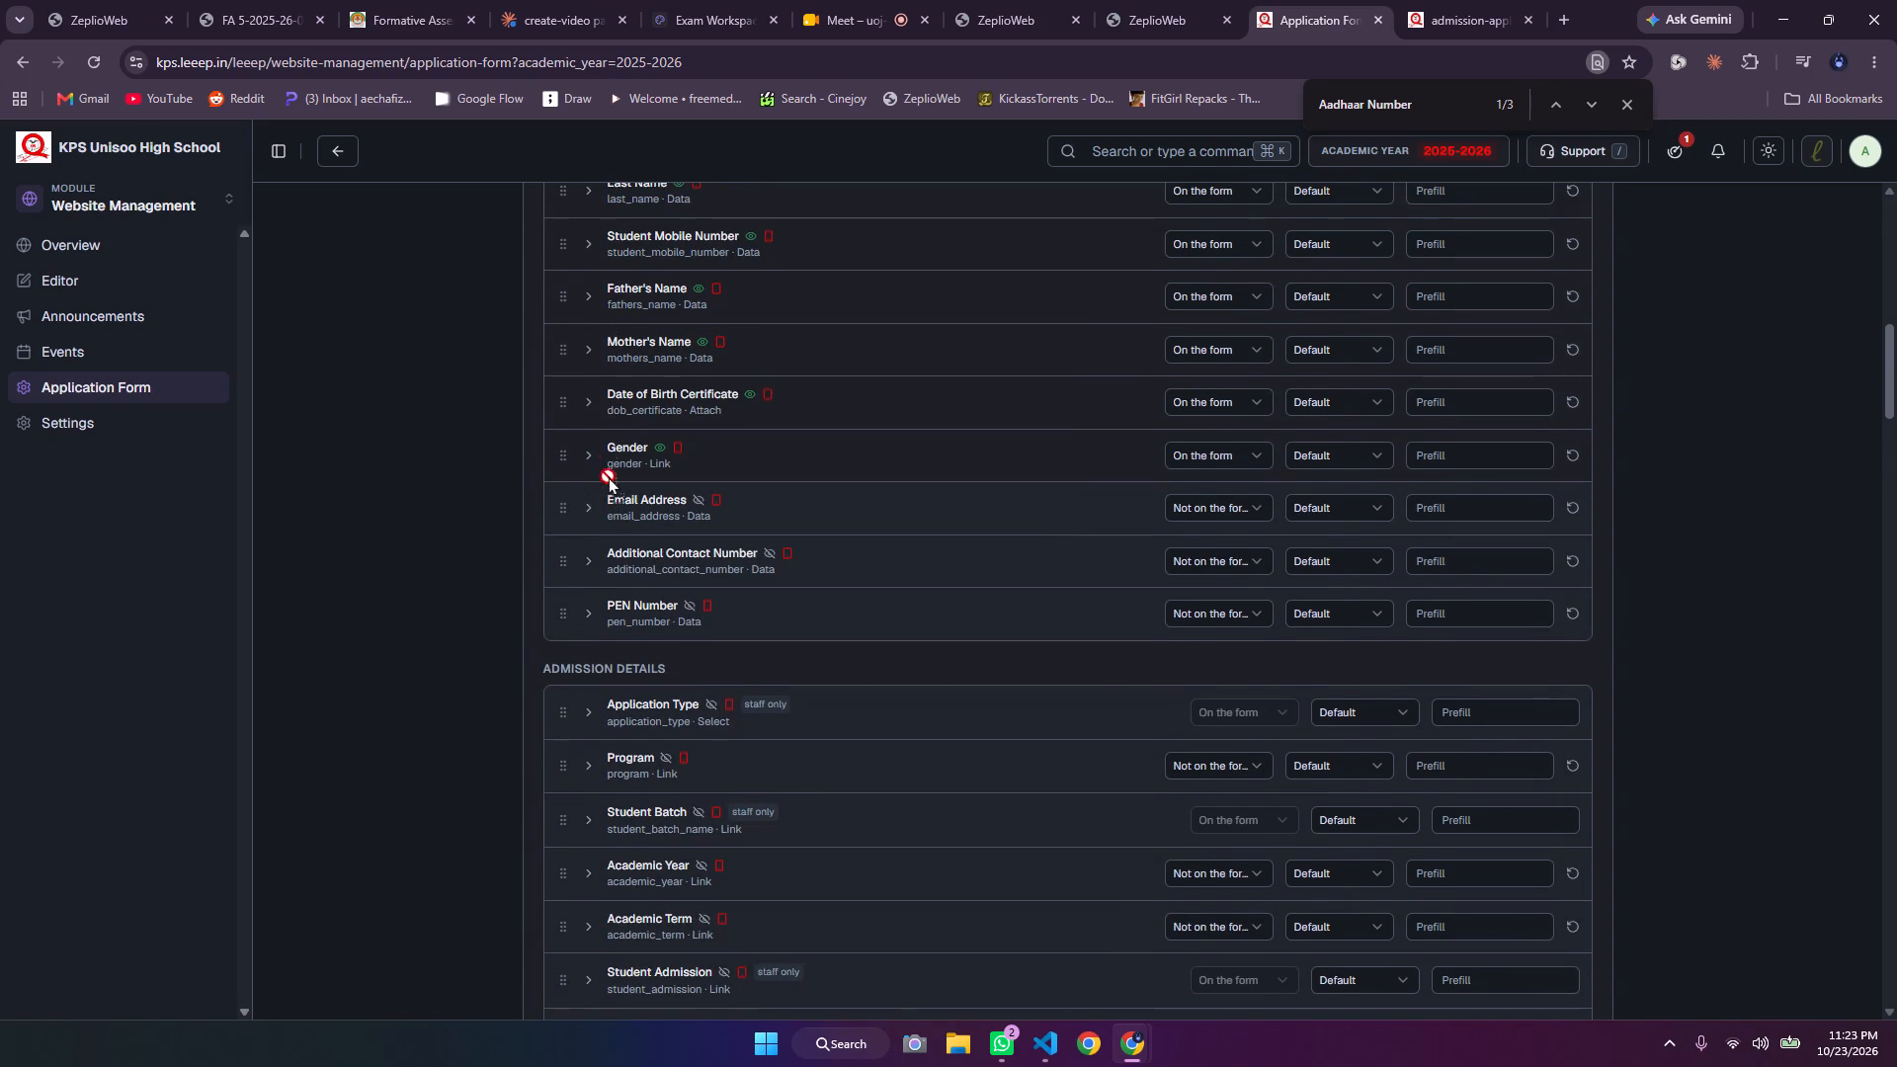
pyautogui.moveTo(608, 476); pyautogui.dragTo(606, 479)
# Move Date of Birth from Personal Details into Basic Details, directly below Date of Birth Certificate.
pyautogui.scroll(-5, 606, 479)
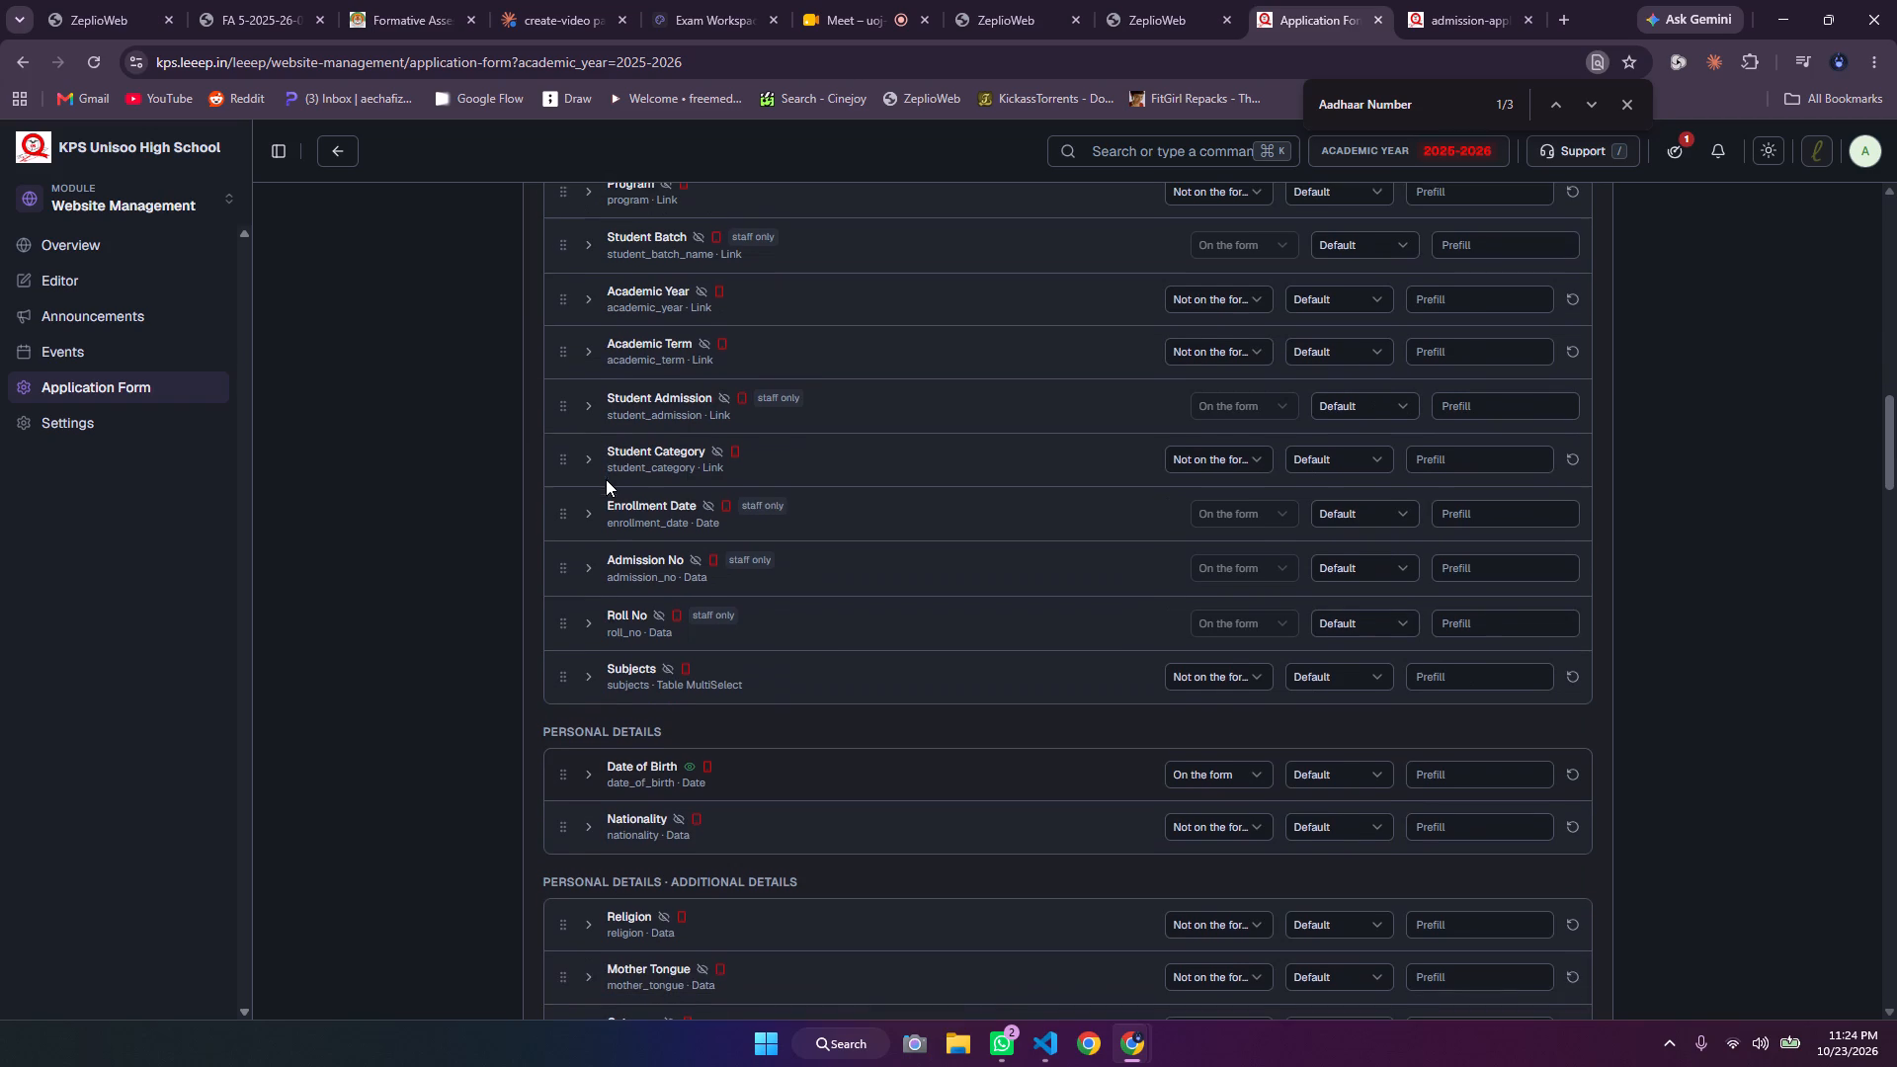
pyautogui.moveTo(569, 776); pyautogui.dragTo(572, 529)
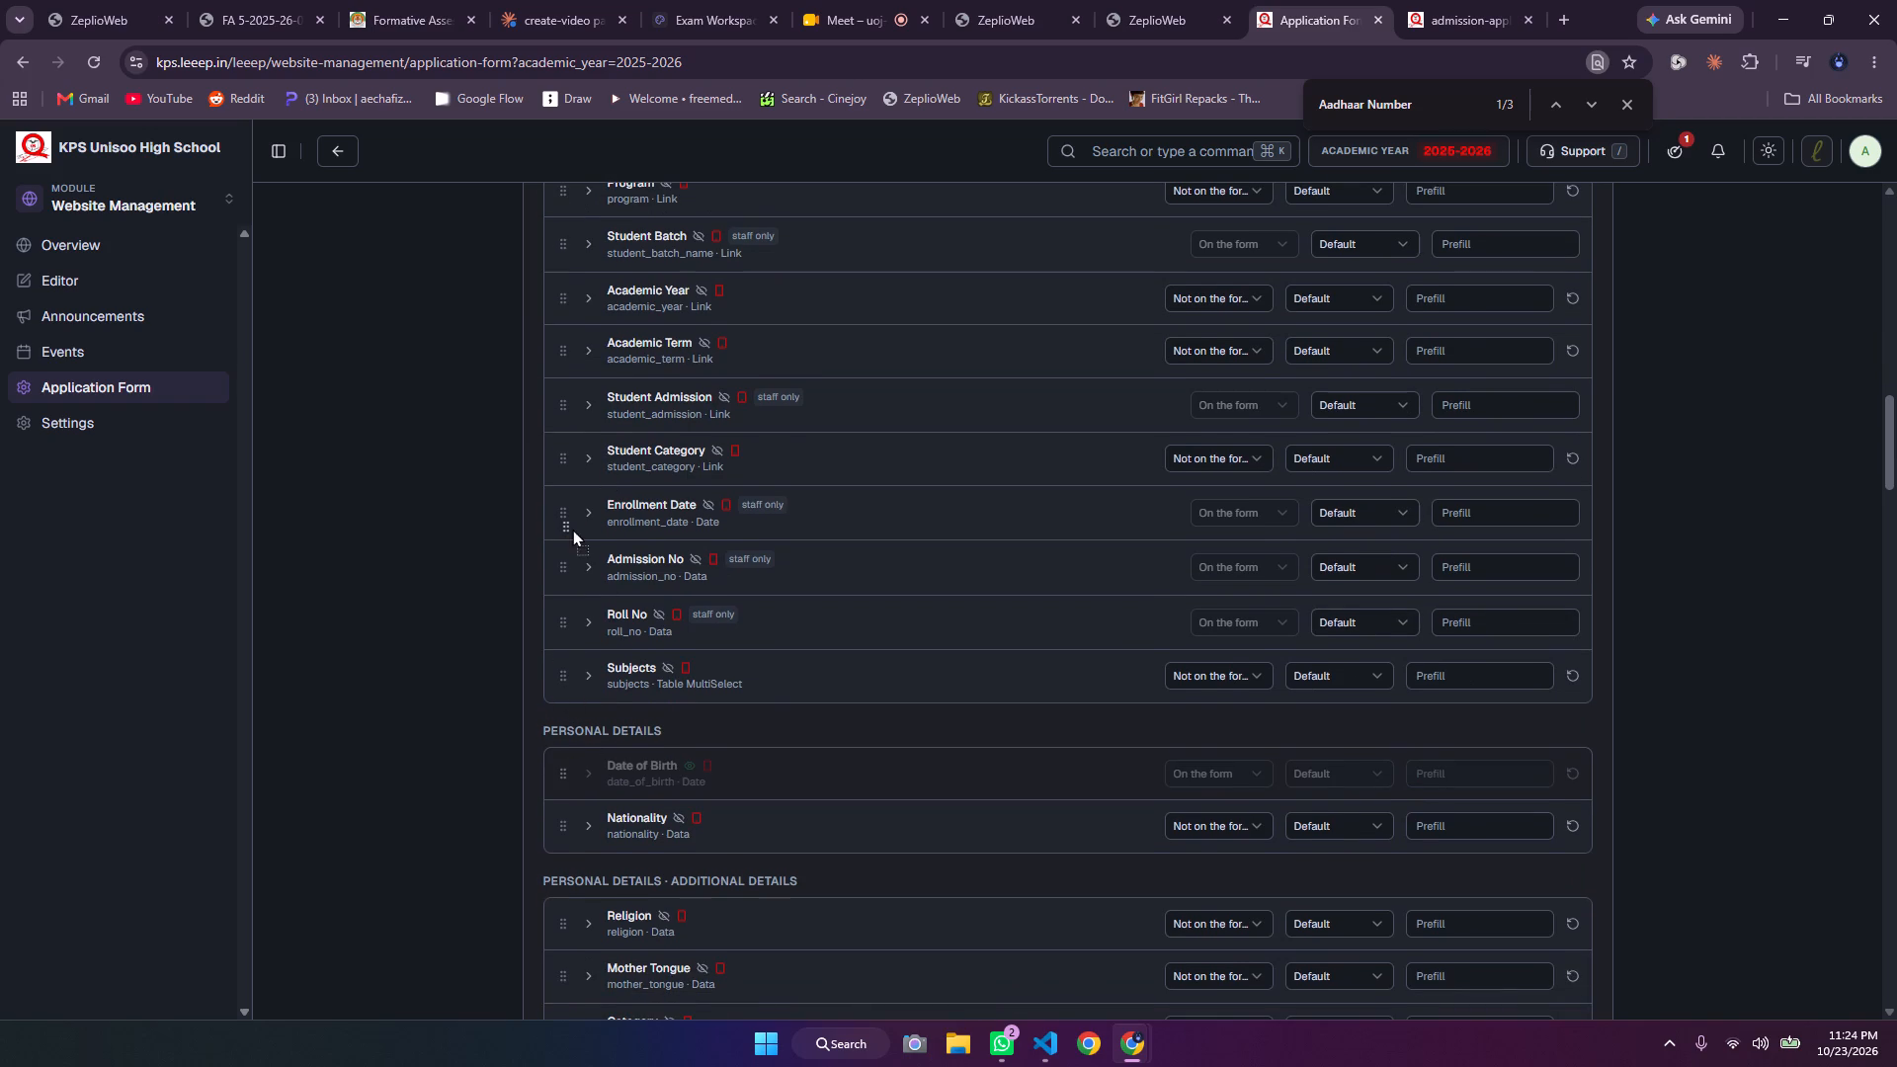
pyautogui.moveTo(572, 529); pyautogui.dragTo(582, 201)
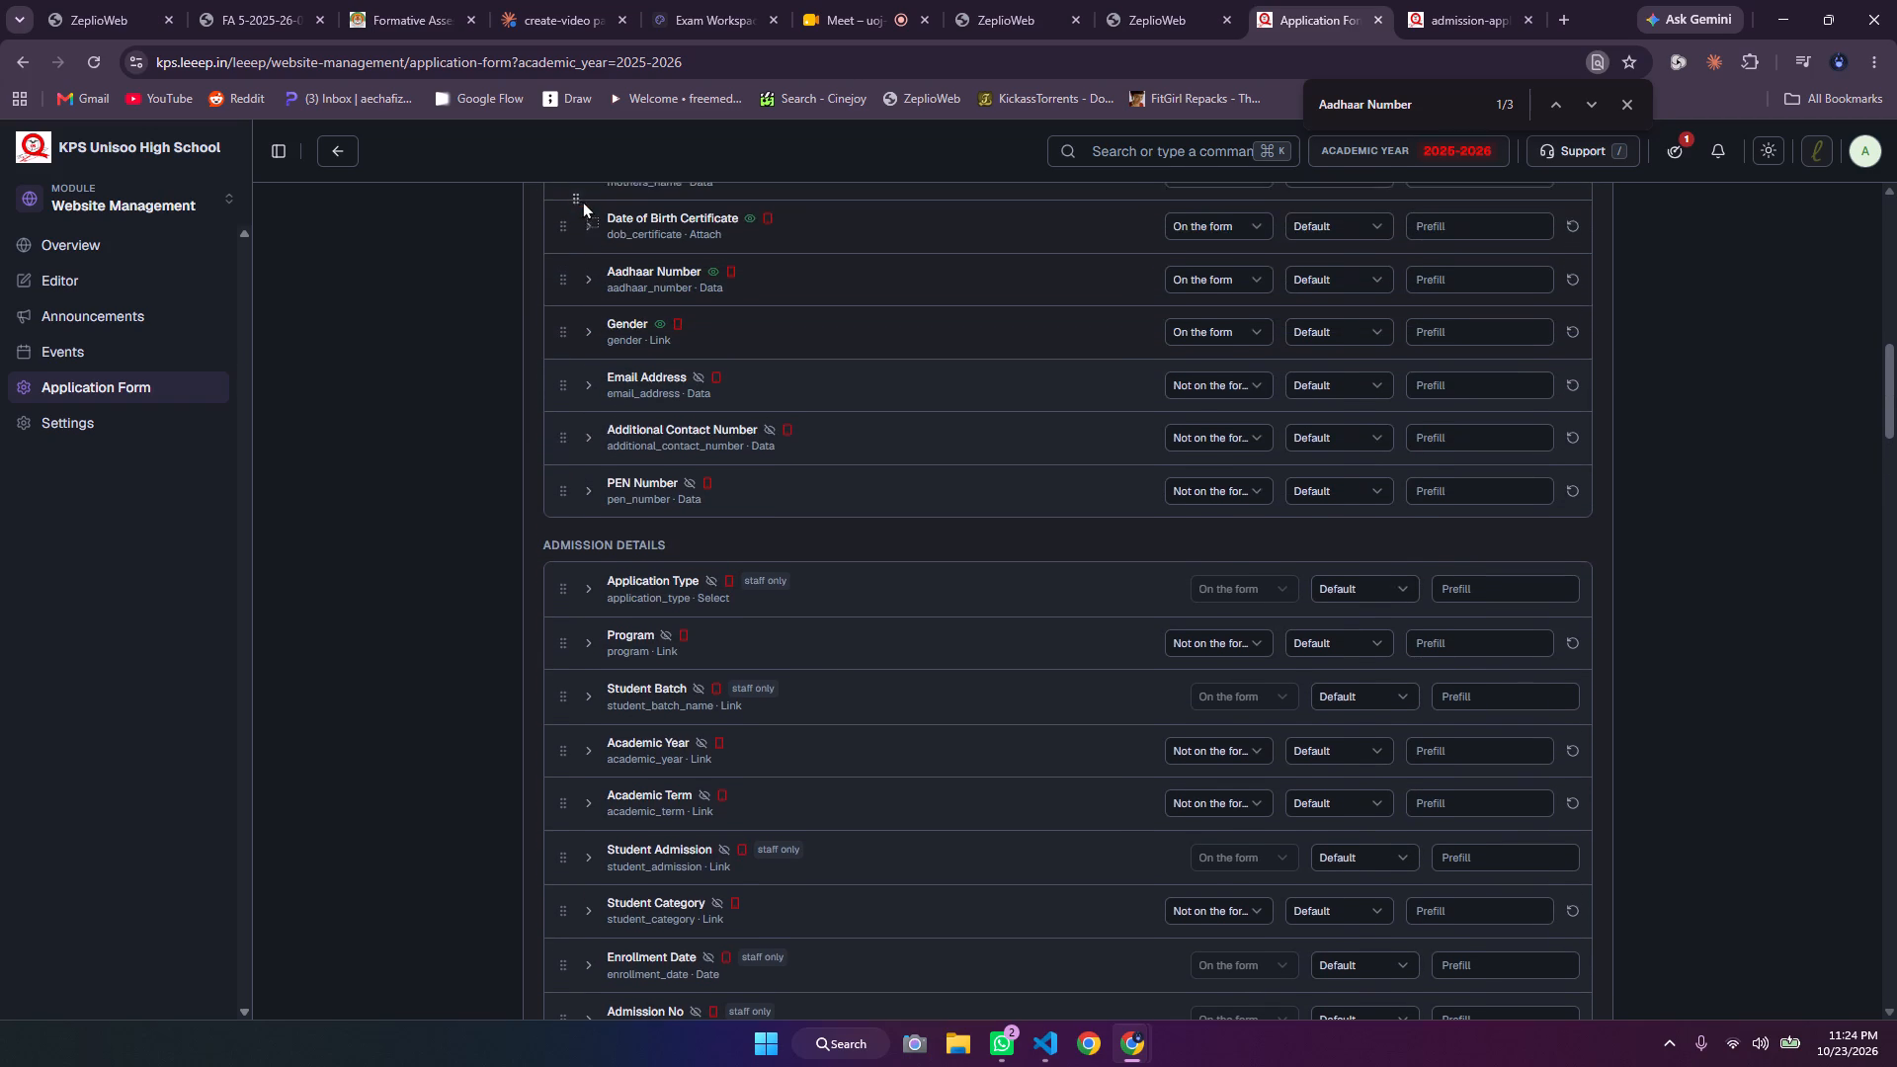
pyautogui.moveTo(582, 201); pyautogui.dragTo(604, 366)
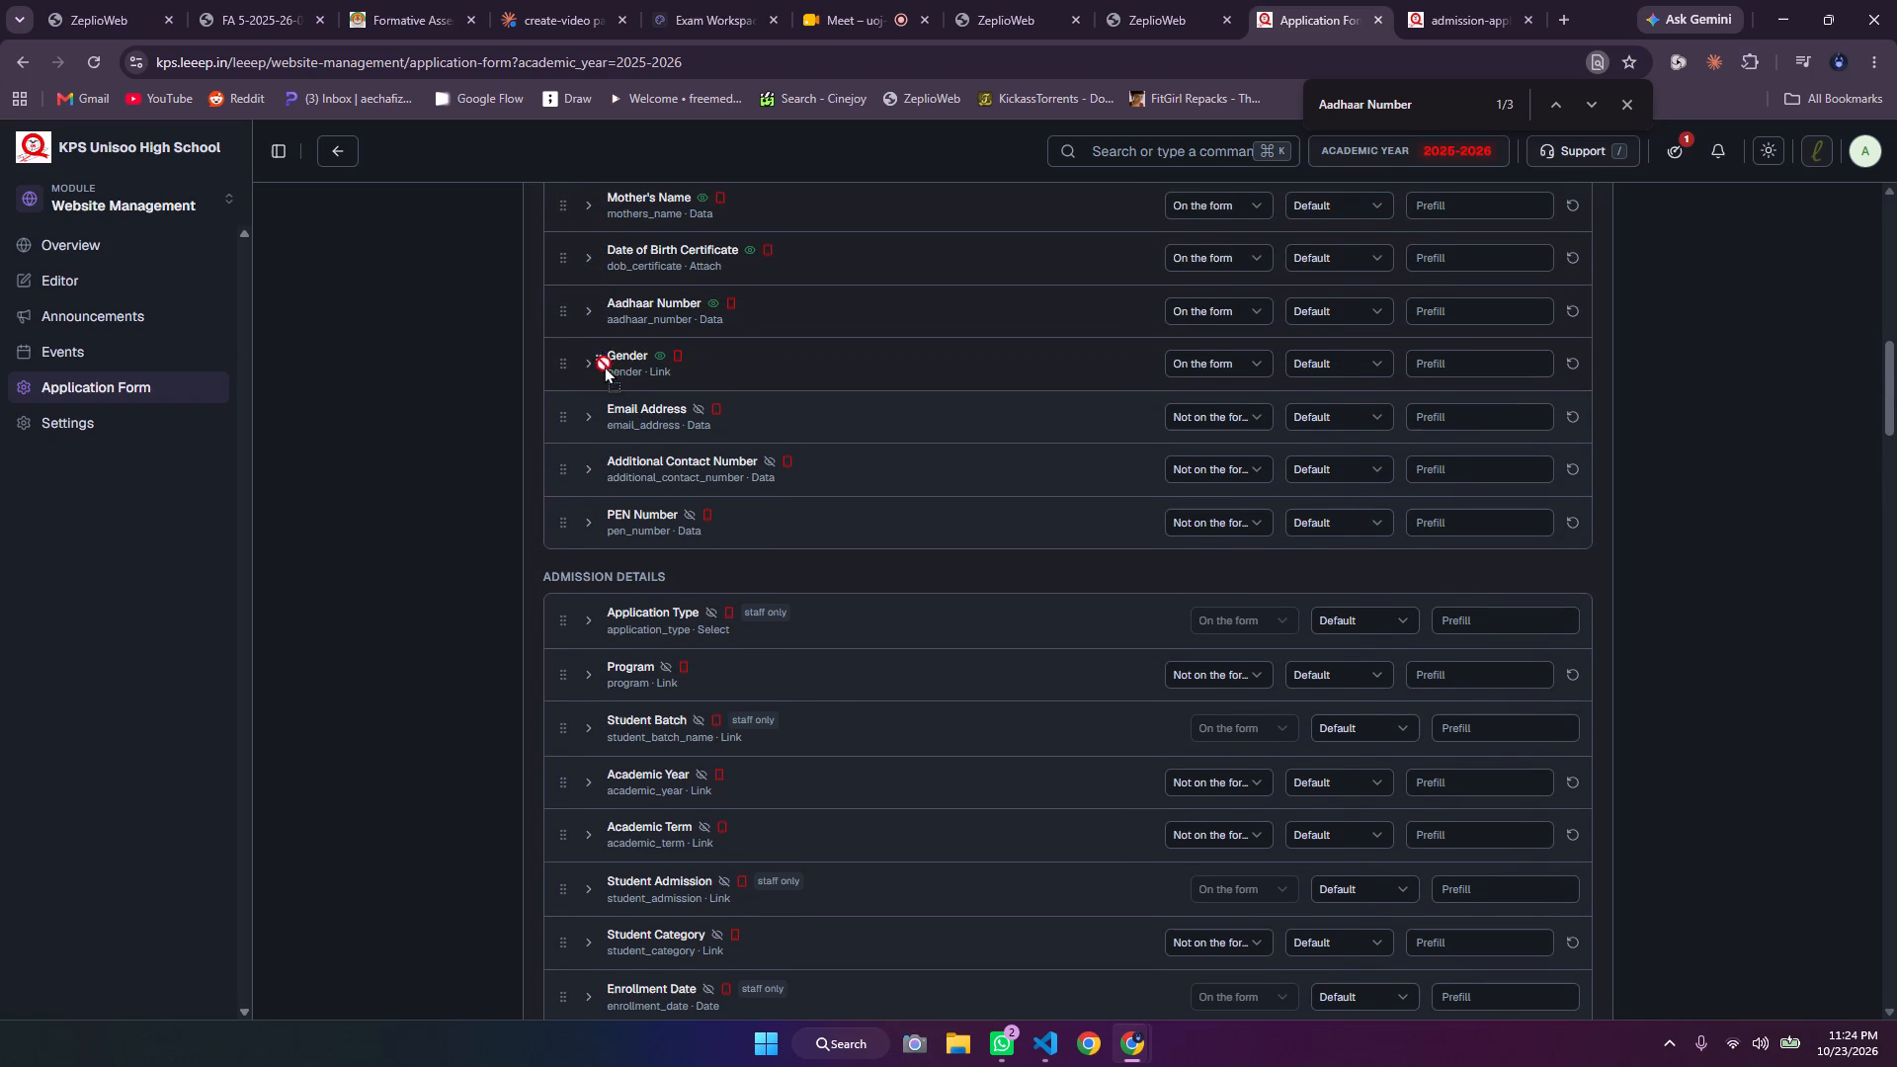
pyautogui.moveTo(604, 366); pyautogui.dragTo(590, 290)
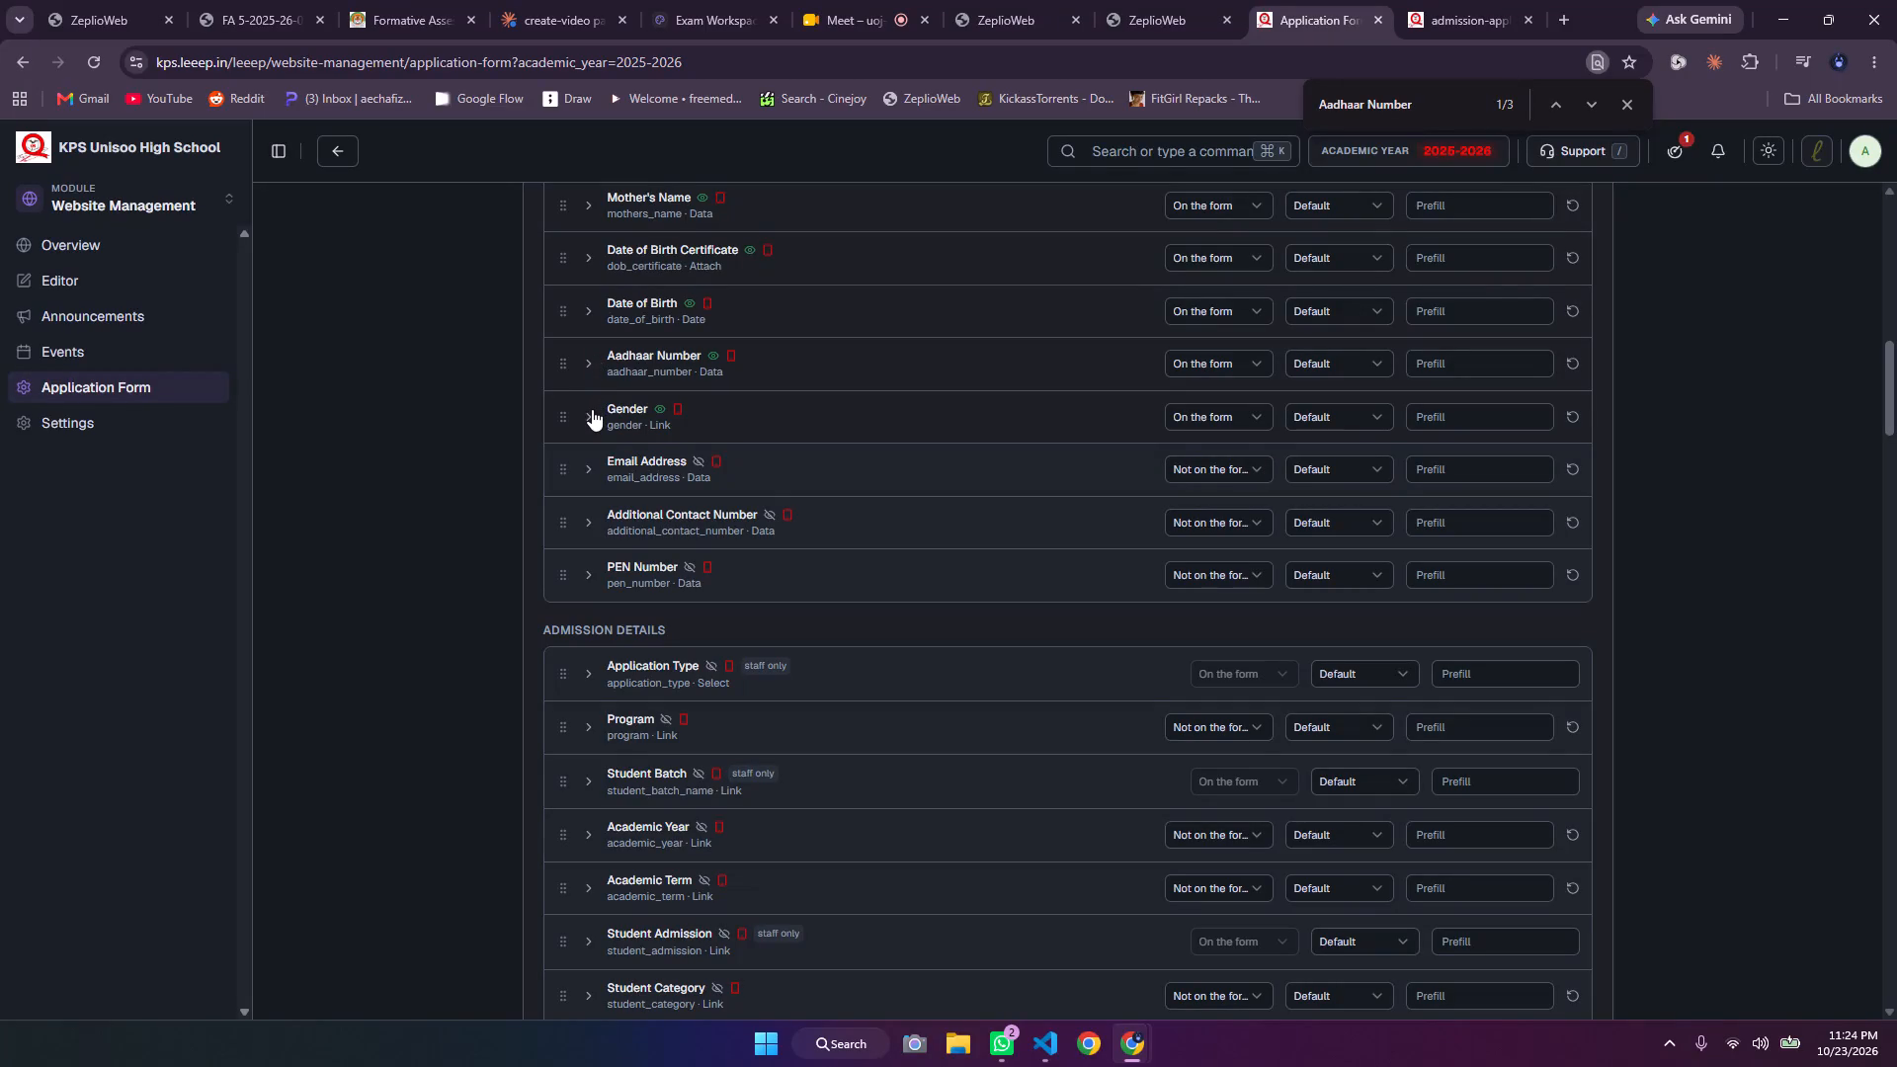
# Move Gender above Aadhaar Number within Basic Details and close the page search.
pyautogui.moveTo(565, 419); pyautogui.dragTo(557, 341)
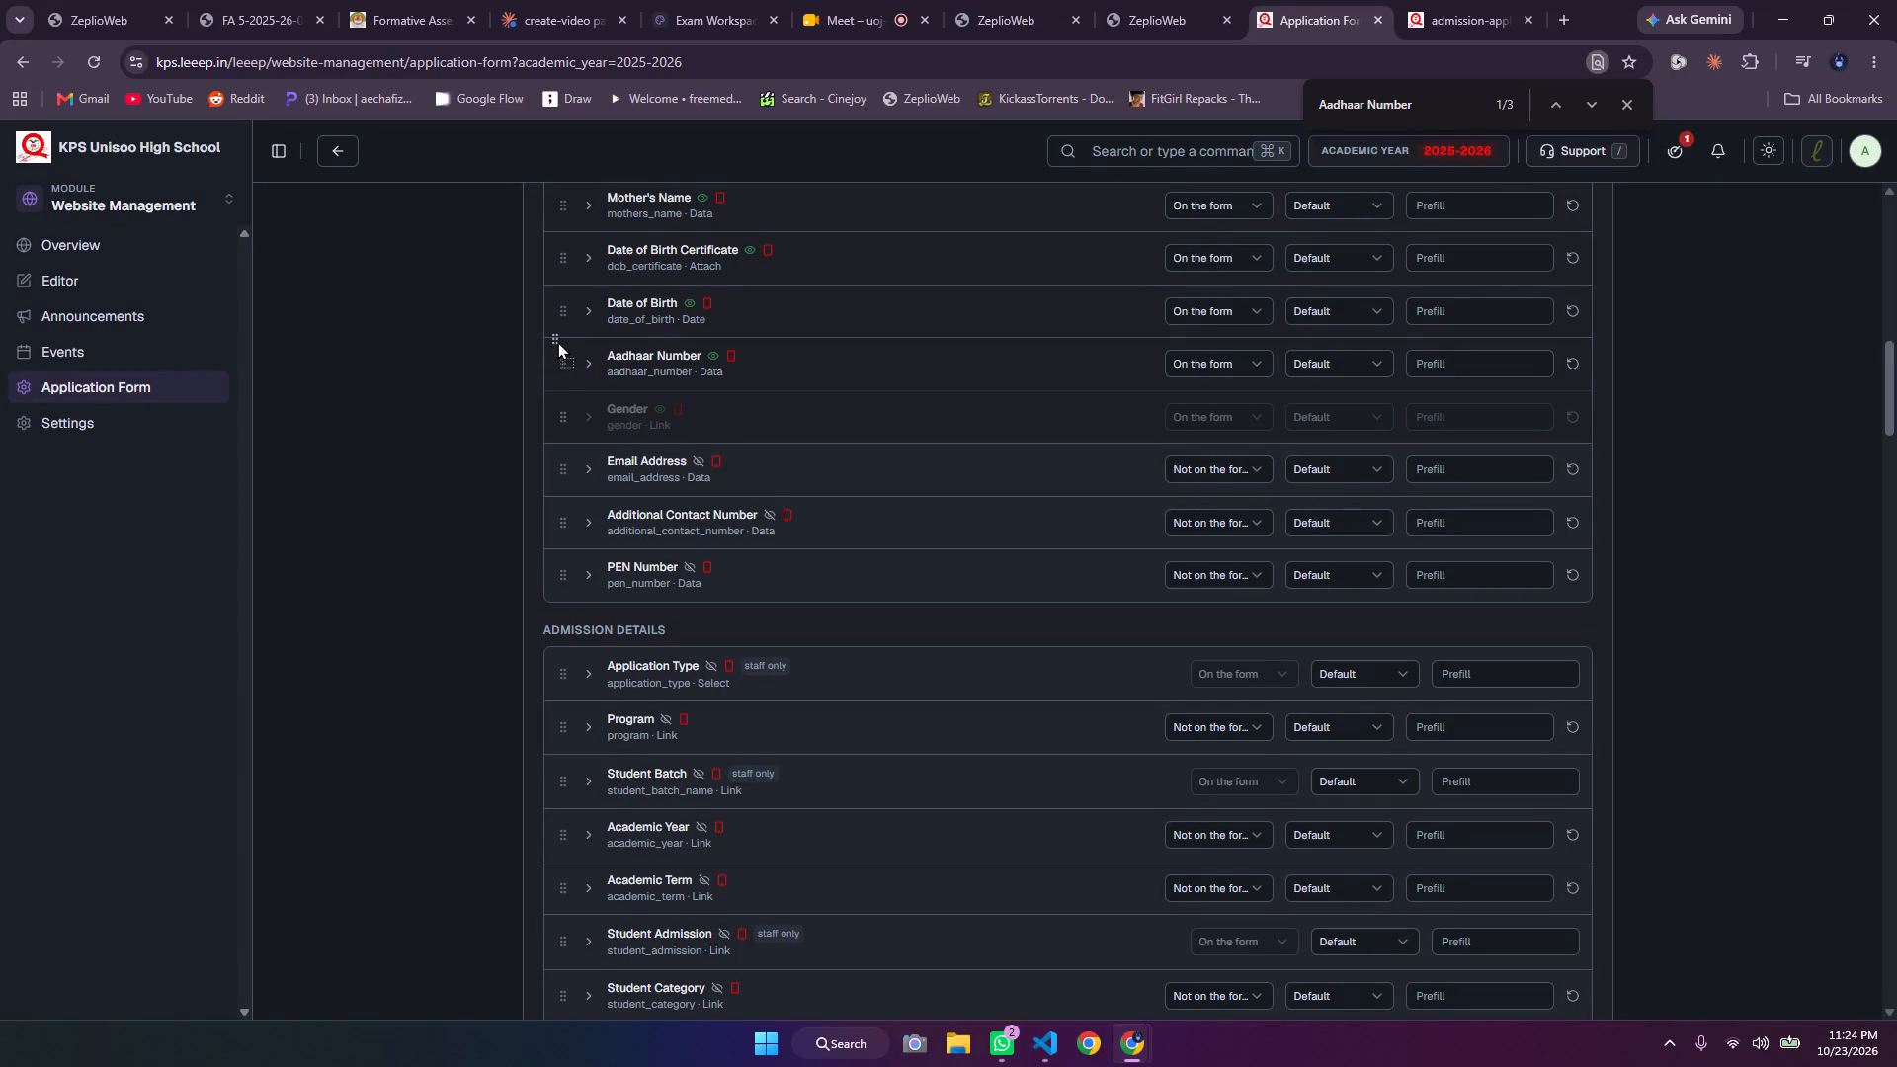
pyautogui.moveTo(557, 341); pyautogui.dragTo(557, 346)
pyautogui.click(1624, 99)
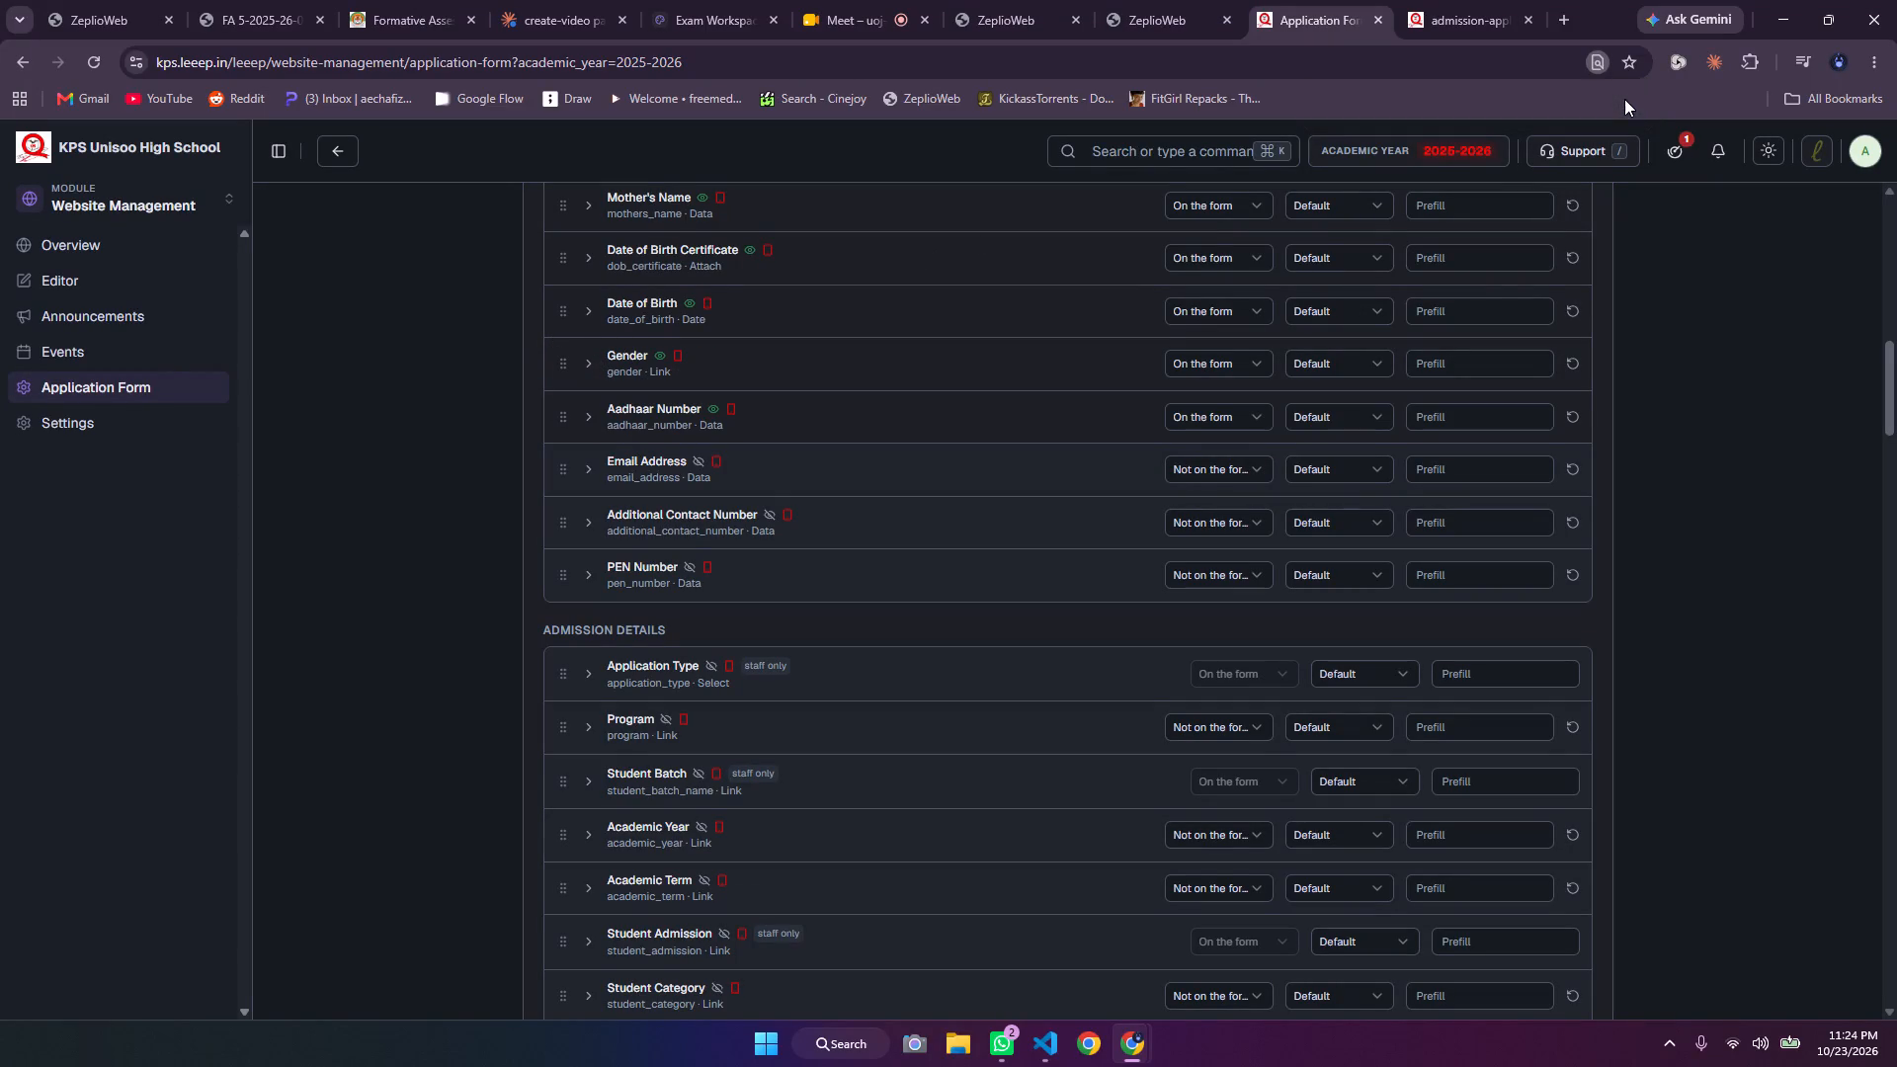
# Save the application form settings.
pyautogui.scroll(13, 1702, 295)
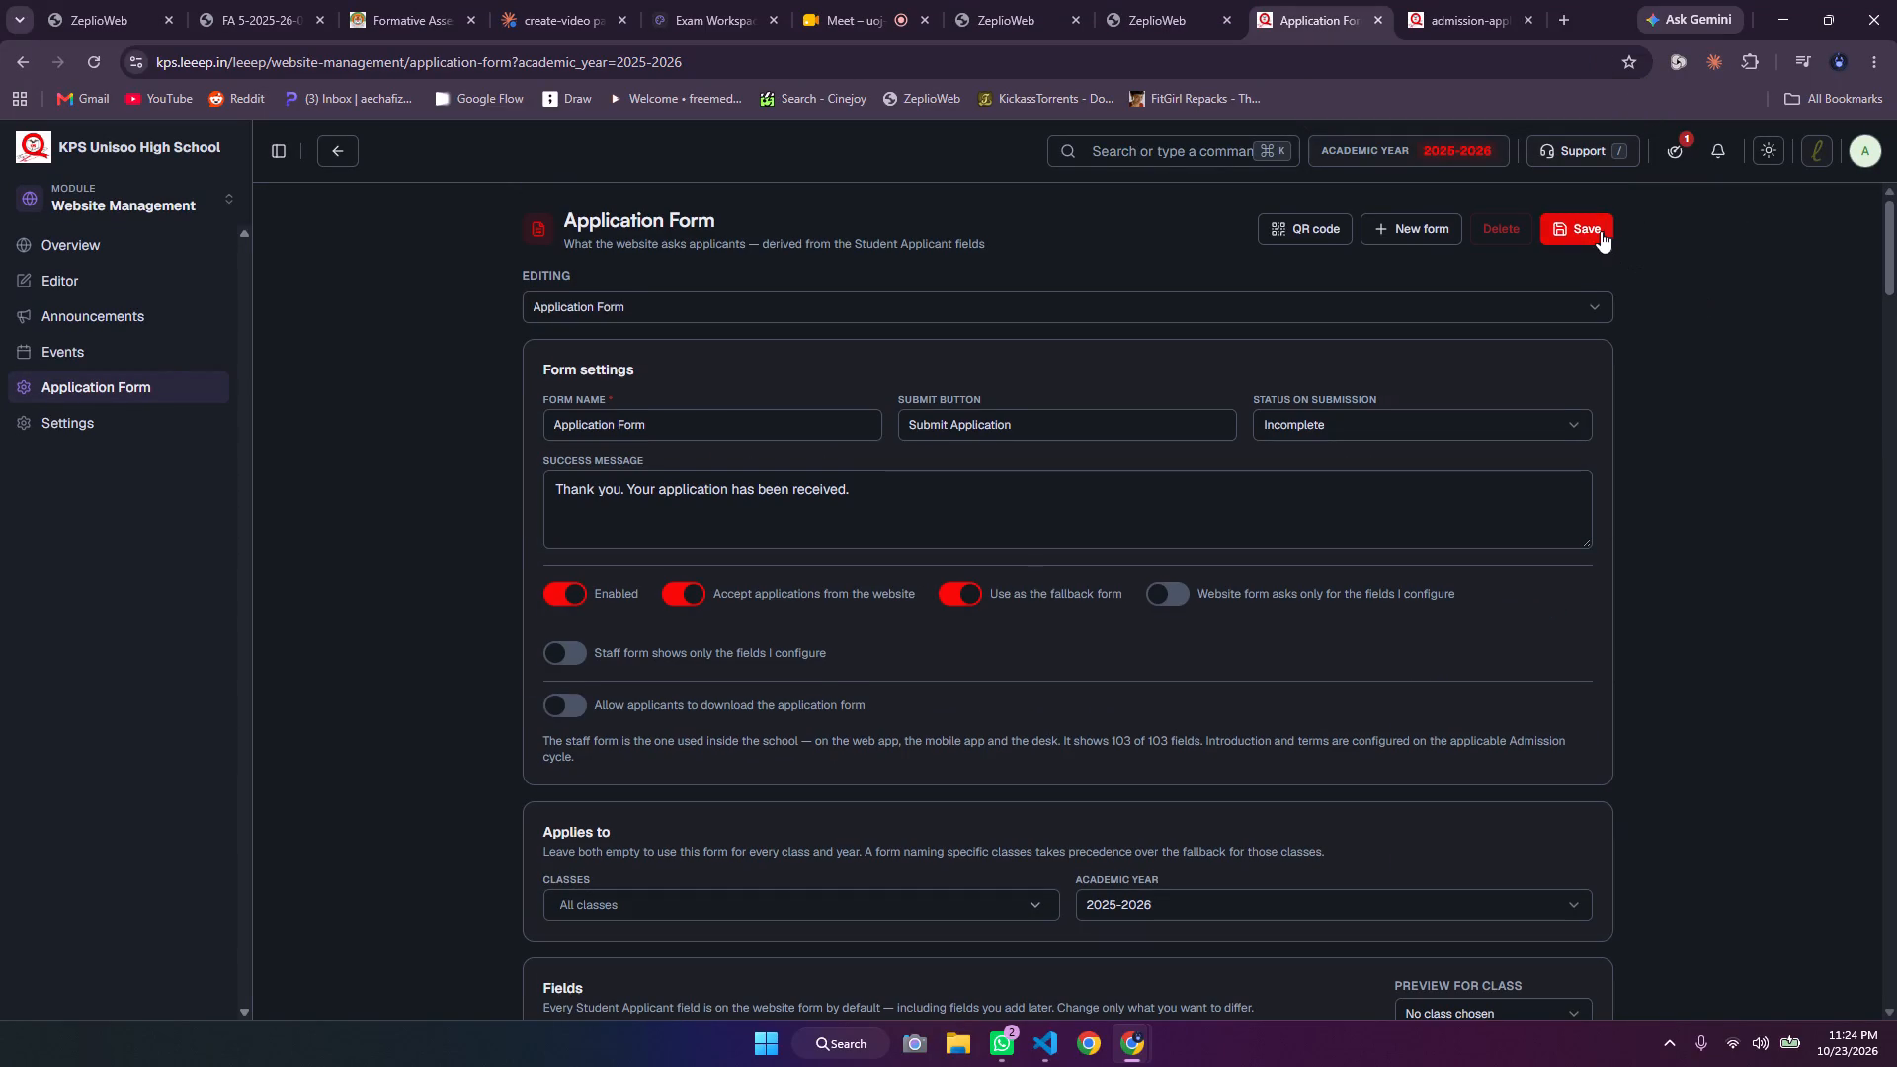
pyautogui.click(1601, 231)
# Reload the public registration form, choose Nursery as the class, and continue to Basic Details.
pyautogui.click(1435, 0)
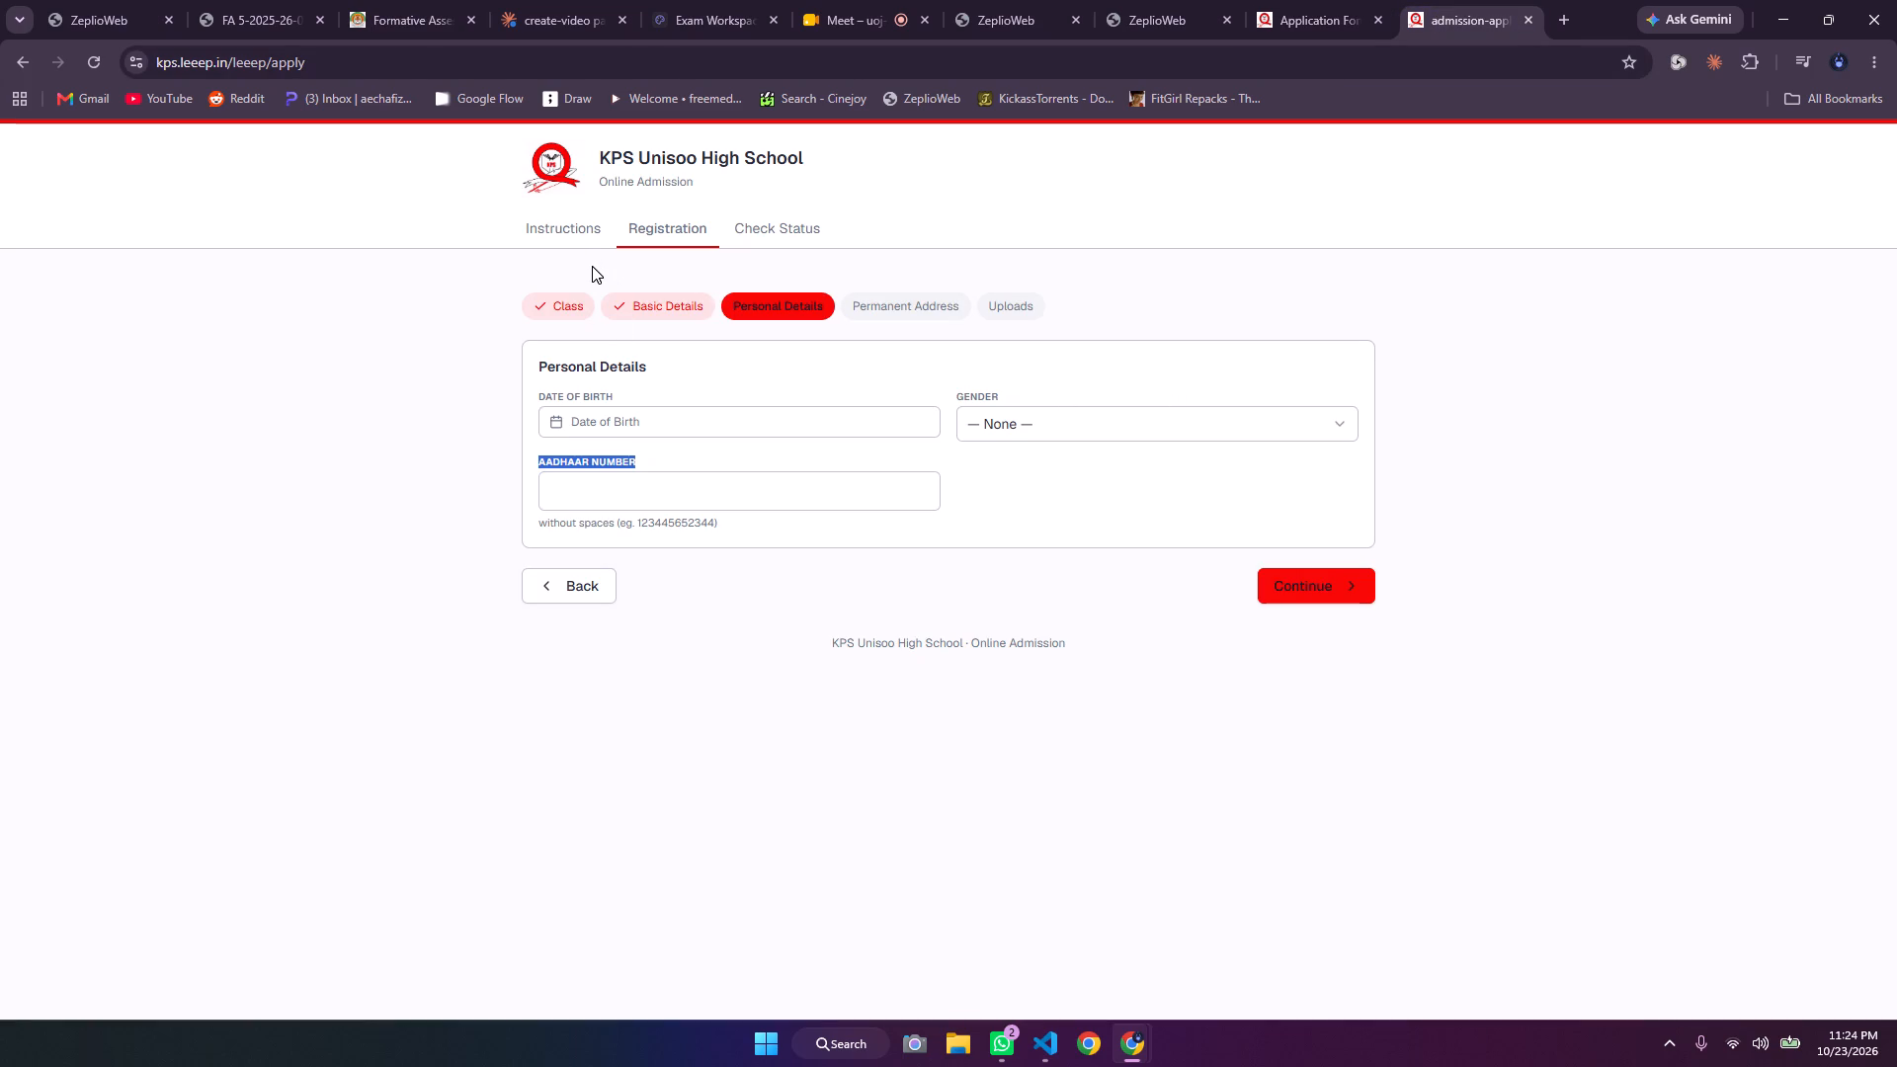
pyautogui.press('r')
pyautogui.hotkey('ctrl', 'r')
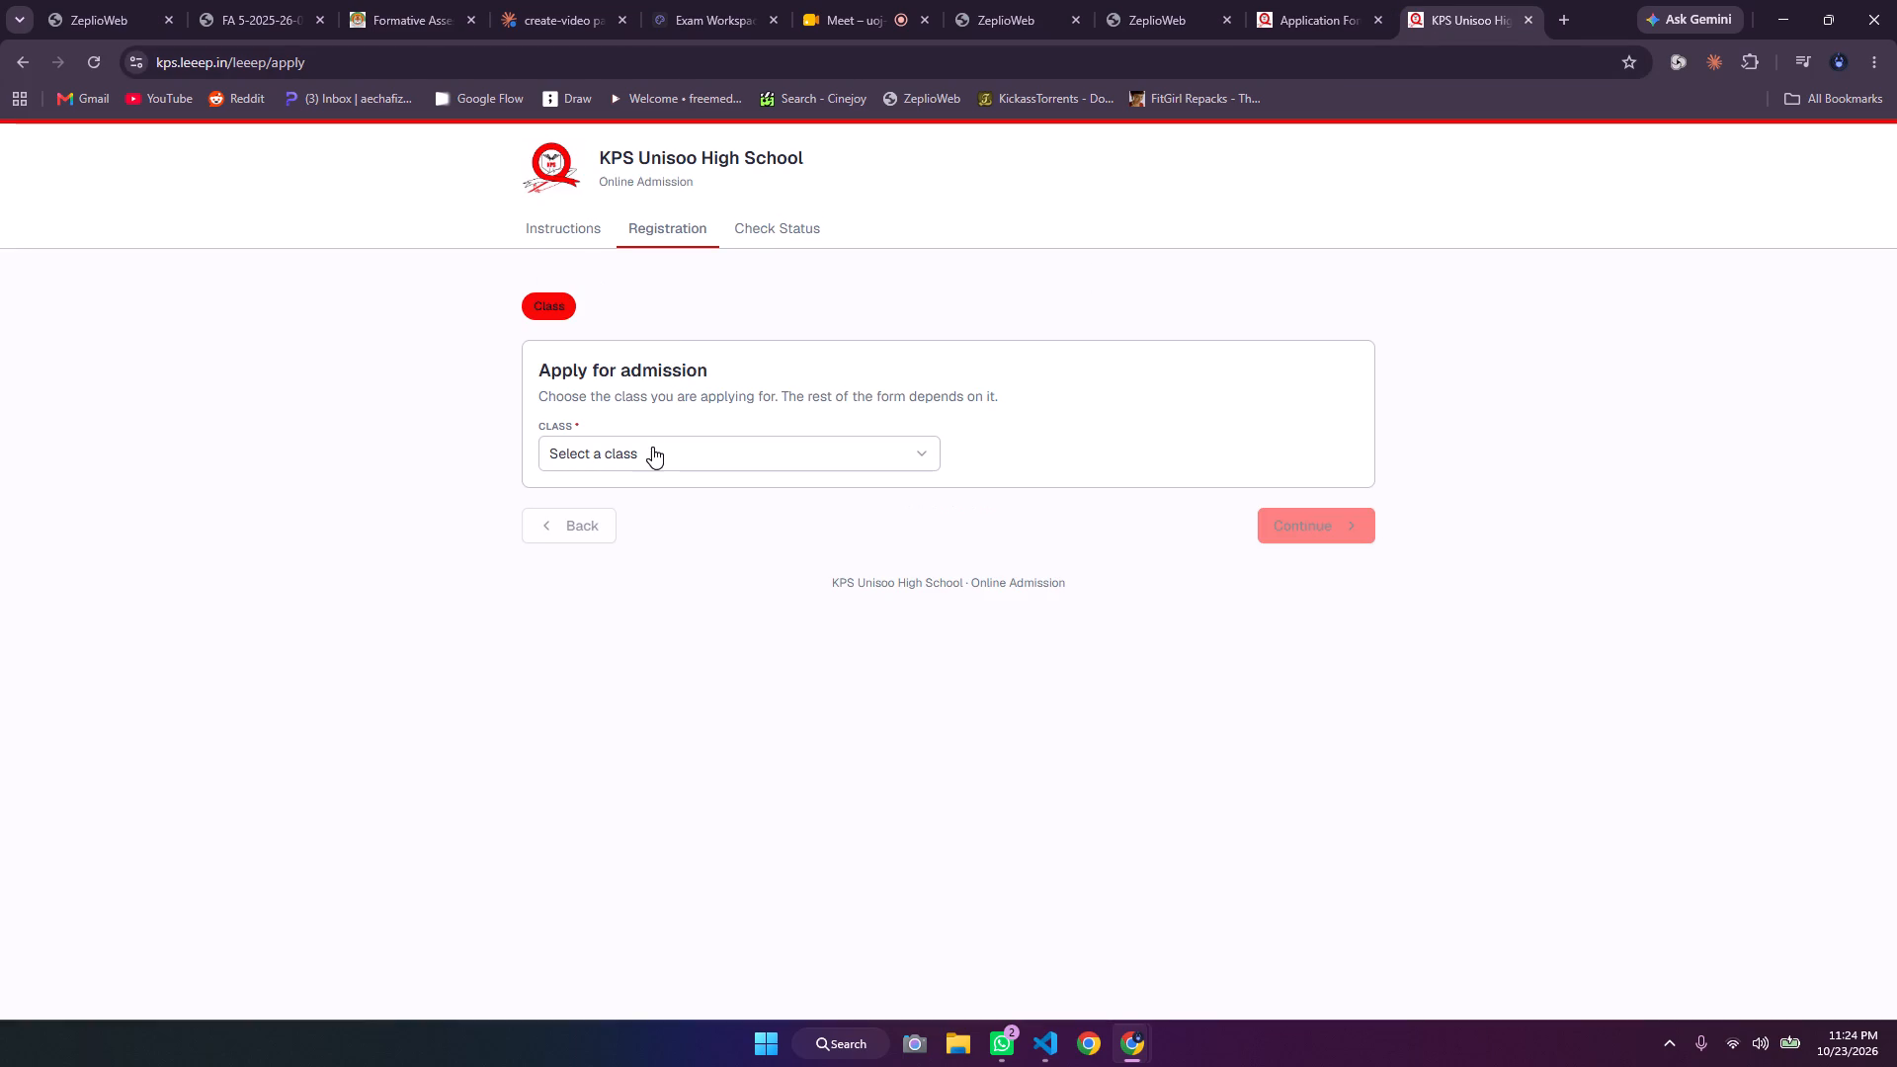
pyautogui.click(692, 487)
pyautogui.click(695, 462)
pyautogui.click(700, 514)
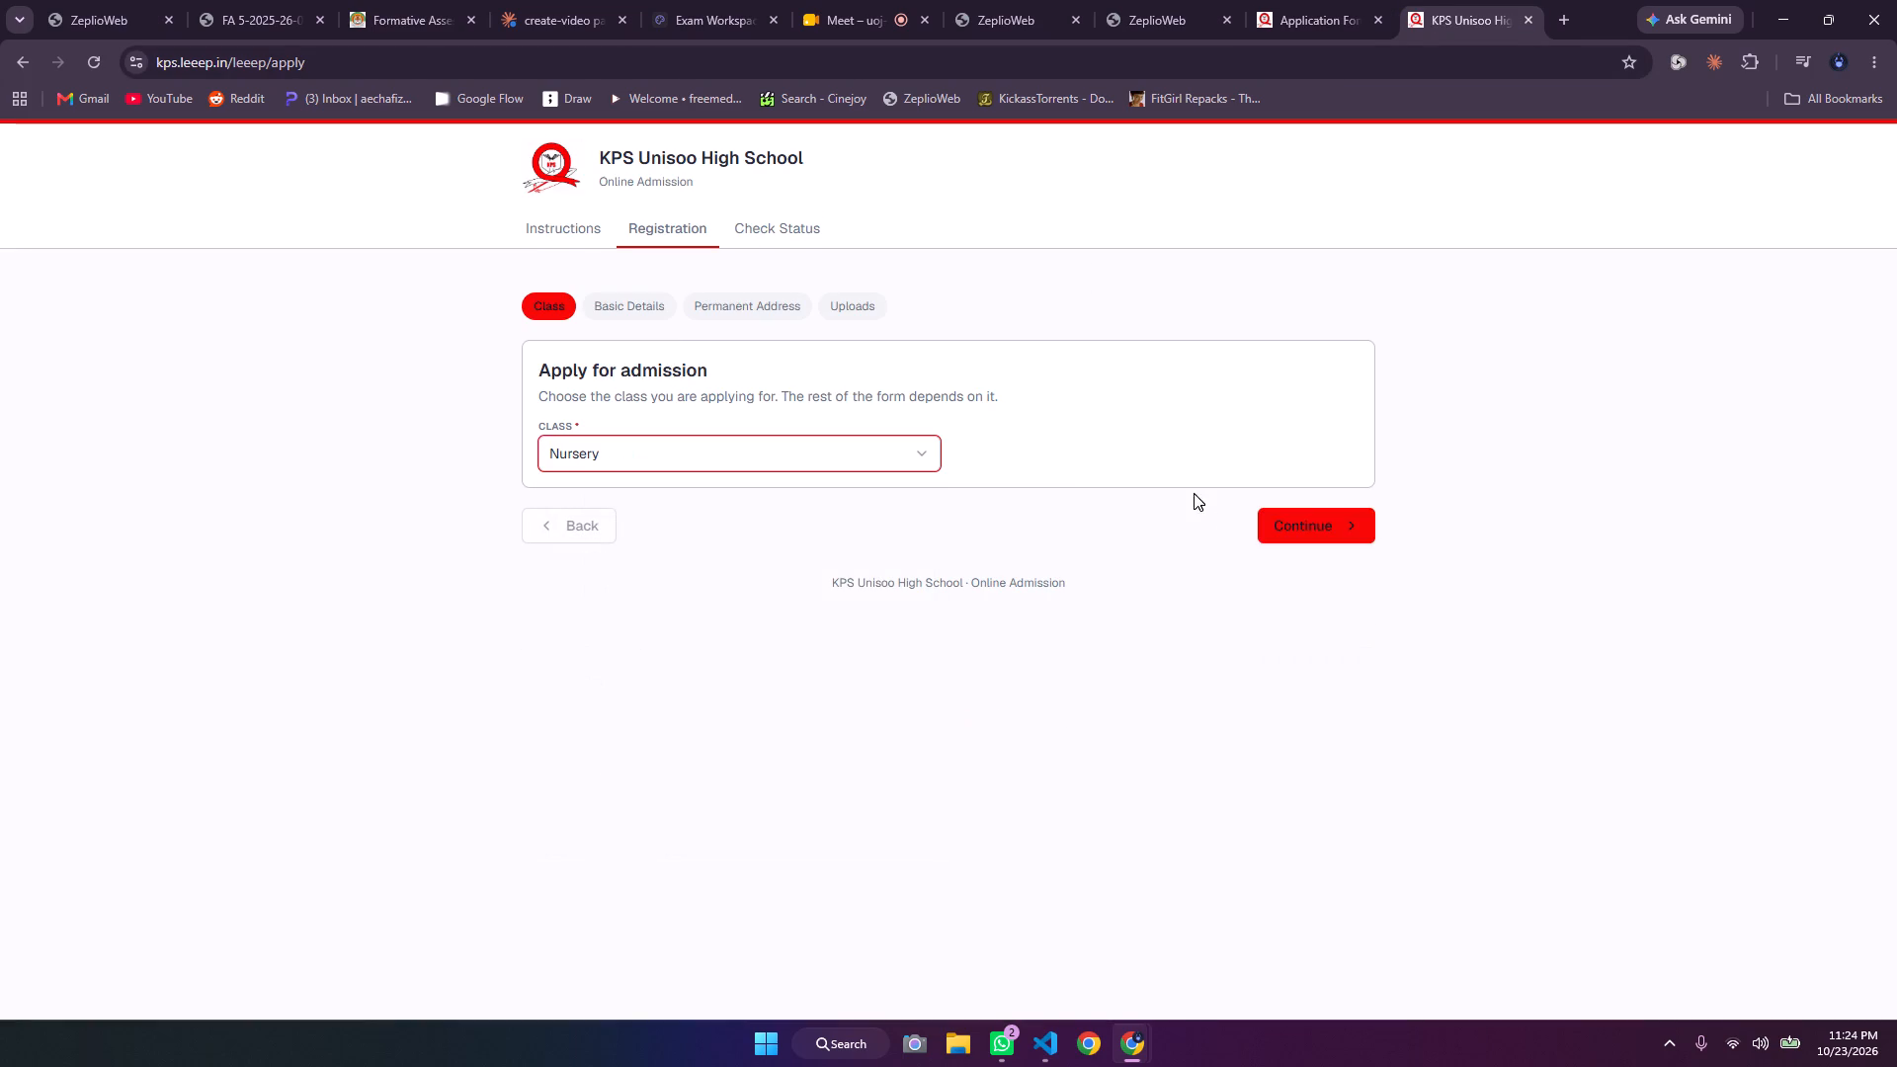
pyautogui.click(1319, 516)
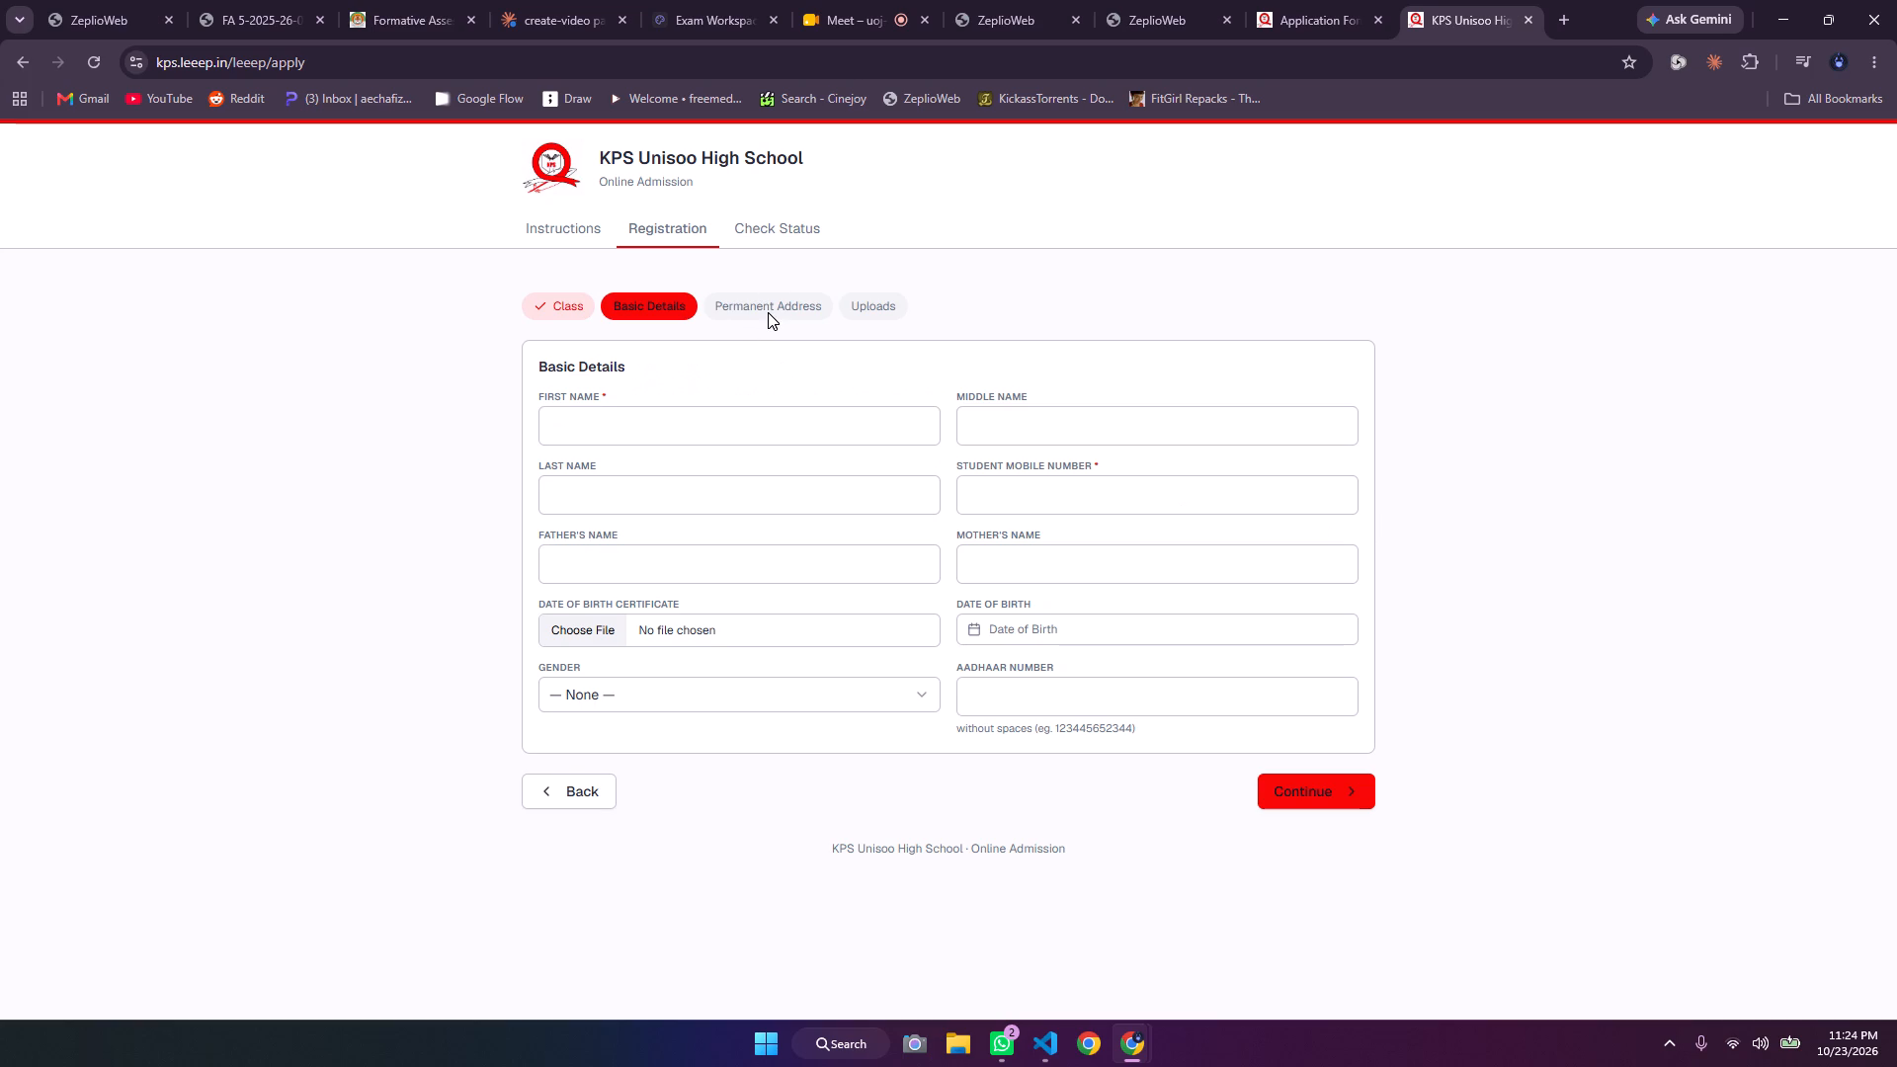
# Enter "efsaff" as the first name and a placeholder student mobile number, and continue to Permanent Address.
pyautogui.click(1352, 792)
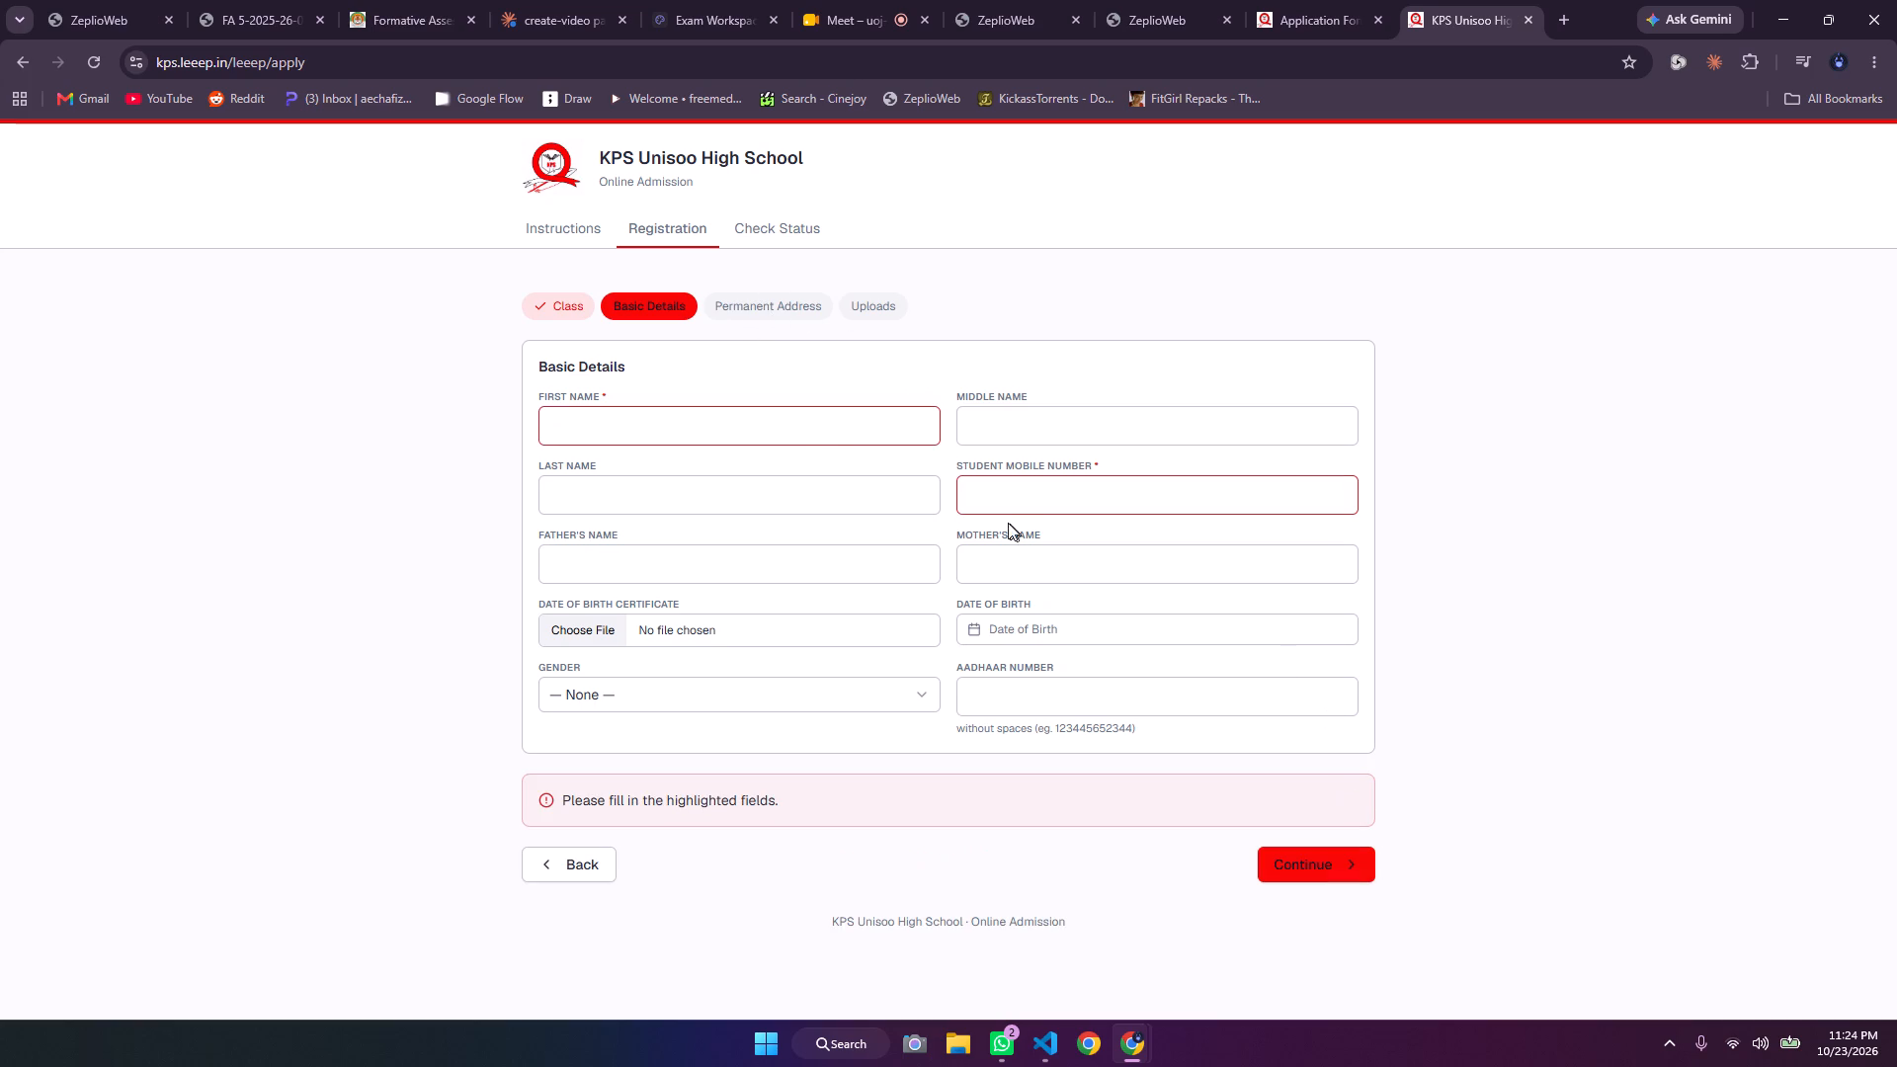
pyautogui.click(802, 438)
pyautogui.write('efsaff')
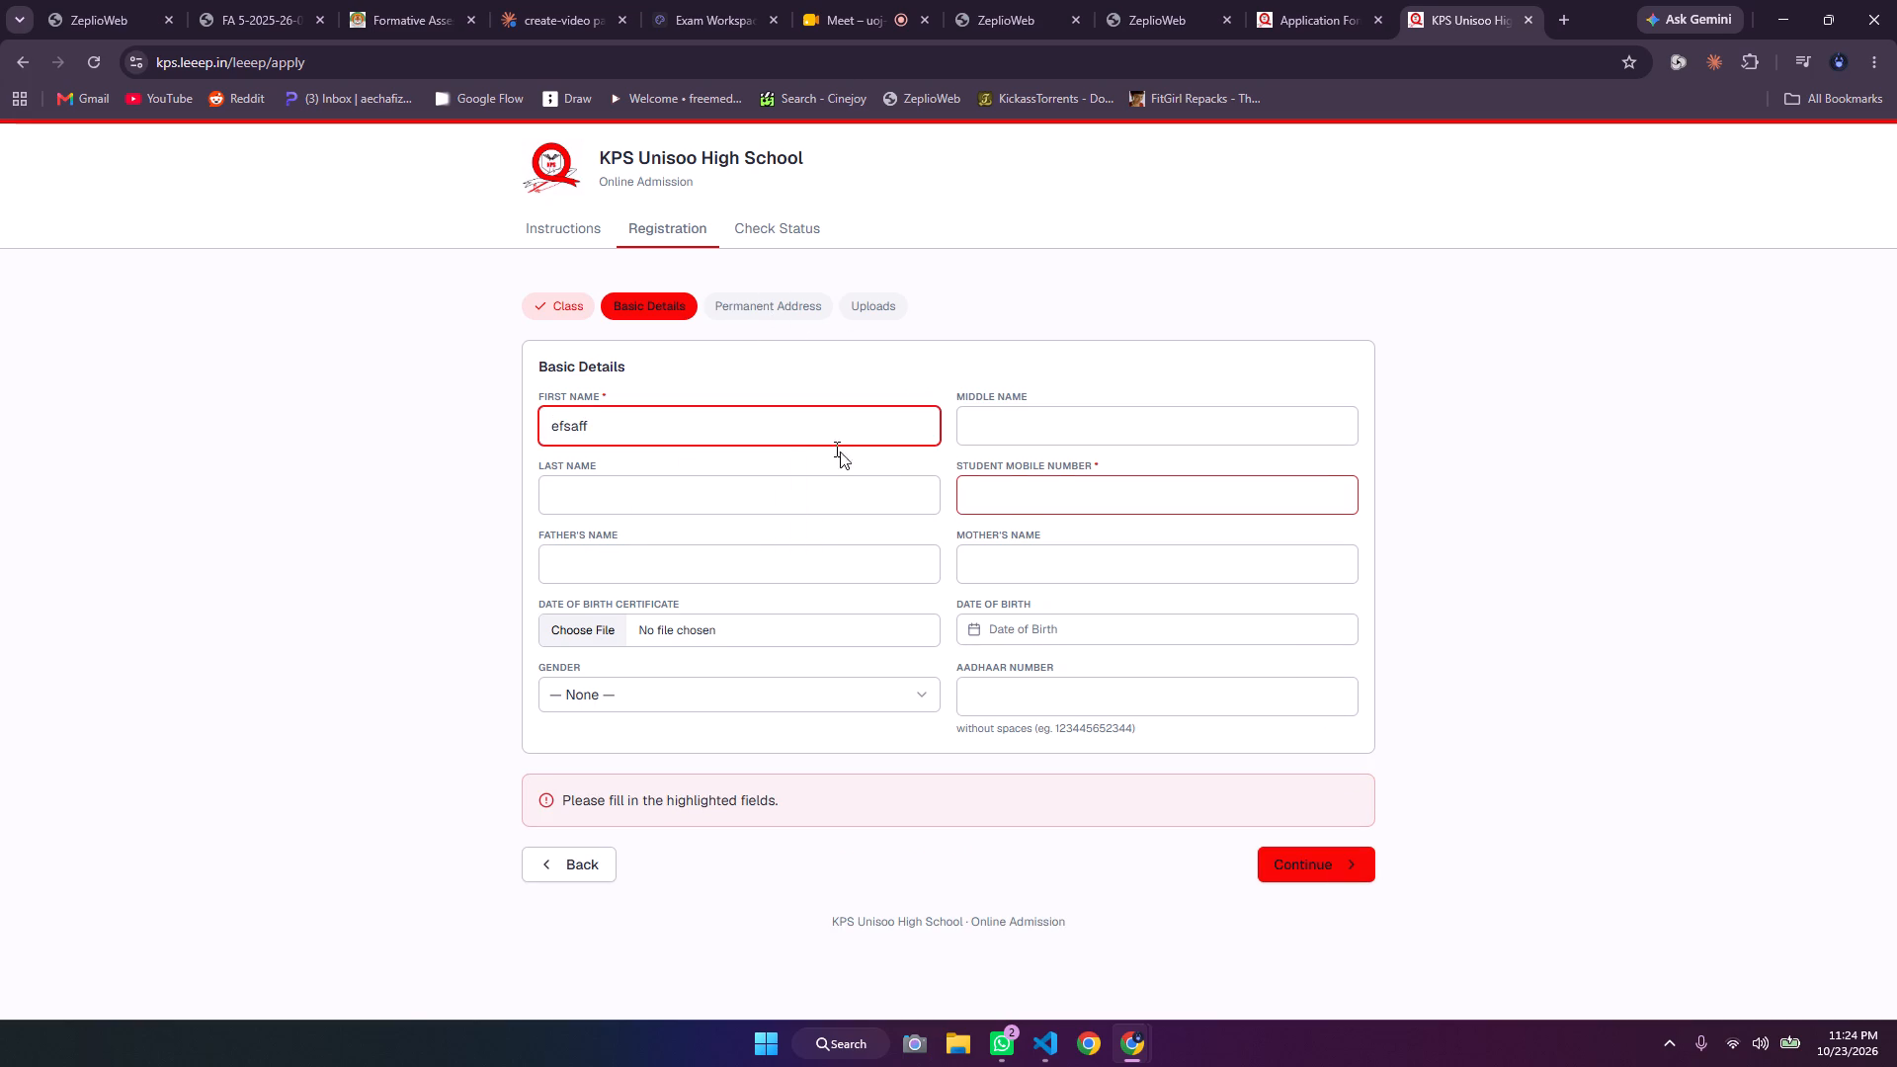
pyautogui.click(1054, 498)
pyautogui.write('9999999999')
pyautogui.click(1285, 861)
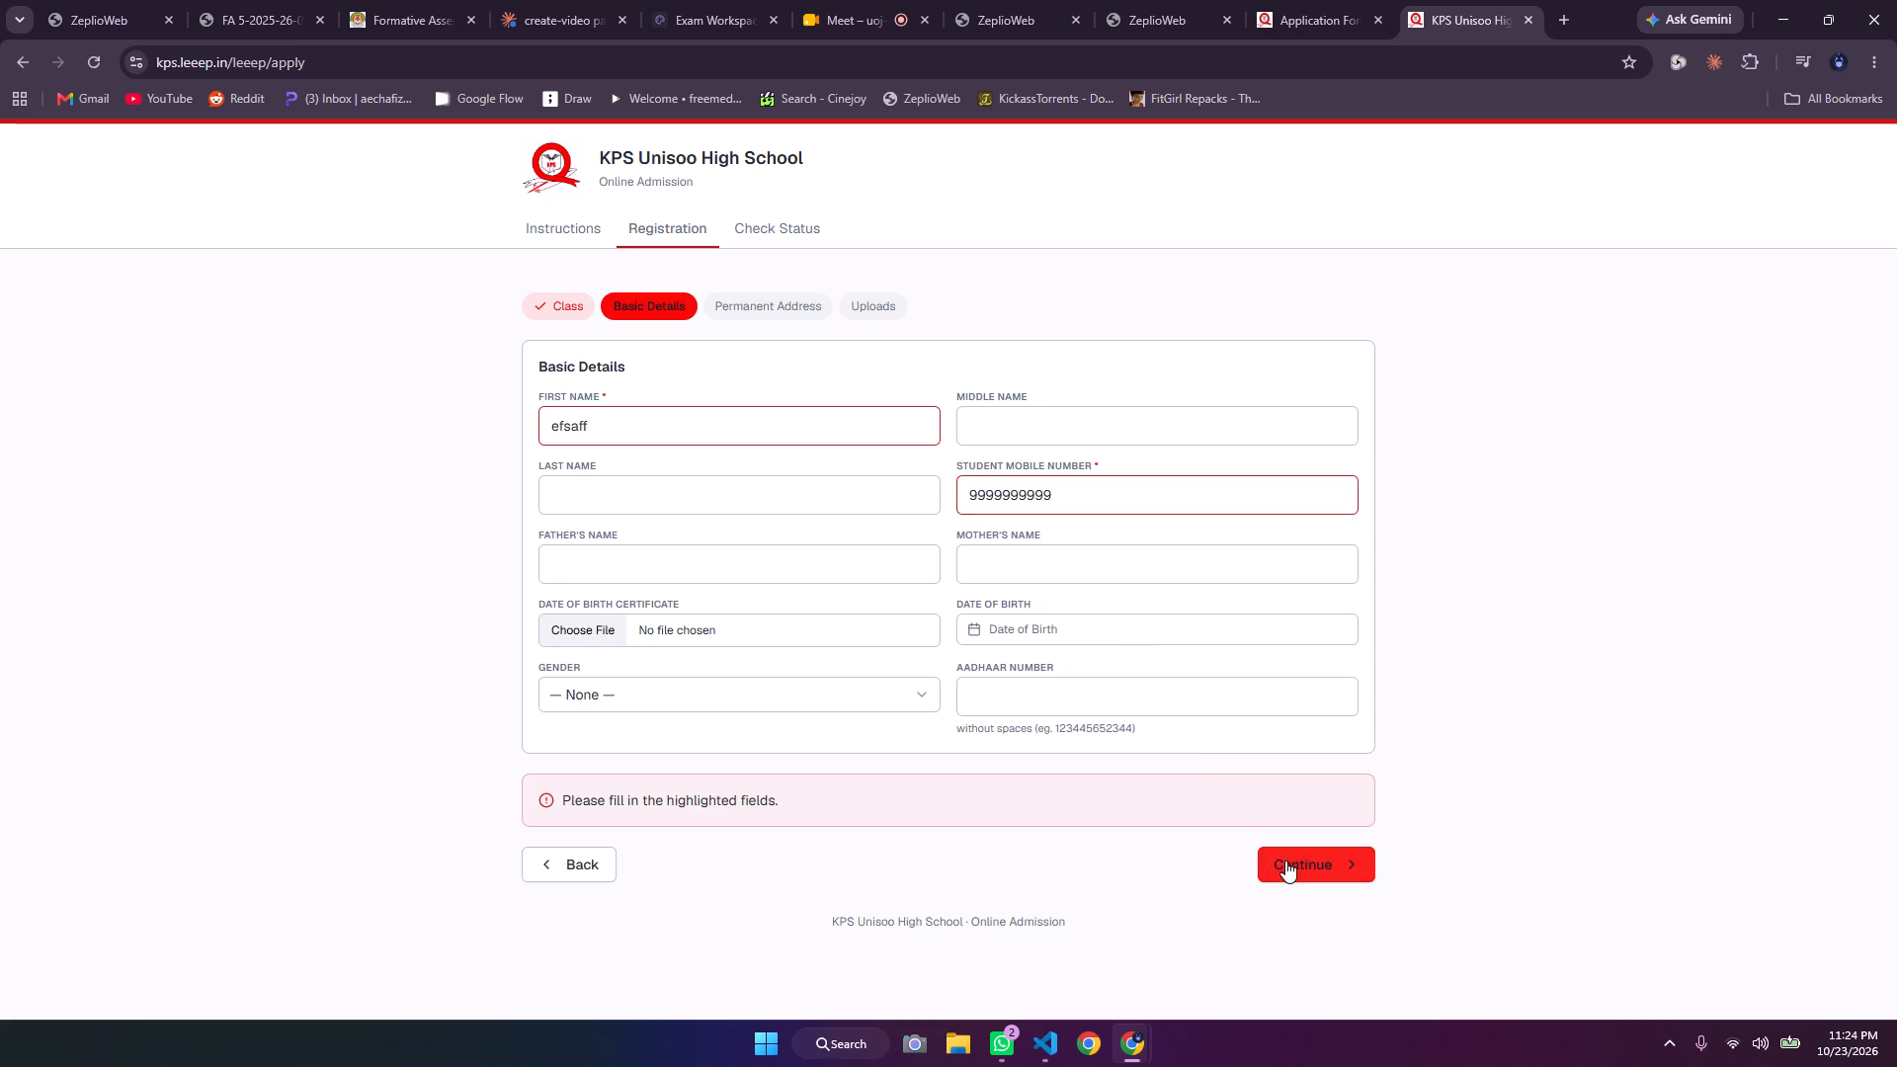
# Leave the Permanent Address fields empty and continue to Uploads to check the remaining sections.
pyautogui.click(831, 436)
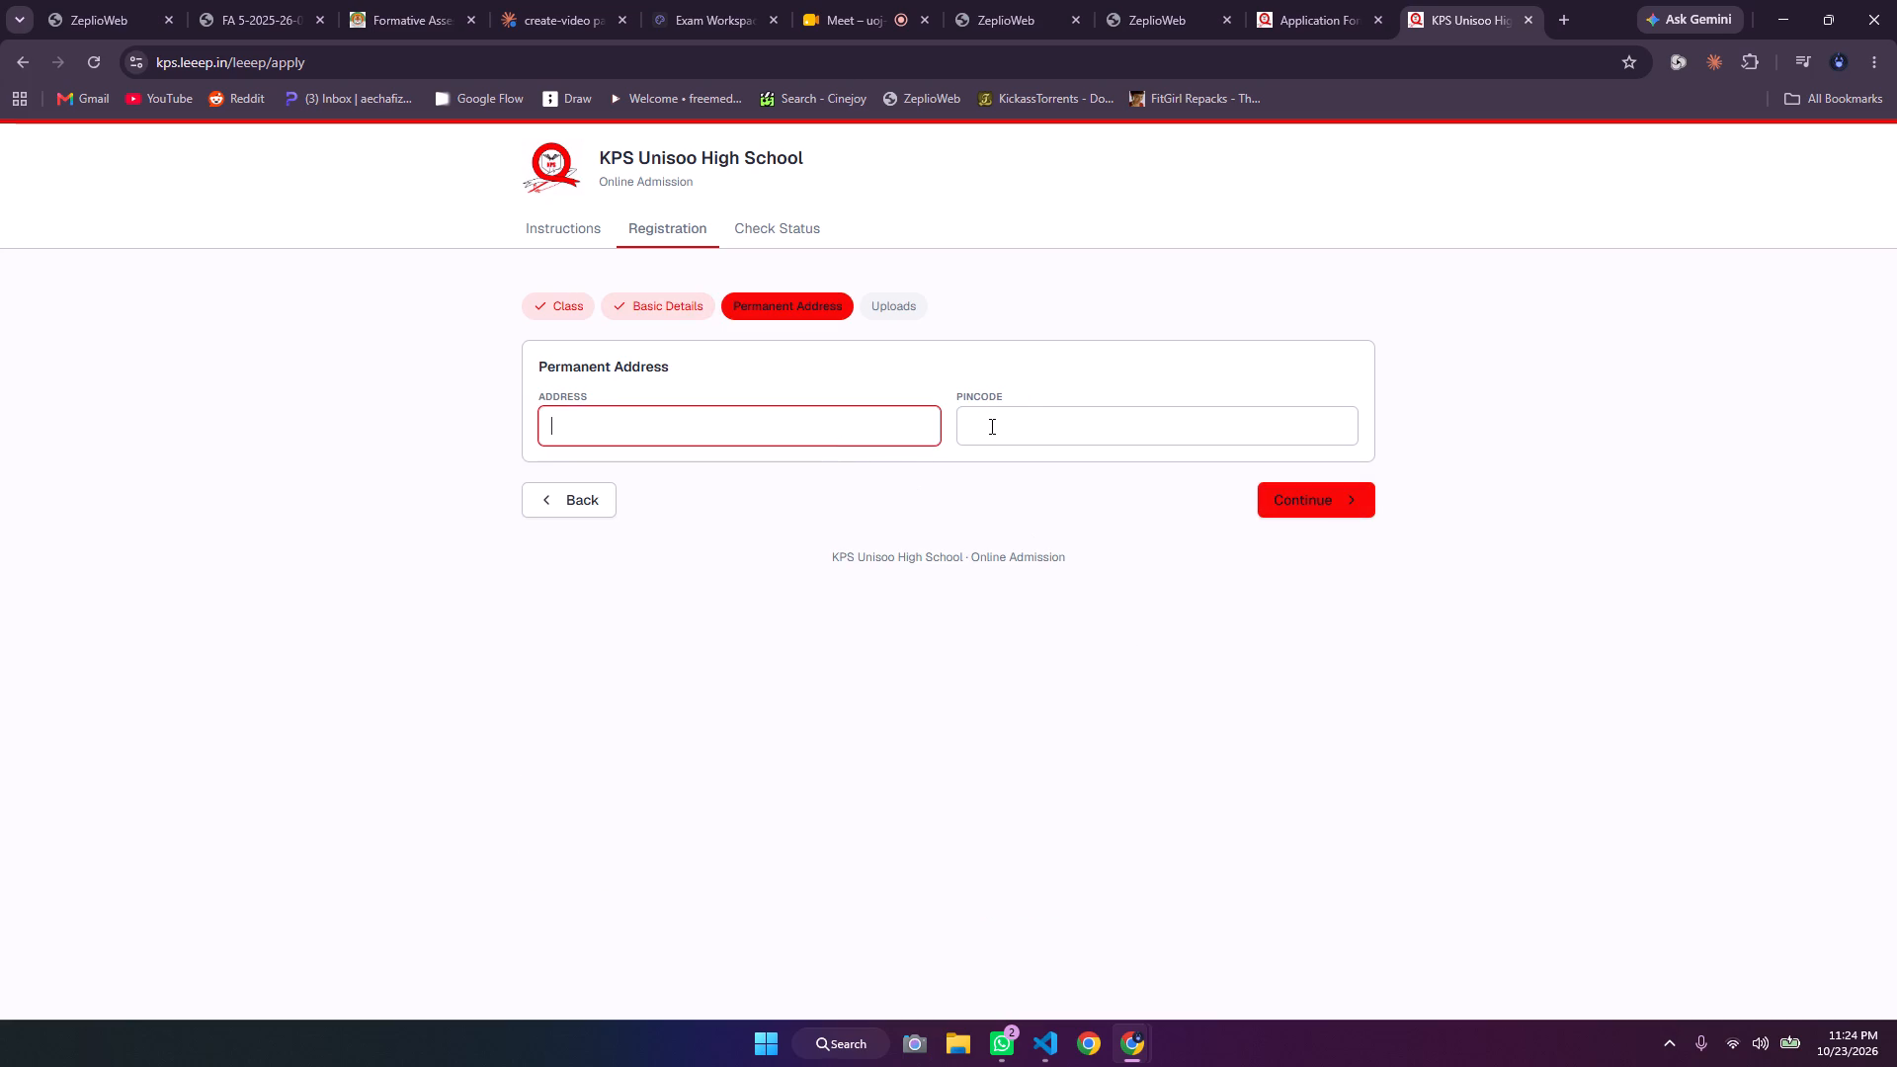
pyautogui.click(990, 426)
pyautogui.click(888, 297)
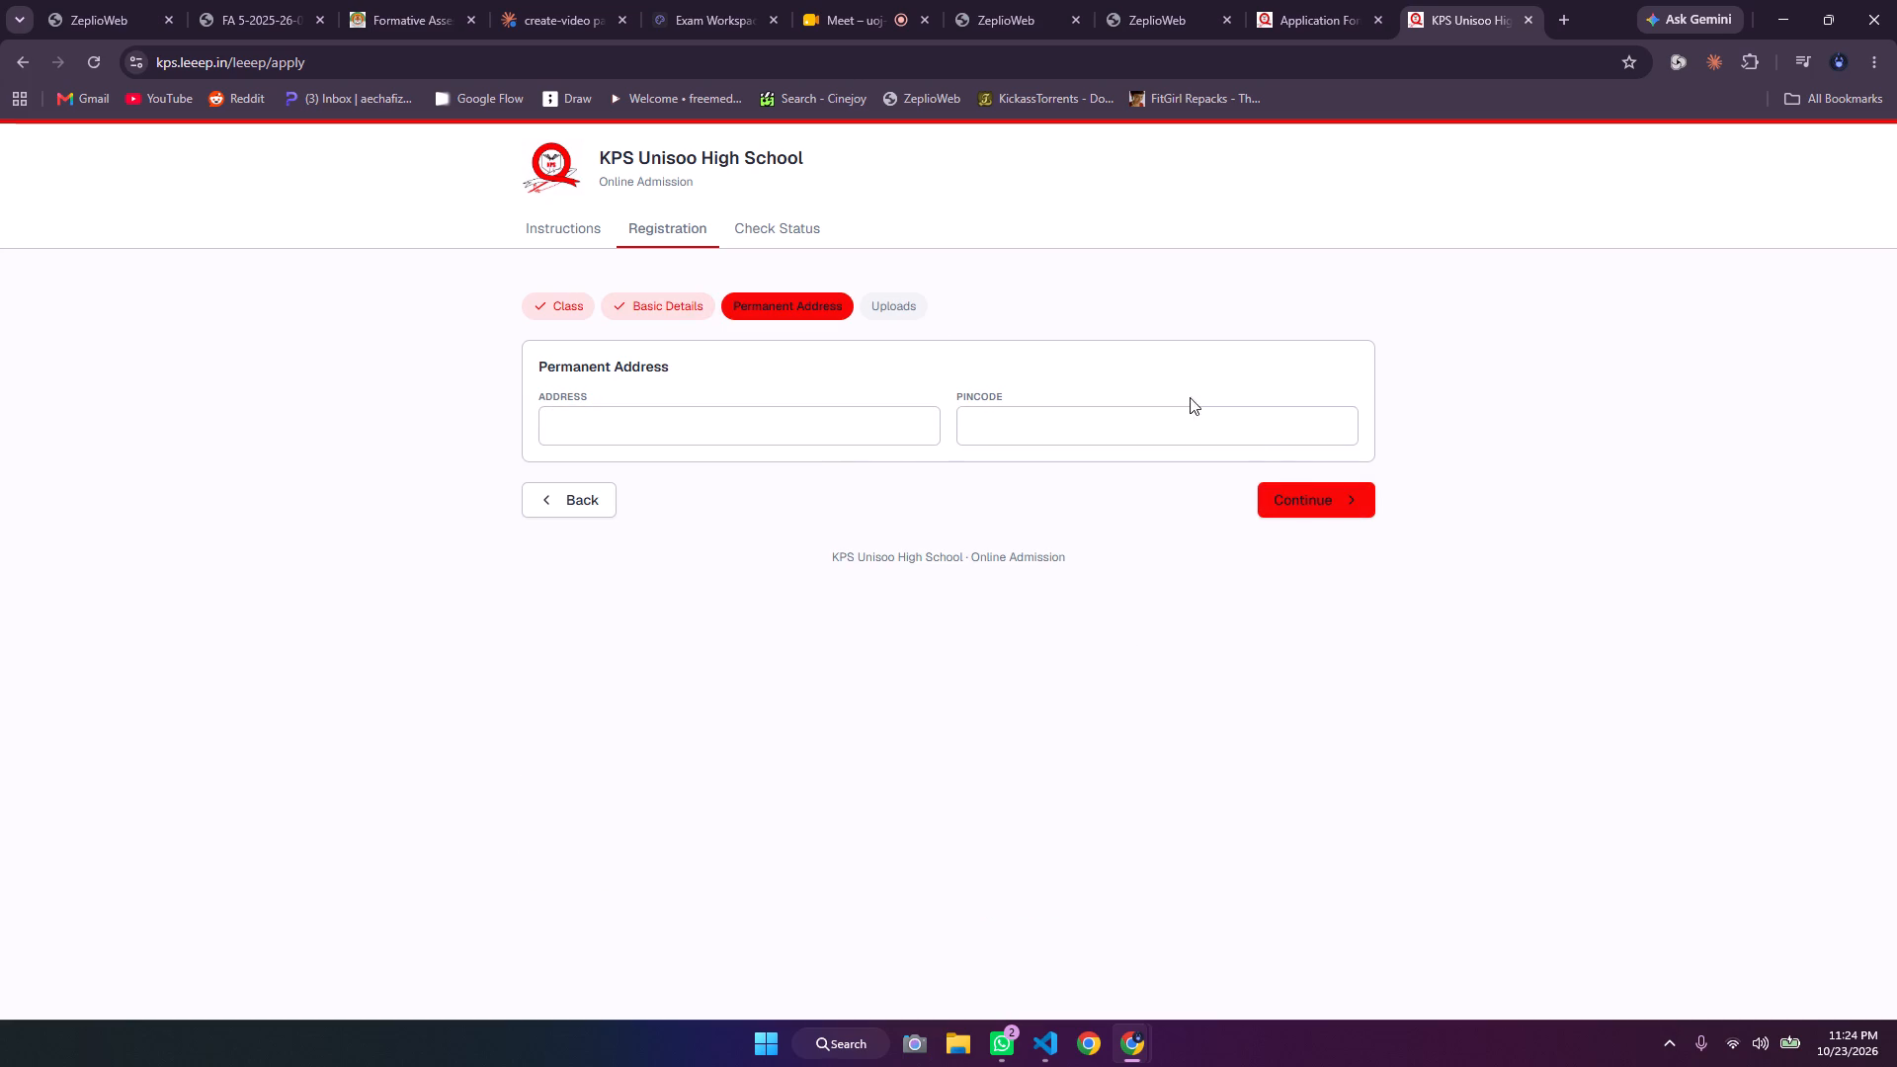
pyautogui.click(1307, 503)
pyautogui.click(1019, 304)
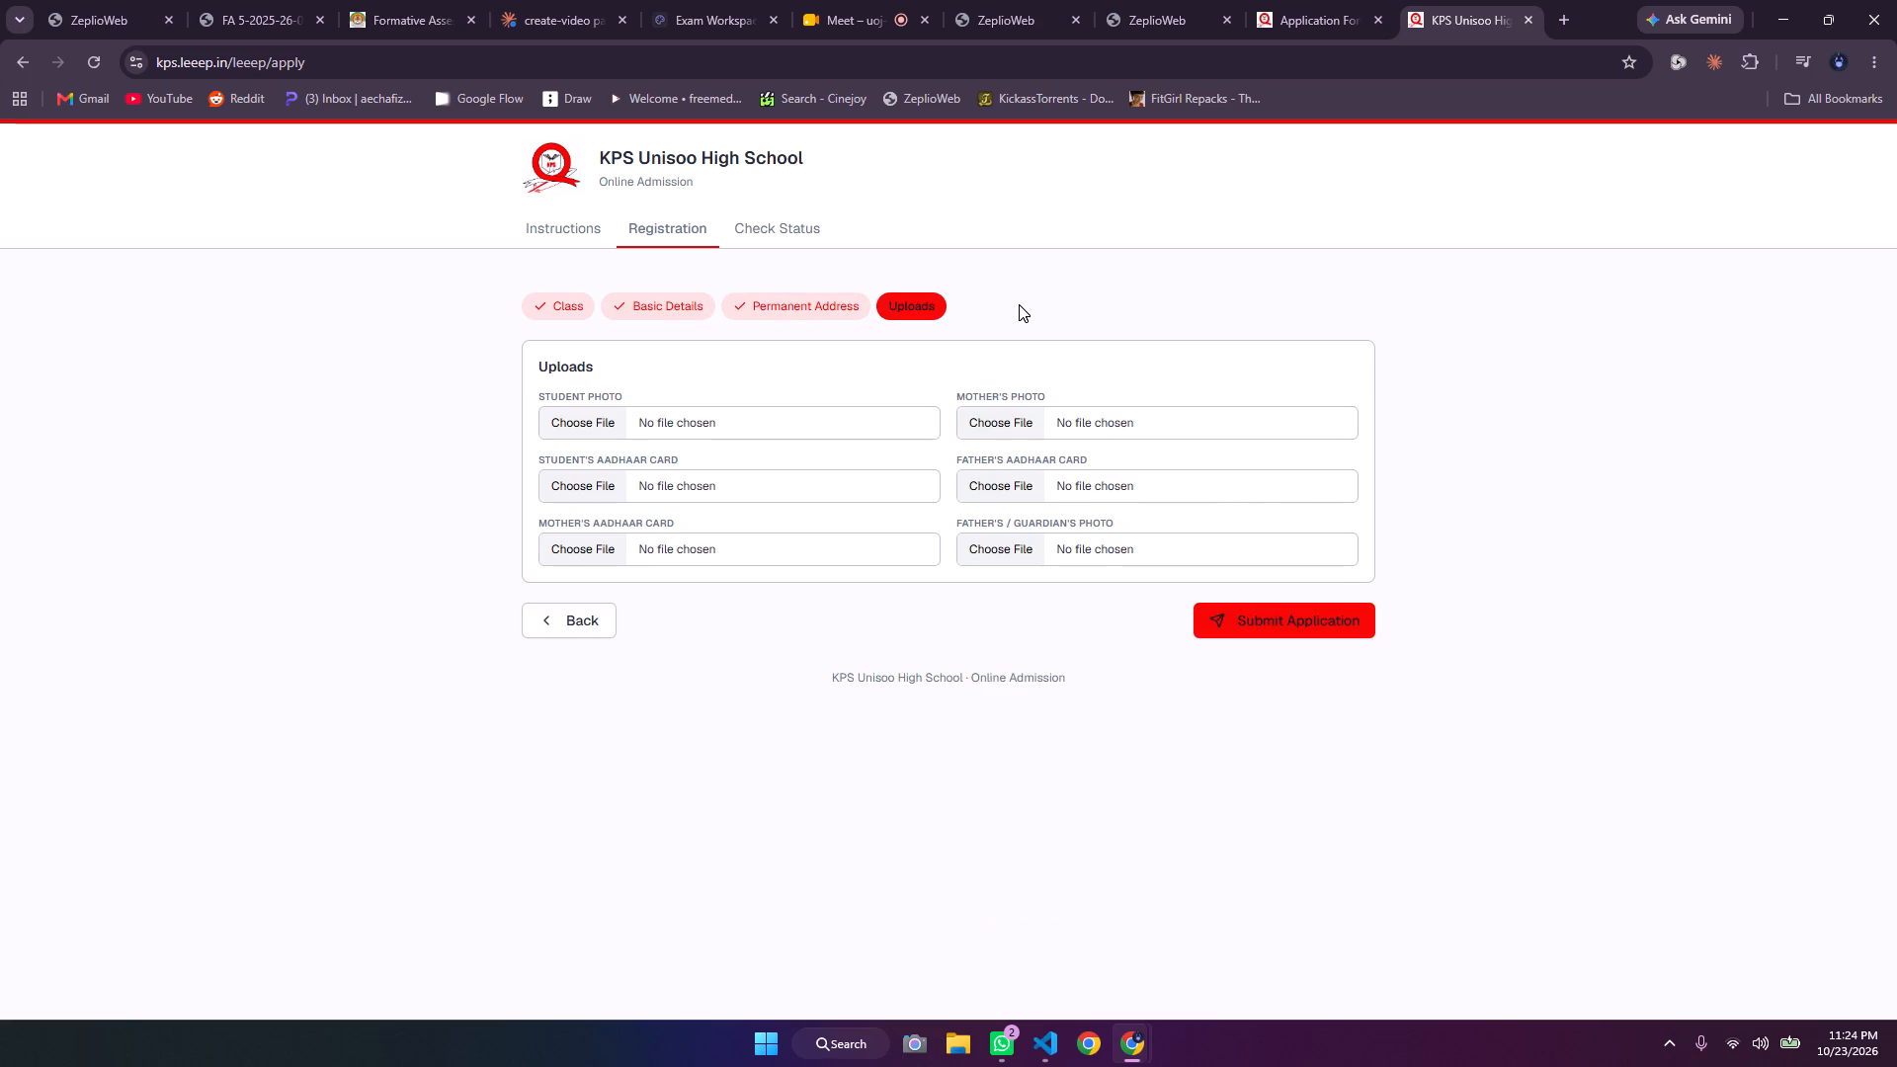
# Go back to Permanent Address on the public form and copy the Address field label.
pyautogui.click(815, 294)
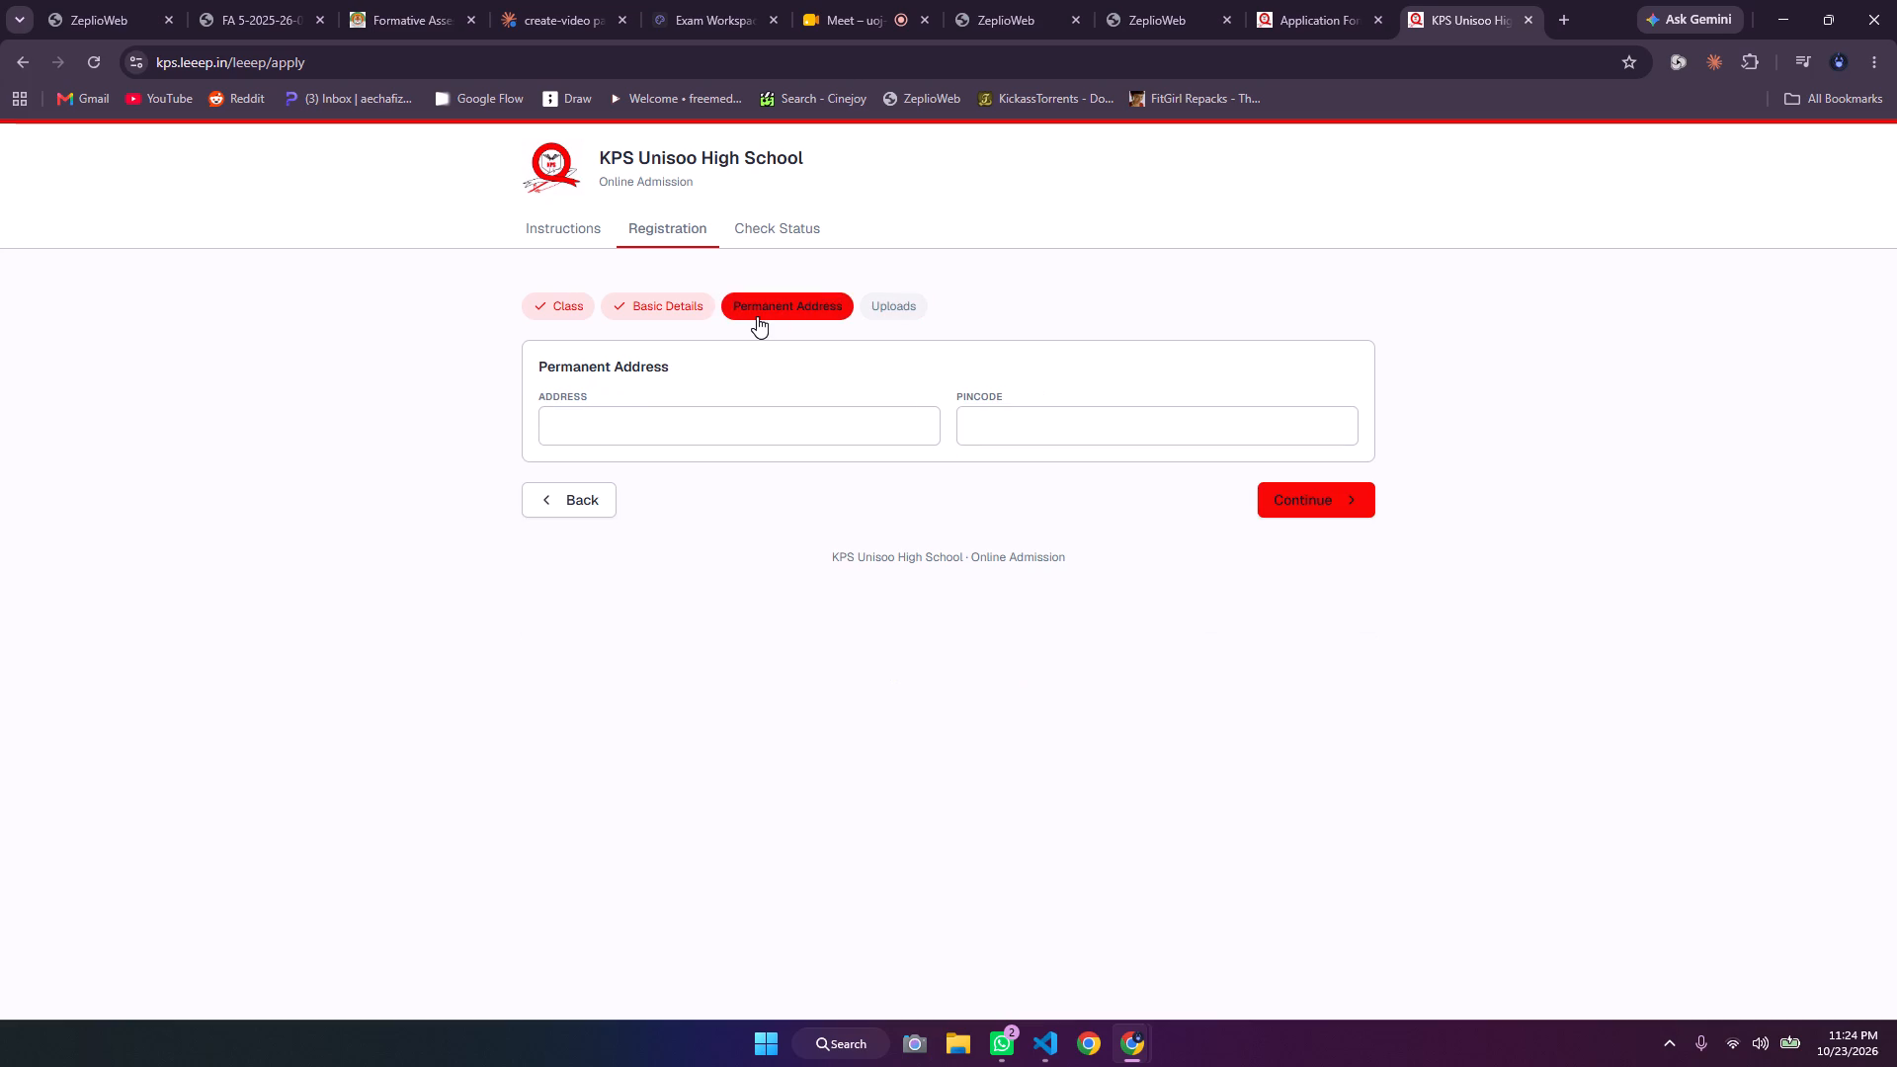
pyautogui.moveTo(652, 363); pyautogui.dragTo(609, 372)
pyautogui.click(570, 391)
pyautogui.moveTo(594, 393); pyautogui.dragTo(537, 396)
pyautogui.moveTo(537, 396); pyautogui.dragTo(535, 395)
pyautogui.hotkey('ctrl', 'c')
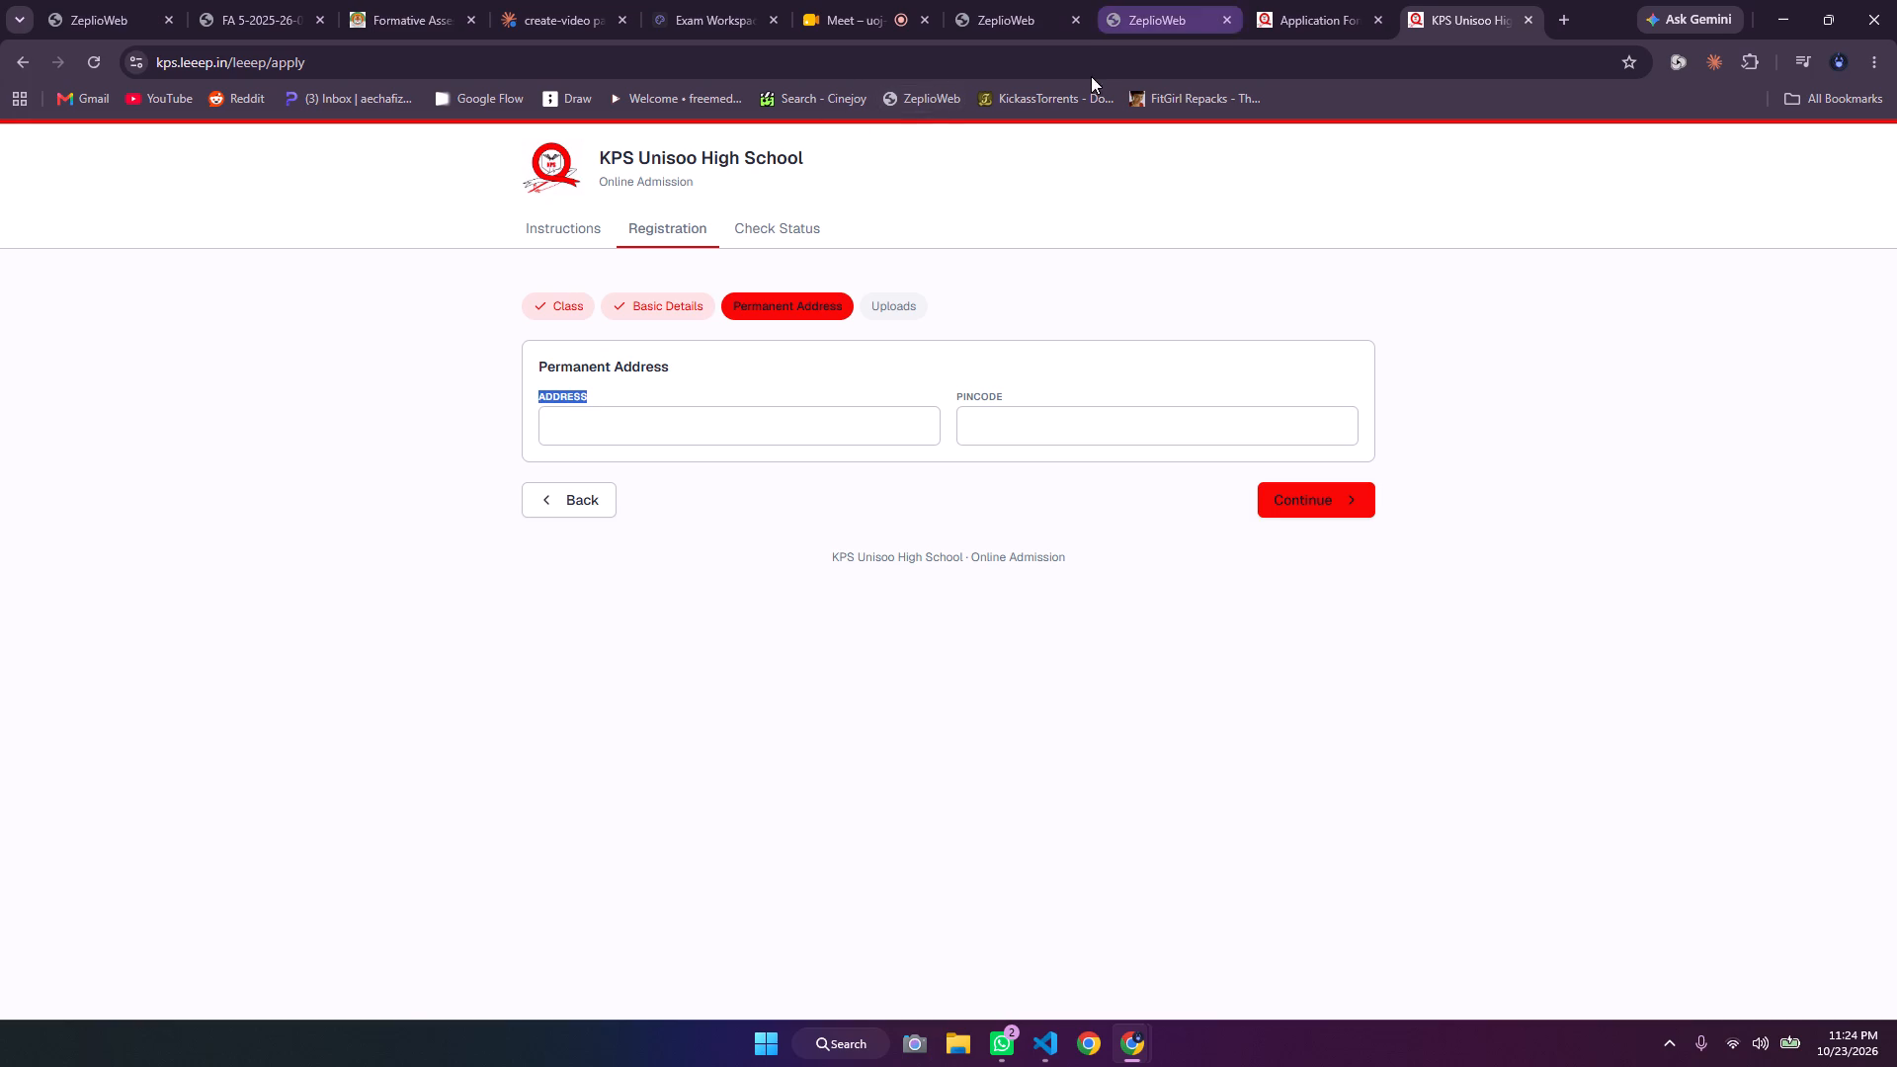
# Return the public registration form to its Class step.
pyautogui.click(563, 324)
pyautogui.click(564, 309)
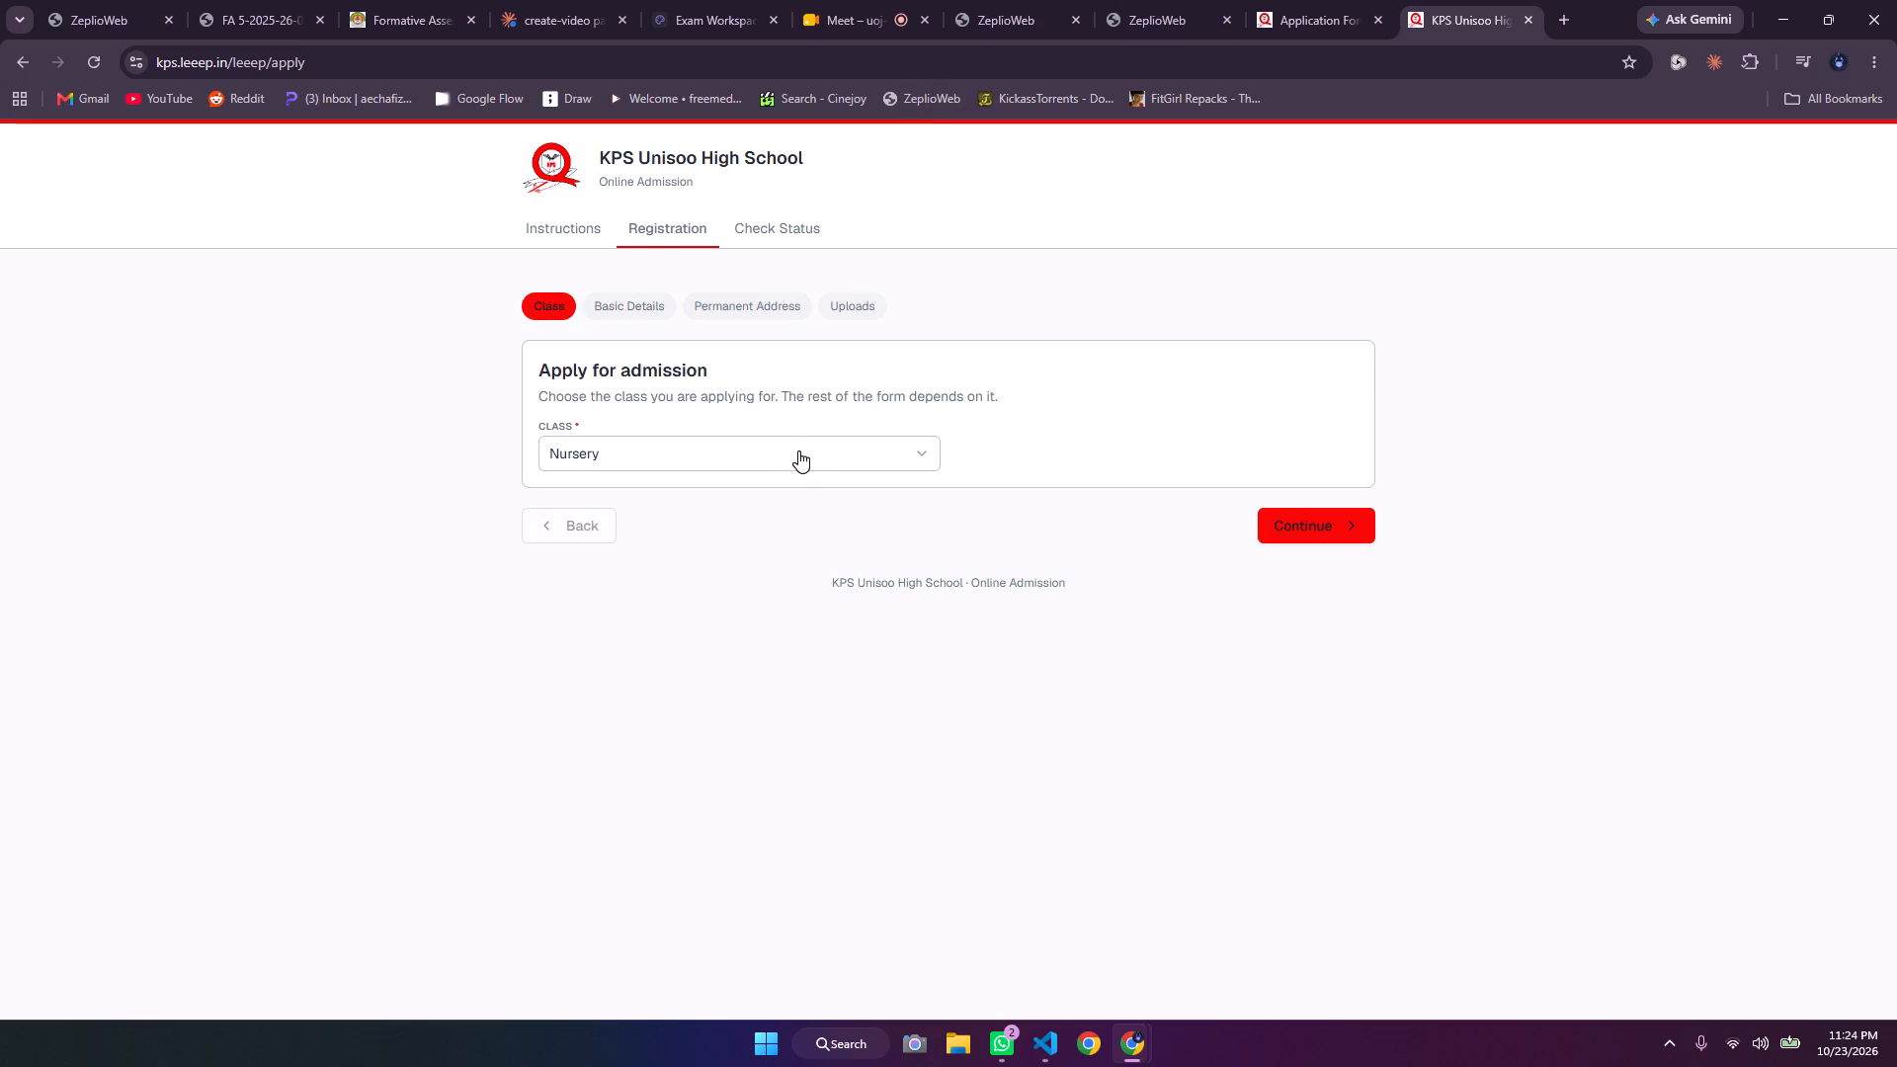
# Search the application form configuration for "Address" to locate the Permanent Address section's fields.
pyautogui.click(1302, 0)
pyautogui.scroll(-4, 818, 533)
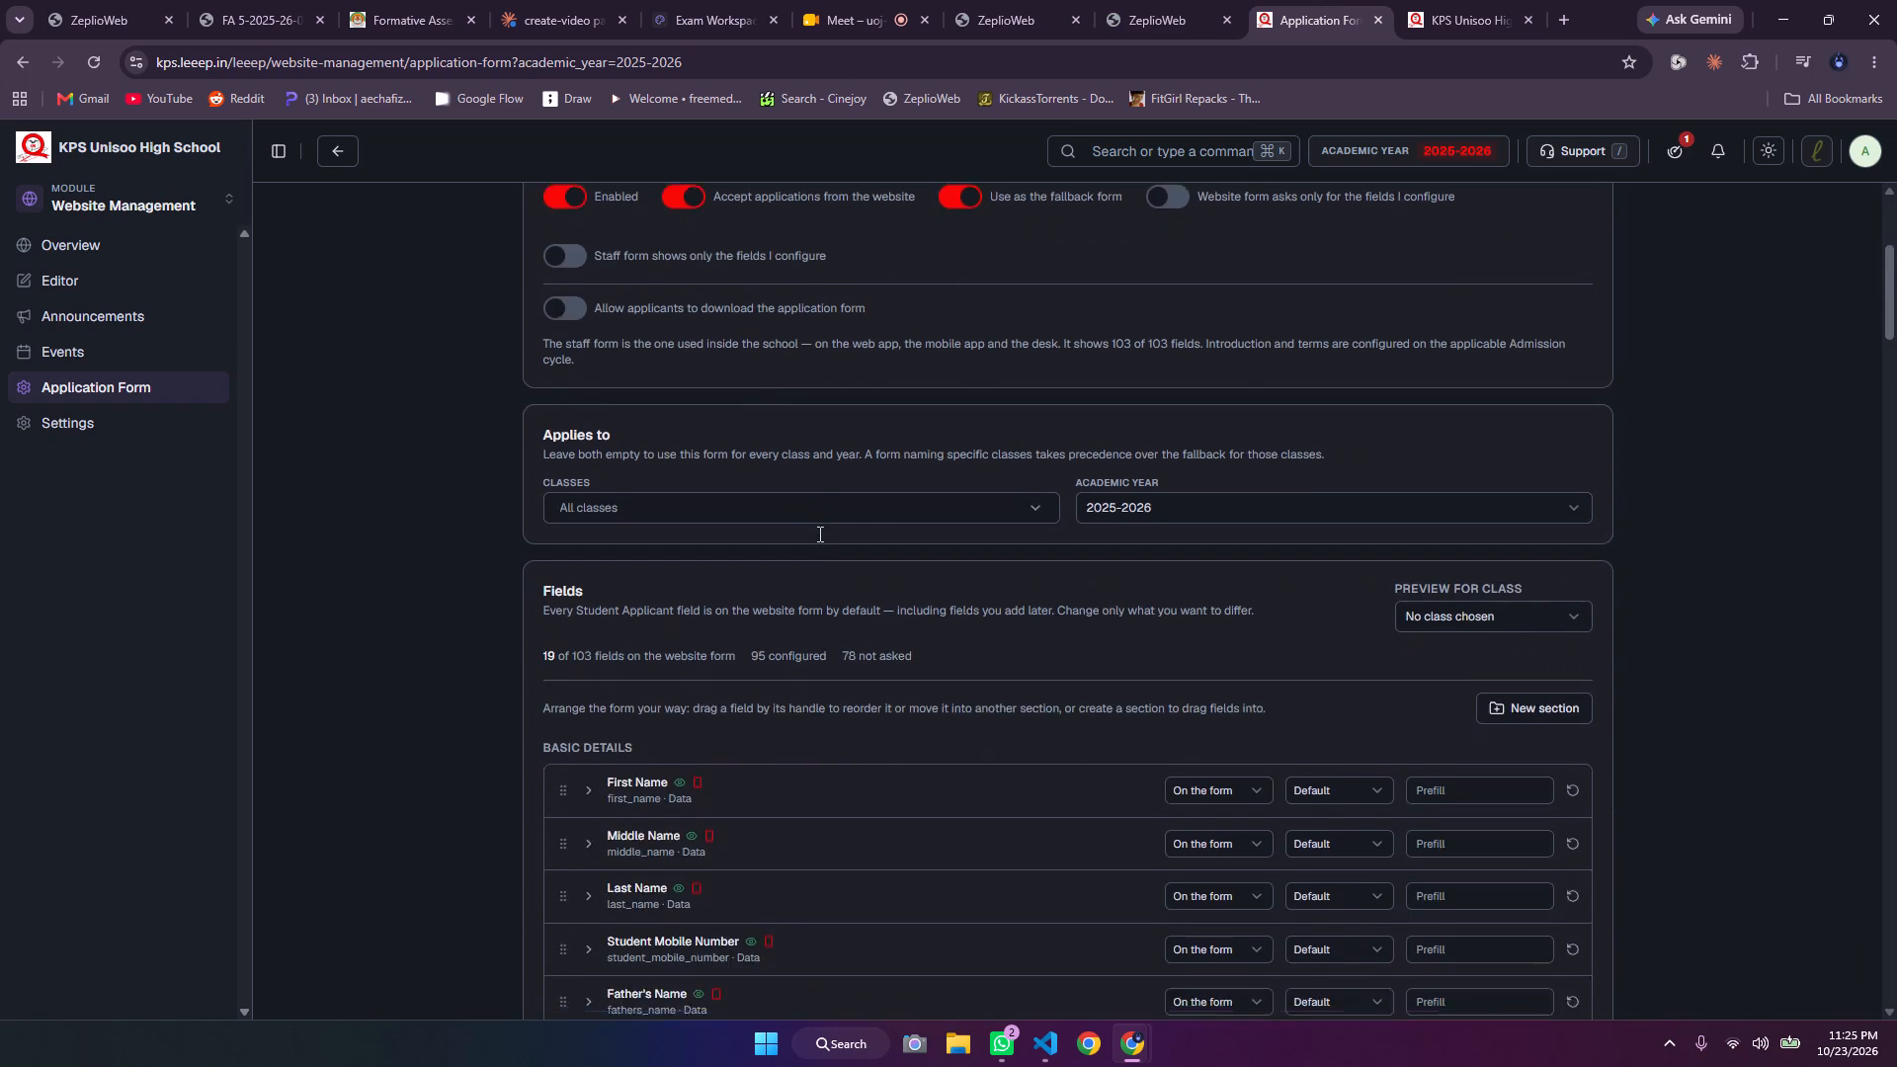
pyautogui.scroll(-2, 818, 533)
pyautogui.scroll(2, 818, 533)
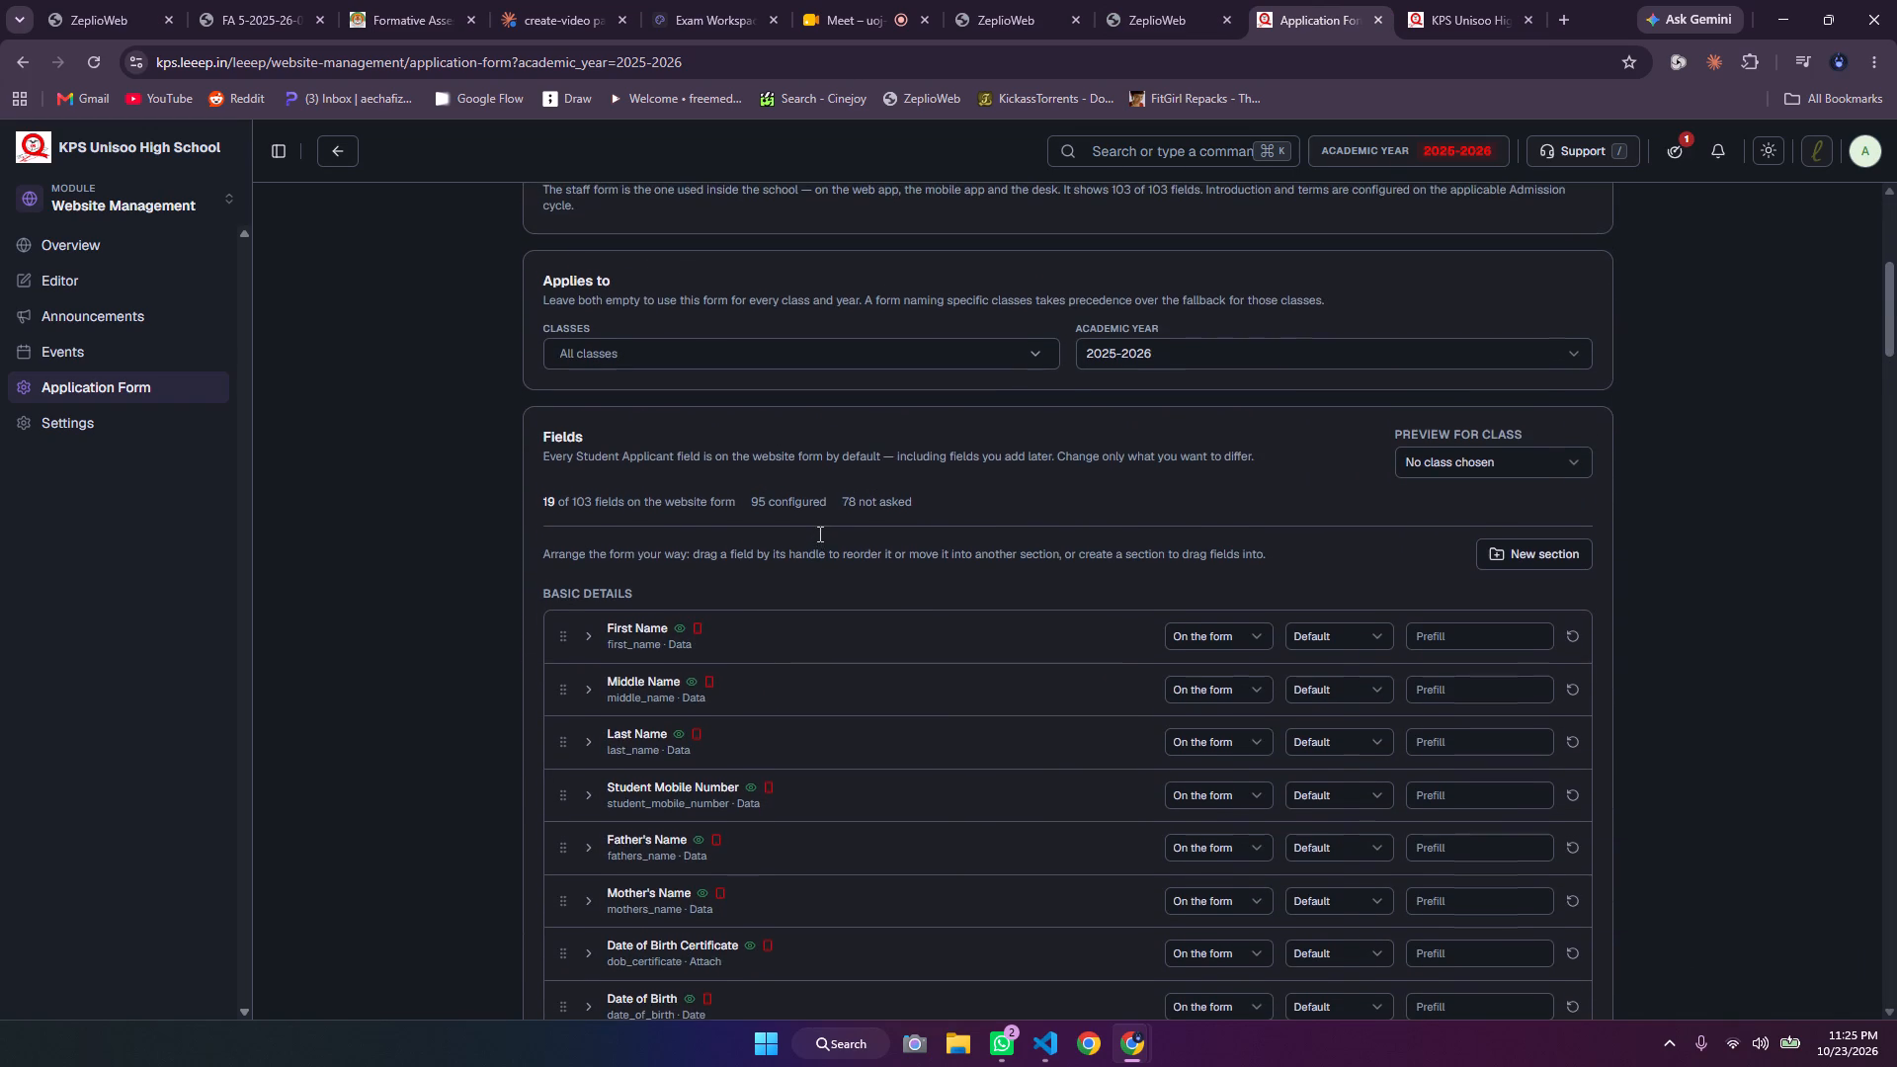
pyautogui.scroll(1, 818, 533)
pyautogui.scroll(-2, 689, 439)
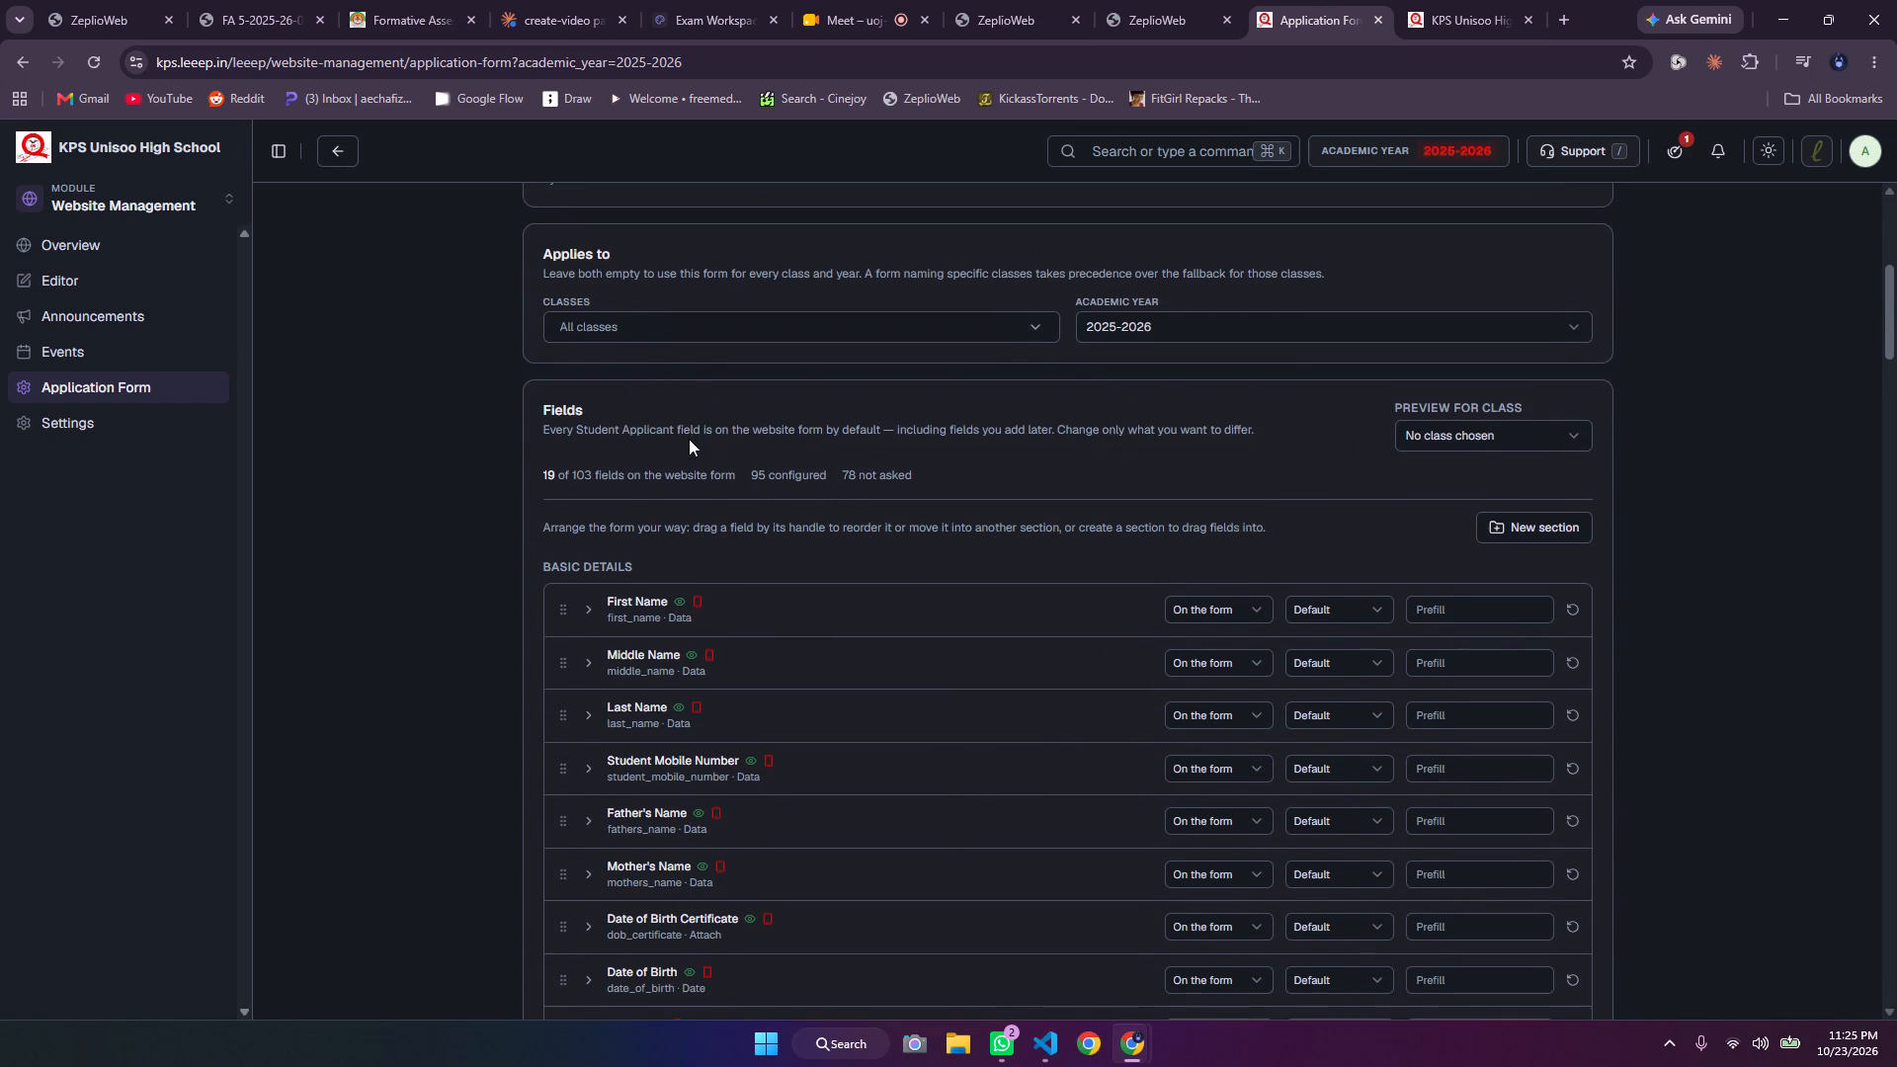
pyautogui.scroll(-2, 689, 439)
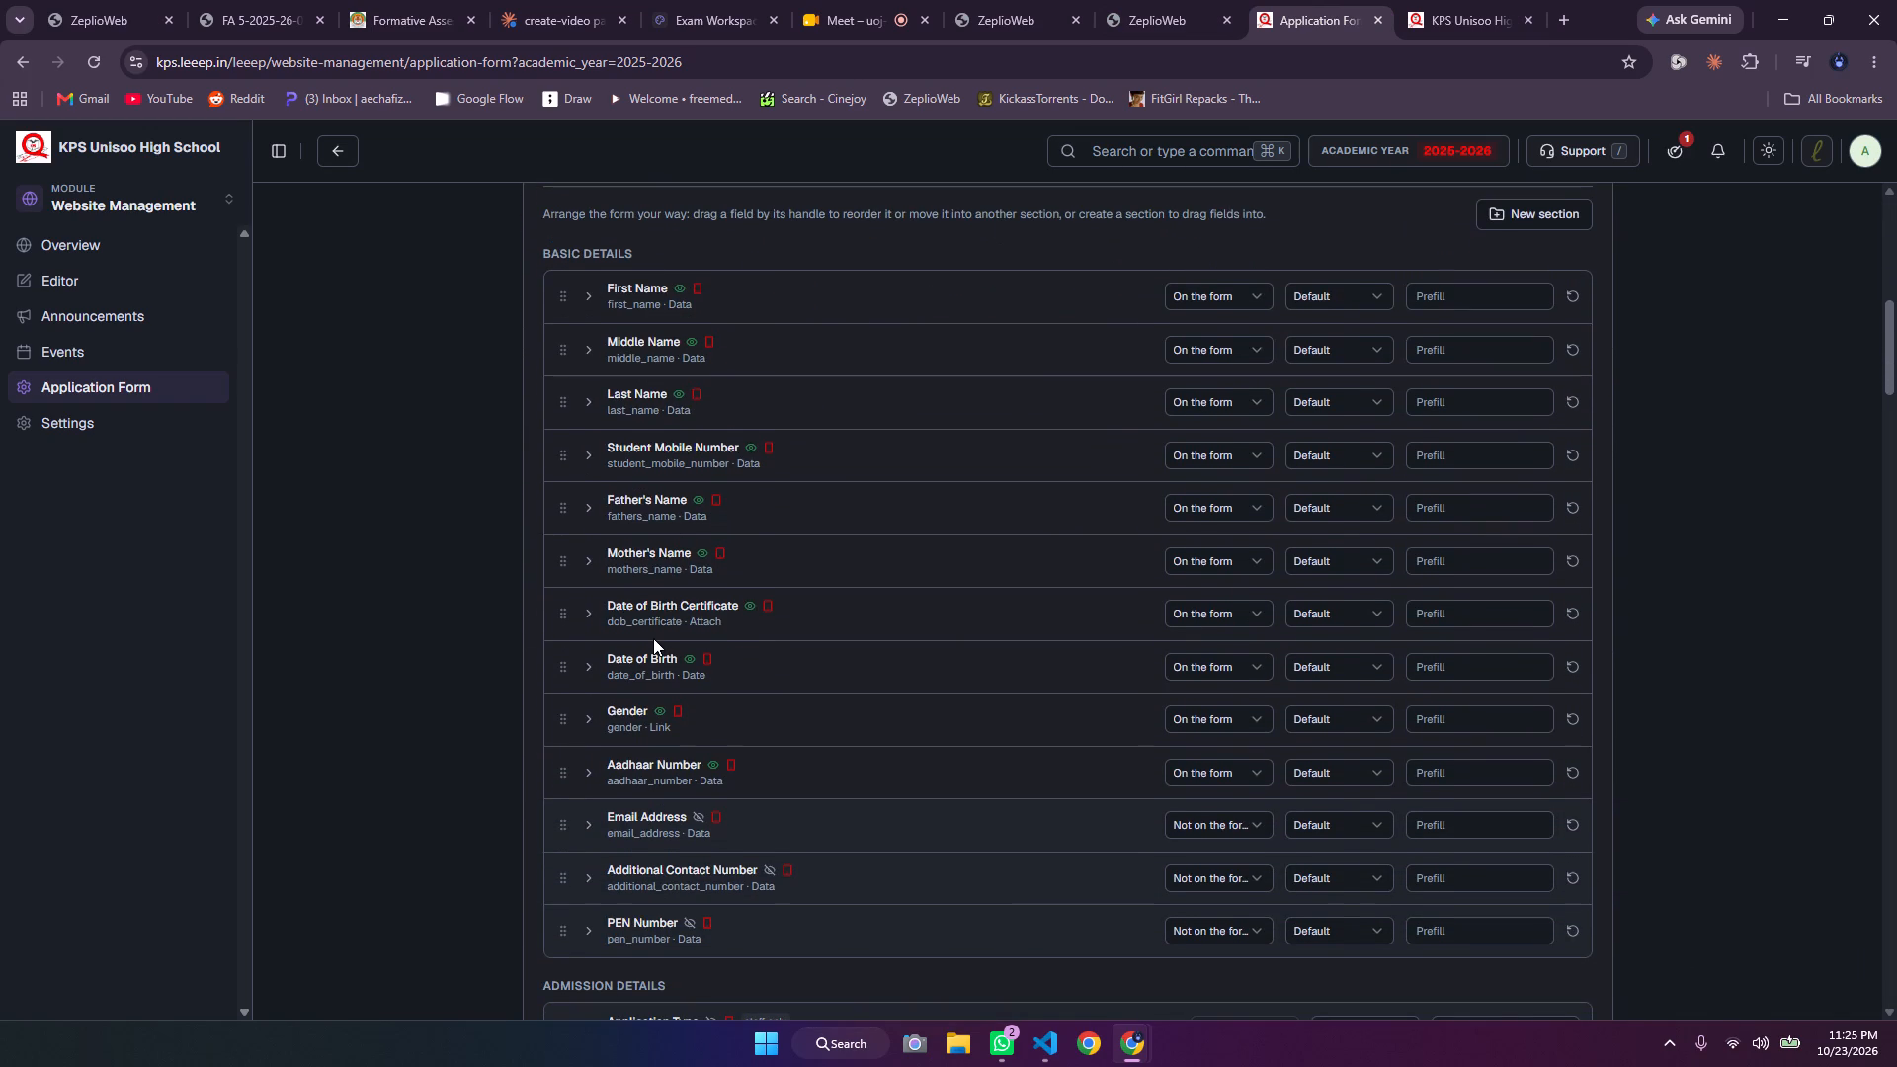
pyautogui.hotkey('ctrl', 'f')
pyautogui.hotkey('ctrl', 'v')
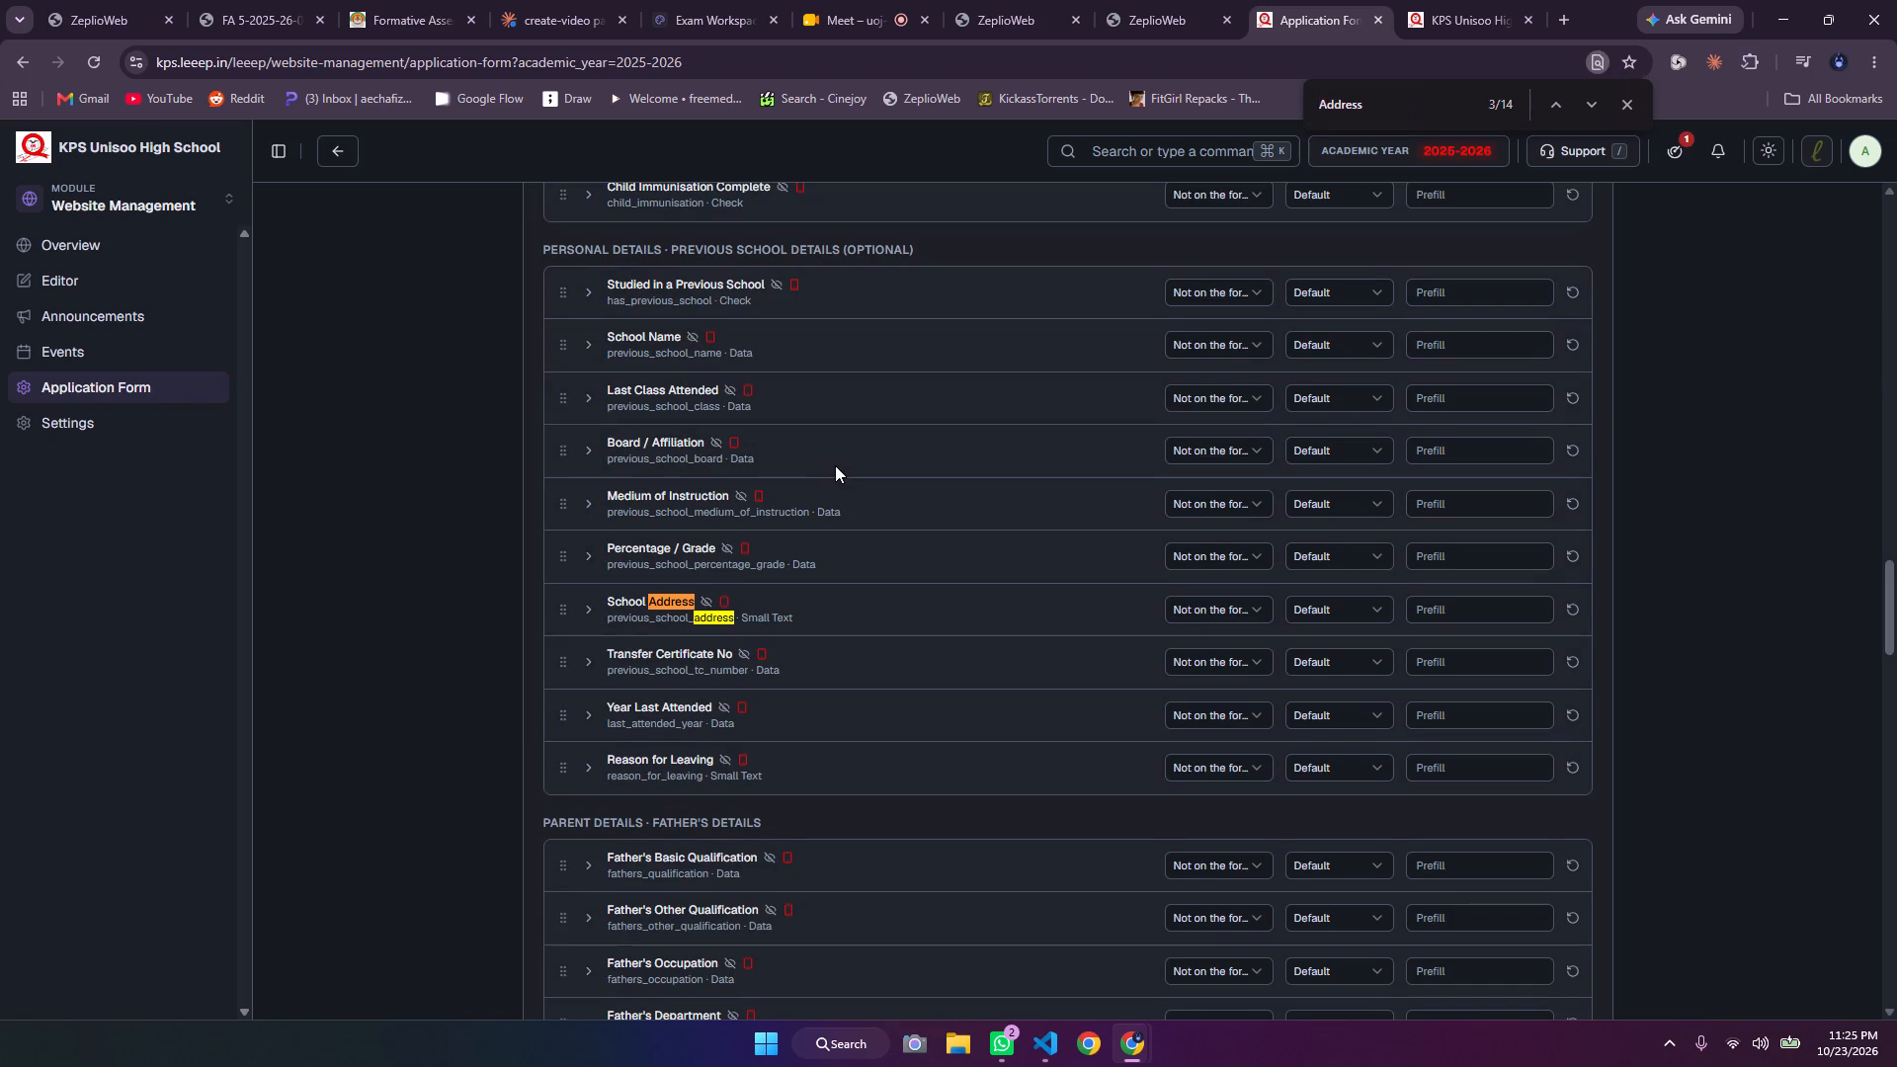
pyautogui.scroll(-1, 800, 544)
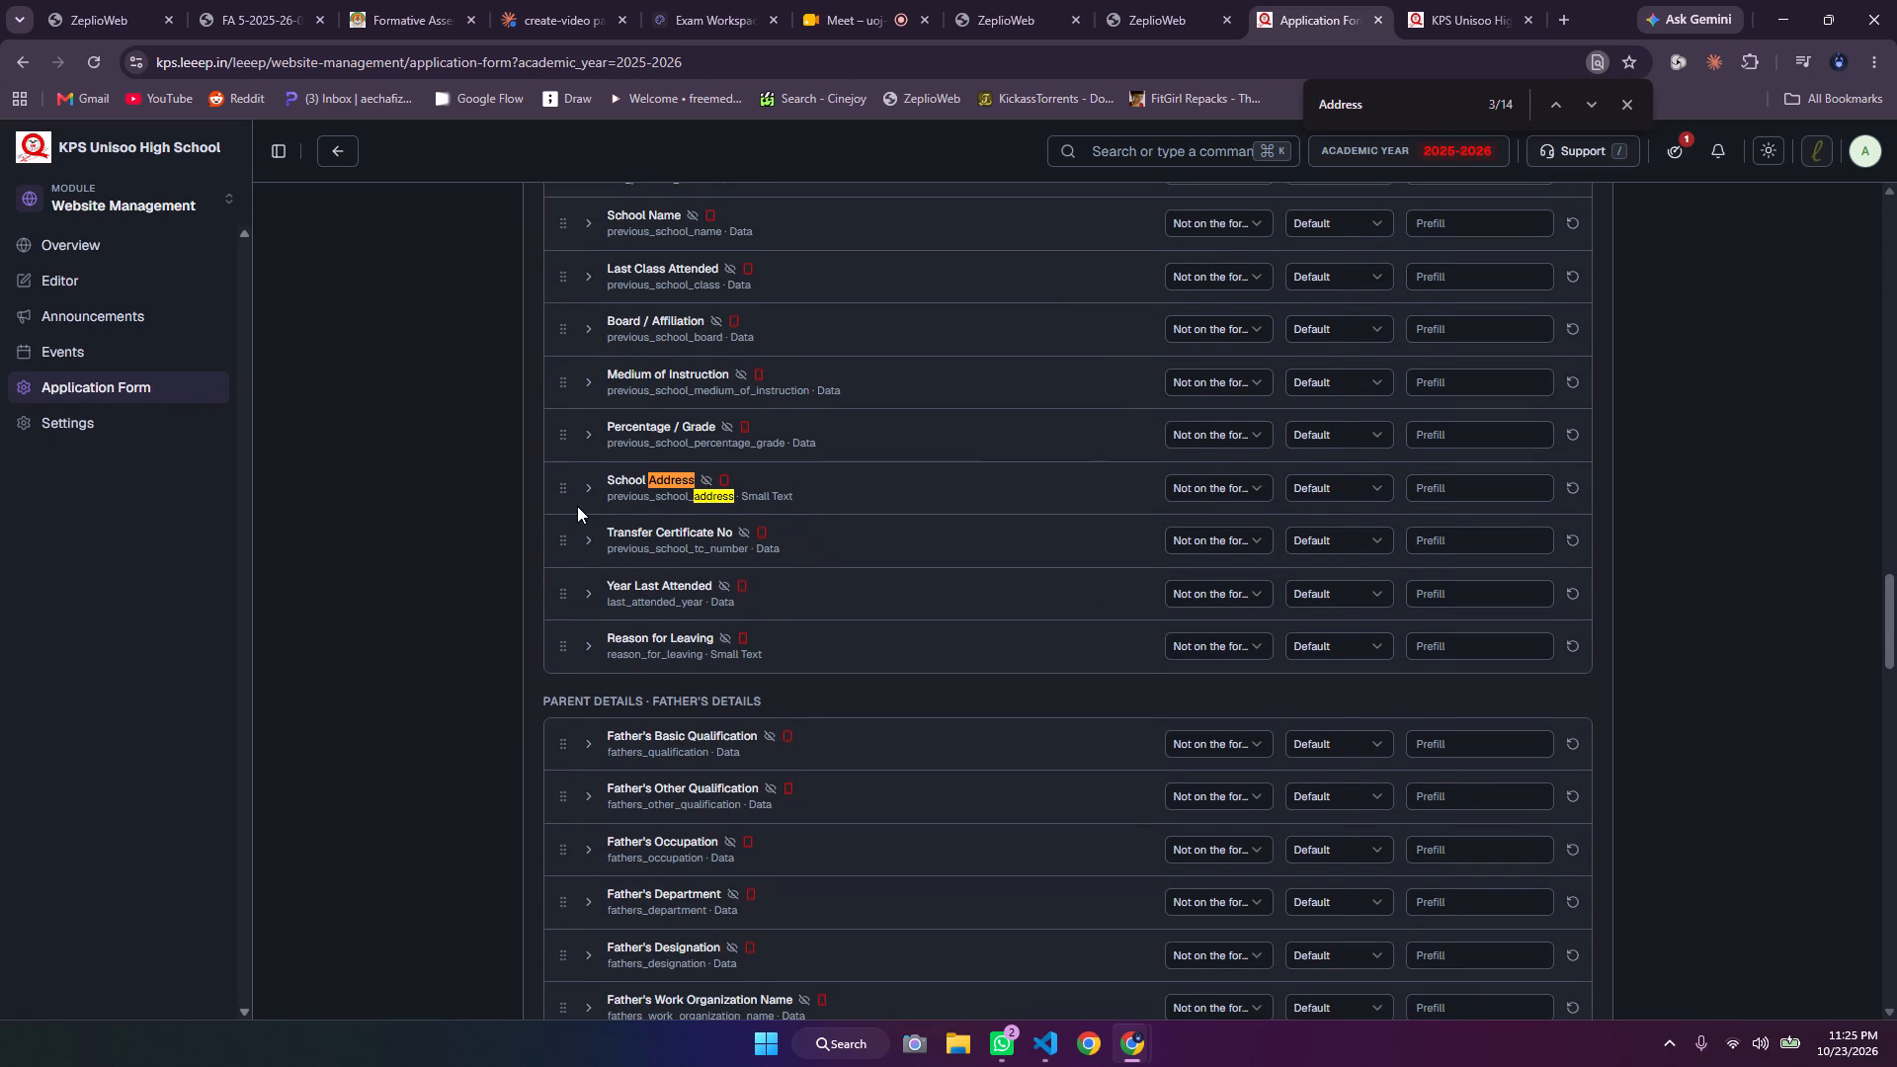
pyautogui.click(565, 486)
pyautogui.press('Return')
pyautogui.press('Return')
pyautogui.press('Return')
pyautogui.click(1378, 118)
pyautogui.press('Return')
pyautogui.press('Return')
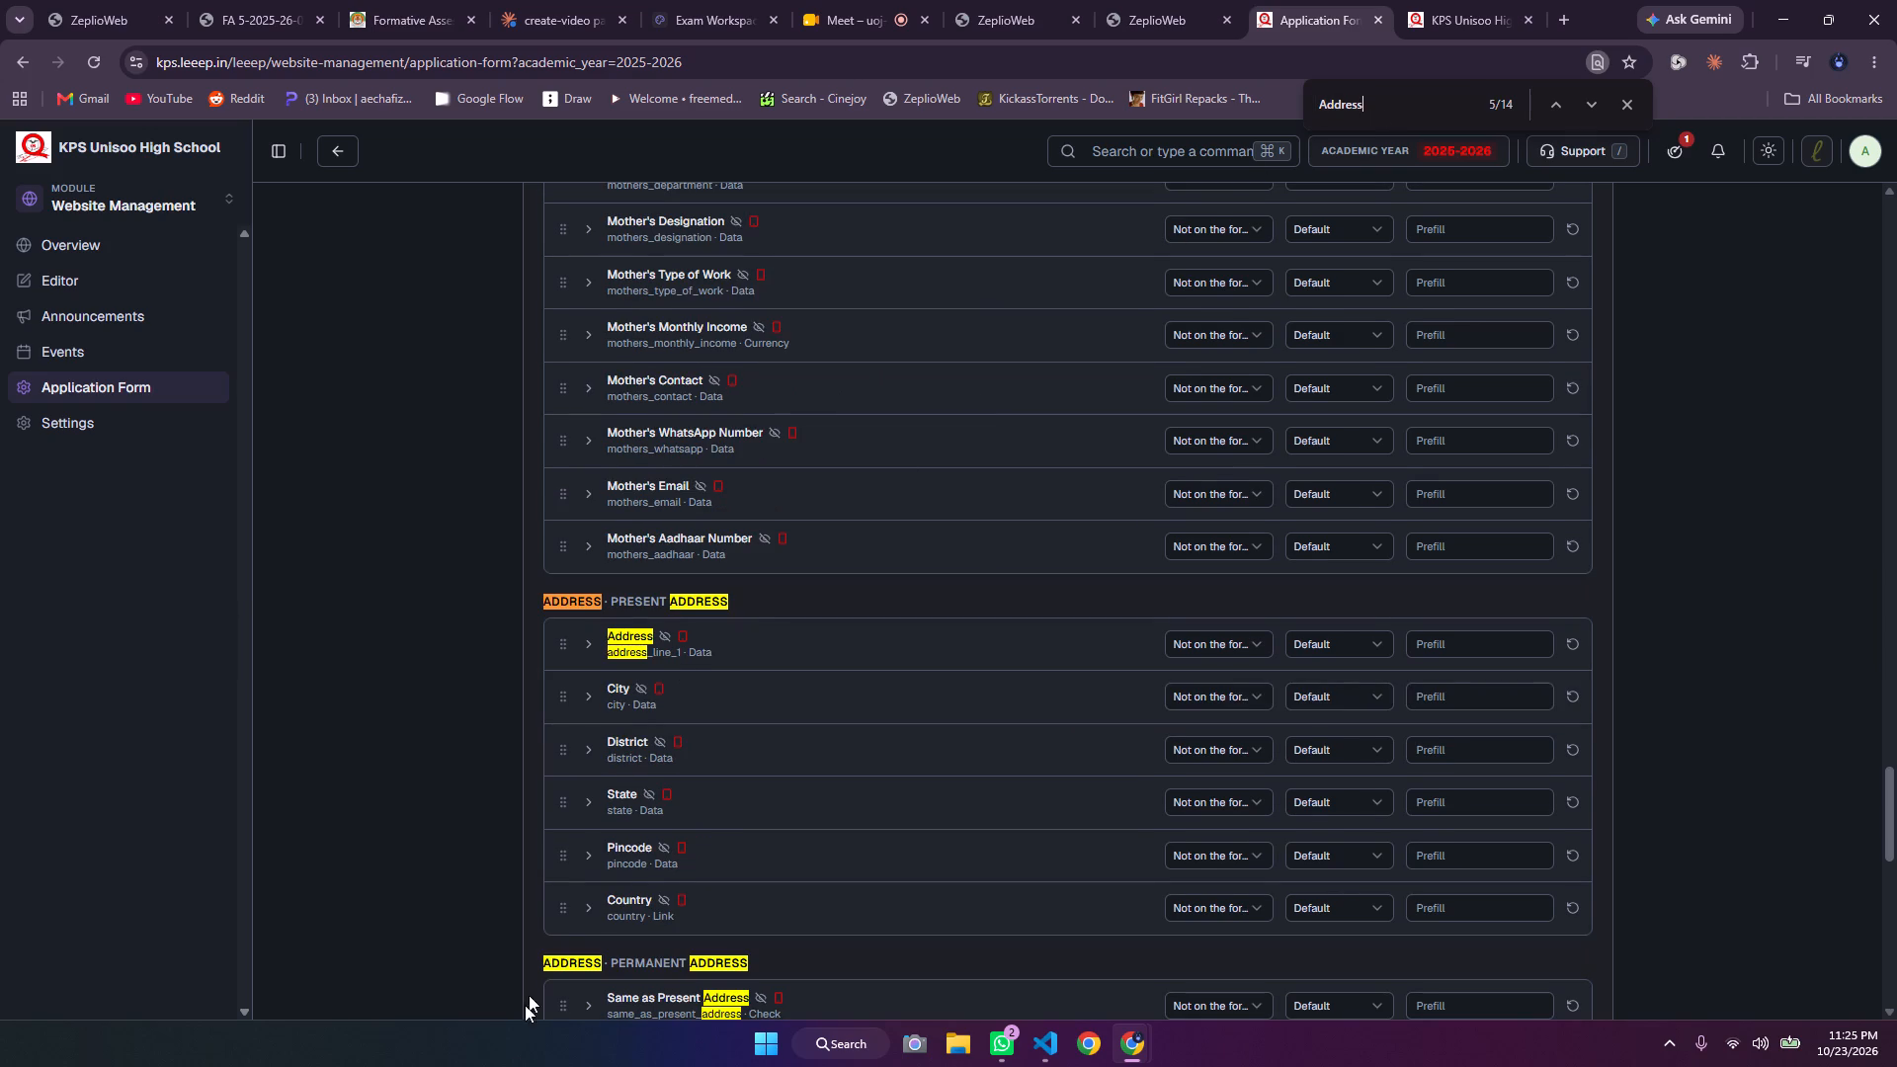
# Move the Address field (address_line_2) from Permanent Address into Basic Details, between Gender and Aadhaar Number.
pyautogui.scroll(-2, 578, 880)
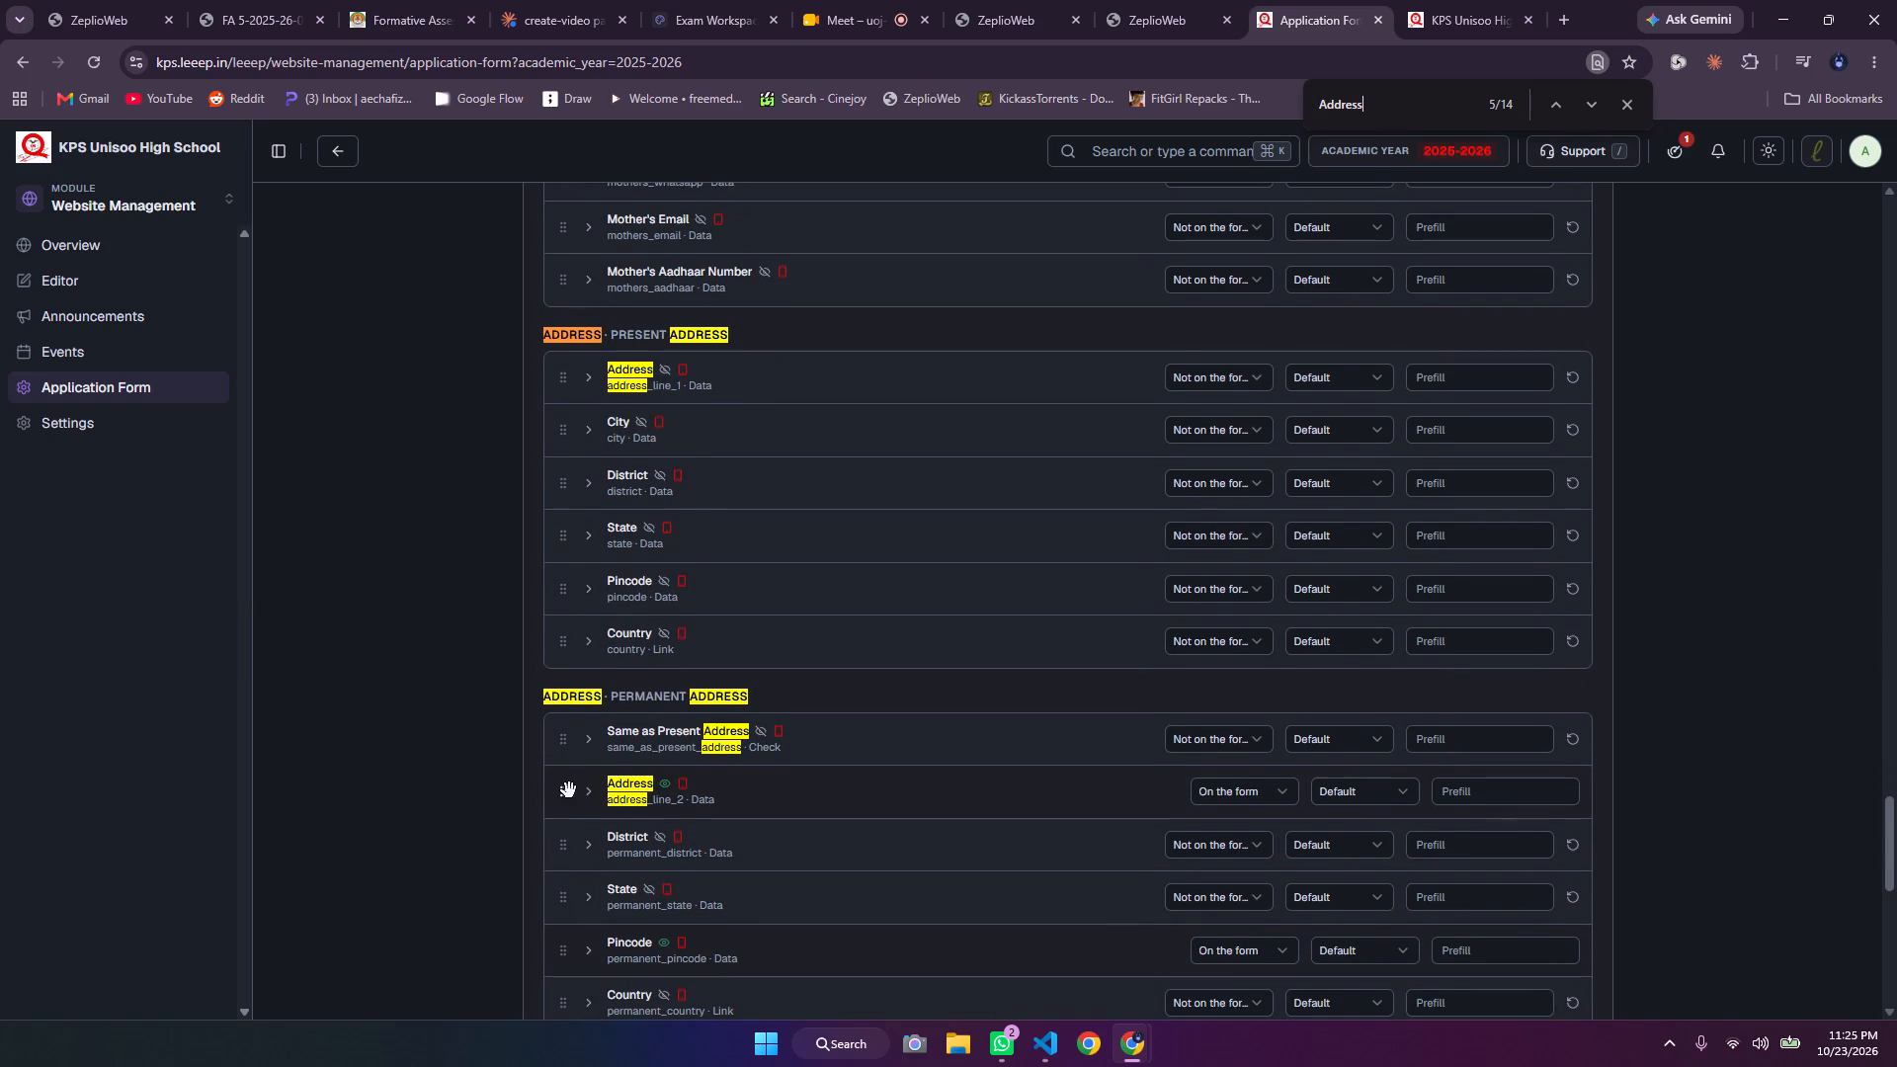
pyautogui.moveTo(566, 790); pyautogui.dragTo(595, 175)
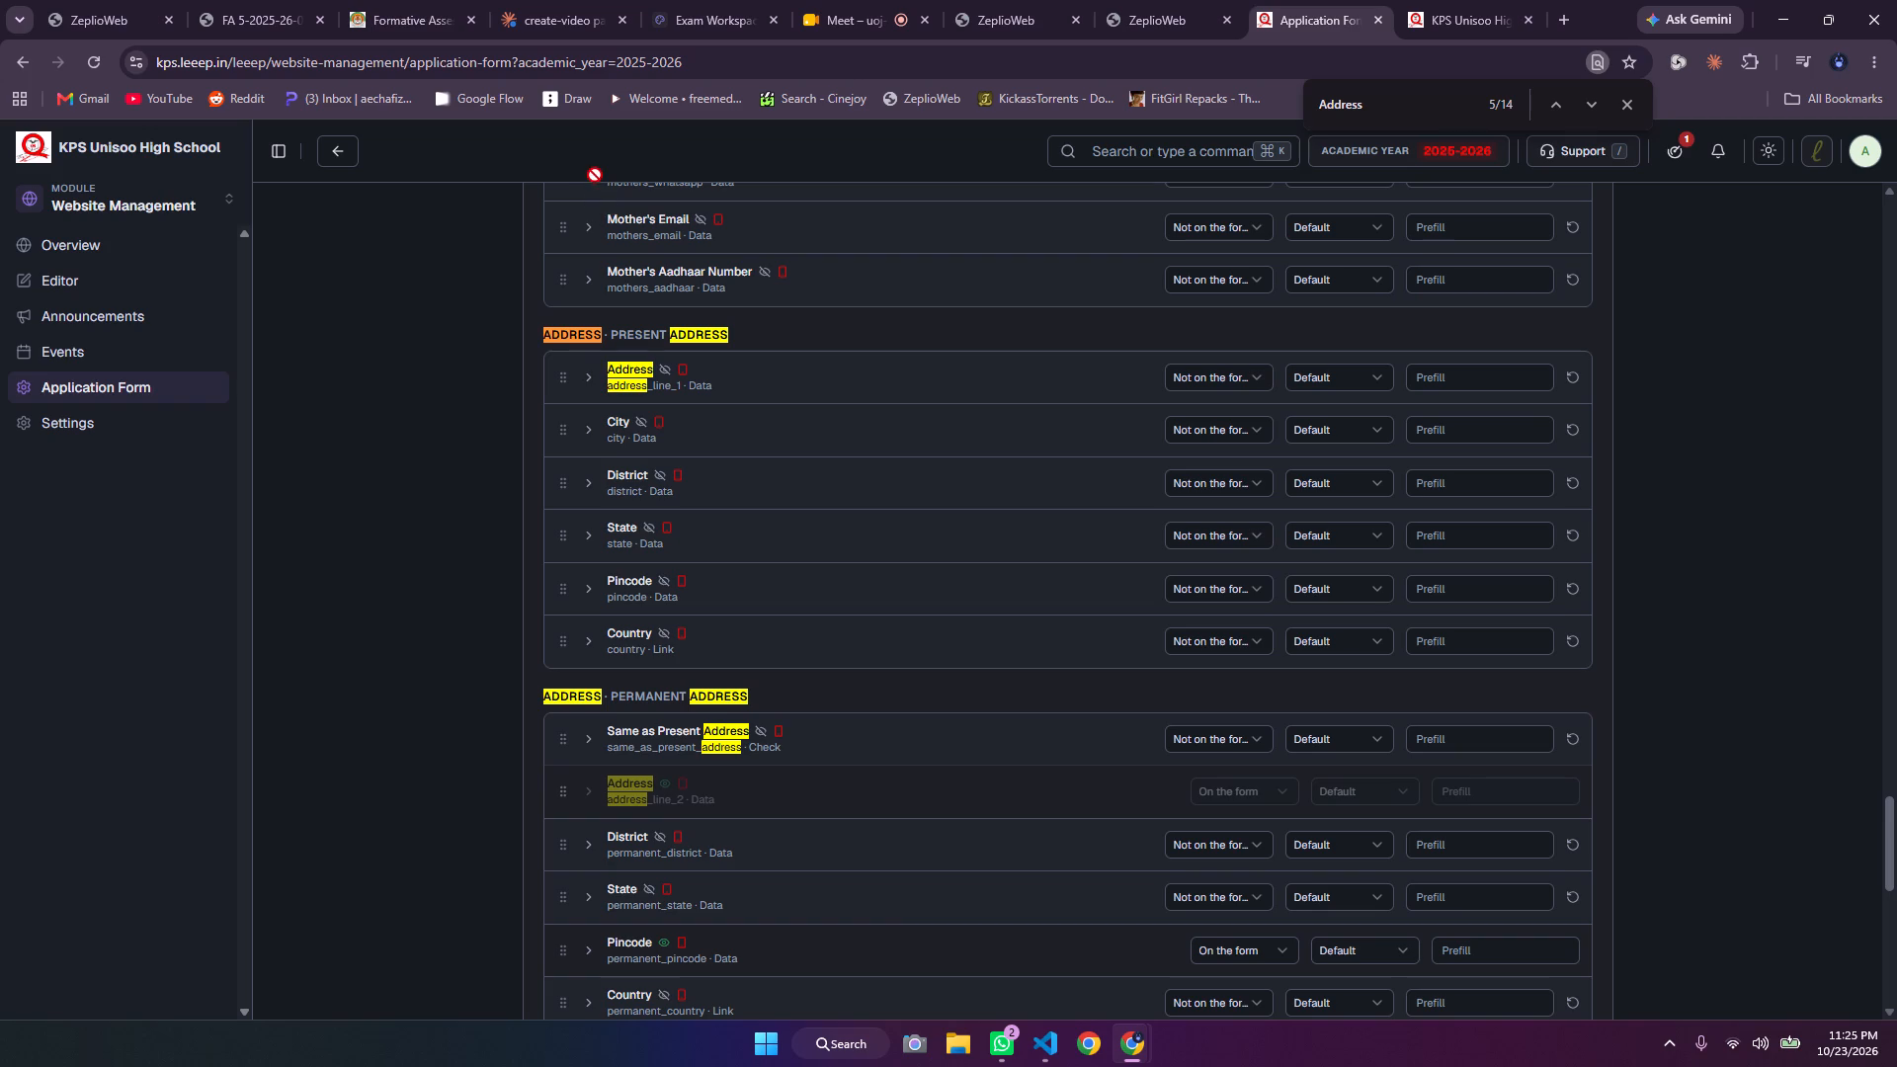
pyautogui.moveTo(595, 175); pyautogui.dragTo(584, 187)
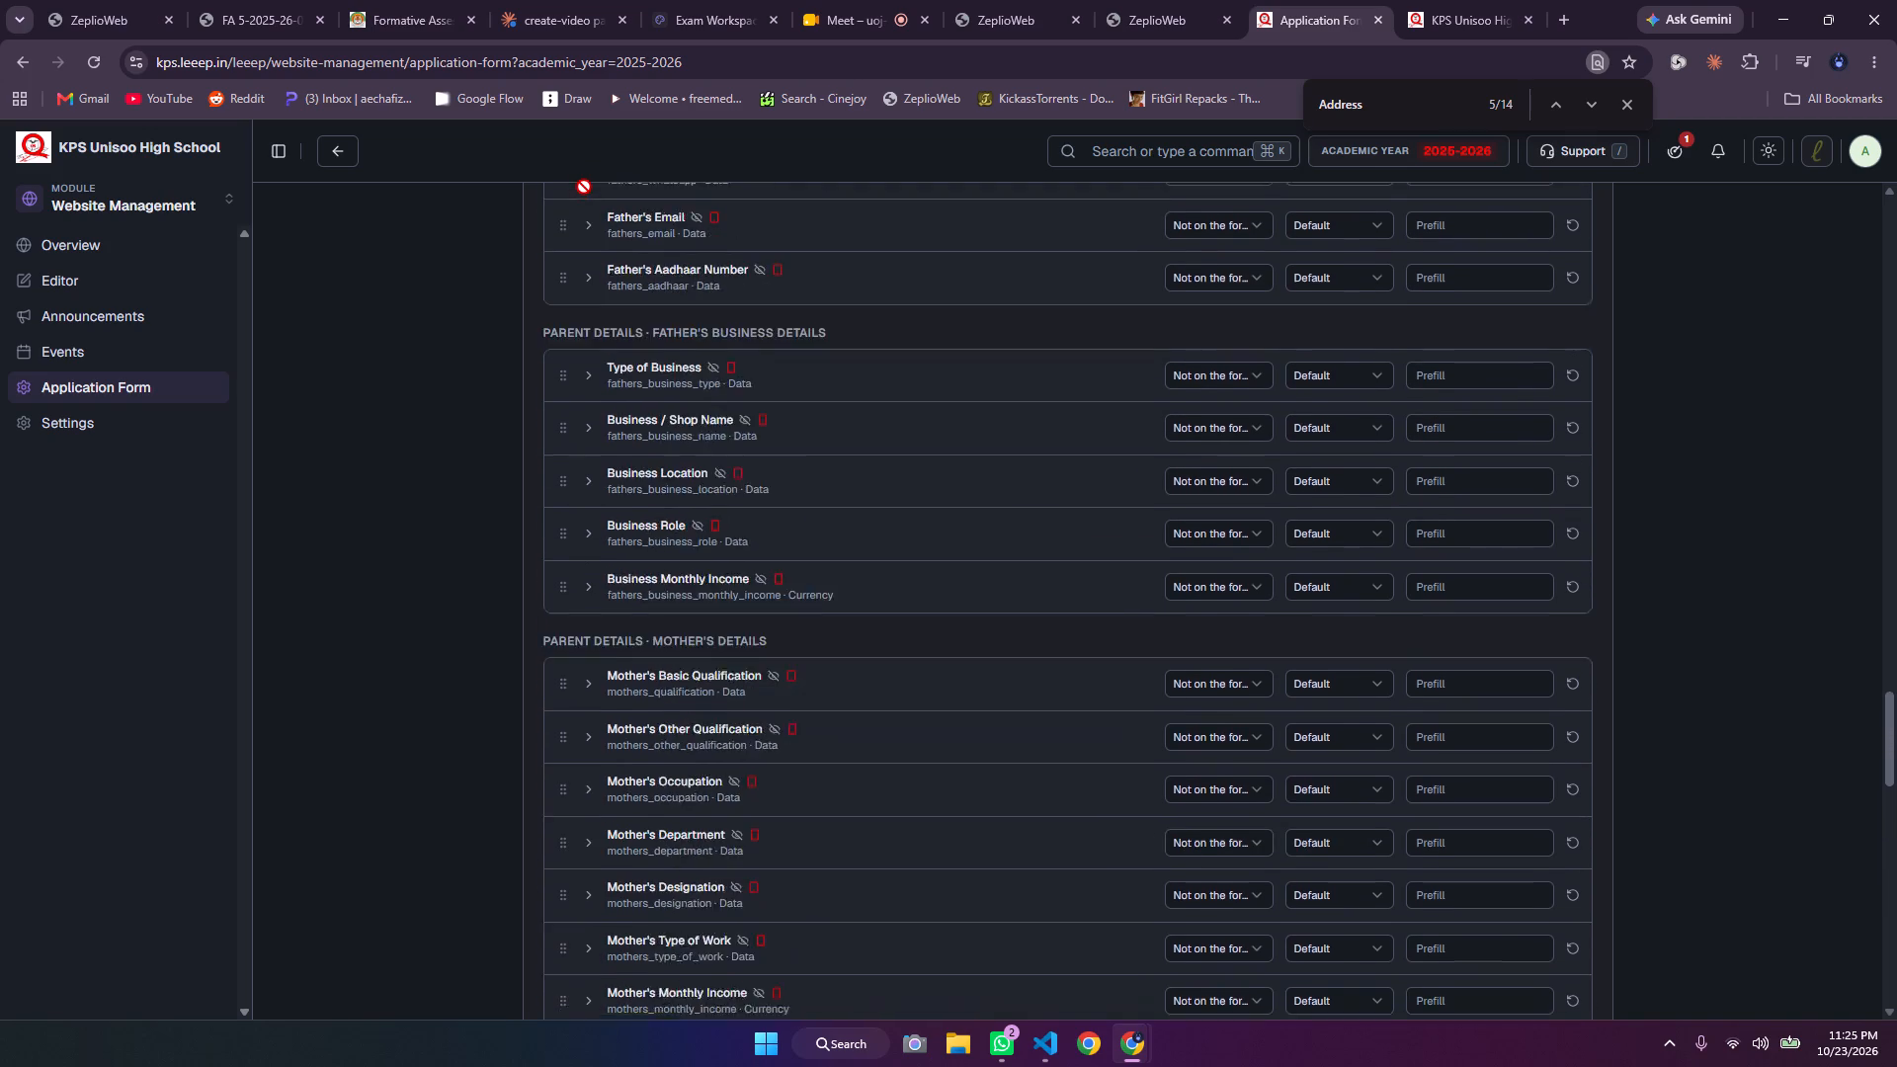
pyautogui.moveTo(584, 187); pyautogui.dragTo(580, 359)
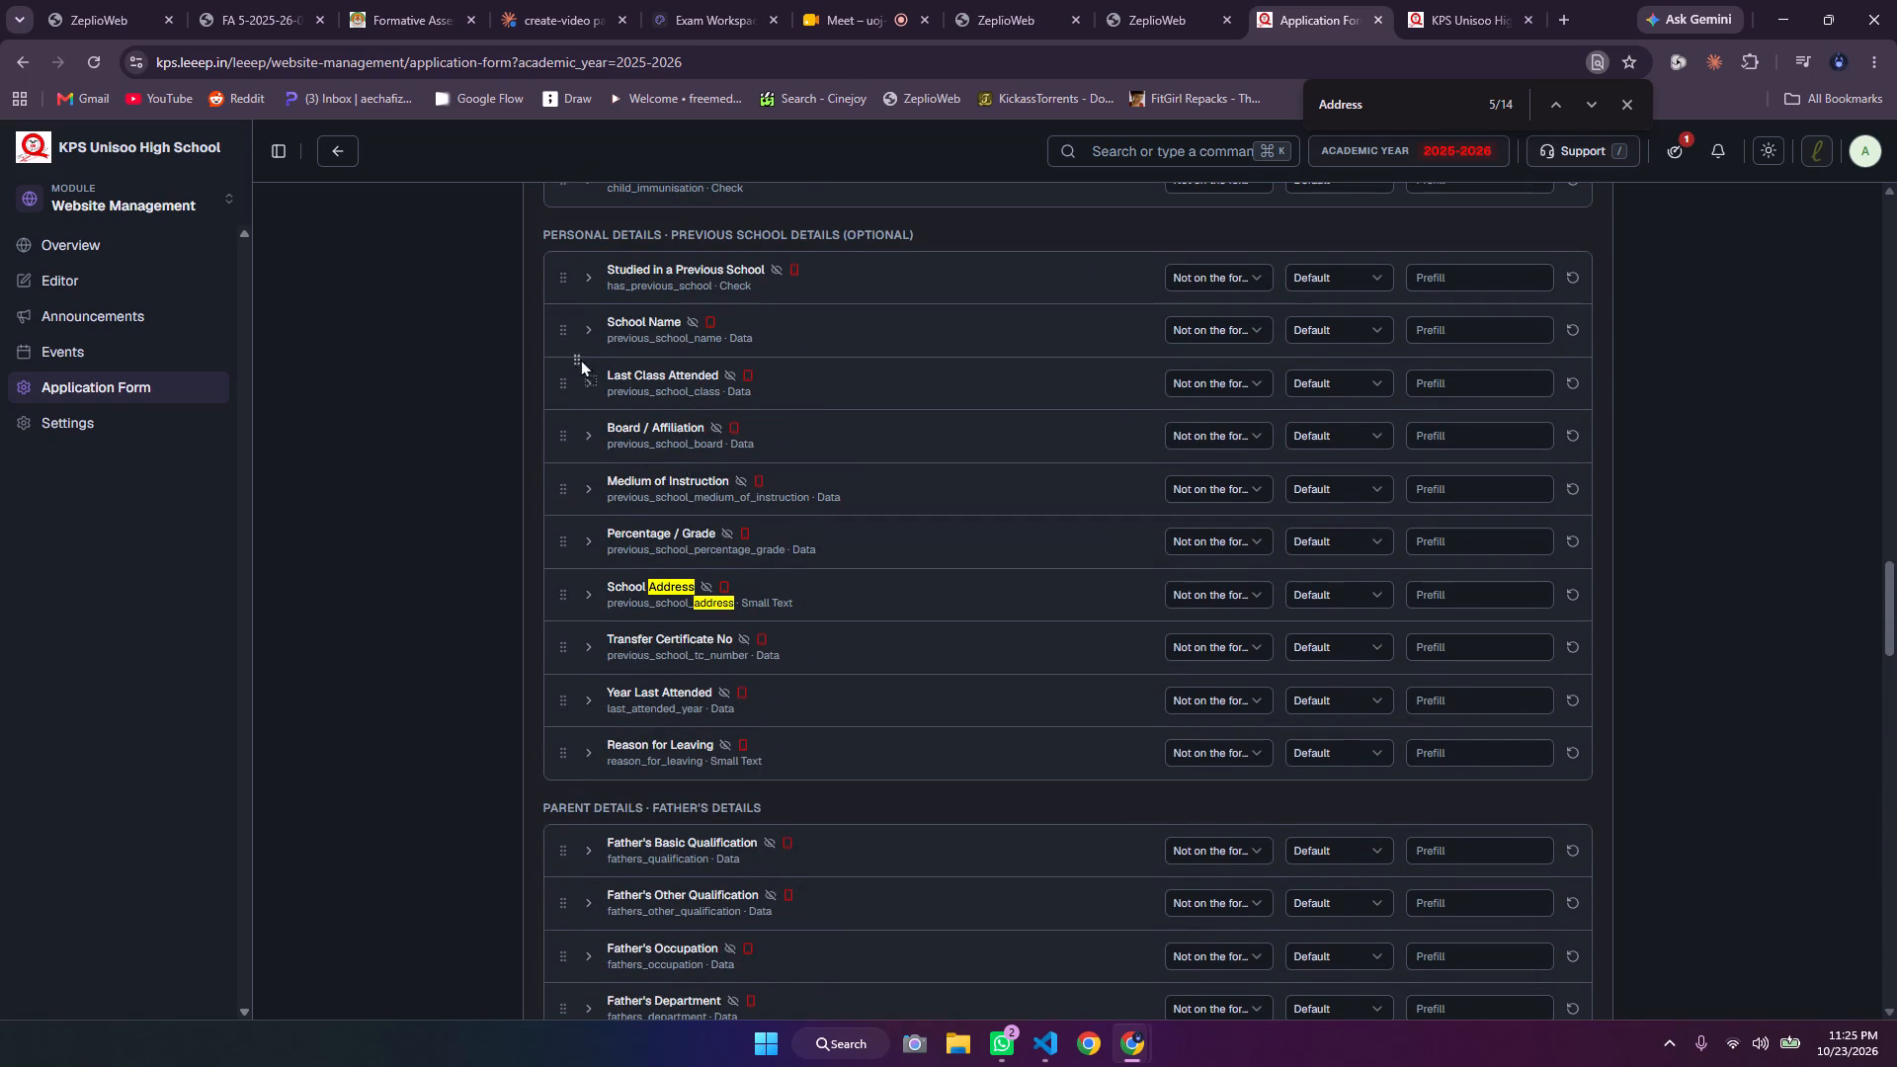
pyautogui.moveTo(580, 359); pyautogui.dragTo(571, 190)
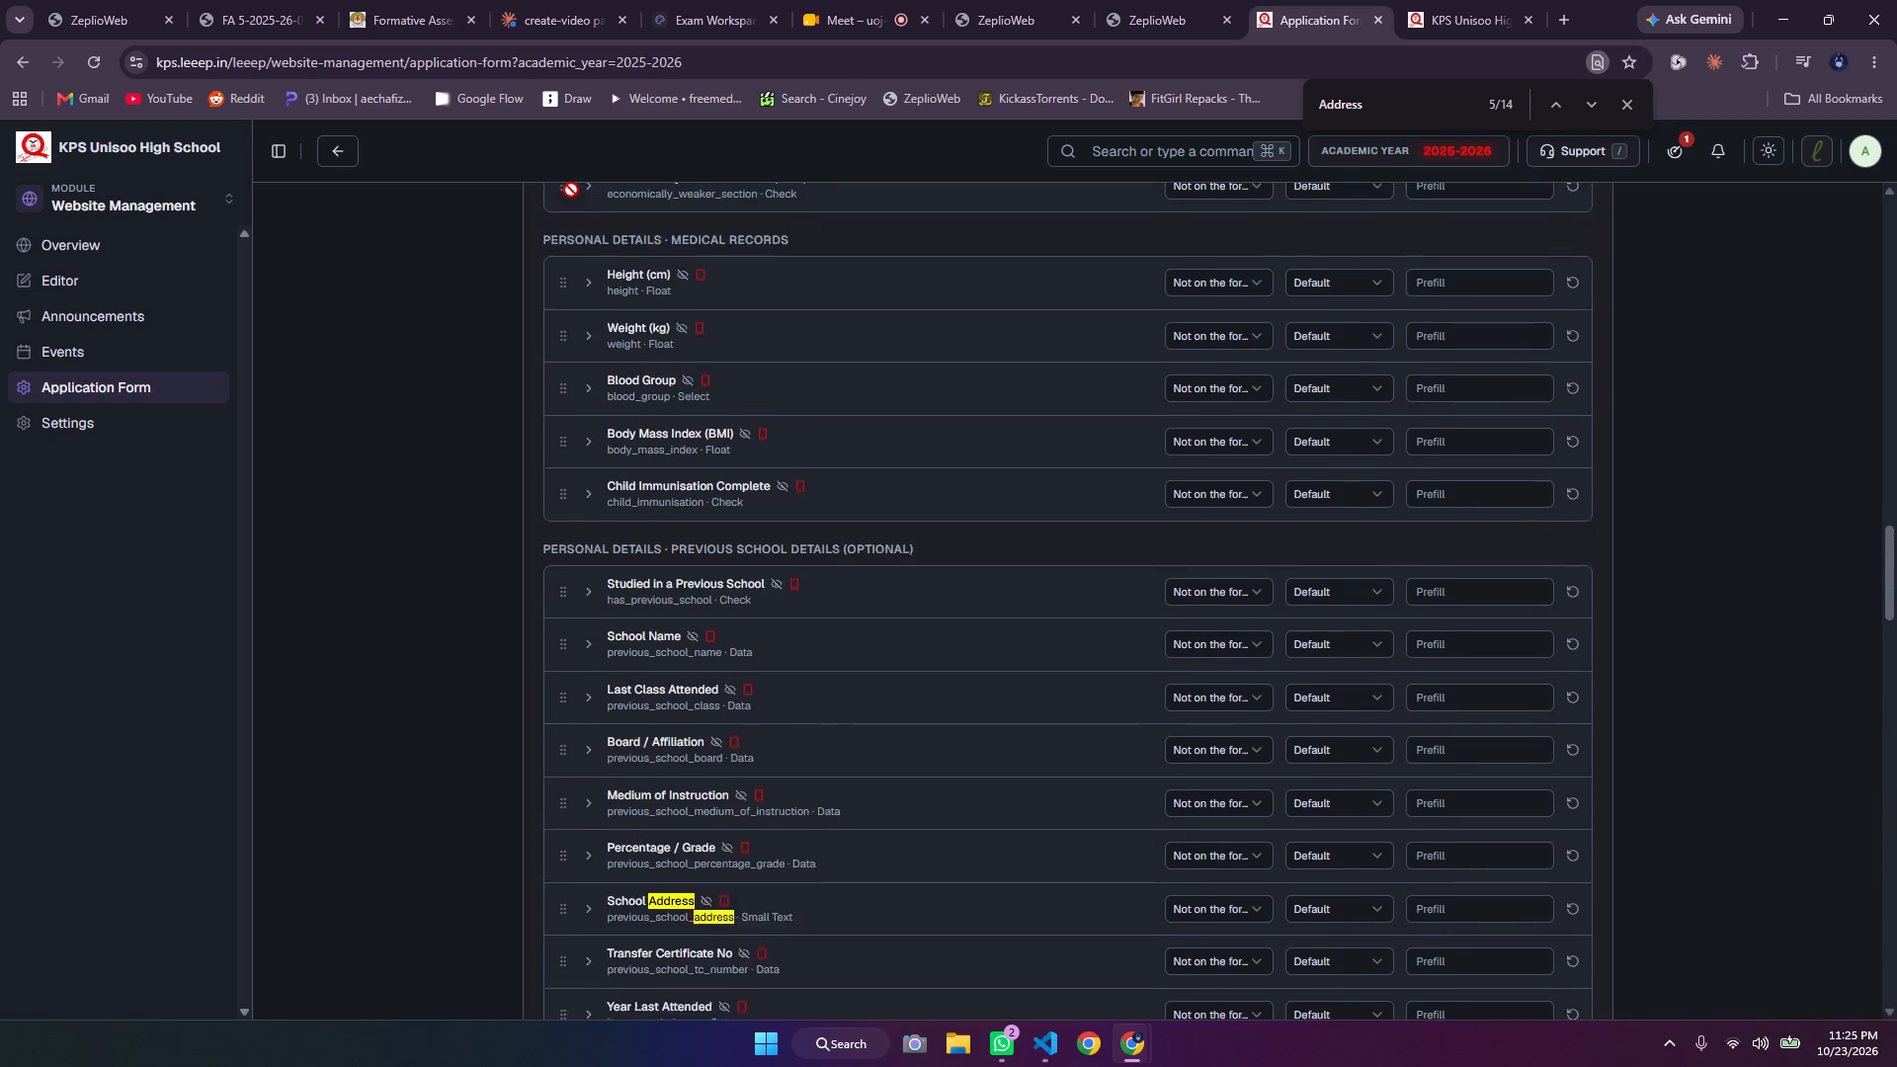
pyautogui.moveTo(571, 190); pyautogui.dragTo(573, 195)
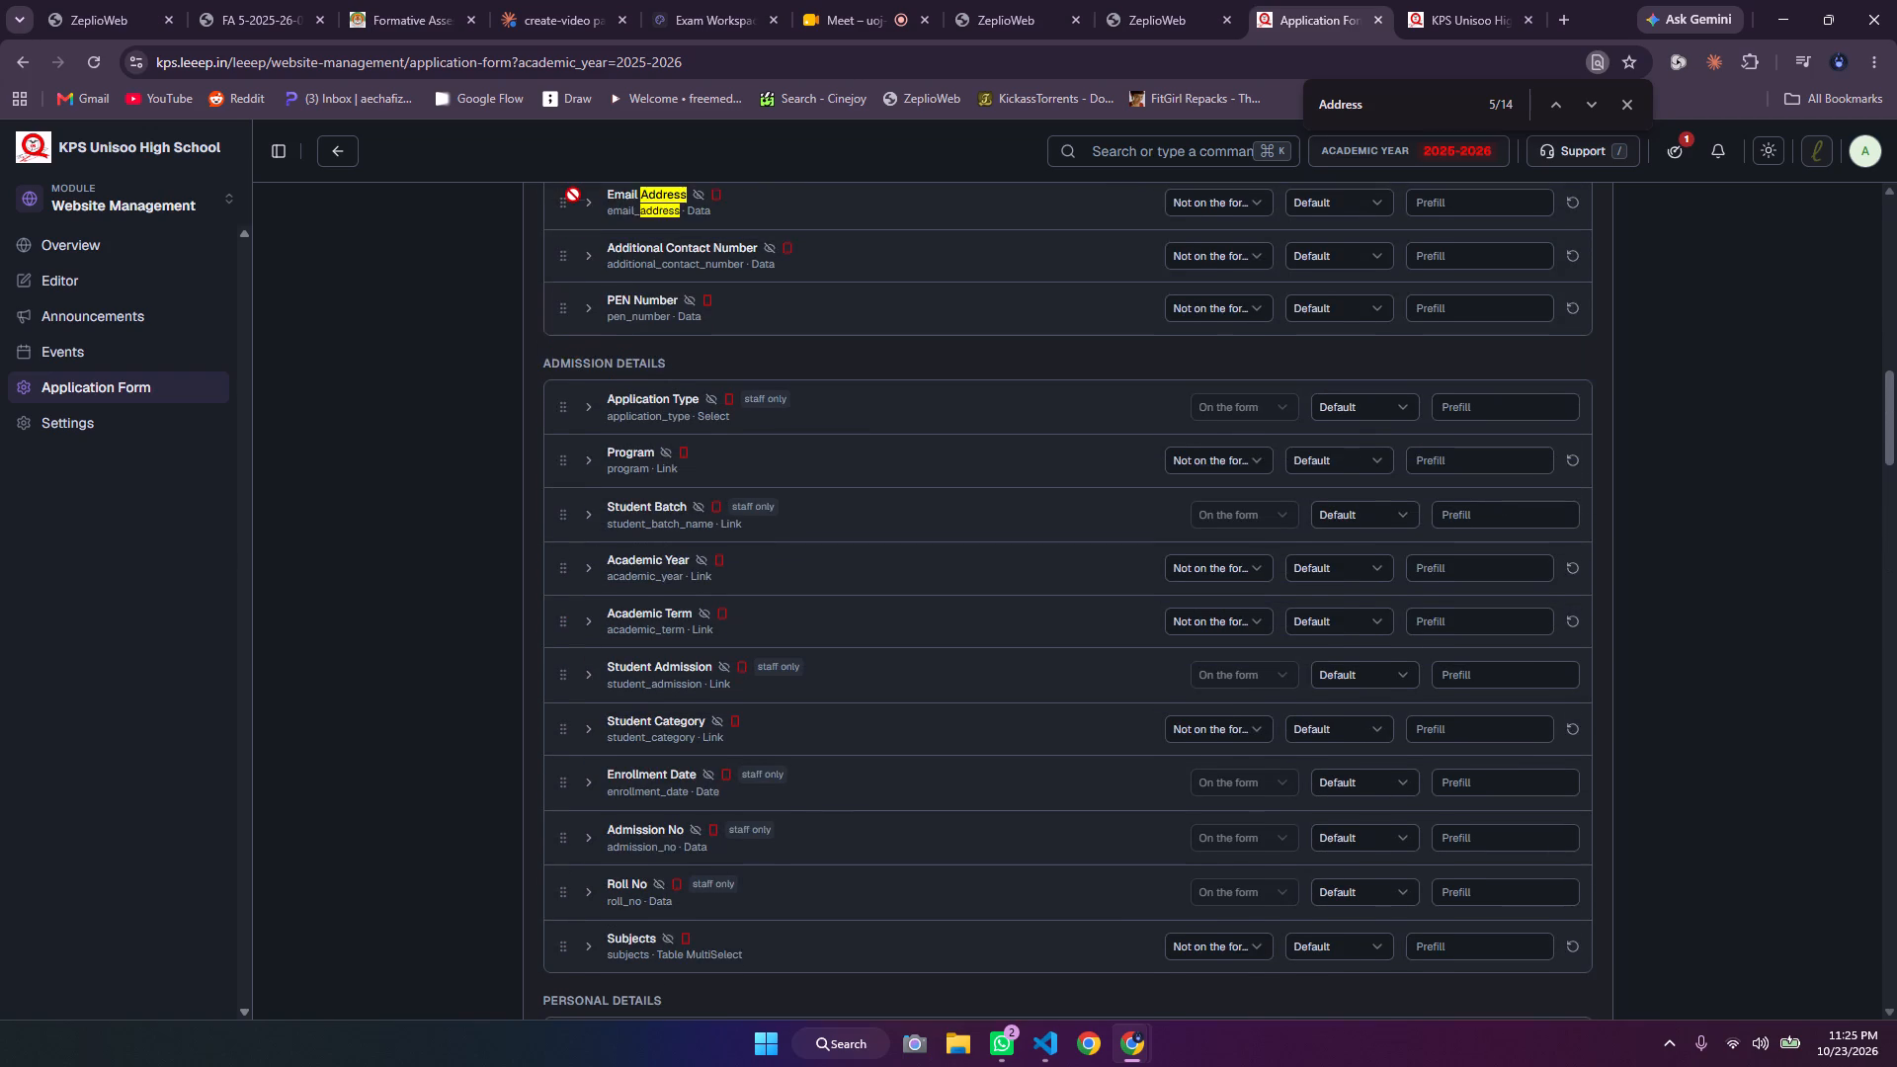
pyautogui.moveTo(573, 195); pyautogui.dragTo(634, 337)
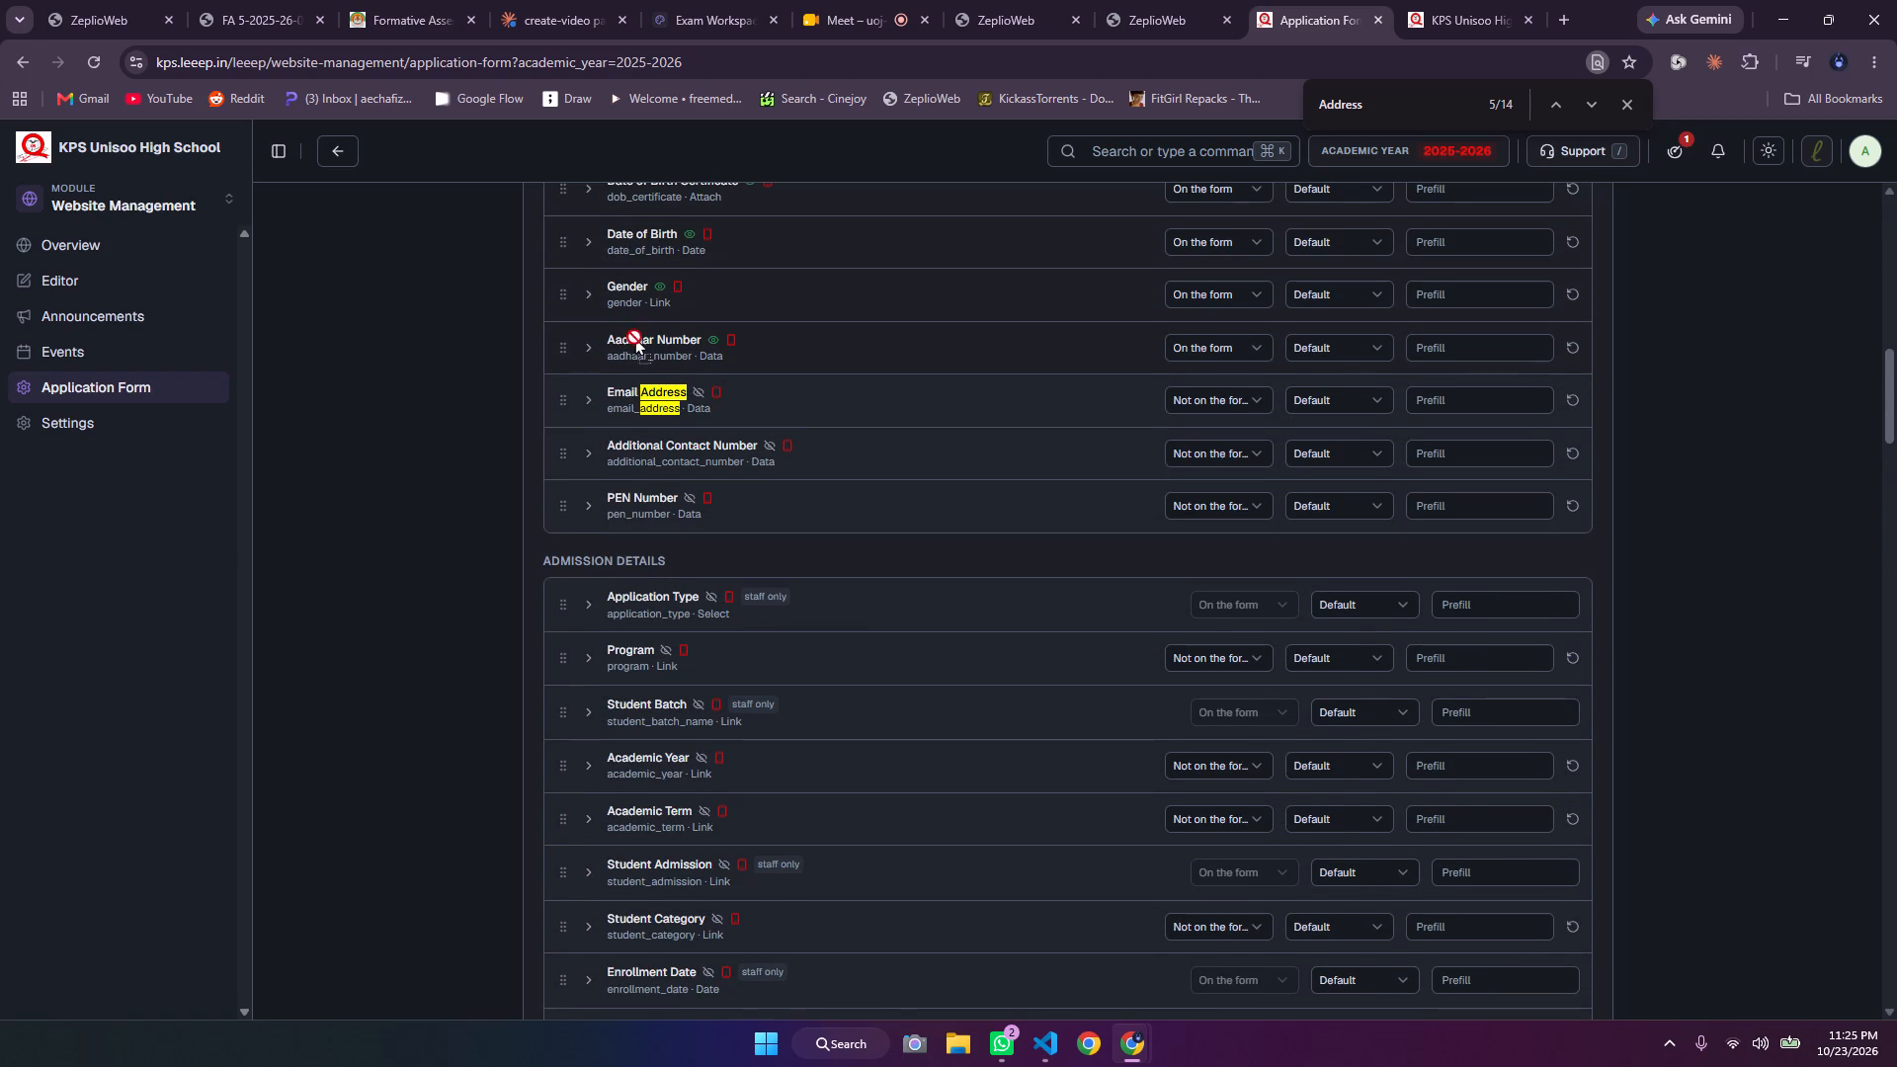
pyautogui.moveTo(634, 337); pyautogui.dragTo(635, 364)
# Select UKG as the class on the public registration form.
pyautogui.scroll(-7, 660, 427)
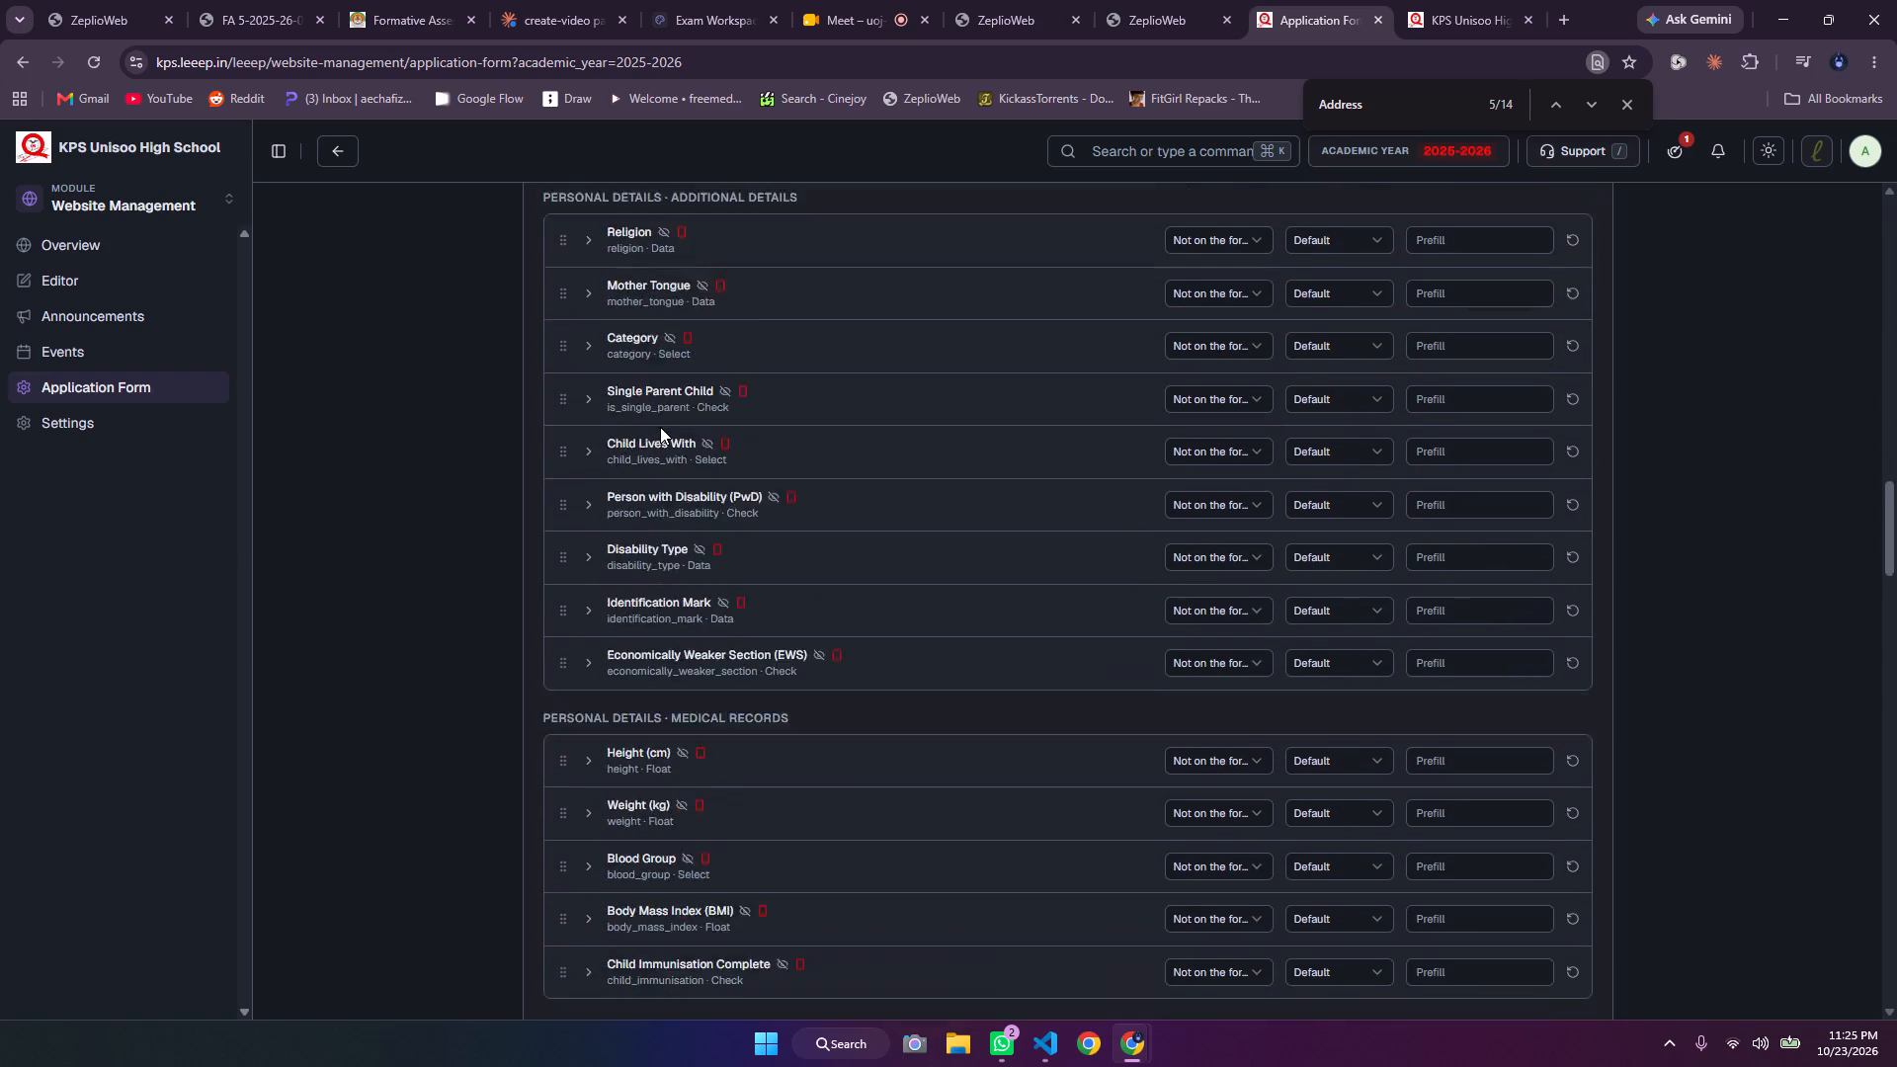
pyautogui.scroll(-7, 660, 427)
pyautogui.scroll(3, 660, 427)
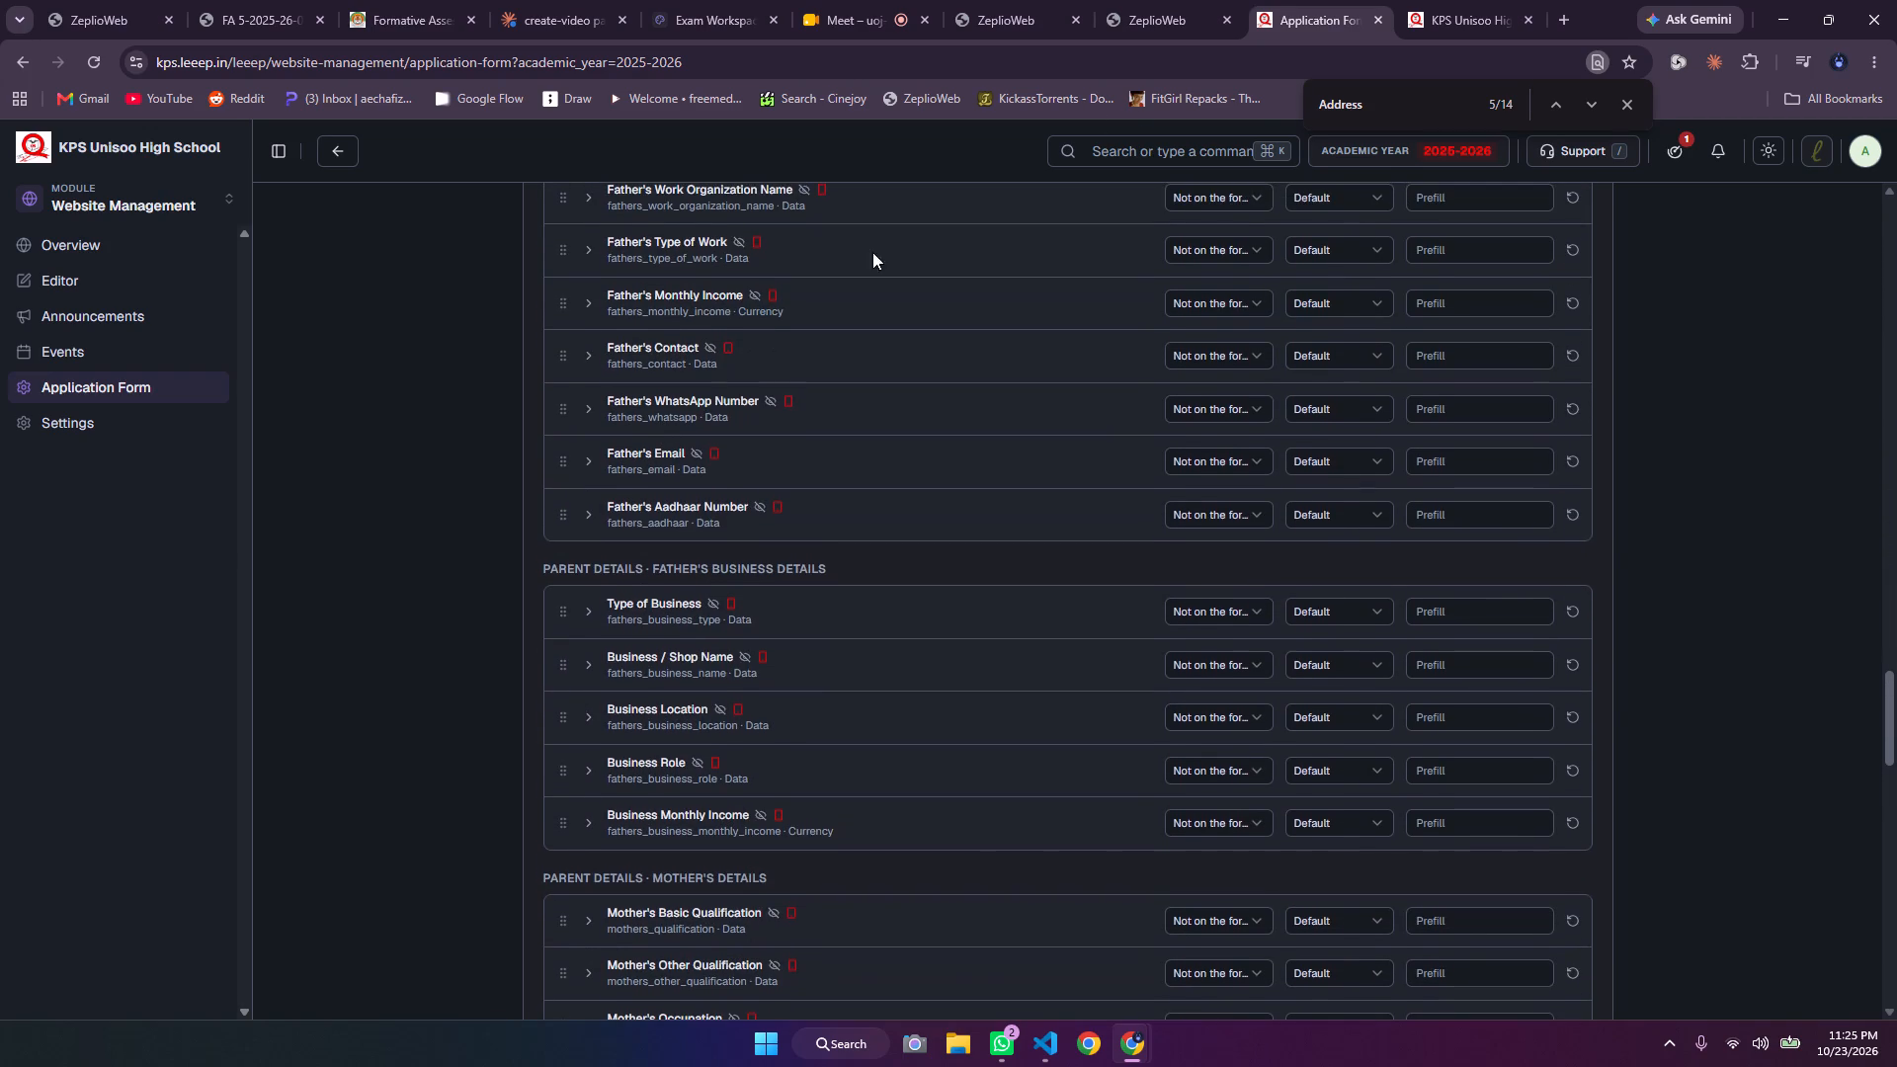
pyautogui.click(1486, 4)
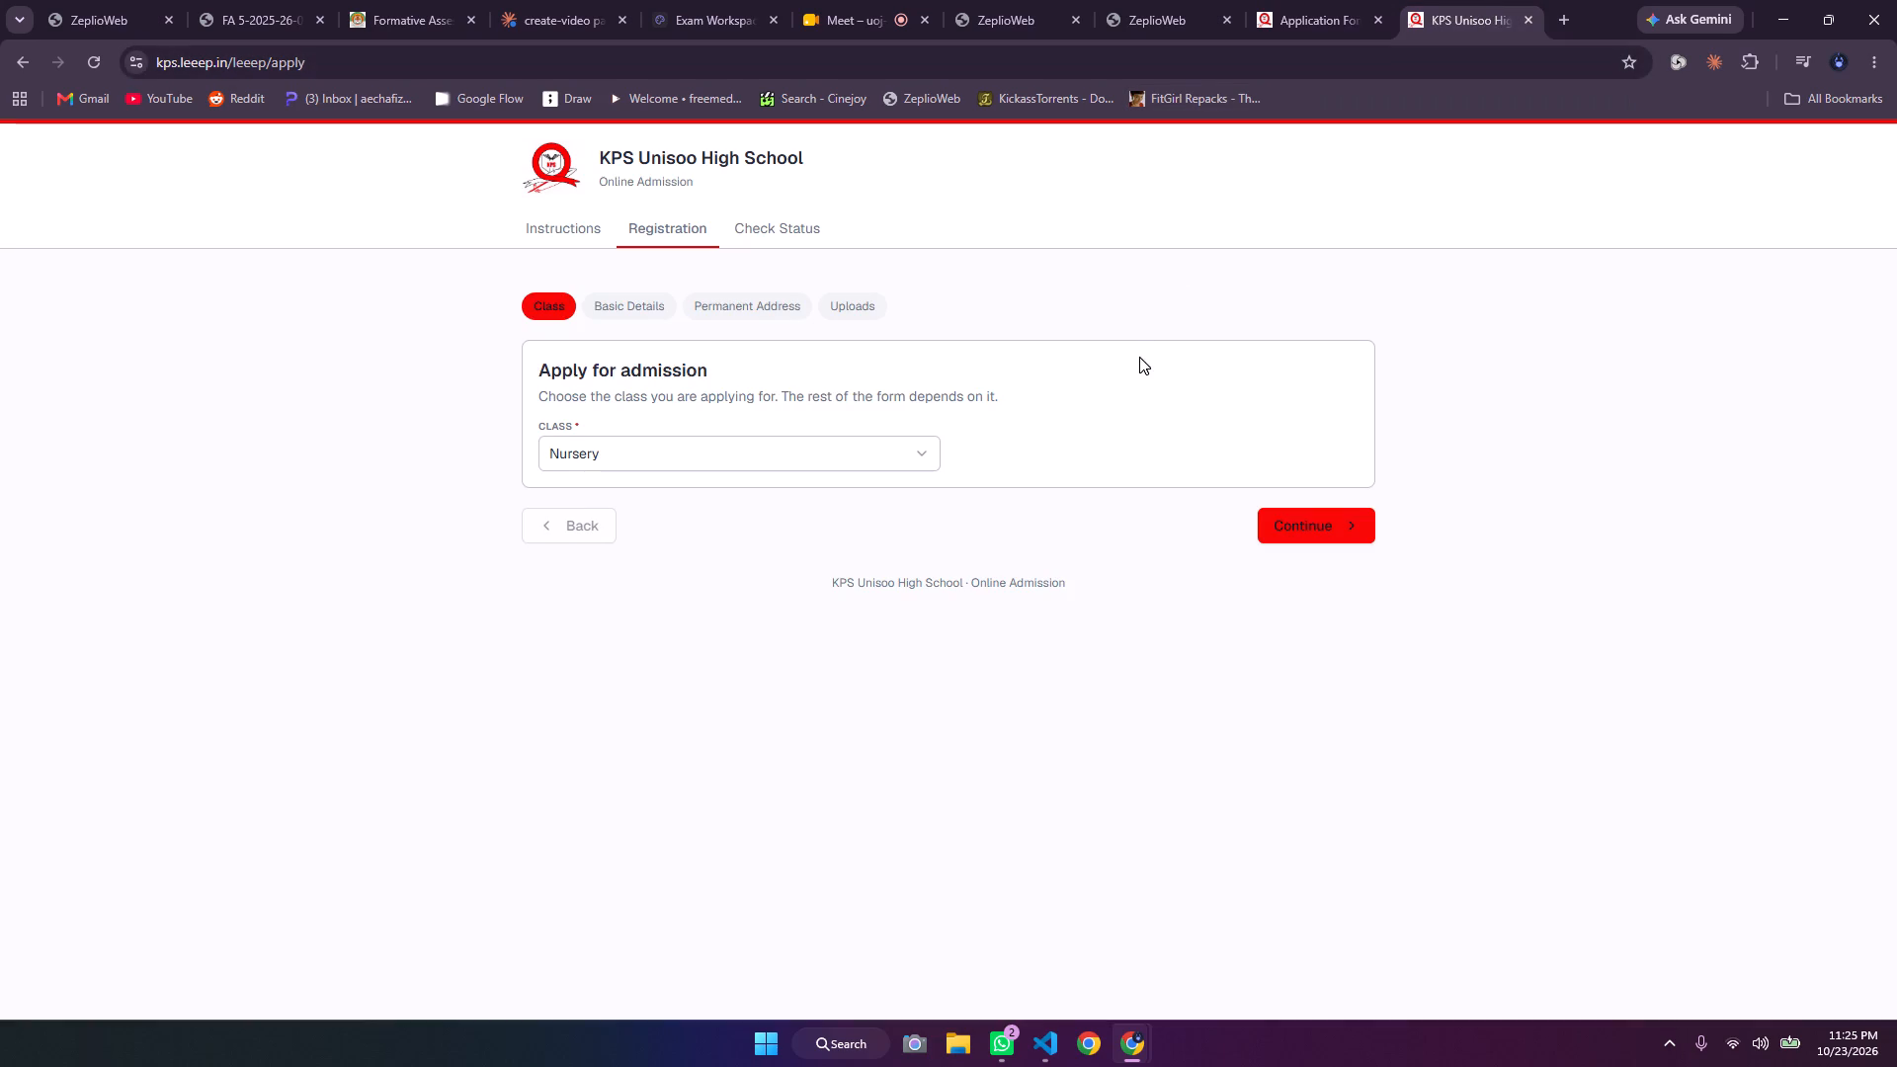
pyautogui.click(856, 463)
pyautogui.click(739, 564)
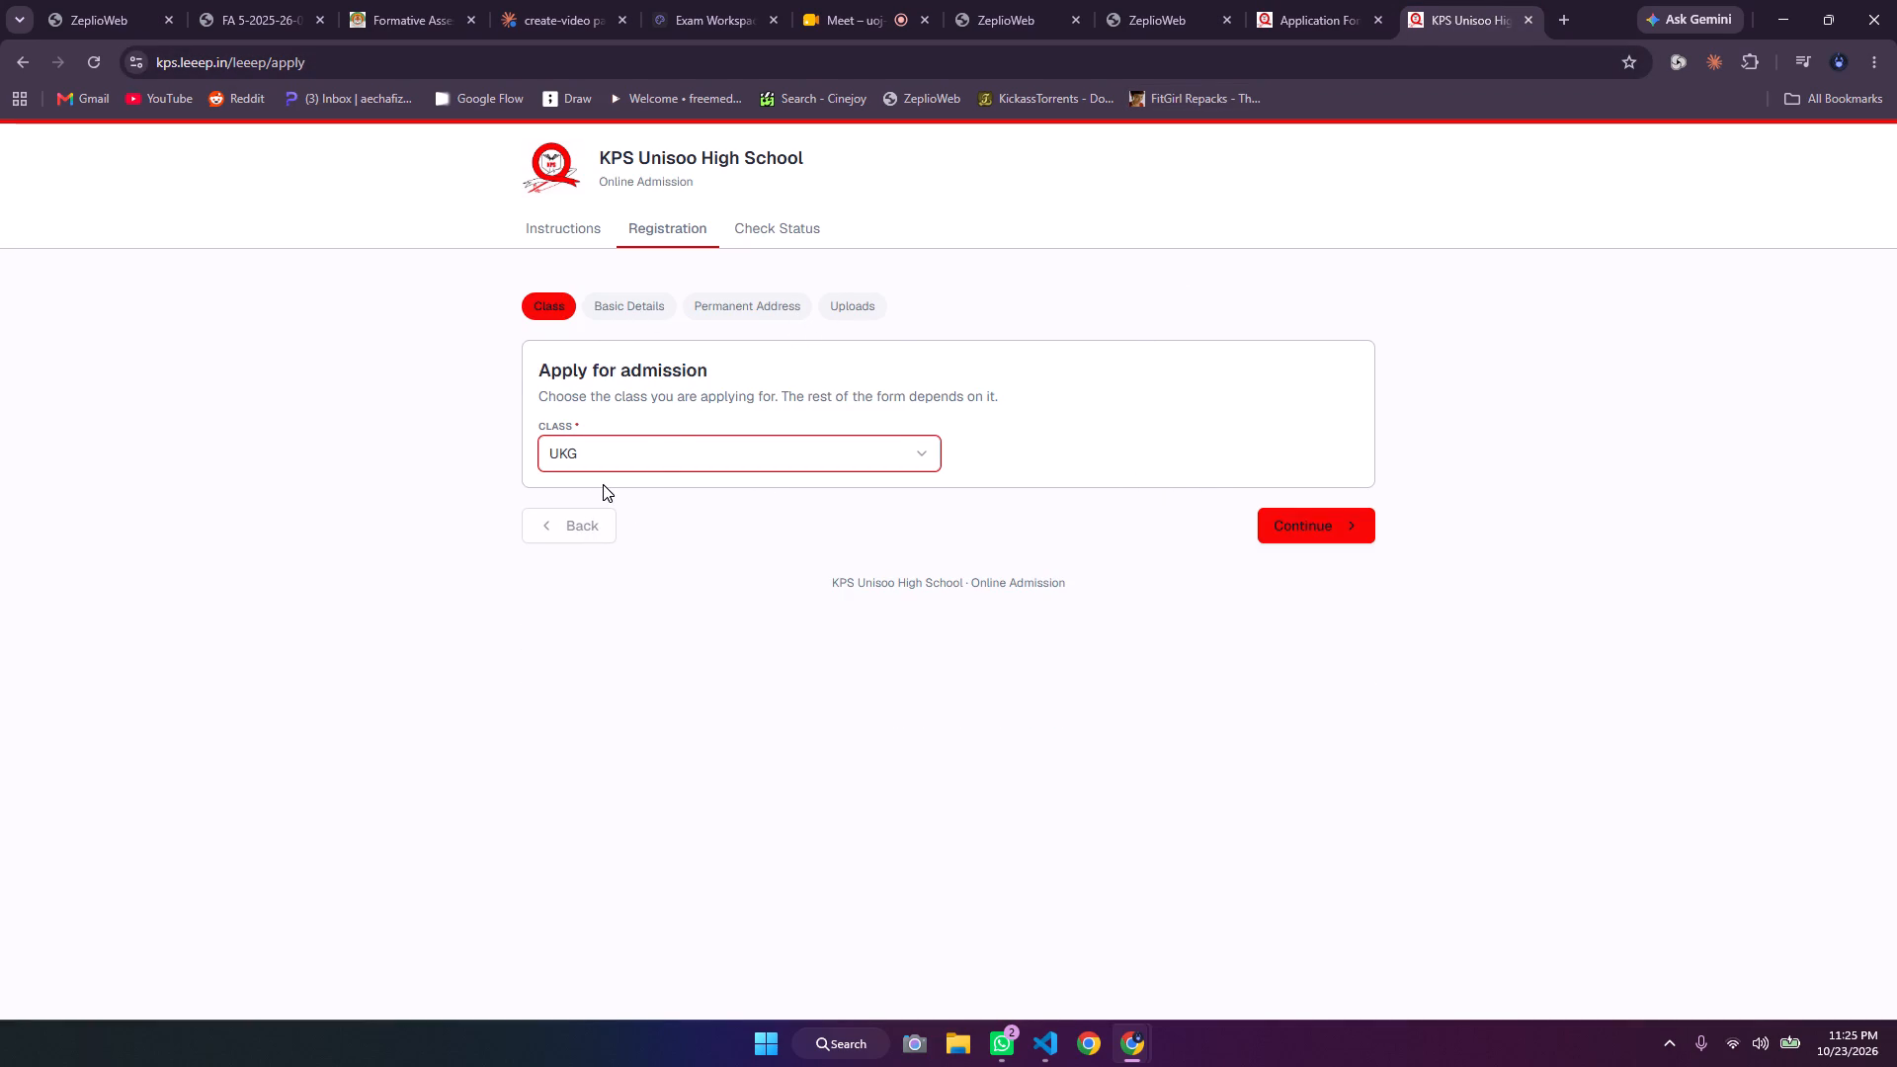
pyautogui.hotkey('alt', 'Tab')
pyautogui.hotkey('alt', 'Tab')
# Return to the application form configuration and check the Basic Details fields and the Classes and Academic Year options under Applies to.
pyautogui.click(1292, 6)
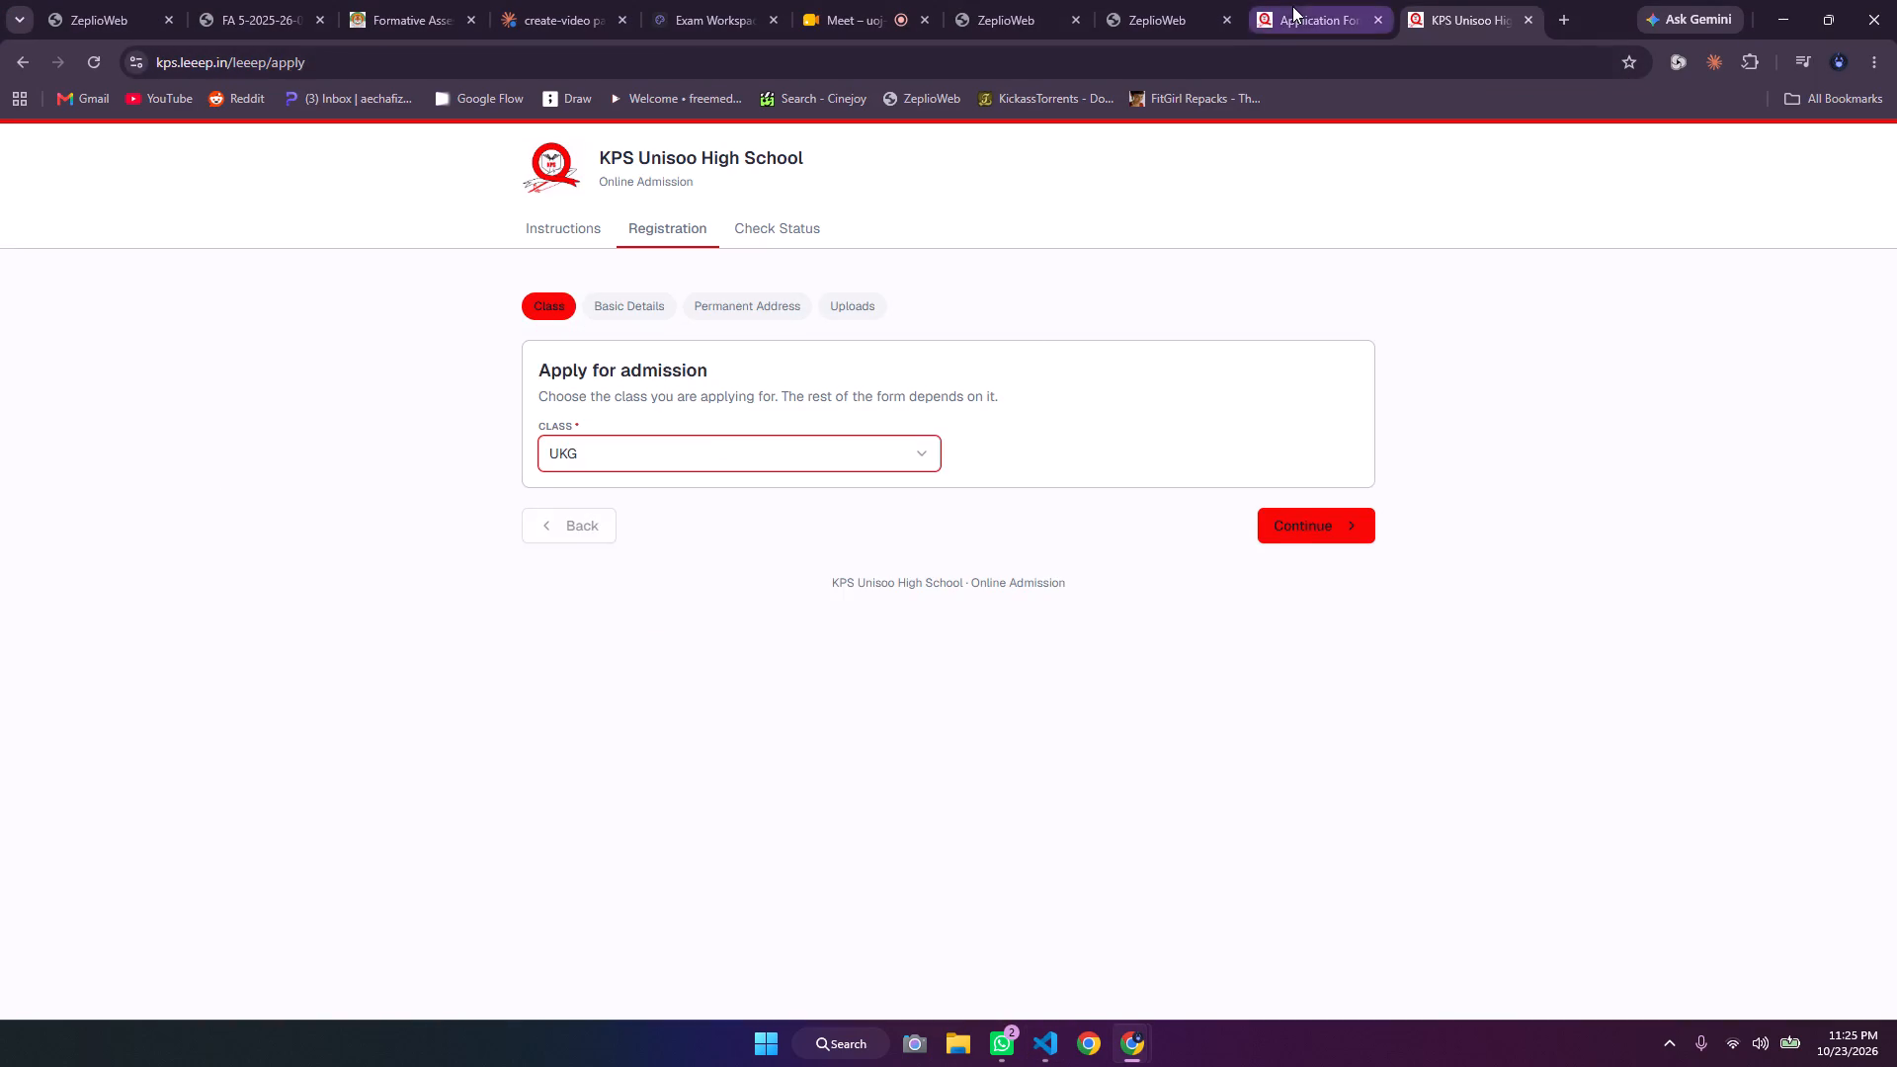
pyautogui.scroll(16, 1014, 441)
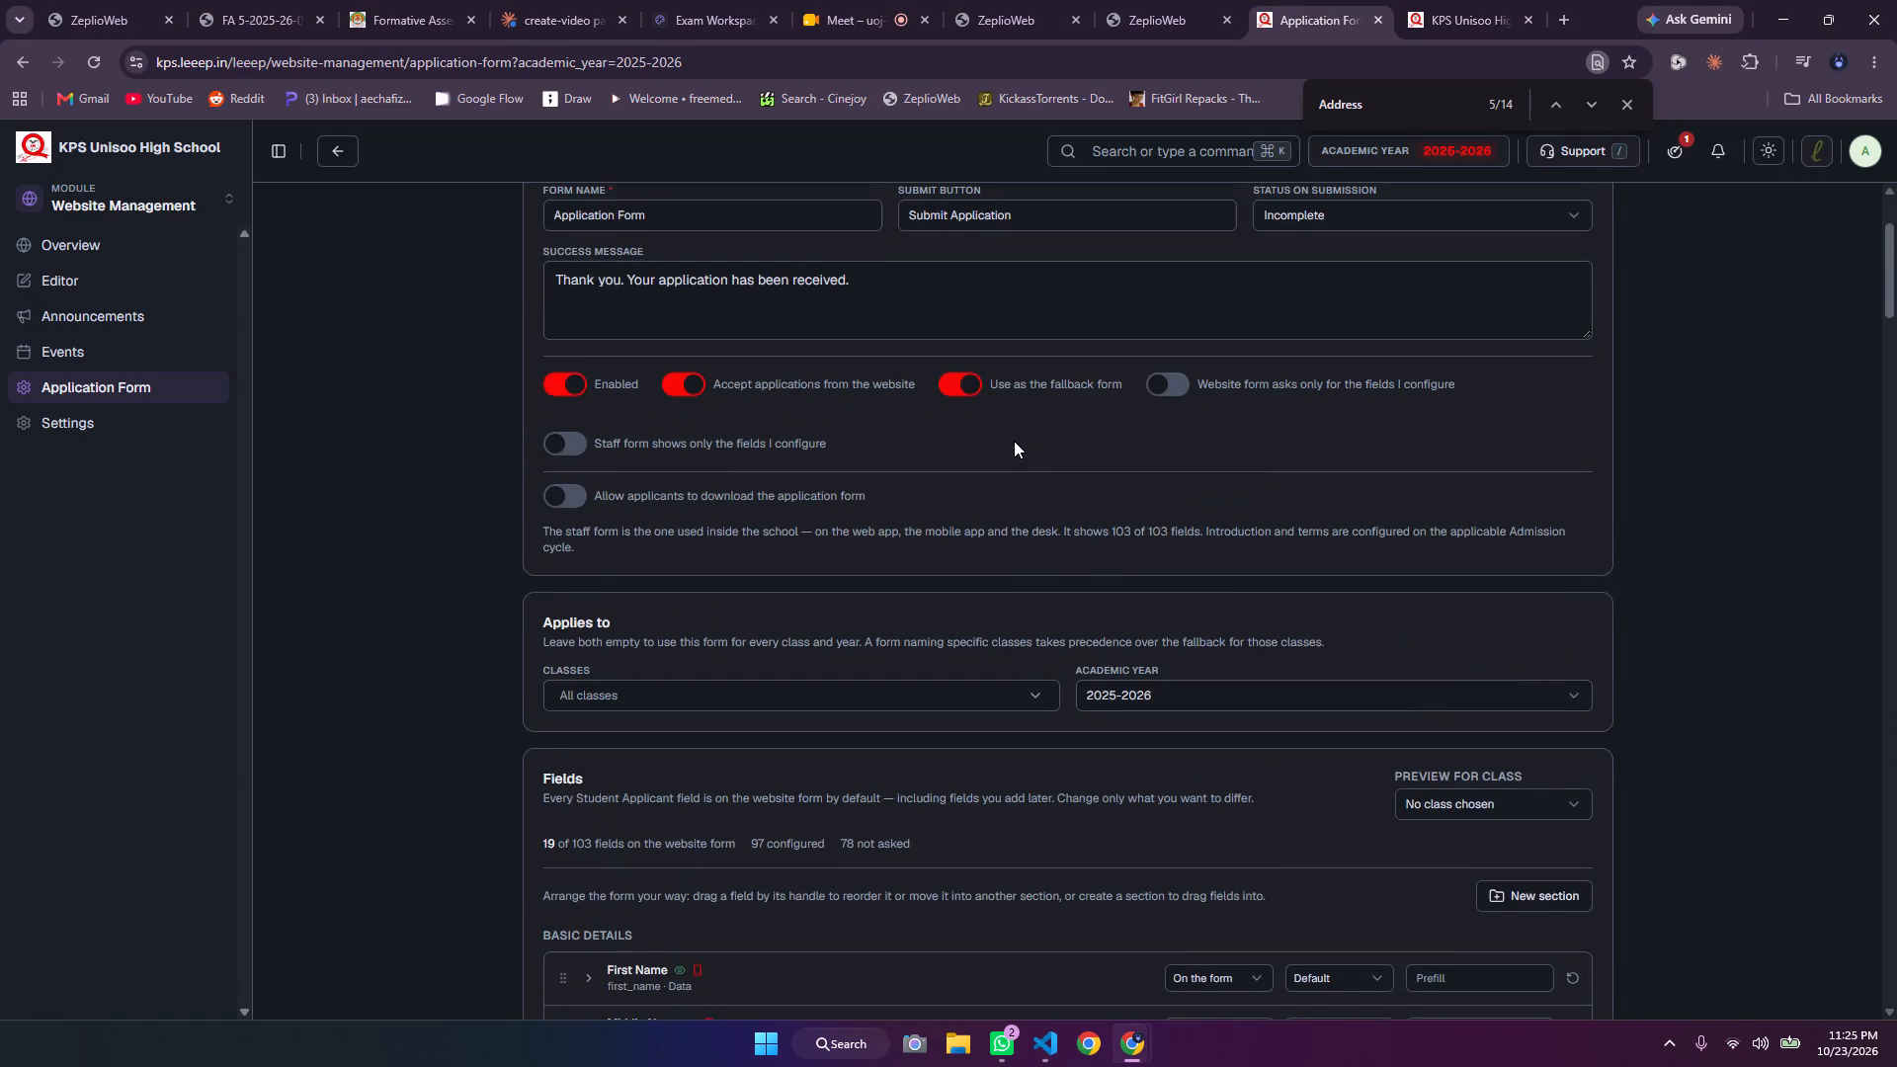
pyautogui.scroll(-3, 1014, 441)
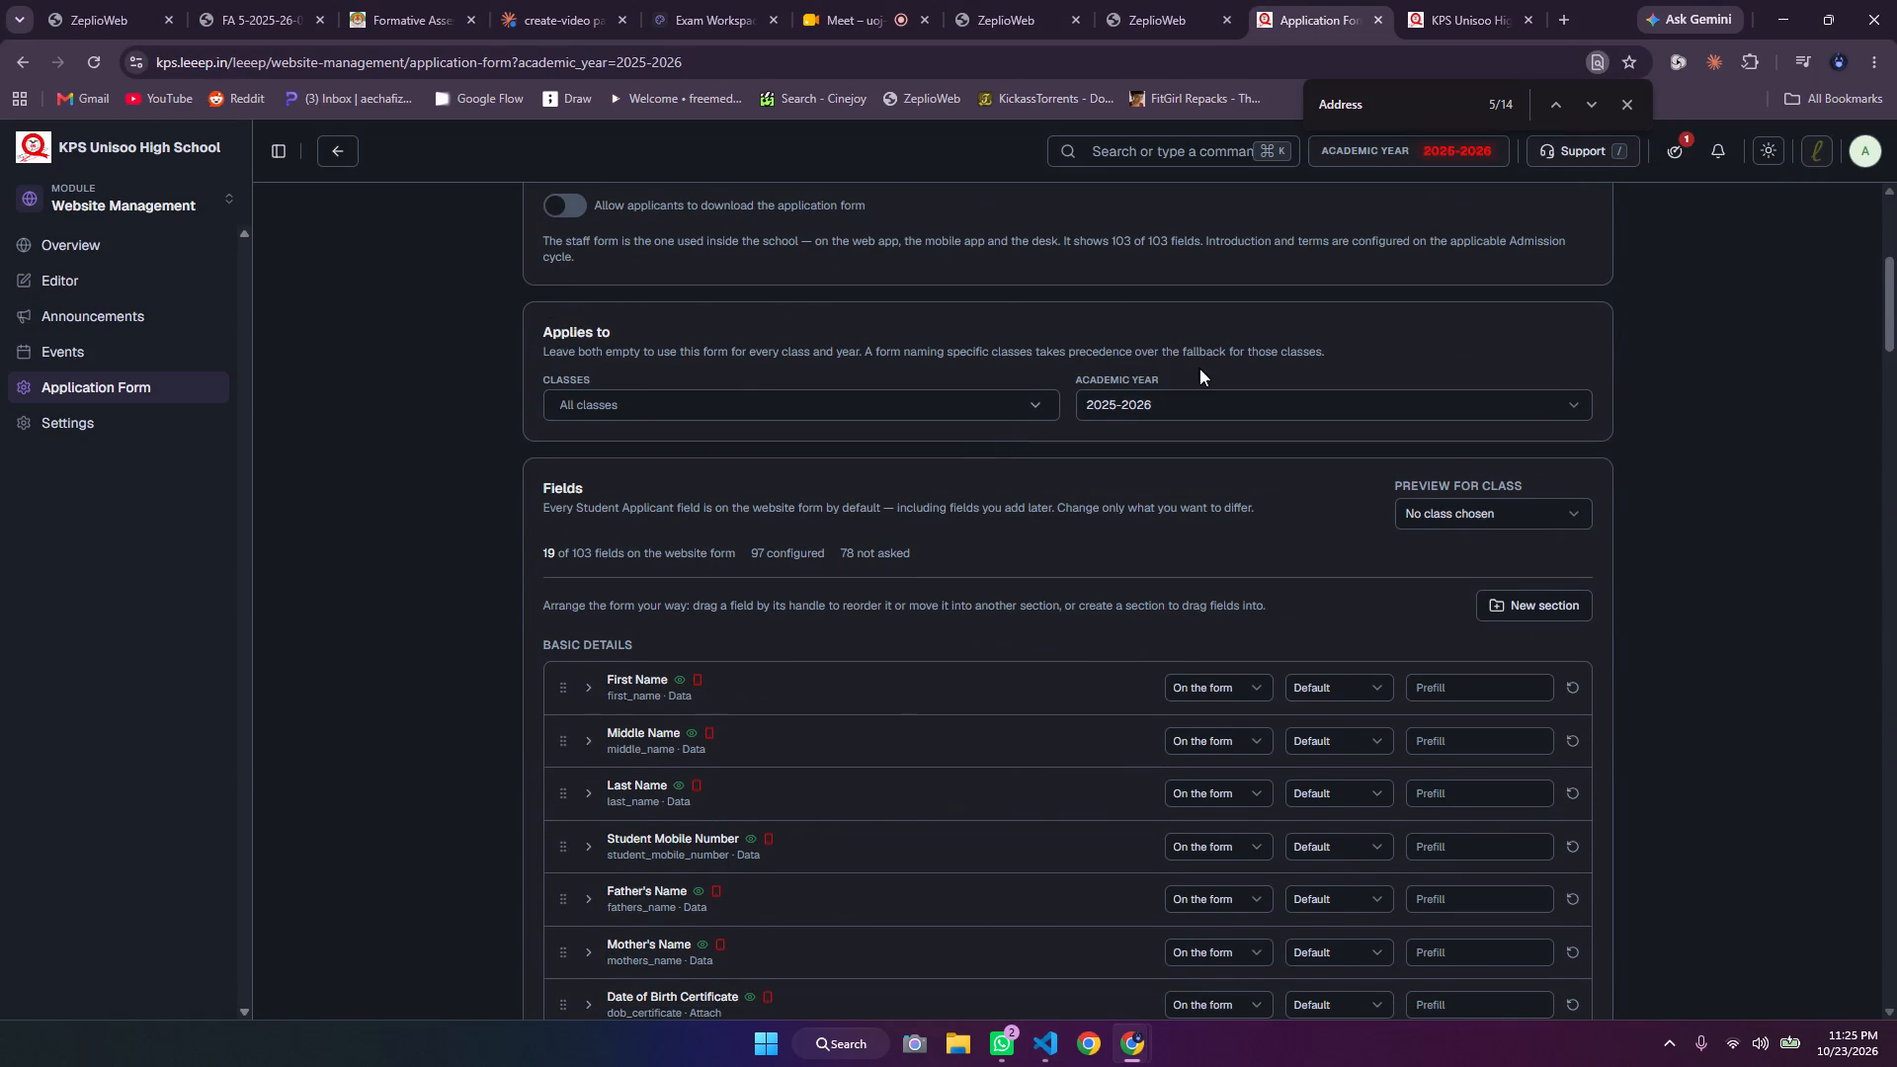
pyautogui.scroll(1, 974, 413)
pyautogui.scroll(-1, 1271, 517)
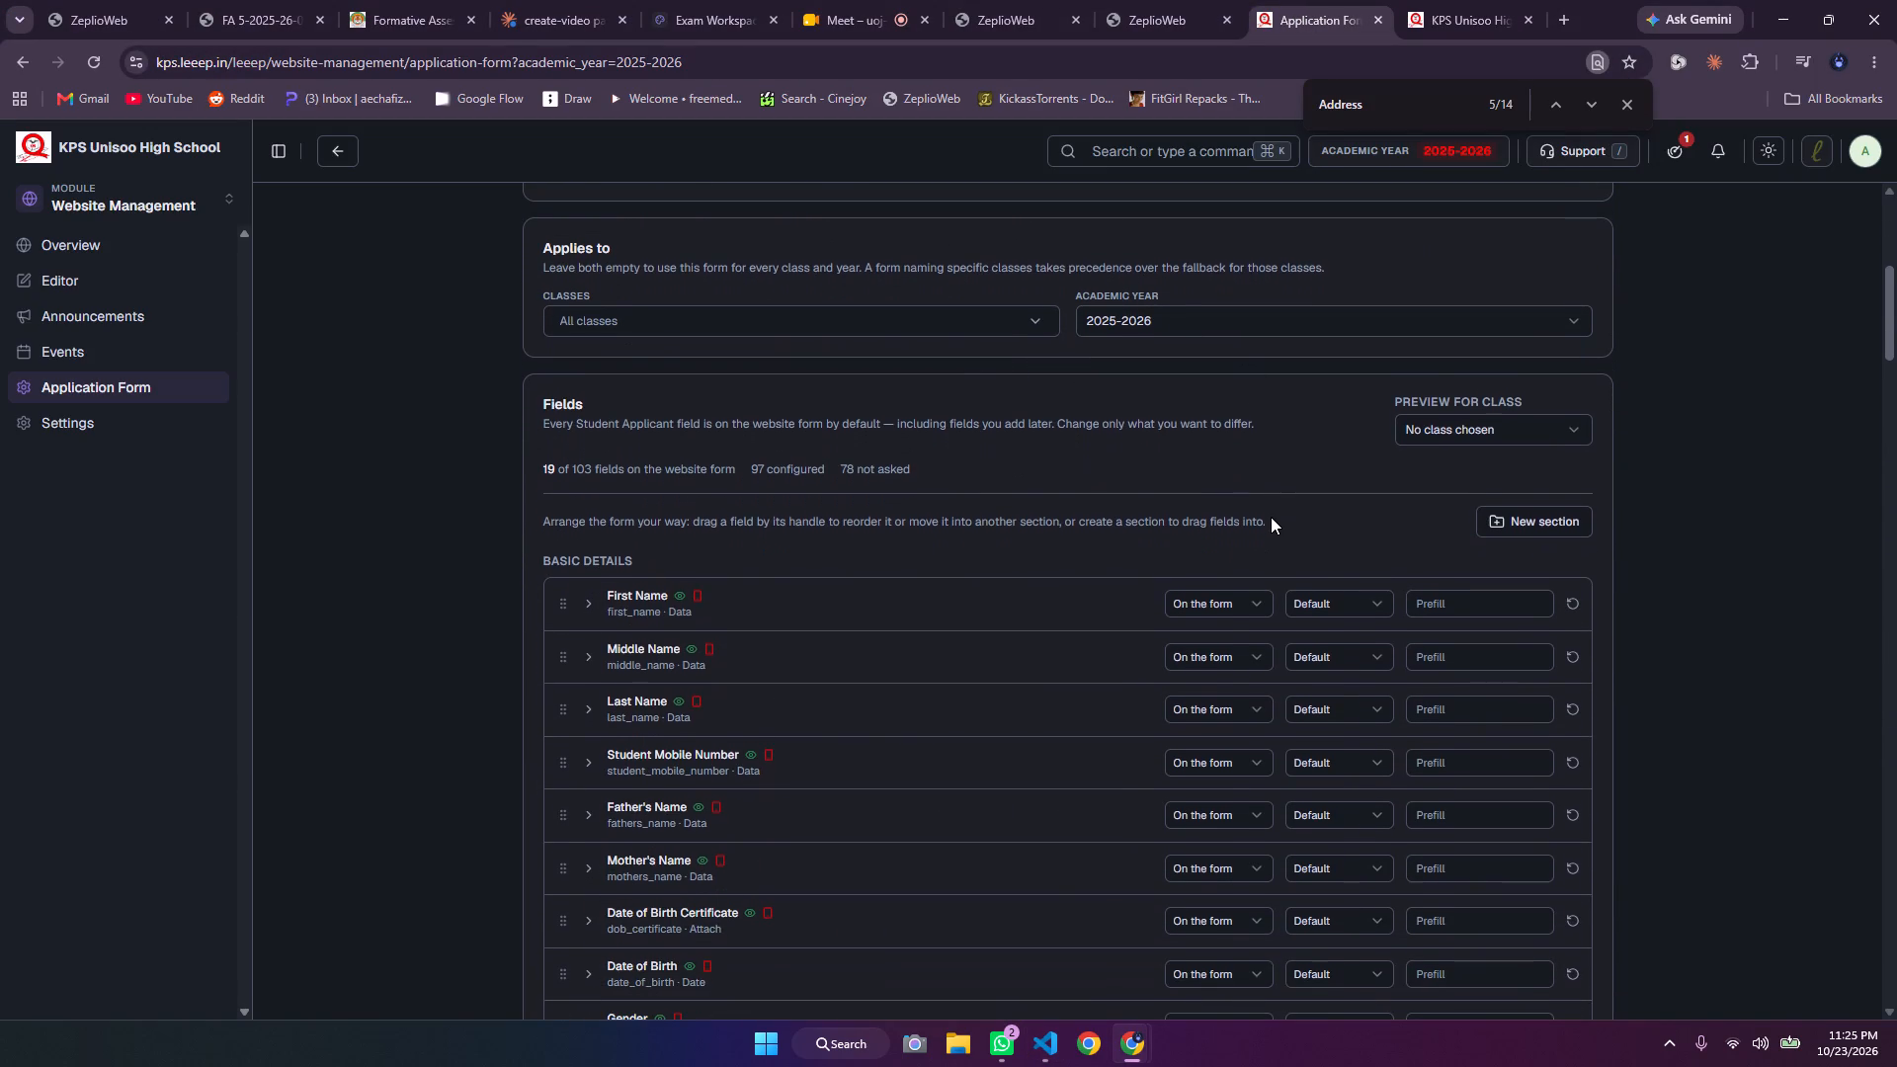
pyautogui.scroll(-3, 1051, 556)
pyautogui.scroll(1, 1051, 556)
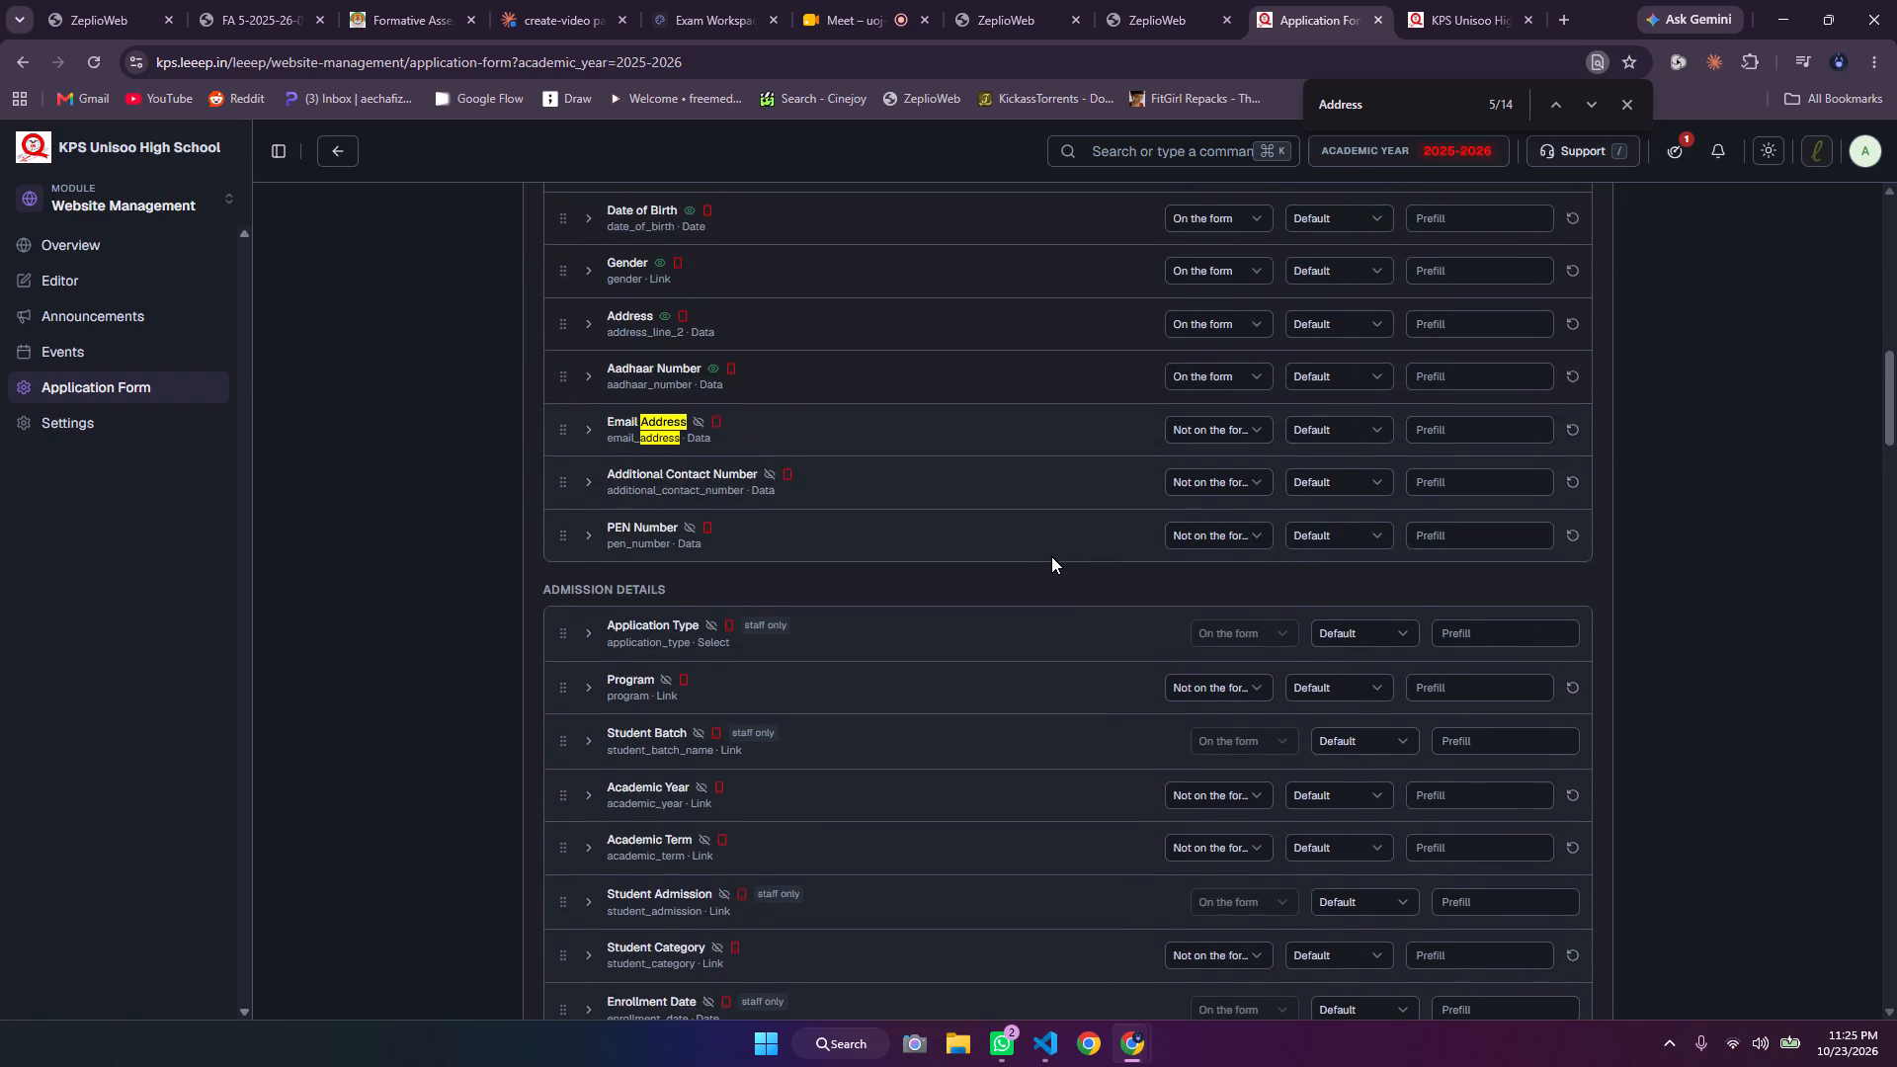
pyautogui.scroll(1, 1051, 556)
pyautogui.scroll(1, 821, 427)
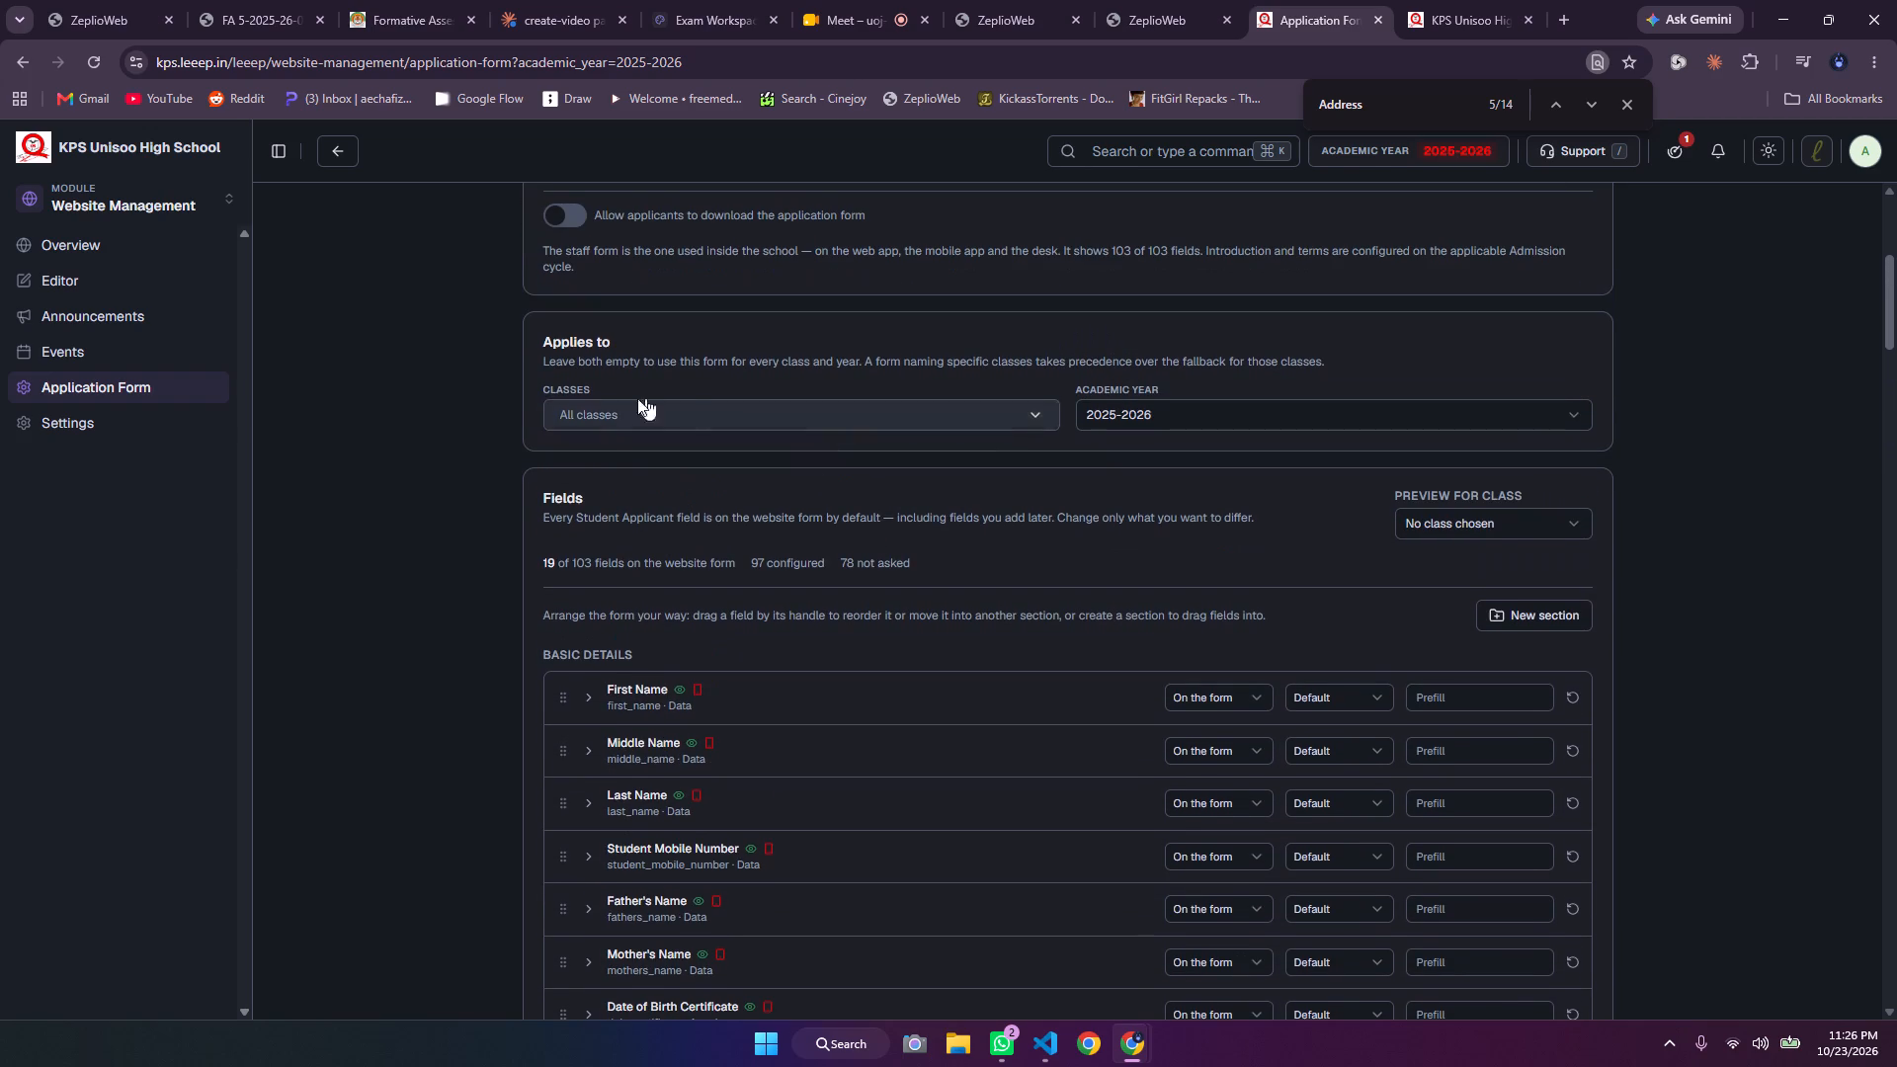
pyautogui.click(666, 418)
pyautogui.click(829, 341)
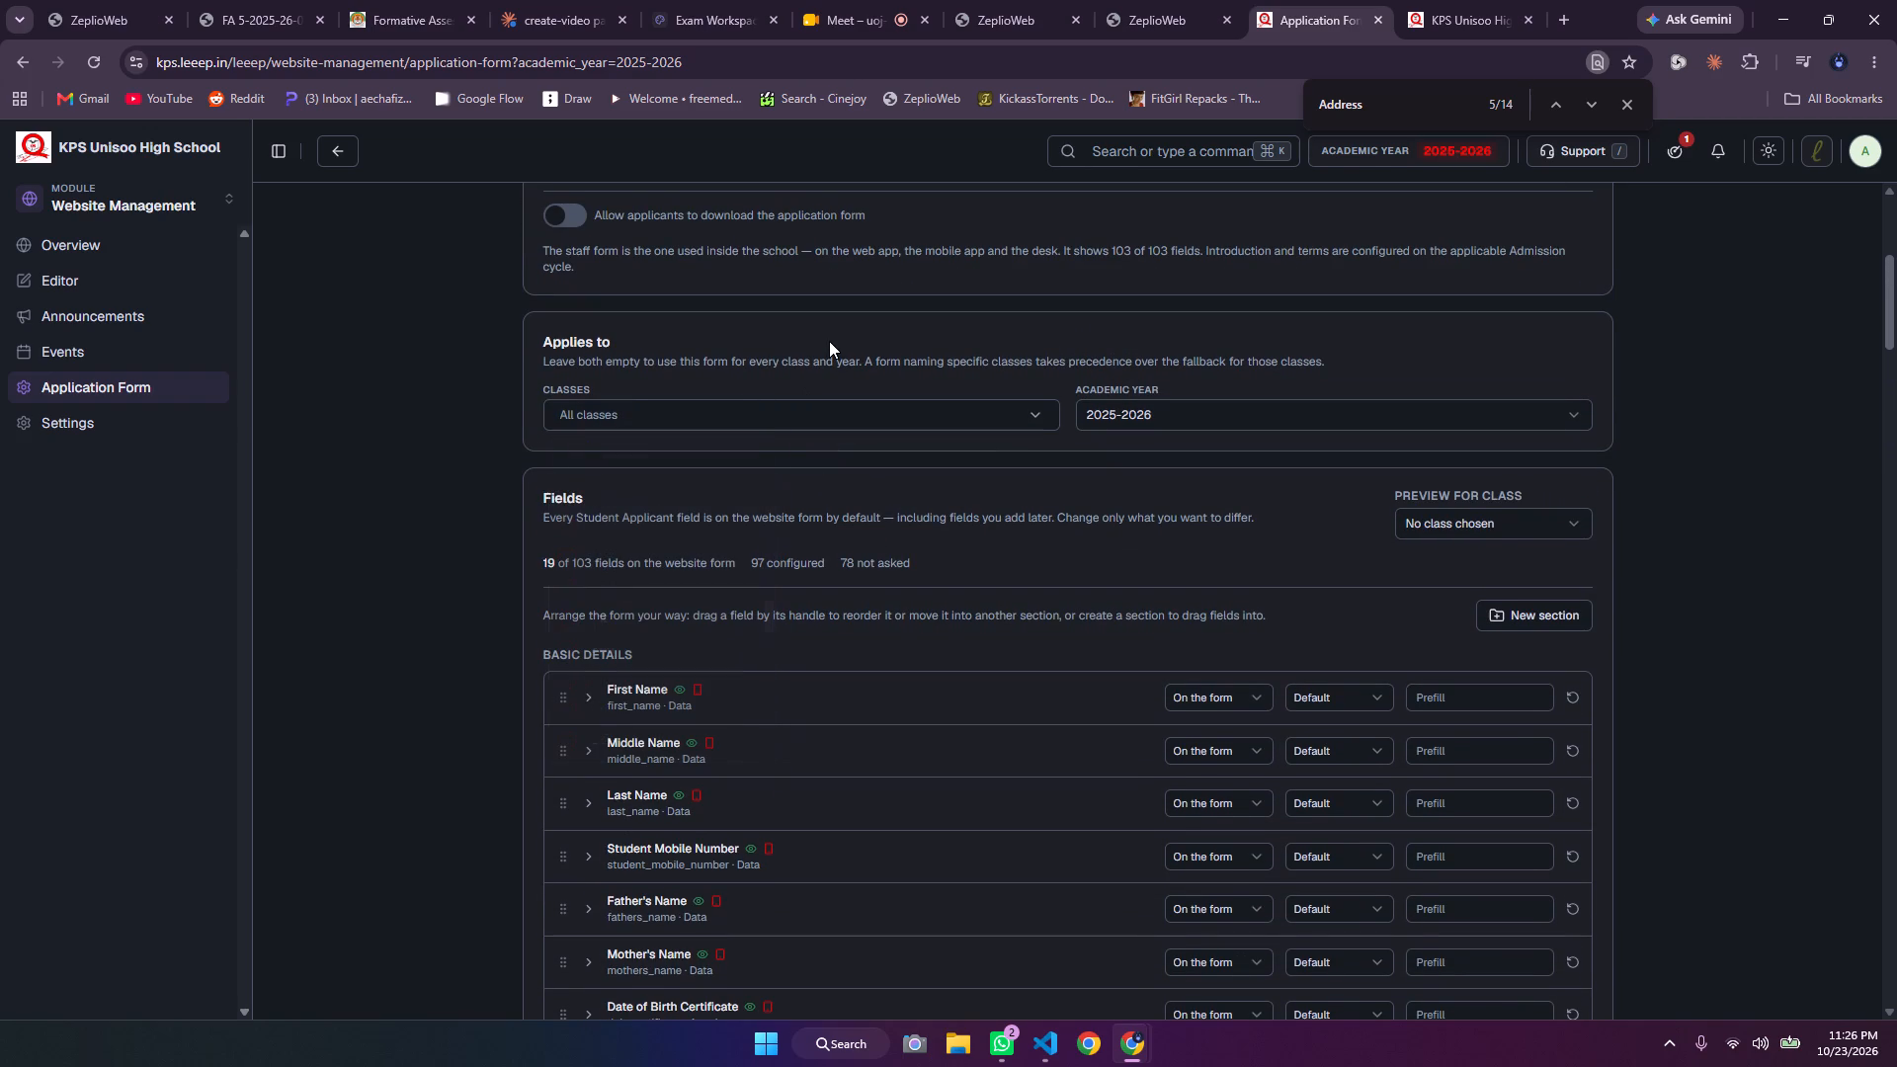
pyautogui.click(1163, 410)
pyautogui.click(1110, 346)
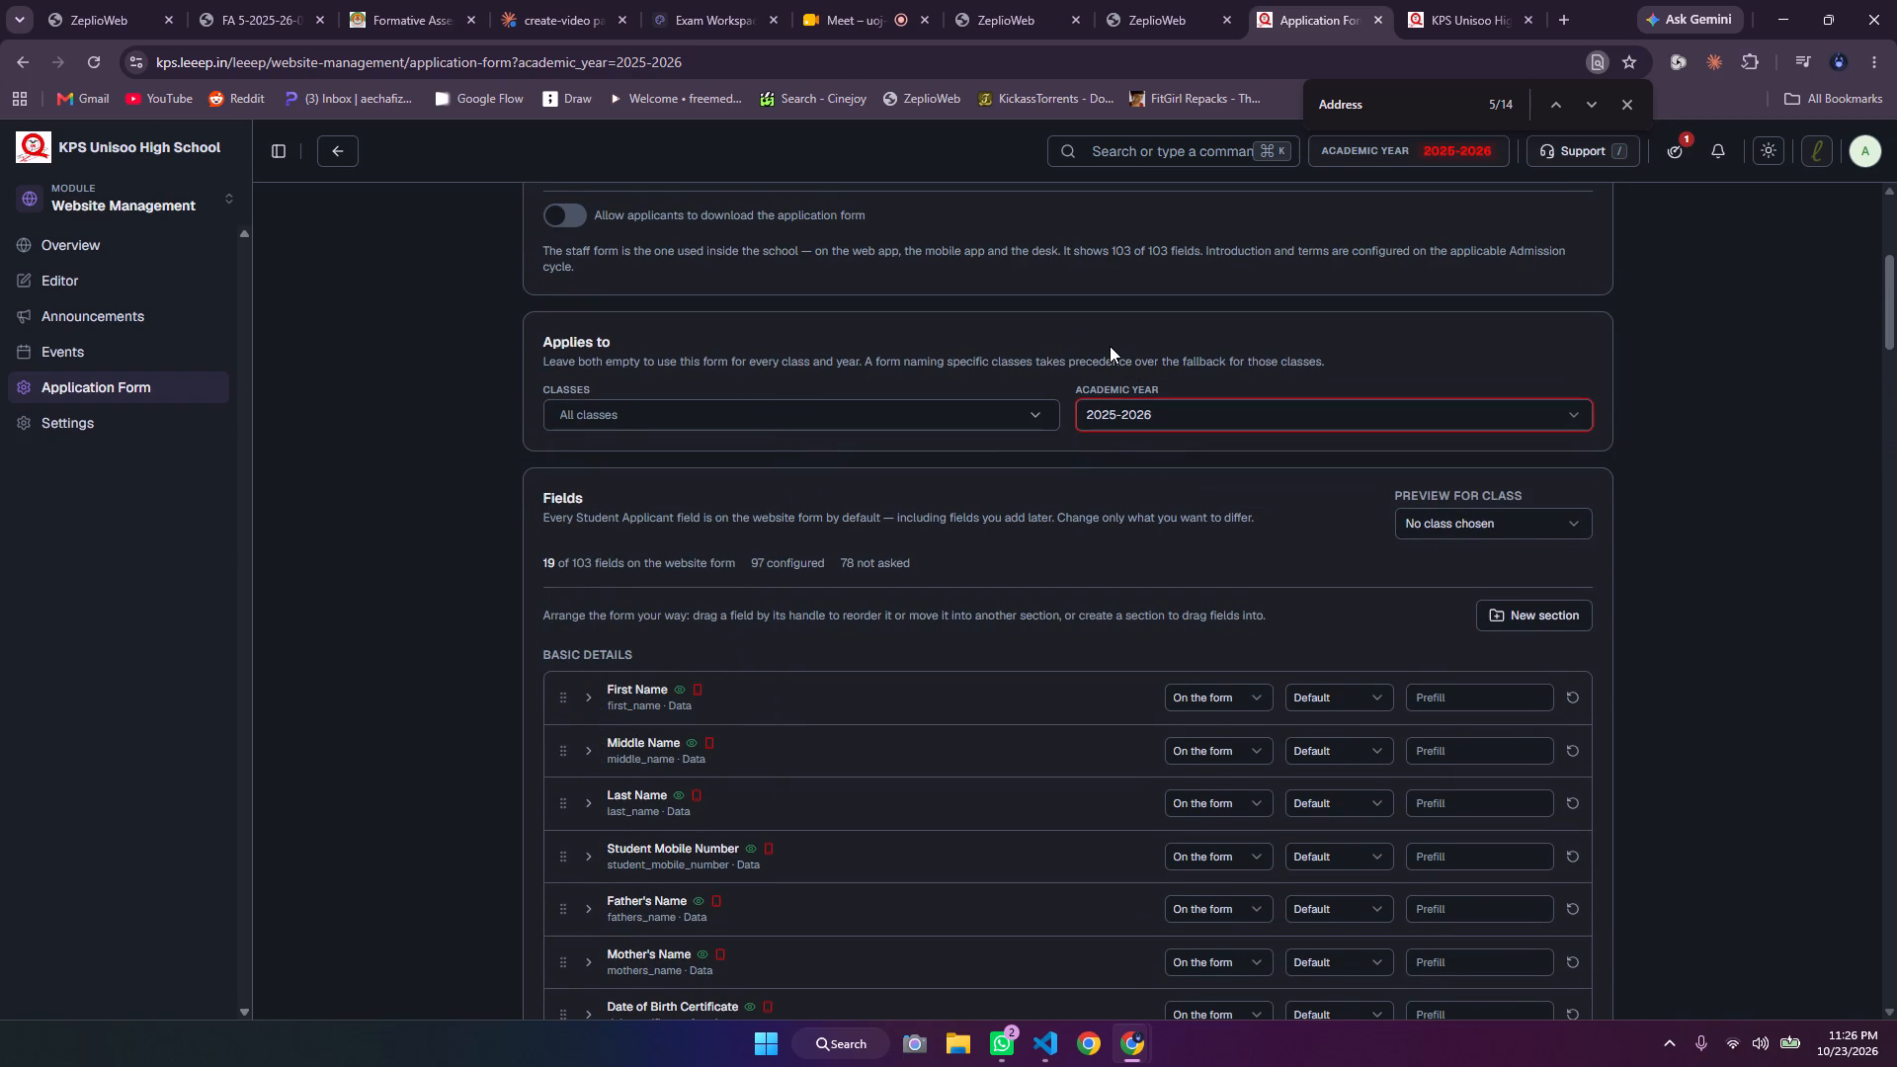
# Review the form settings and look through the list of classes the form can apply to.
pyautogui.scroll(2, 1168, 343)
pyautogui.scroll(1, 1058, 369)
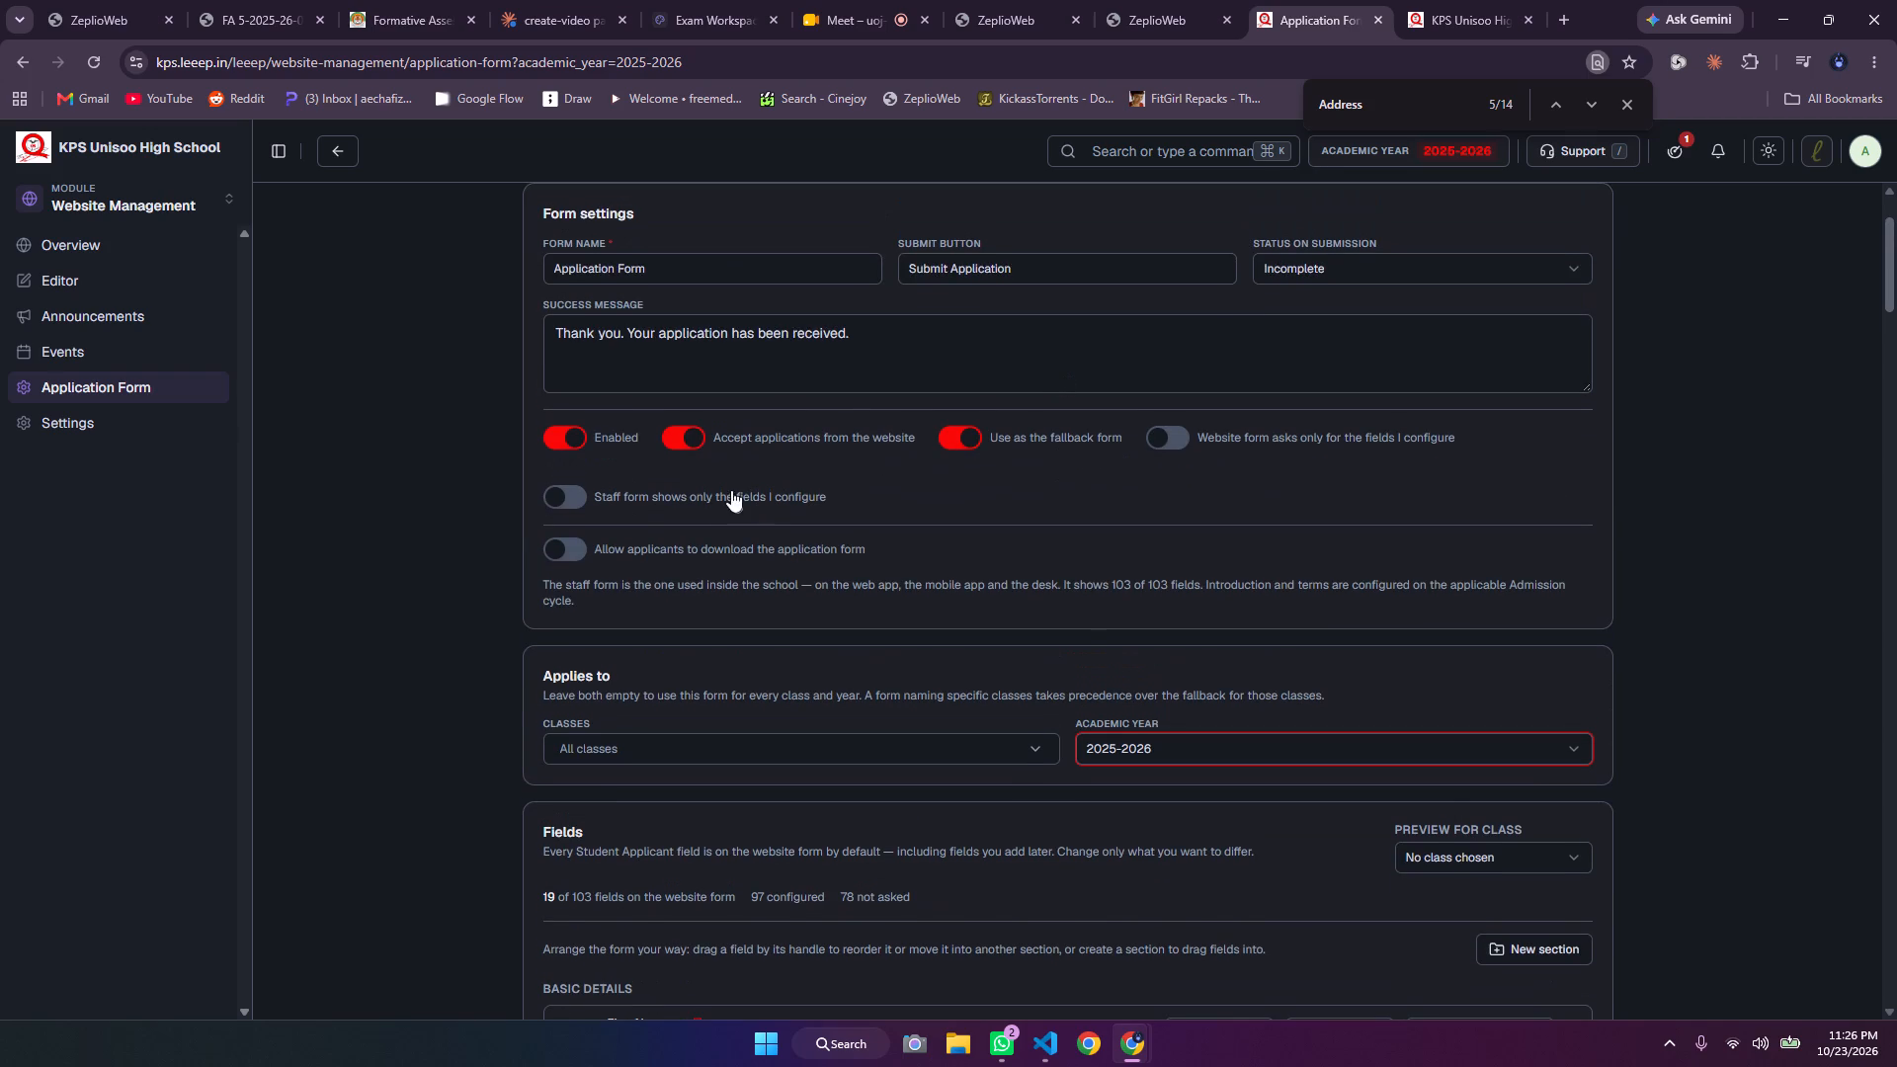
pyautogui.scroll(1, 995, 476)
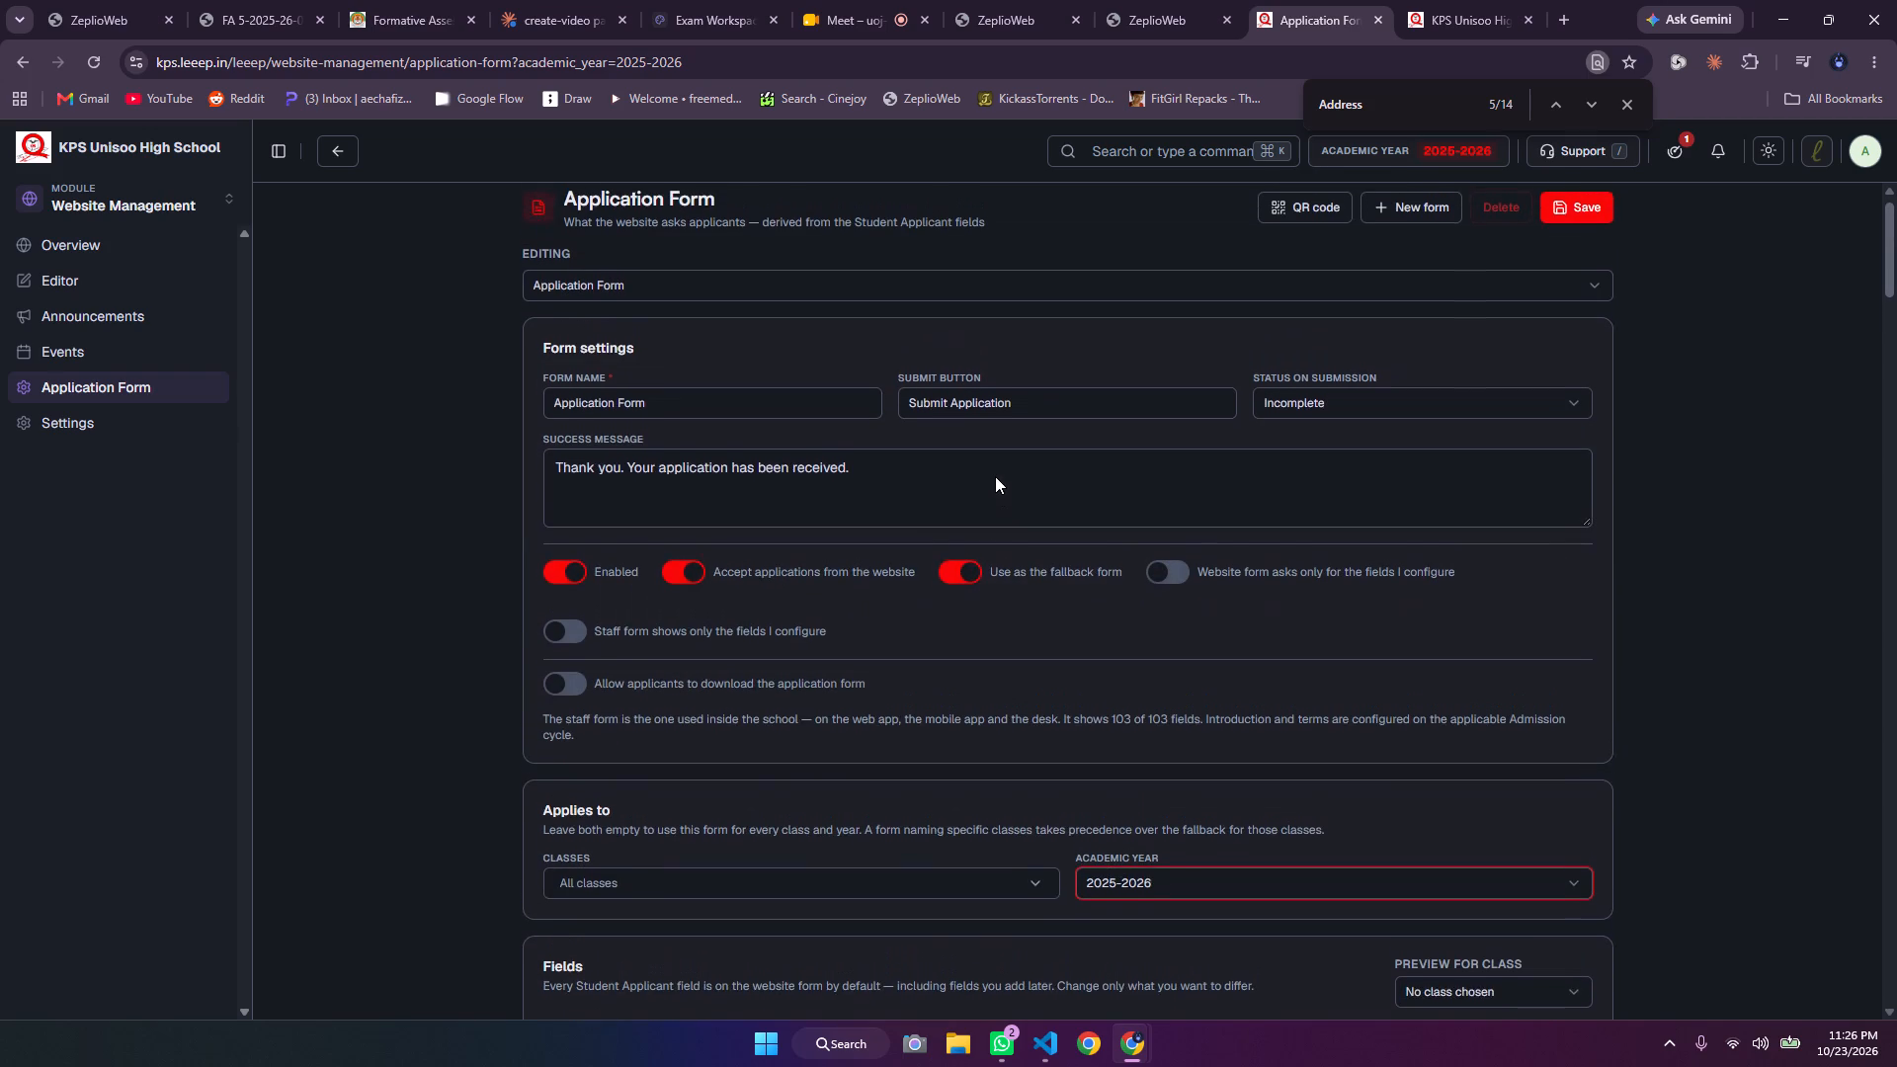
pyautogui.scroll(1, 1154, 493)
pyautogui.scroll(-1, 1154, 493)
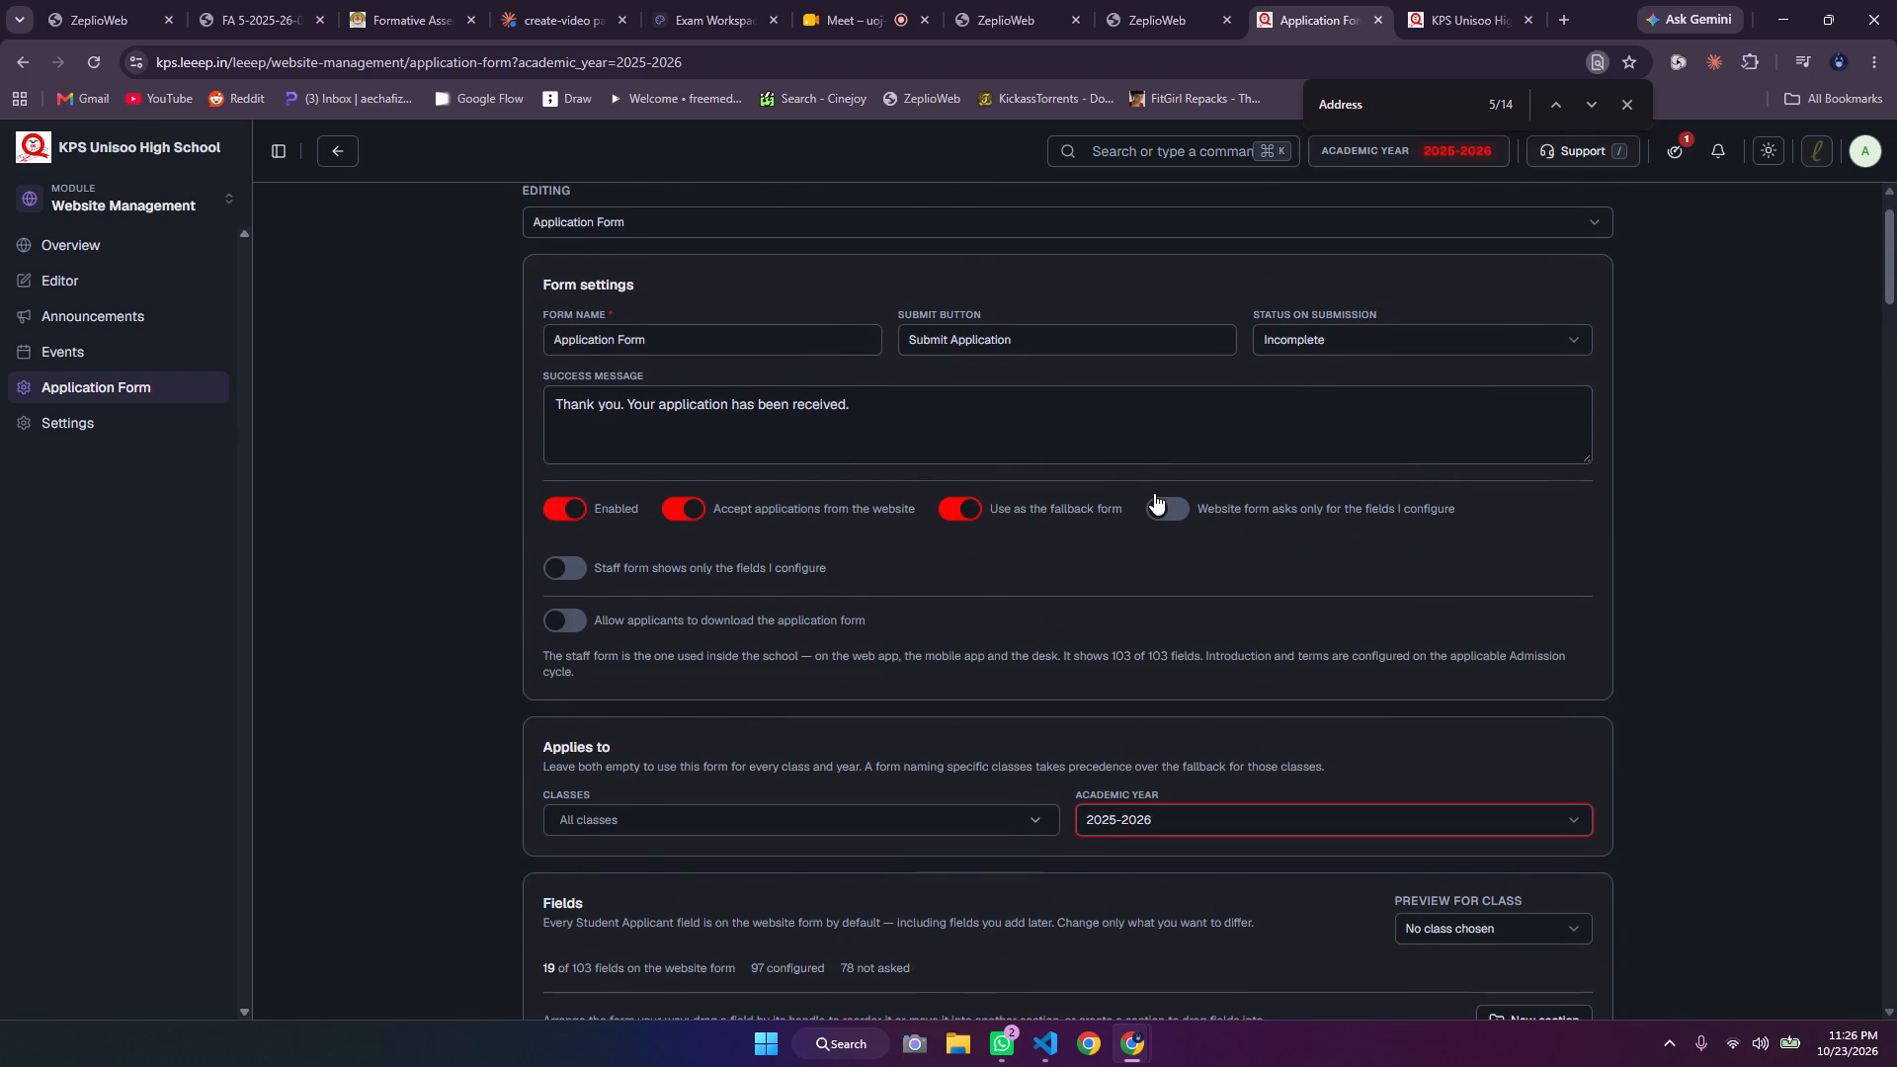
pyautogui.scroll(-3, 1154, 493)
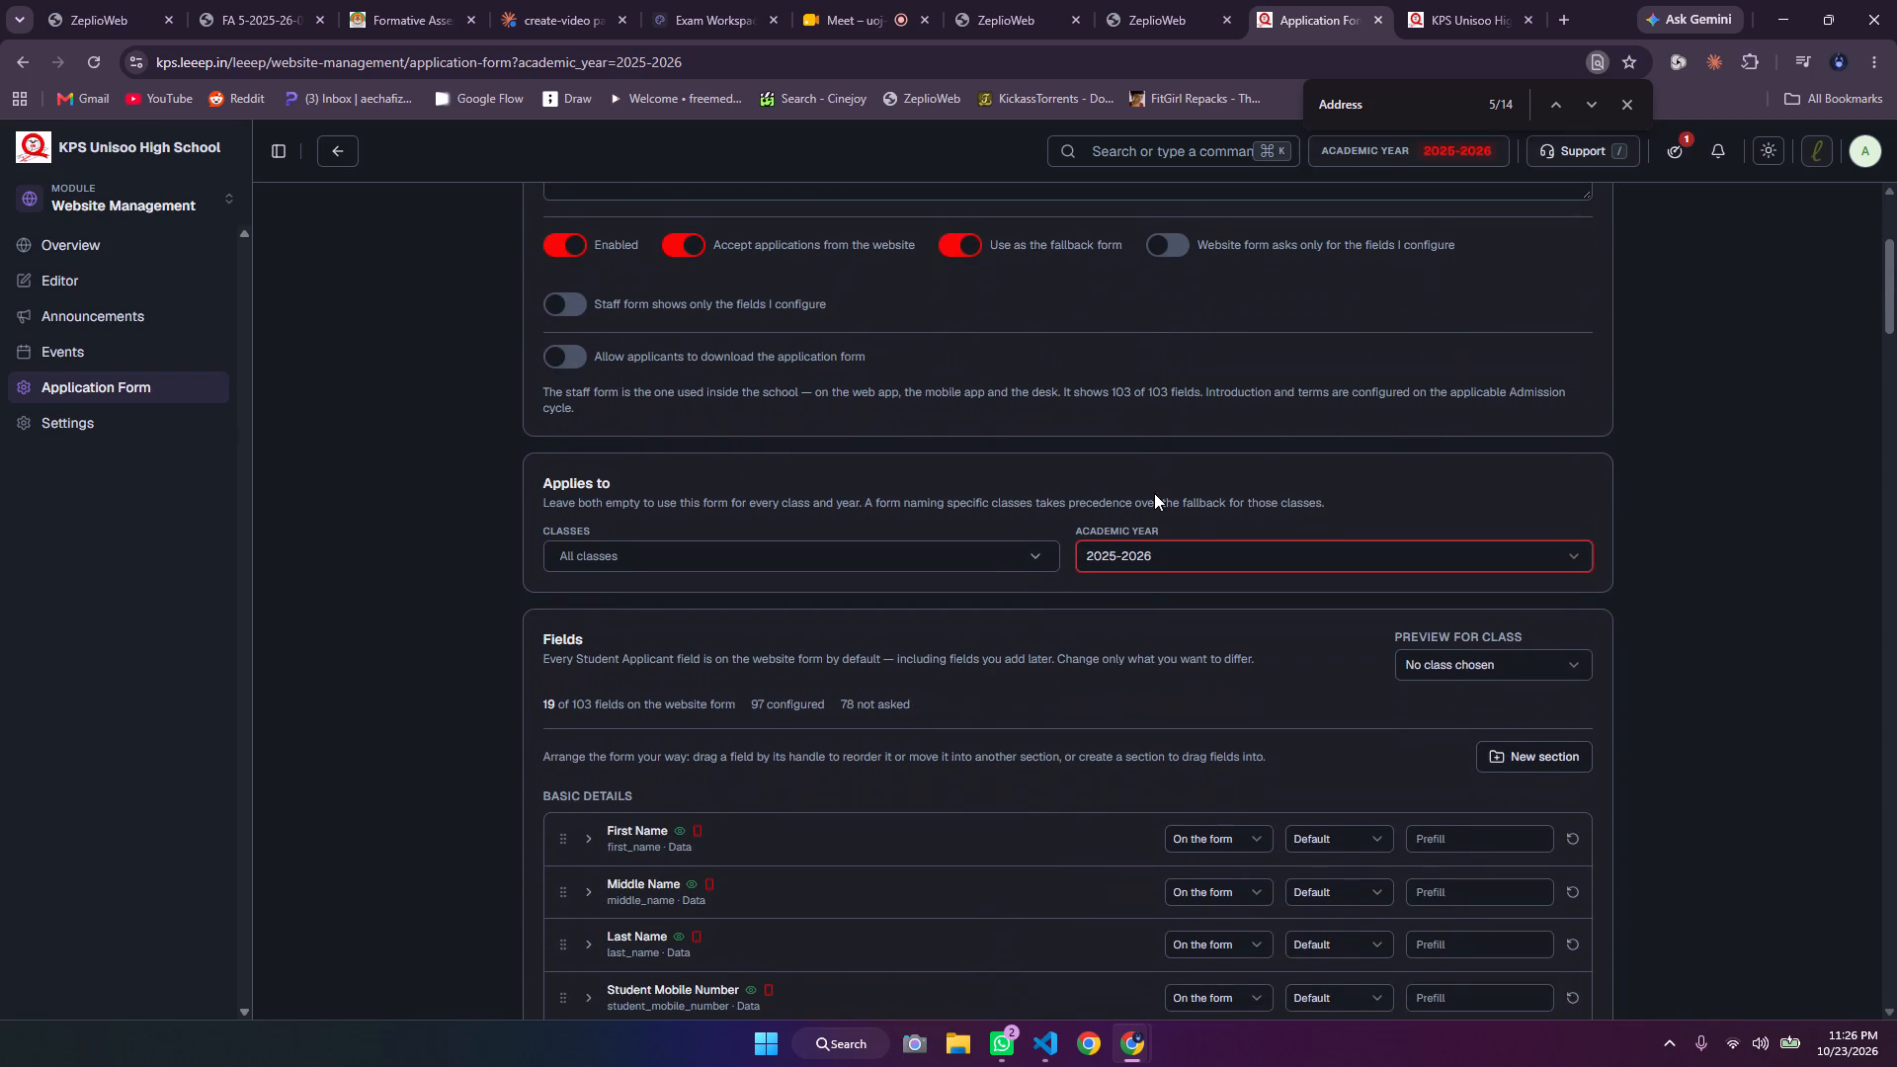
pyautogui.scroll(-1, 1154, 493)
pyautogui.click(981, 486)
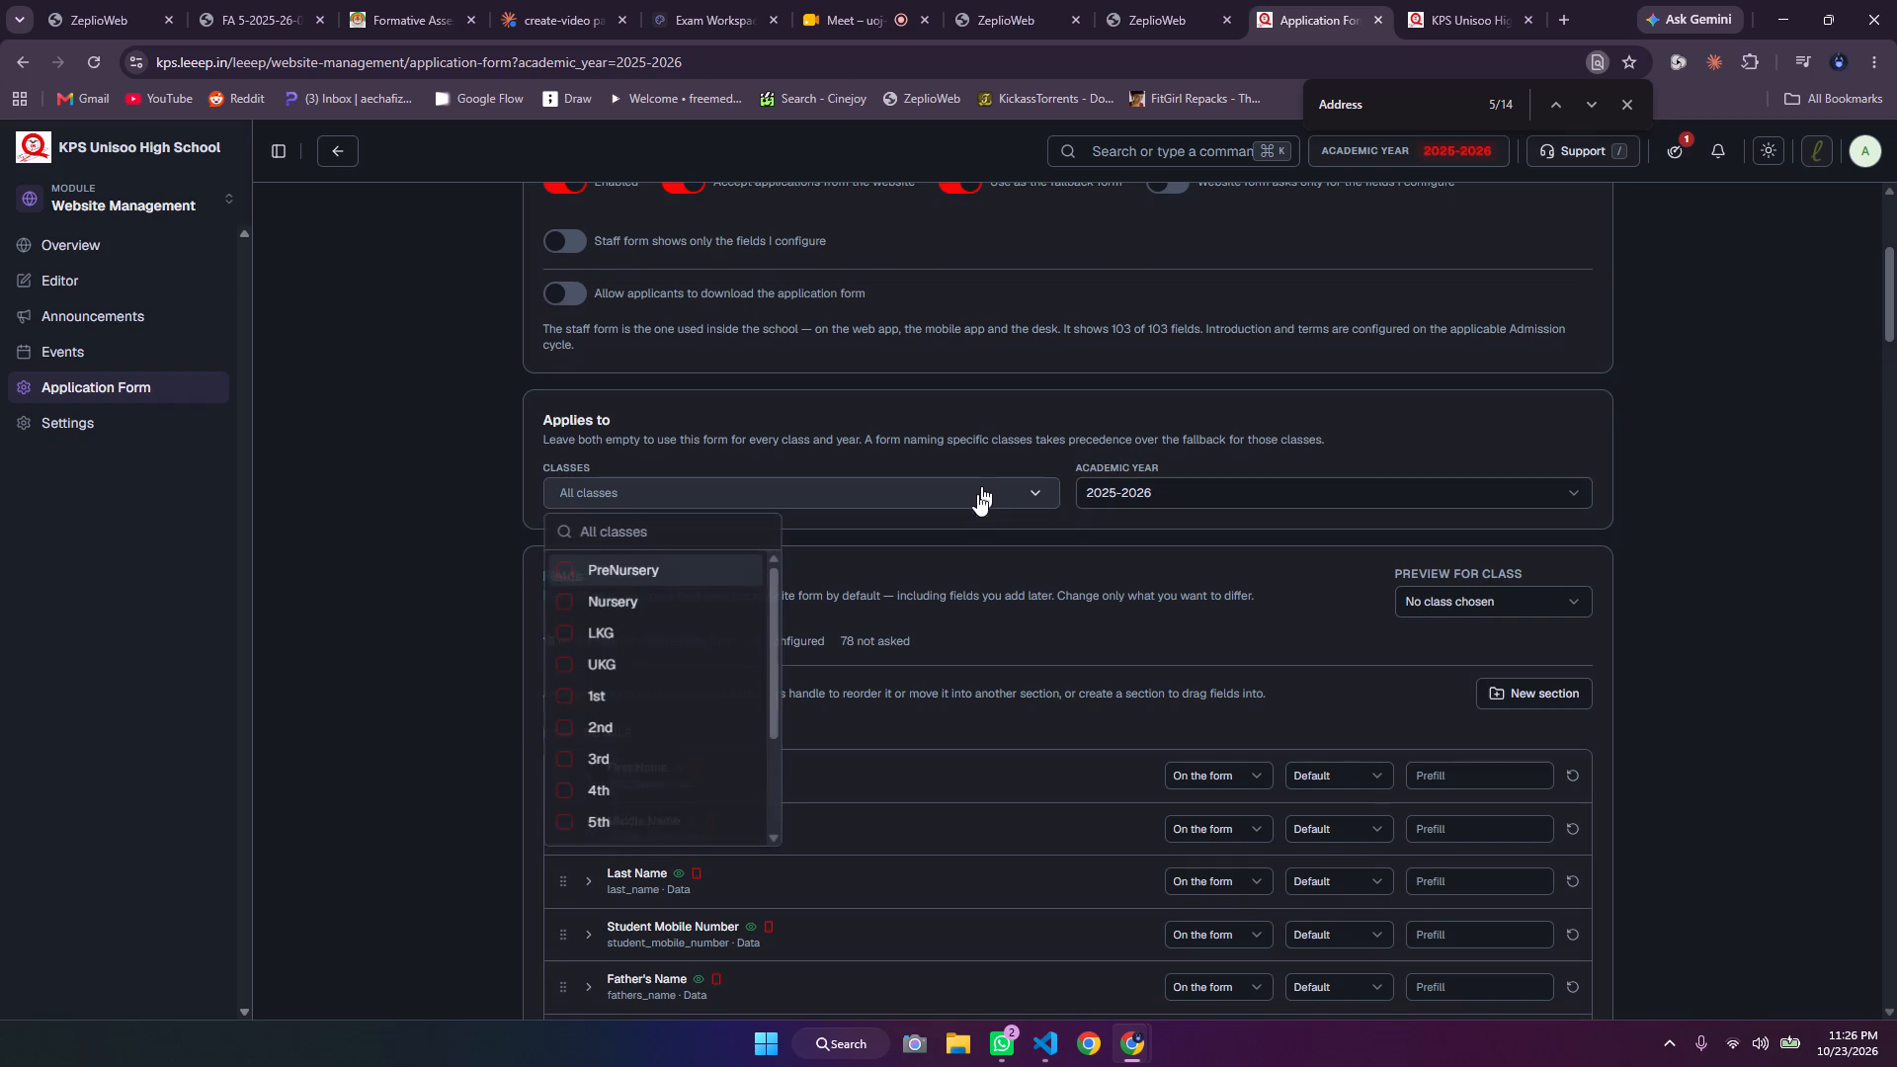
pyautogui.scroll(-4, 666, 706)
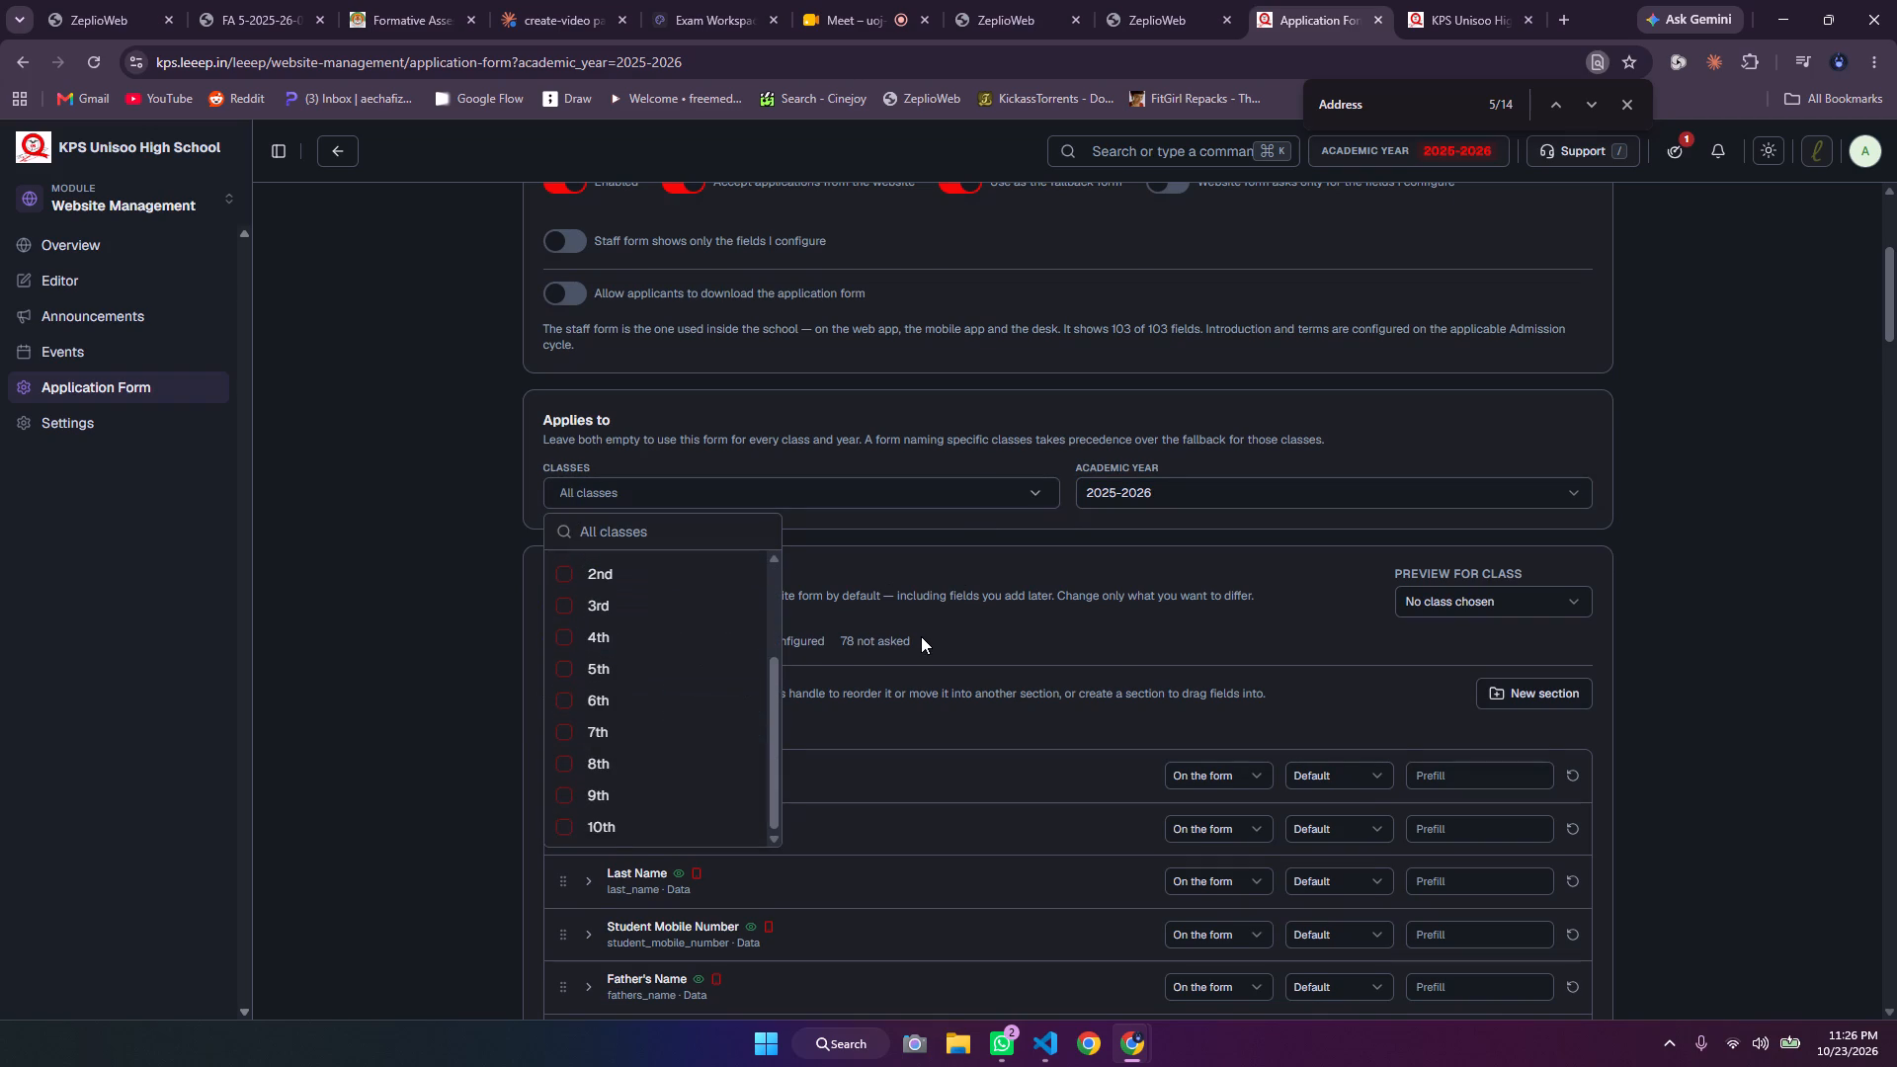
pyautogui.click(924, 636)
# Examine the fields and their on-form status in the Basic Details, Admission Details and Personal Details sections.
pyautogui.scroll(-4, 924, 636)
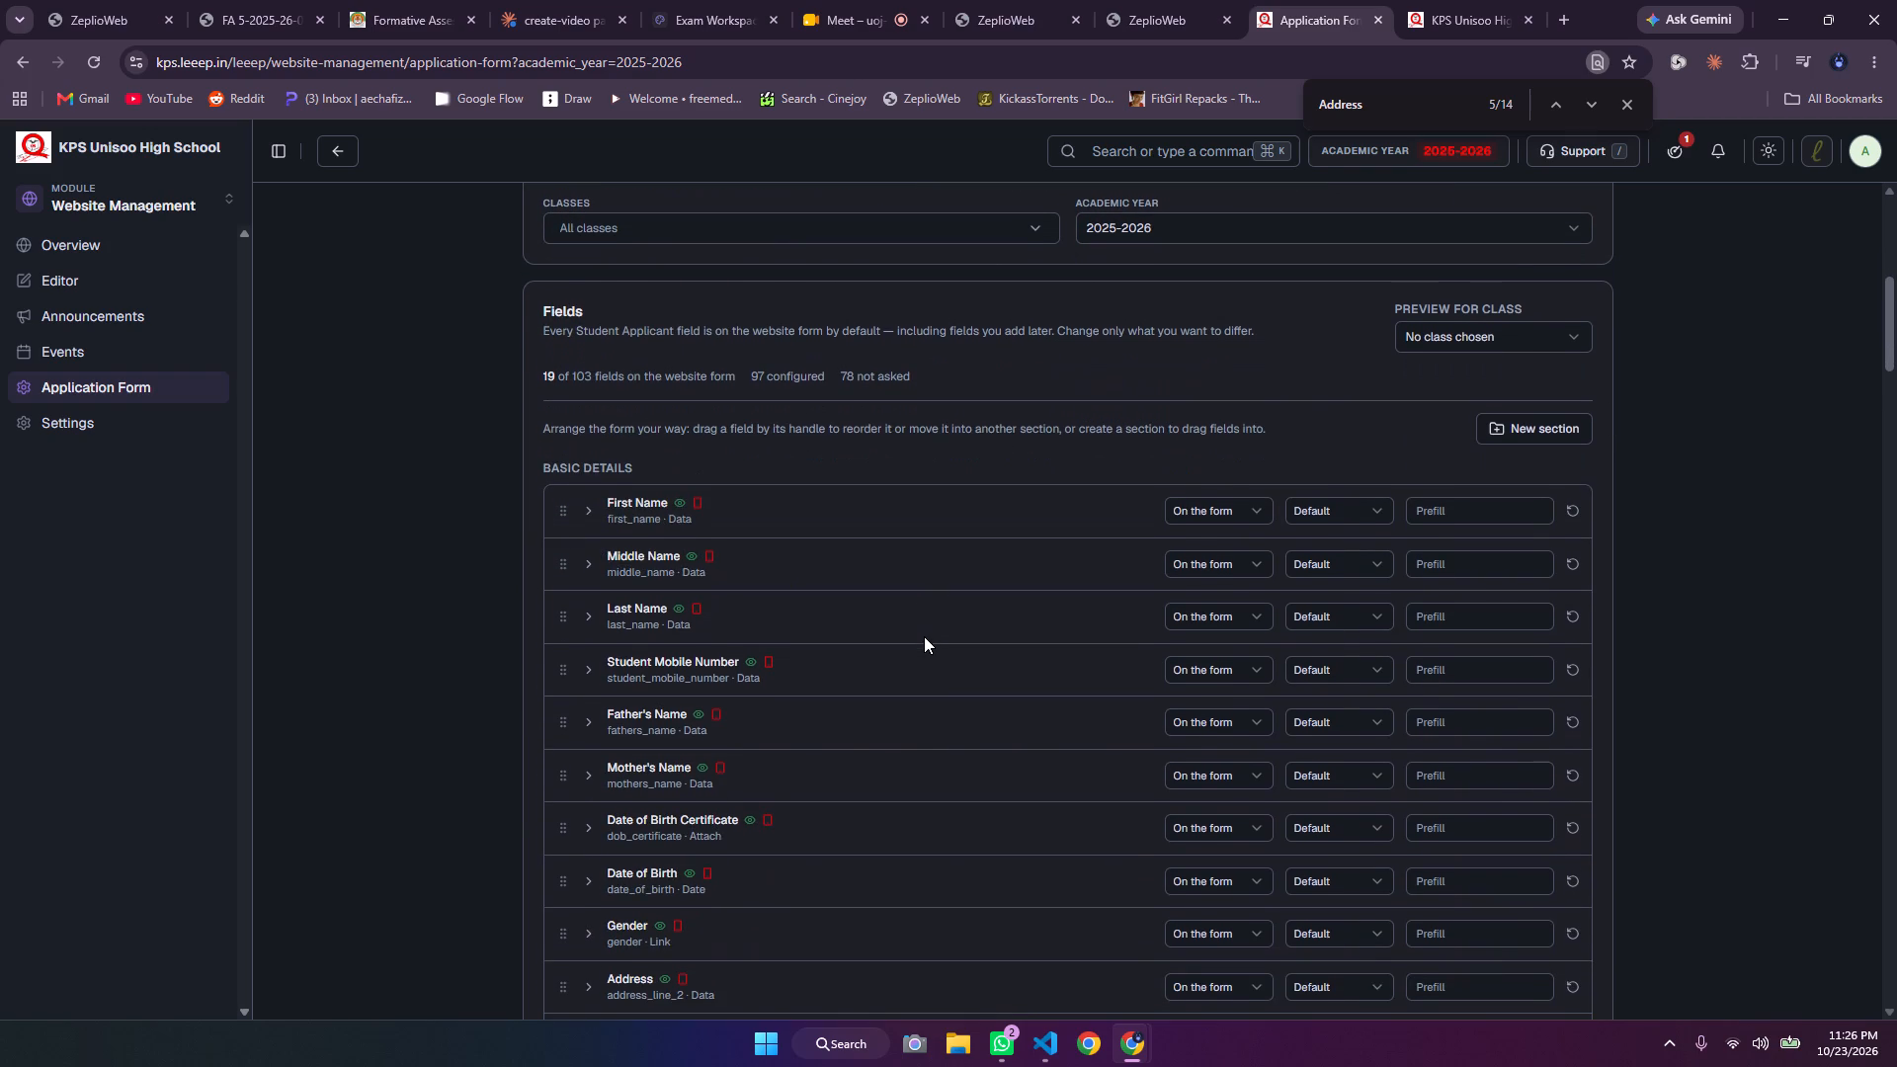
pyautogui.scroll(-5, 924, 636)
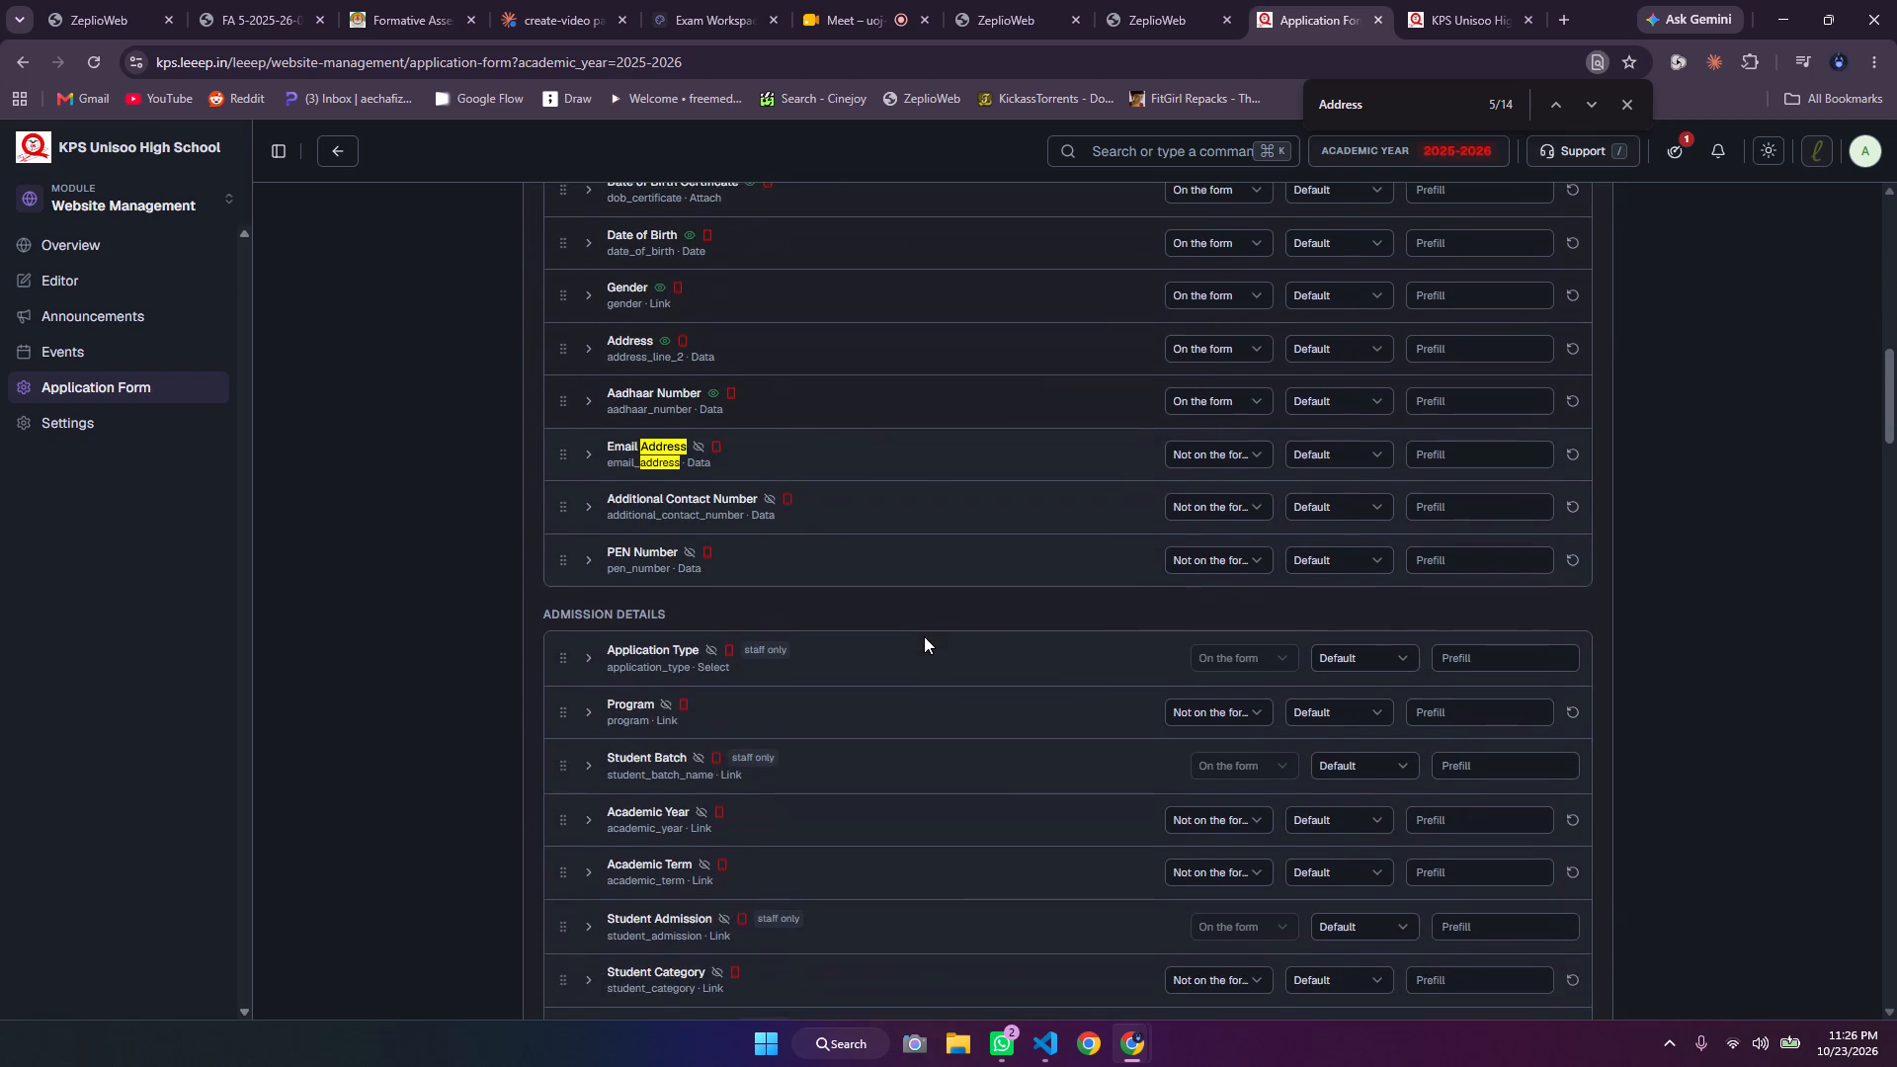
pyautogui.scroll(-6, 924, 636)
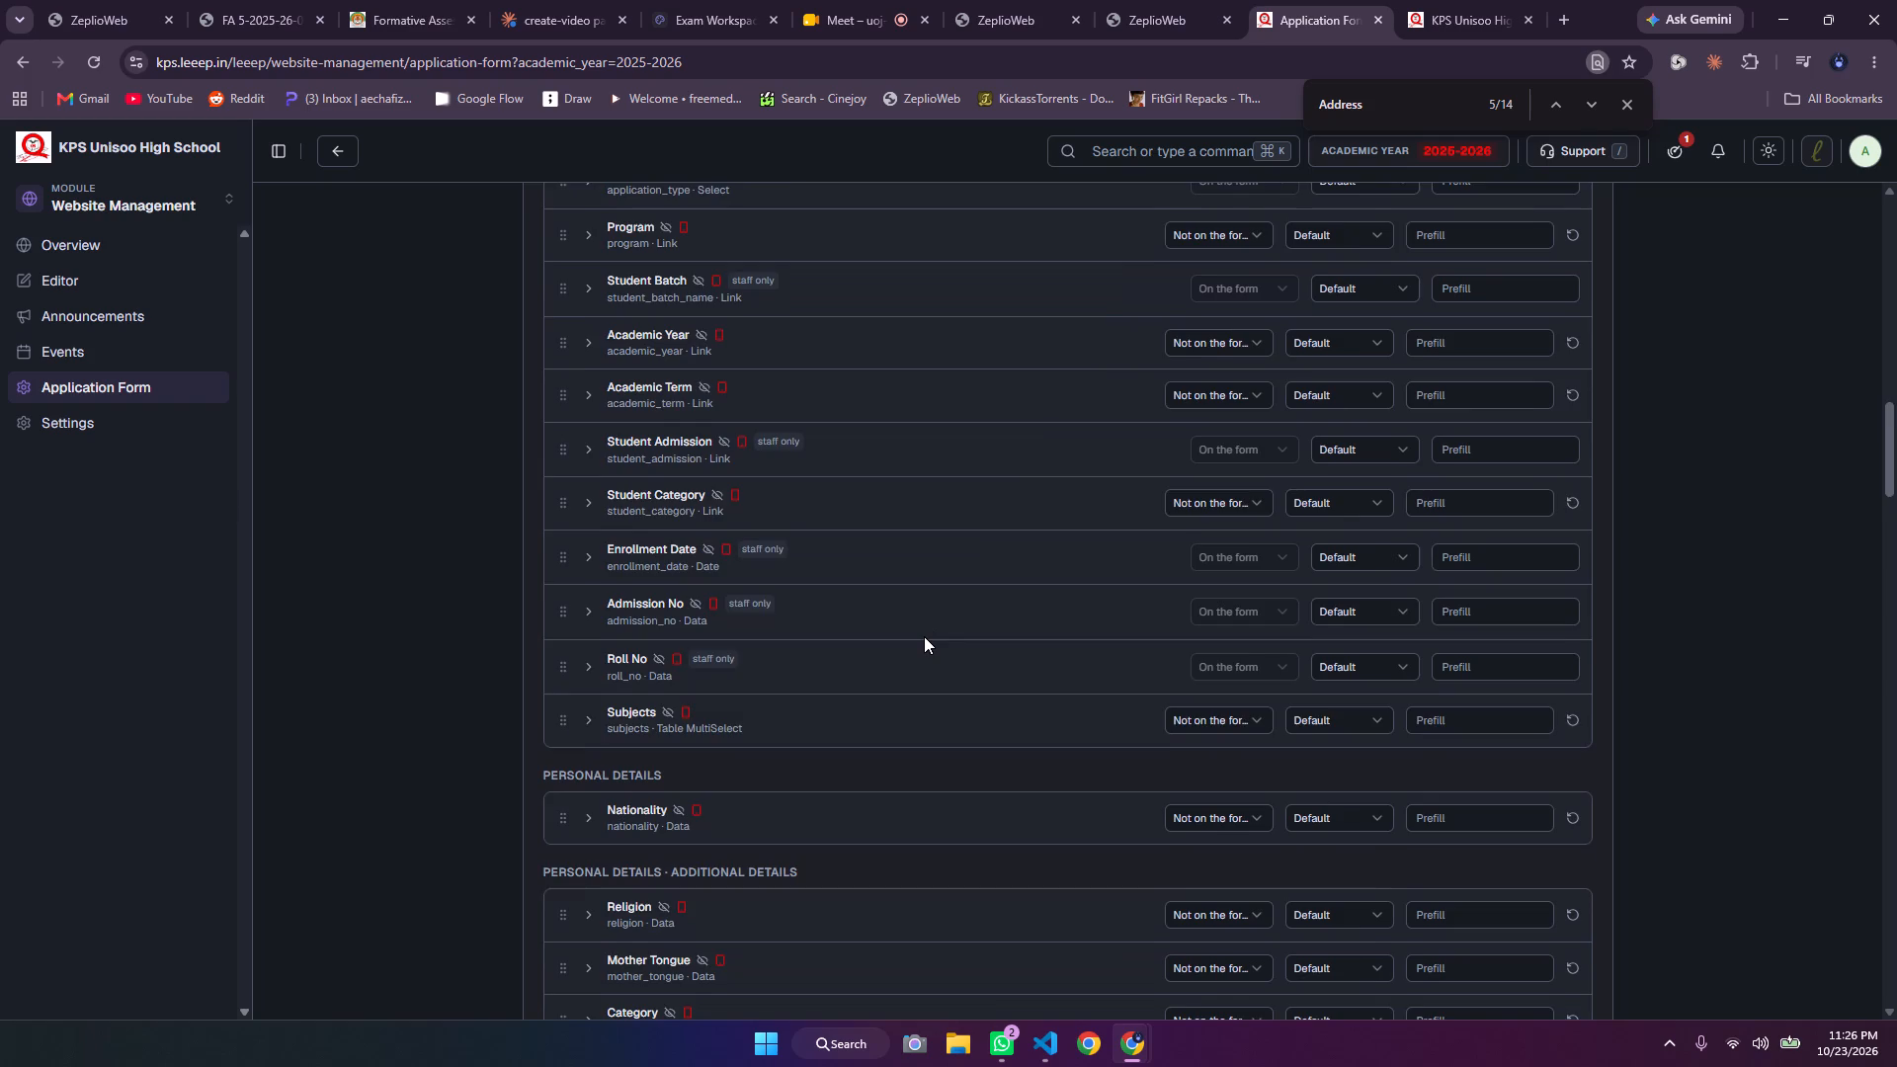
pyautogui.scroll(-2, 924, 636)
pyautogui.scroll(2, 924, 636)
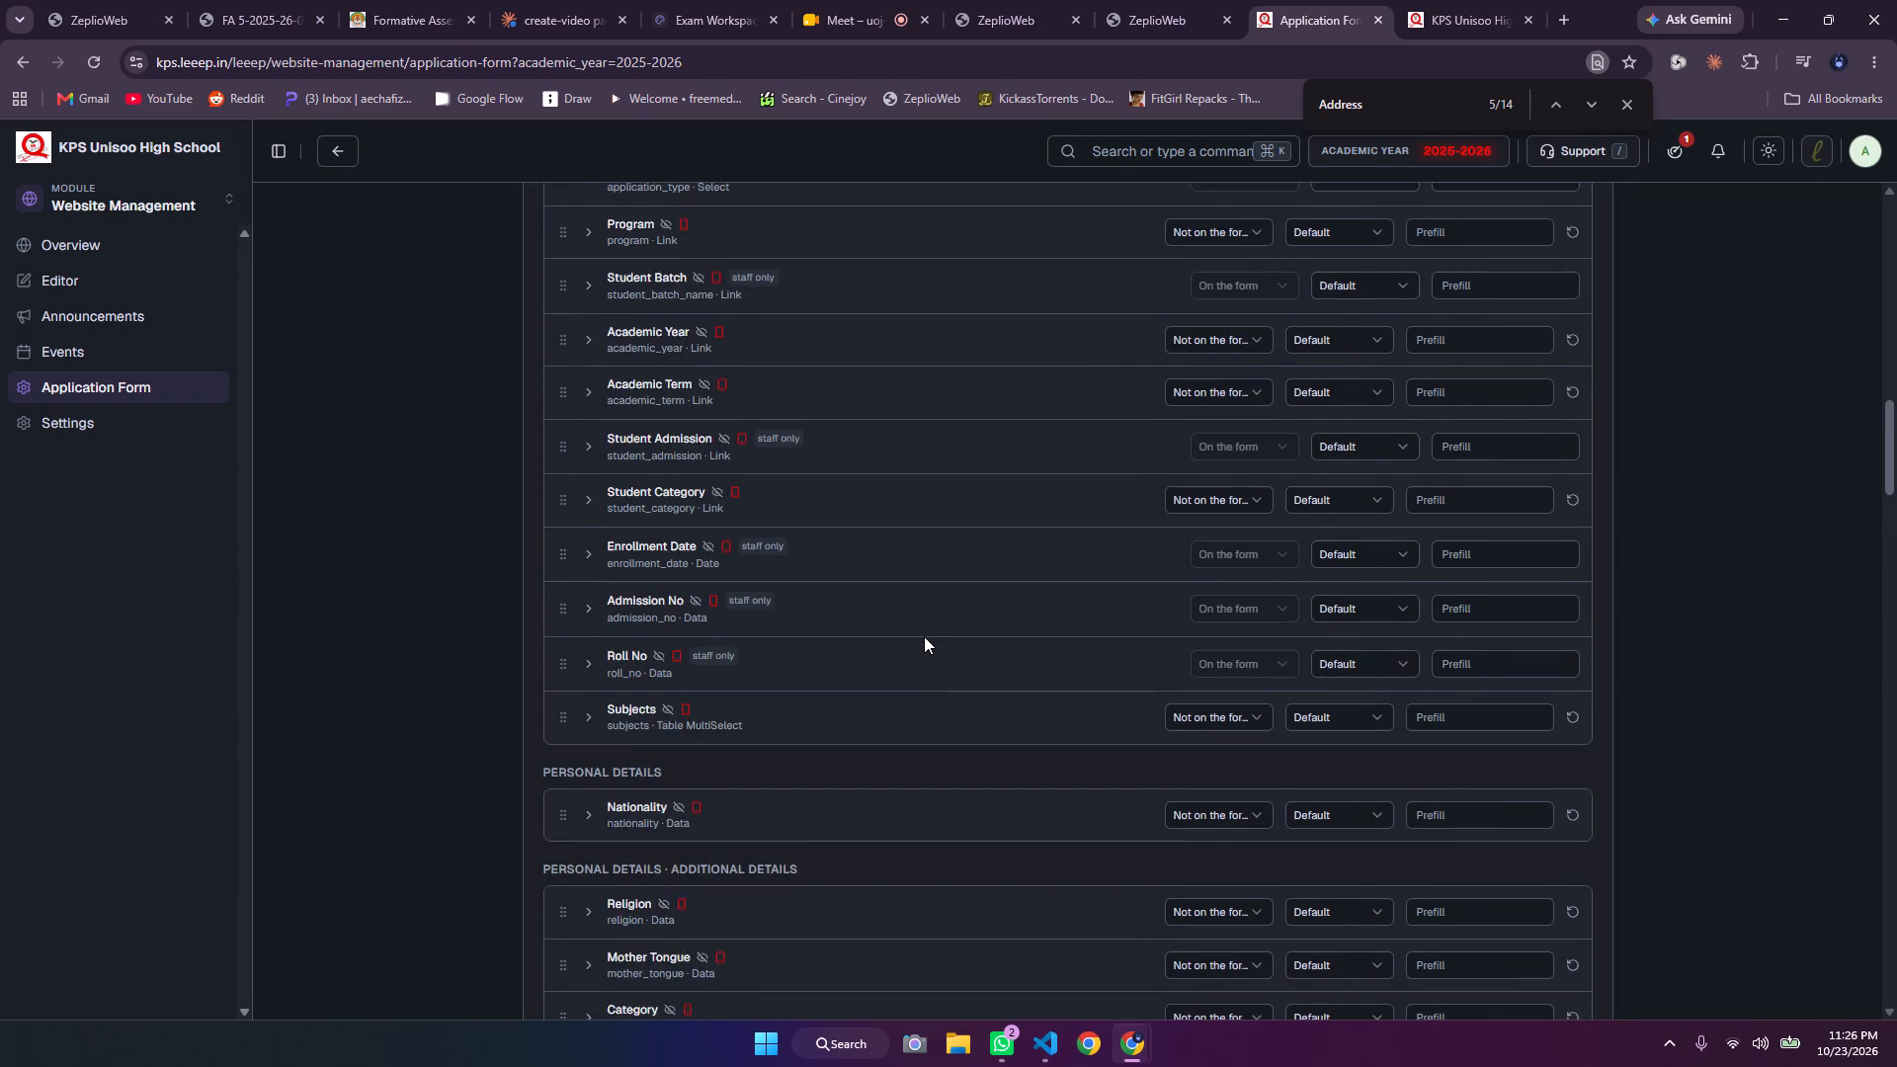
pyautogui.scroll(6, 924, 636)
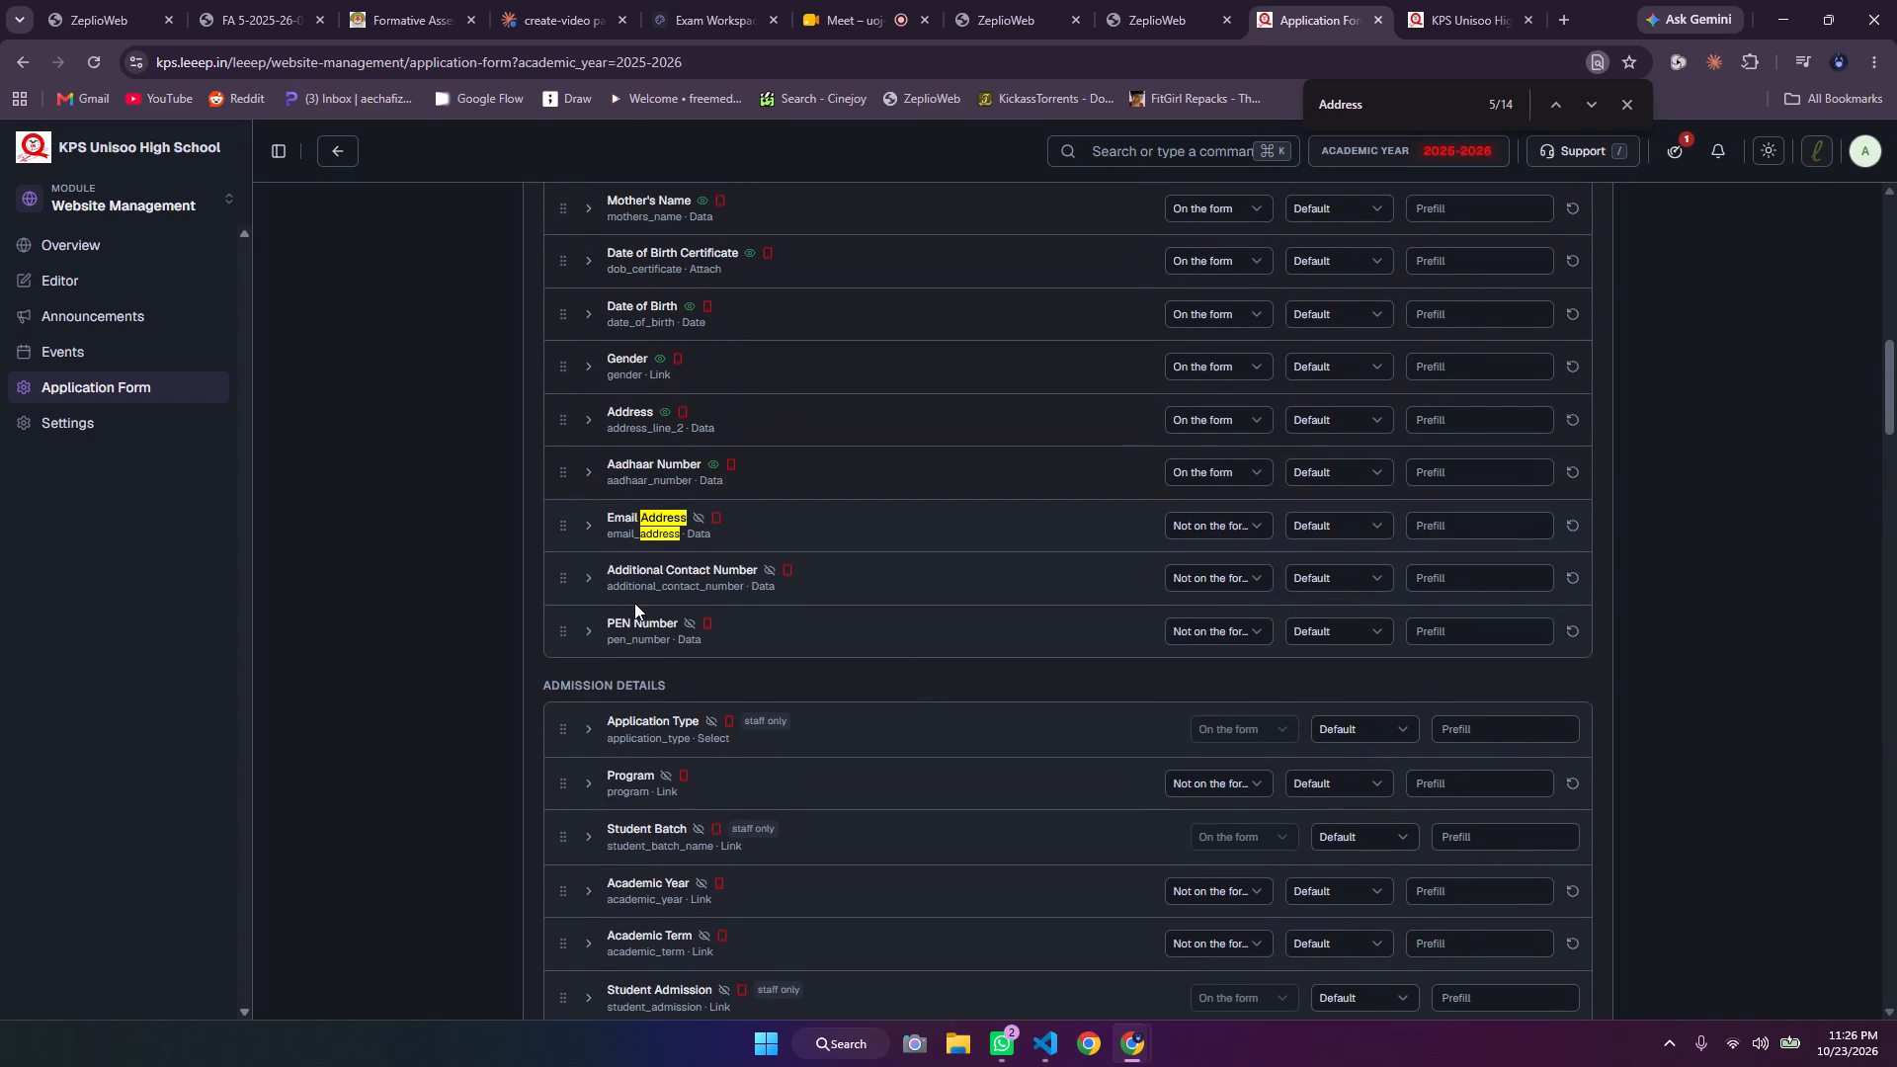
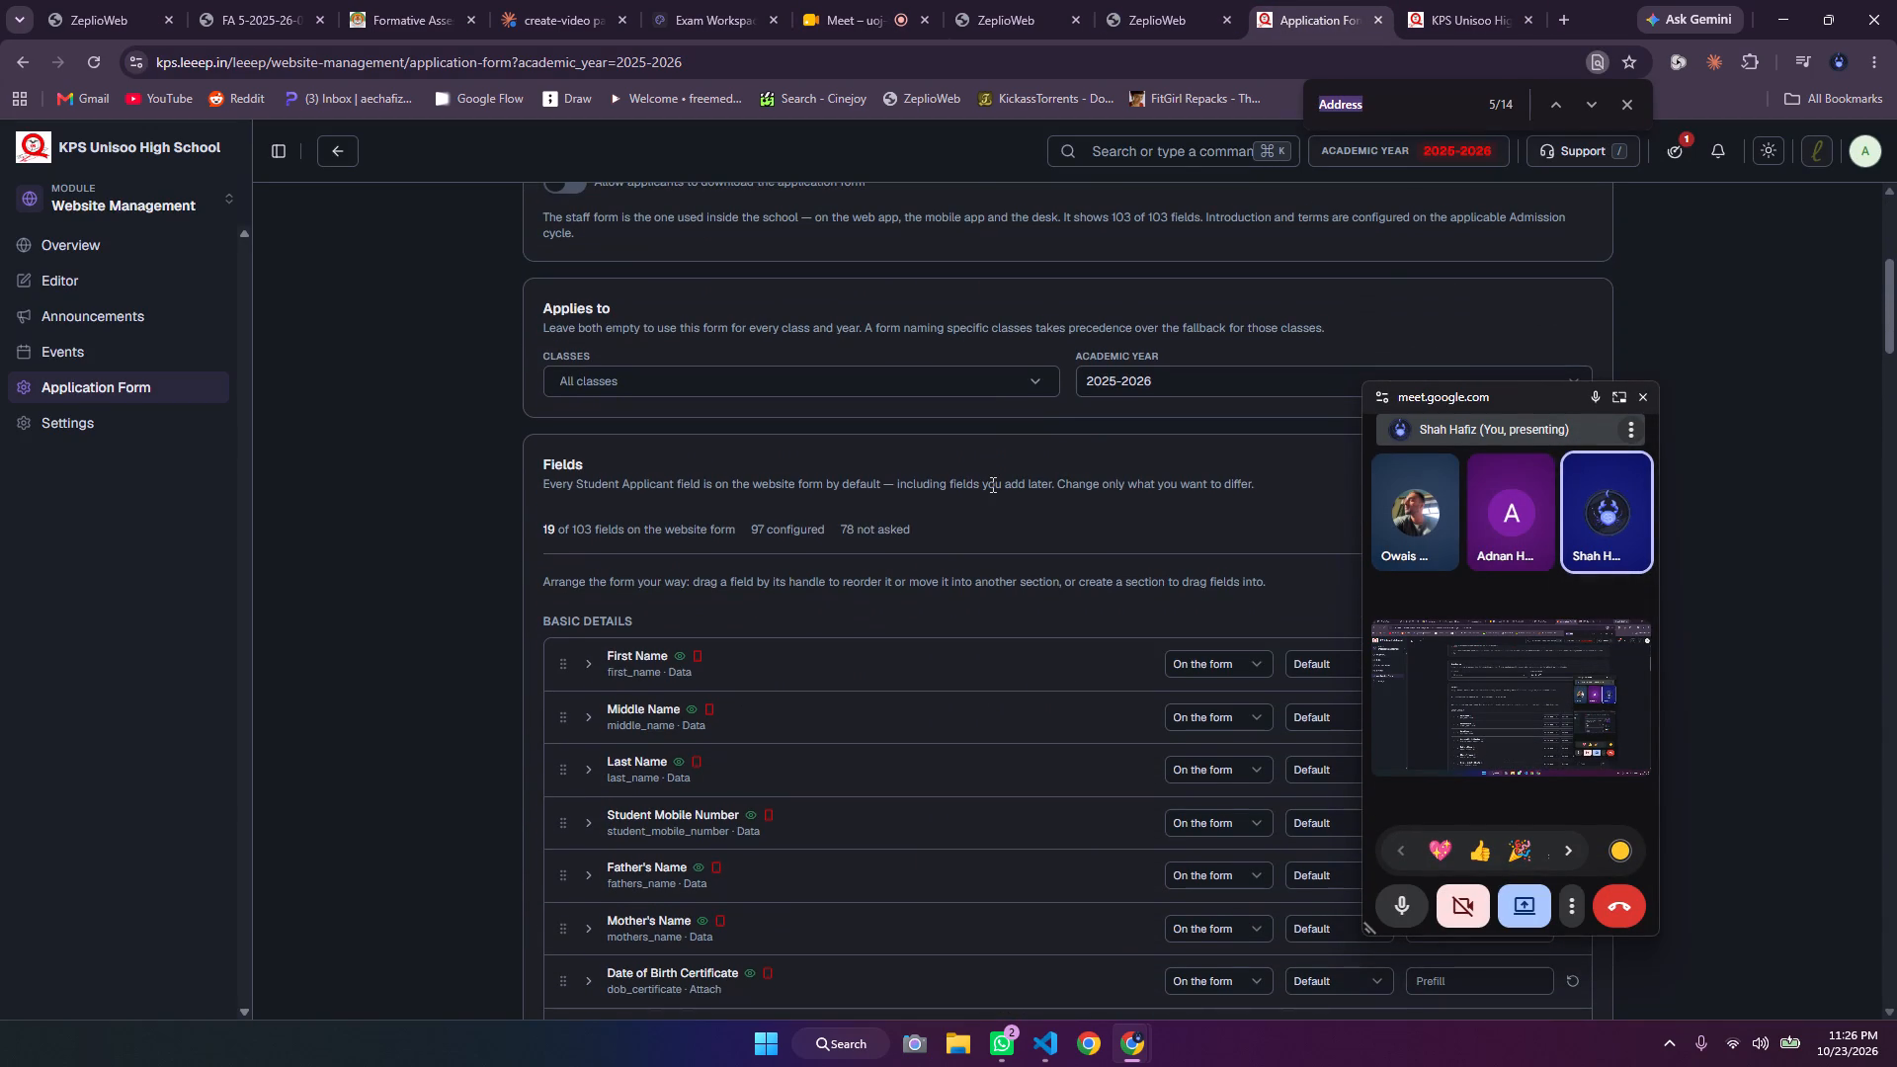
# Search the application form configuration page for "class" and step through the matches to look for a class field.
pyautogui.write('class')
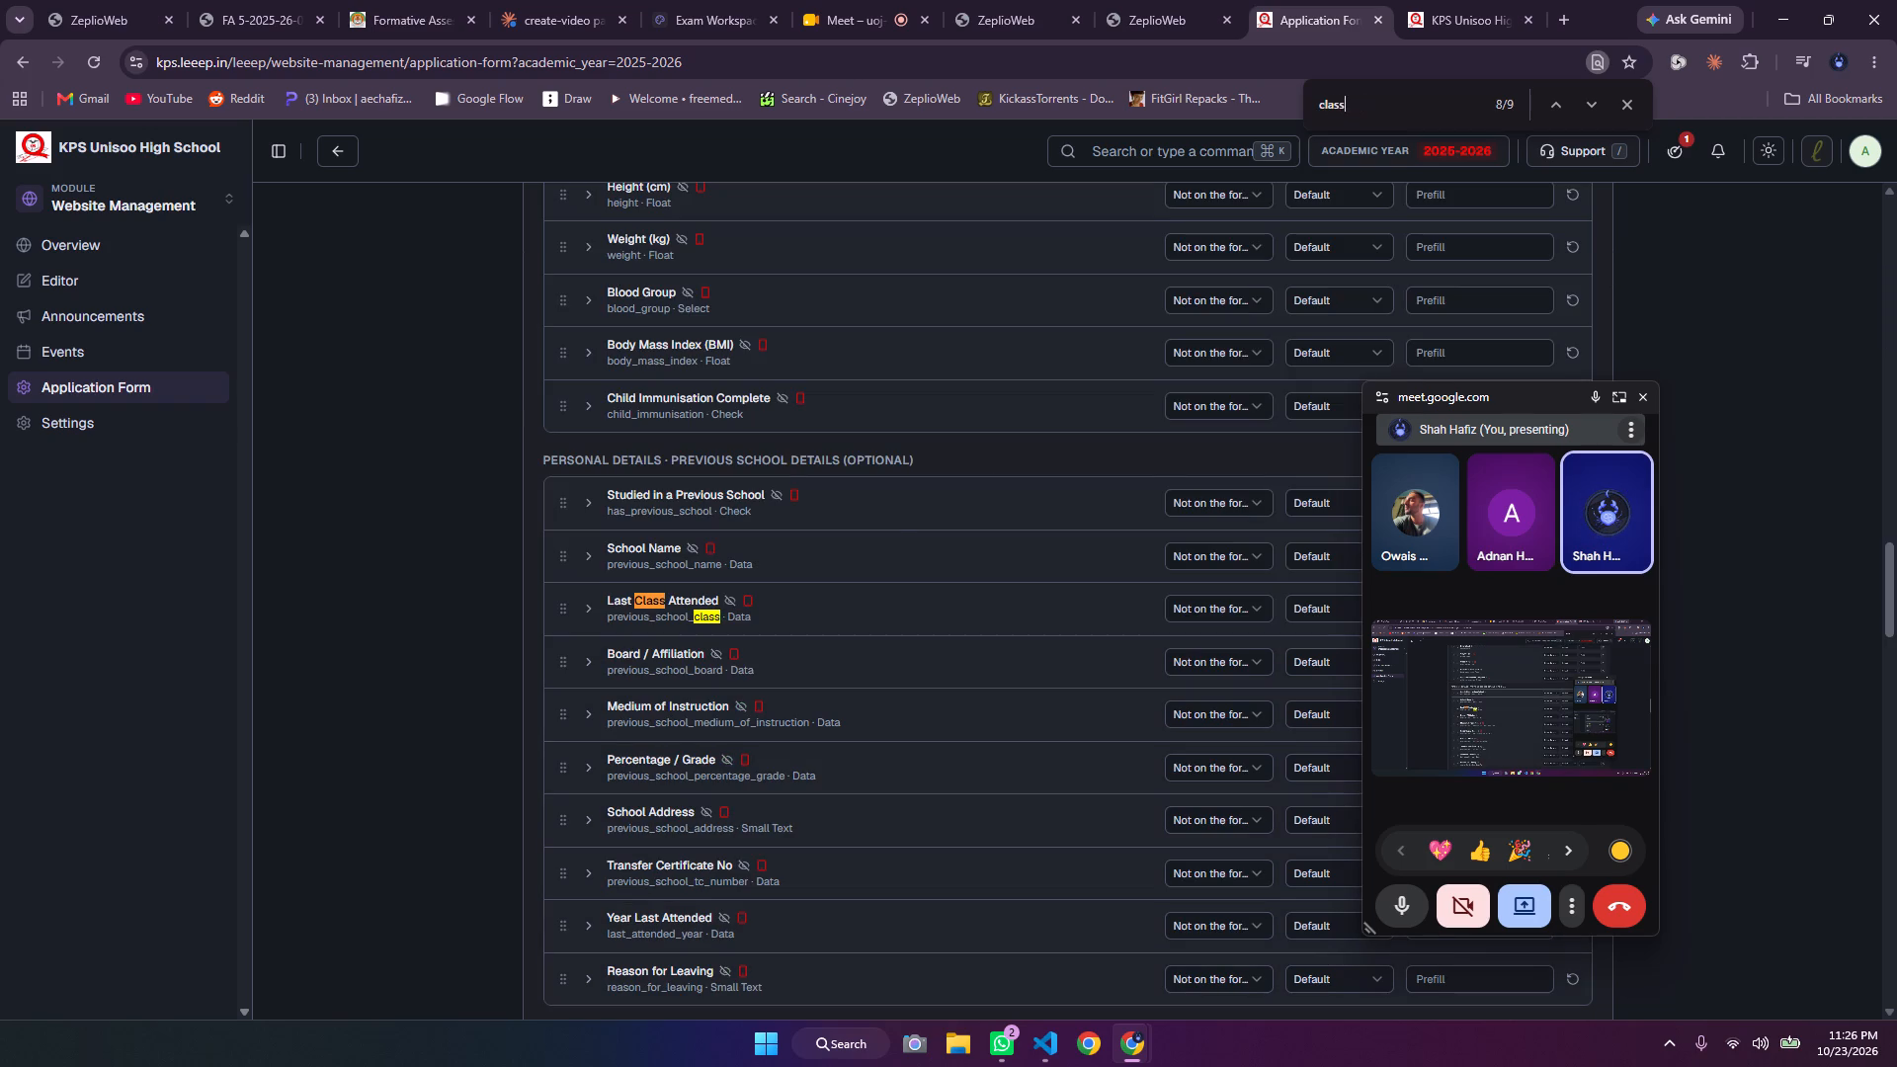
pyautogui.scroll(-4, 655, 582)
pyautogui.press('Return')
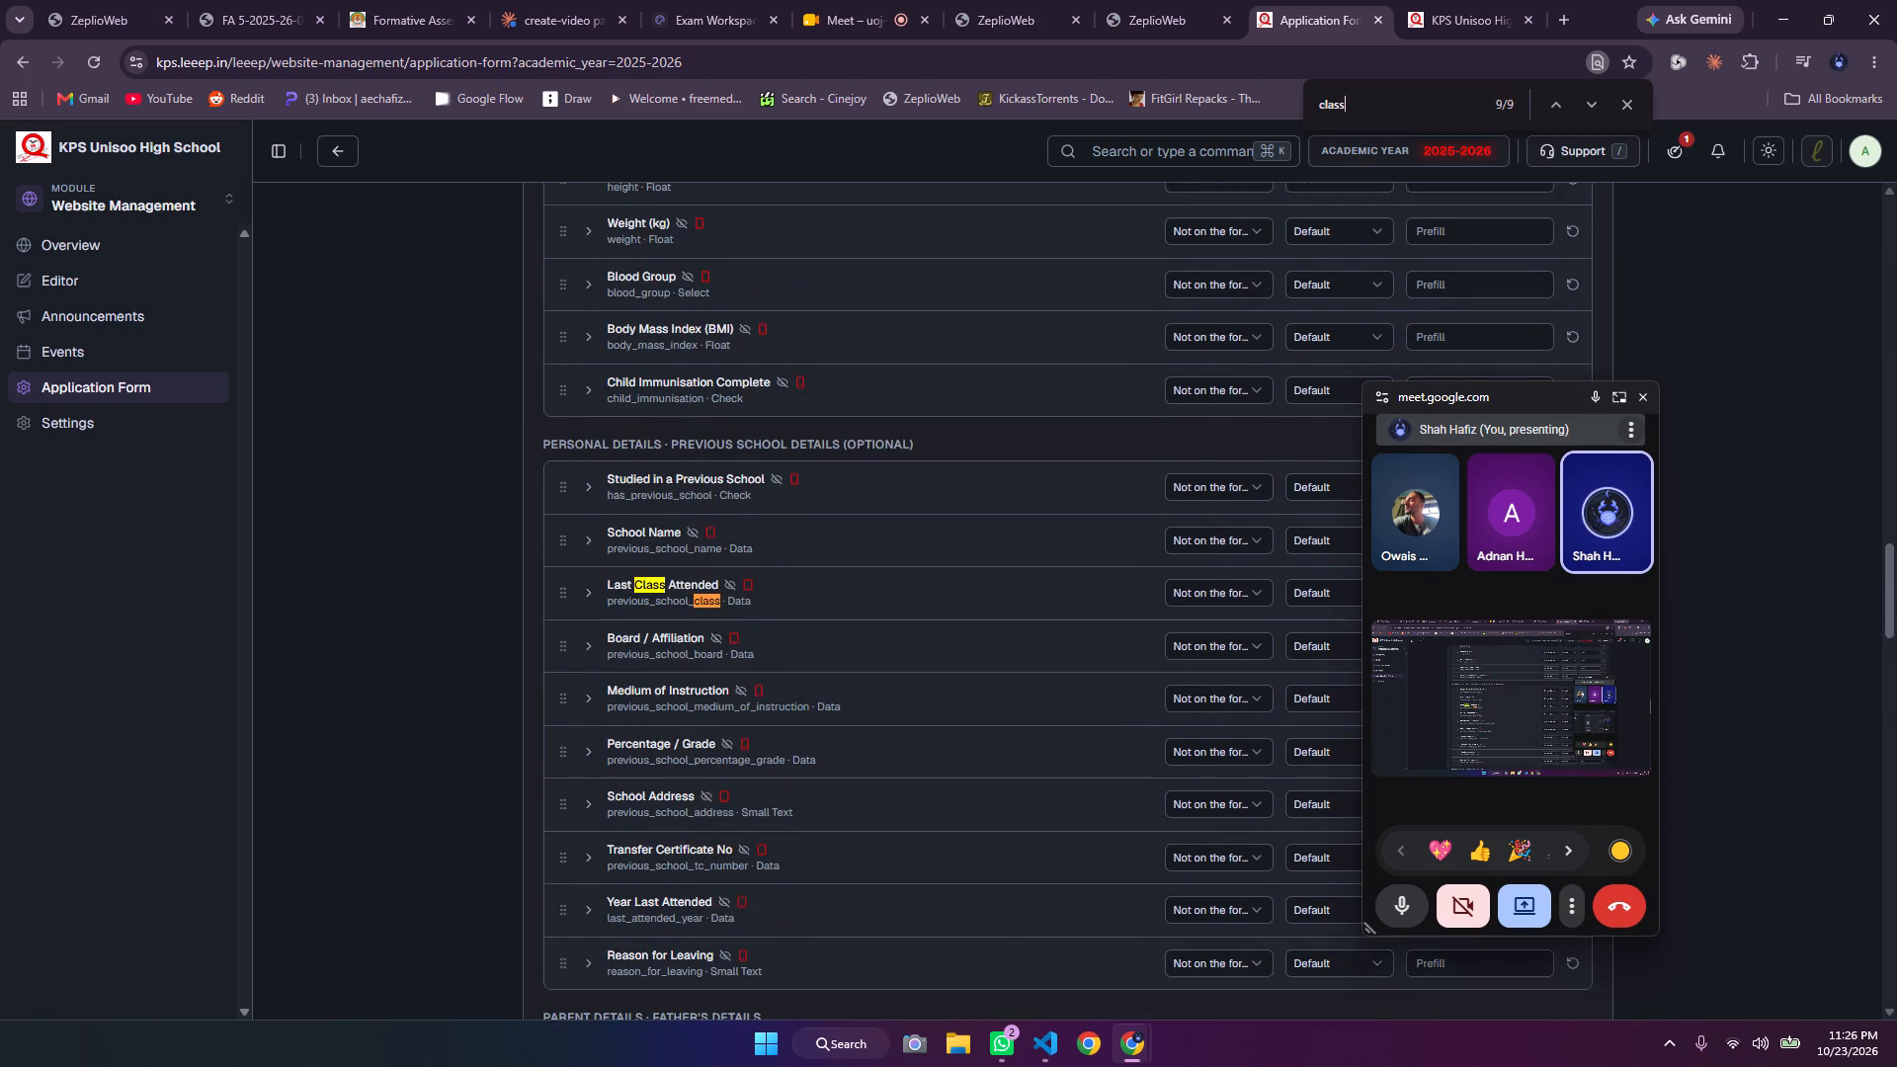
pyautogui.press('Return')
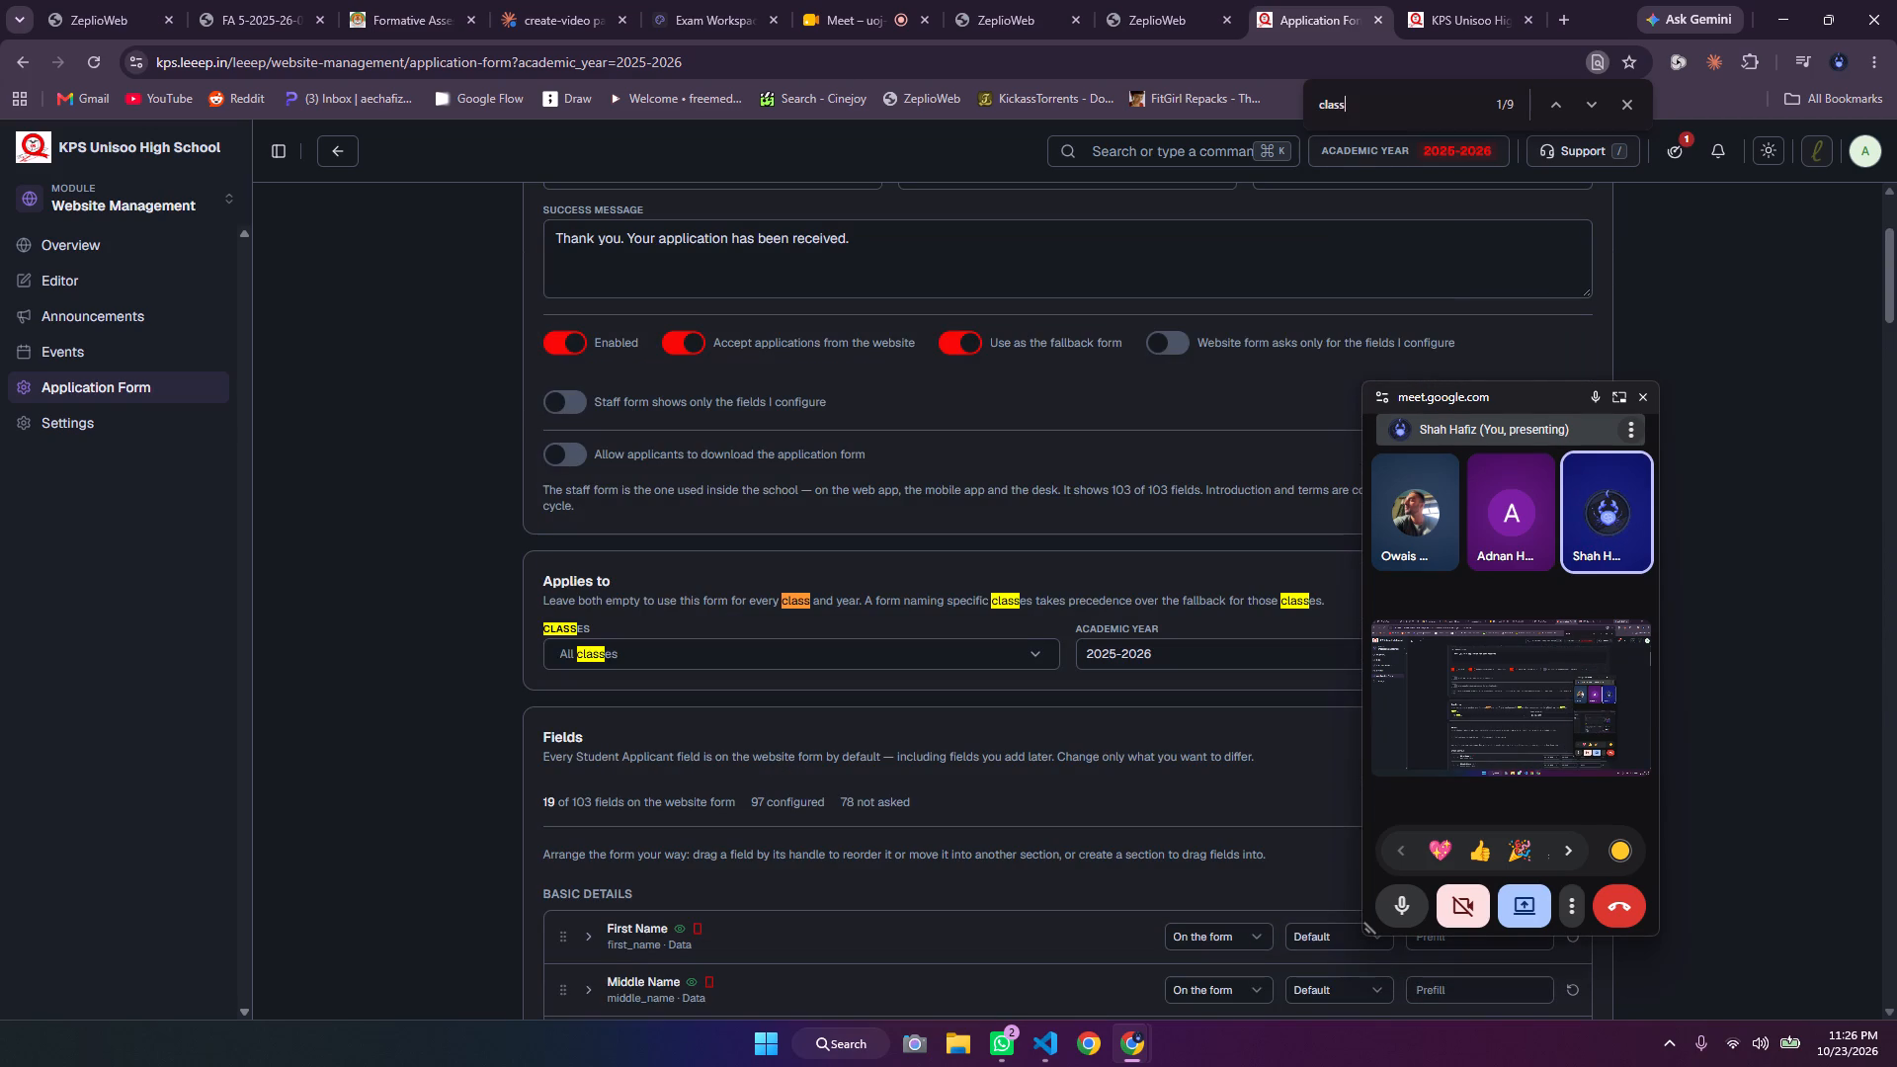
pyautogui.press('Return')
pyautogui.press('Return')
pyautogui.press('Return')
pyautogui.press('Return')
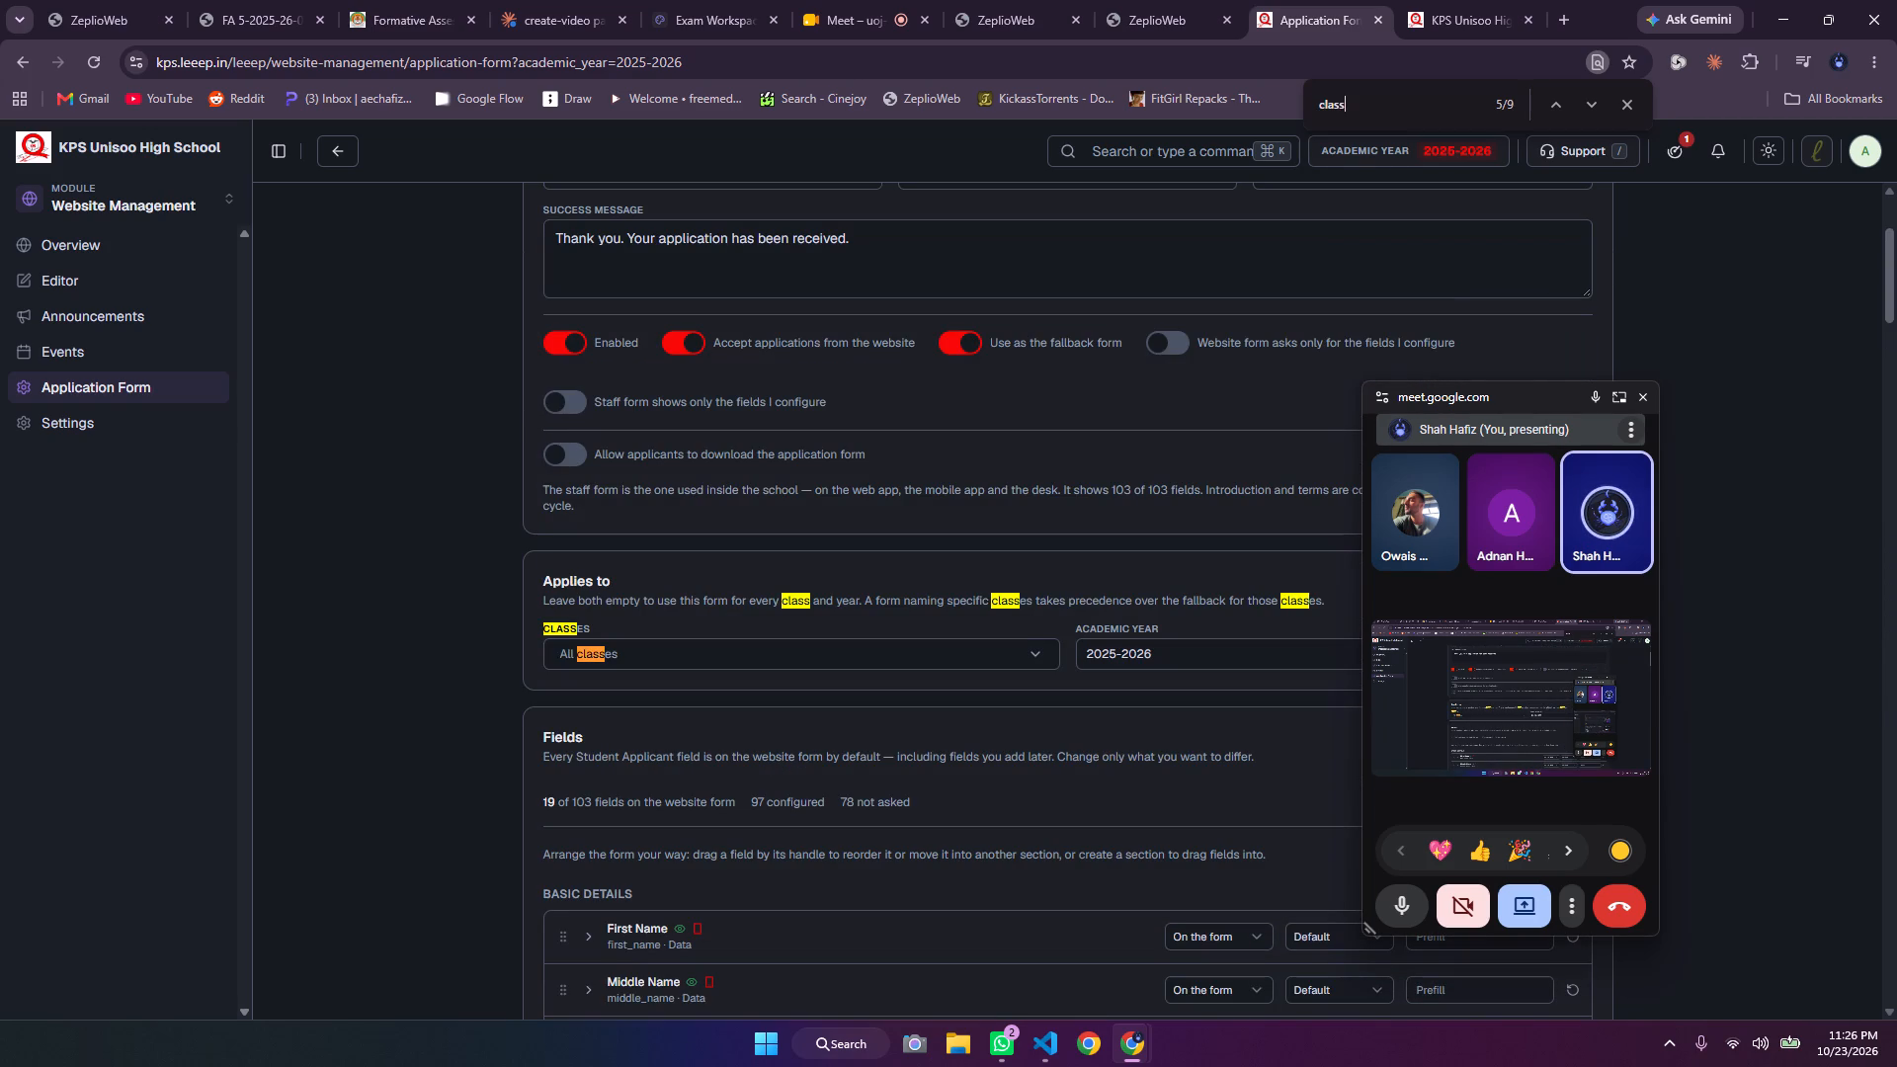
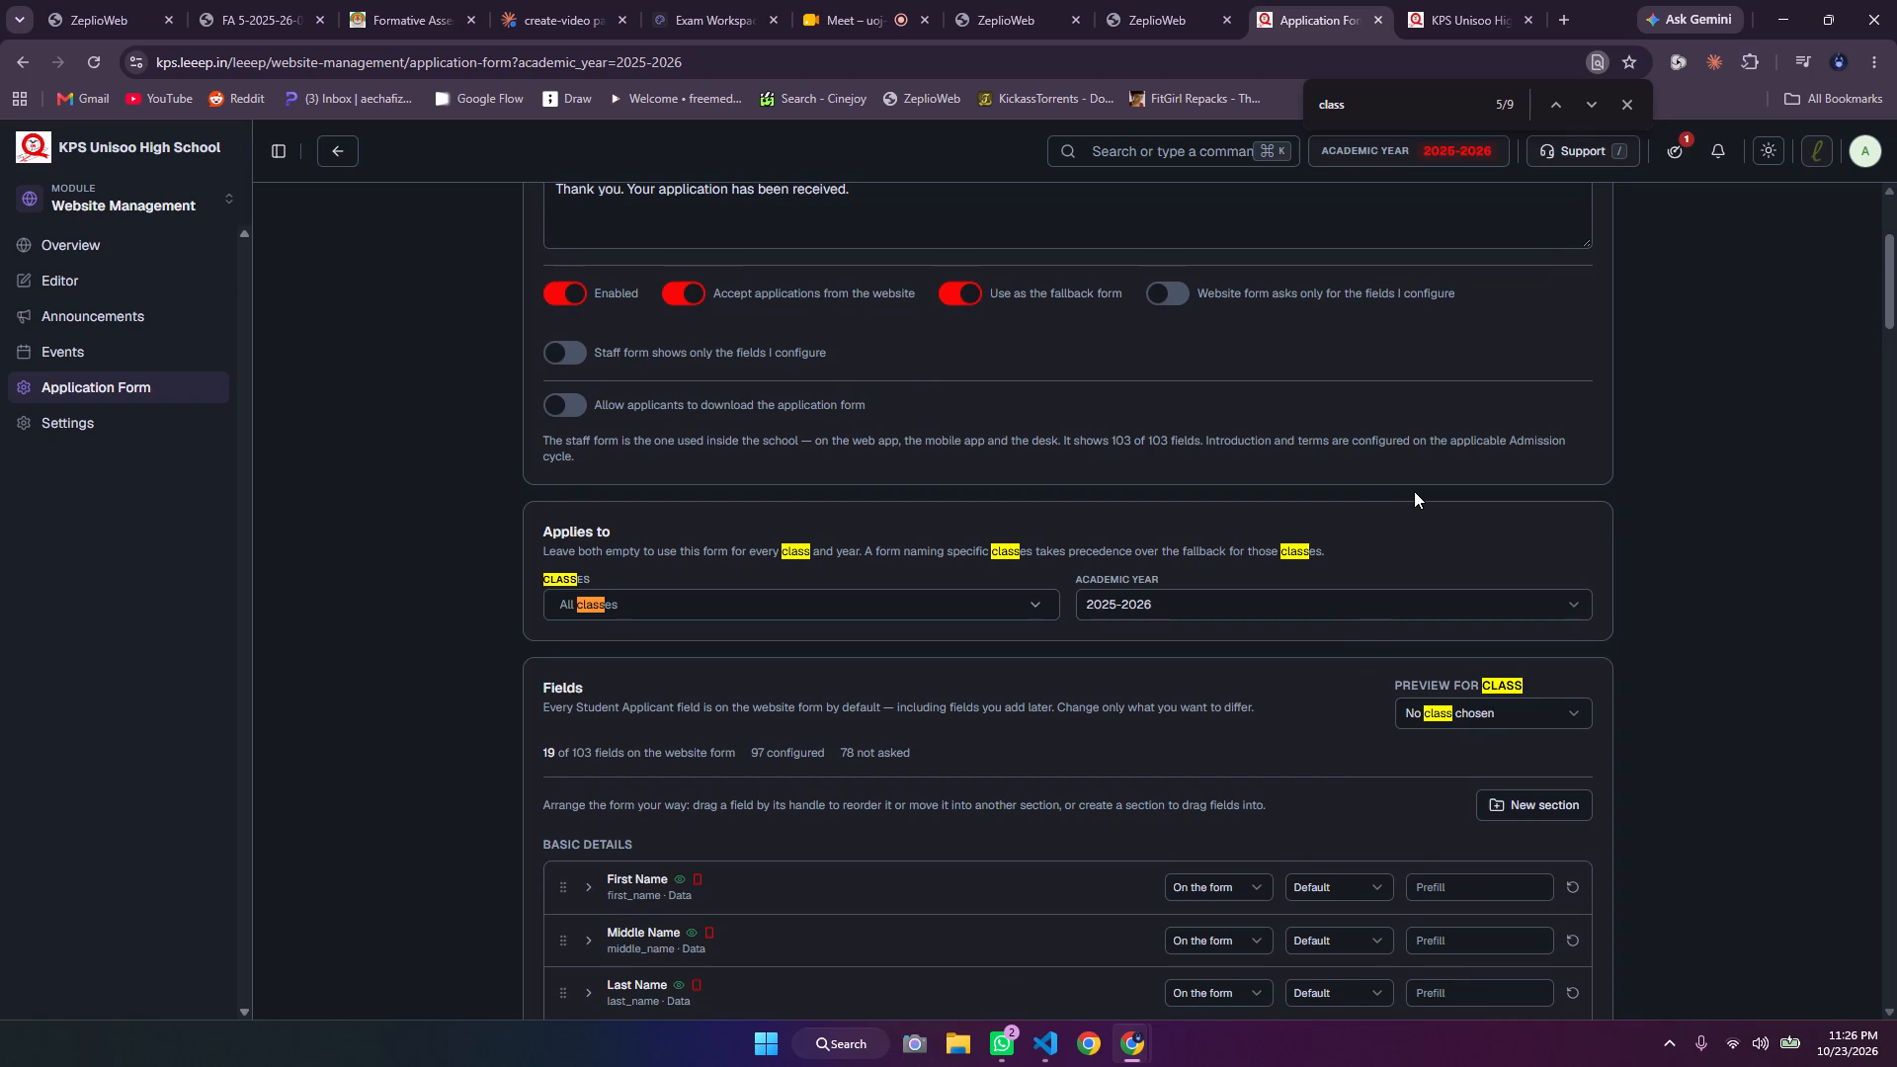
# Reload the online admission registration page, choose the Nursery class and continue to Basic Details to check the form's sections.
pyautogui.scroll(3, 1414, 491)
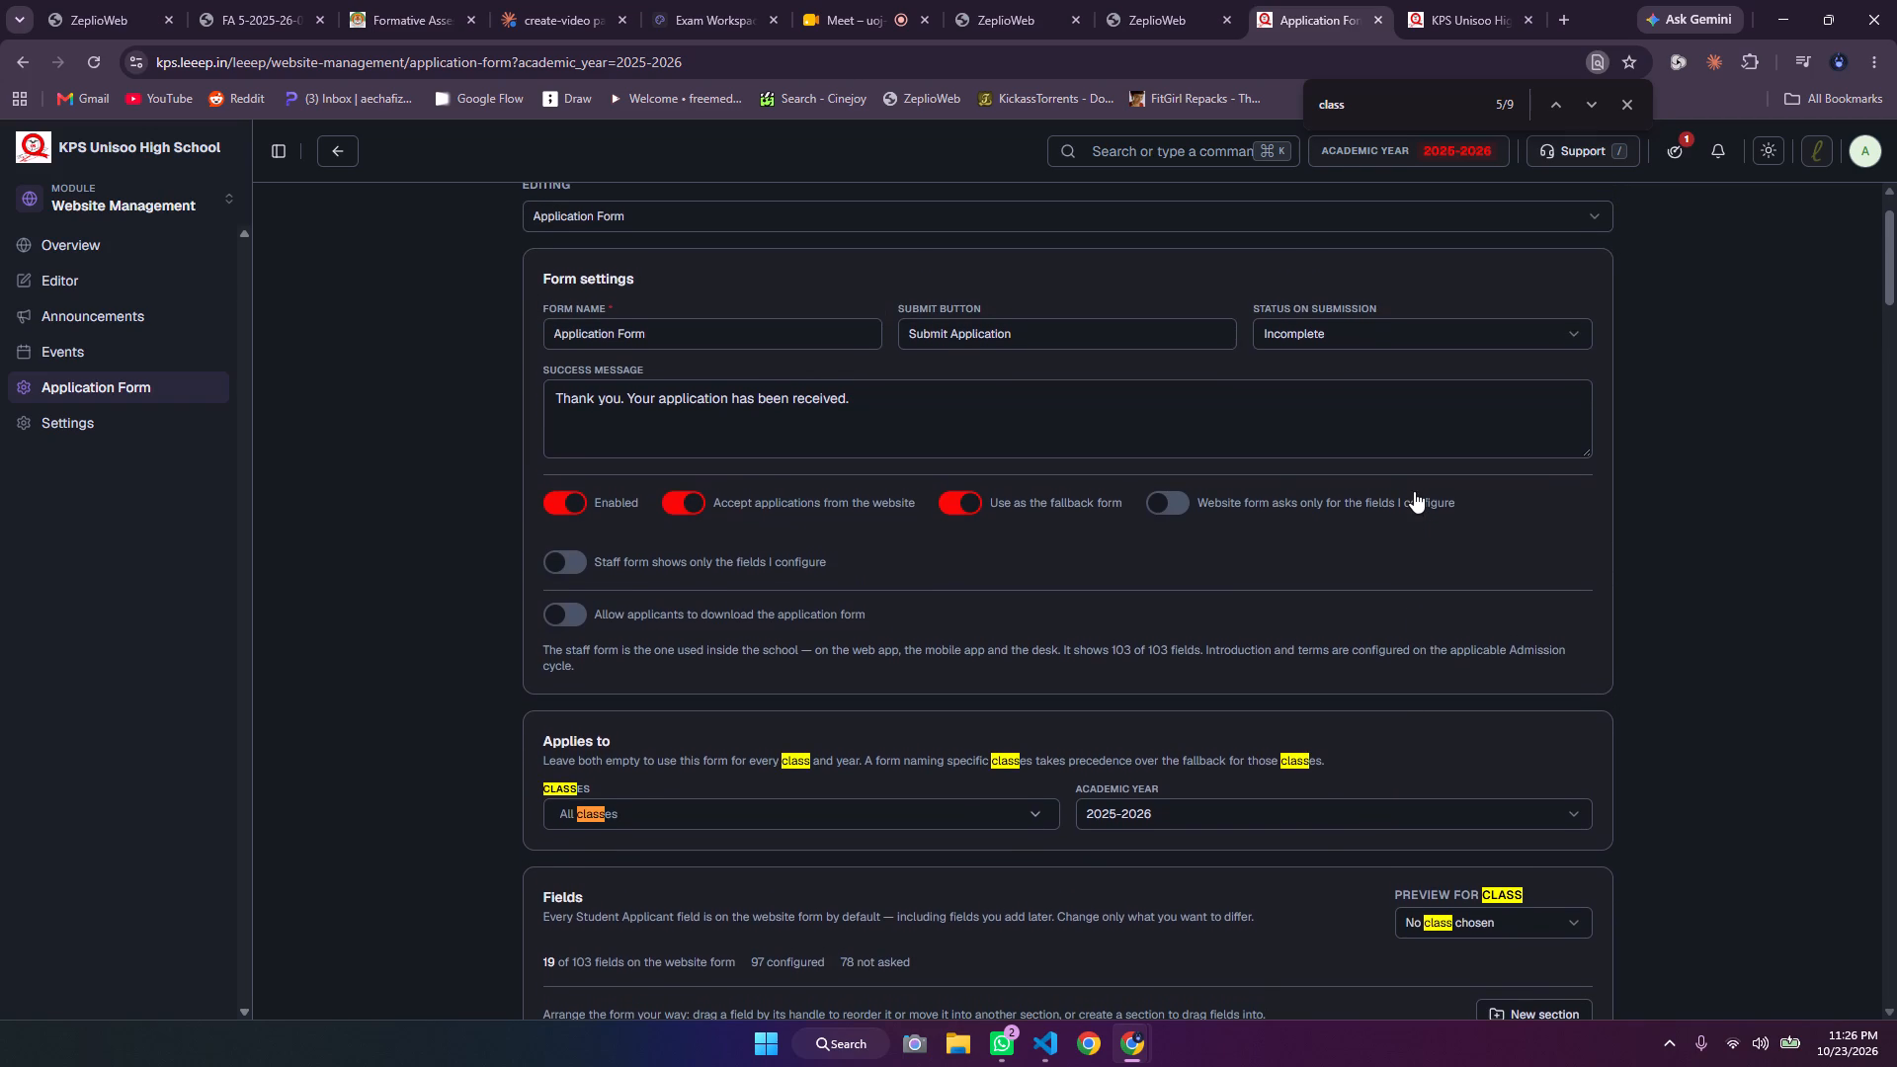
pyautogui.scroll(1, 1414, 491)
pyautogui.click(1460, 0)
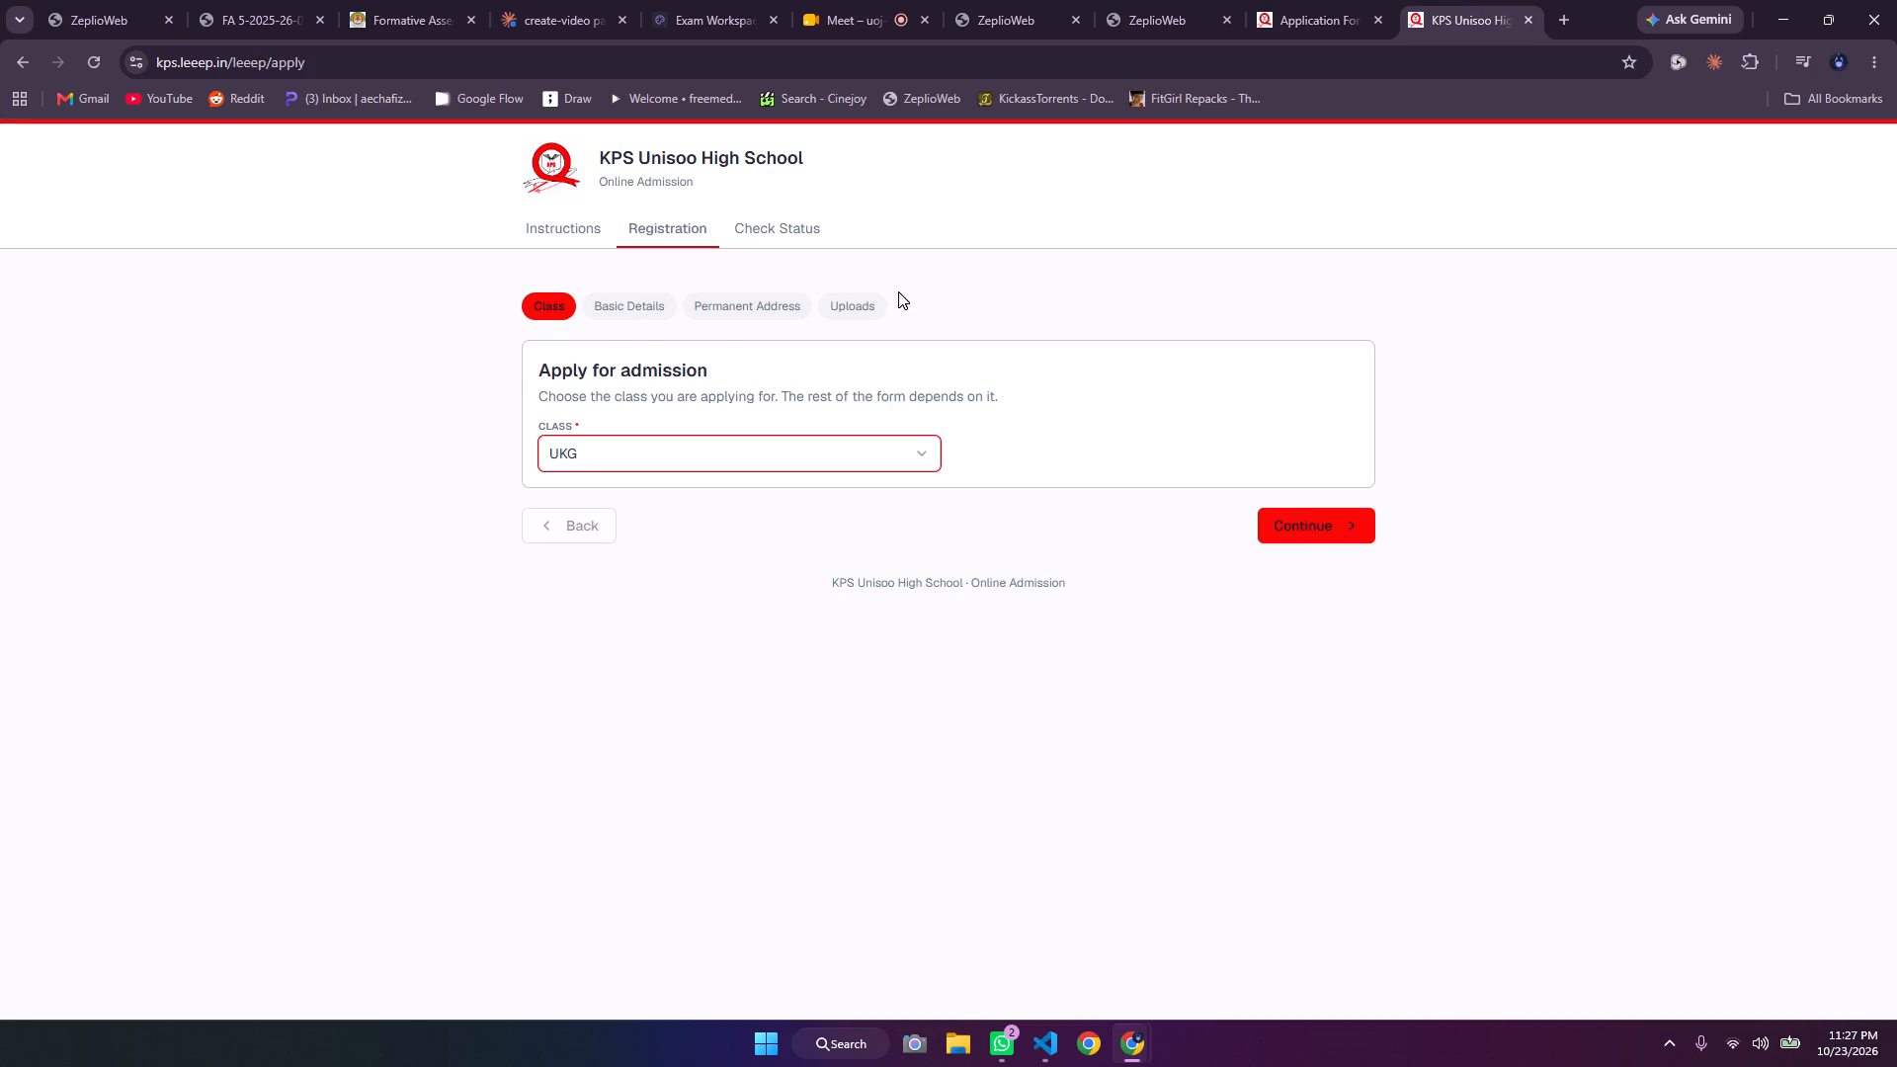
pyautogui.click(566, 217)
pyautogui.click(669, 214)
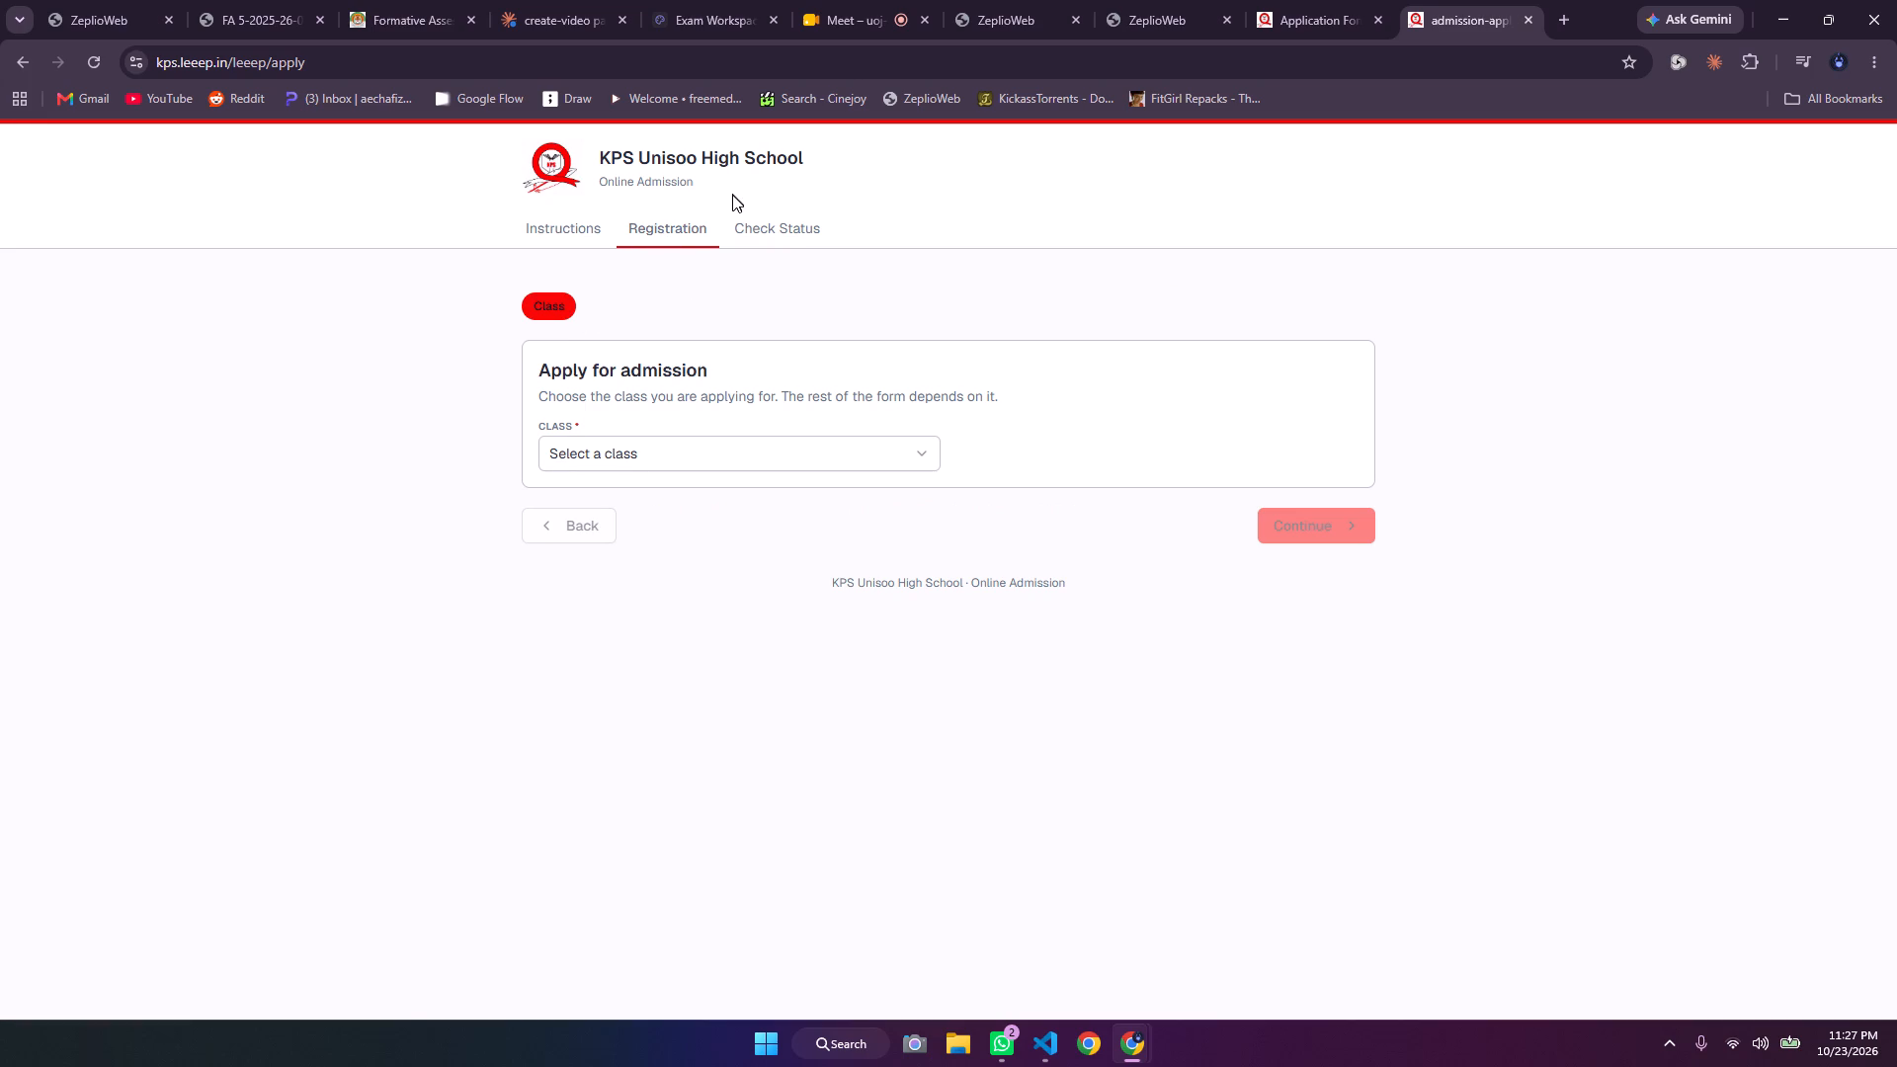
pyautogui.click(650, 59)
pyautogui.press('Return')
pyautogui.click(622, 461)
pyautogui.click(630, 516)
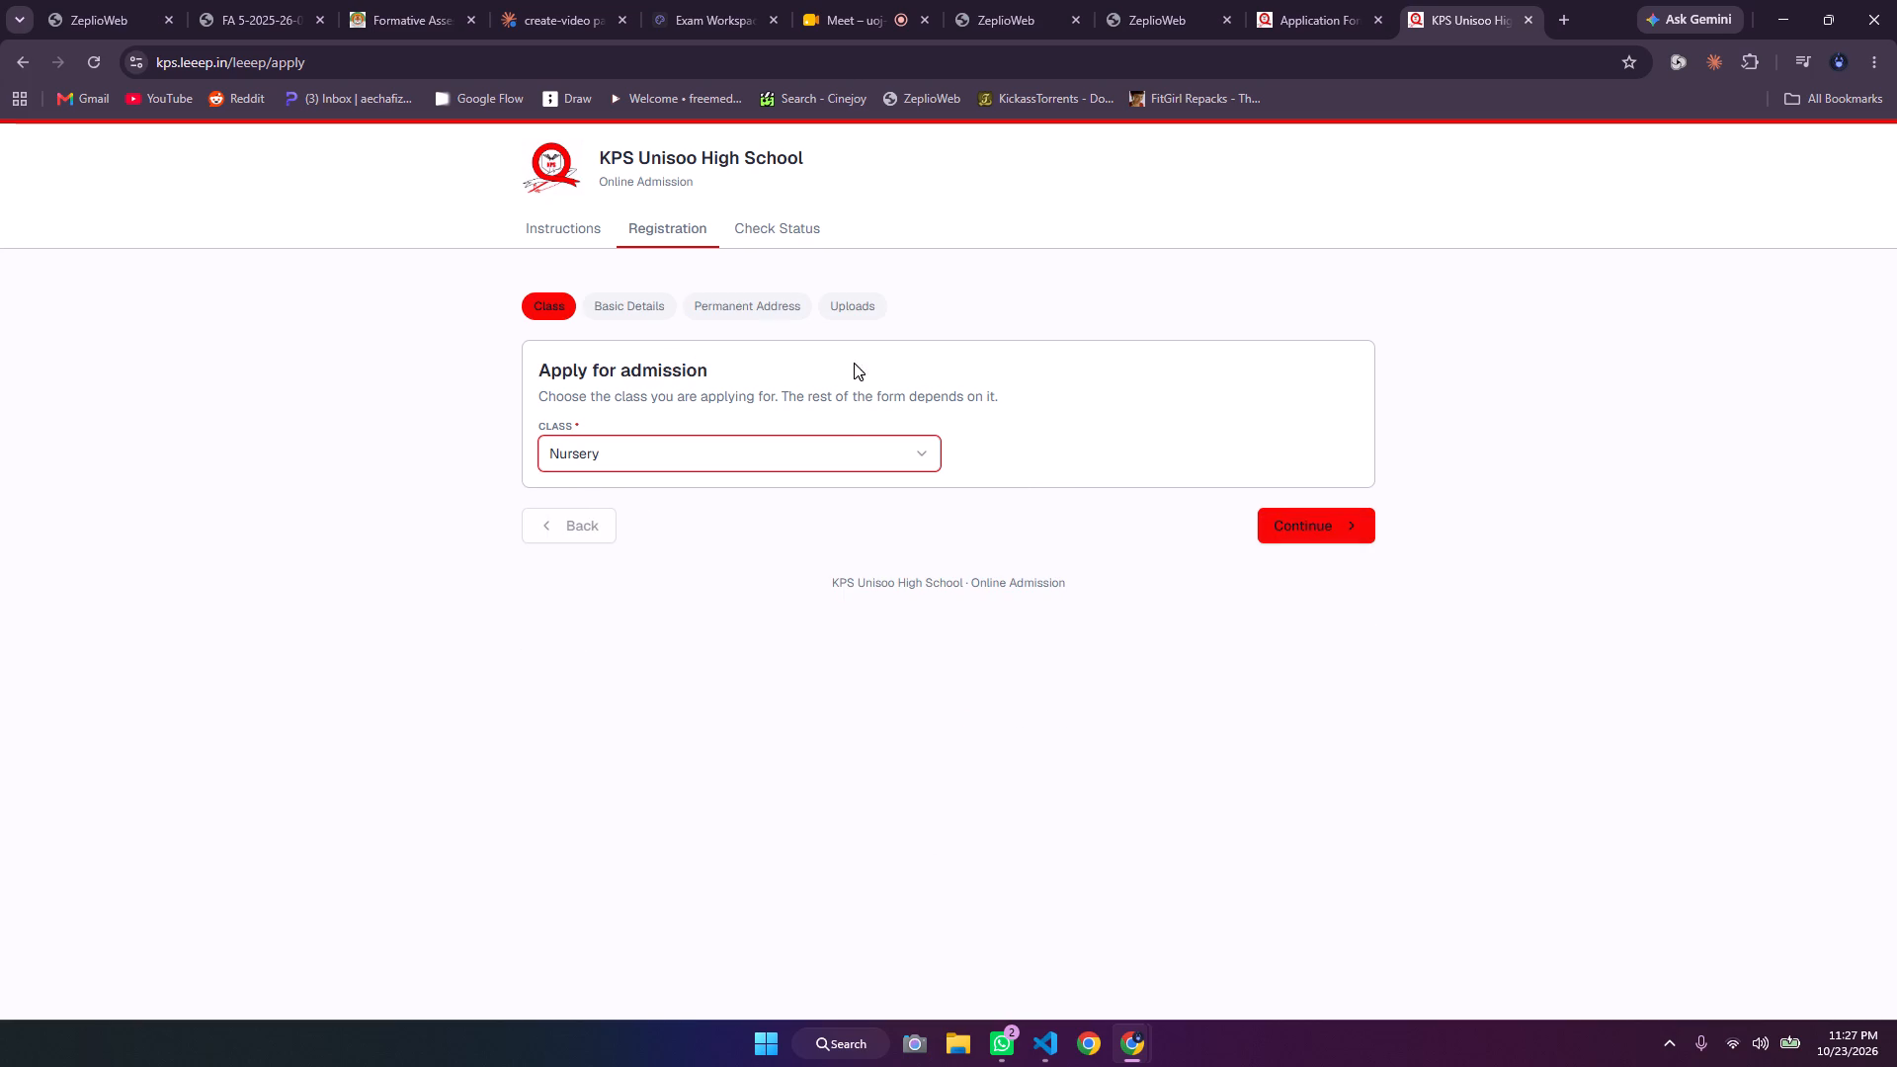
pyautogui.click(1293, 524)
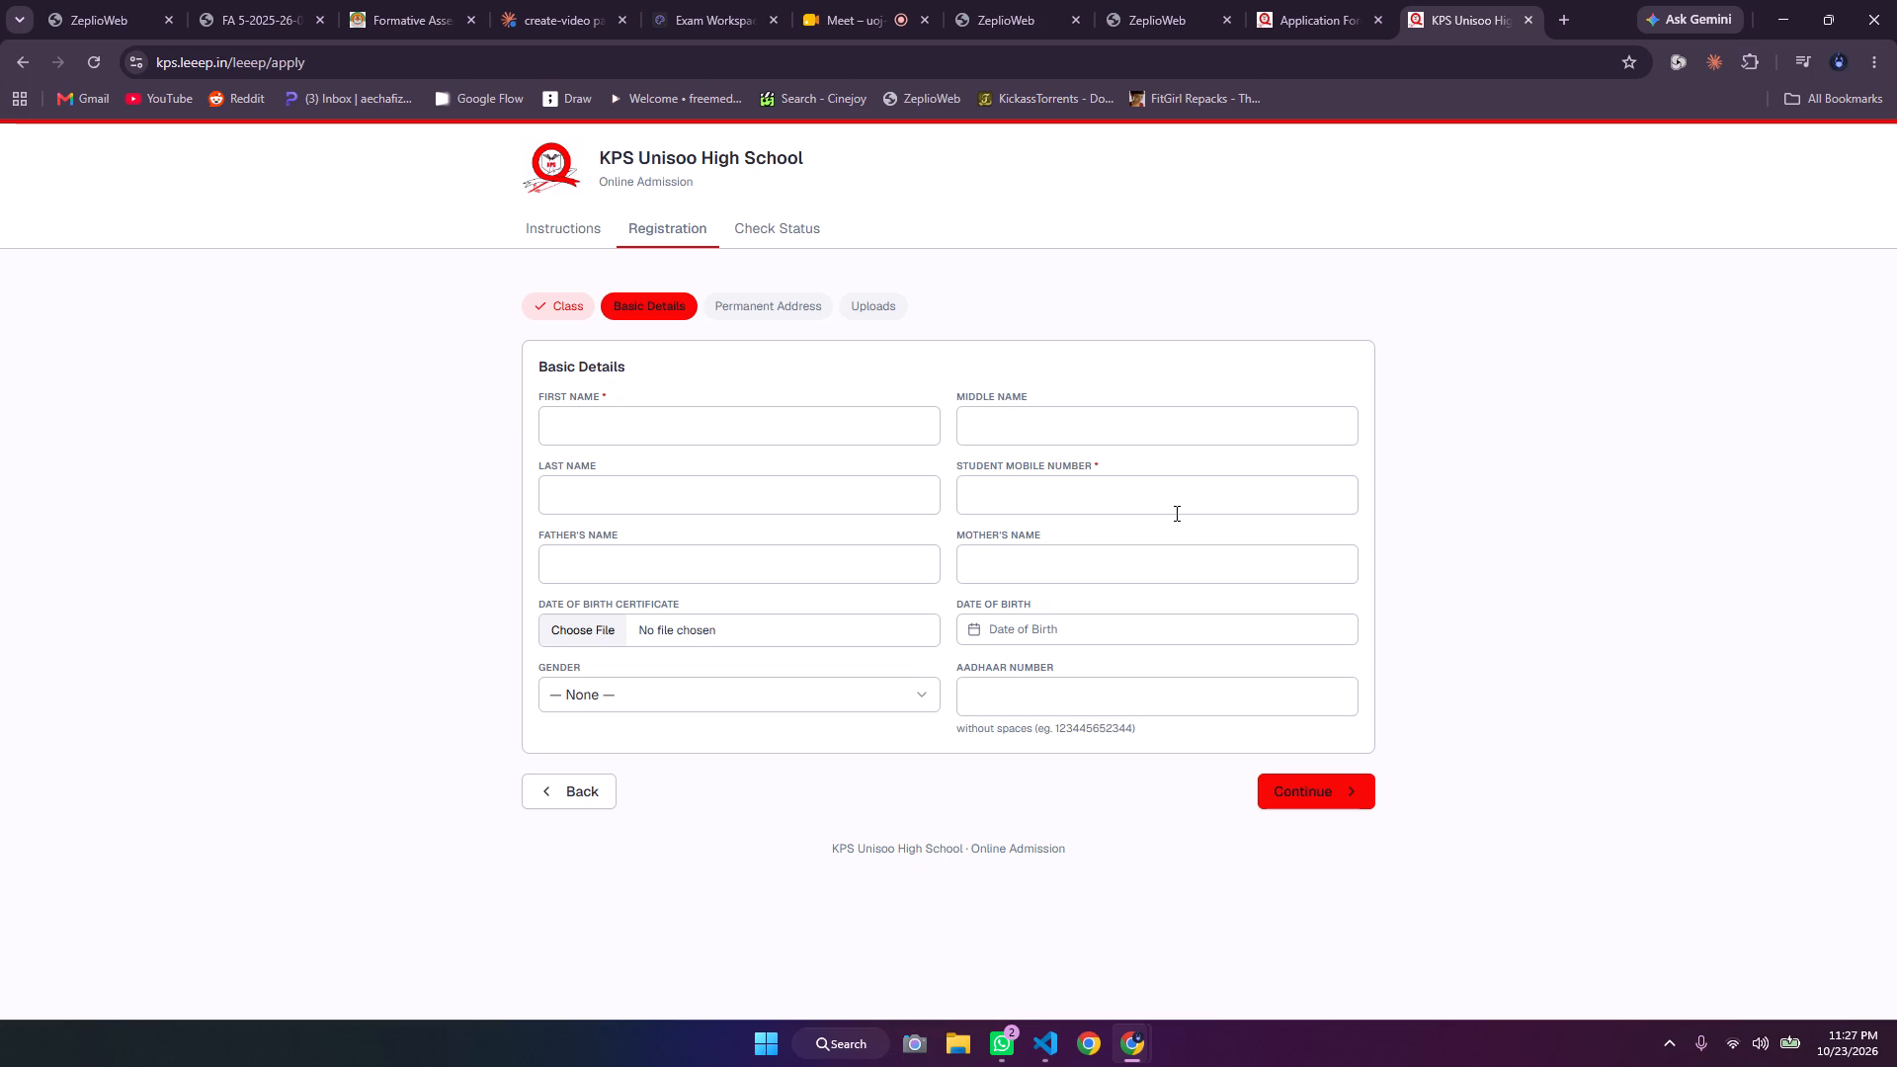
pyautogui.click(860, 299)
# Search the application form configuration page for "uploa" and examine the fields in the Documents Uploads section.
pyautogui.click(1322, 6)
pyautogui.scroll(-5, 994, 451)
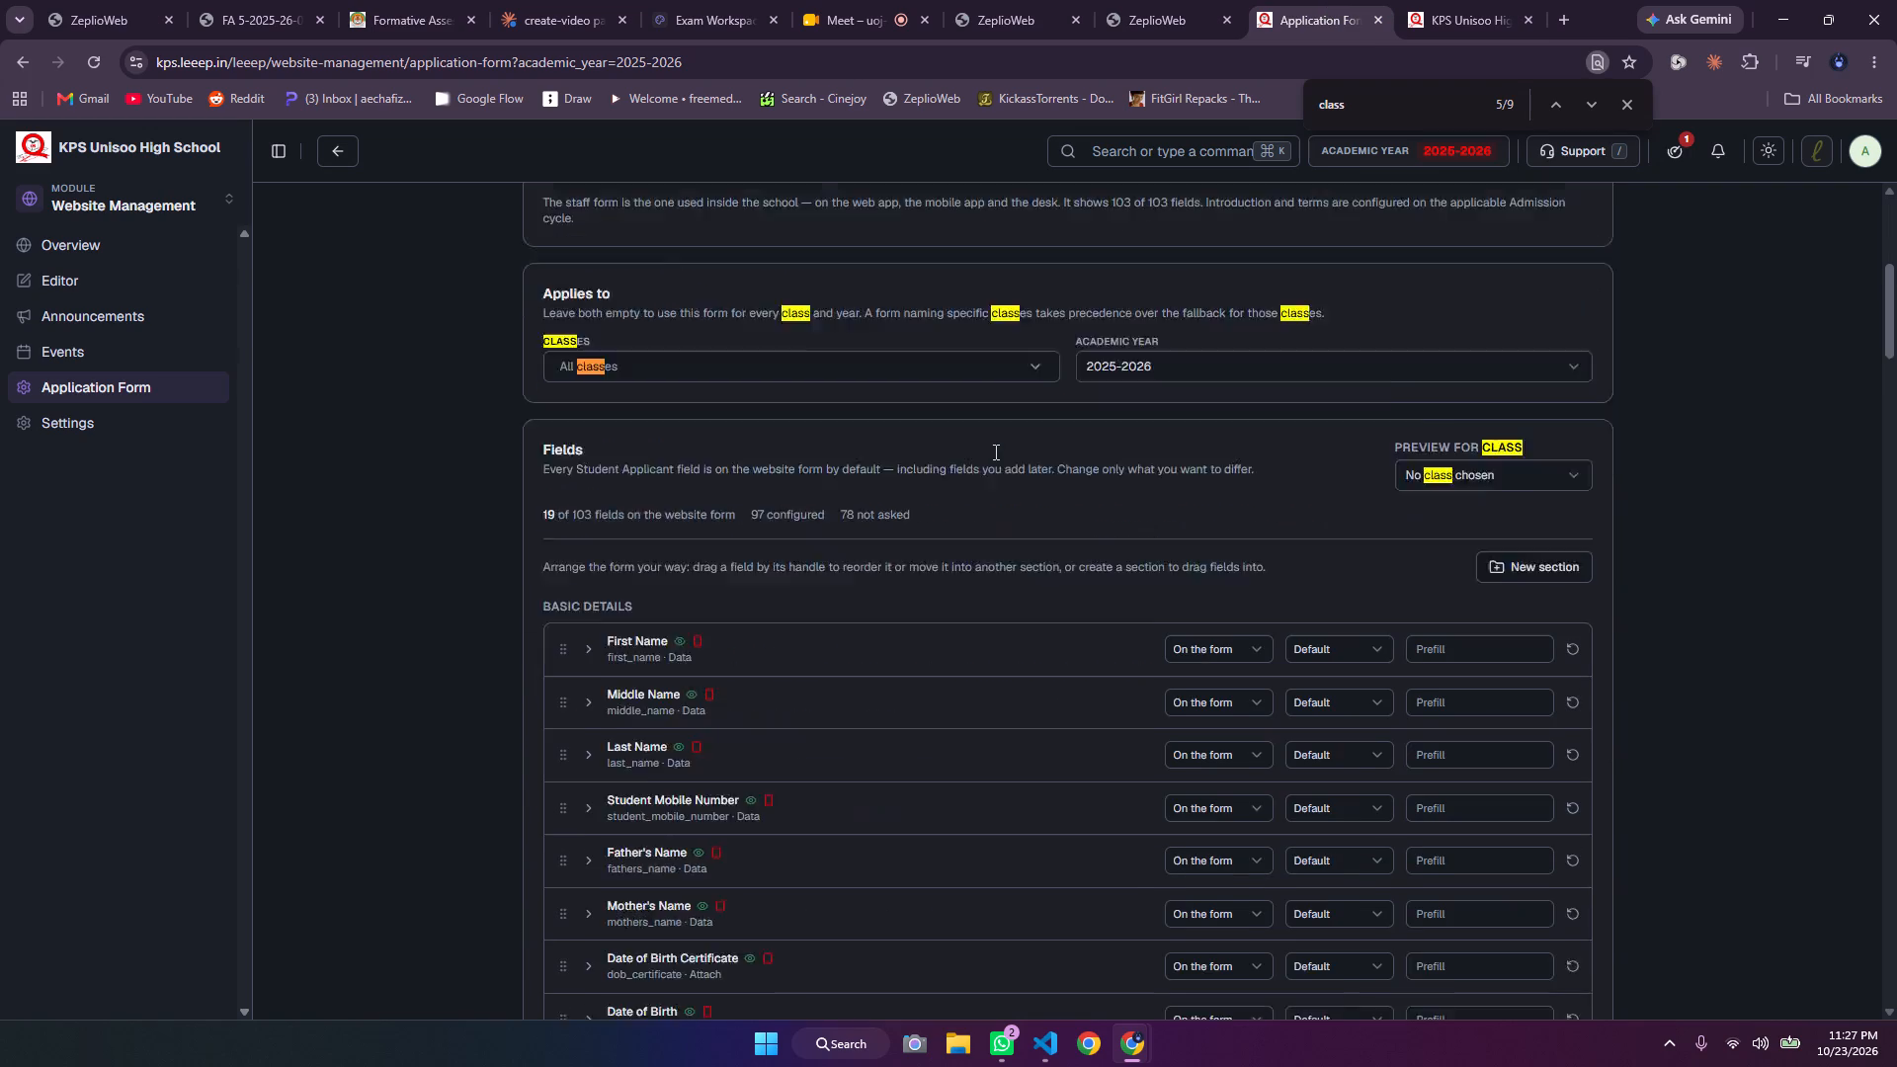
pyautogui.click(1405, 123)
pyautogui.click(1402, 114)
pyautogui.hotkey('ctrl', 'BackSpace')
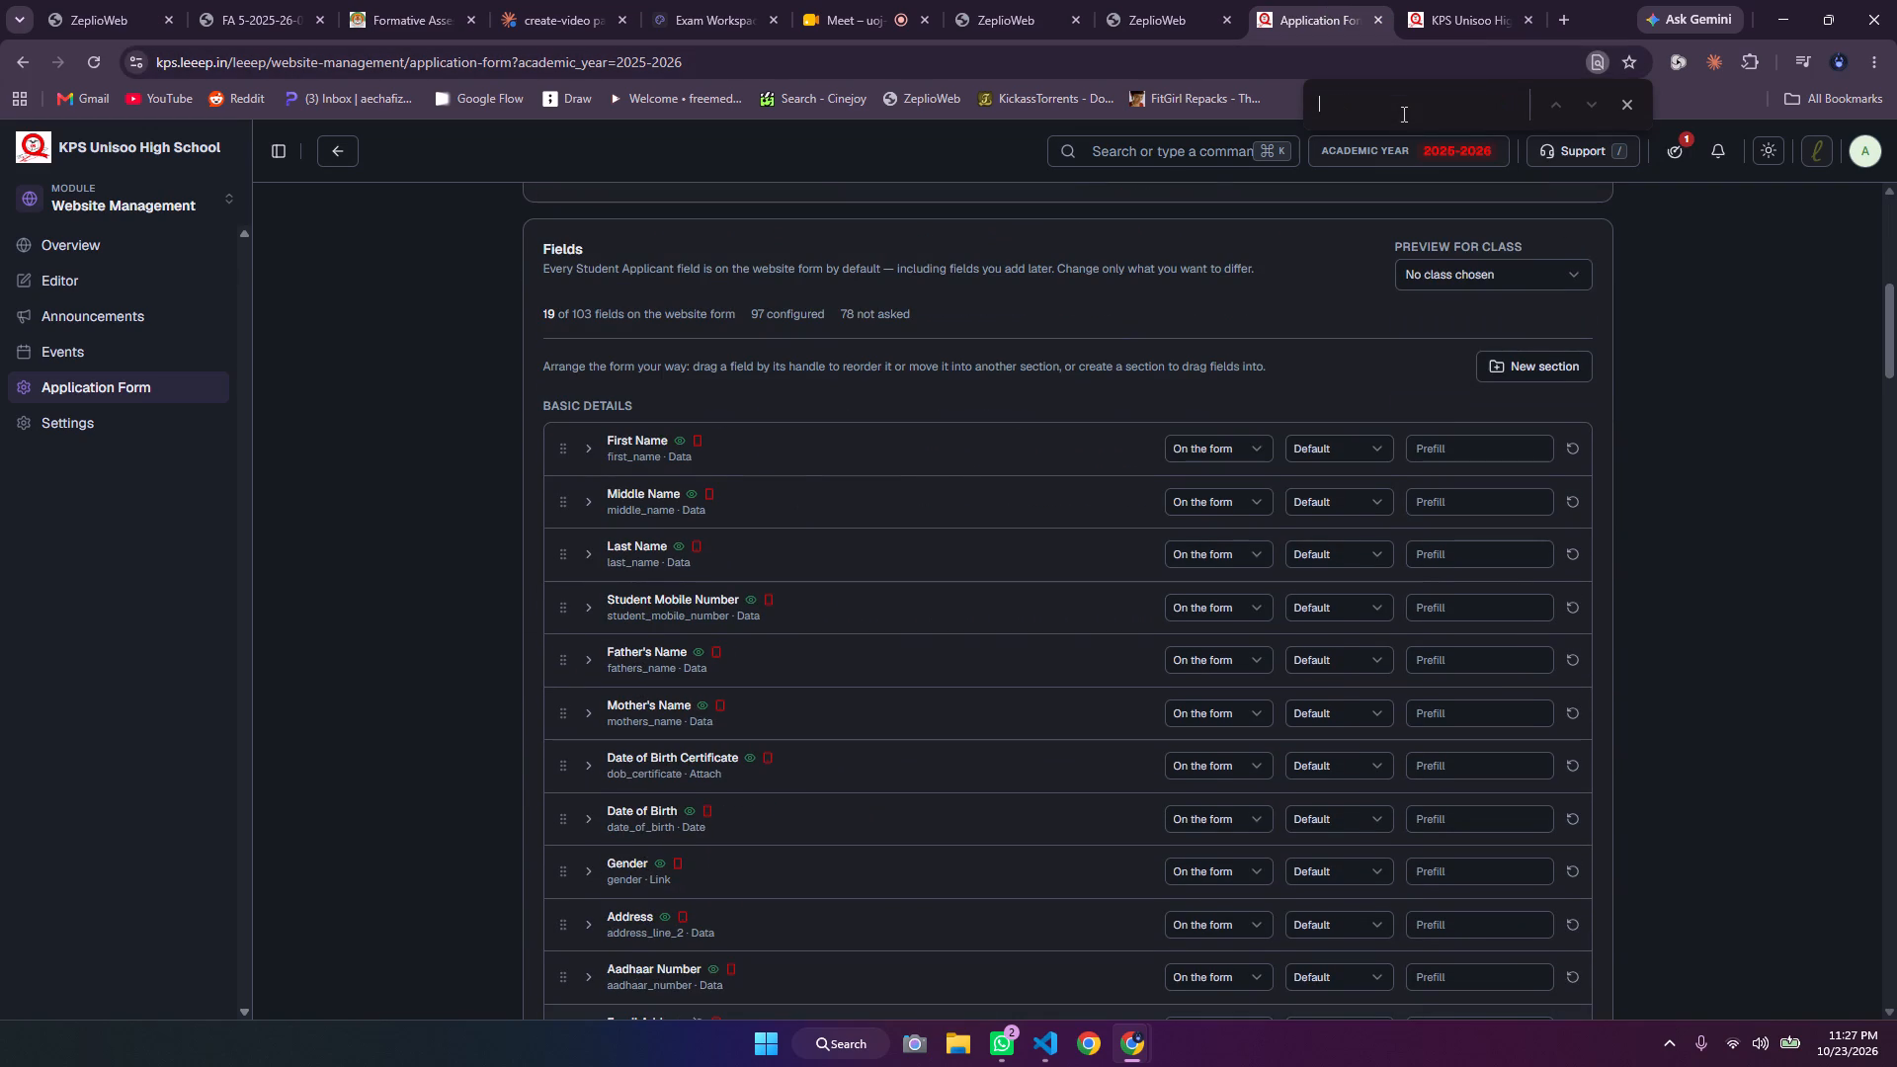
pyautogui.write('uploa')
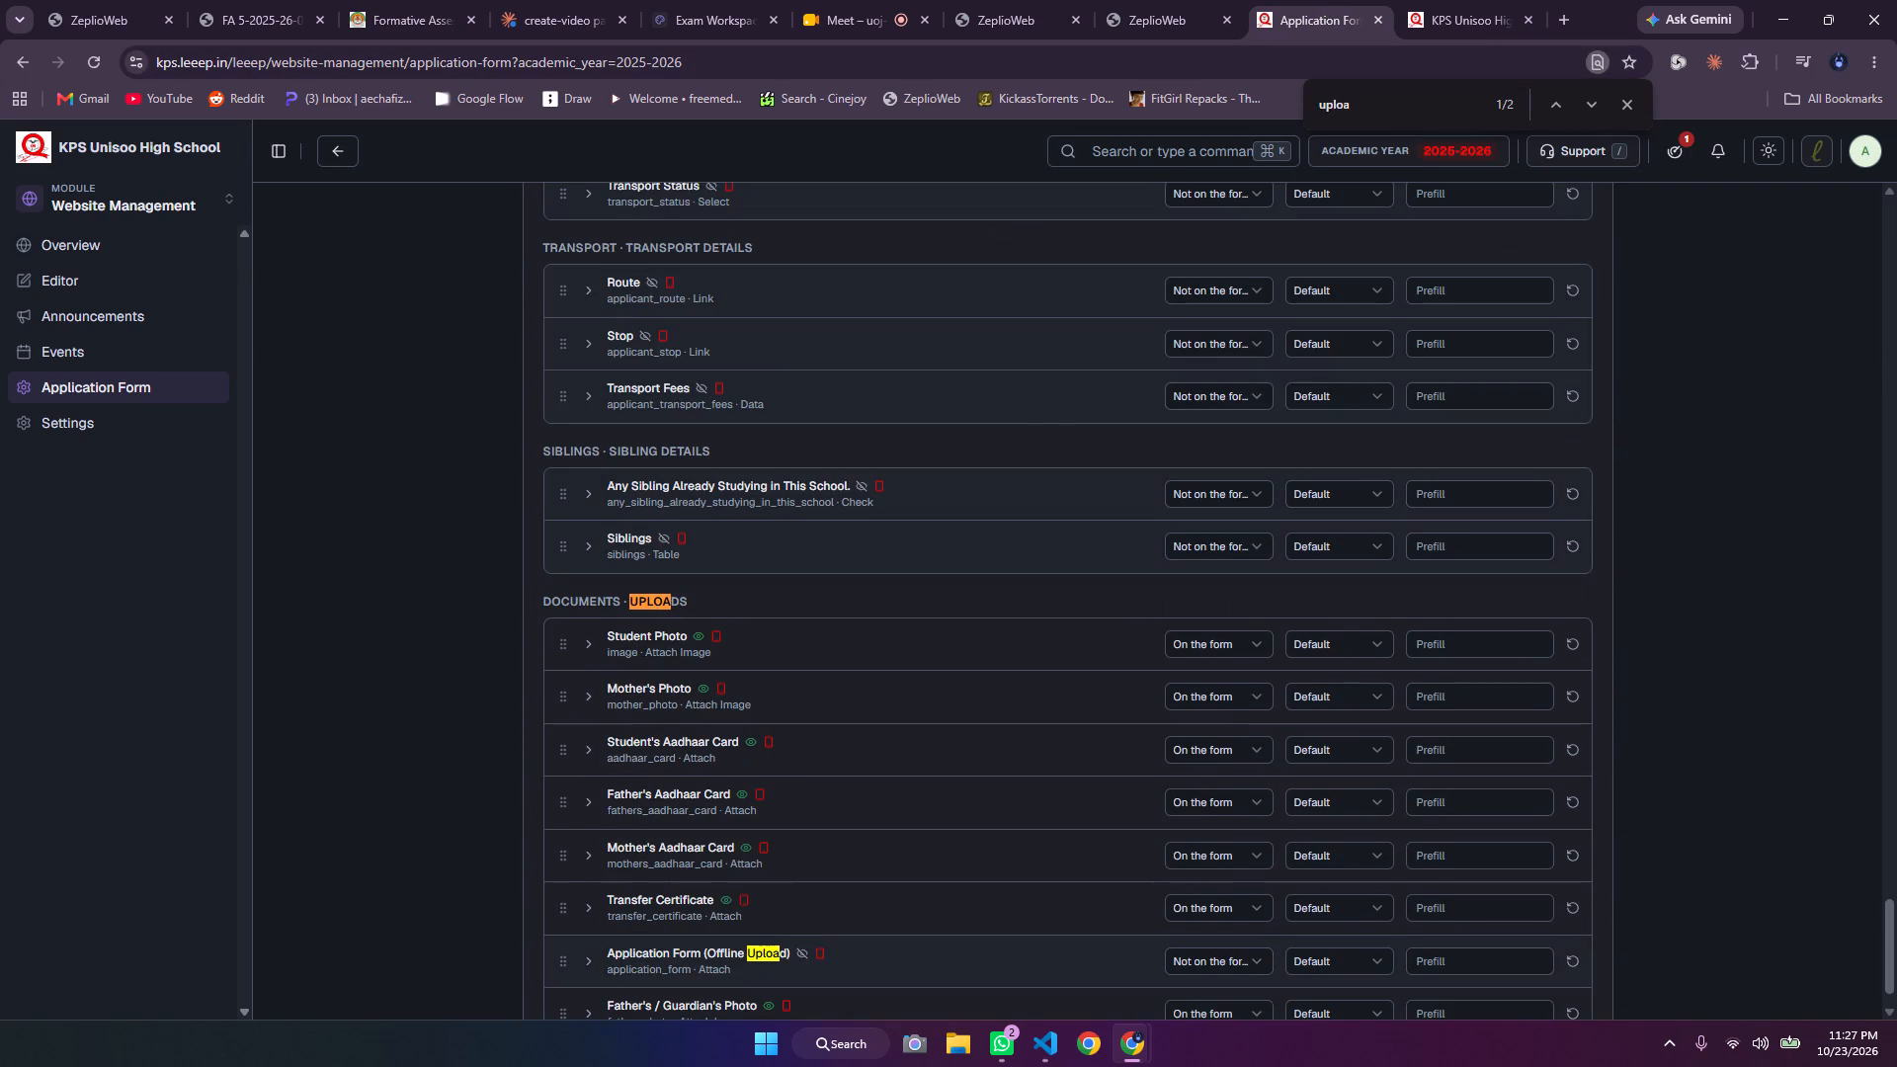
pyautogui.press('Return')
pyautogui.press('Return')
pyautogui.press('Return')
pyautogui.press('Return')
pyautogui.press('Return')
pyautogui.press('Return')
pyautogui.scroll(-1, 1005, 473)
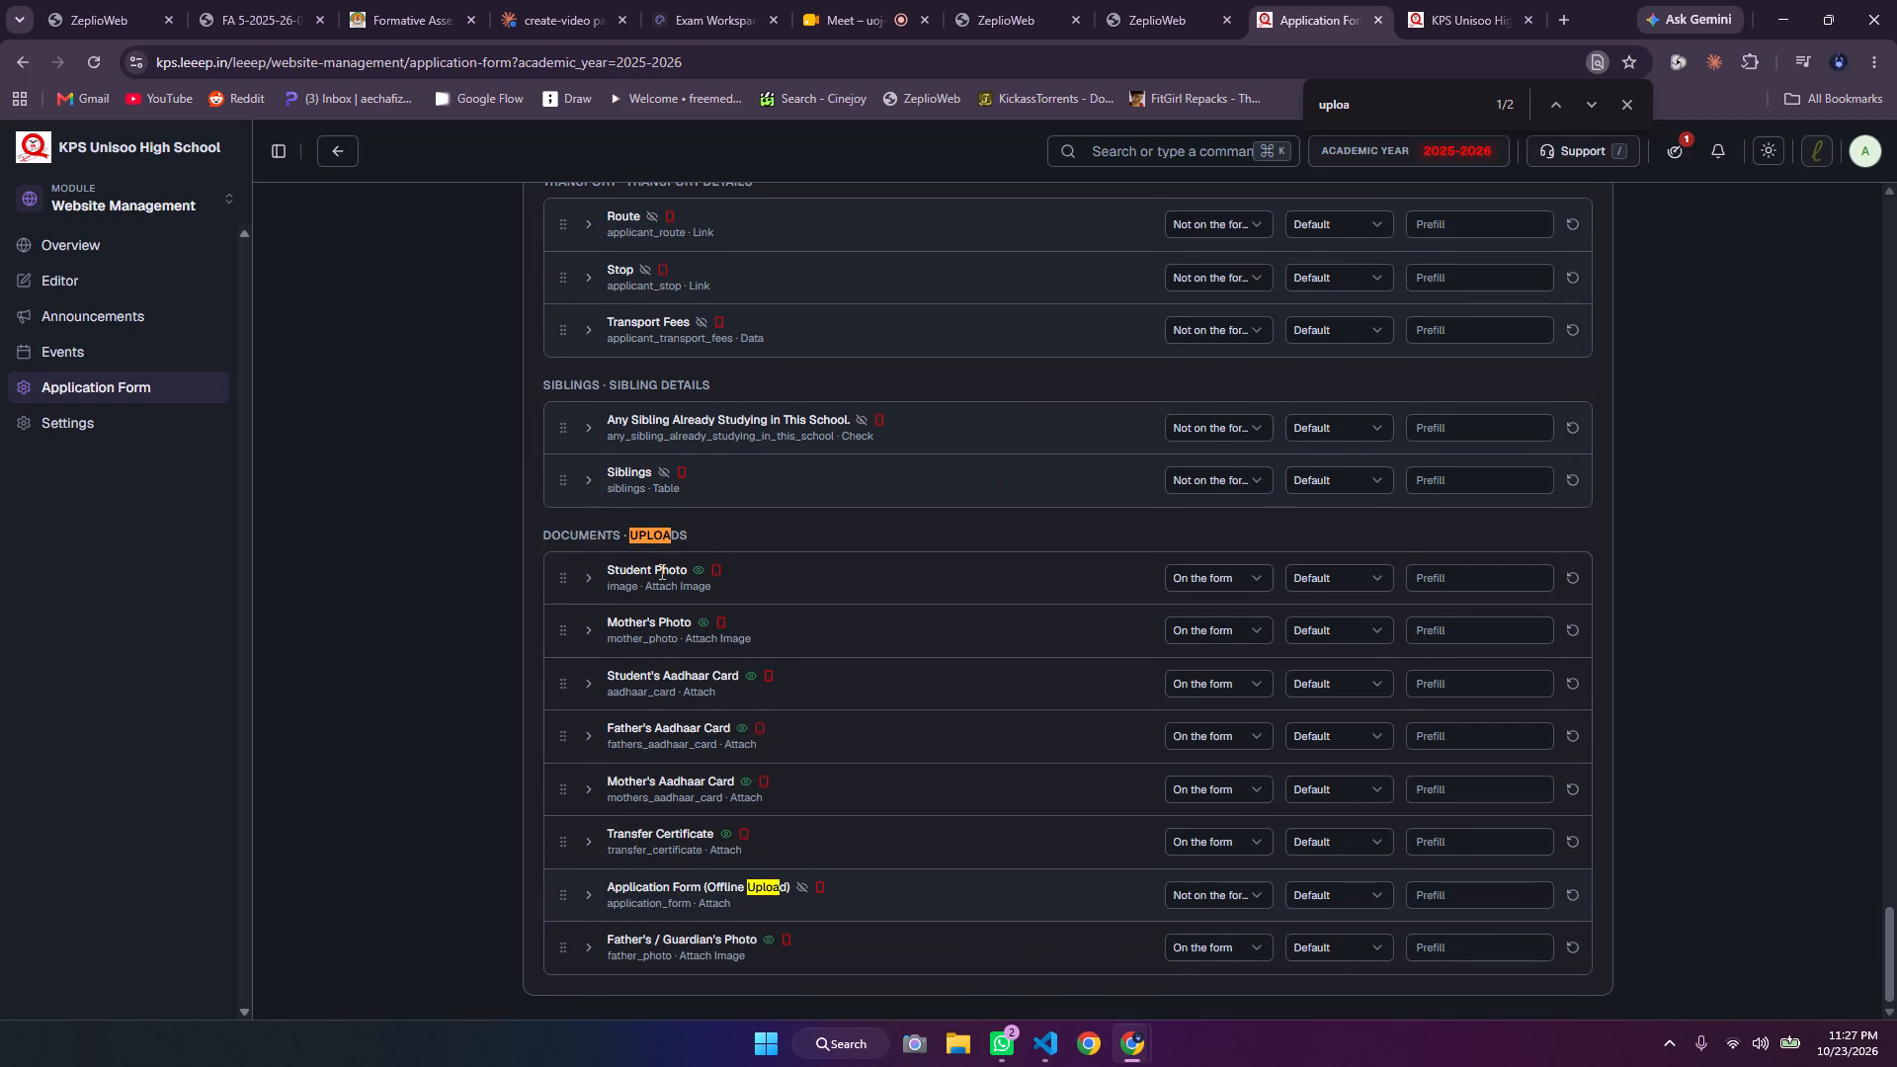
pyautogui.scroll(1, 580, 569)
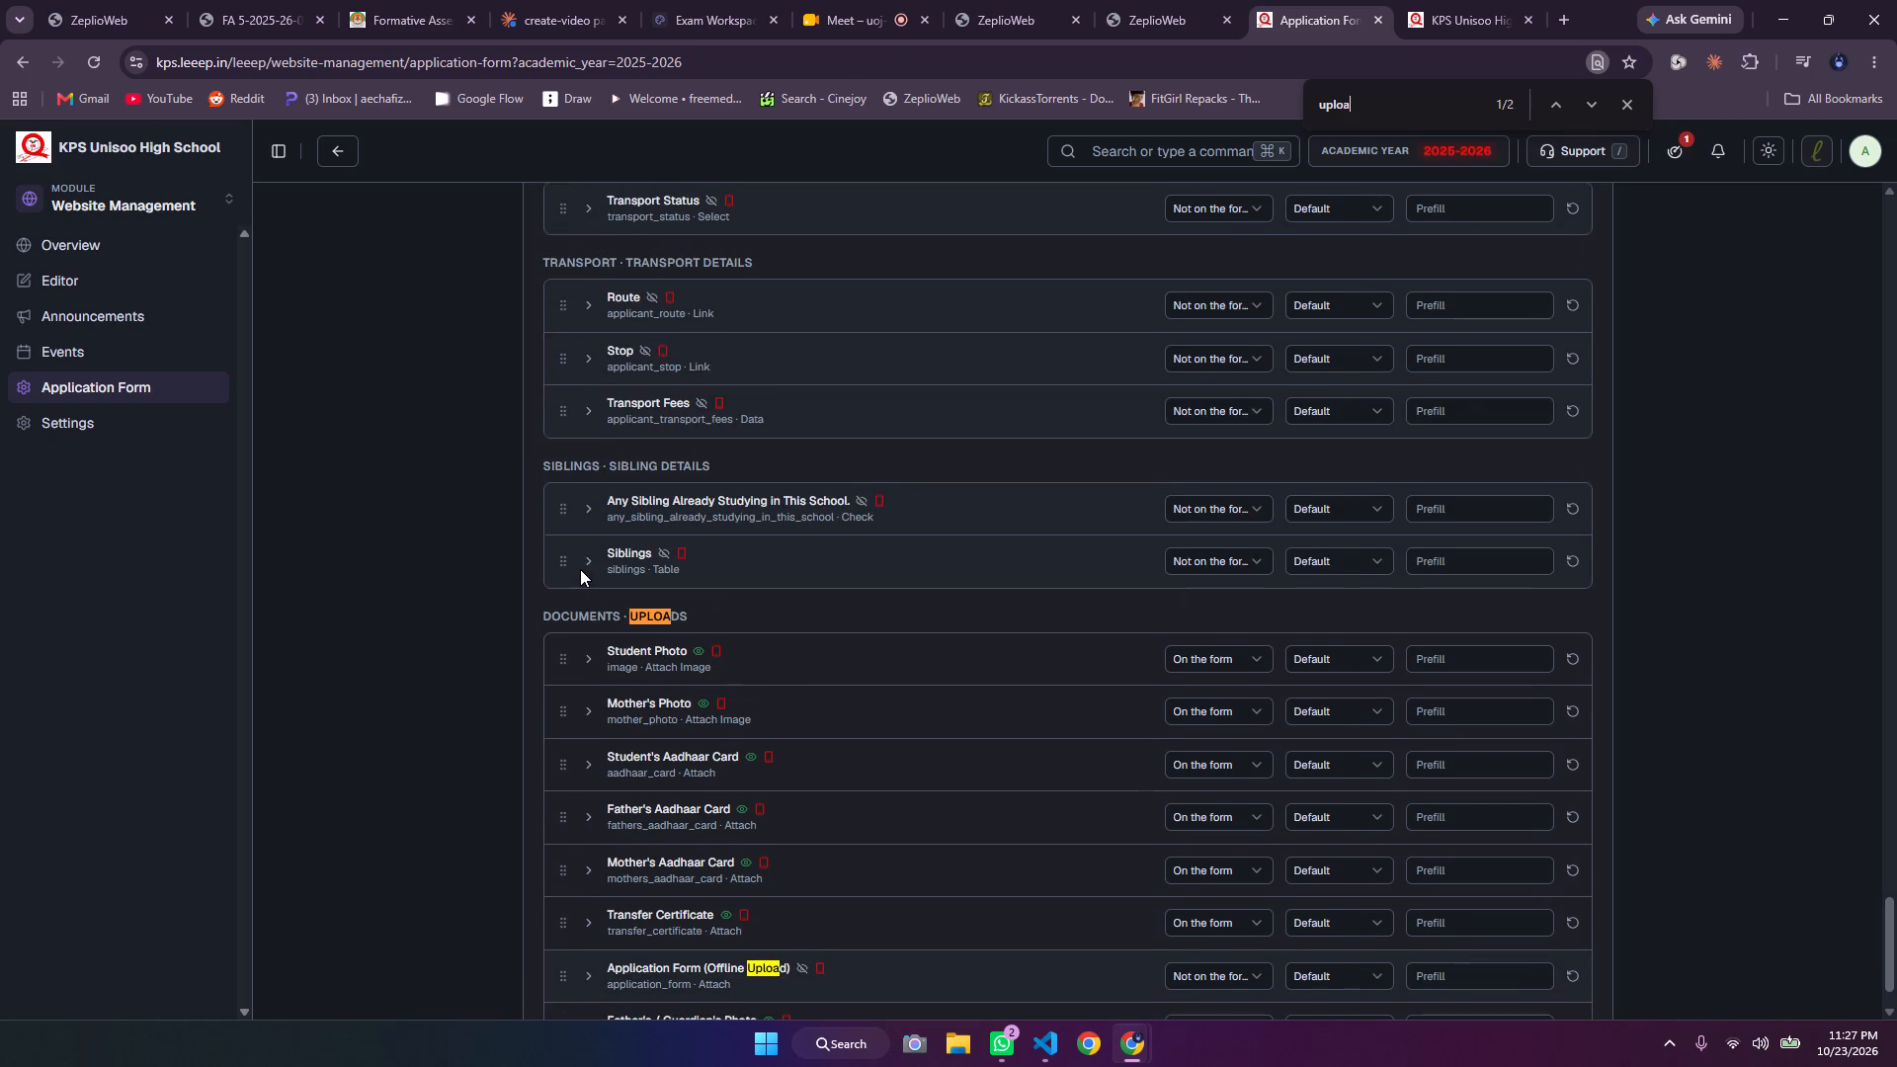
pyautogui.scroll(2, 580, 569)
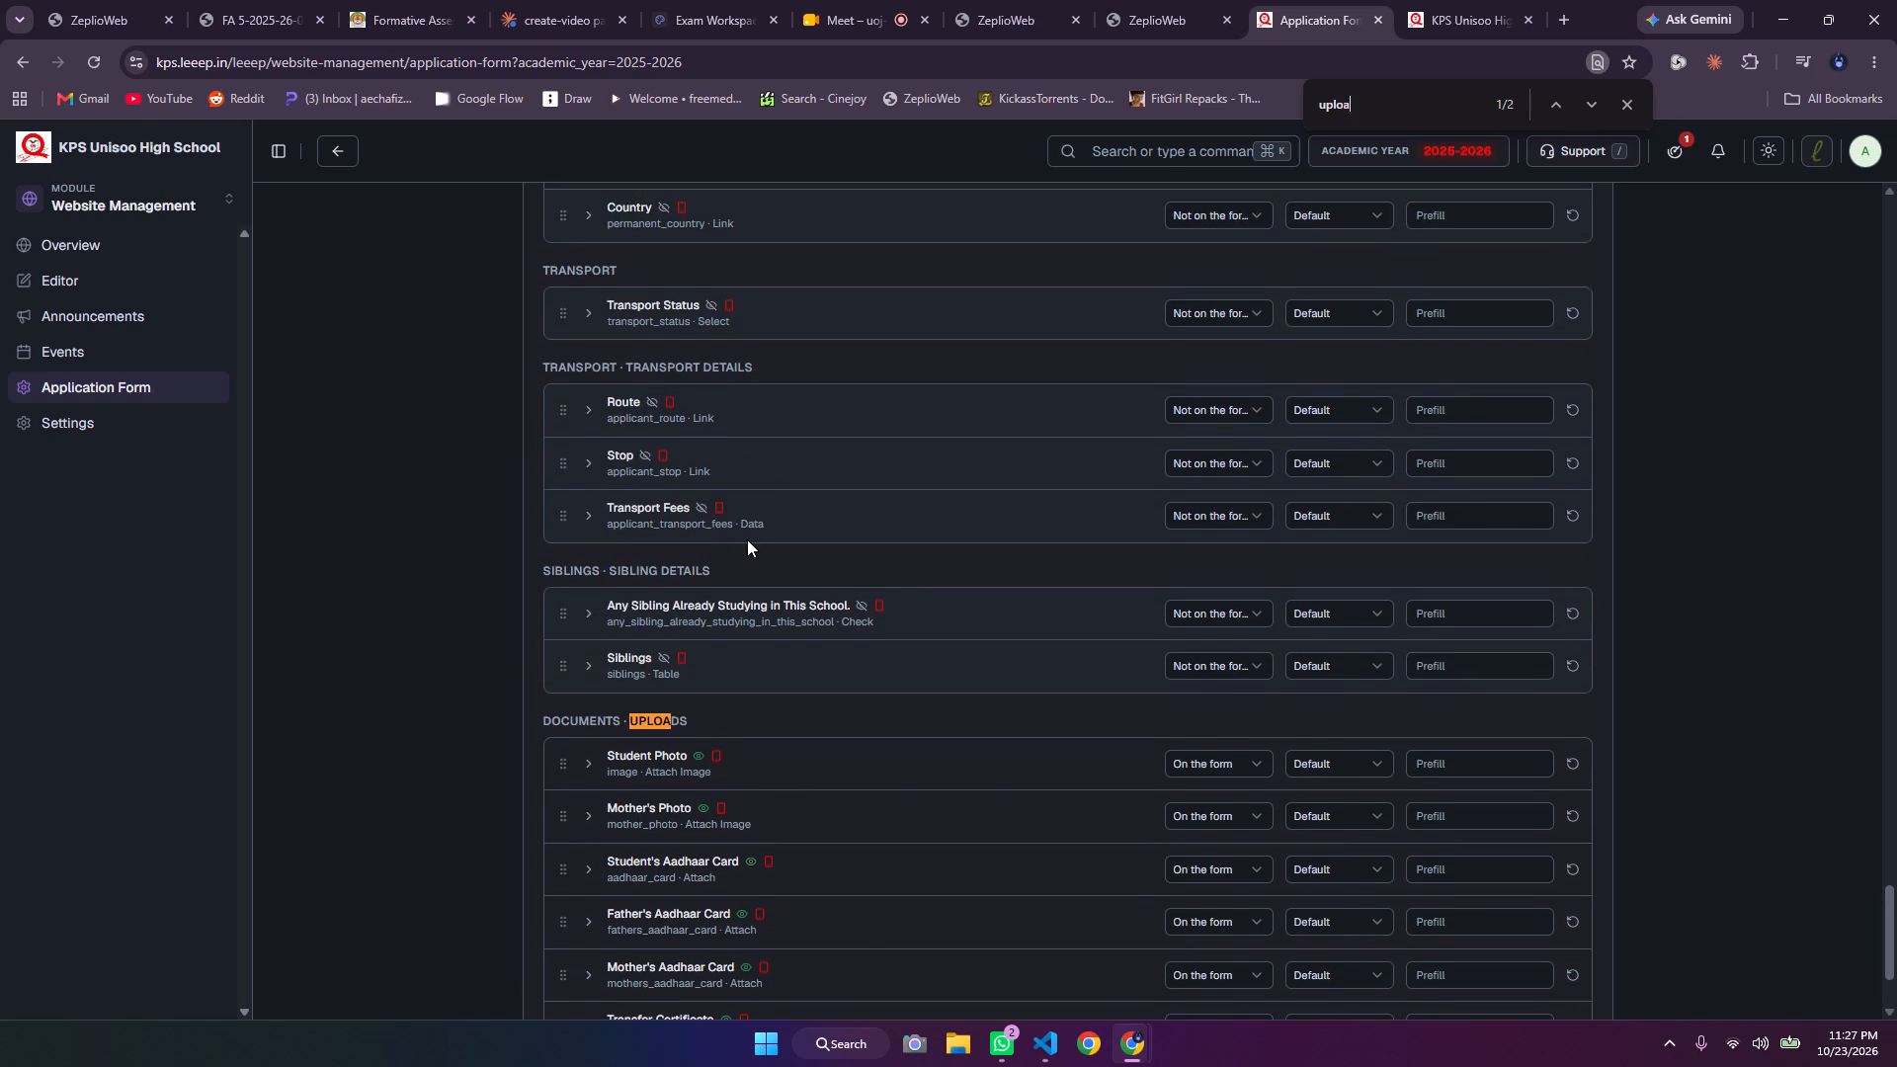
pyautogui.hotkey('alt', 'Tab')
pyautogui.hotkey('alt', 'Tab')
# Move the Pincode field from Permanent Address into Basic Details, directly after Address, and save the application form.
pyautogui.click(1463, 1)
pyautogui.click(1335, 17)
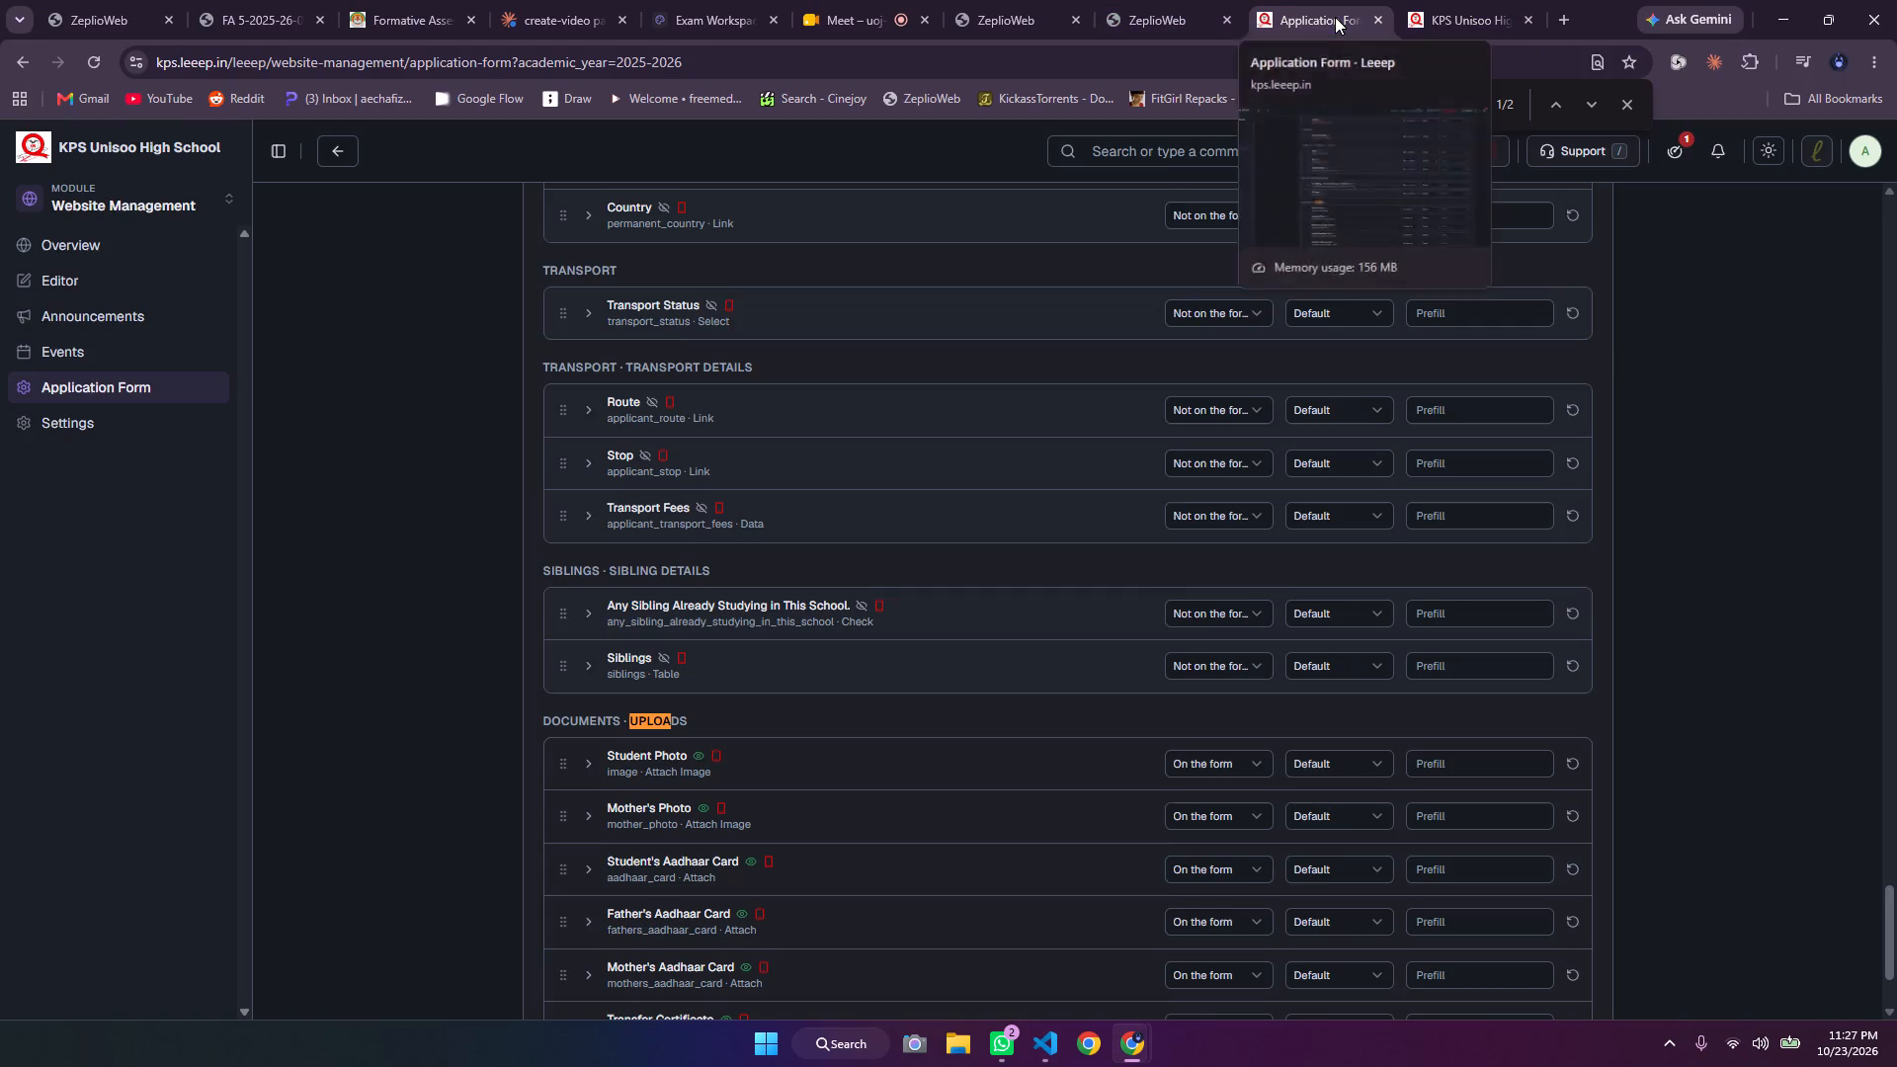
pyautogui.click(1385, 114)
pyautogui.hotkey('ctrl', 'BackSpace')
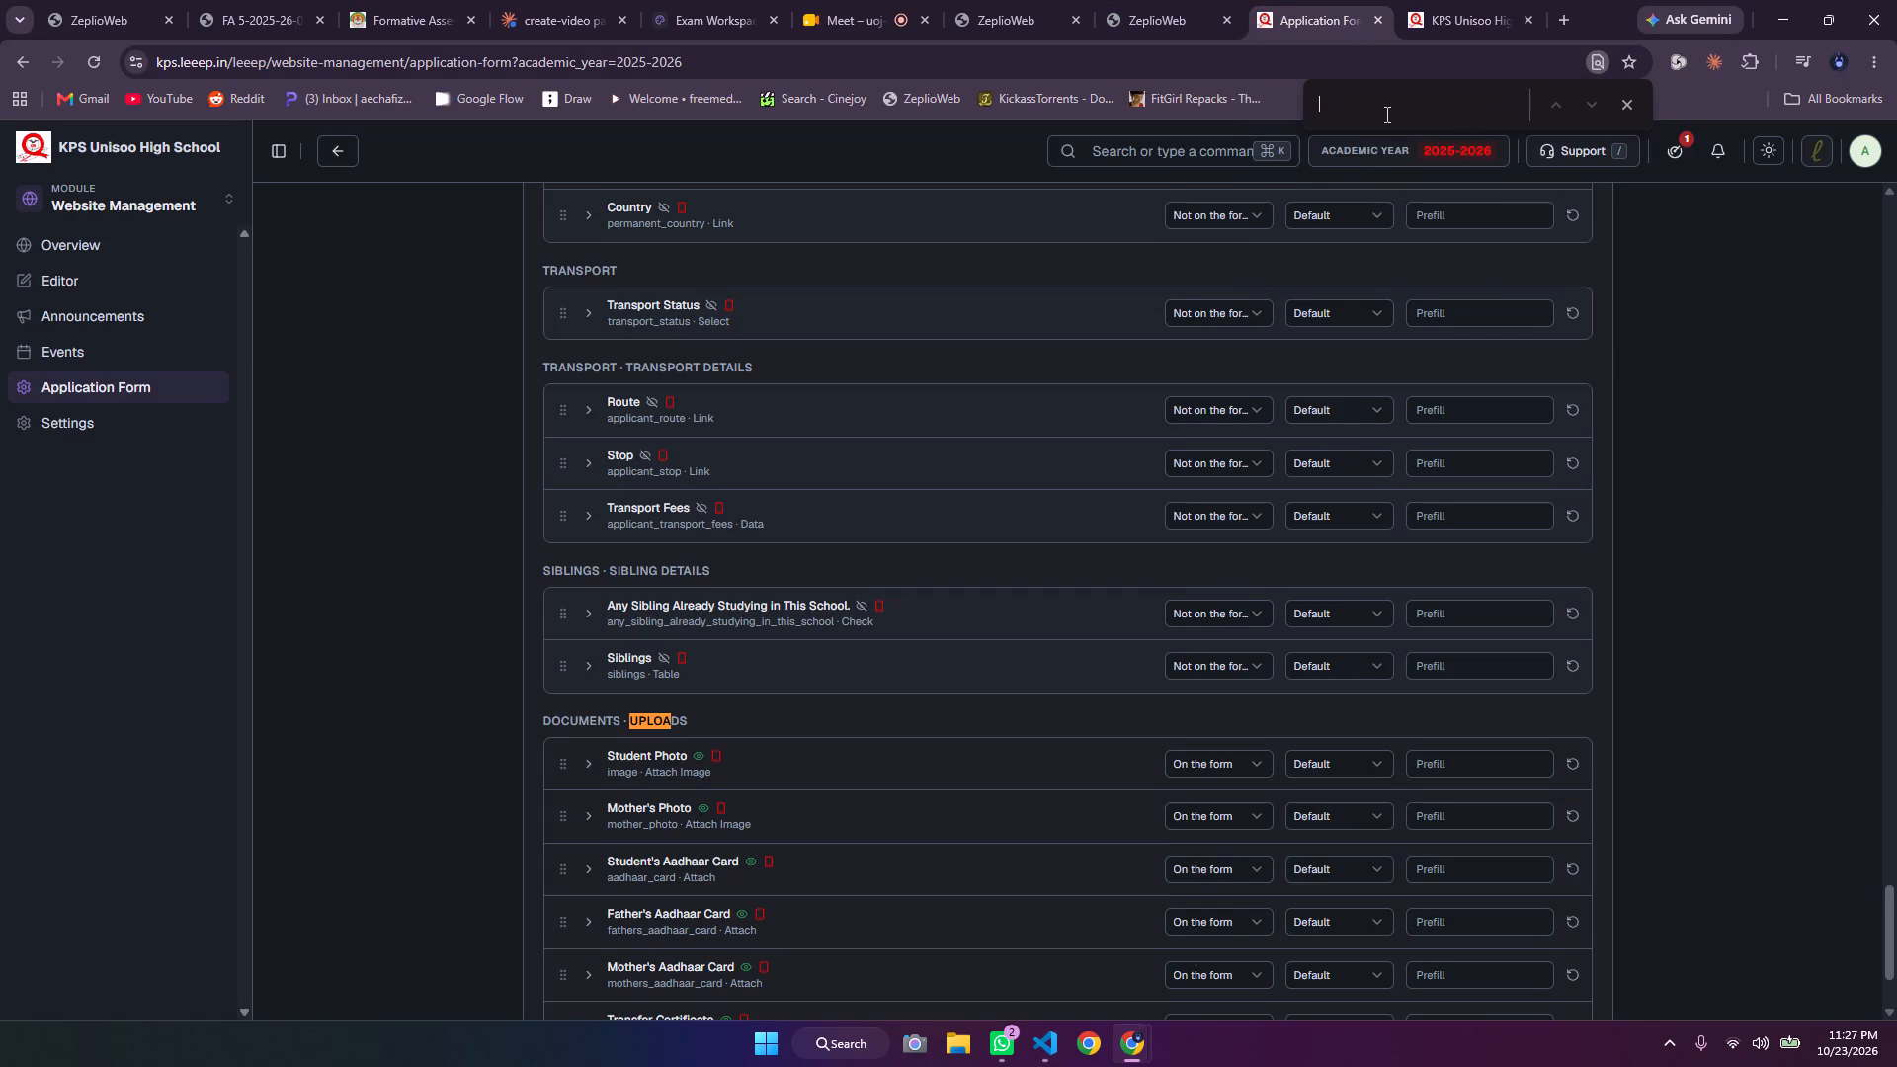
pyautogui.write('permaet')
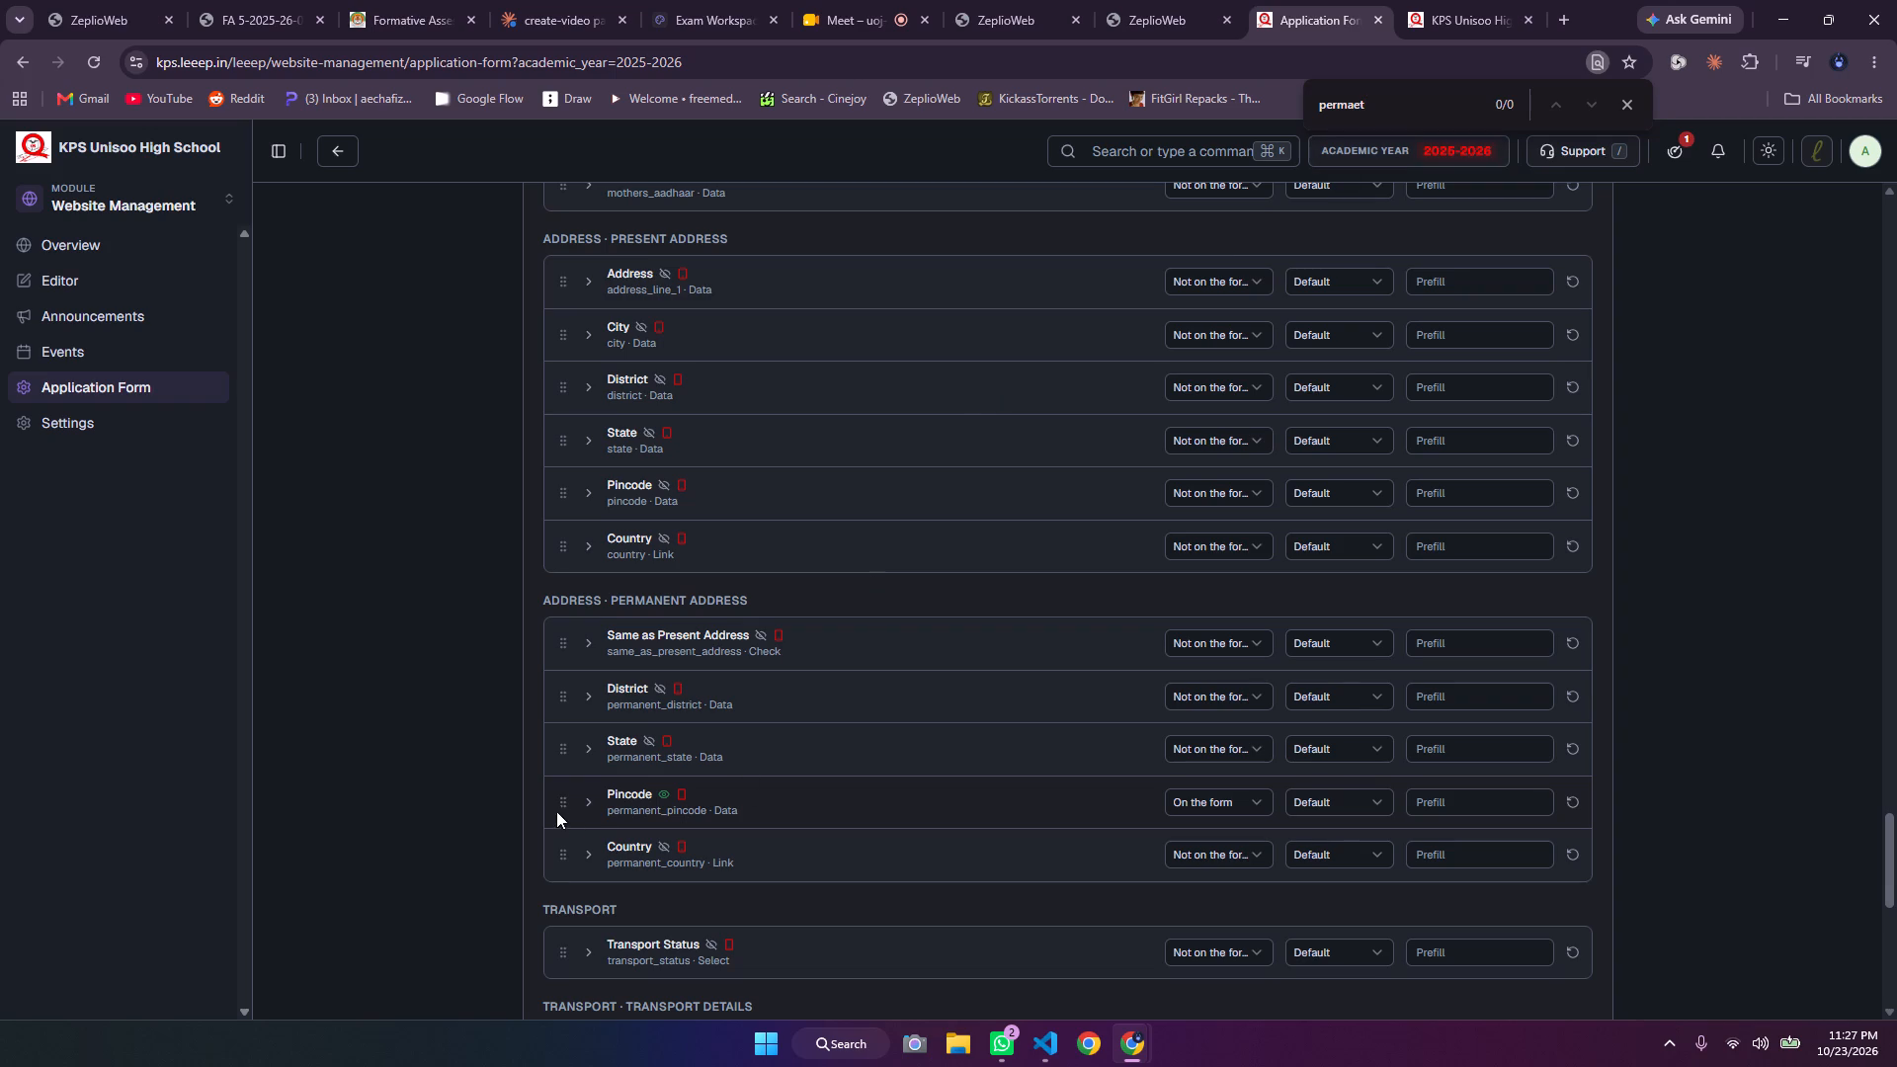
pyautogui.moveTo(561, 802); pyautogui.dragTo(555, 182)
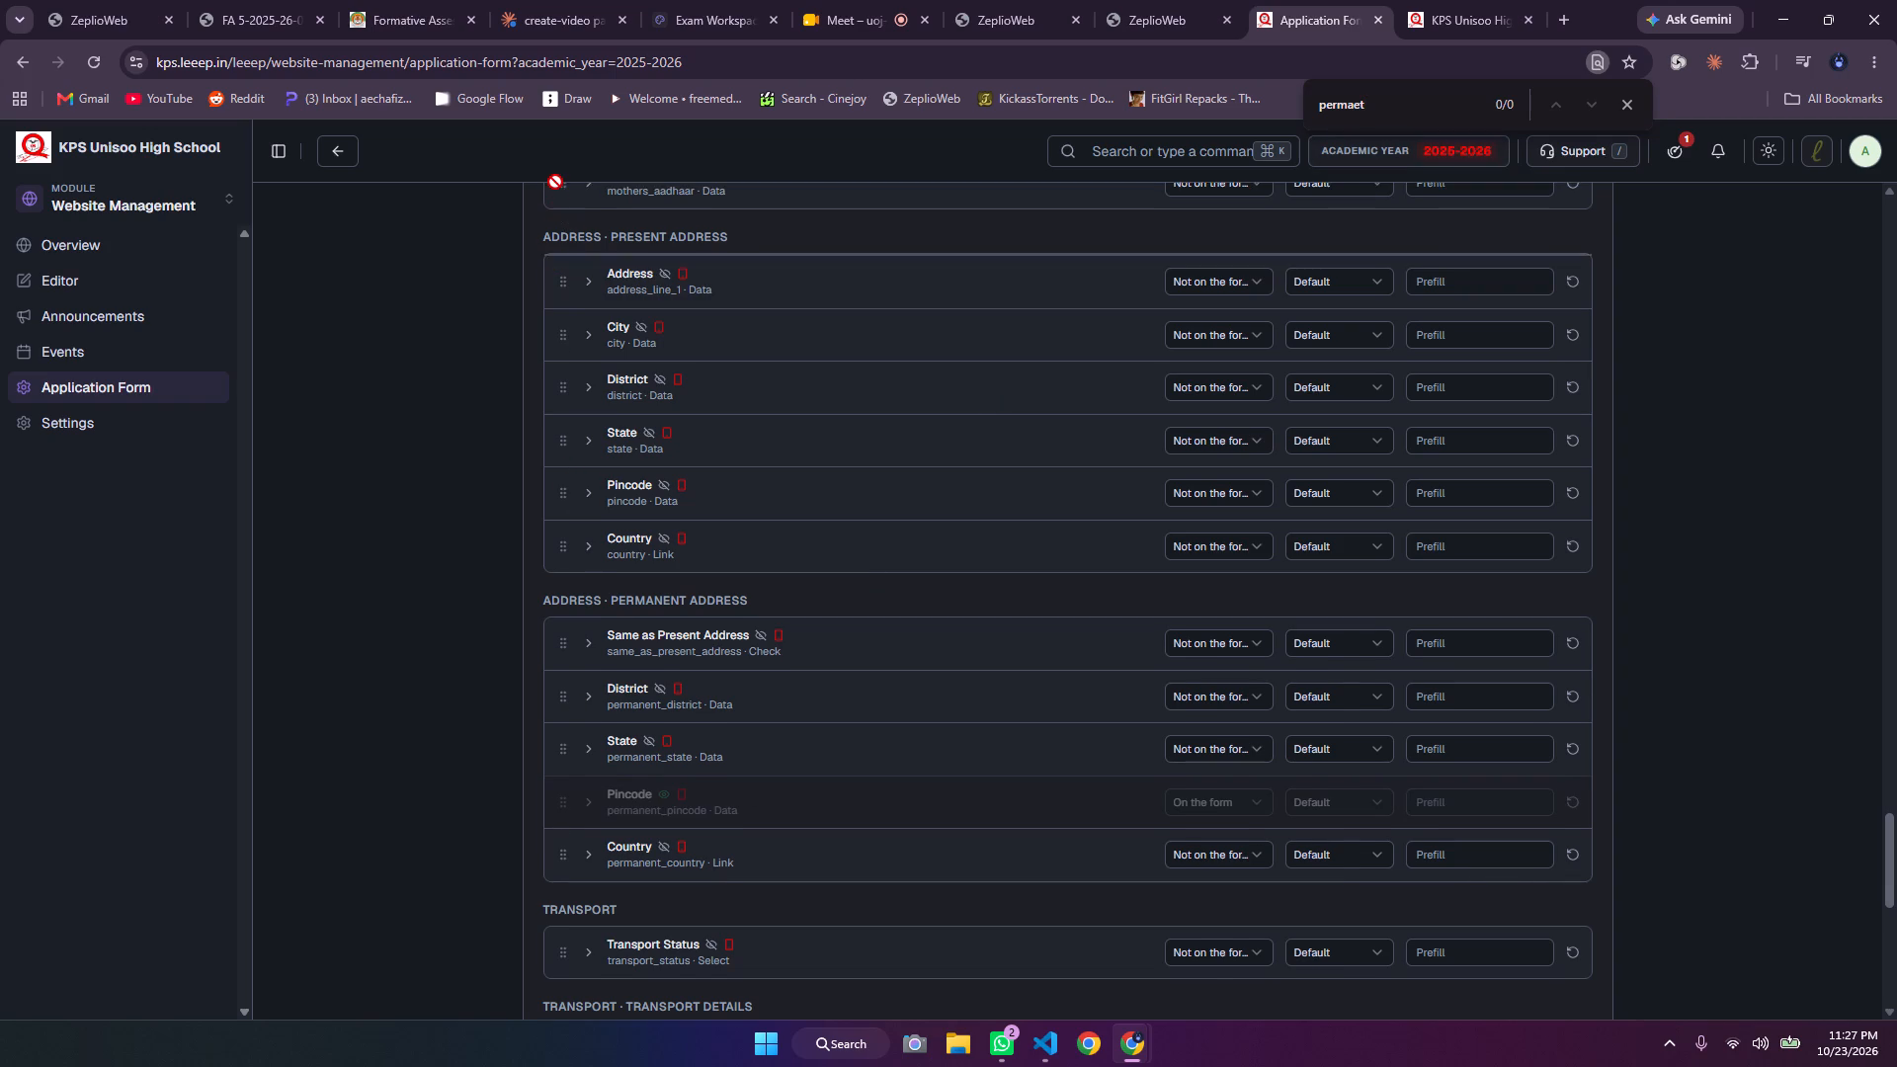
pyautogui.moveTo(555, 182); pyautogui.dragTo(573, 188)
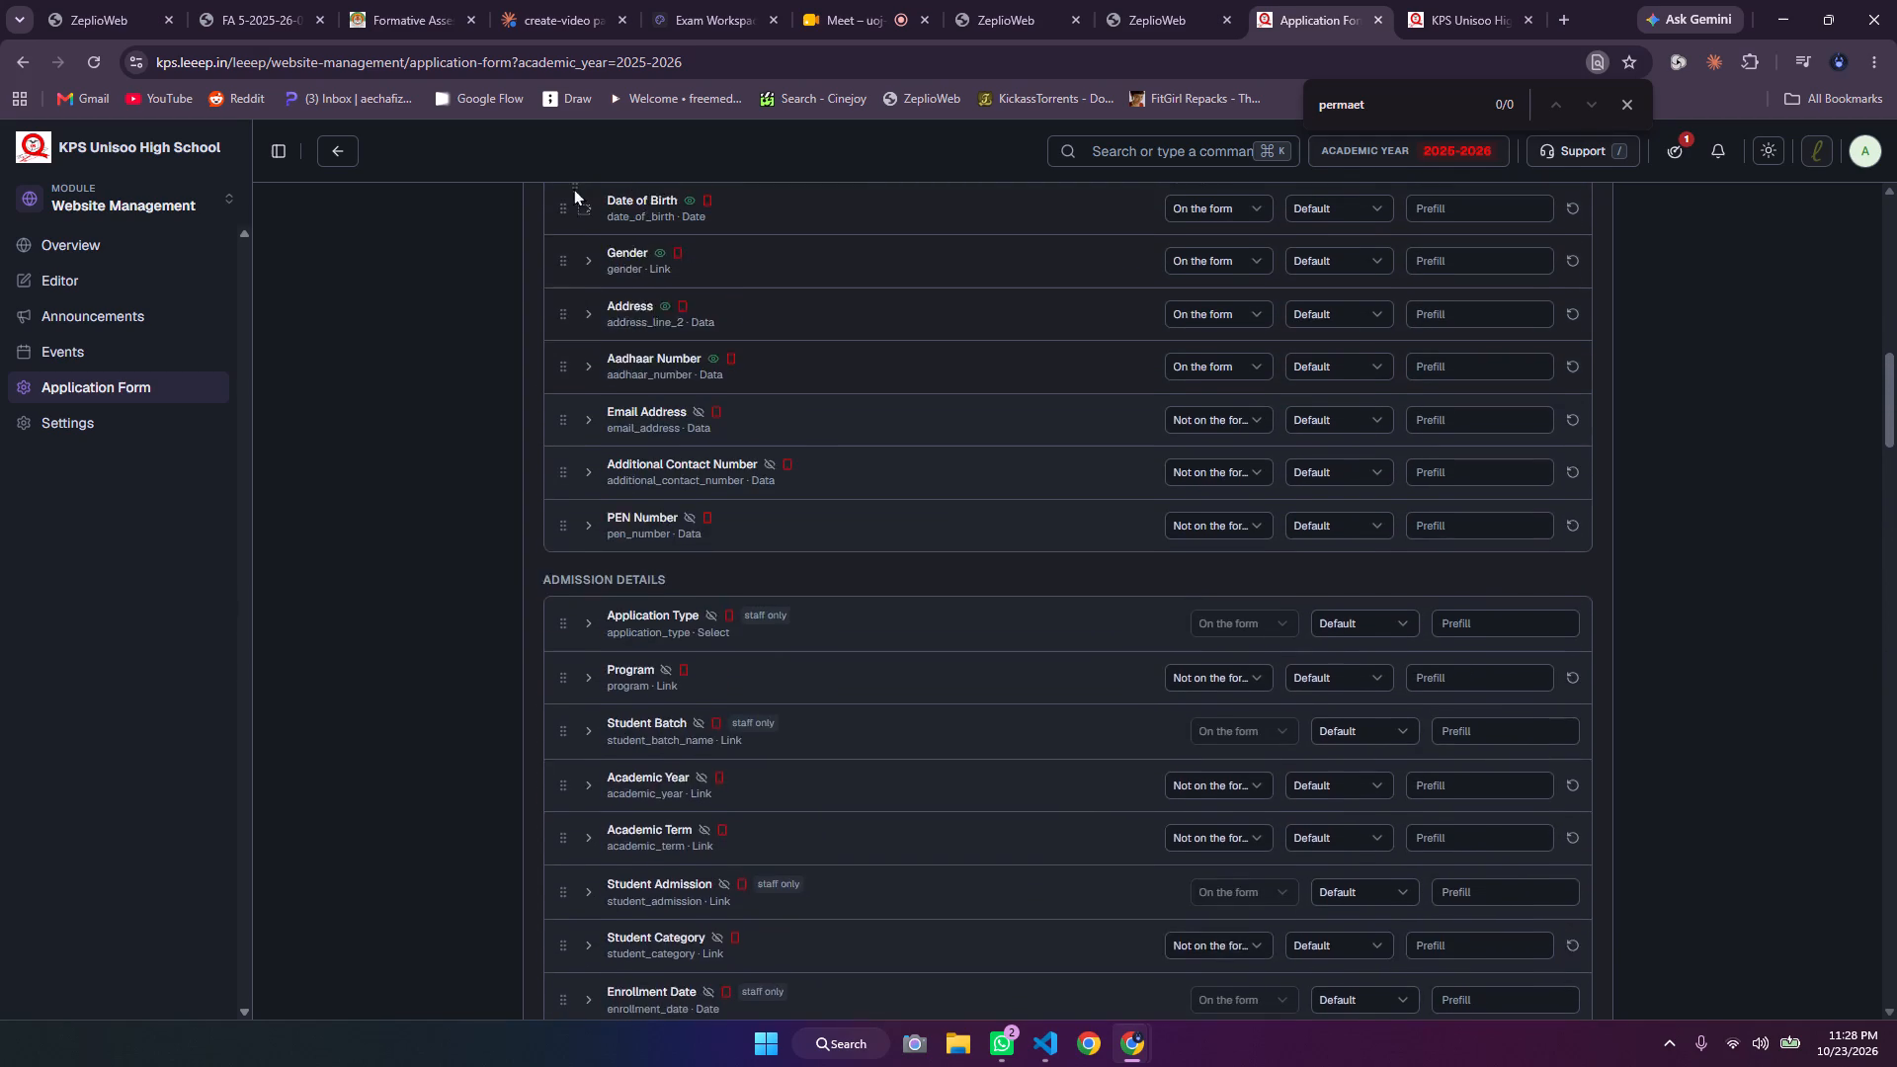
pyautogui.moveTo(573, 188); pyautogui.dragTo(605, 654)
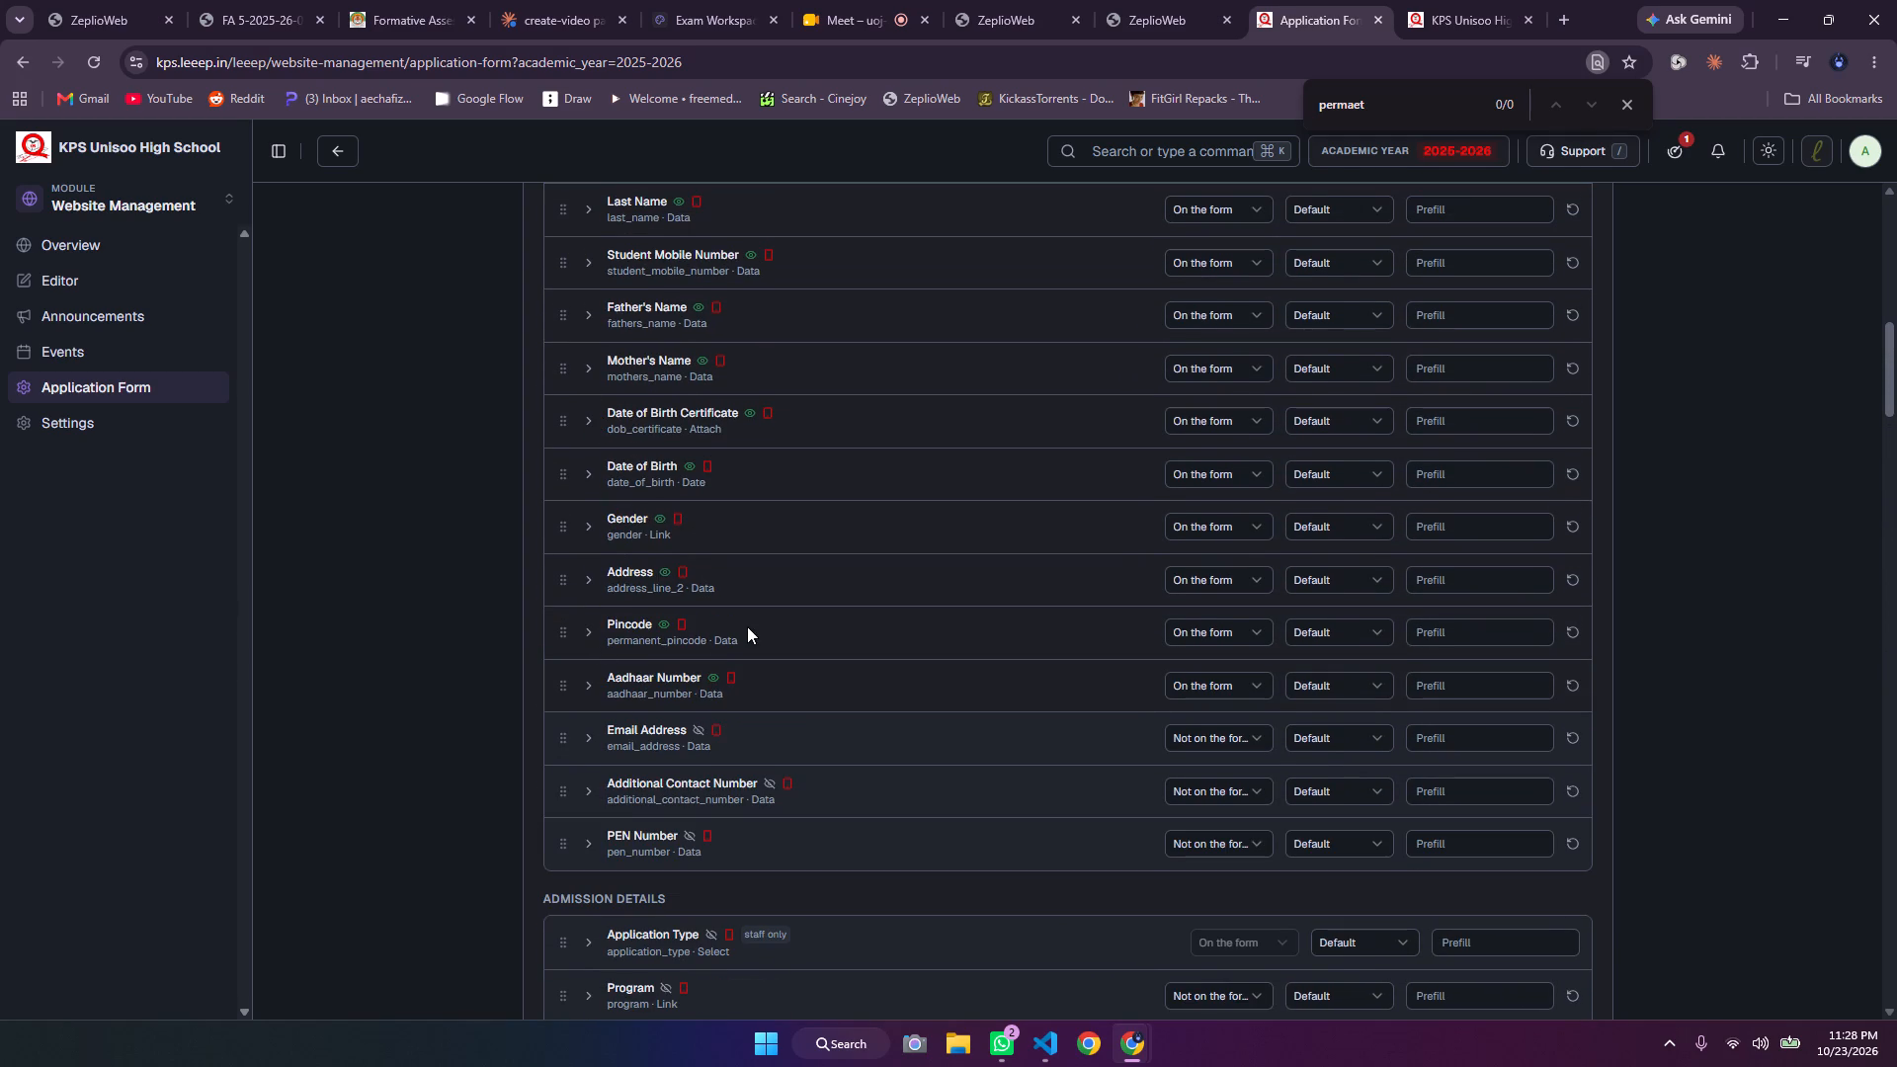
pyautogui.scroll(9, 1717, 310)
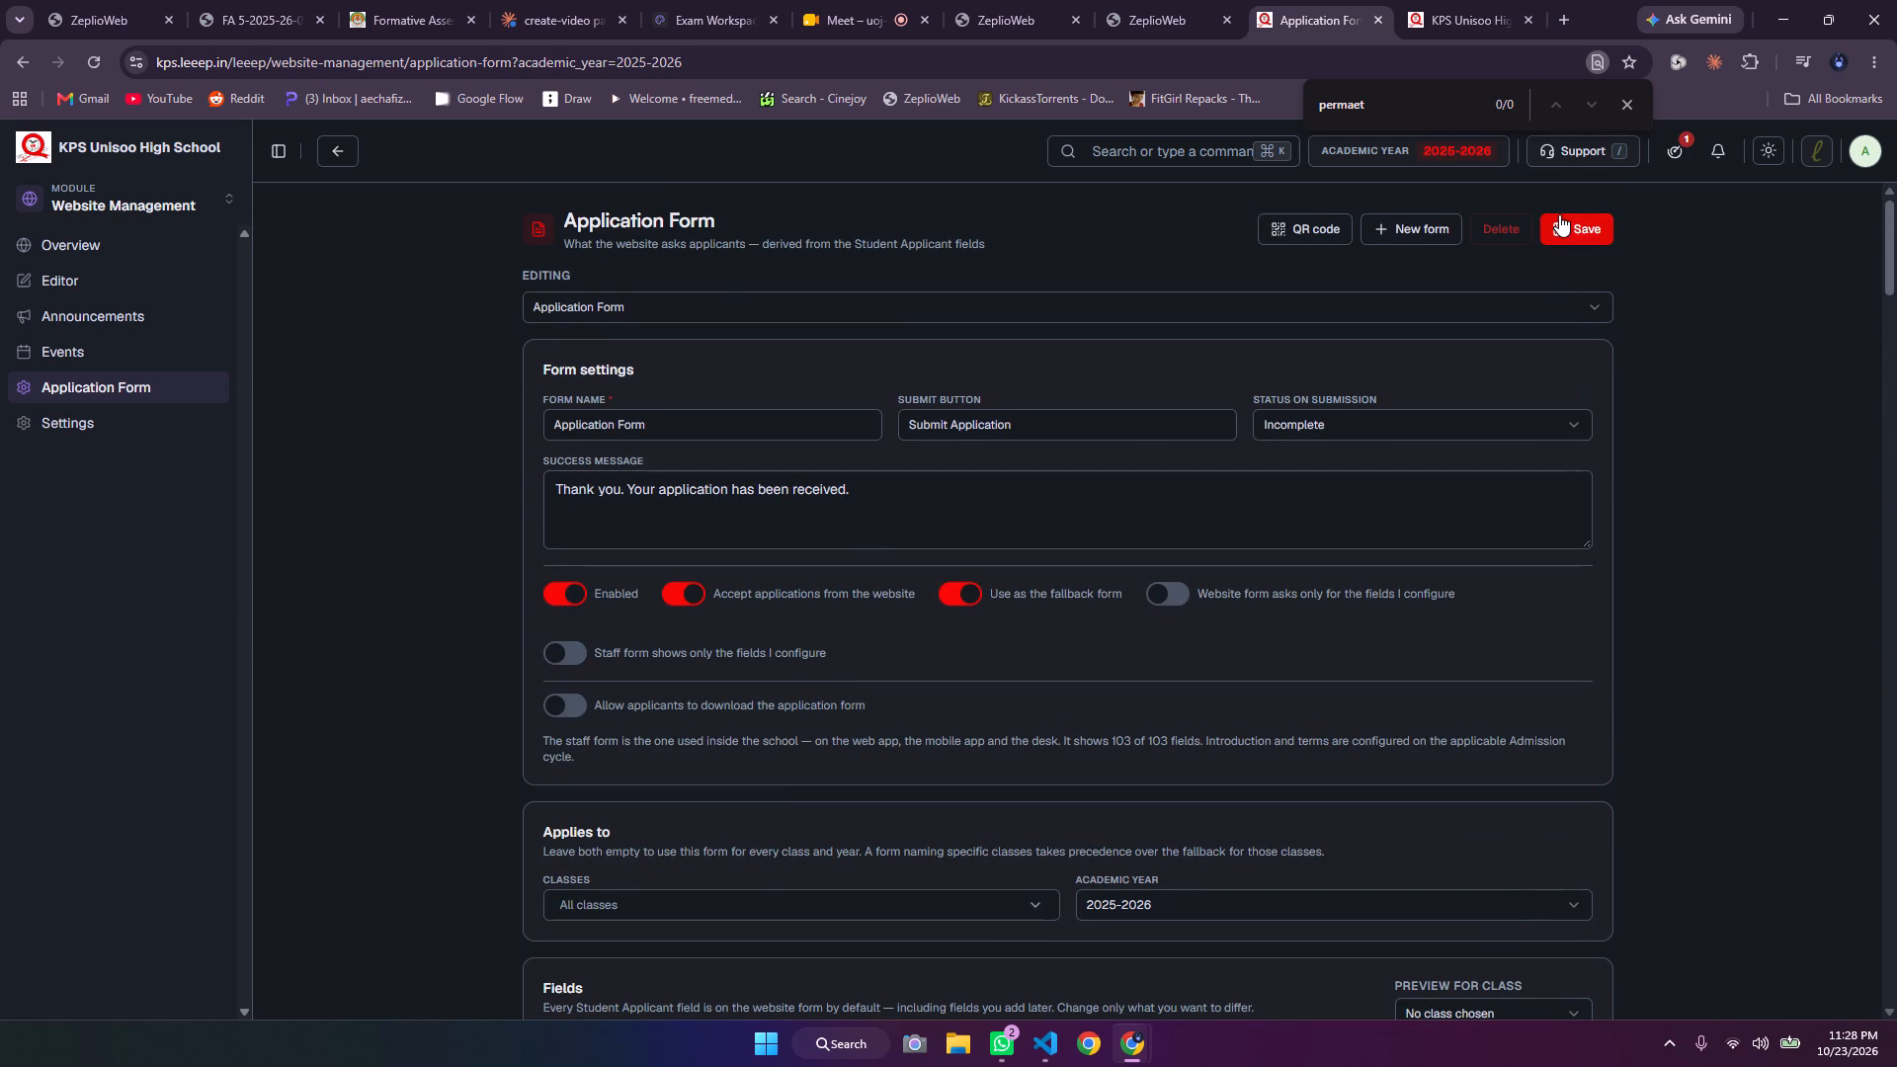
pyautogui.click(1559, 214)
# On the registration page, enter fsafsdfa as first name and a ten-digit all-zeros dummy mobile number, and try to continue.
pyautogui.click(1466, 13)
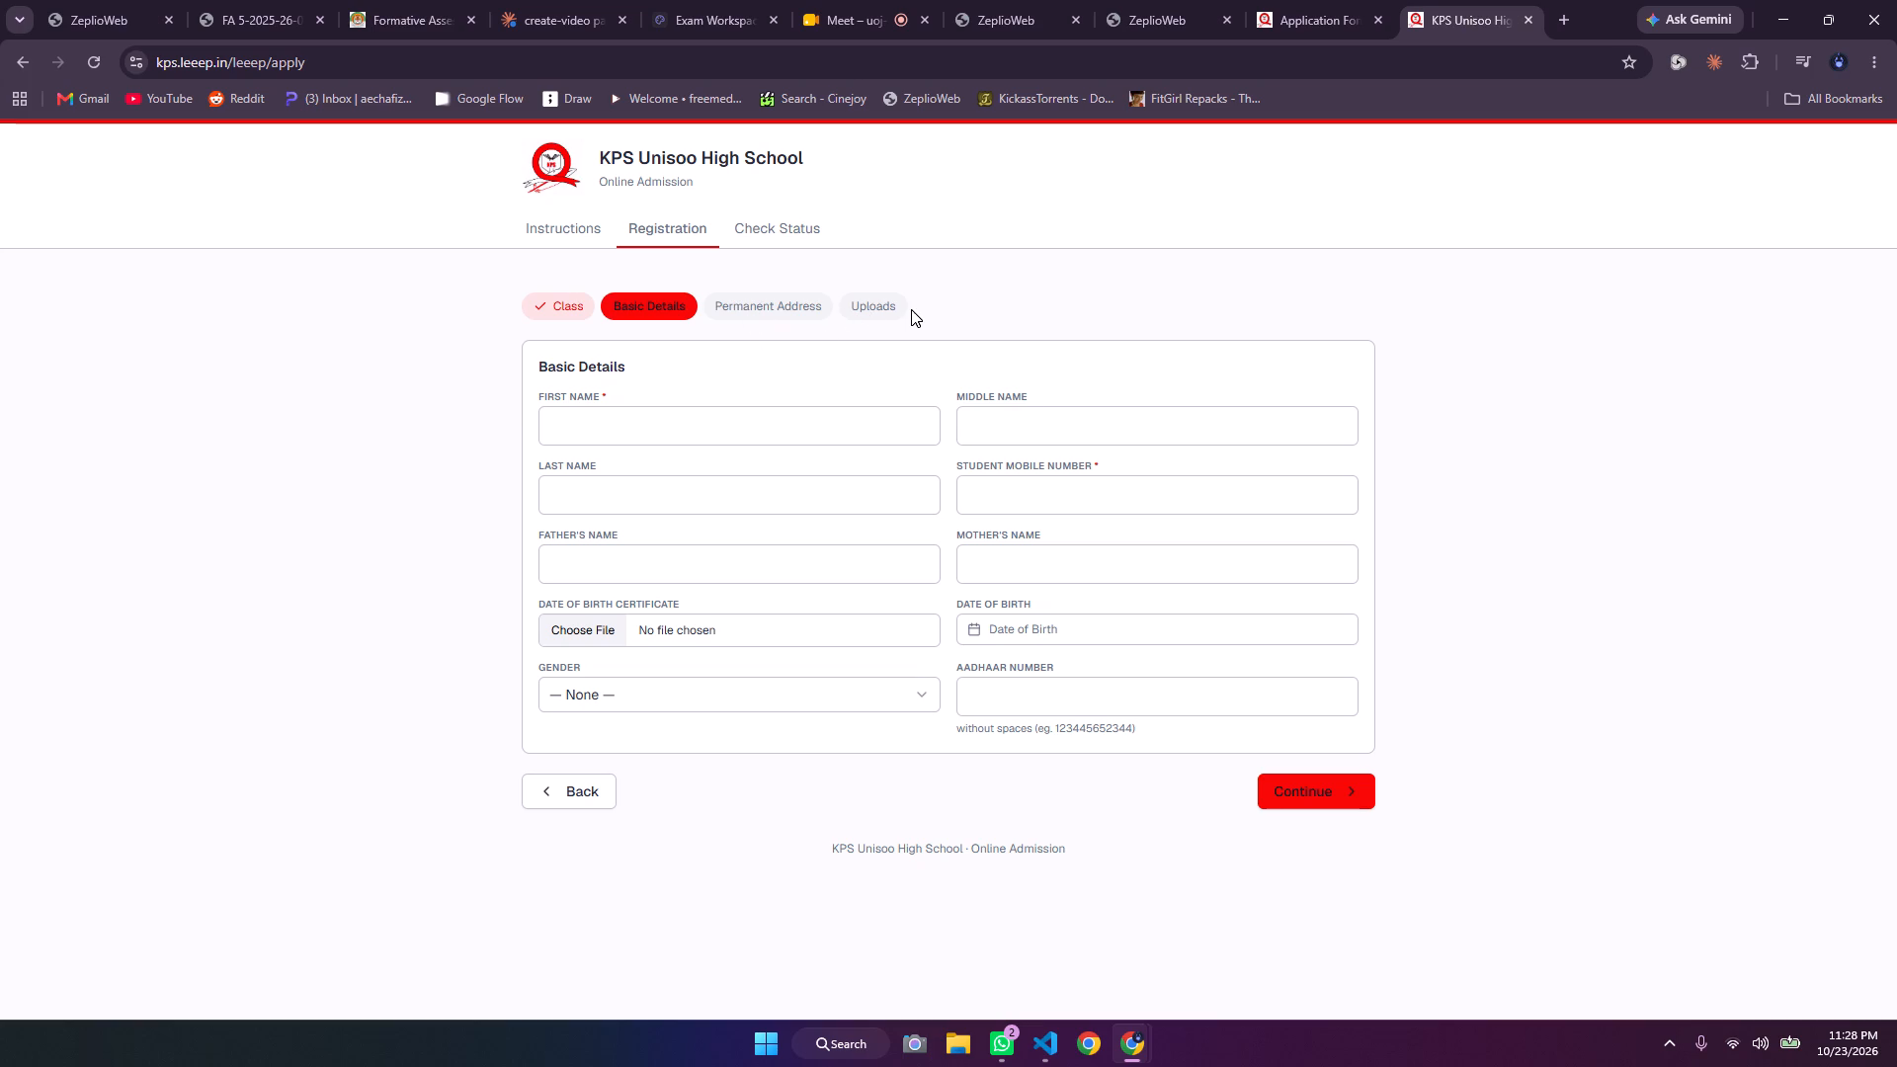
pyautogui.click(782, 436)
pyautogui.write('fs')
pyautogui.write('afsdfa')
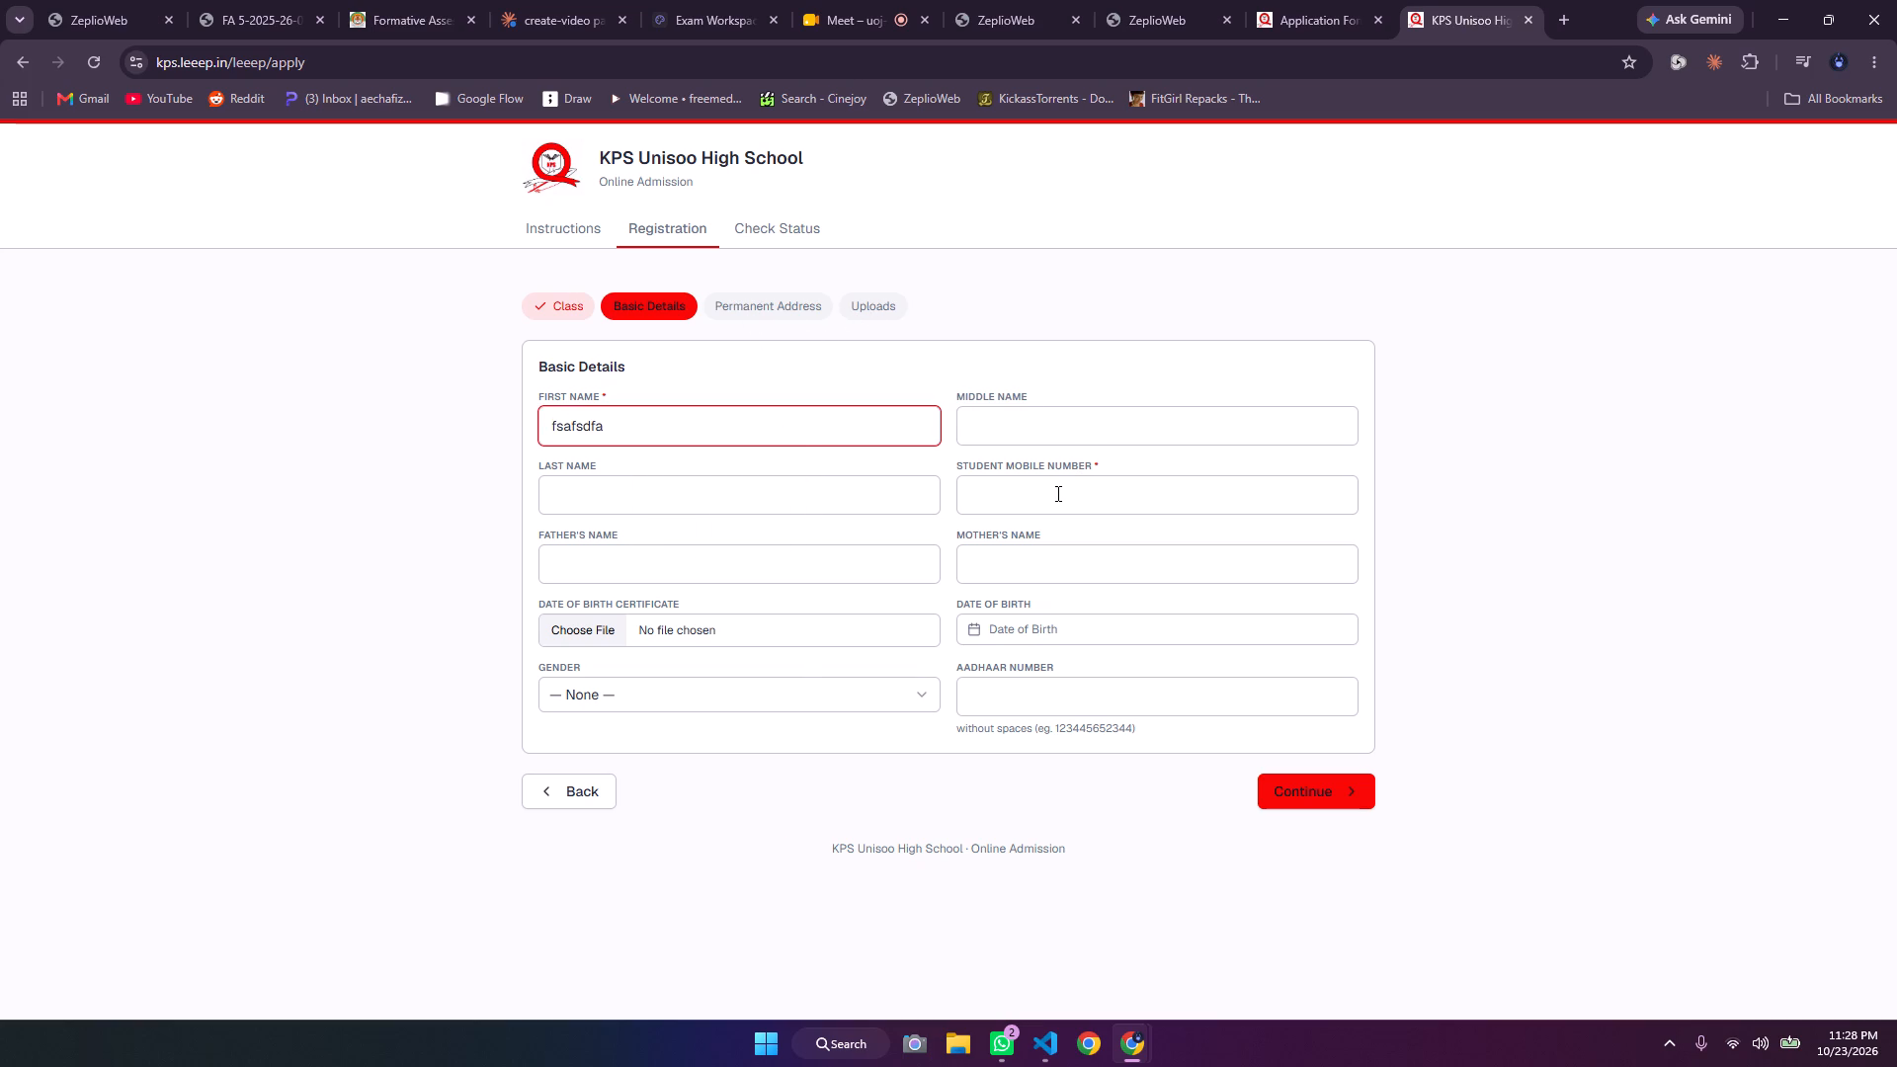
pyautogui.click(1056, 494)
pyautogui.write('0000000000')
pyautogui.click(1286, 787)
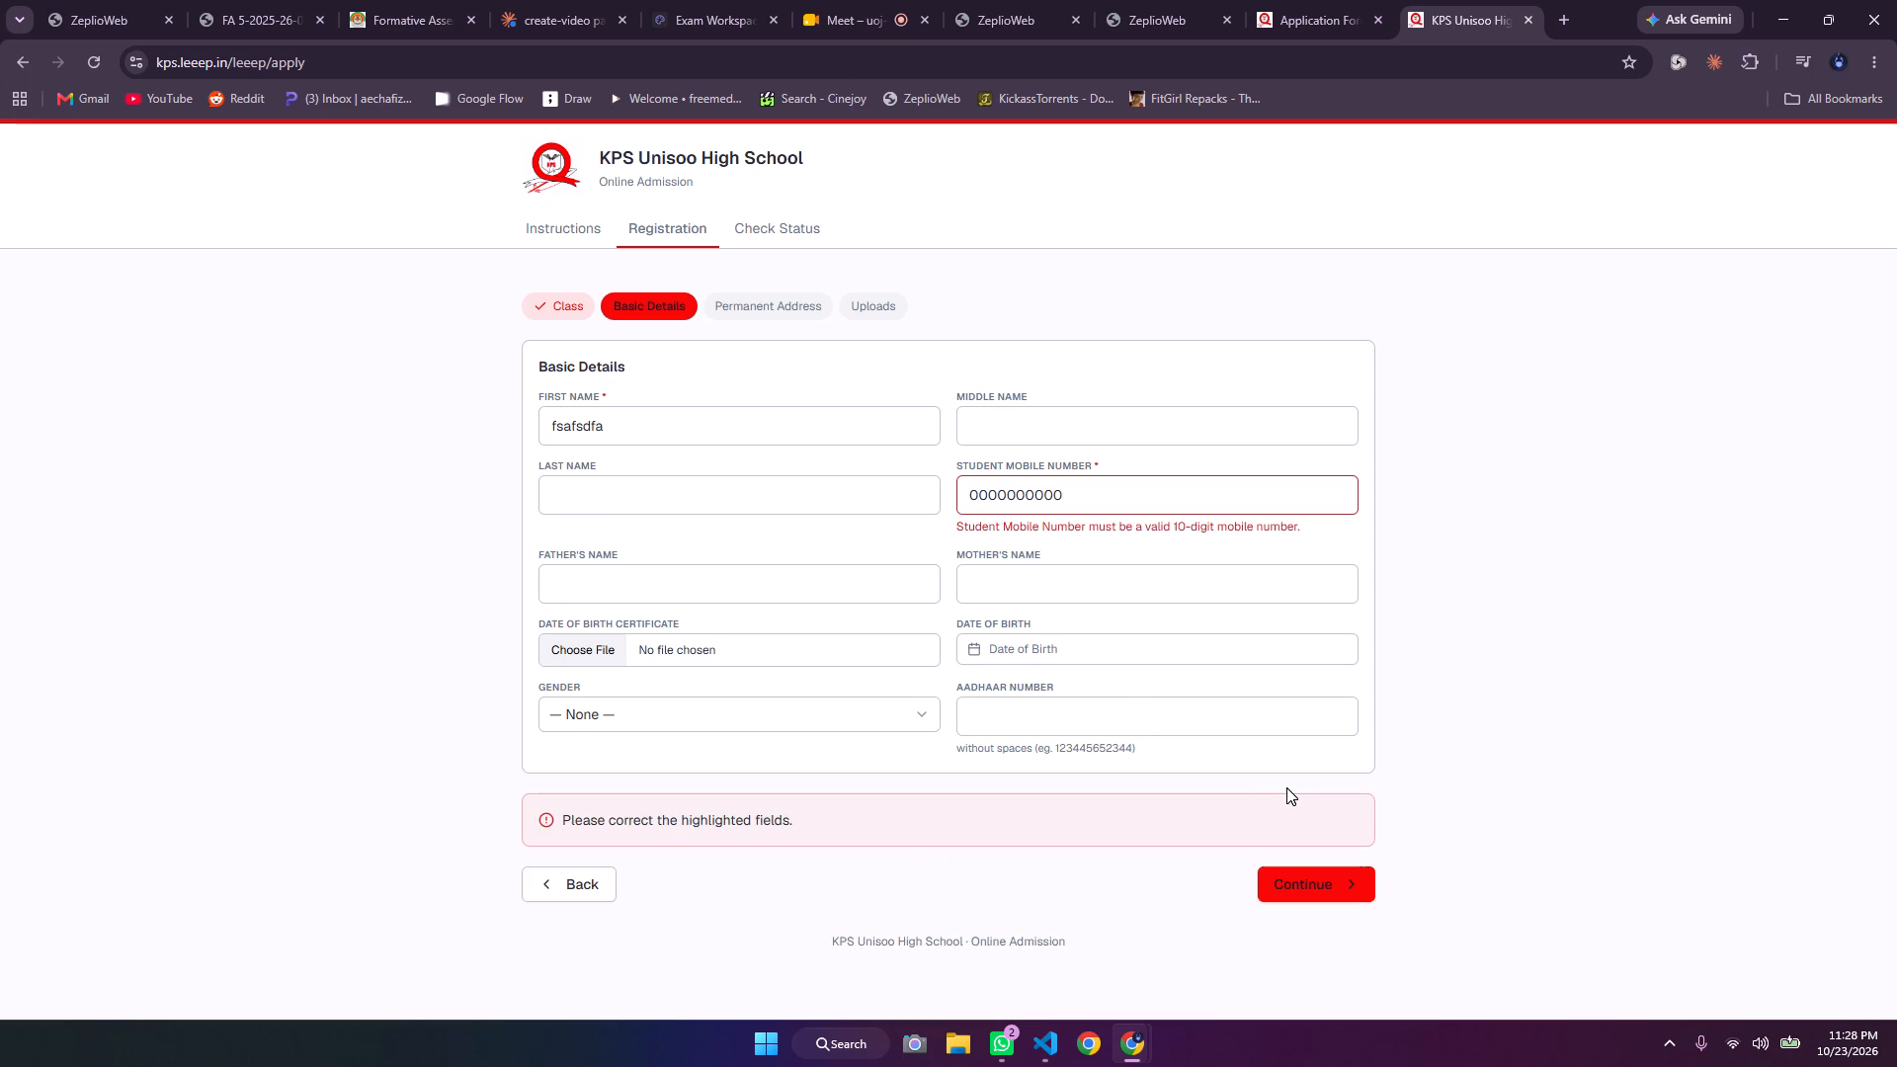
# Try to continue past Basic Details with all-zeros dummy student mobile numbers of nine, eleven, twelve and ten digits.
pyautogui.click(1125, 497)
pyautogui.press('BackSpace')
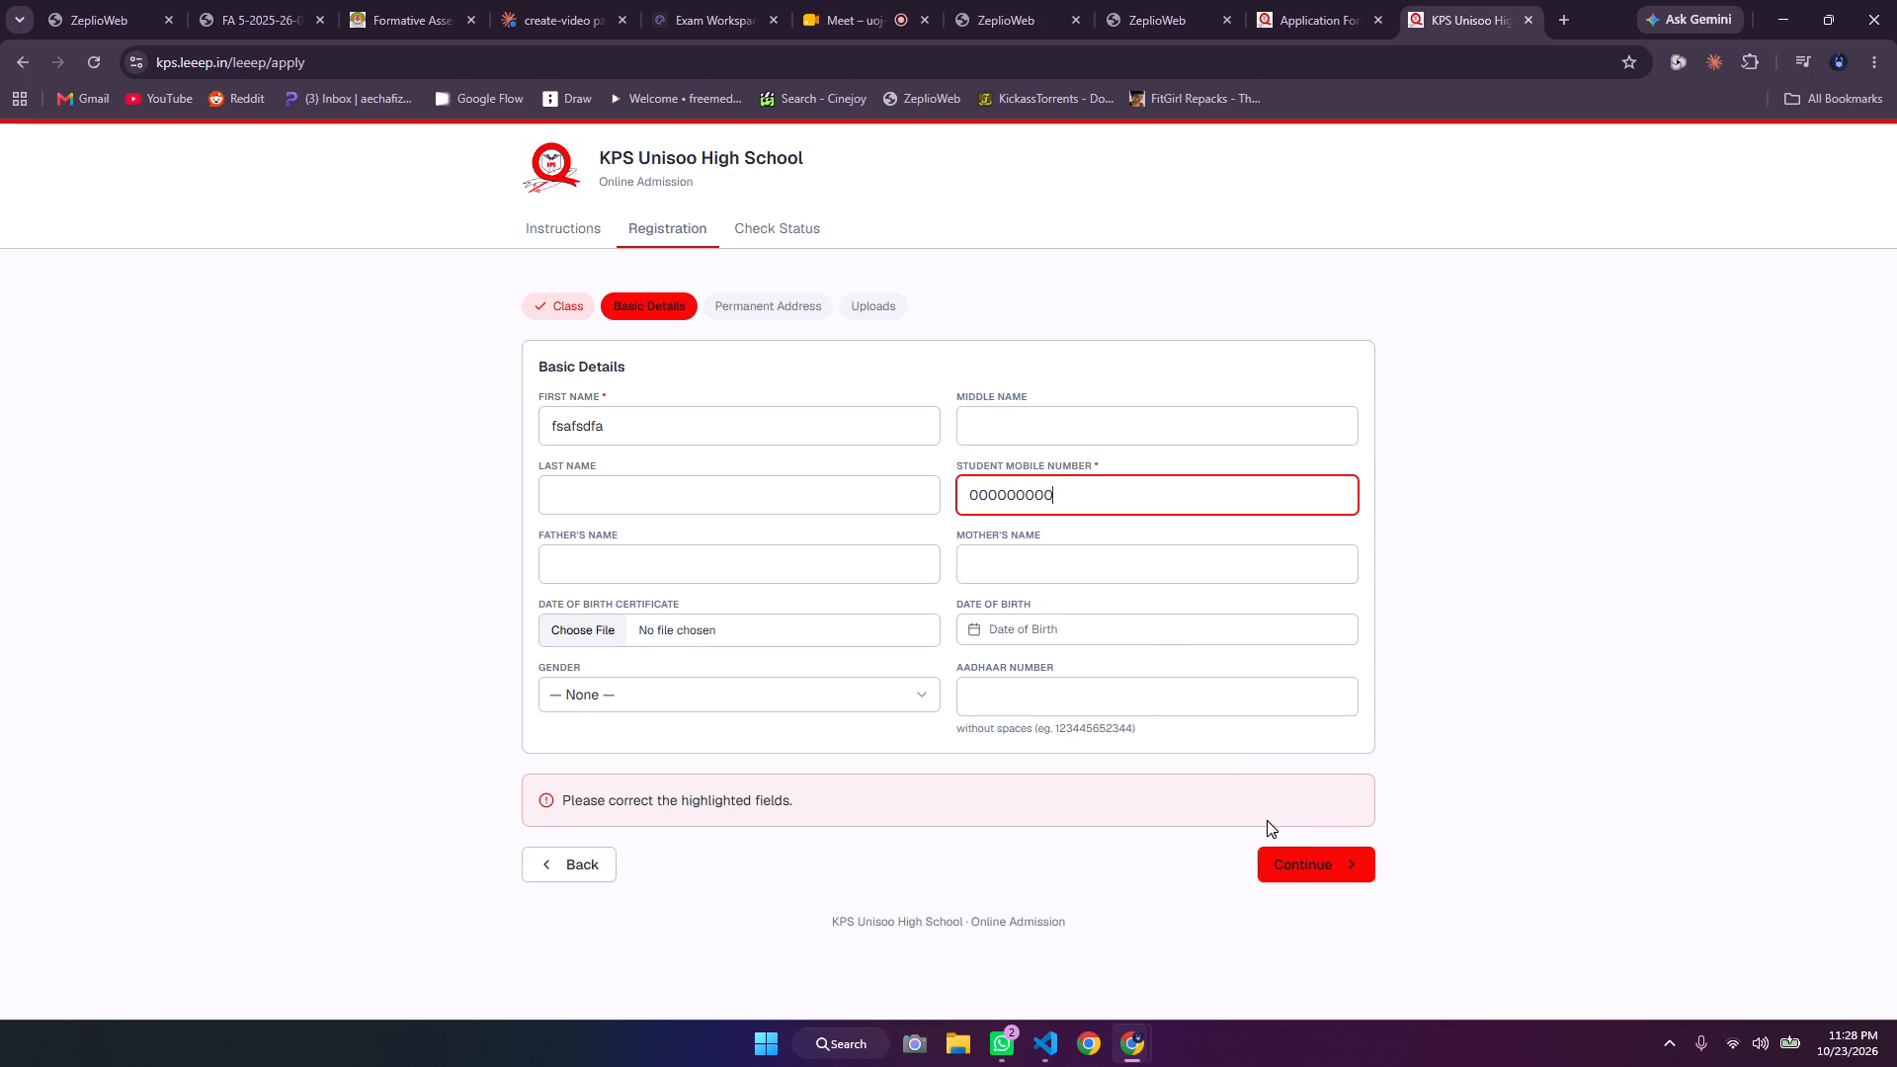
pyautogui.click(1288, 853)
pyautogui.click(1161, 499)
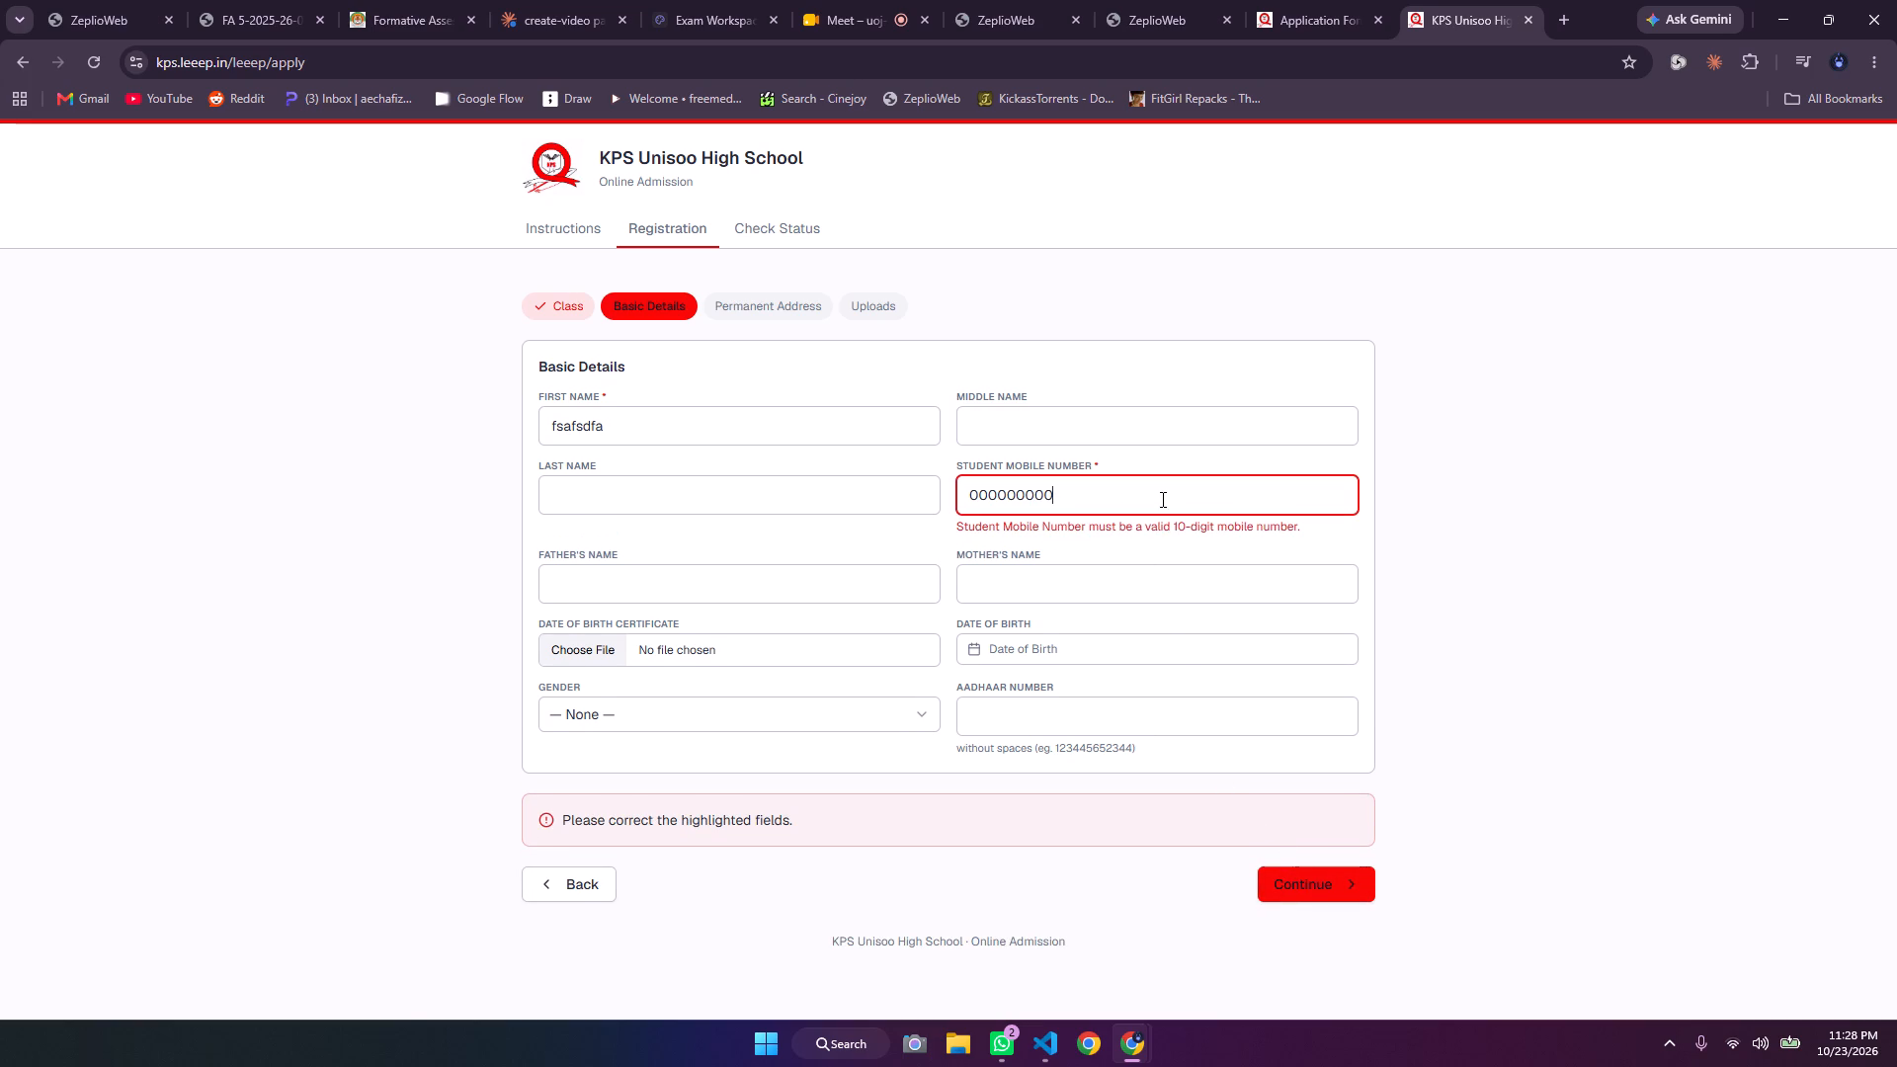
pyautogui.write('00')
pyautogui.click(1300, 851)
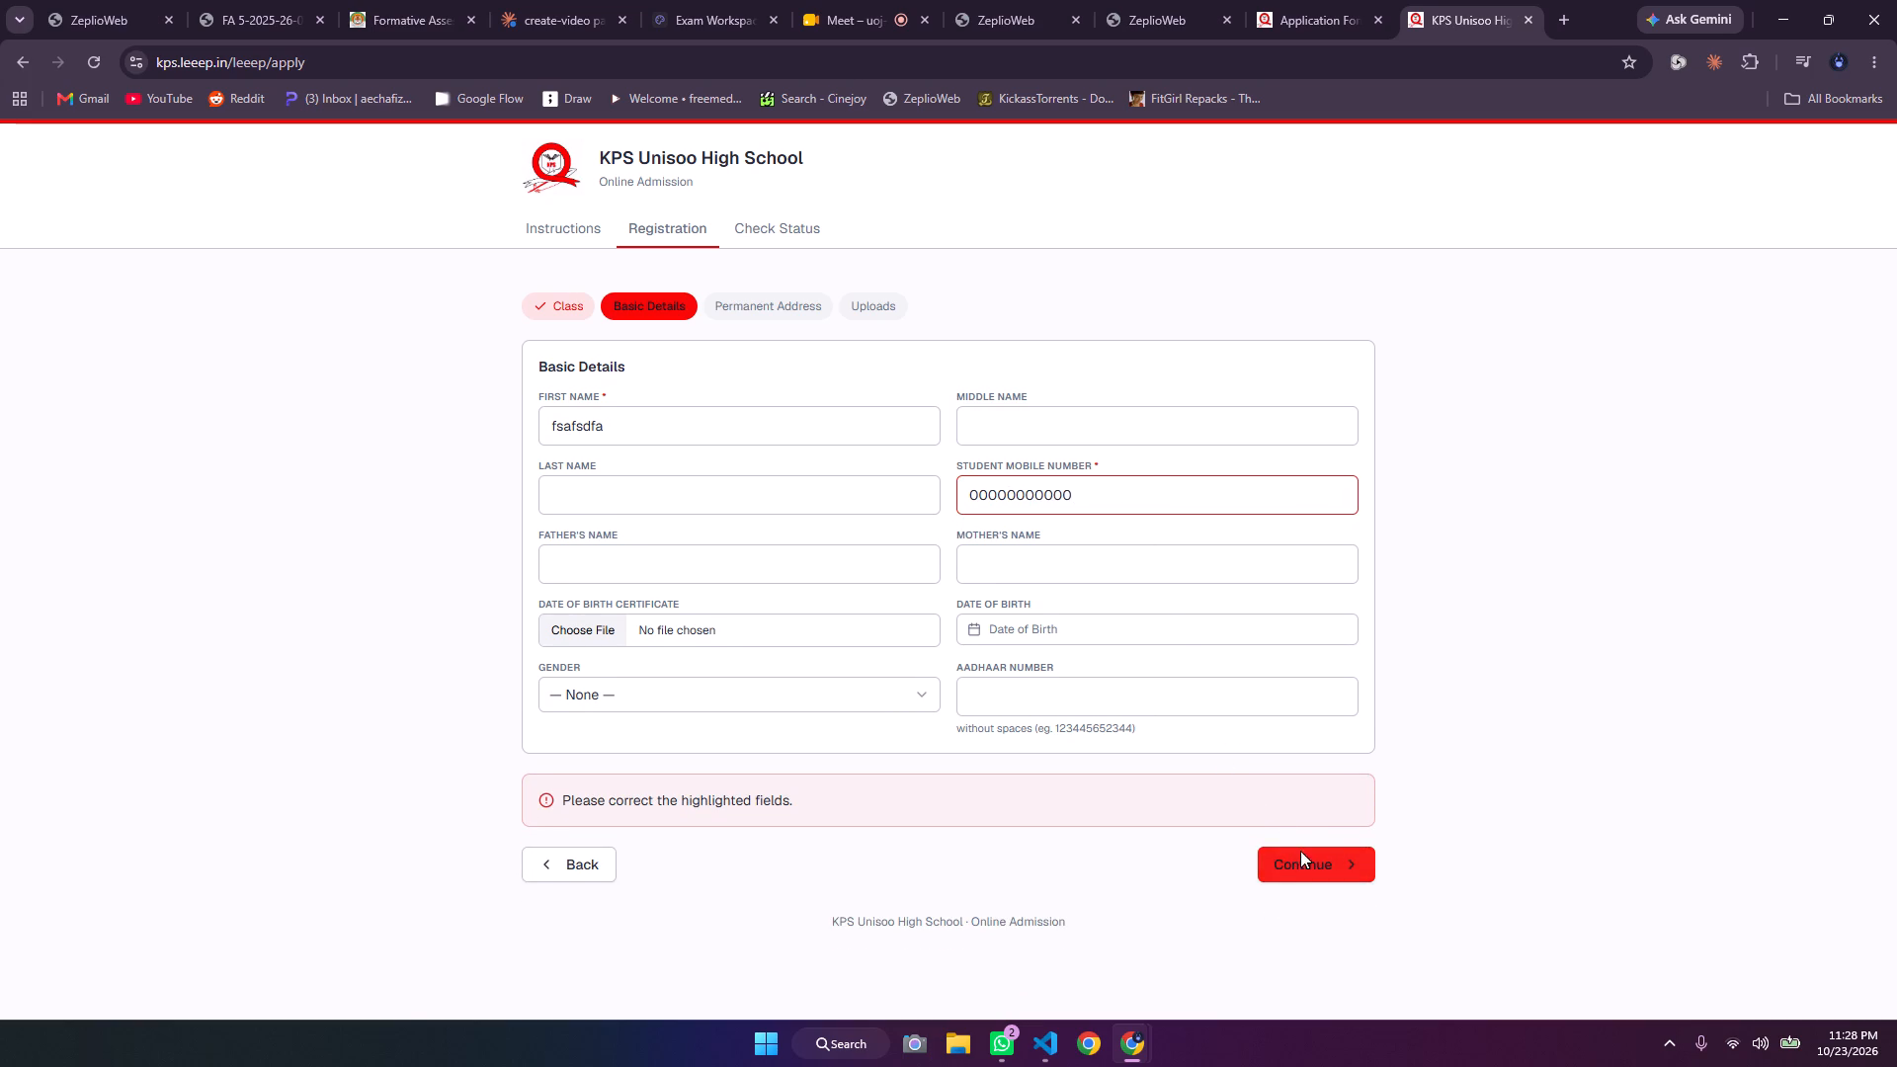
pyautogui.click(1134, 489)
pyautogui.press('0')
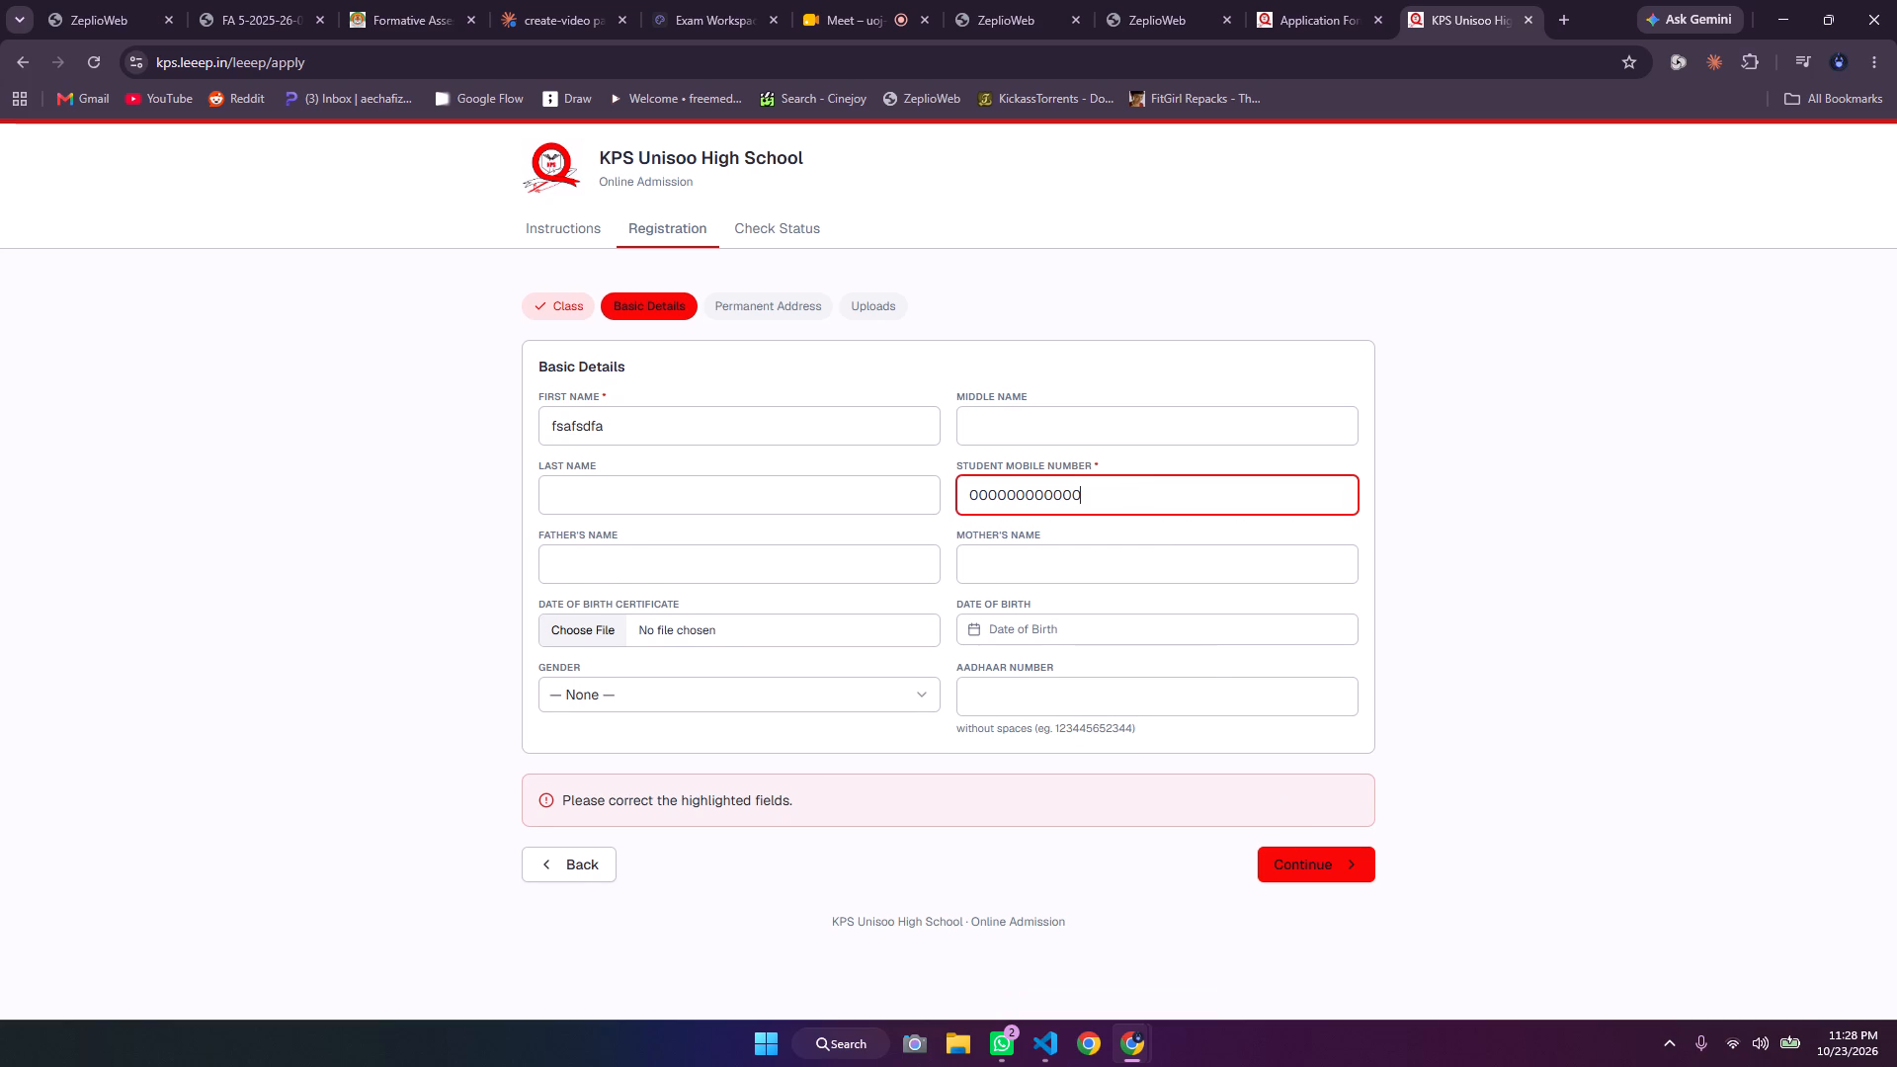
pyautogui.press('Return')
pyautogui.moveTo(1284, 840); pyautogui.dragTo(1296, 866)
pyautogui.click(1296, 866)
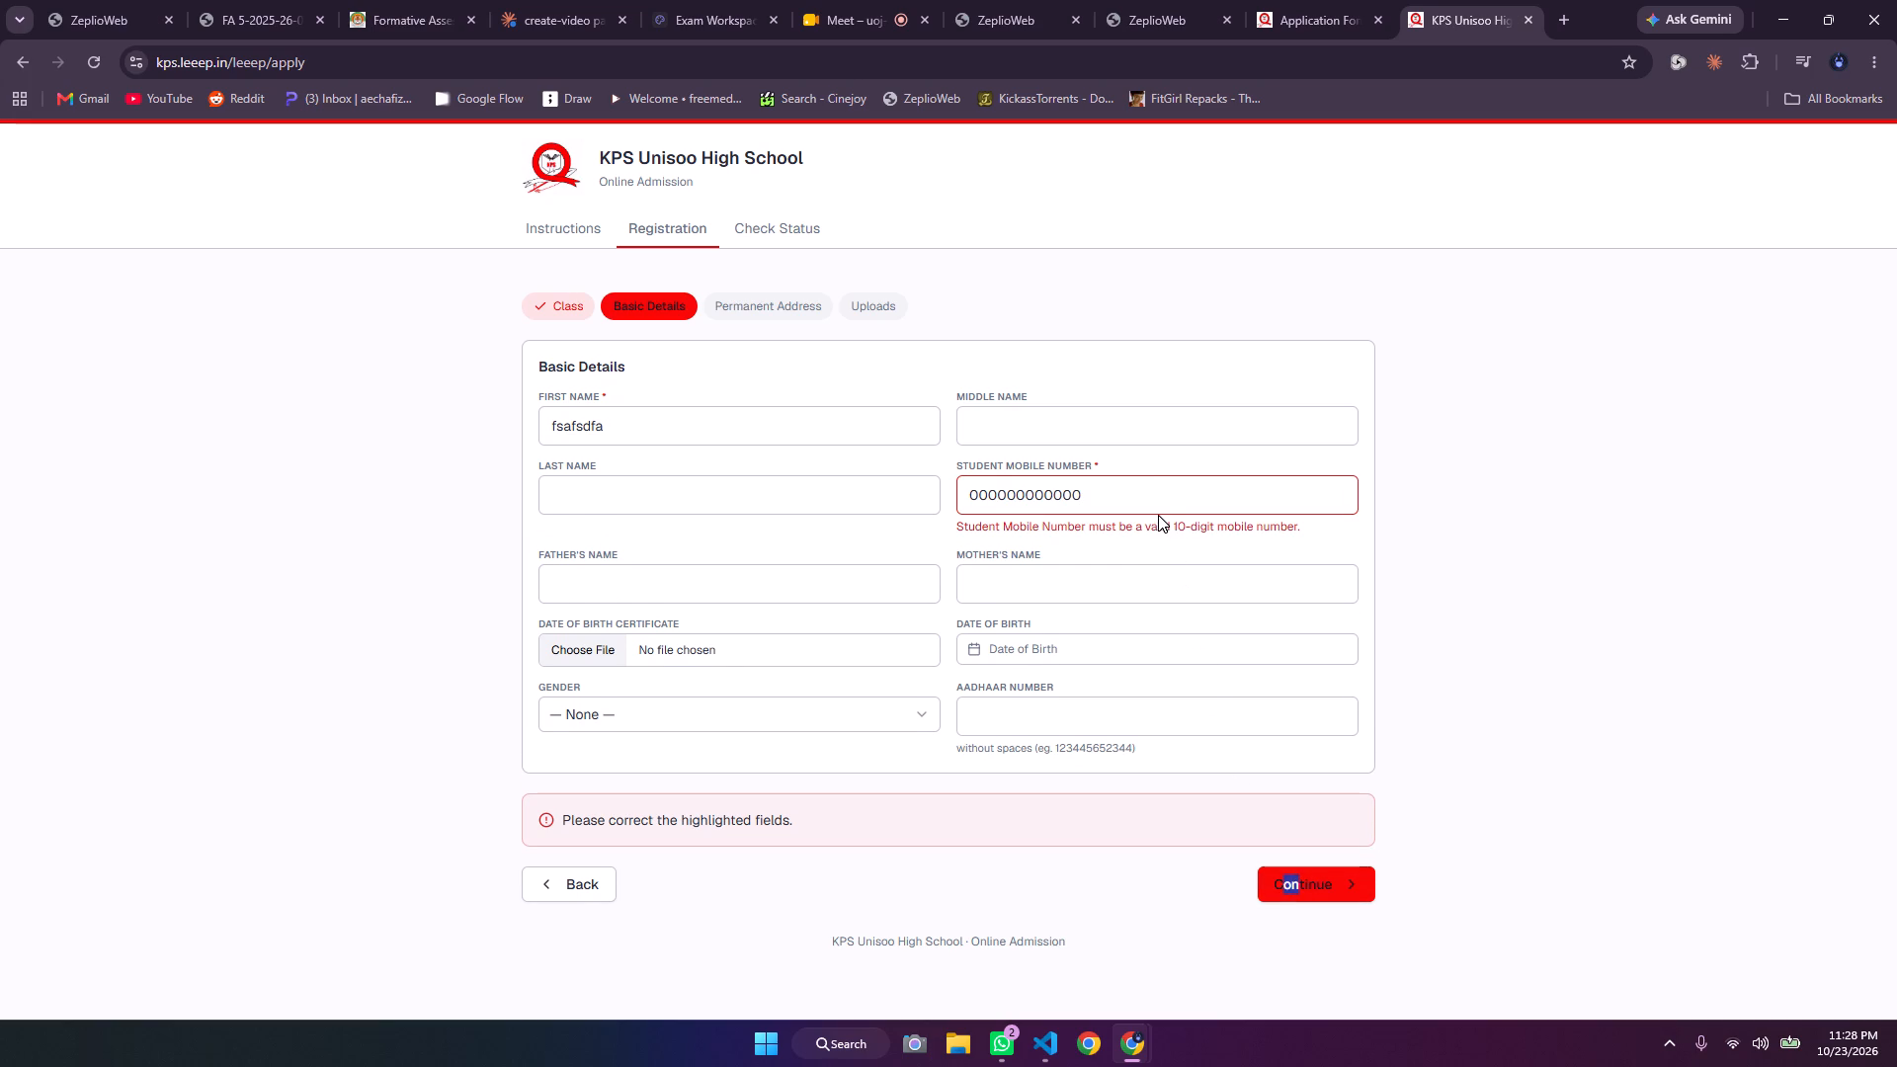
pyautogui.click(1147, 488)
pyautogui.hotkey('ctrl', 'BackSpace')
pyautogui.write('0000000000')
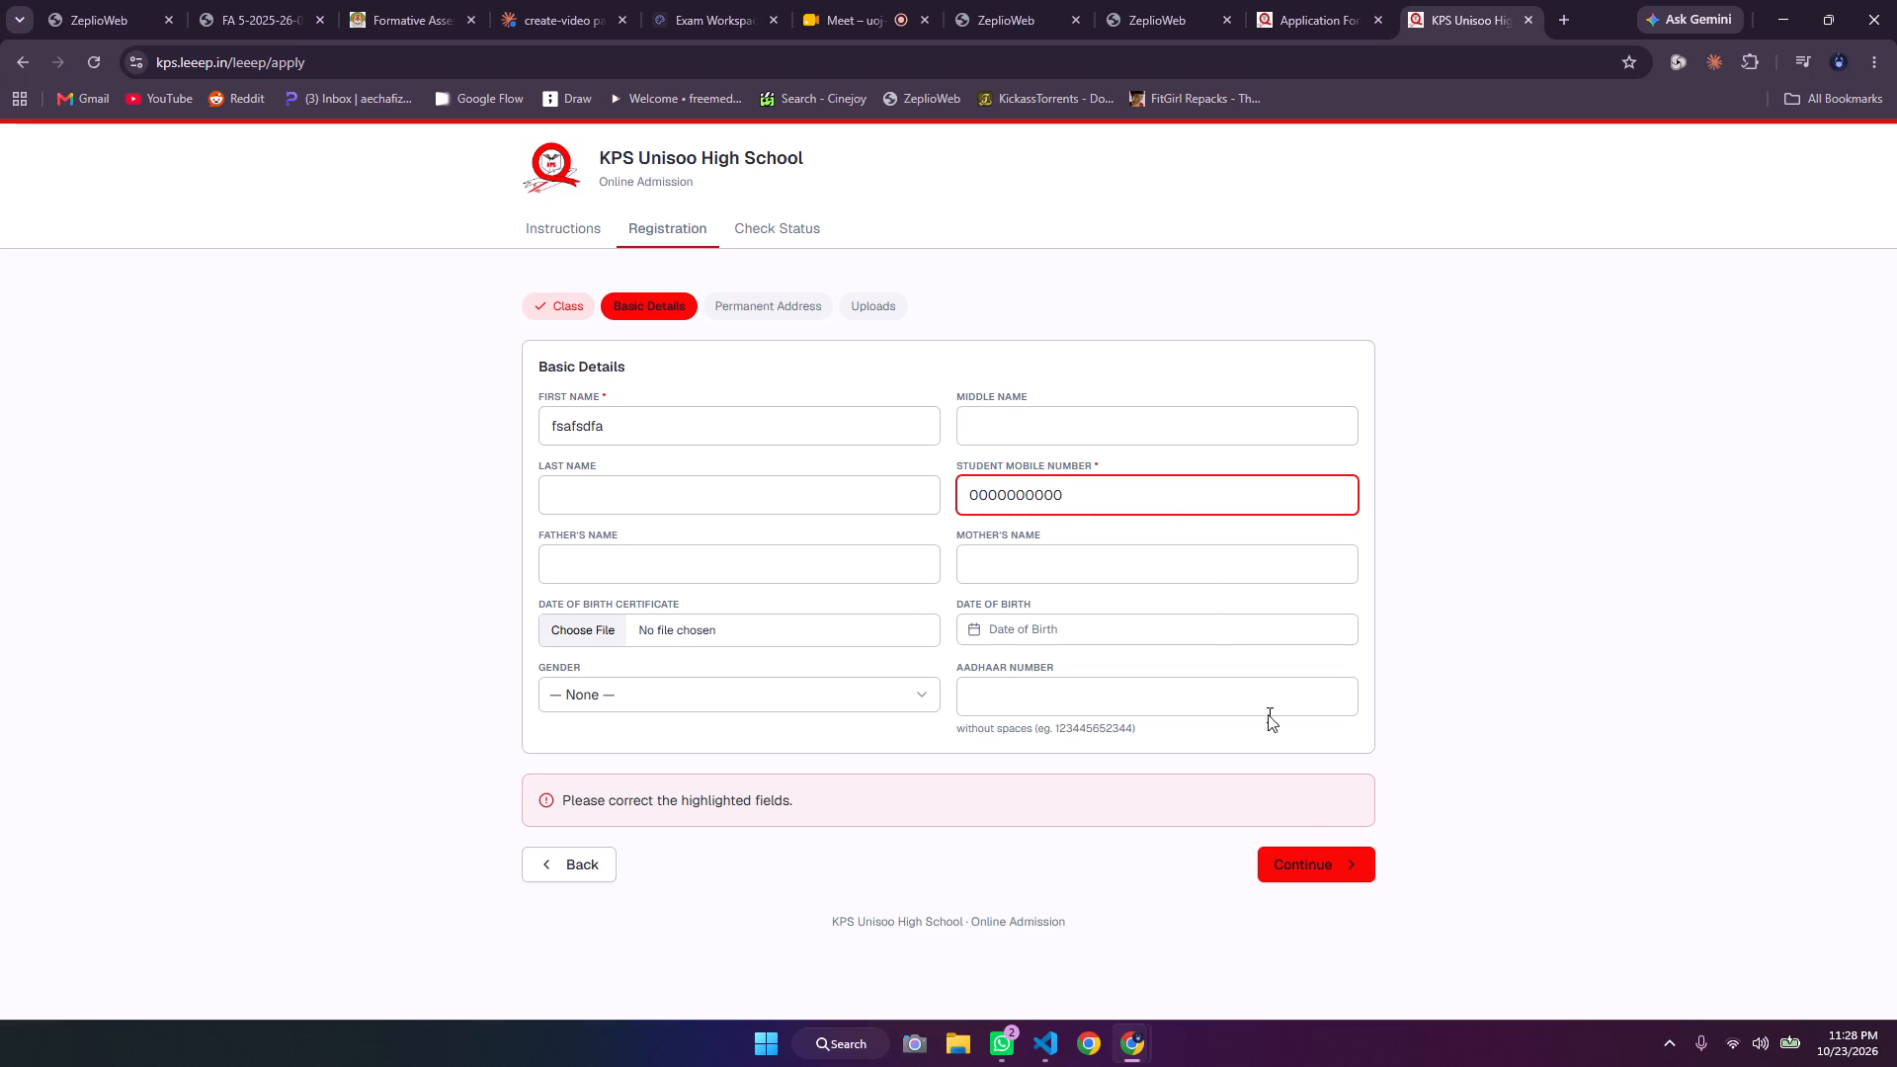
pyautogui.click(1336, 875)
# Replace the student mobile number with a ten-digit all-nines dummy number and continue to the Permanent Address section.
pyautogui.click(1101, 491)
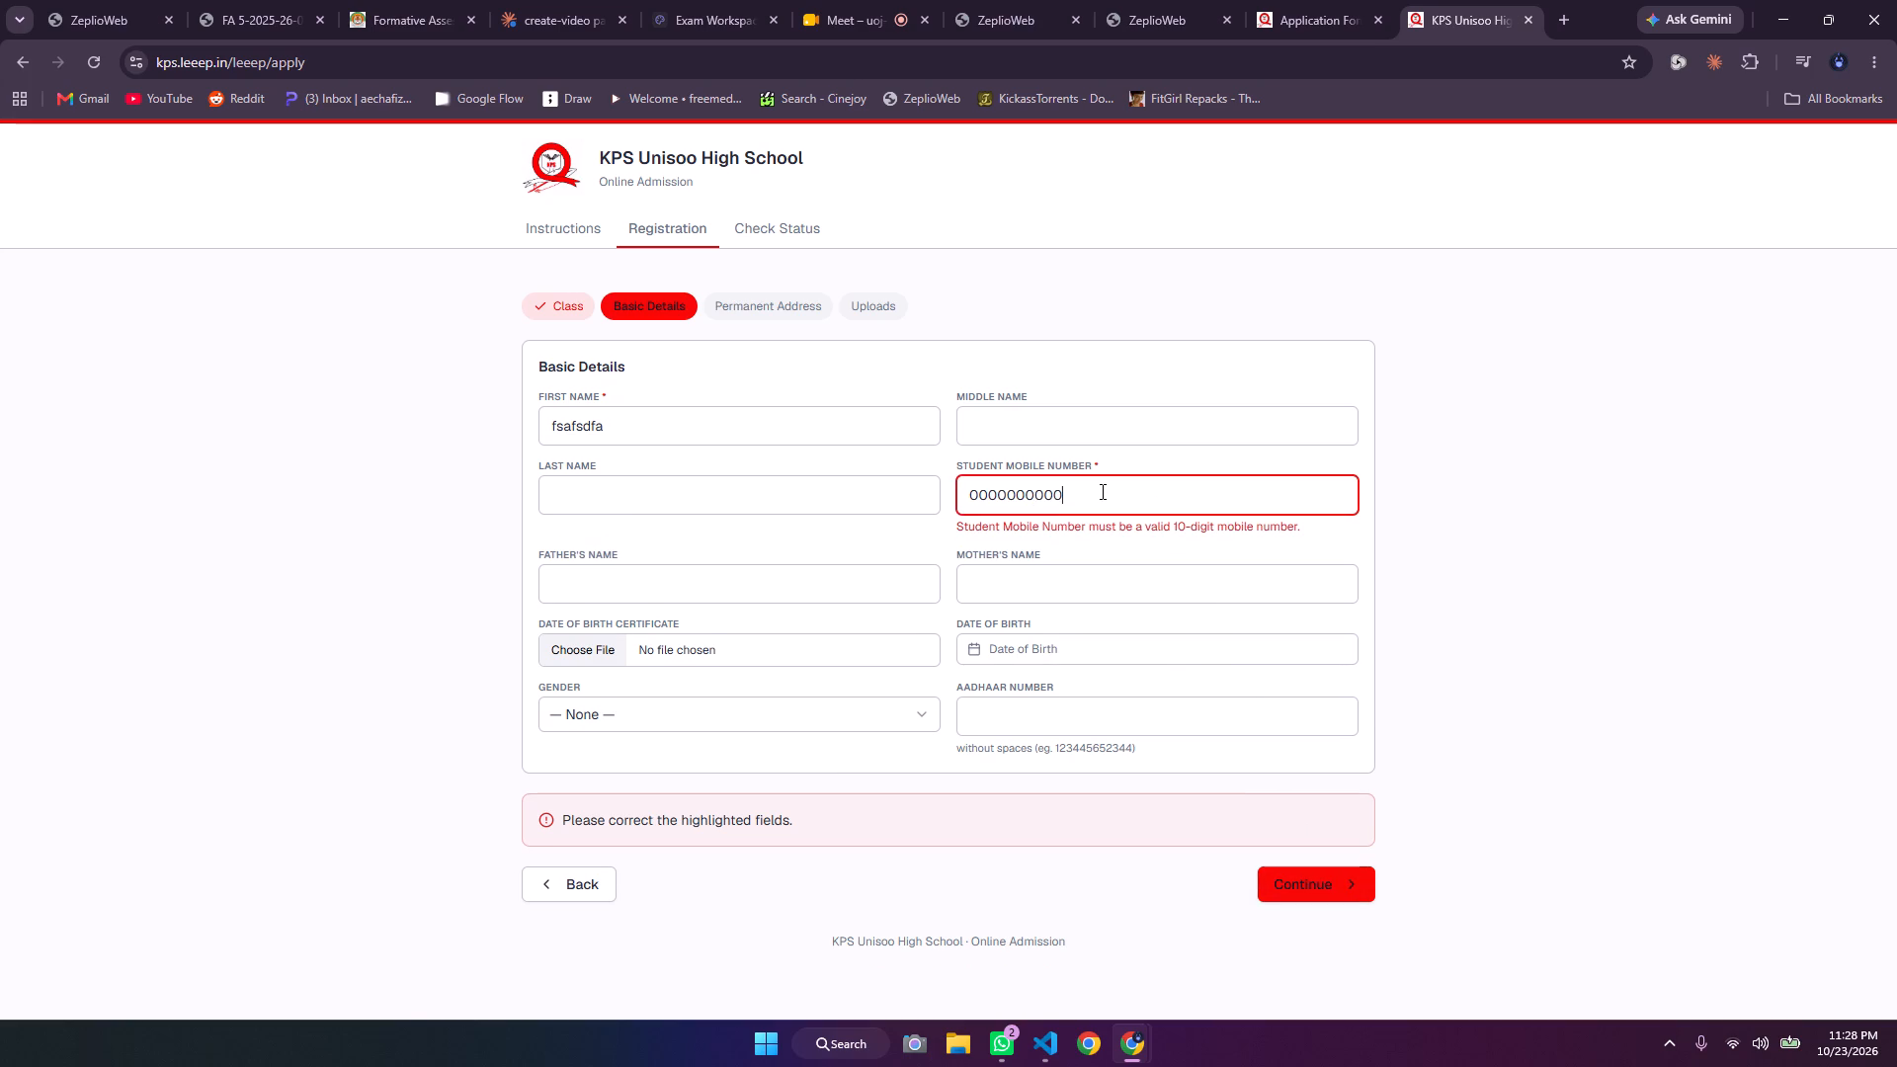
pyautogui.hotkey('ctrl', 'a')
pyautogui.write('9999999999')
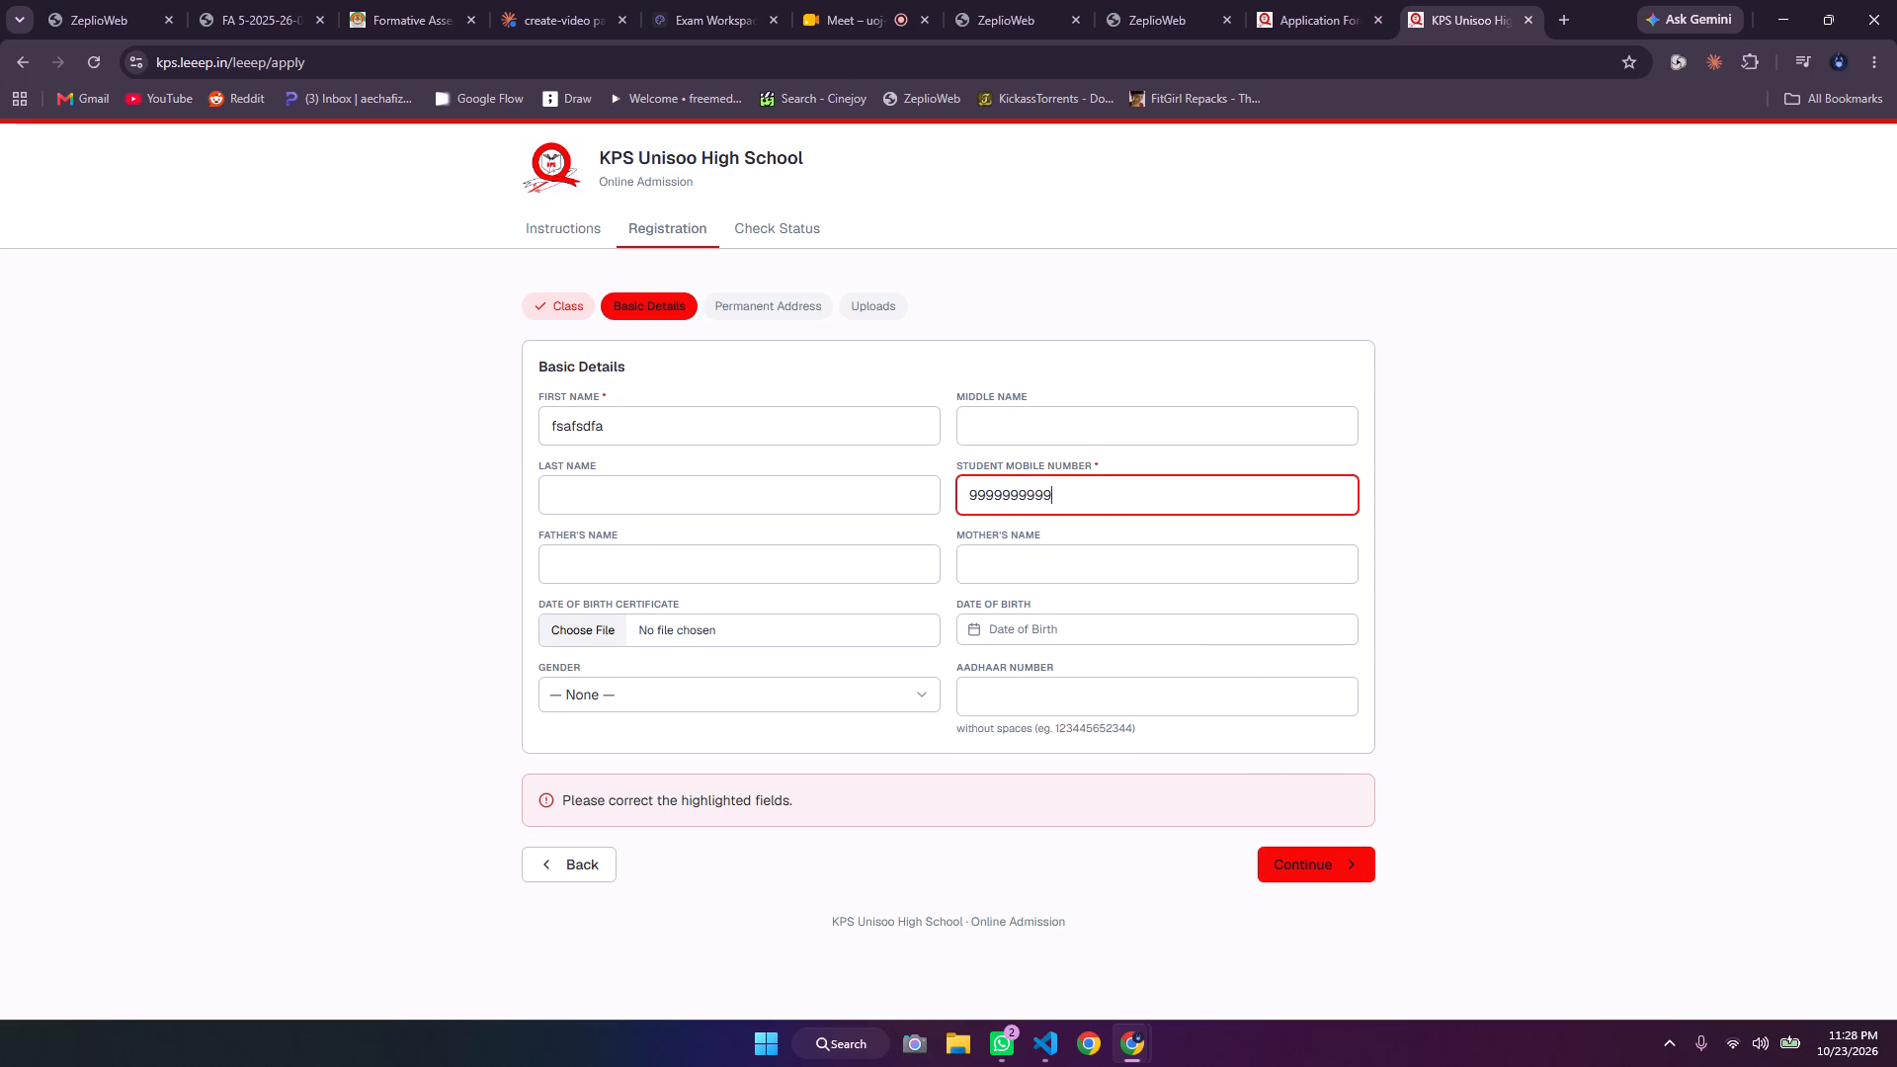
pyautogui.click(1343, 840)
pyautogui.click(1333, 856)
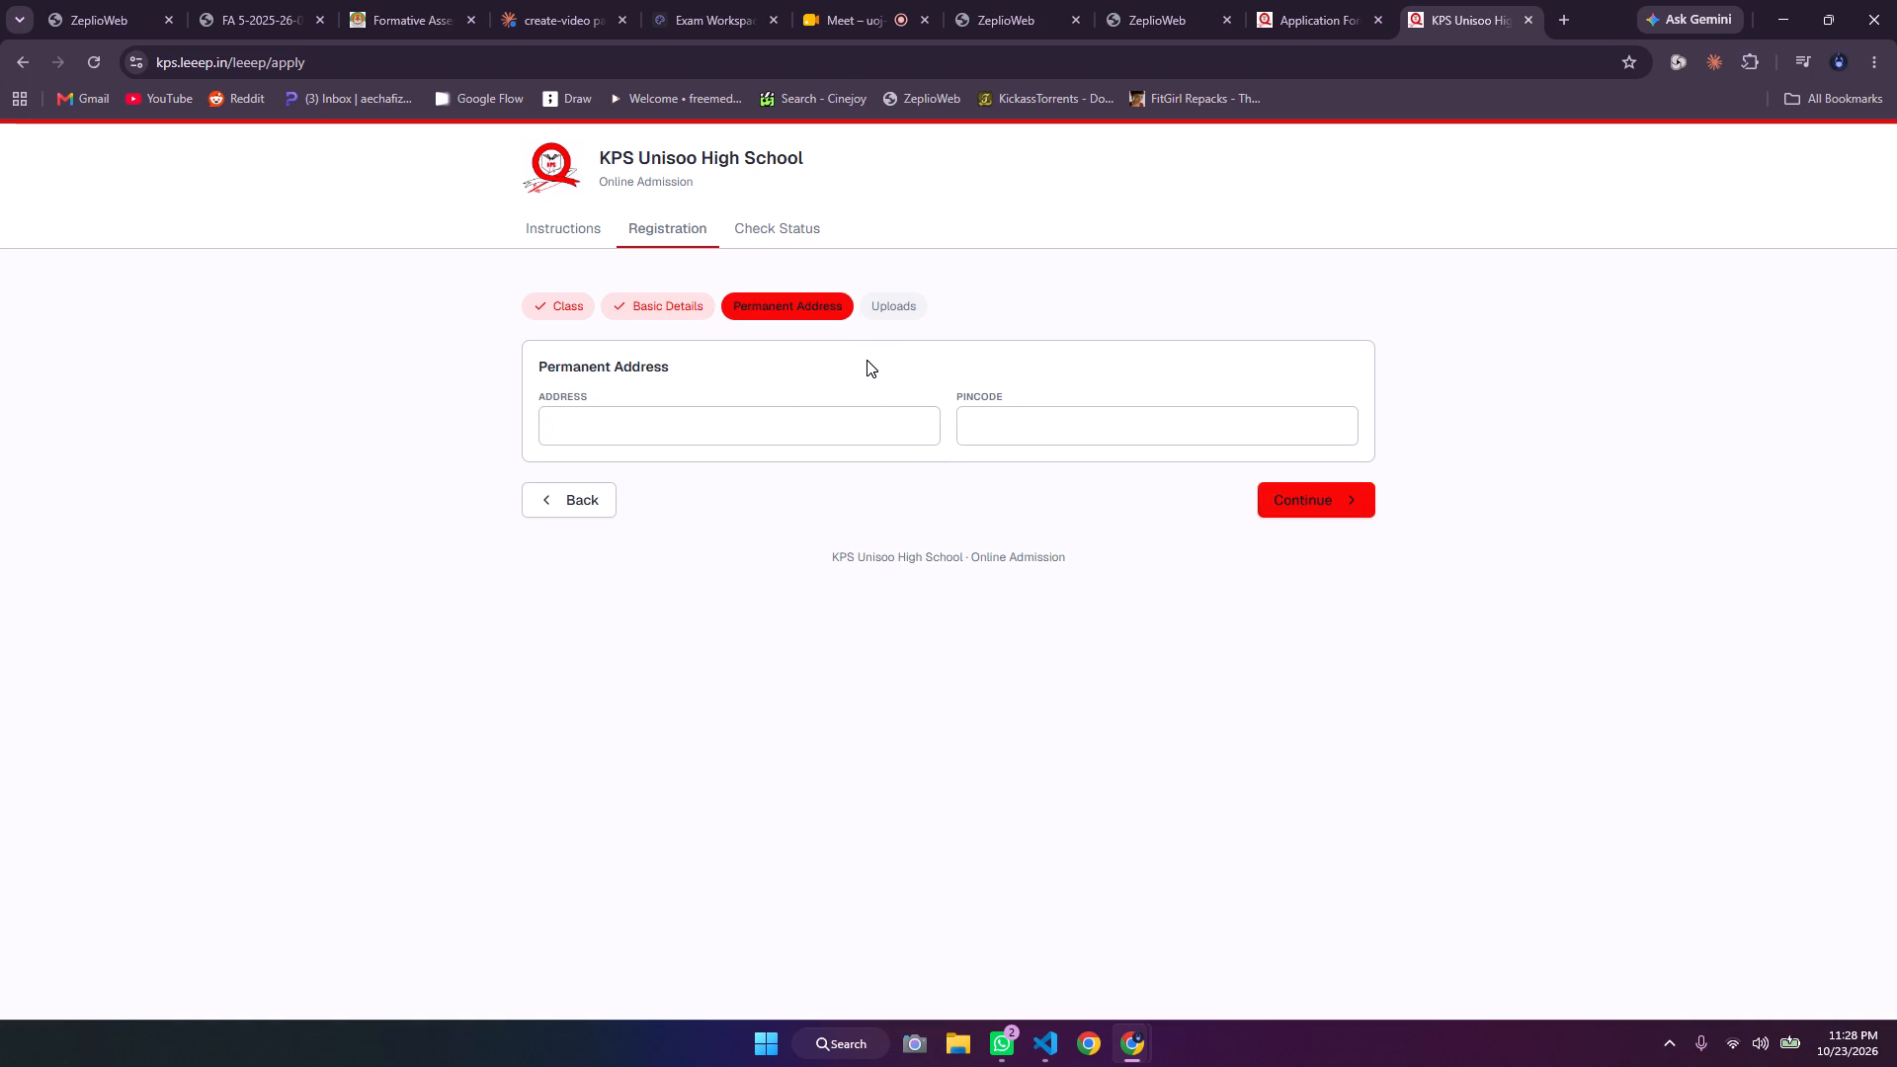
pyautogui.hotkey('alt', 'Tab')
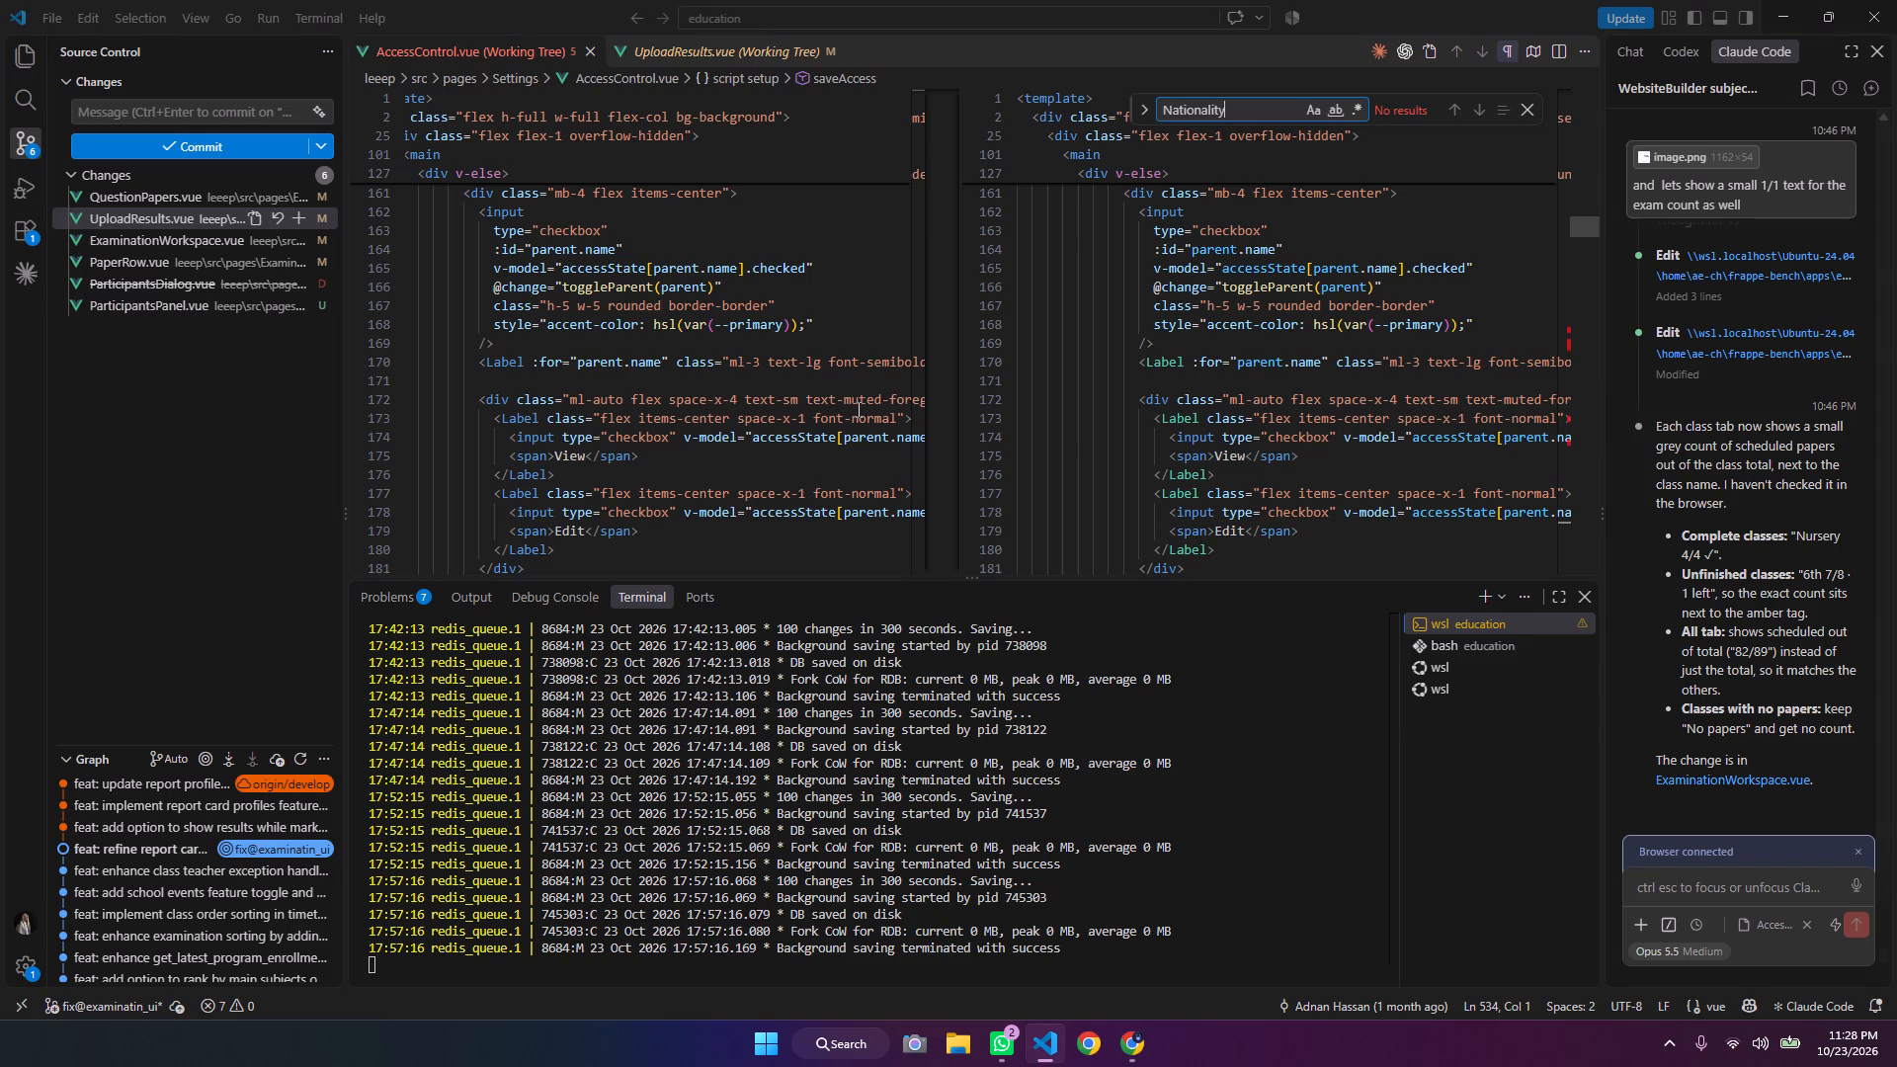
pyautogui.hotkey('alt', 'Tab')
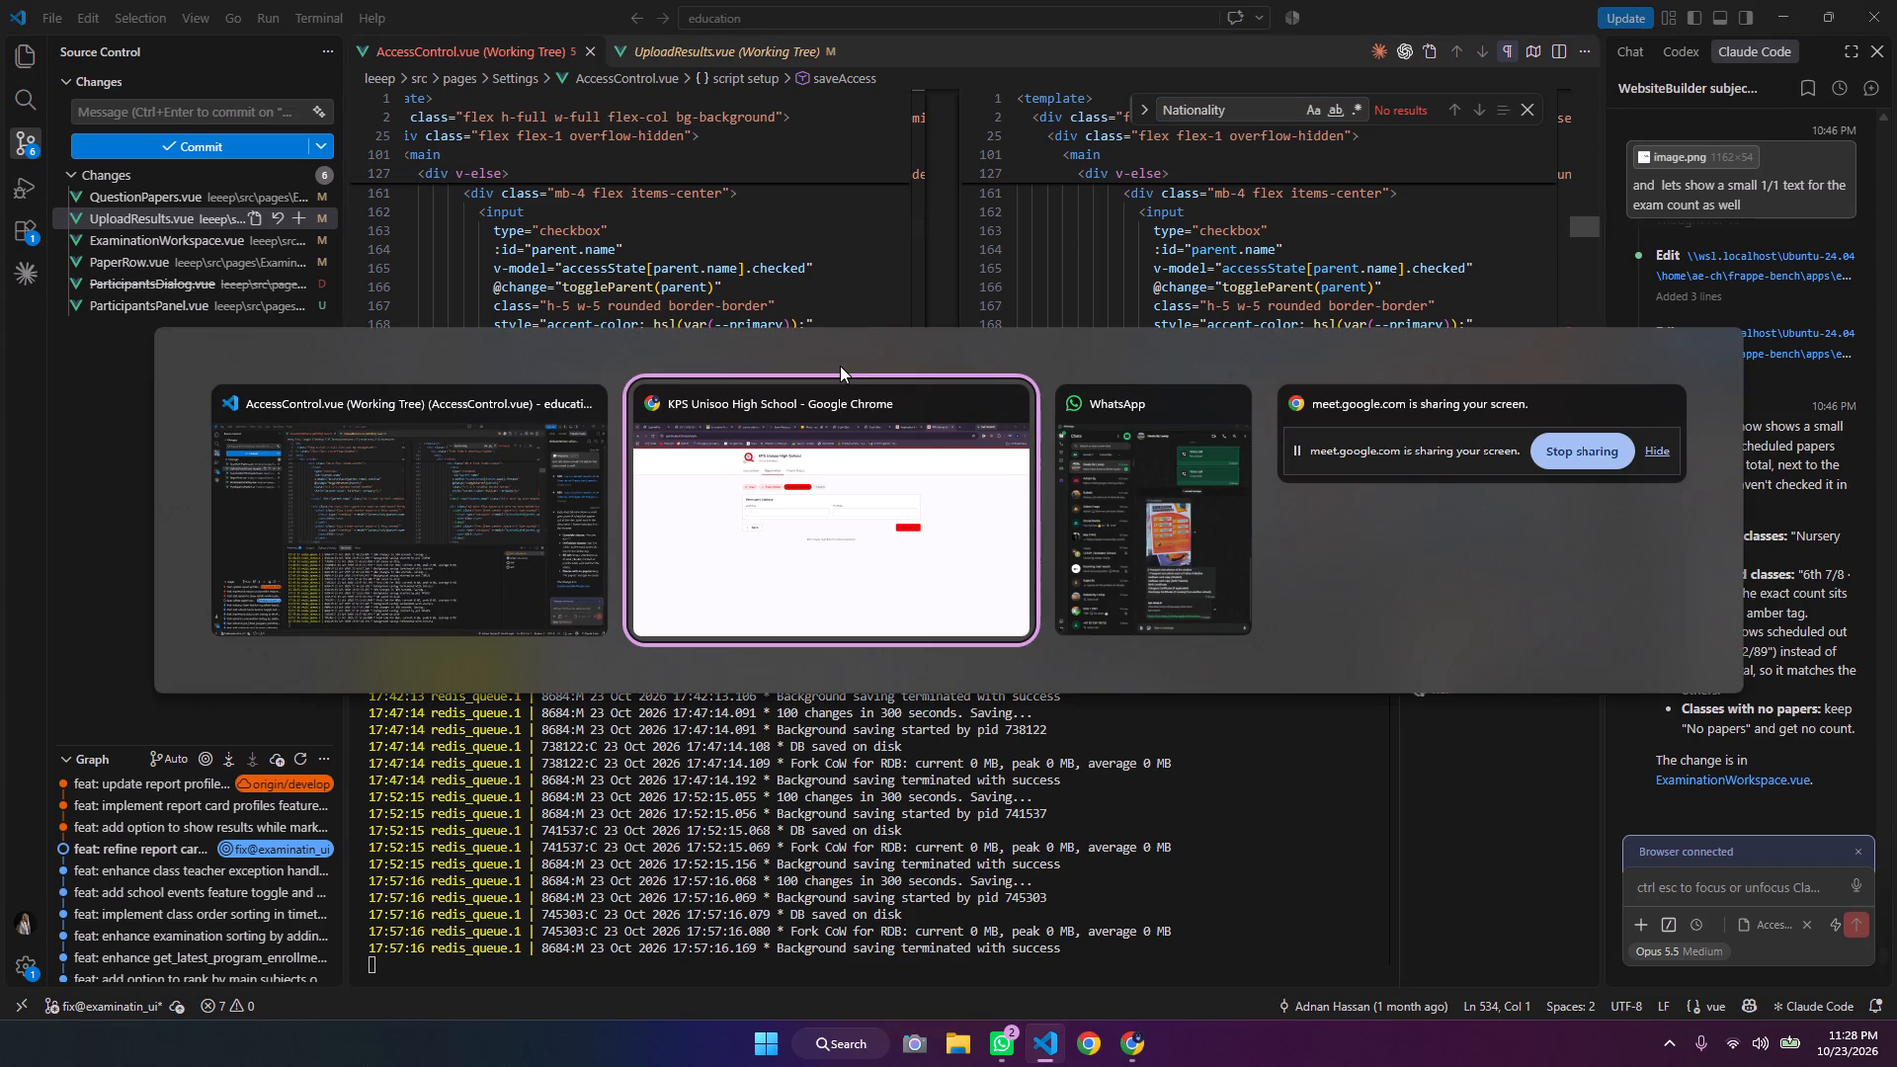
# Switch to the application form configuration page and search it for "permaet".
pyautogui.click(1334, 4)
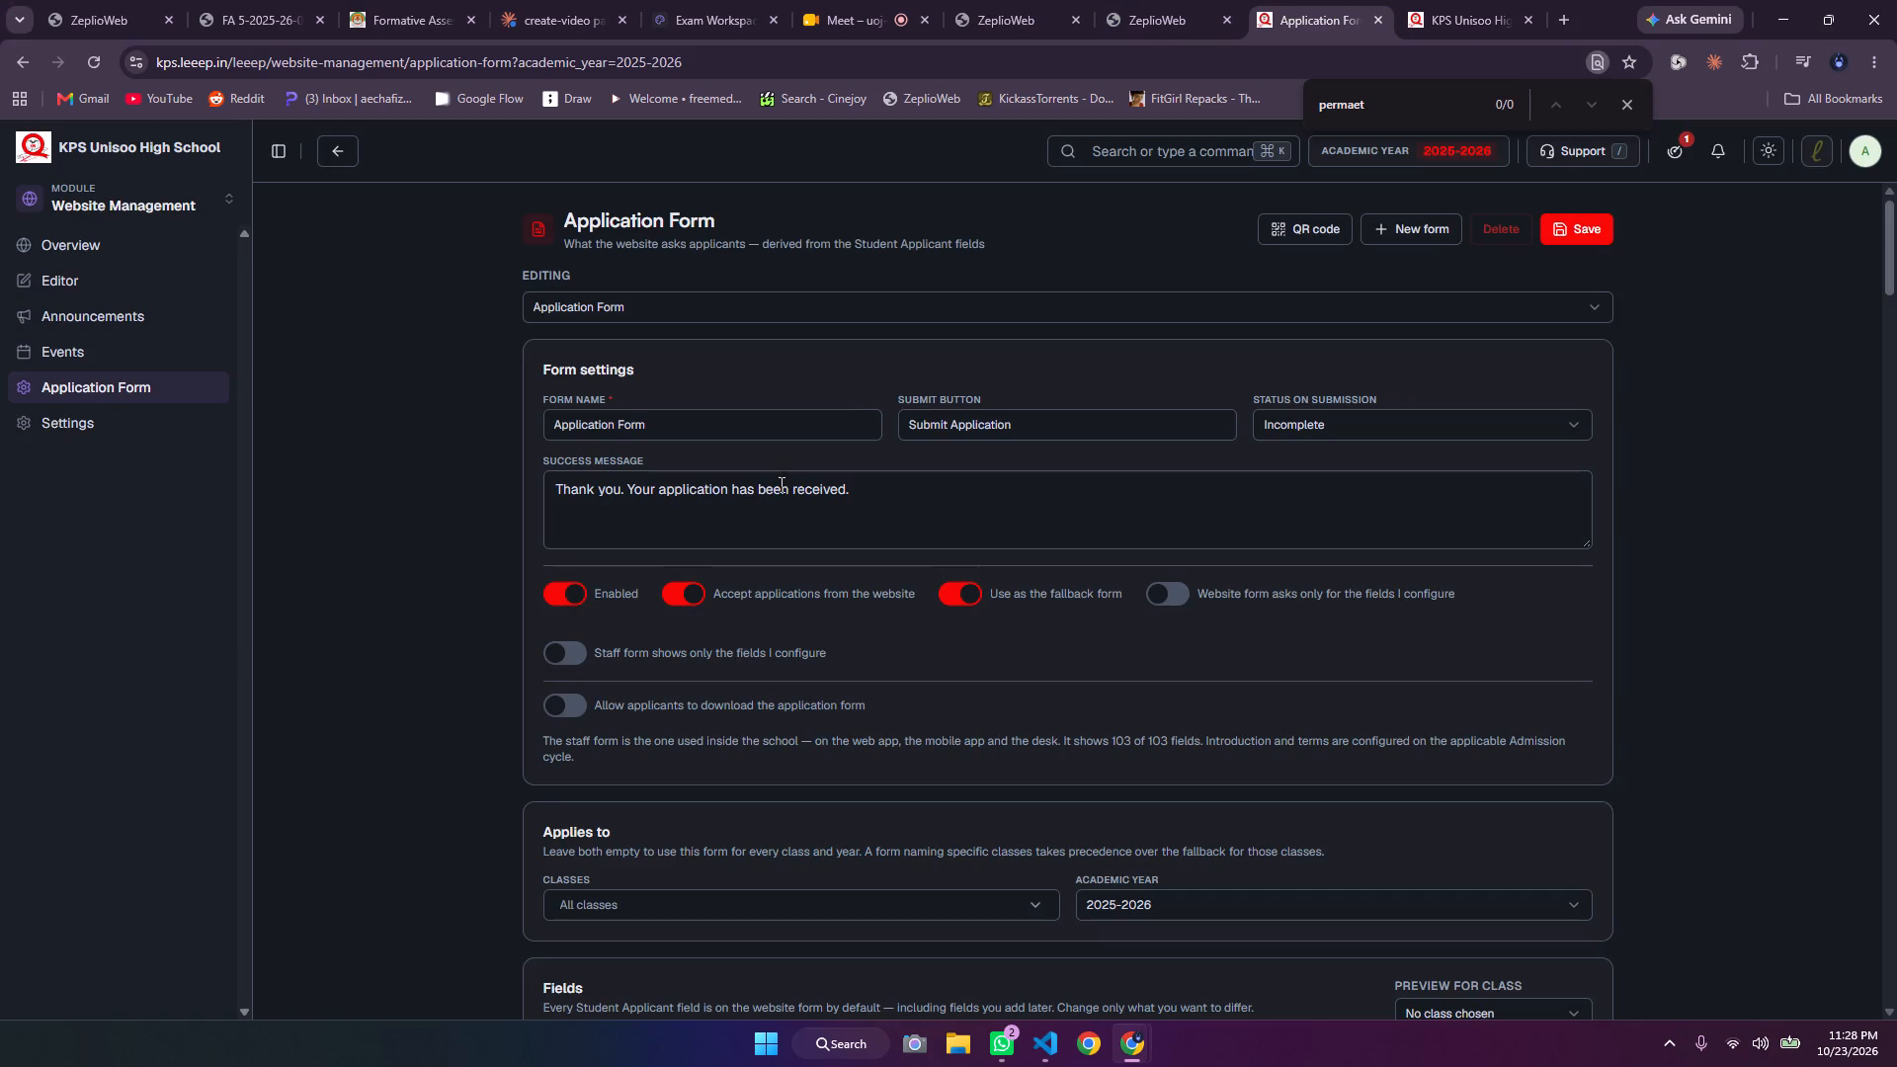
pyautogui.click(1390, 111)
pyautogui.press('Return')
pyautogui.press('Return')
pyautogui.press('Return')
pyautogui.press('Return')
pyautogui.press('Return')
pyautogui.click(1382, 111)
pyautogui.press('Return')
pyautogui.press('Return')
pyautogui.press('Return')
pyautogui.hotkey('ctrl', 'f')
pyautogui.press('Return')
pyautogui.press('Return')
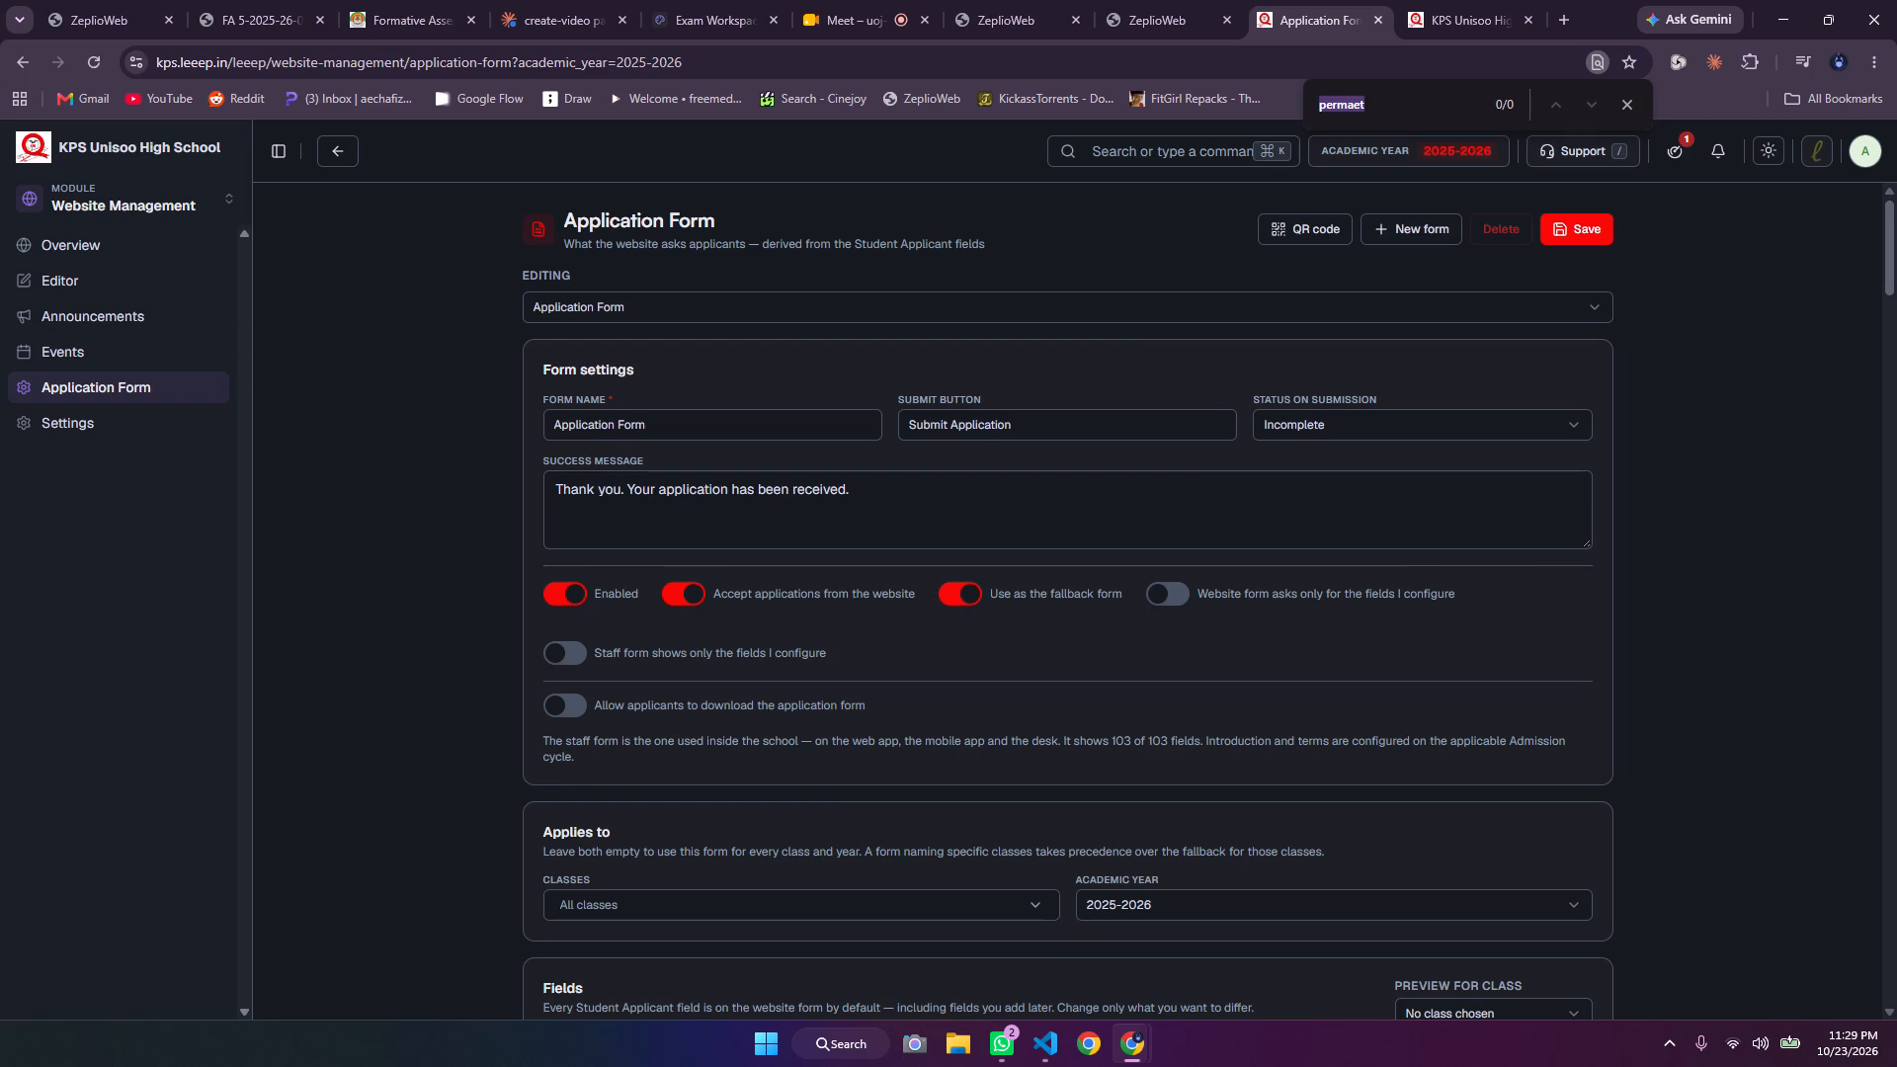
# Look through the form's field sections, from Personal Details to Transport, for the Permanent Address fields.
pyautogui.click(1371, 361)
pyautogui.scroll(-14, 1371, 361)
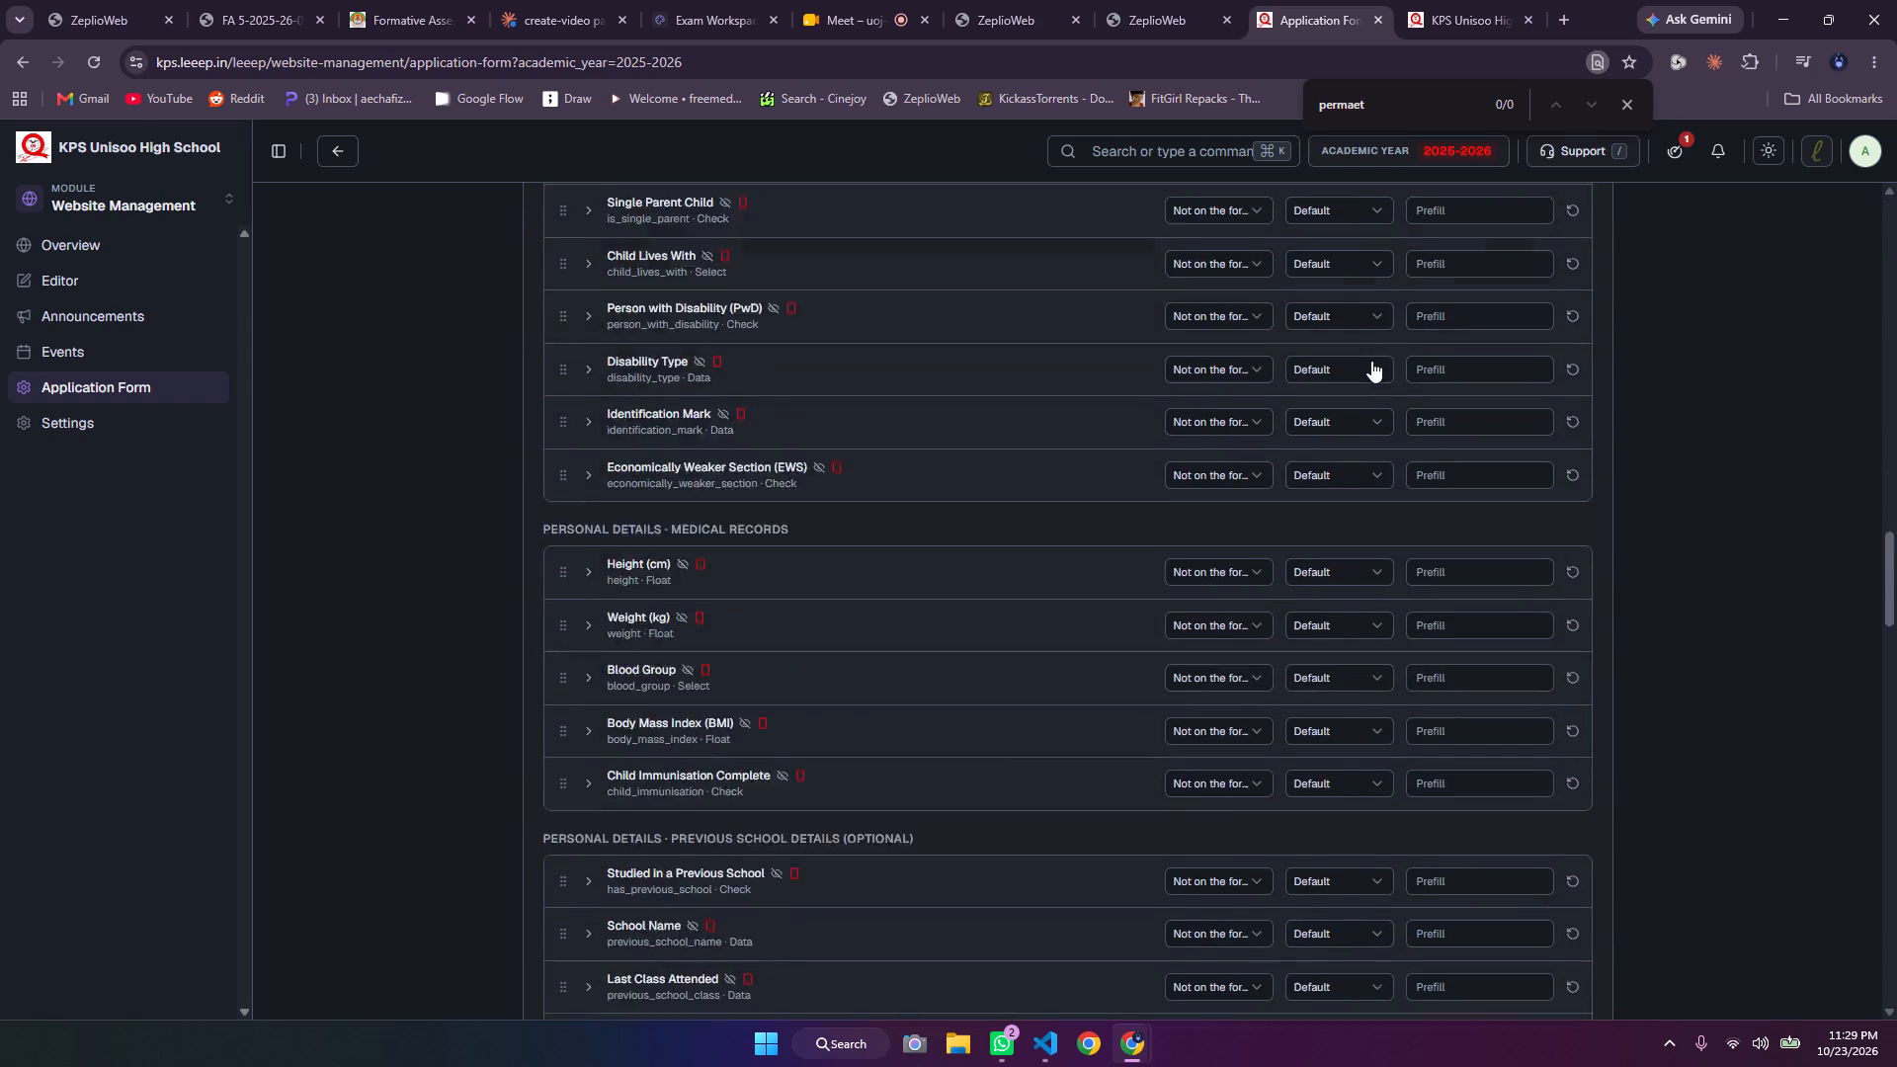
pyautogui.scroll(-6, 1371, 361)
pyautogui.scroll(3, 1045, 433)
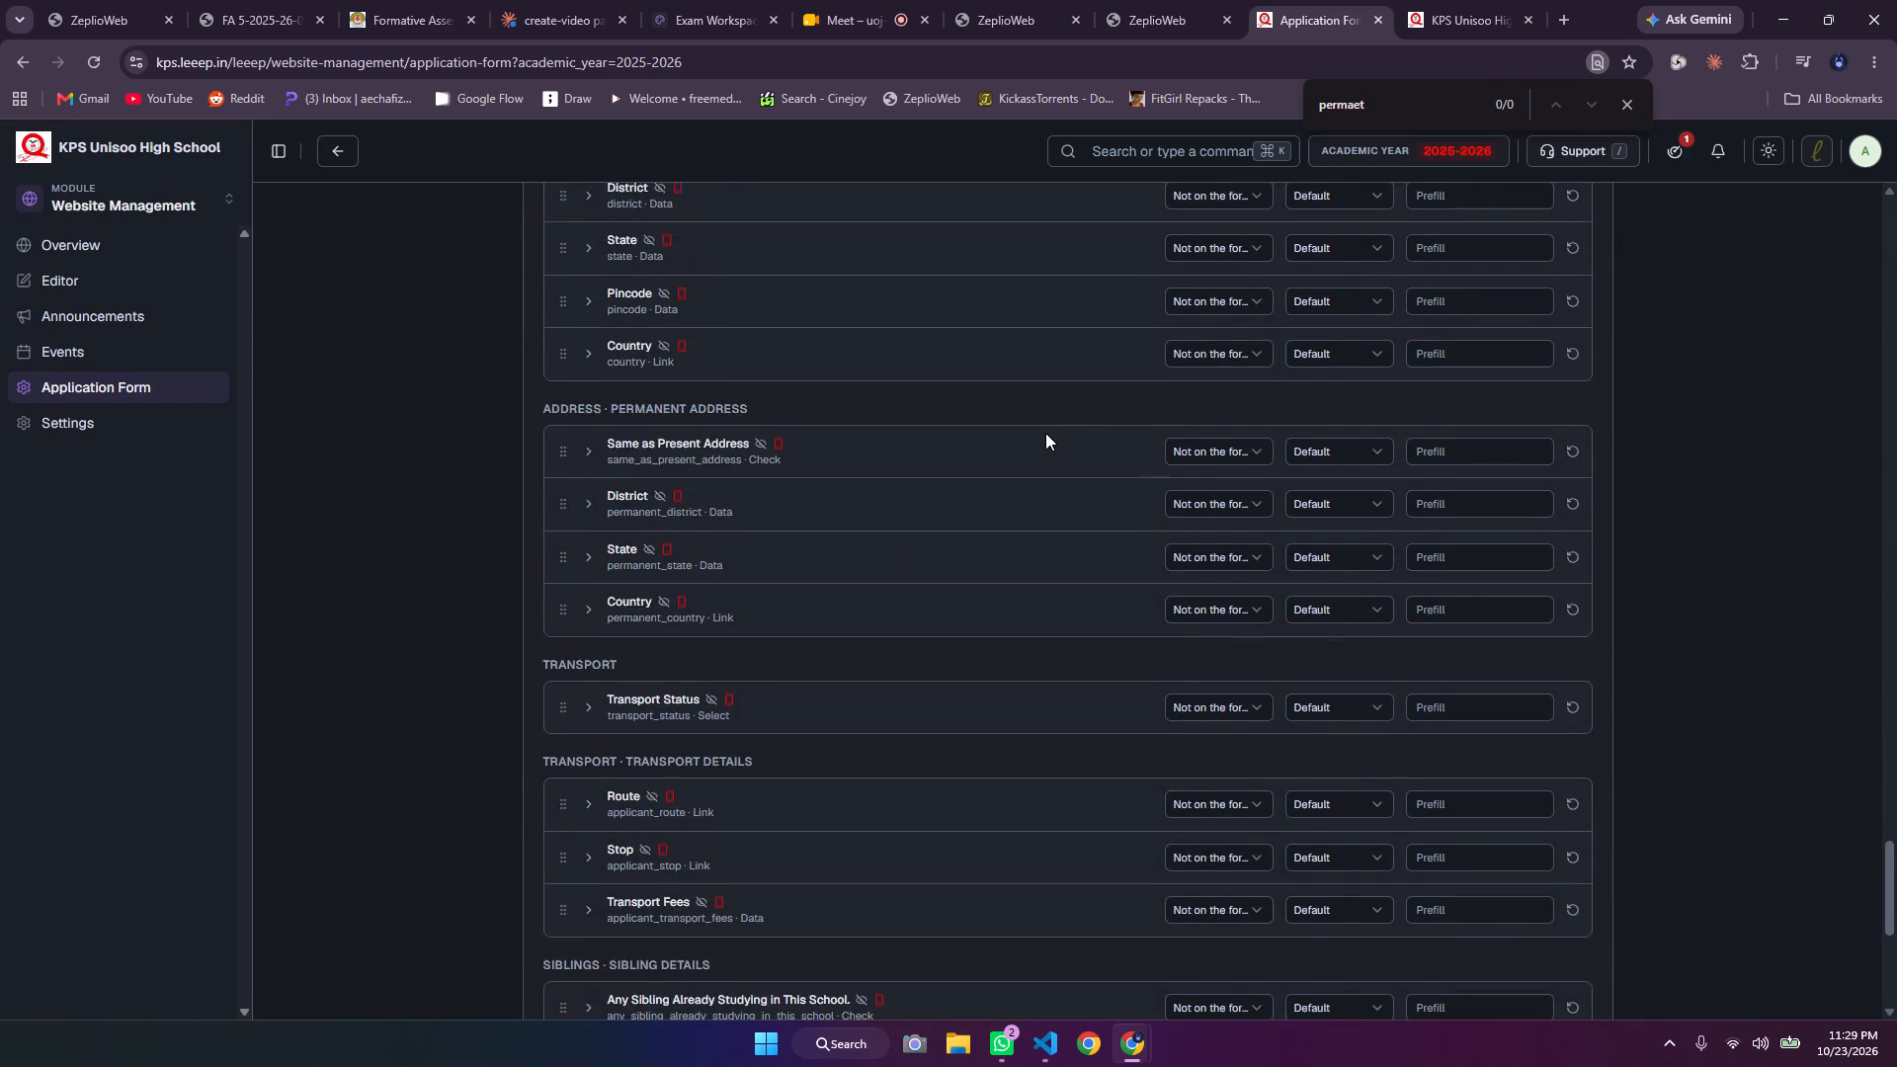
pyautogui.scroll(14, 1045, 433)
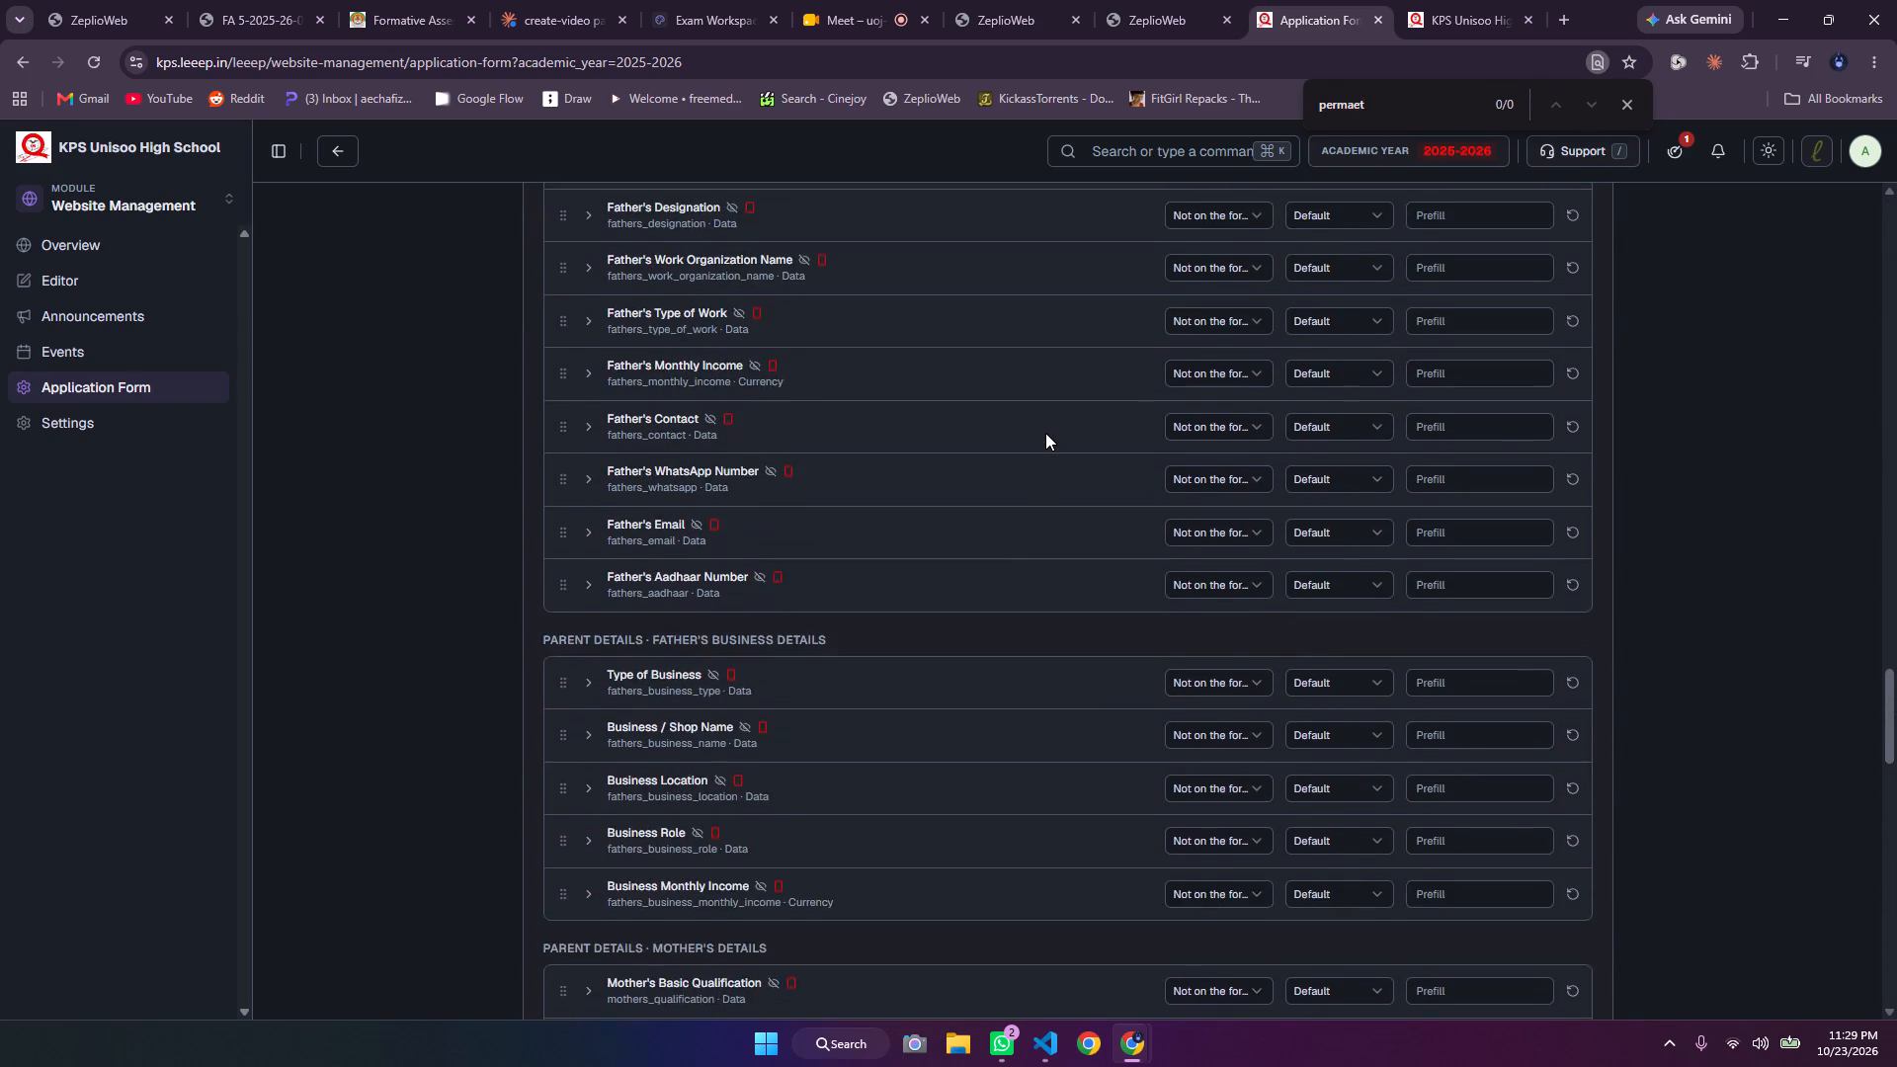
pyautogui.scroll(12, 1045, 433)
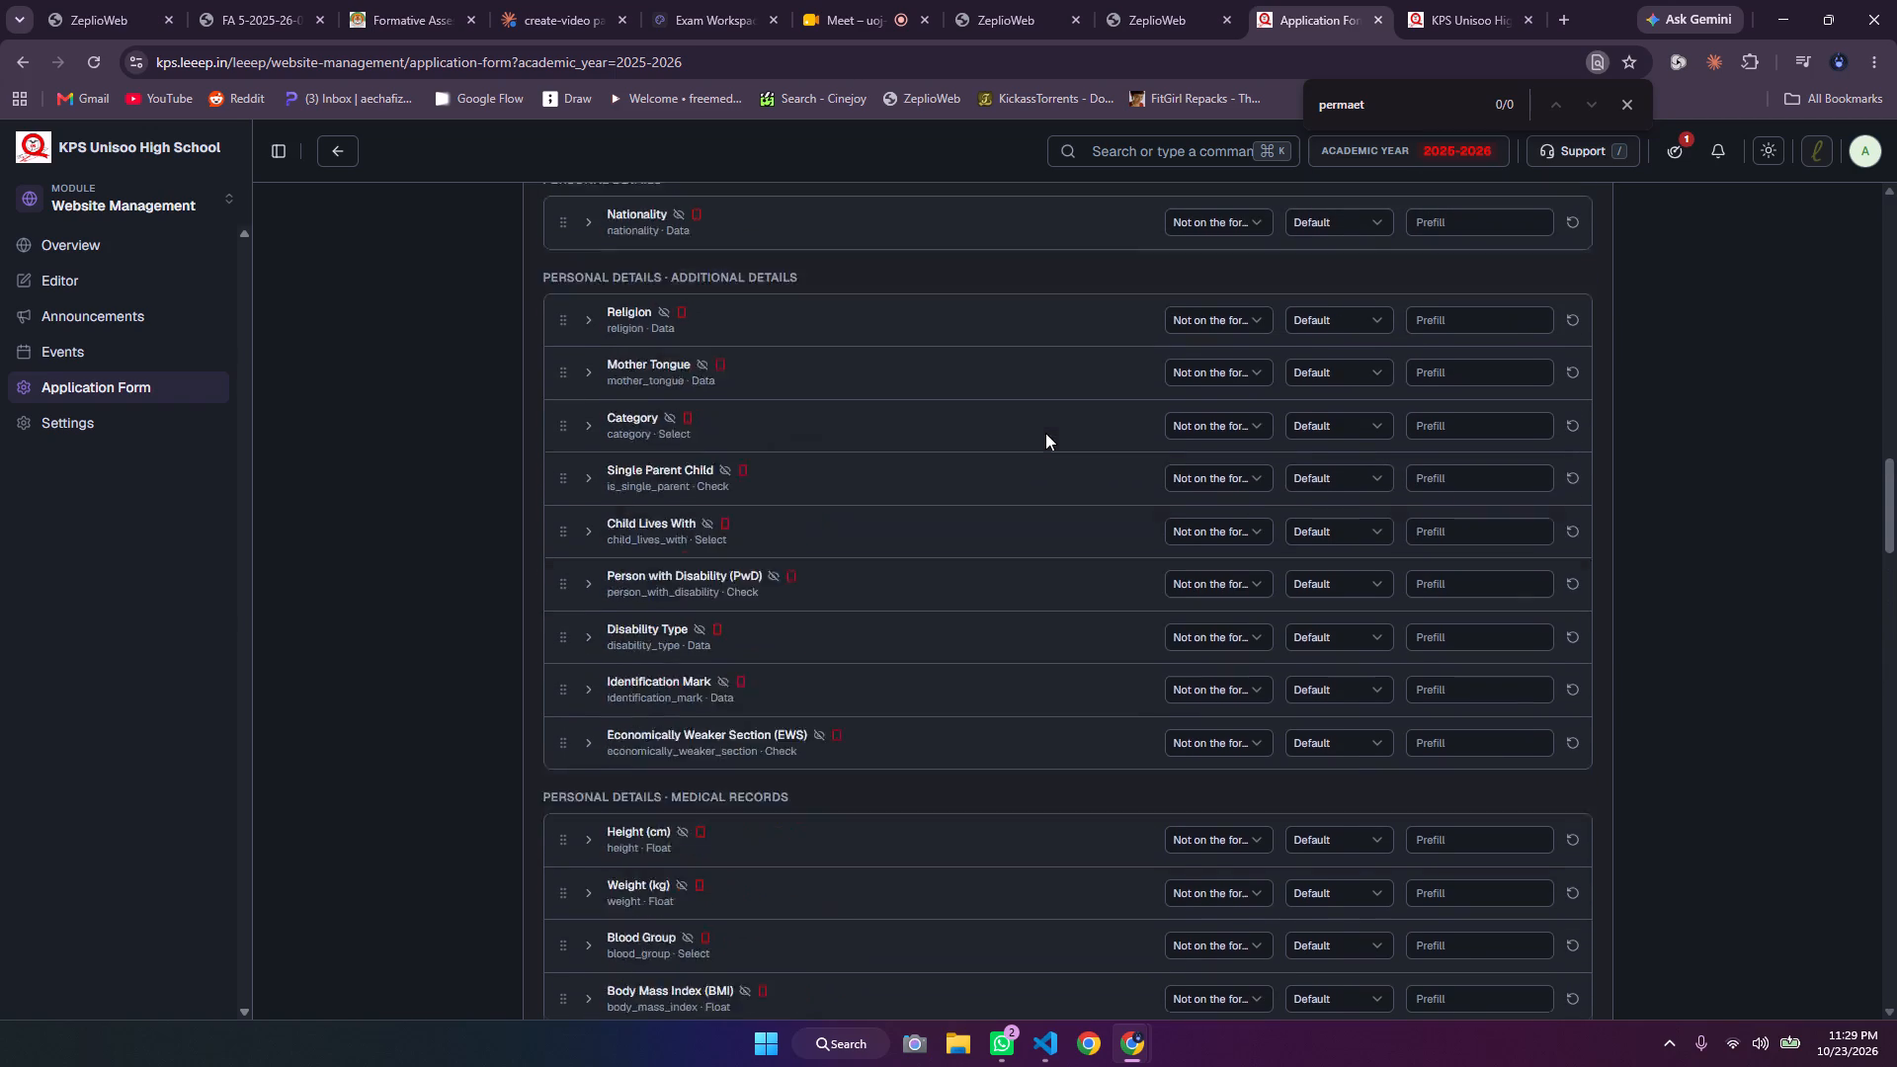
pyautogui.scroll(2, 1045, 433)
pyautogui.scroll(-4, 1045, 433)
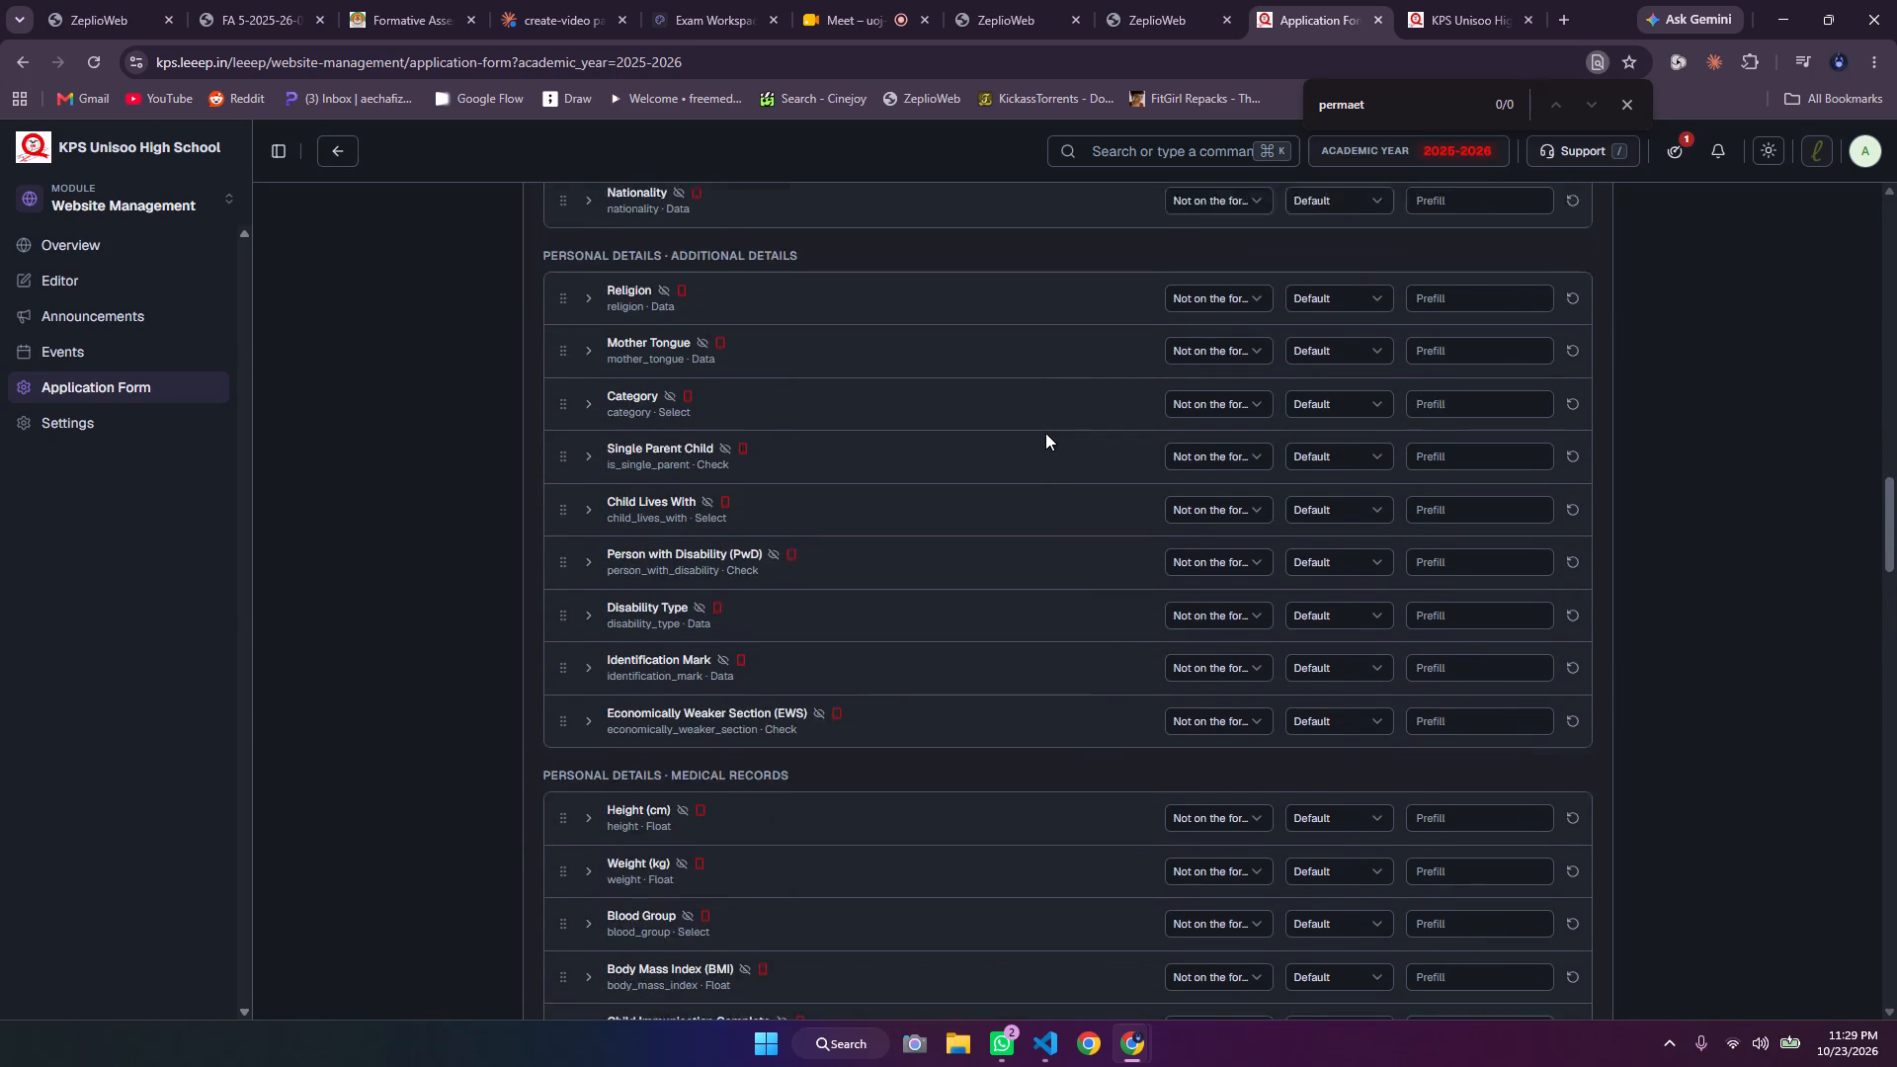
pyautogui.scroll(-8, 1045, 433)
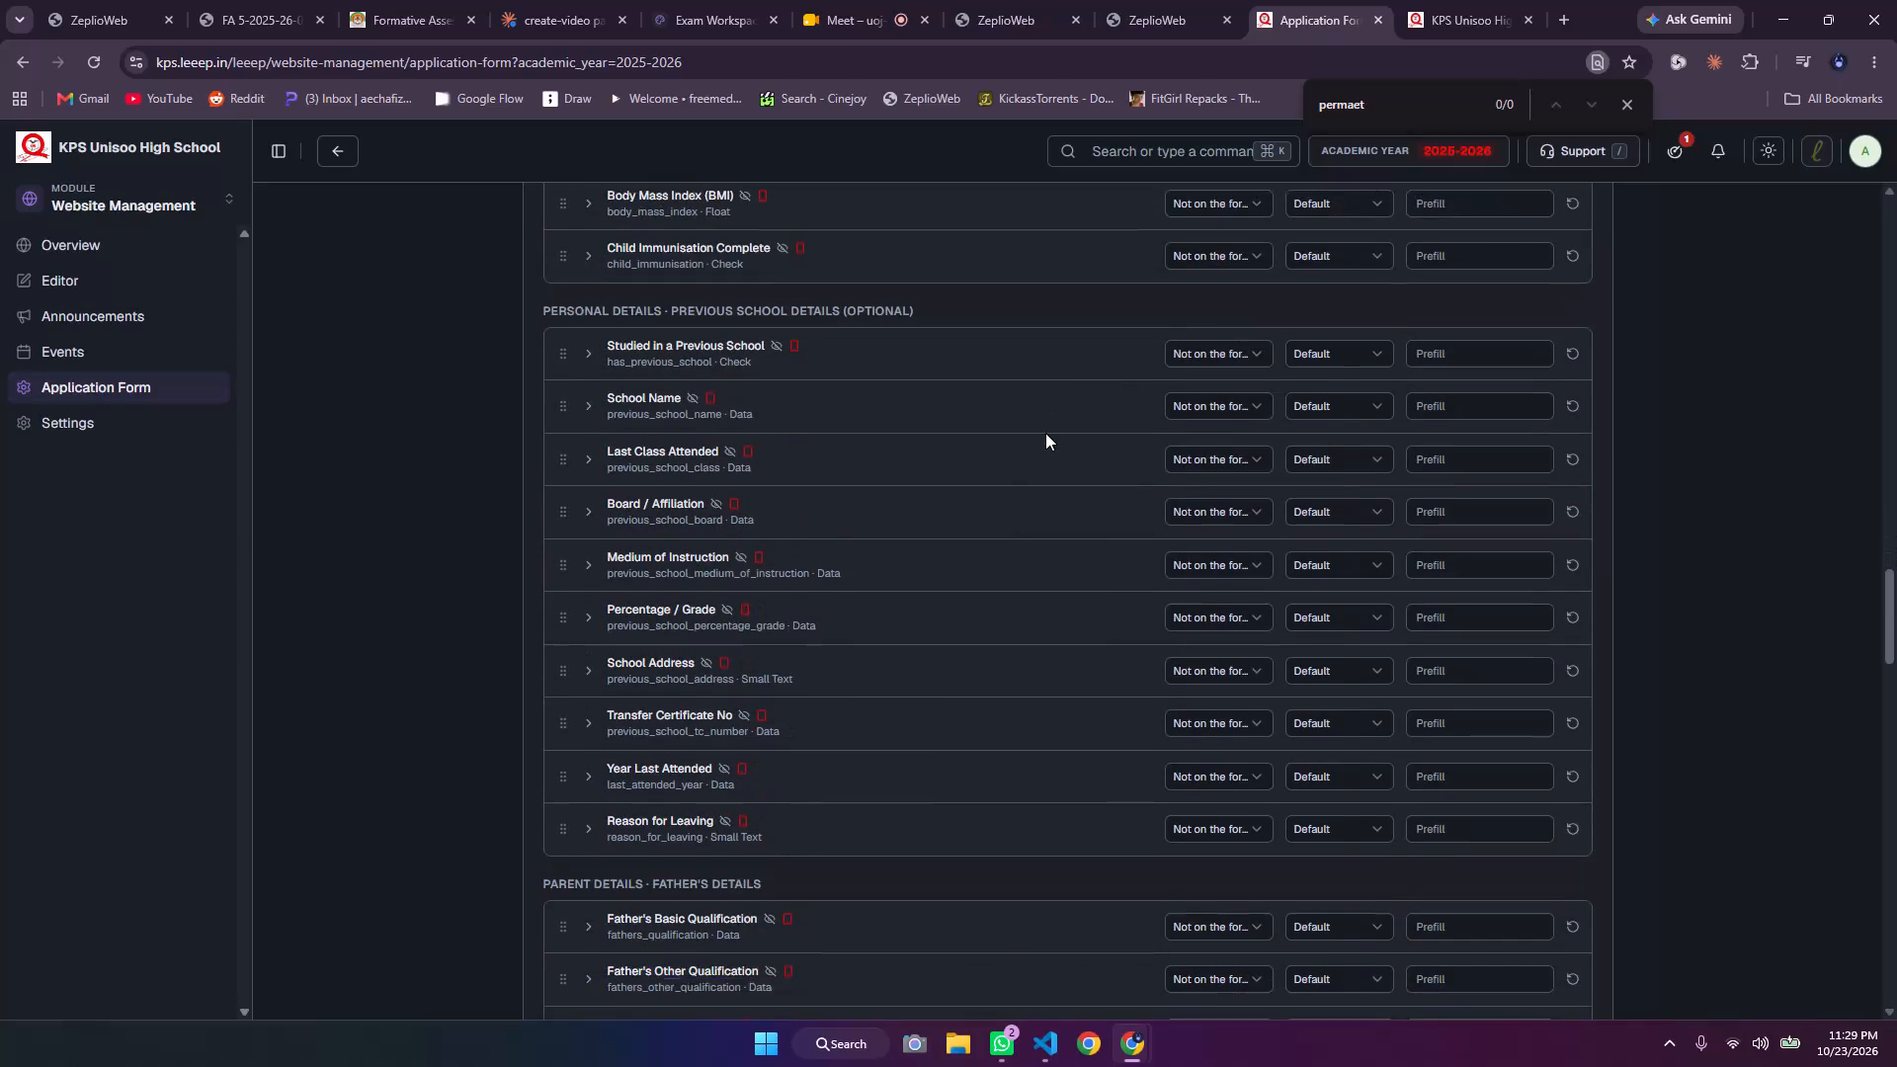
pyautogui.scroll(-1, 1045, 433)
# Close the page search and search the application form for "permaet" again.
pyautogui.click(1627, 106)
pyautogui.hotkey('ctrl', 'f')
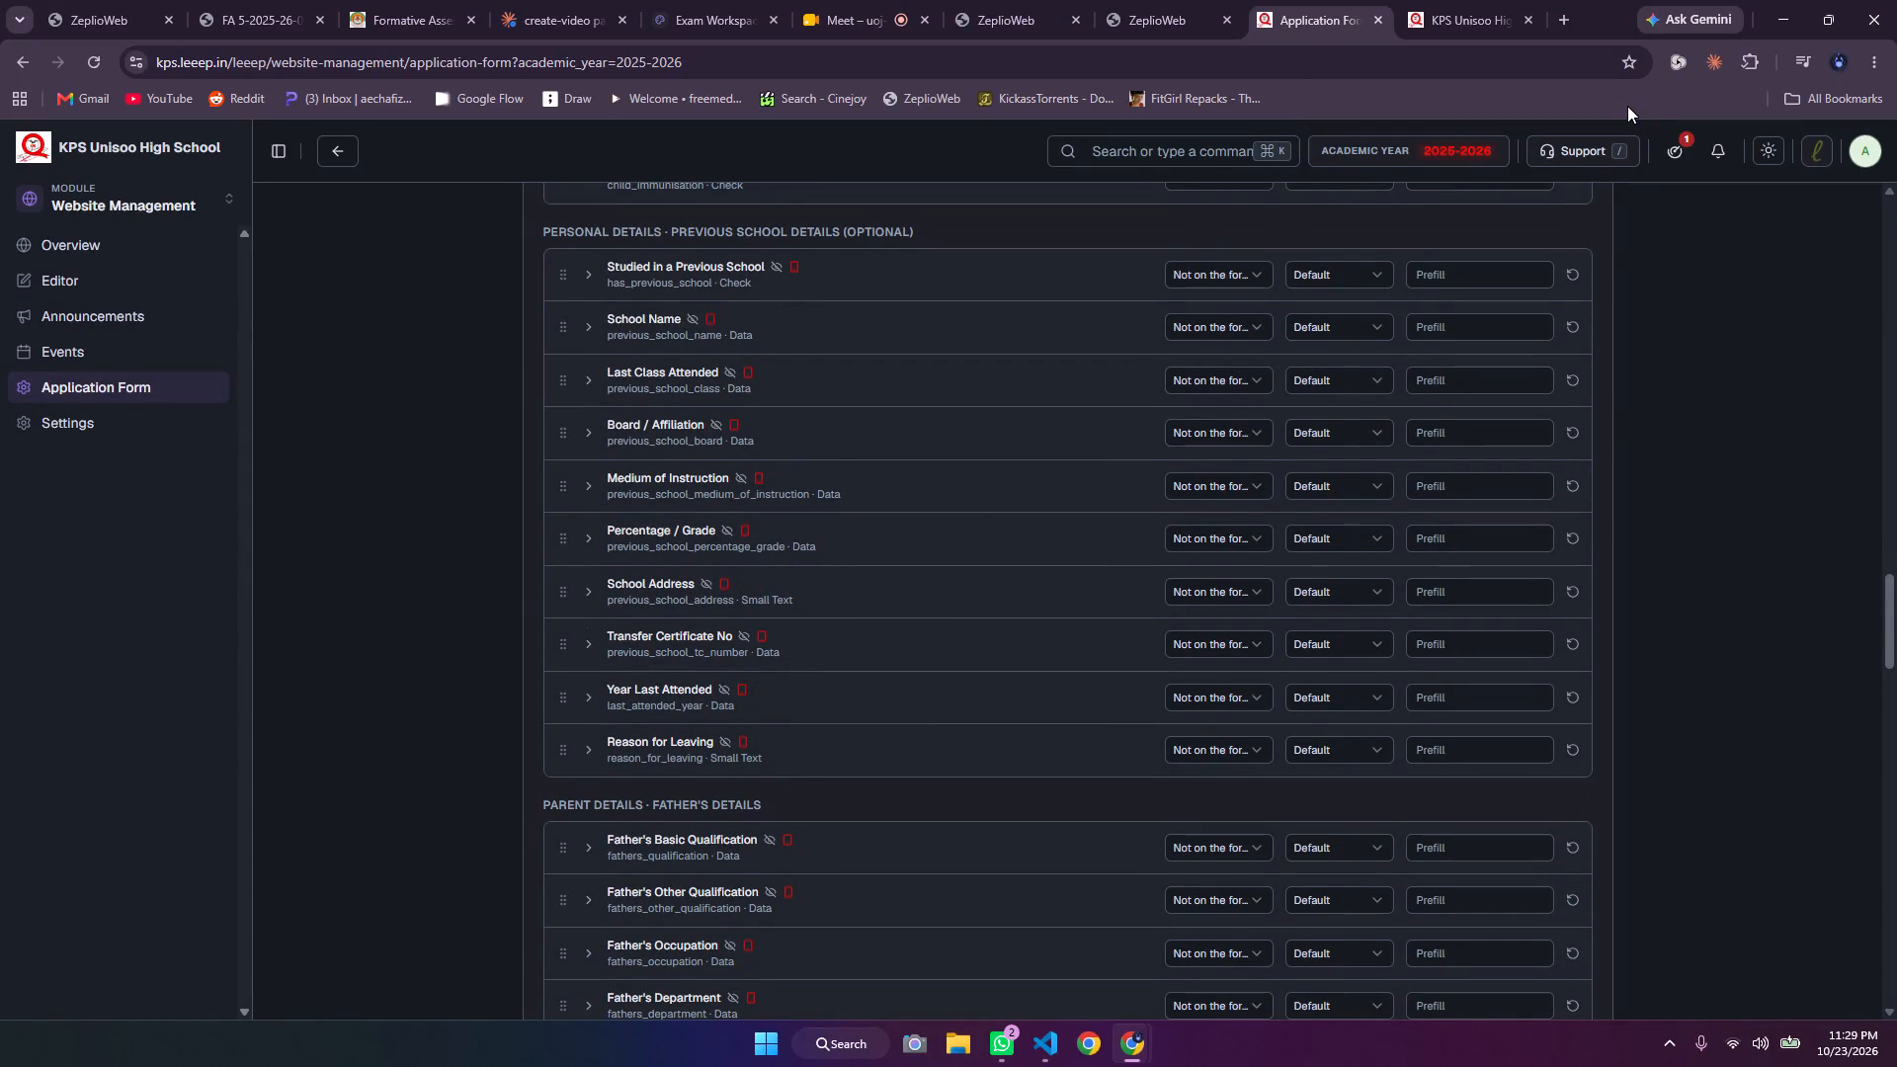
pyautogui.hotkey('ctrl', 'f')
pyautogui.hotkey('ctrl', 'f')
pyautogui.hotkey('ctrl', 'f')
pyautogui.hotkey('ctrl', 'f')
pyautogui.click(1829, 427)
pyautogui.hotkey('ctrl', 'f')
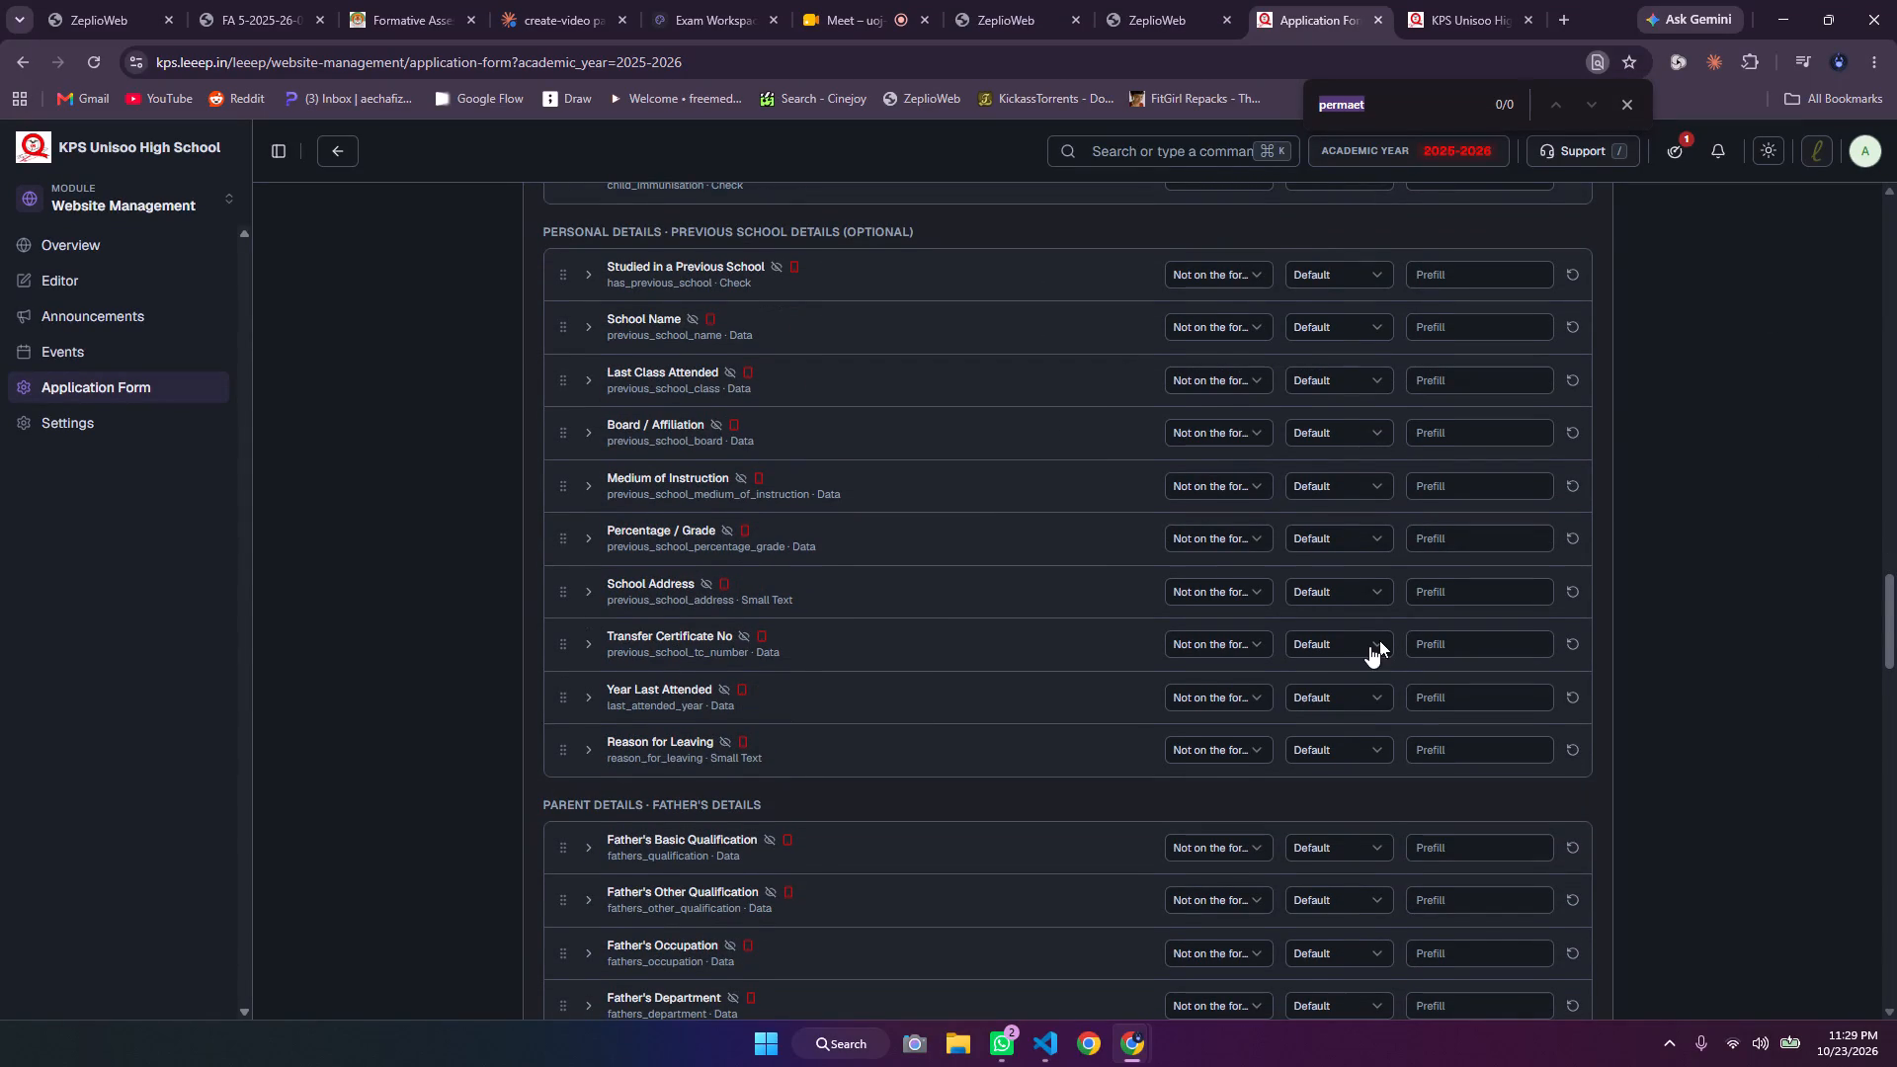
pyautogui.scroll(2, 1369, 646)
pyautogui.press('Return')
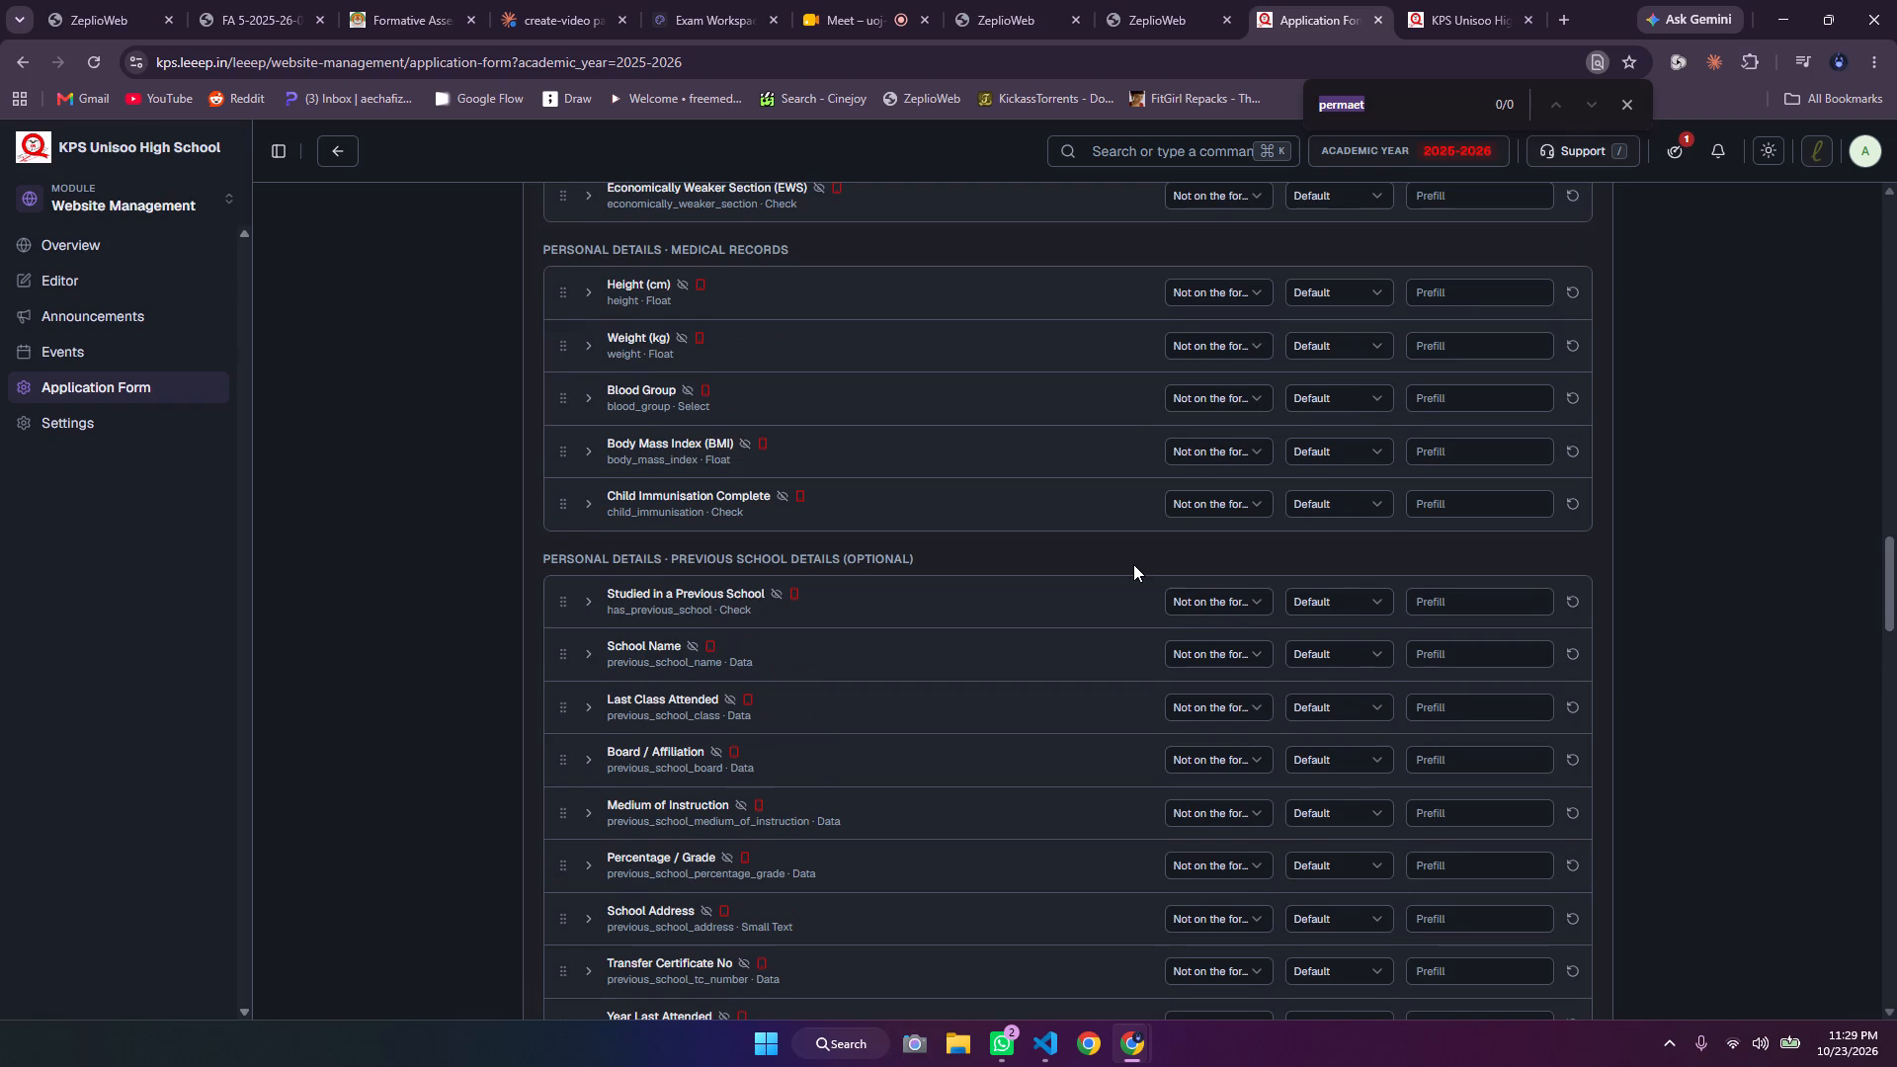
# Review which fields are on the form, from Basic Details through Previous School Details.
pyautogui.scroll(11, 1133, 563)
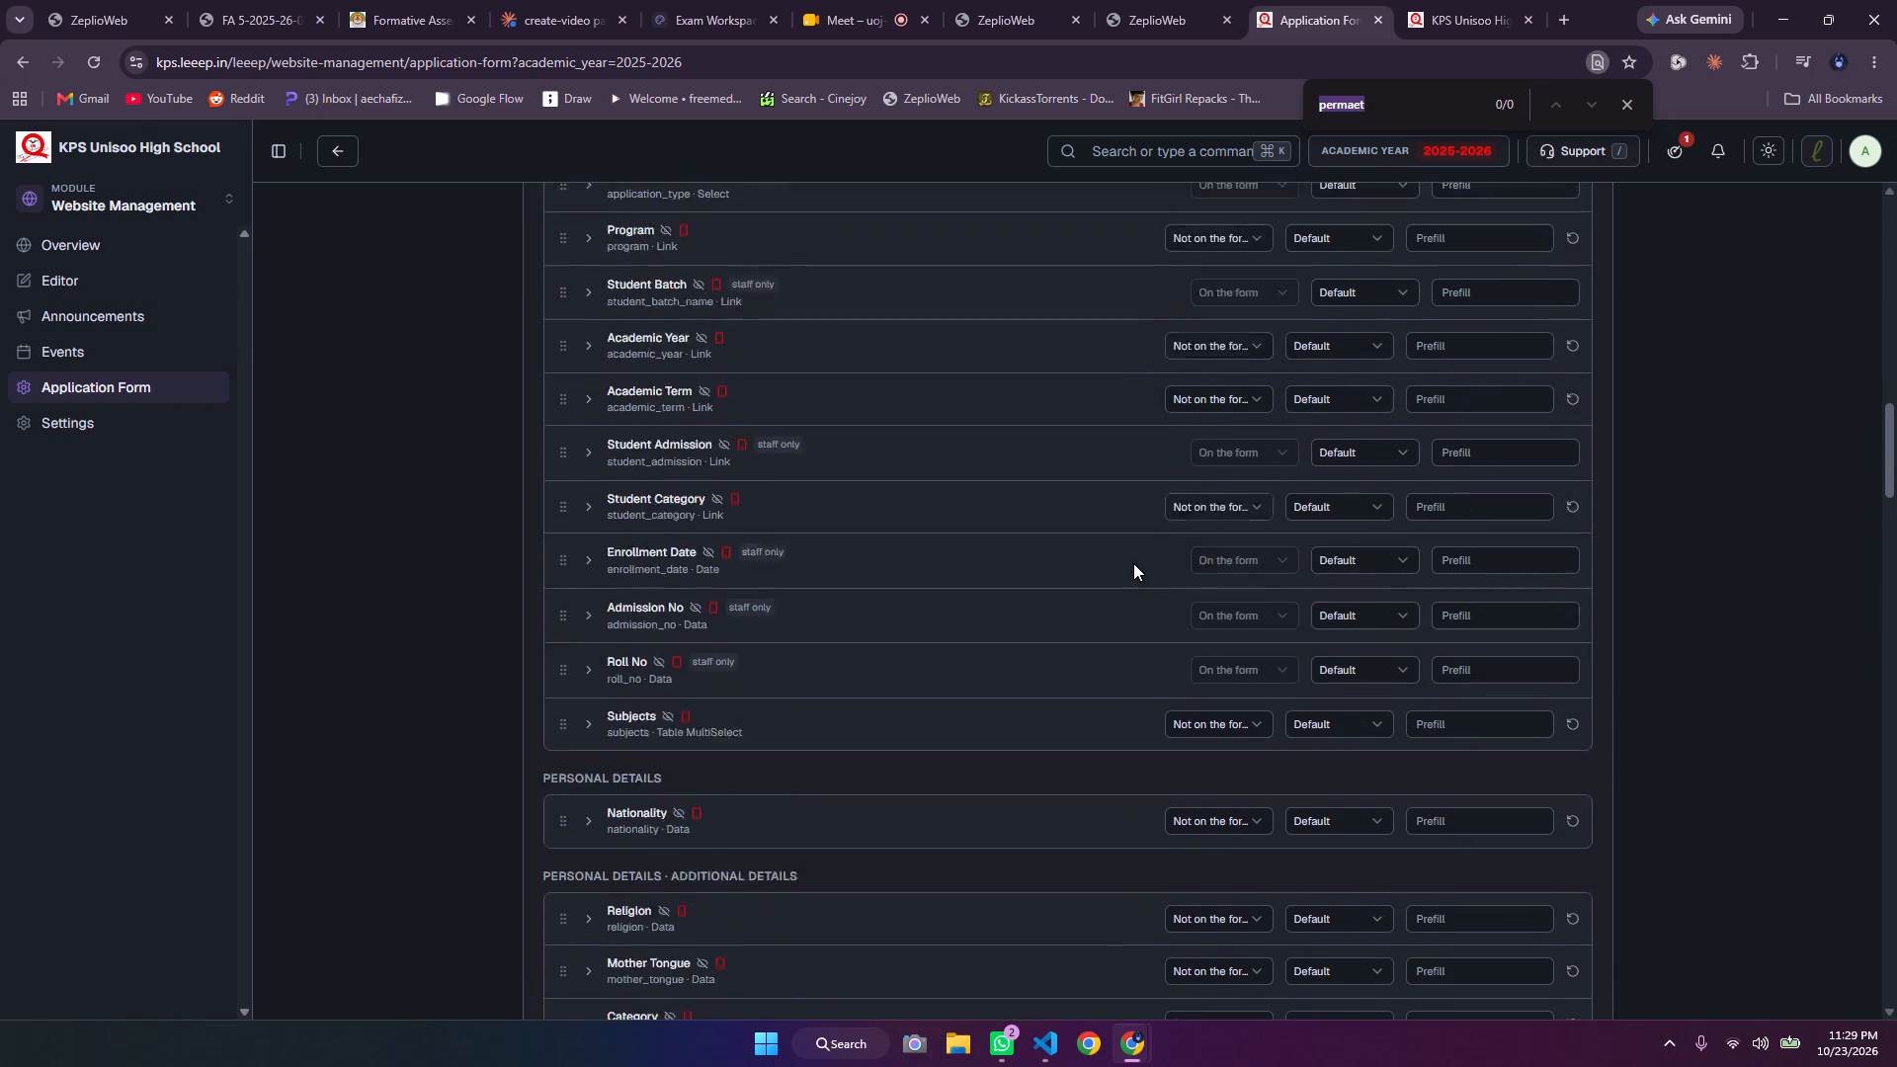
pyautogui.scroll(6, 1133, 563)
pyautogui.scroll(-1, 944, 653)
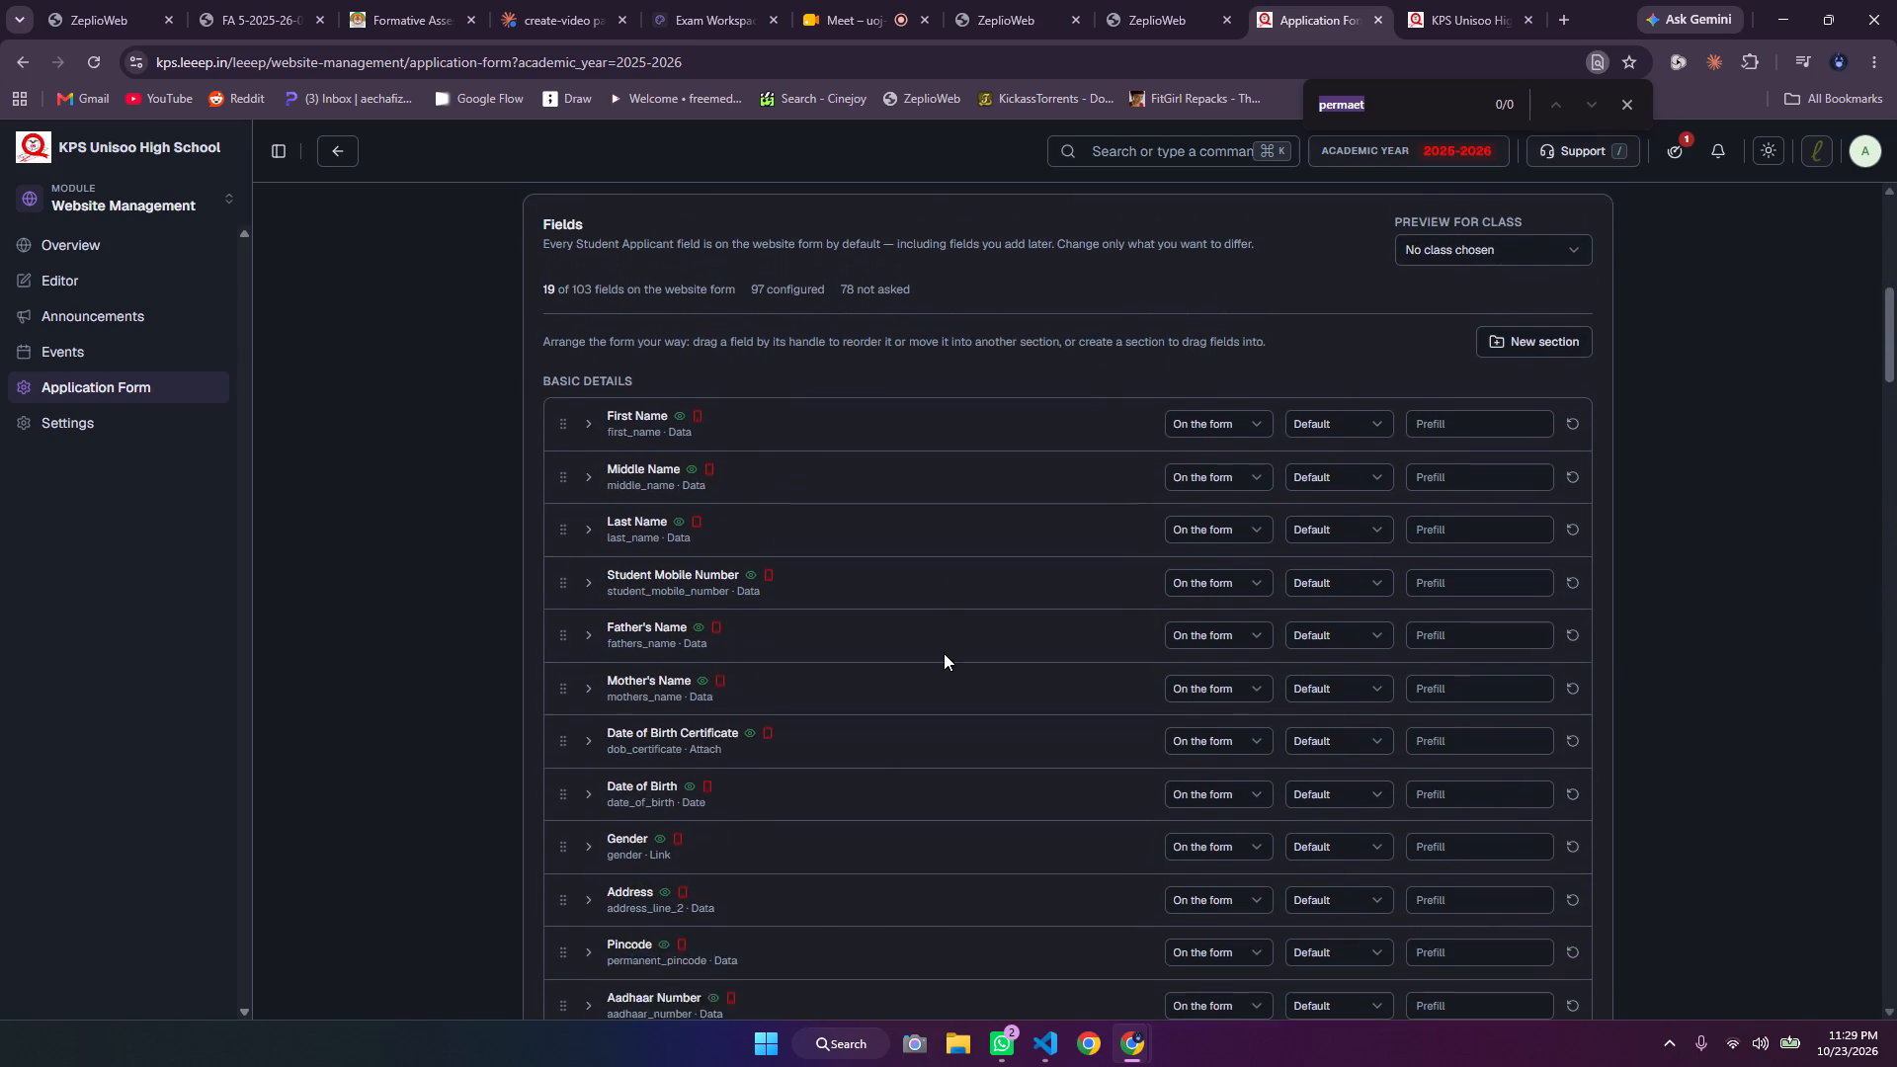
pyautogui.scroll(-1, 944, 653)
pyautogui.scroll(-1, 749, 746)
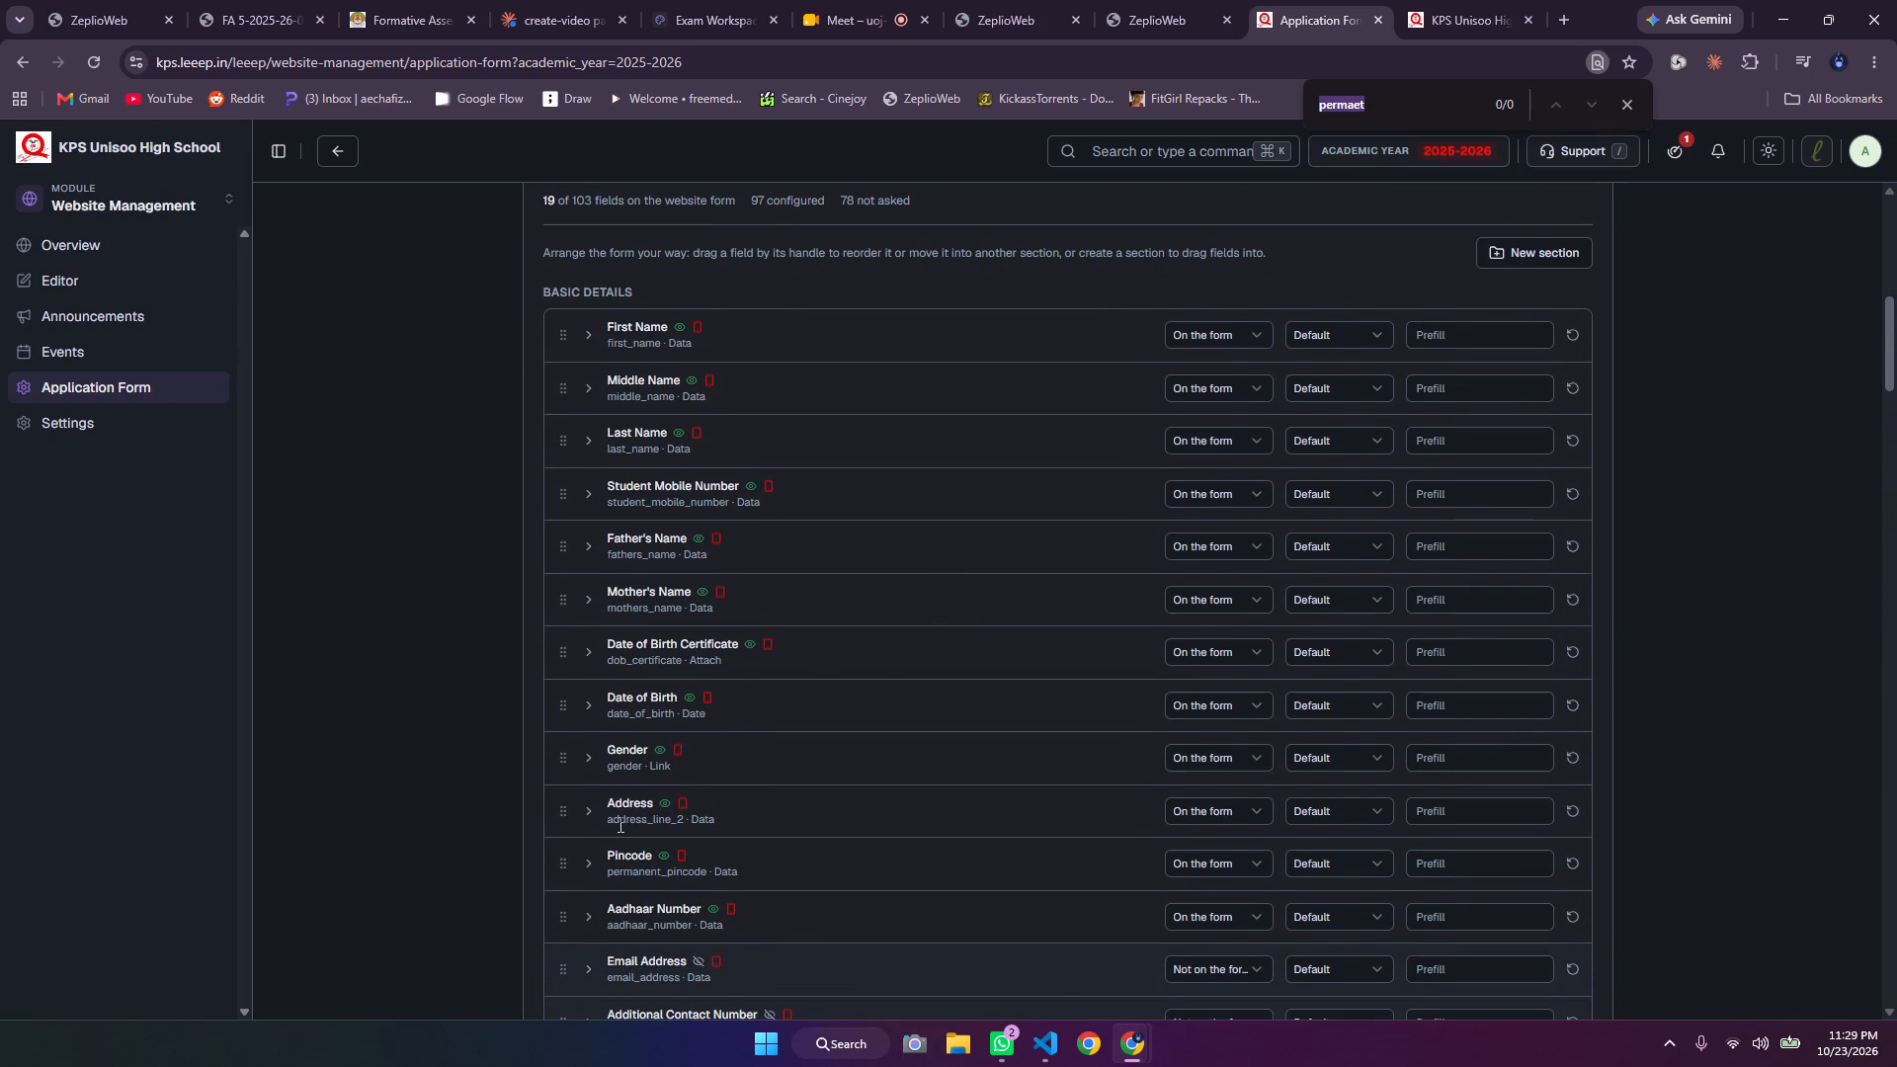
pyautogui.scroll(-2, 619, 825)
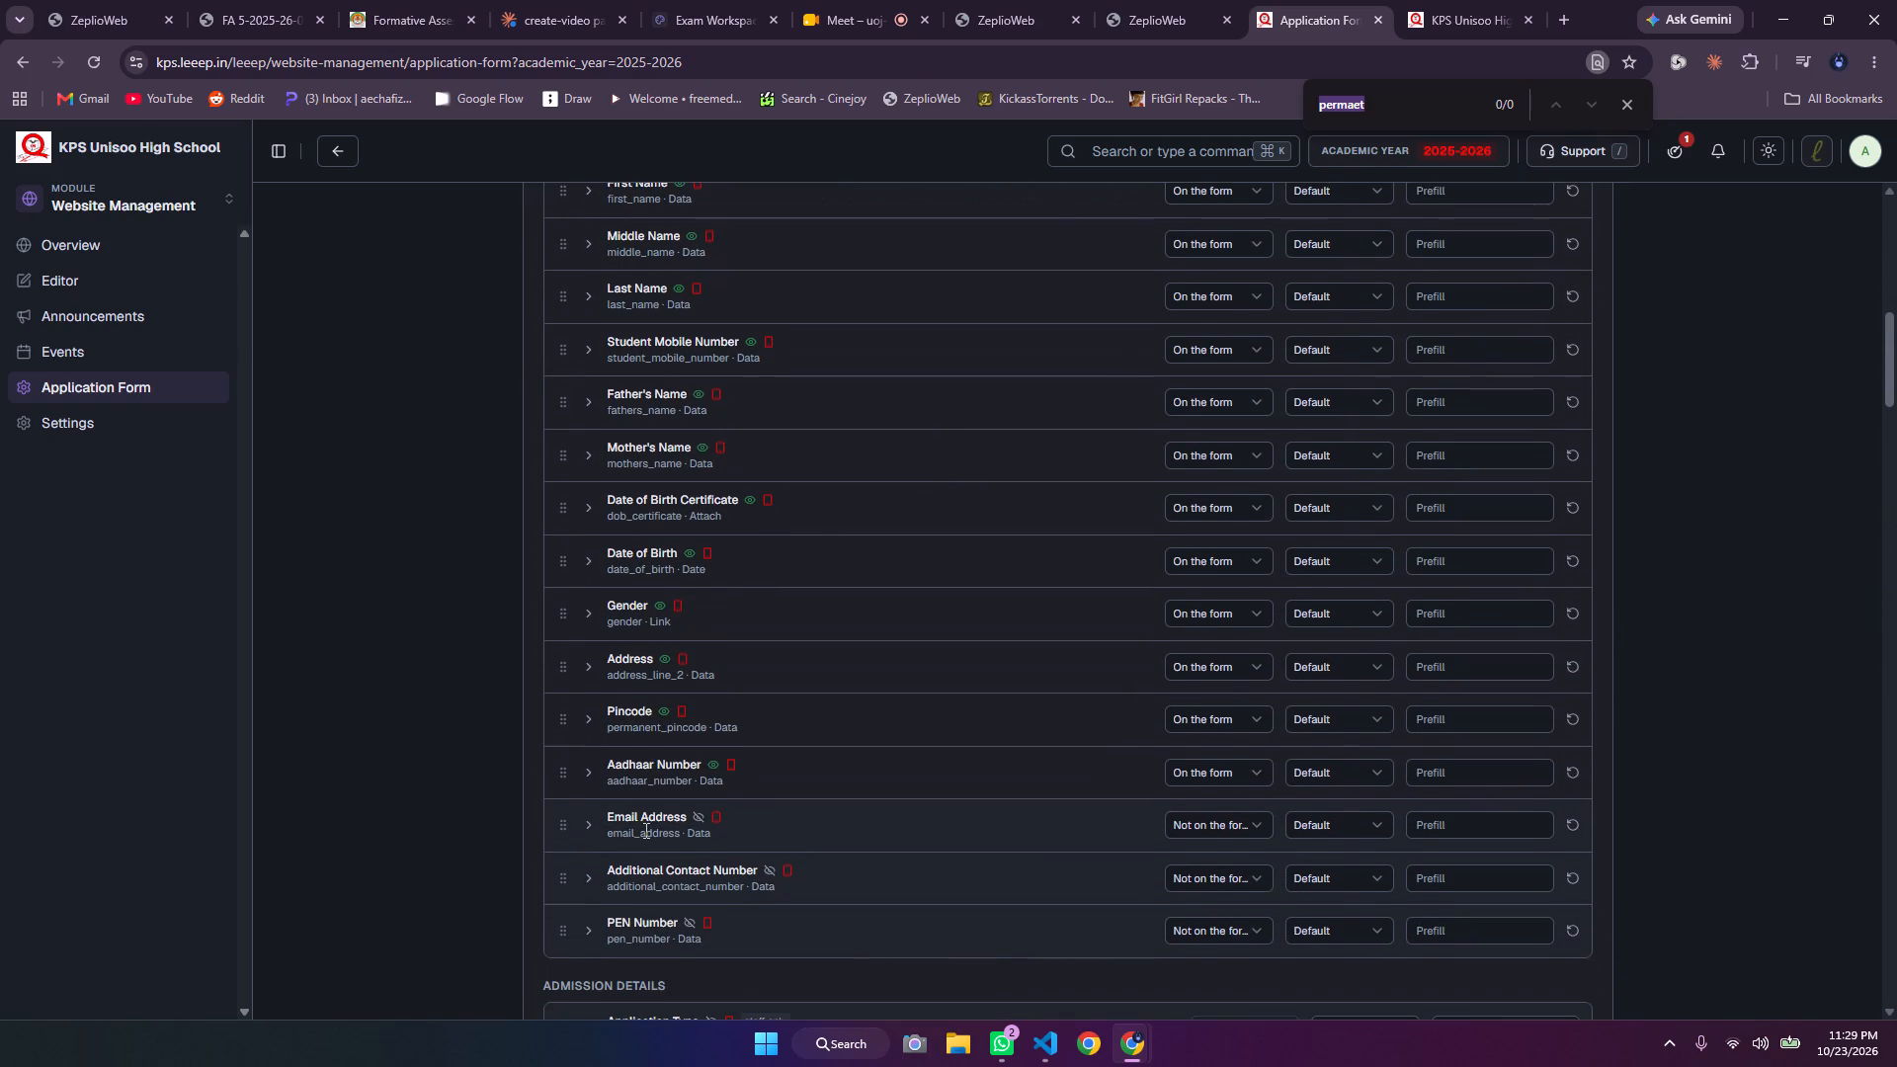
pyautogui.scroll(-10, 636, 610)
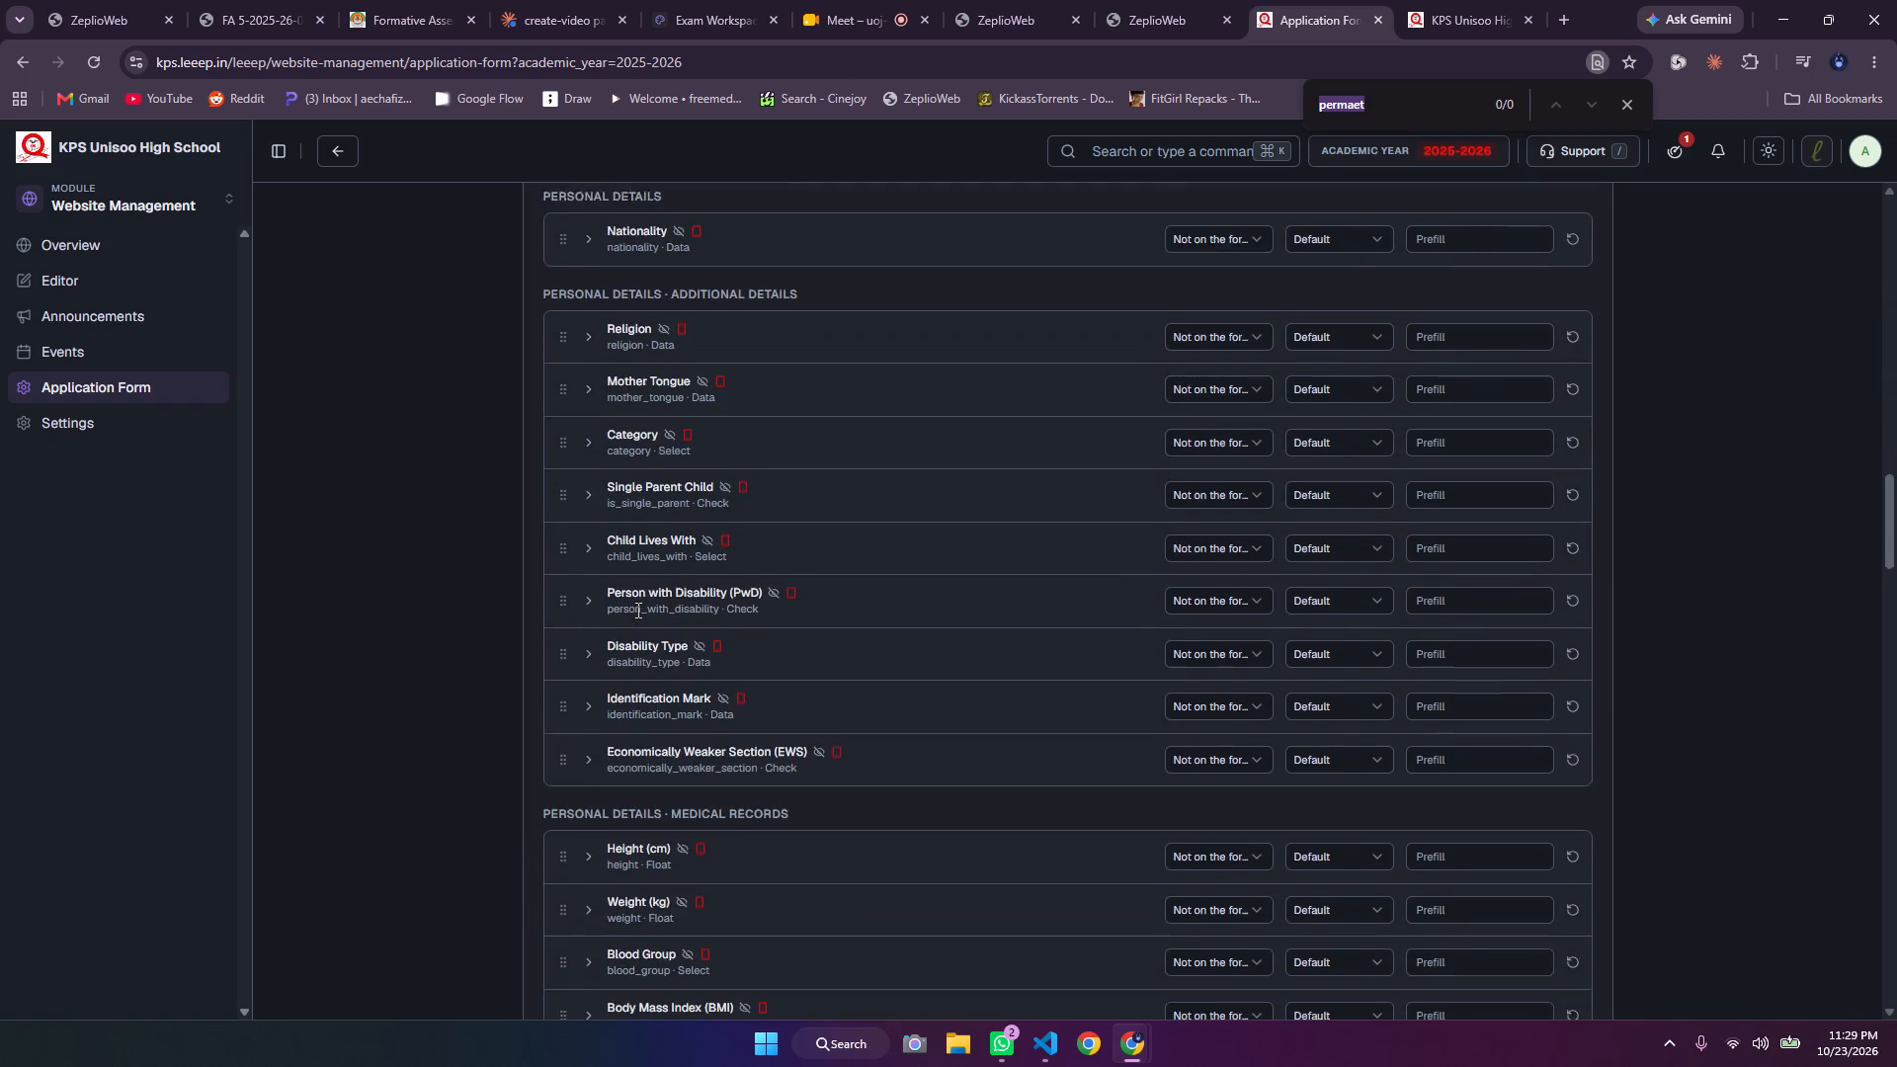
pyautogui.scroll(-5, 636, 610)
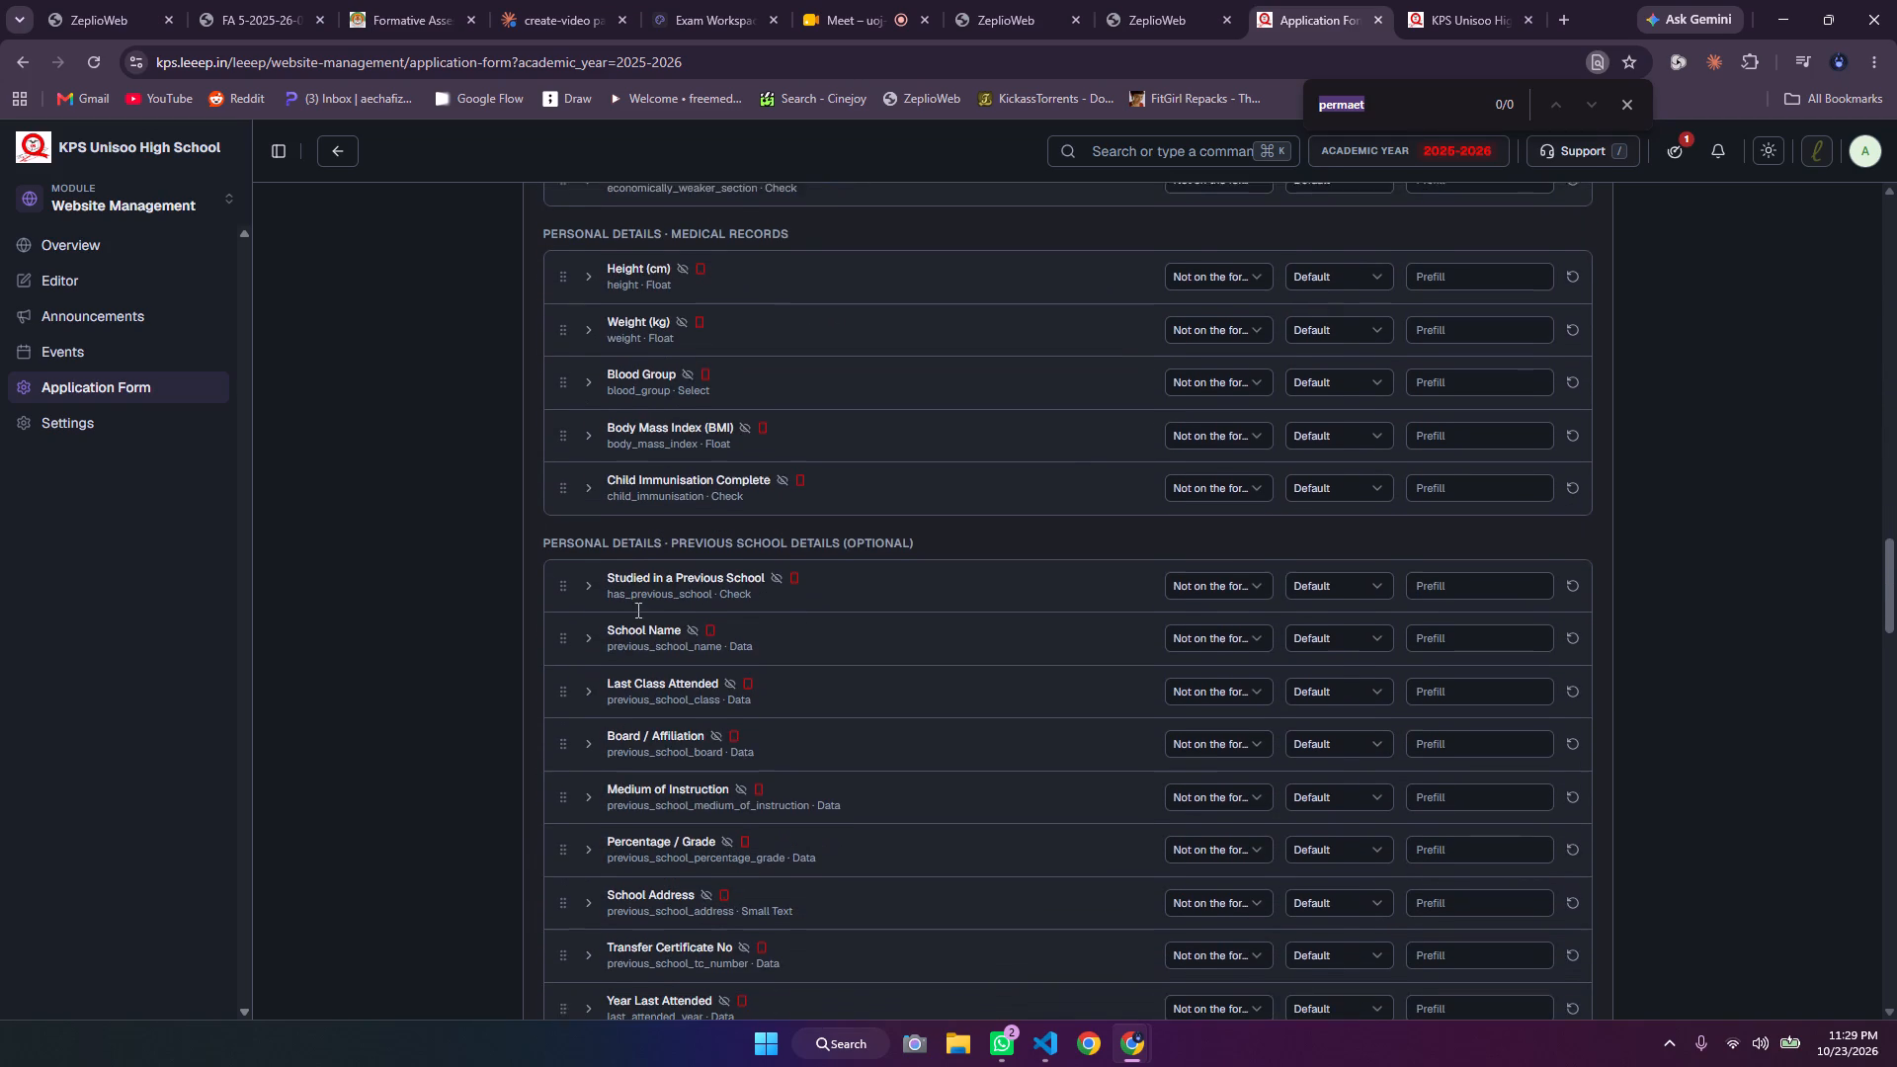
# Correct the page search to "permanent" and check the Permanent Address section and the sections after it through Uploads.
pyautogui.click(1379, 116)
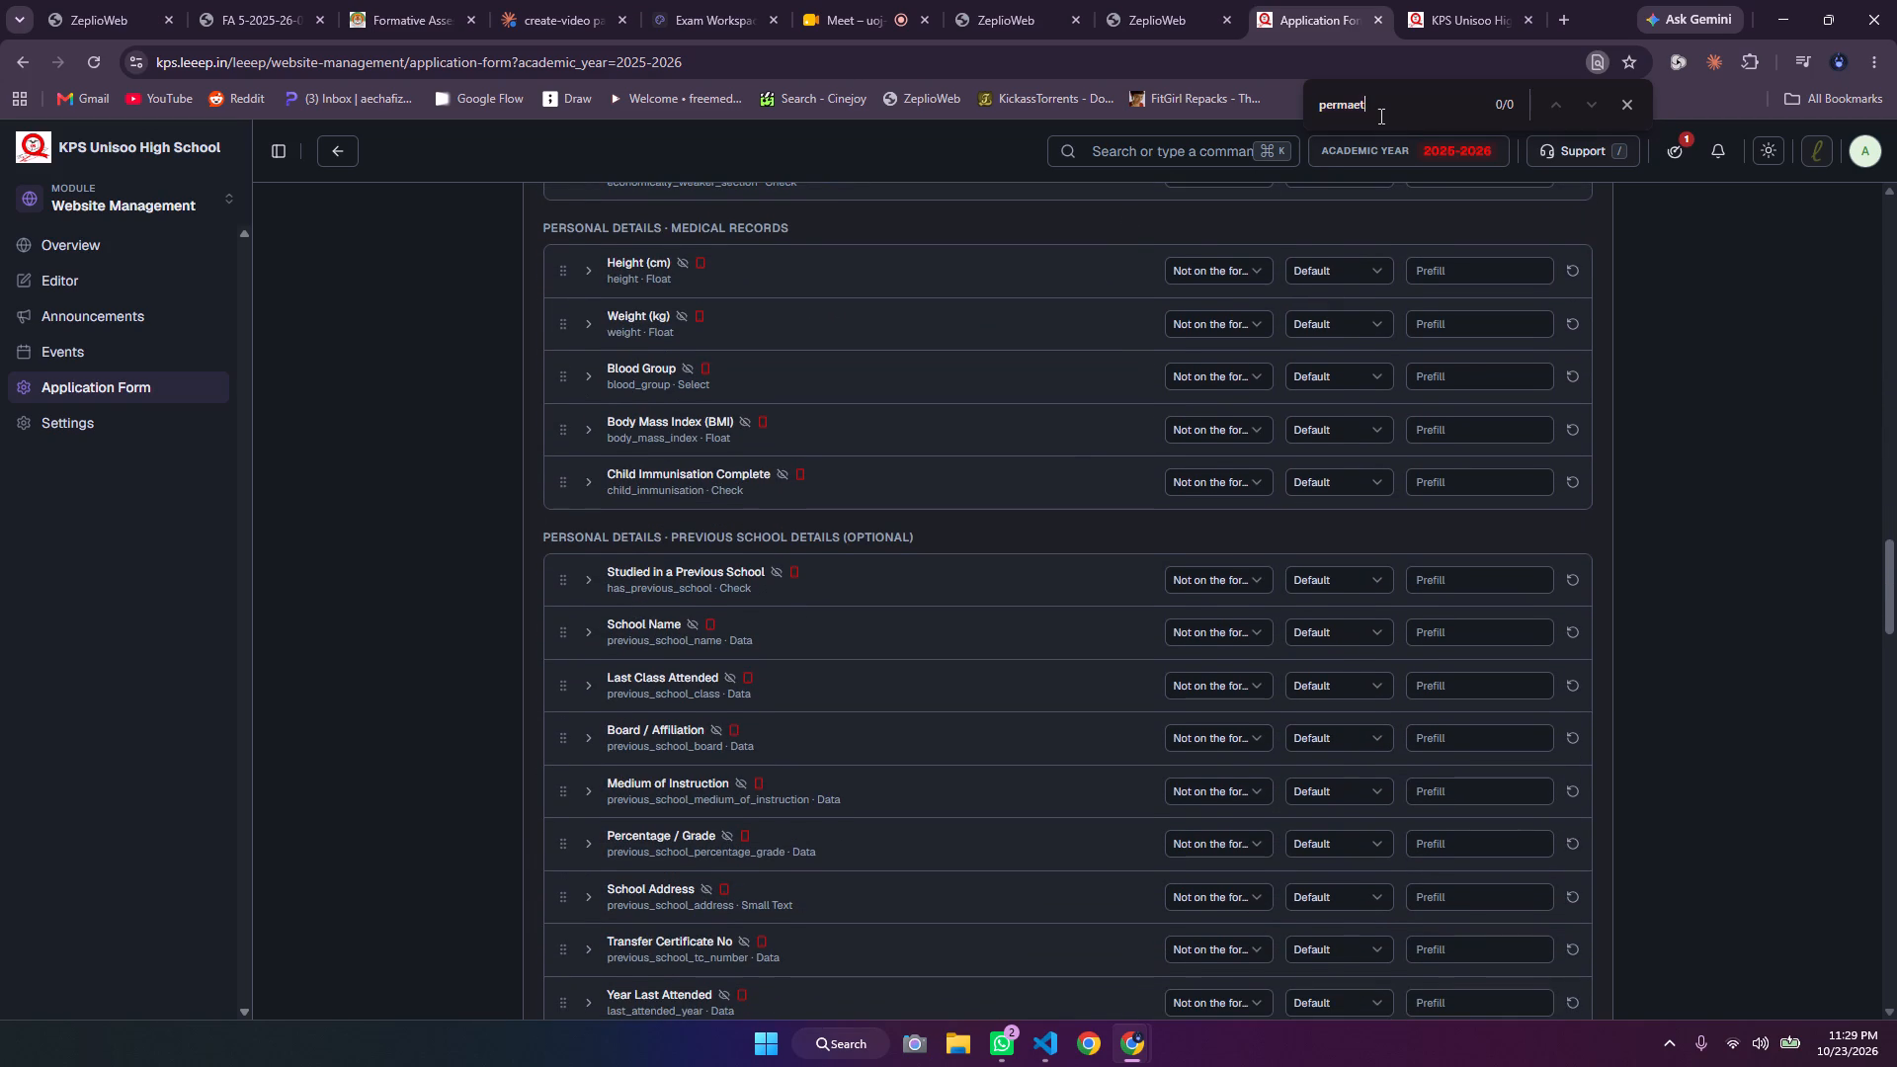
pyautogui.press('BackSpace')
pyautogui.press('BackSpace')
pyautogui.write('nent')
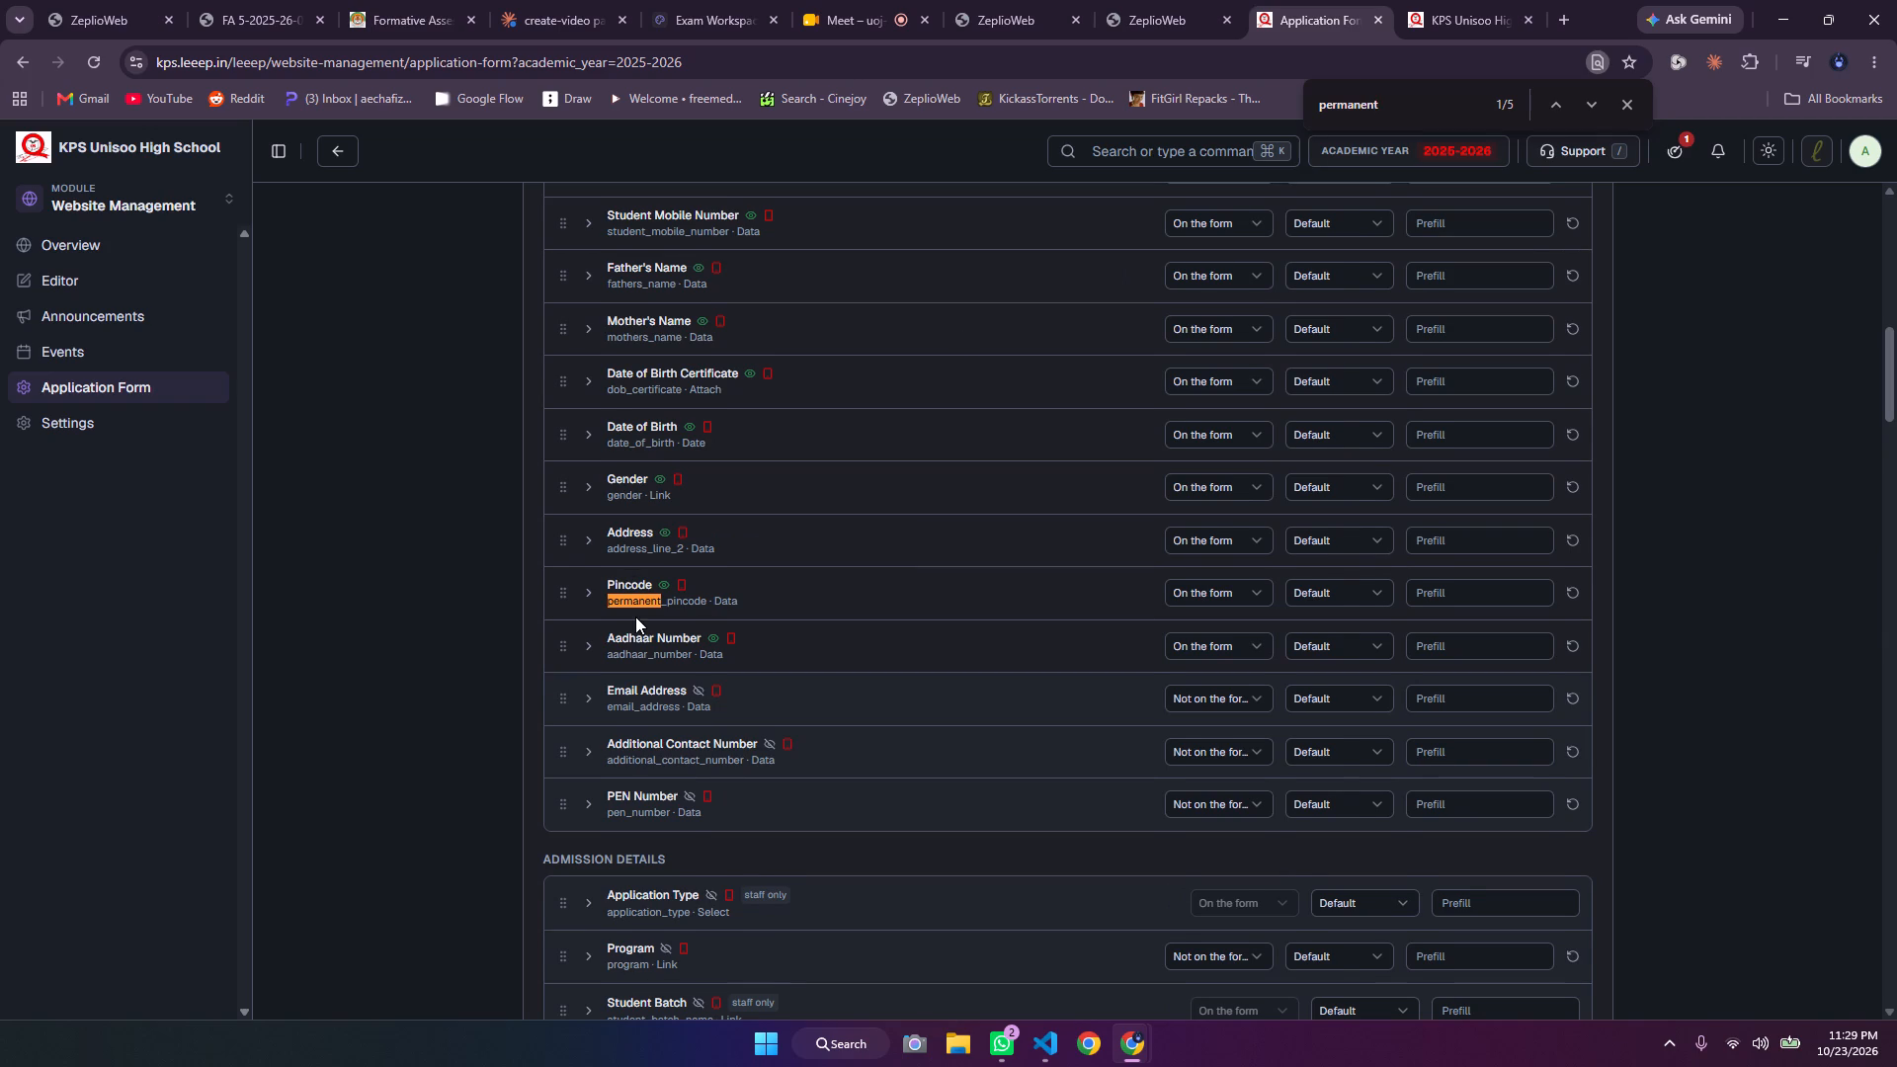
pyautogui.scroll(-1, 635, 616)
pyautogui.press('Return')
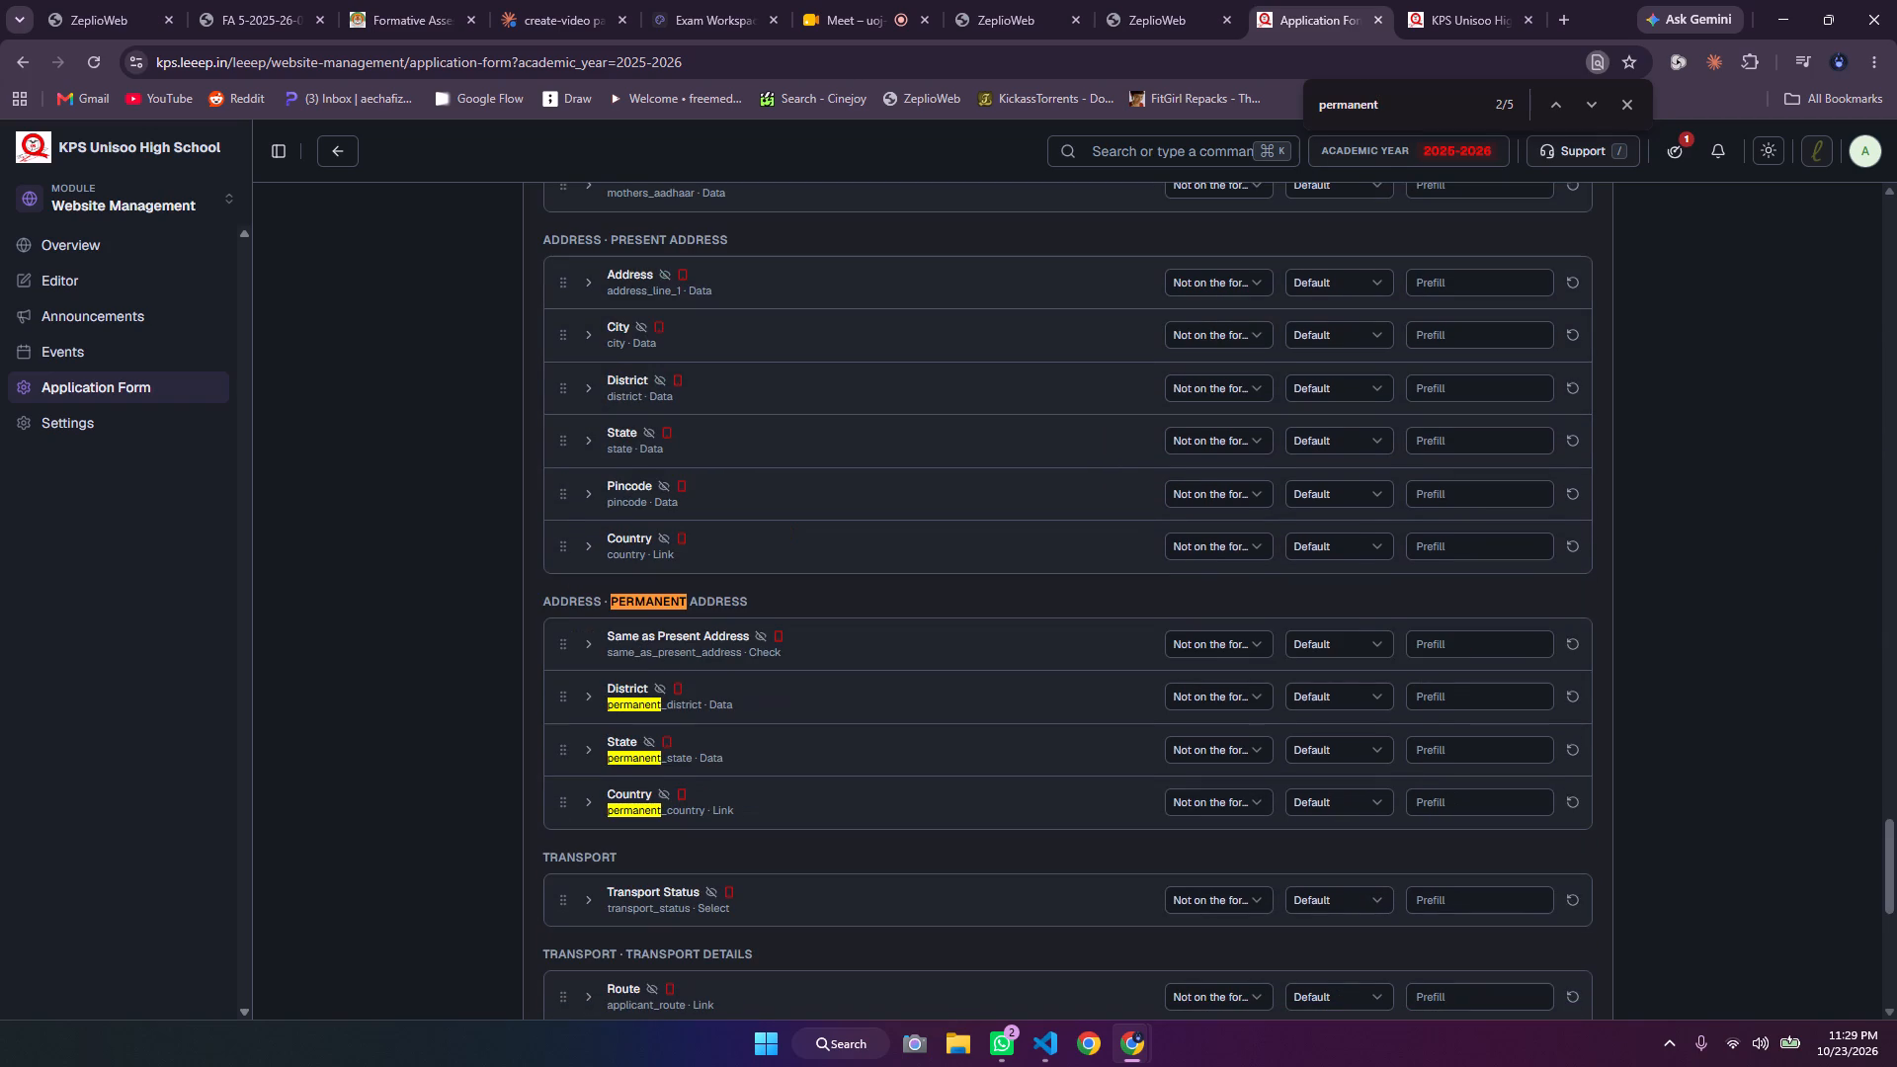
pyautogui.scroll(-2, 633, 704)
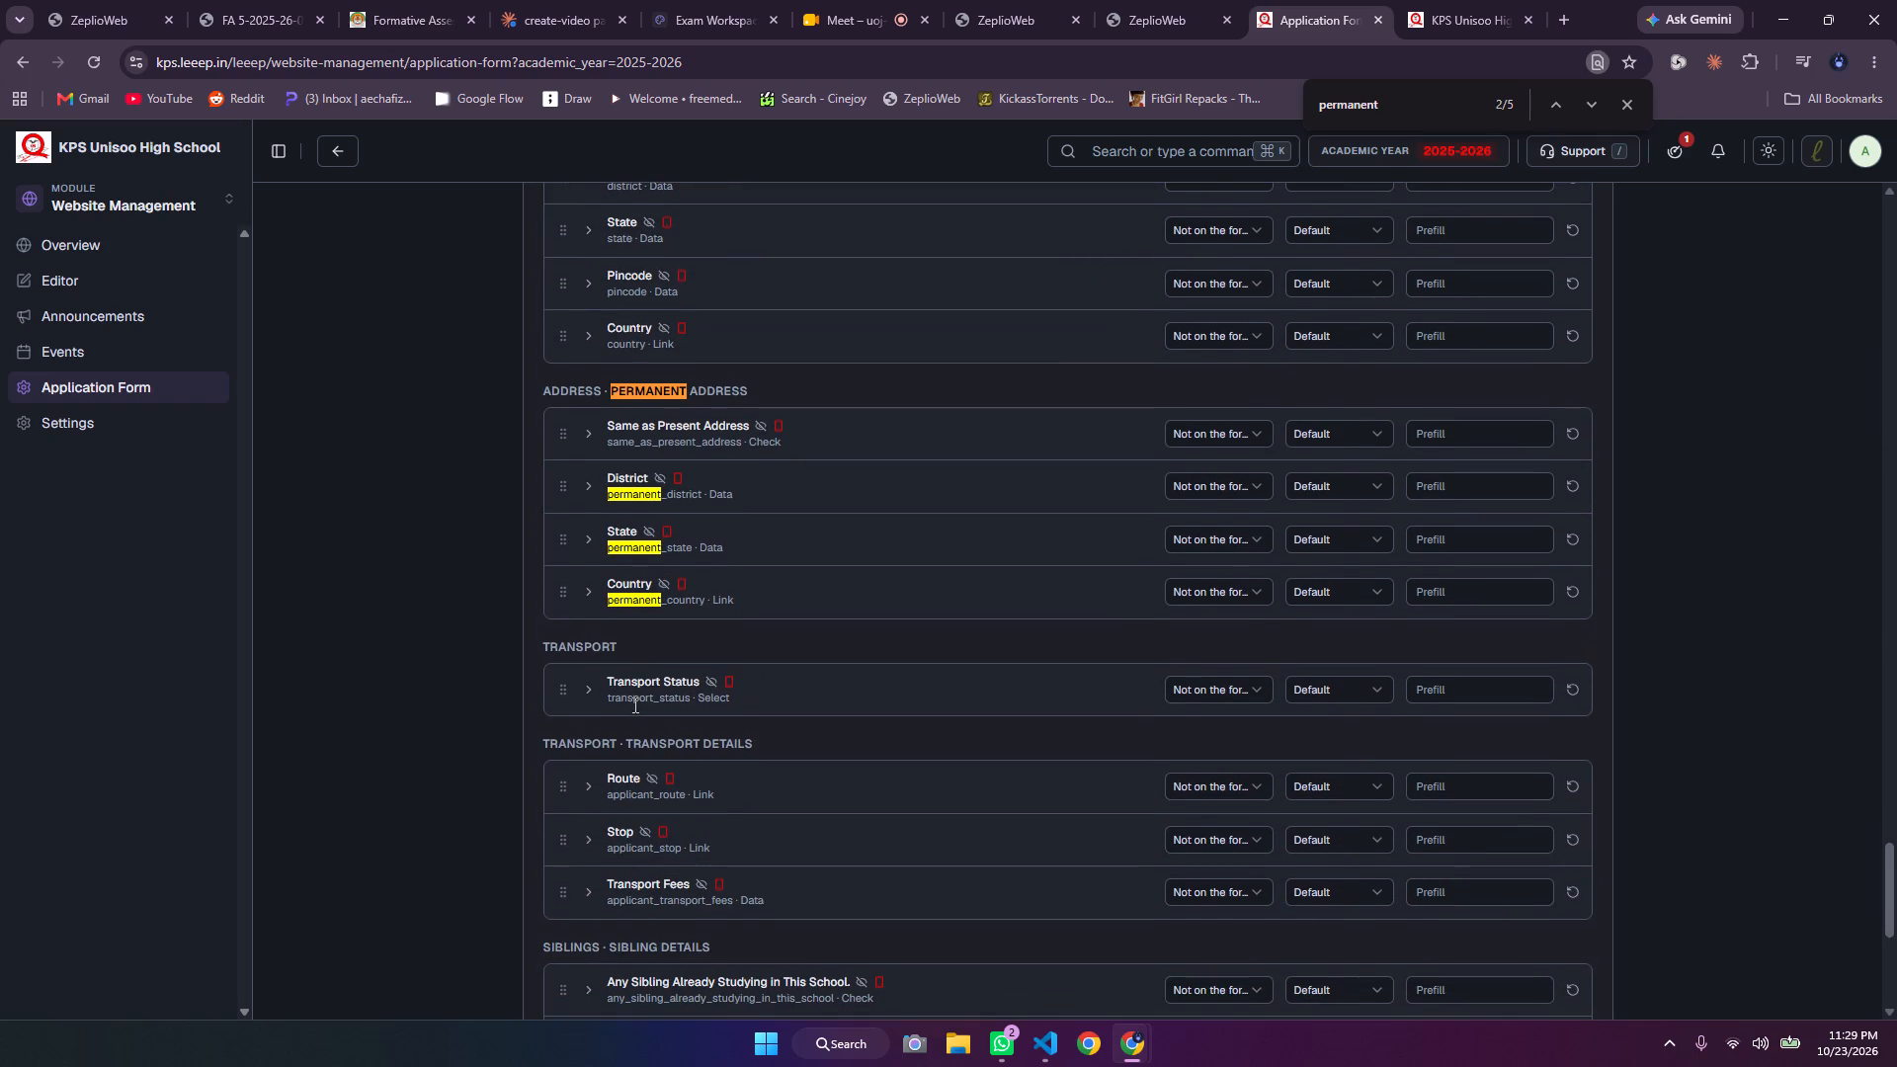
pyautogui.scroll(-7, 668, 648)
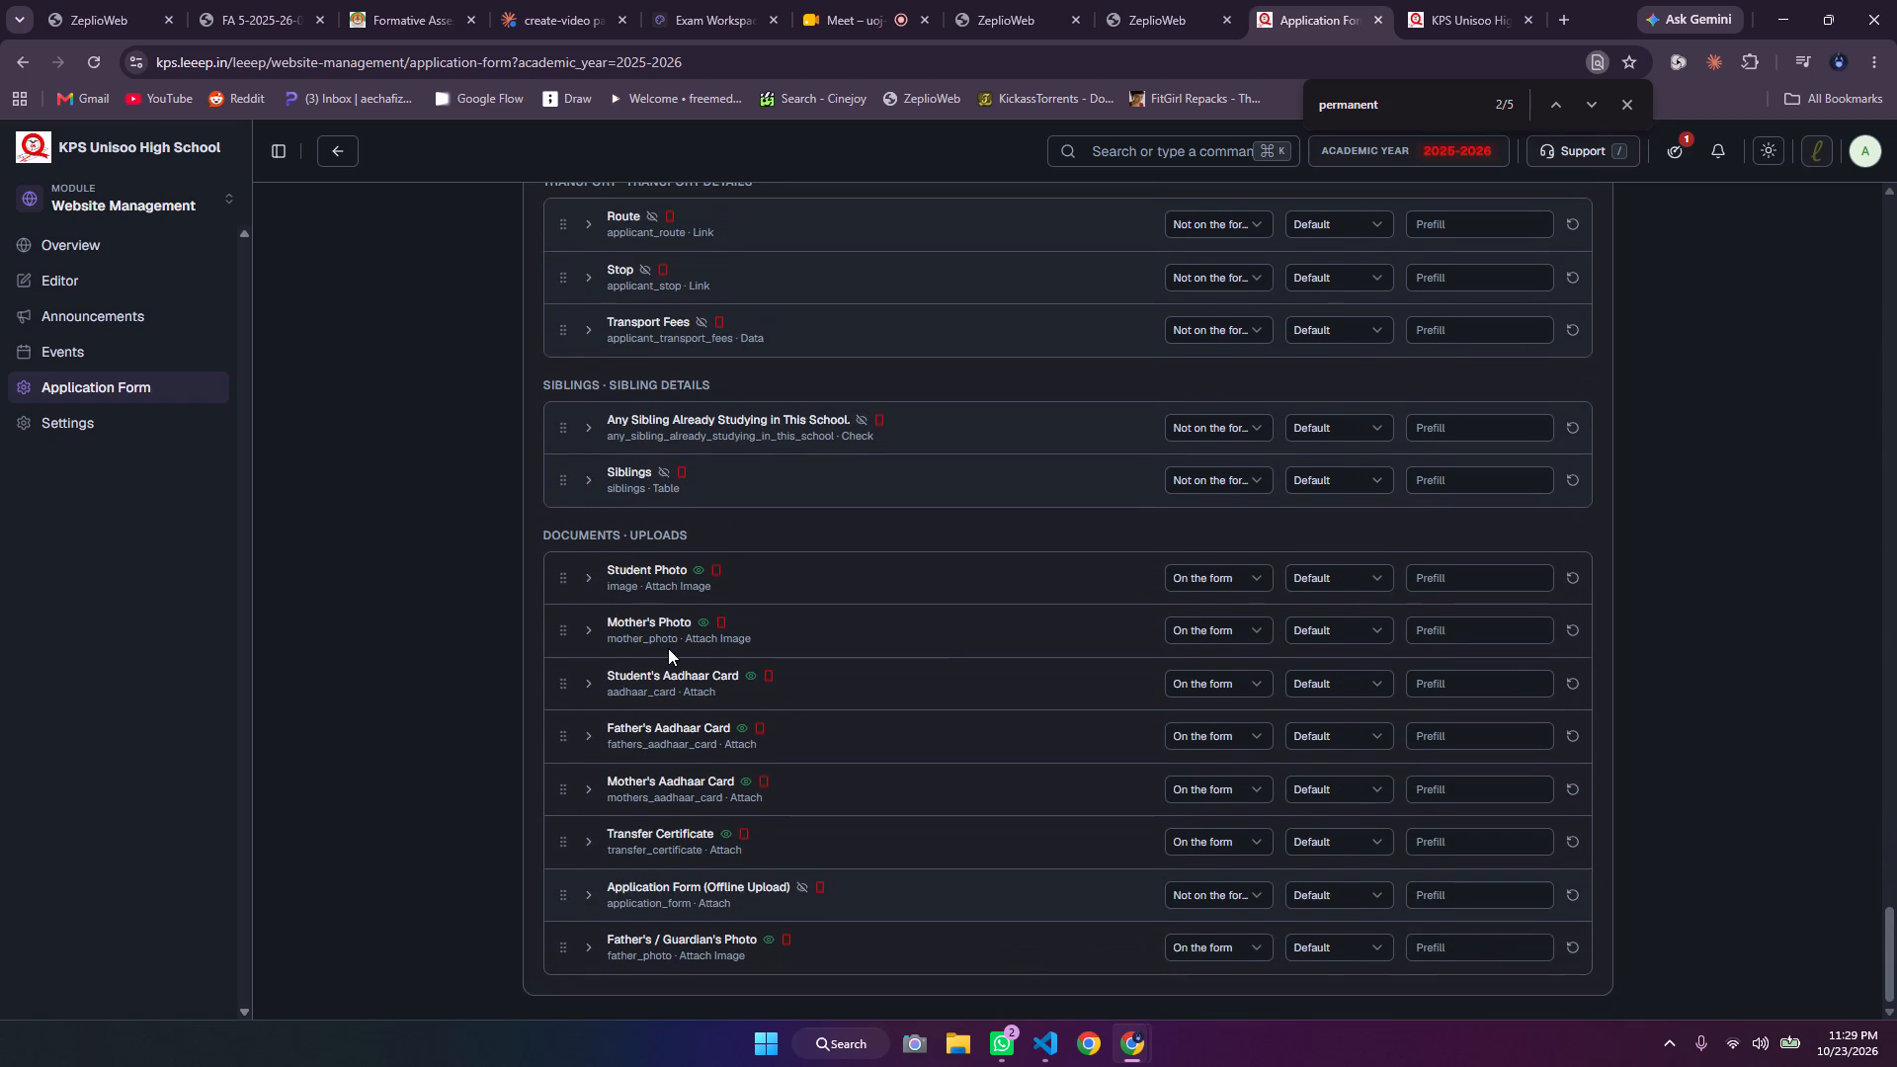
pyautogui.scroll(-1, 668, 648)
# Reload the public registration page, choose the Nursery class and continue to Basic Details.
pyautogui.click(1457, 4)
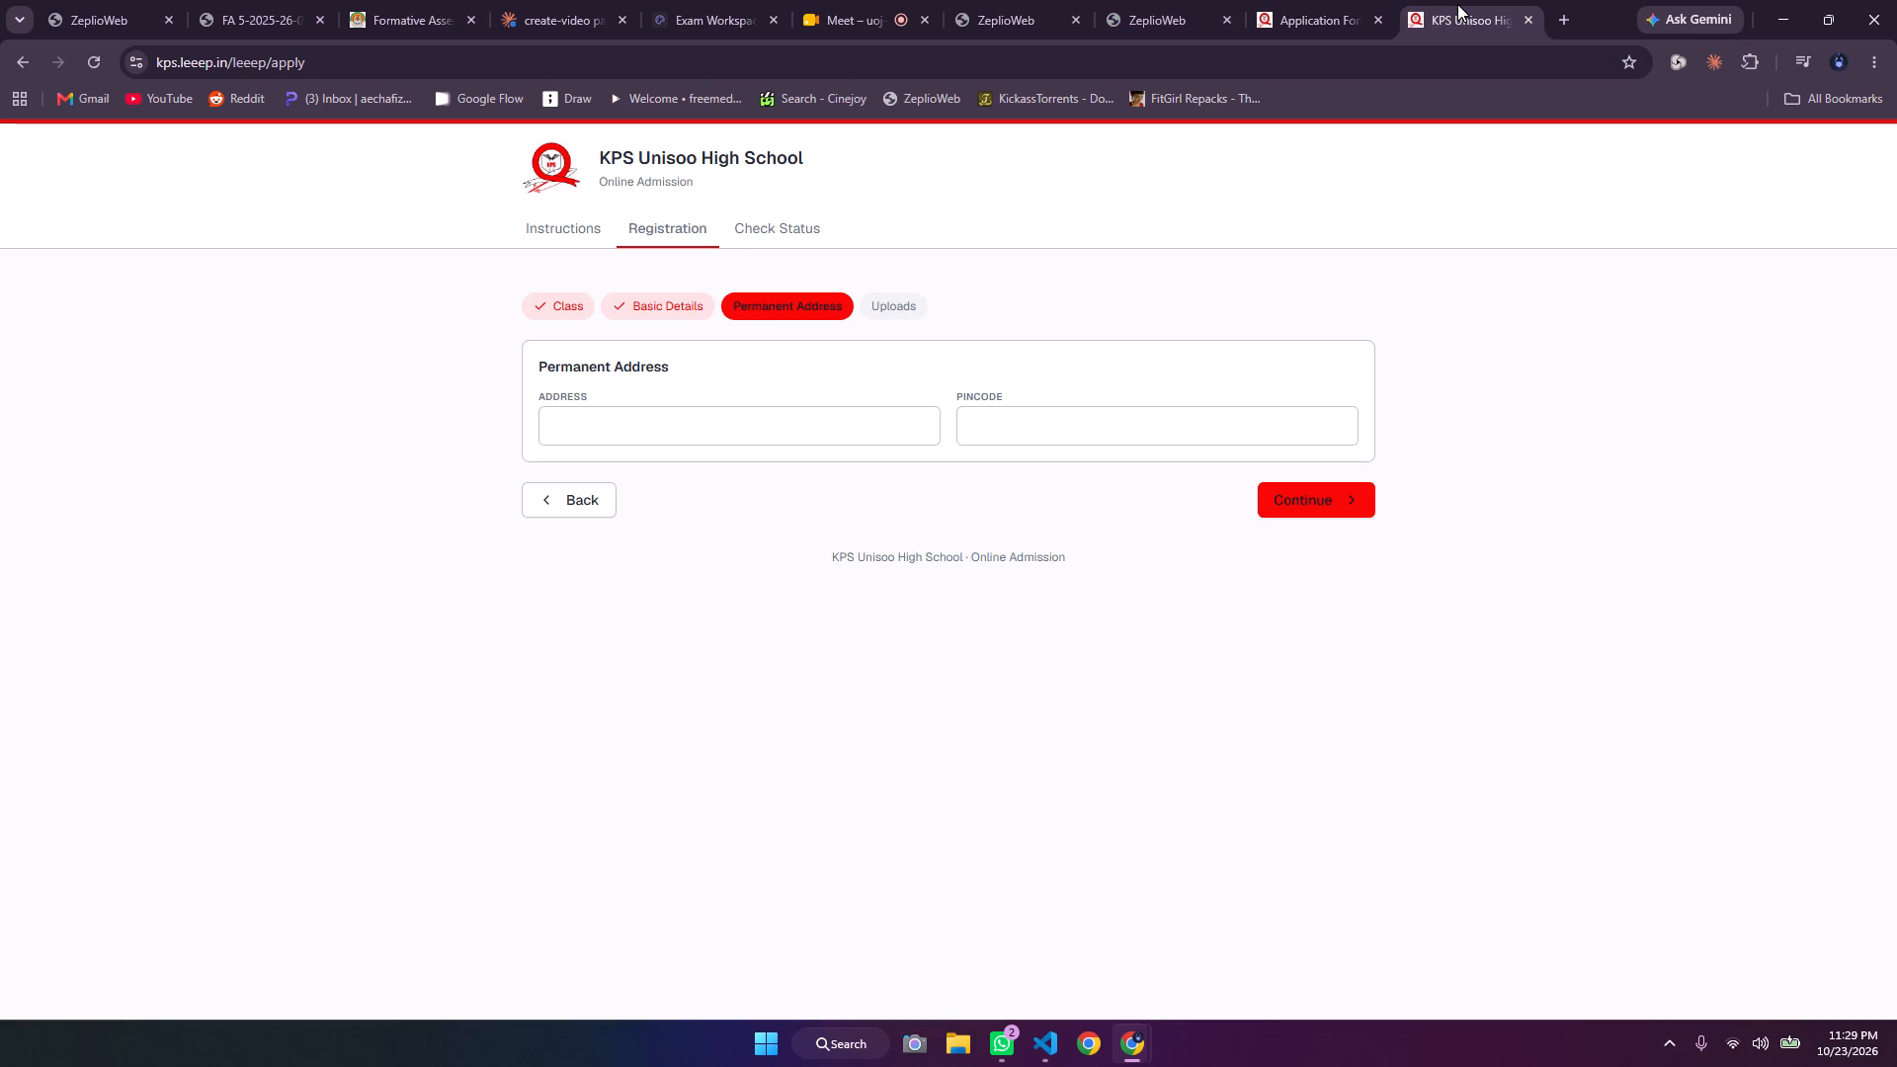
pyautogui.hotkey('ctrl', 'r')
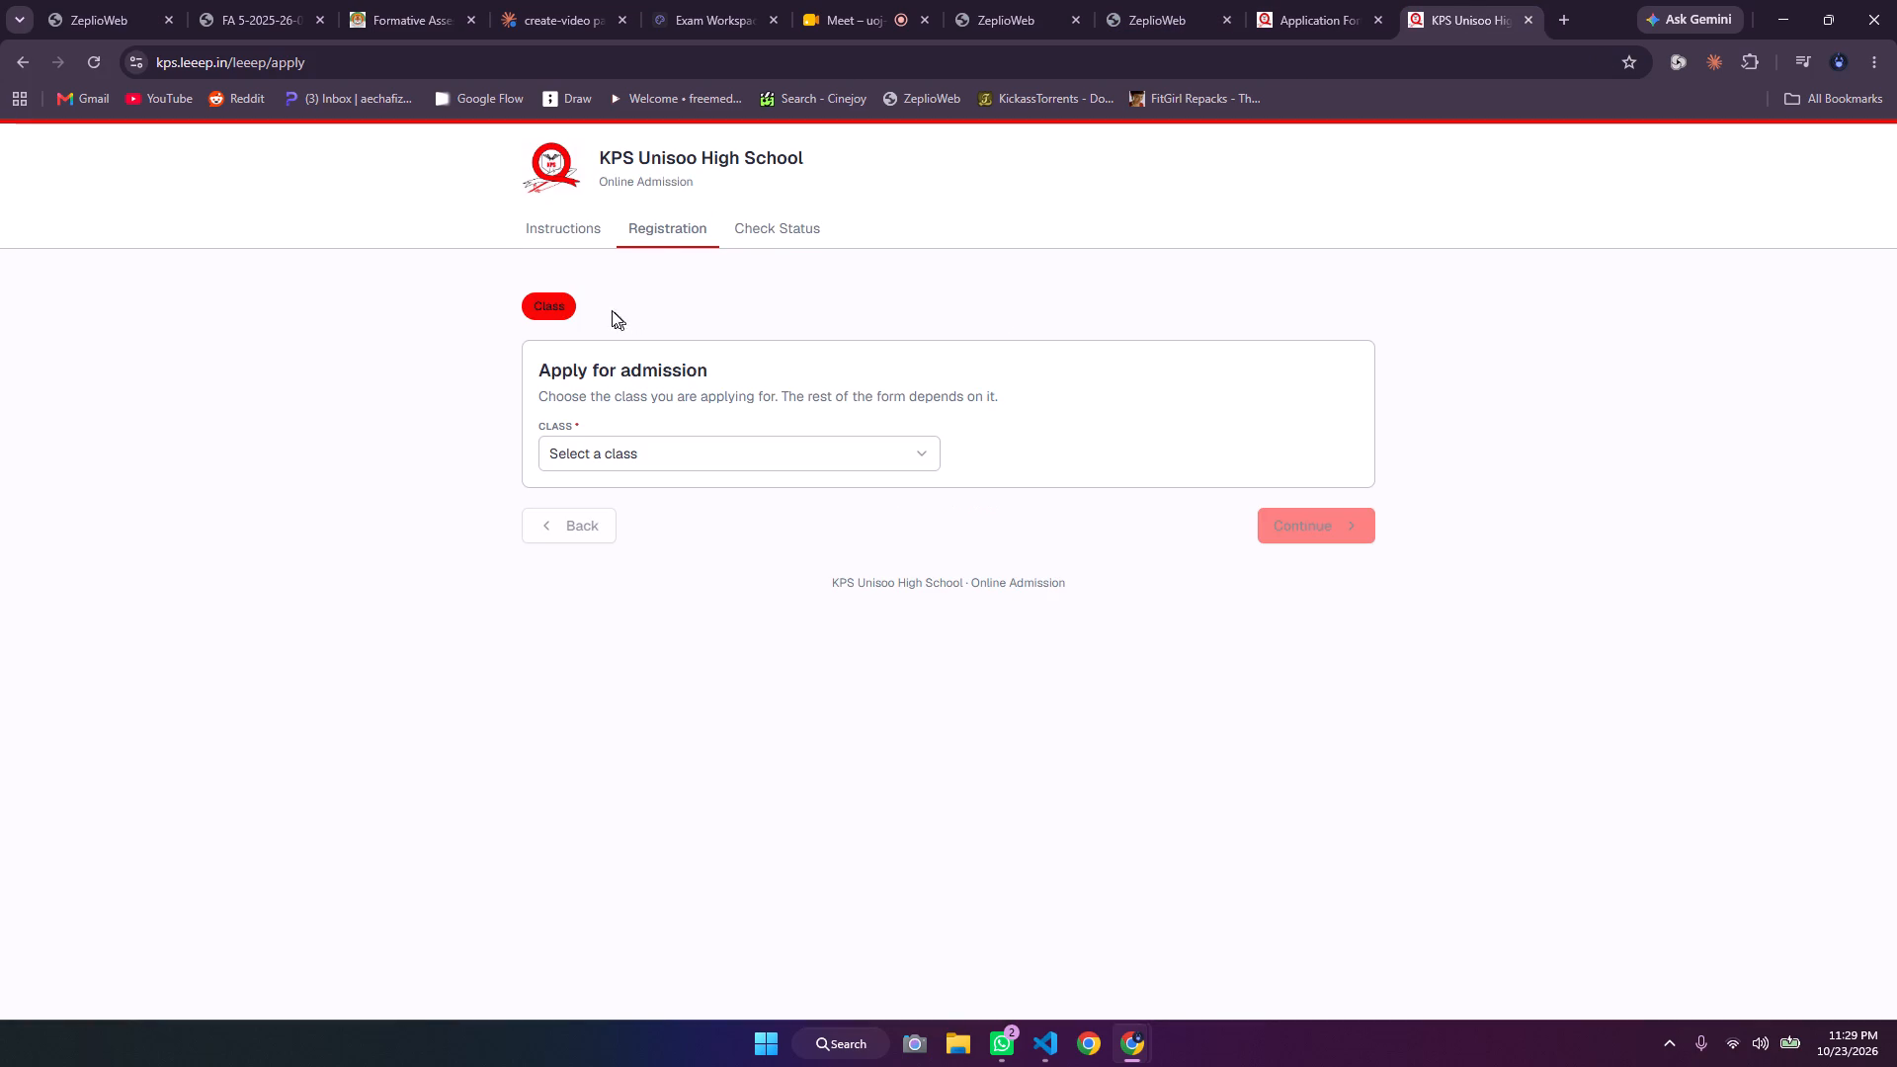
pyautogui.click(779, 453)
pyautogui.click(738, 527)
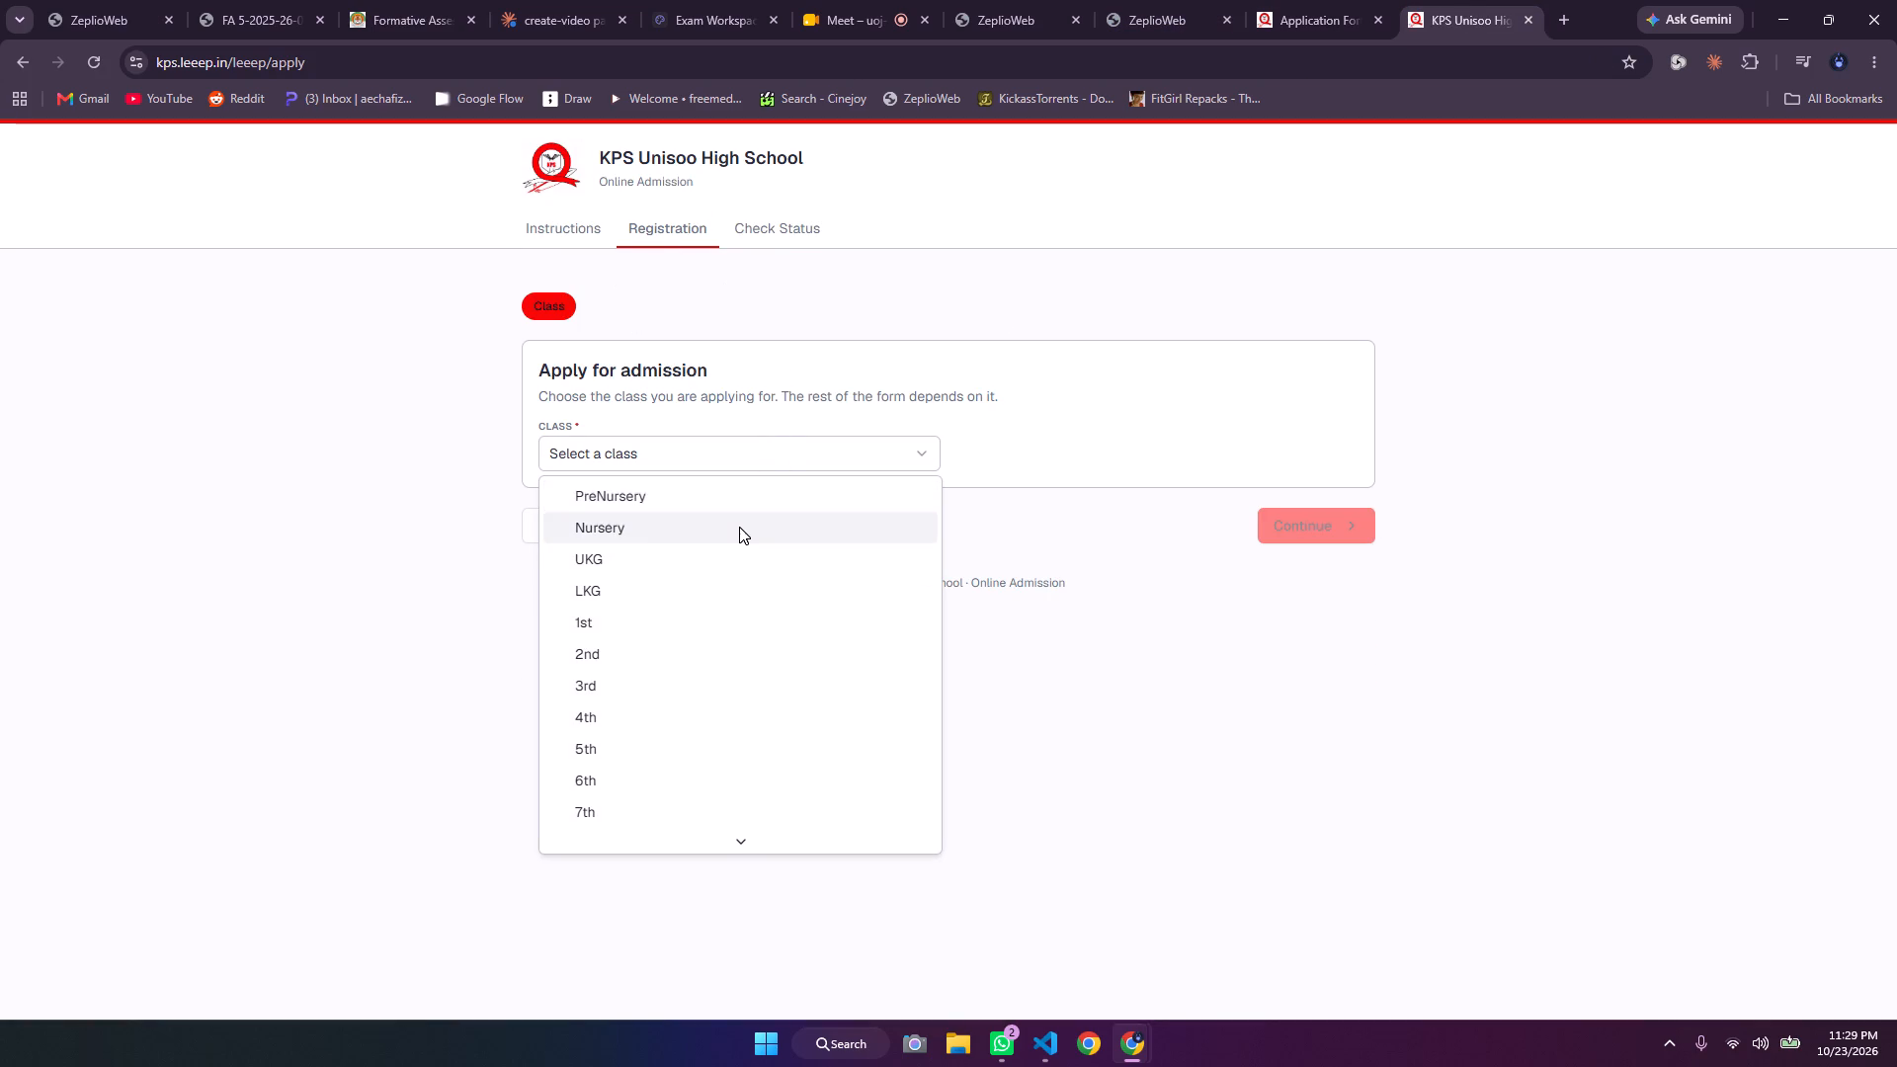
pyautogui.click(1289, 509)
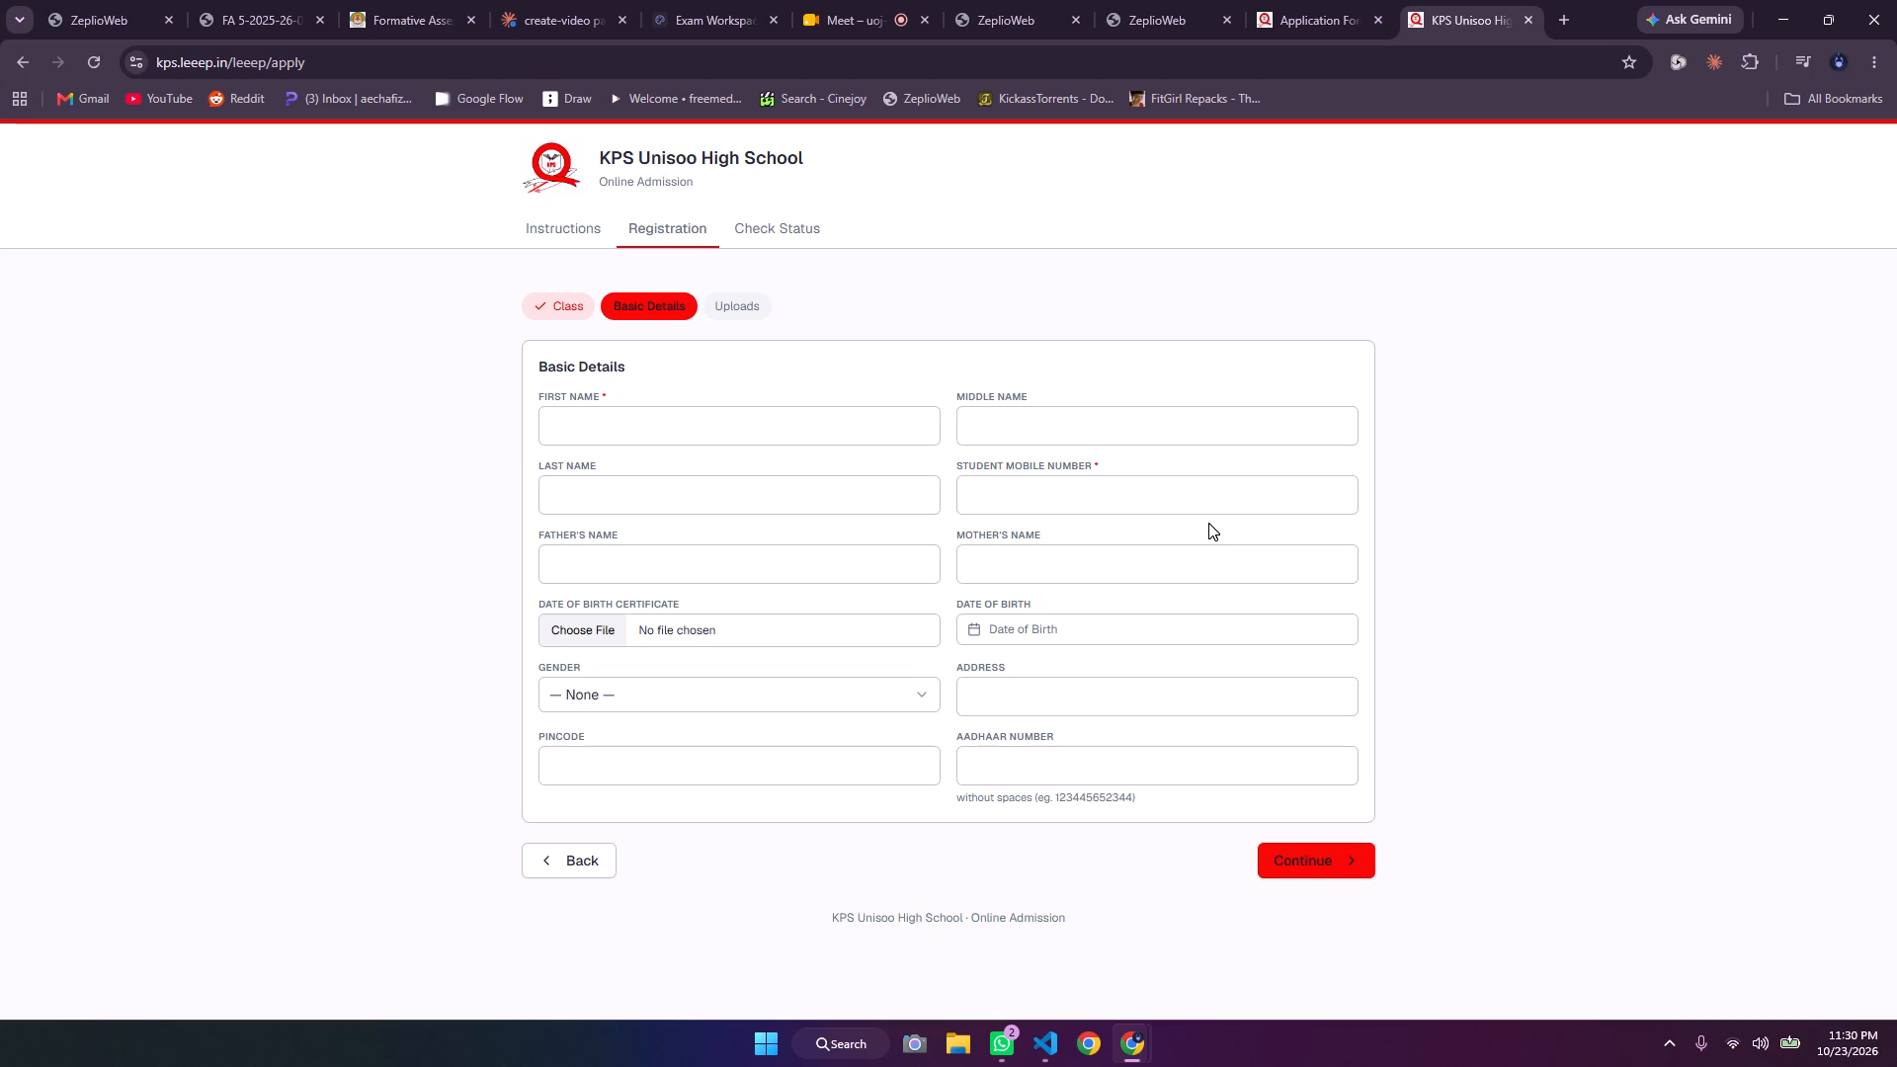
# Return to the application form configuration and review the fields in the Documents Uploads section.
pyautogui.click(1292, 0)
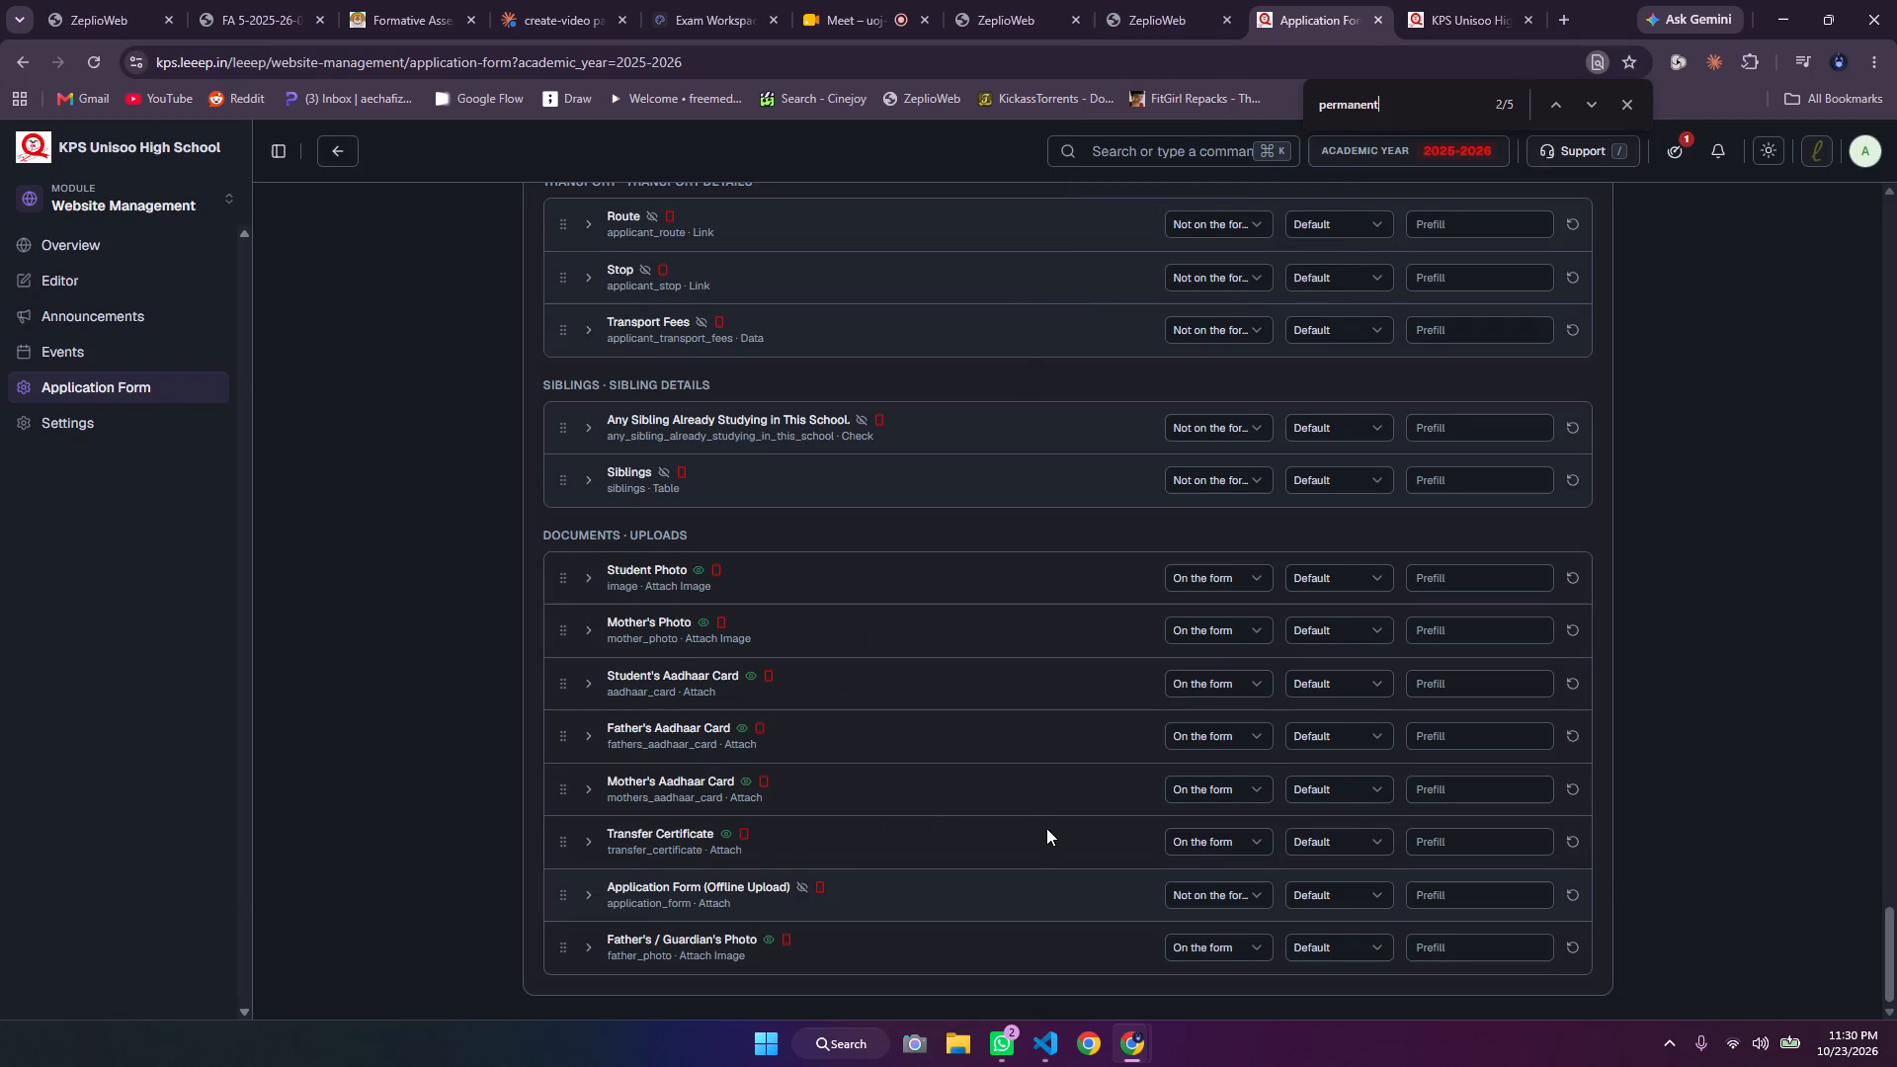
pyautogui.scroll(-2, 1052, 886)
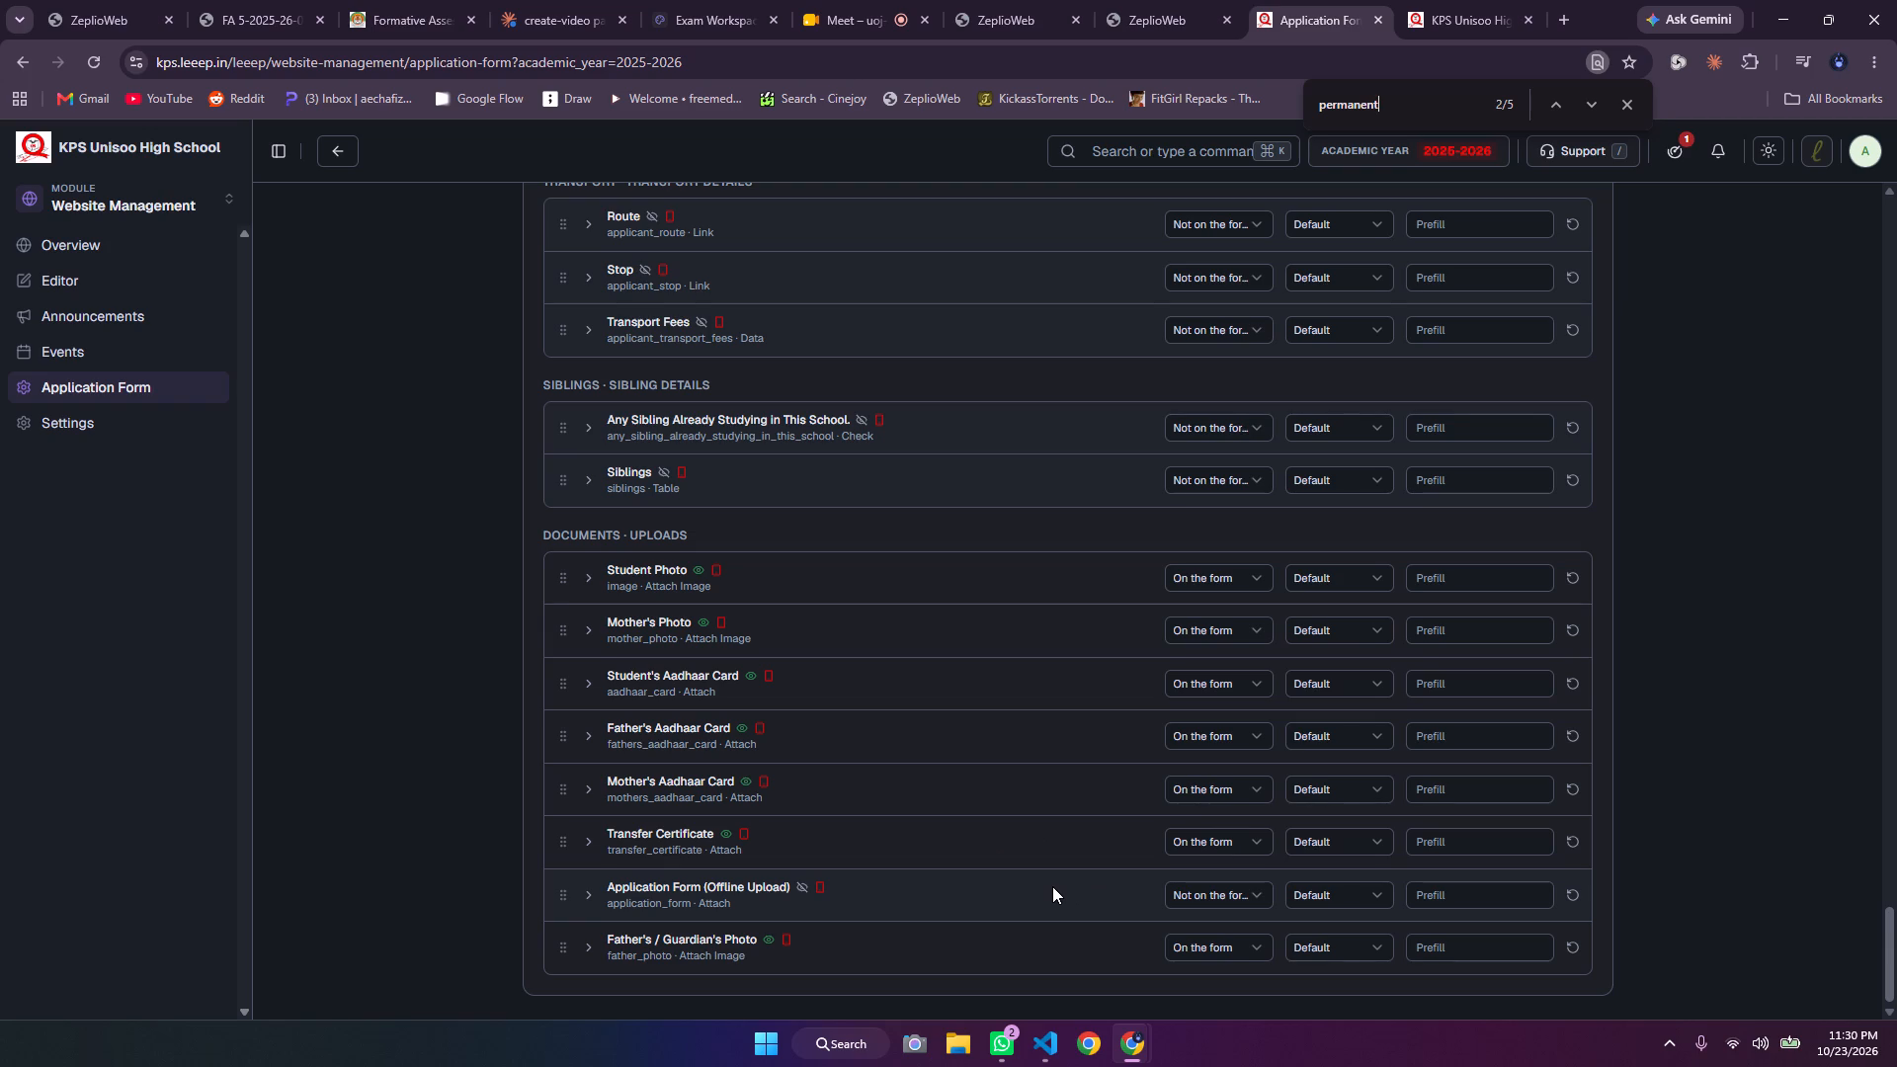